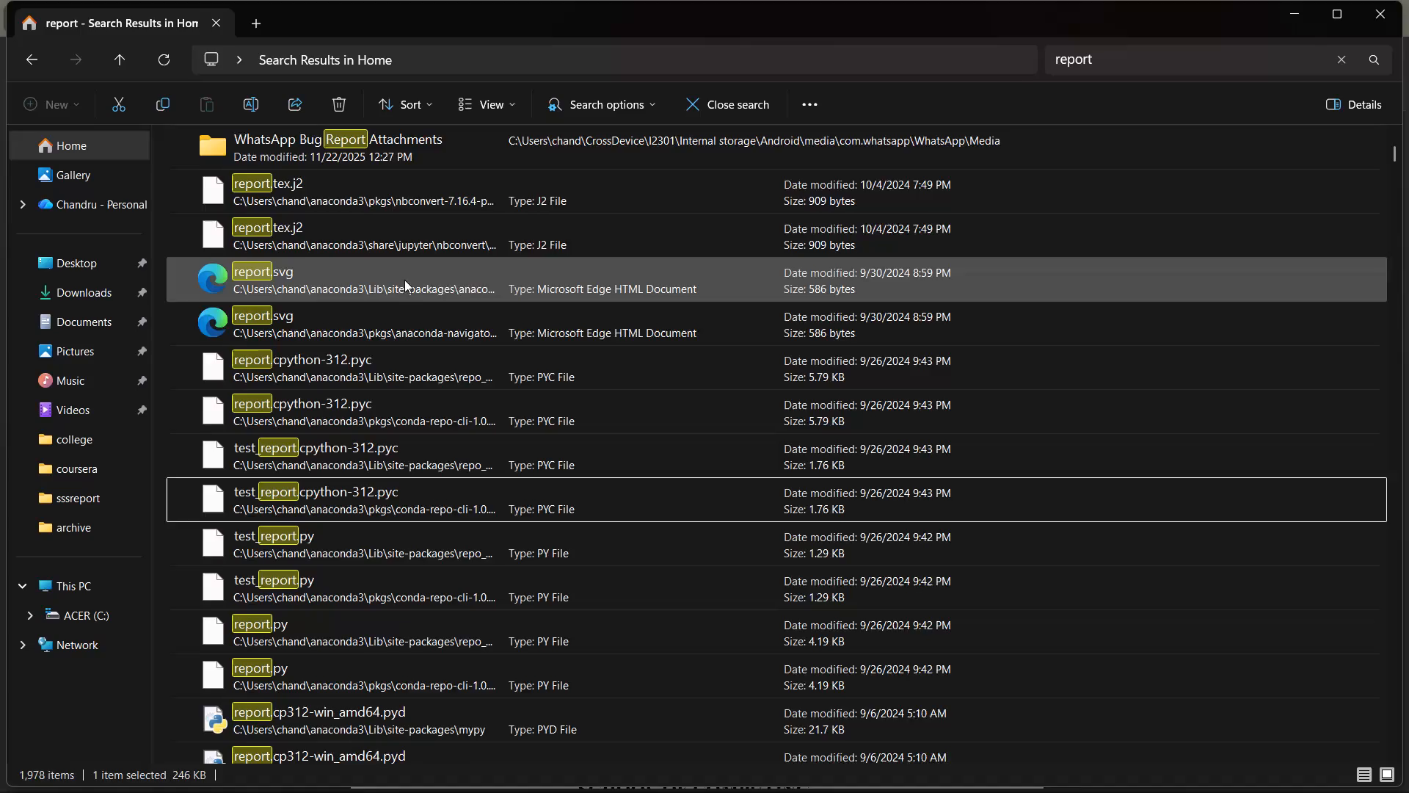
Open app_report.docx from the file search results and enable editing.
scroll(404, 280, "up", 1)
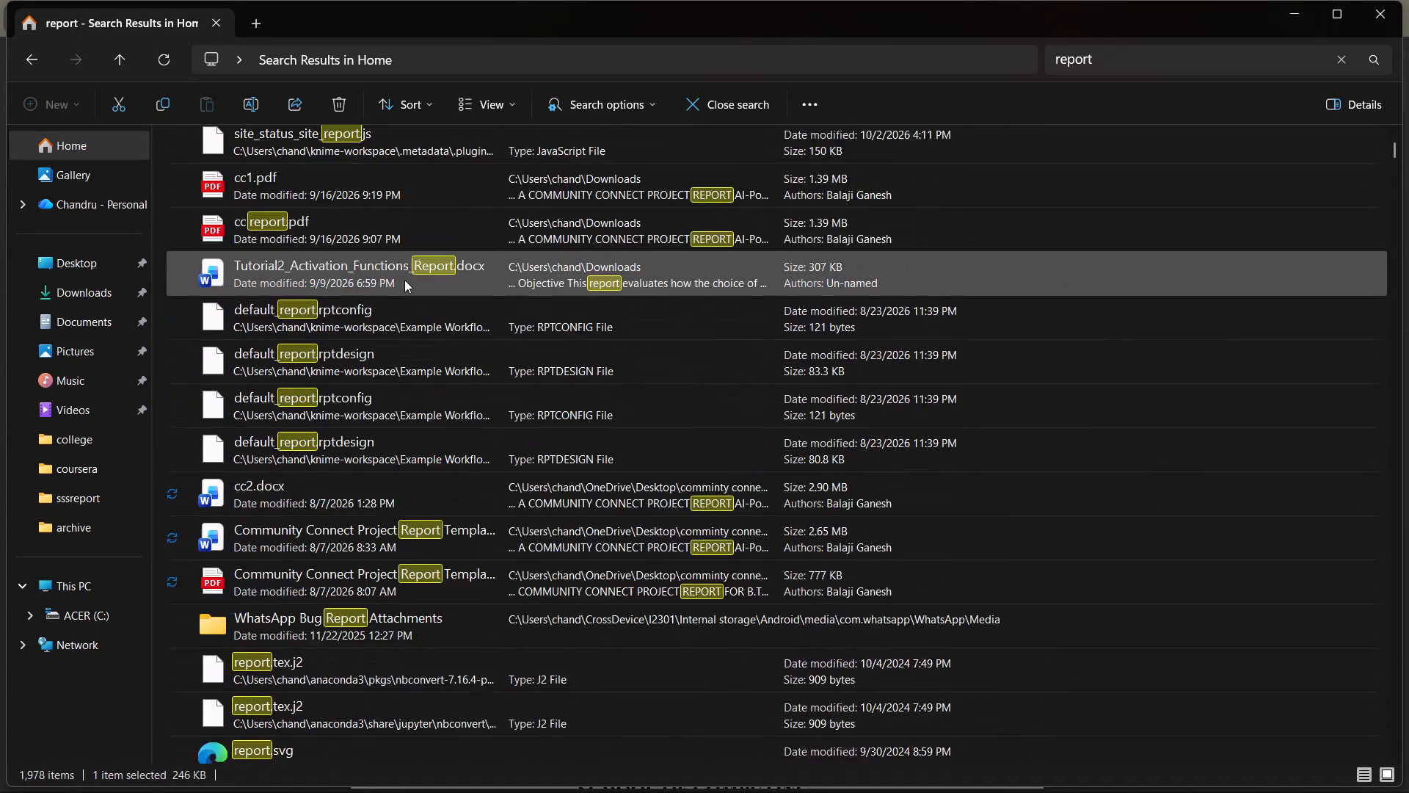
scroll(404, 280, "up", 2)
double_click(344, 250)
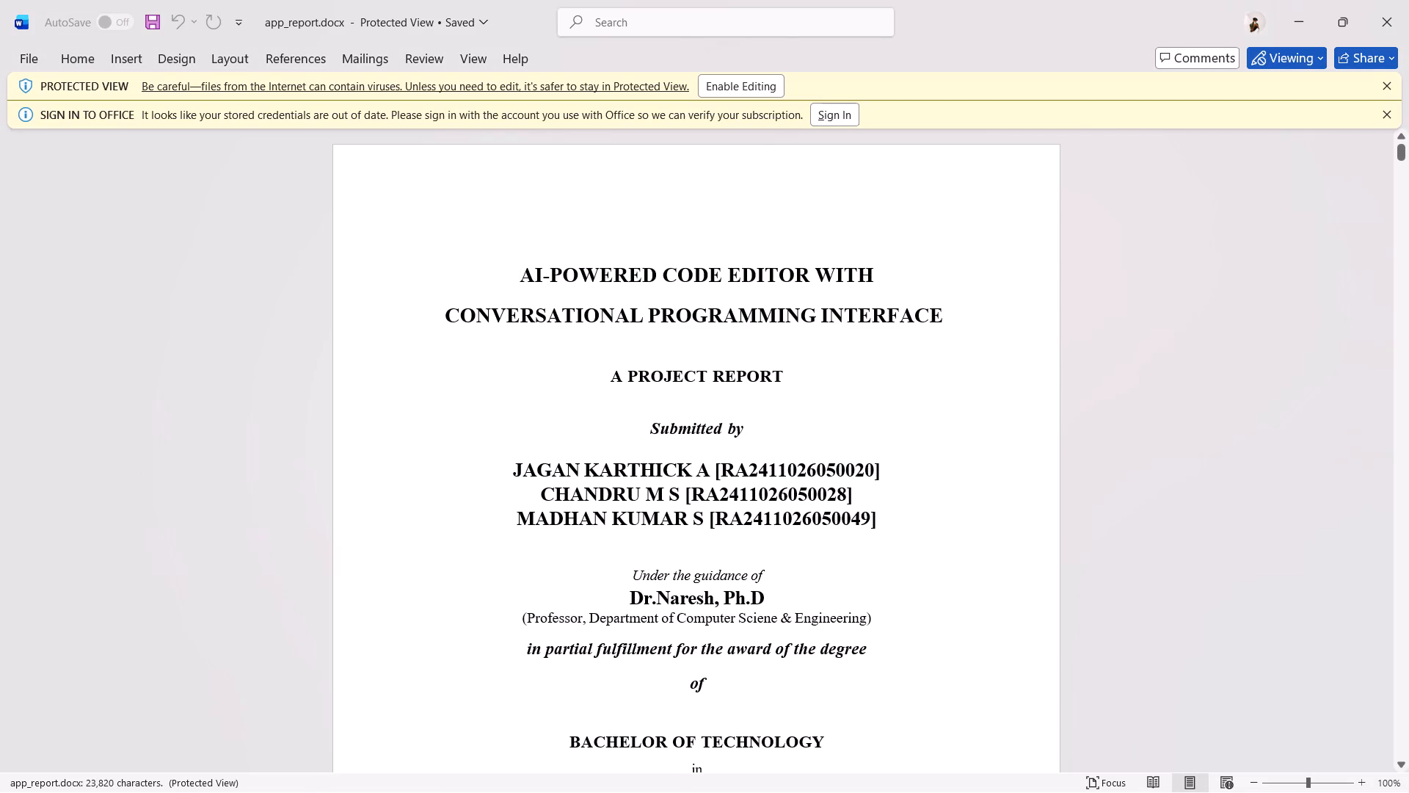
left_click(741, 80)
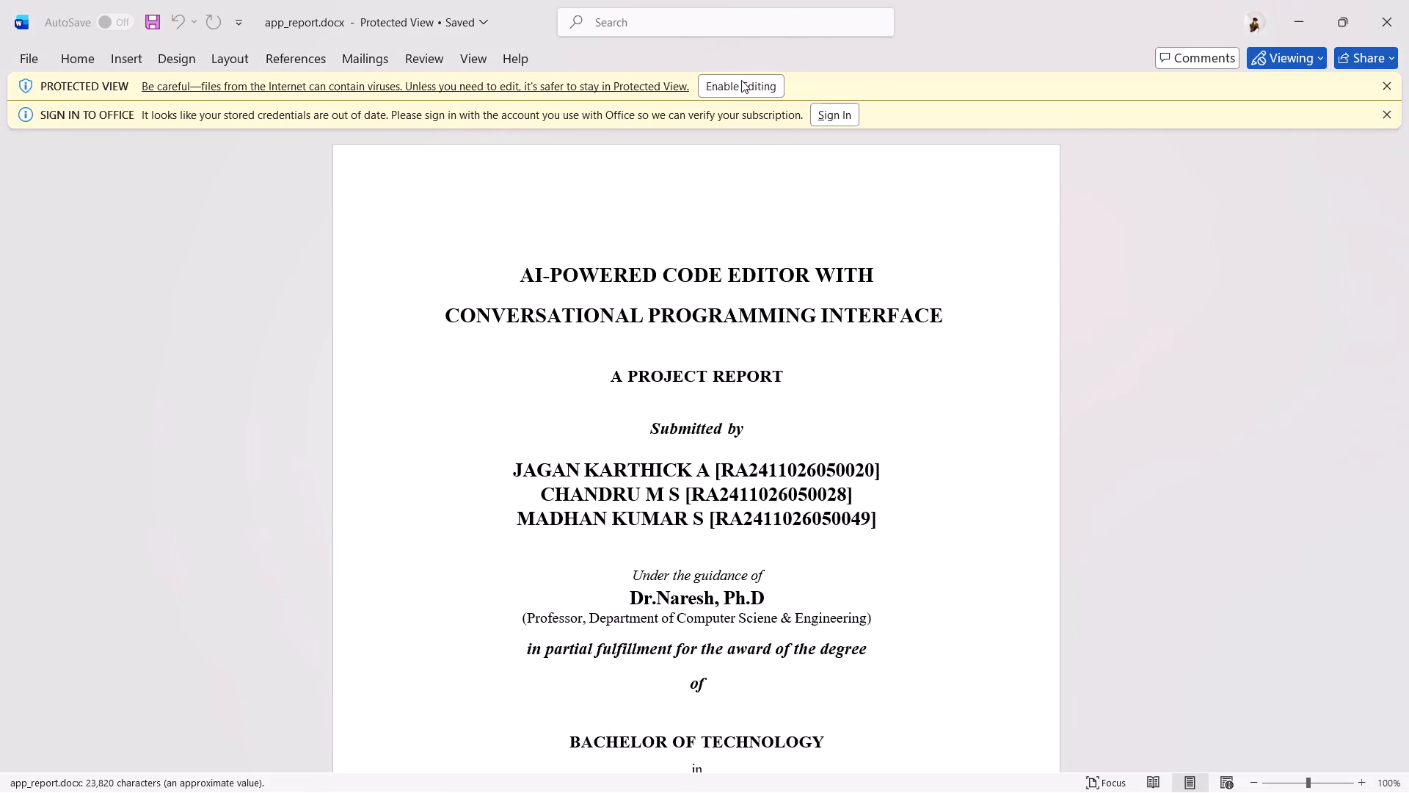
Look over the cover page and the bonafide certificate page of the opened report.
scroll(707, 248, "down", 8)
scroll(700, 357, "down", 1)
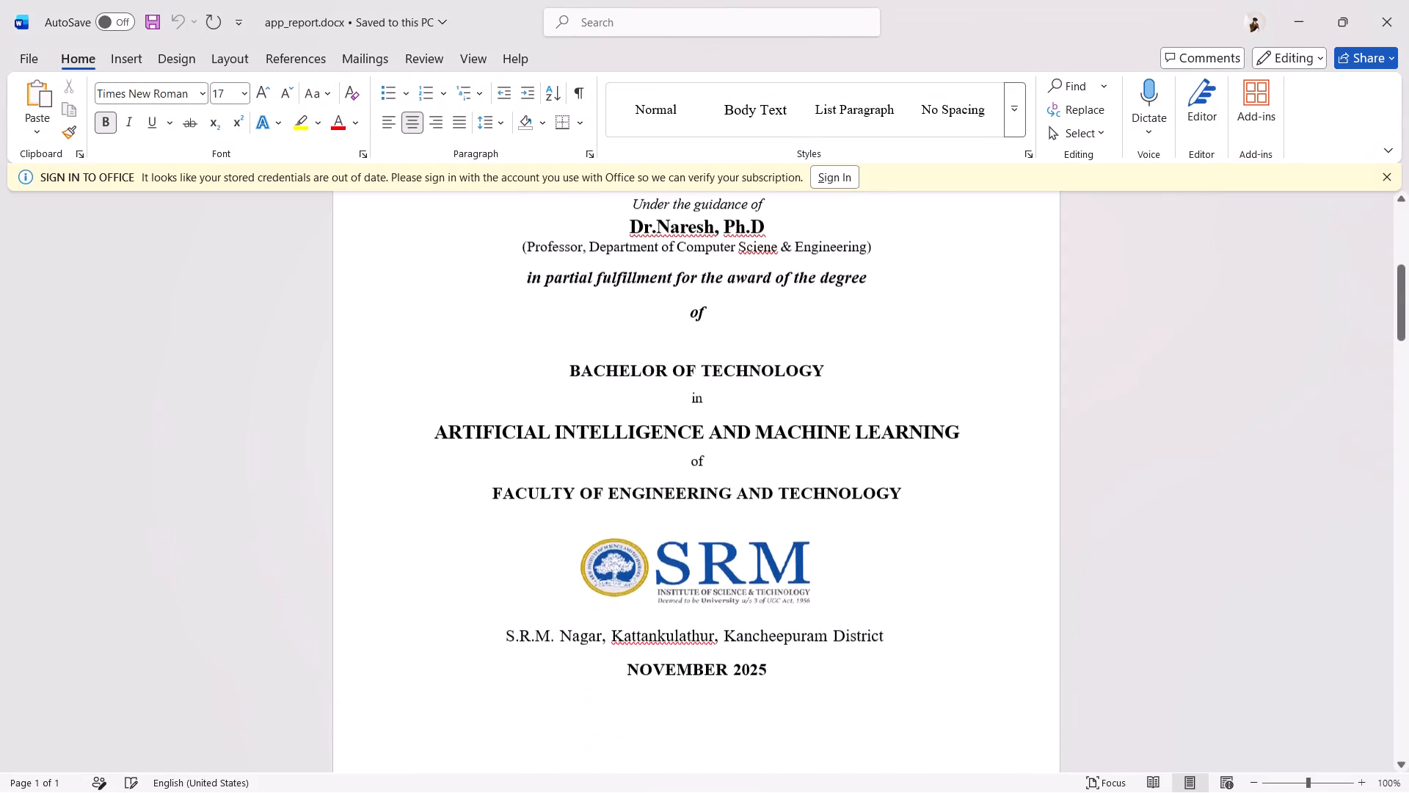
scroll(700, 357, "down", 1)
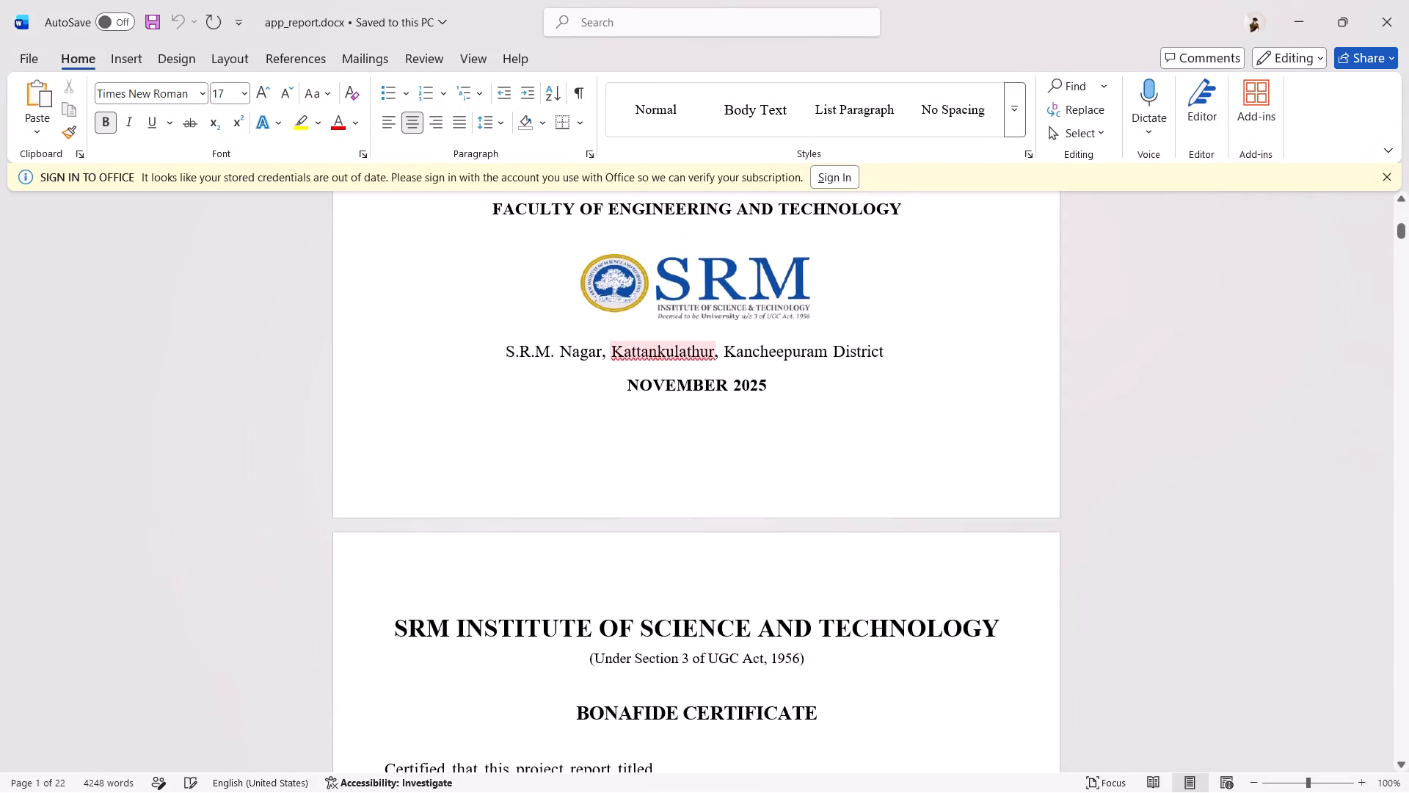
scroll(700, 357, "up", 2)
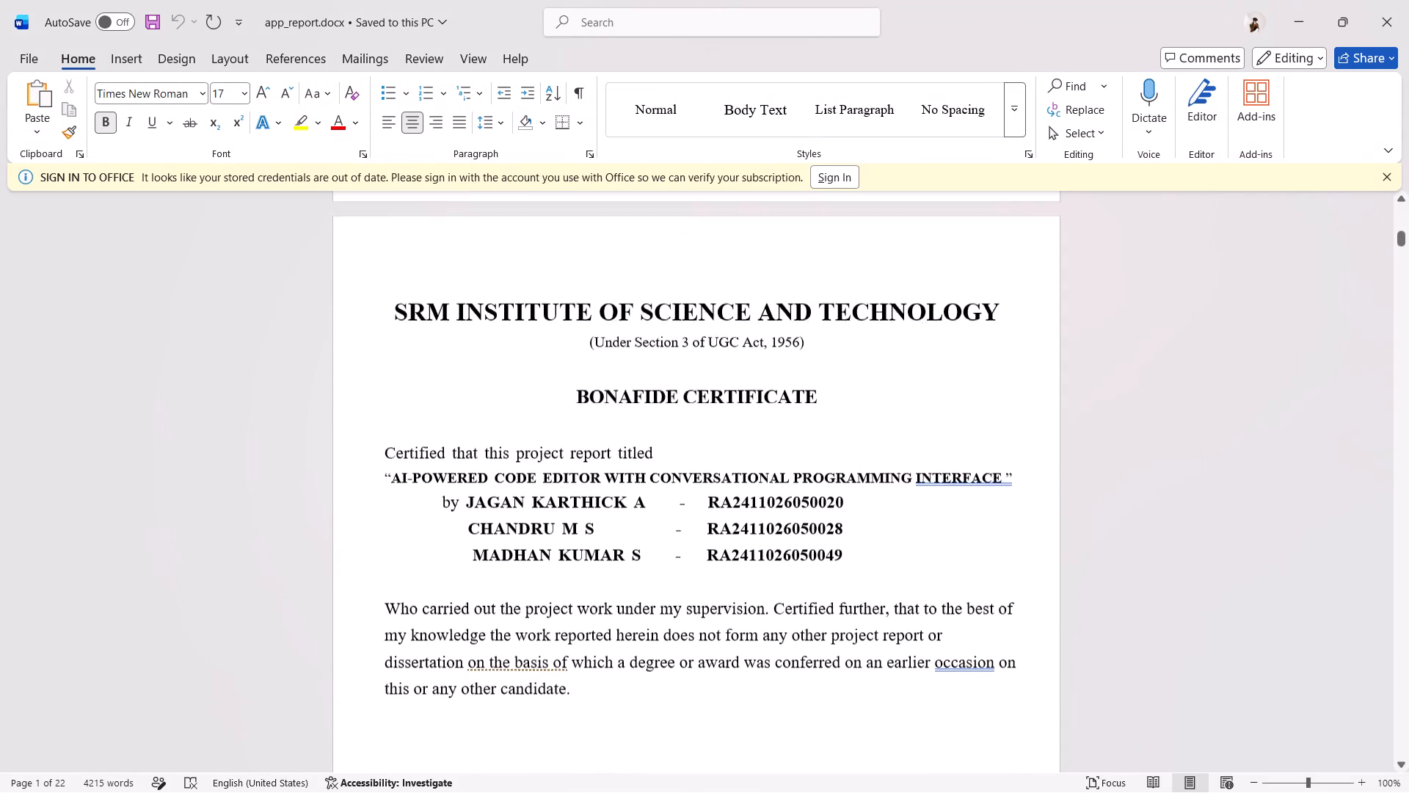
scroll(700, 357, "up", 6)
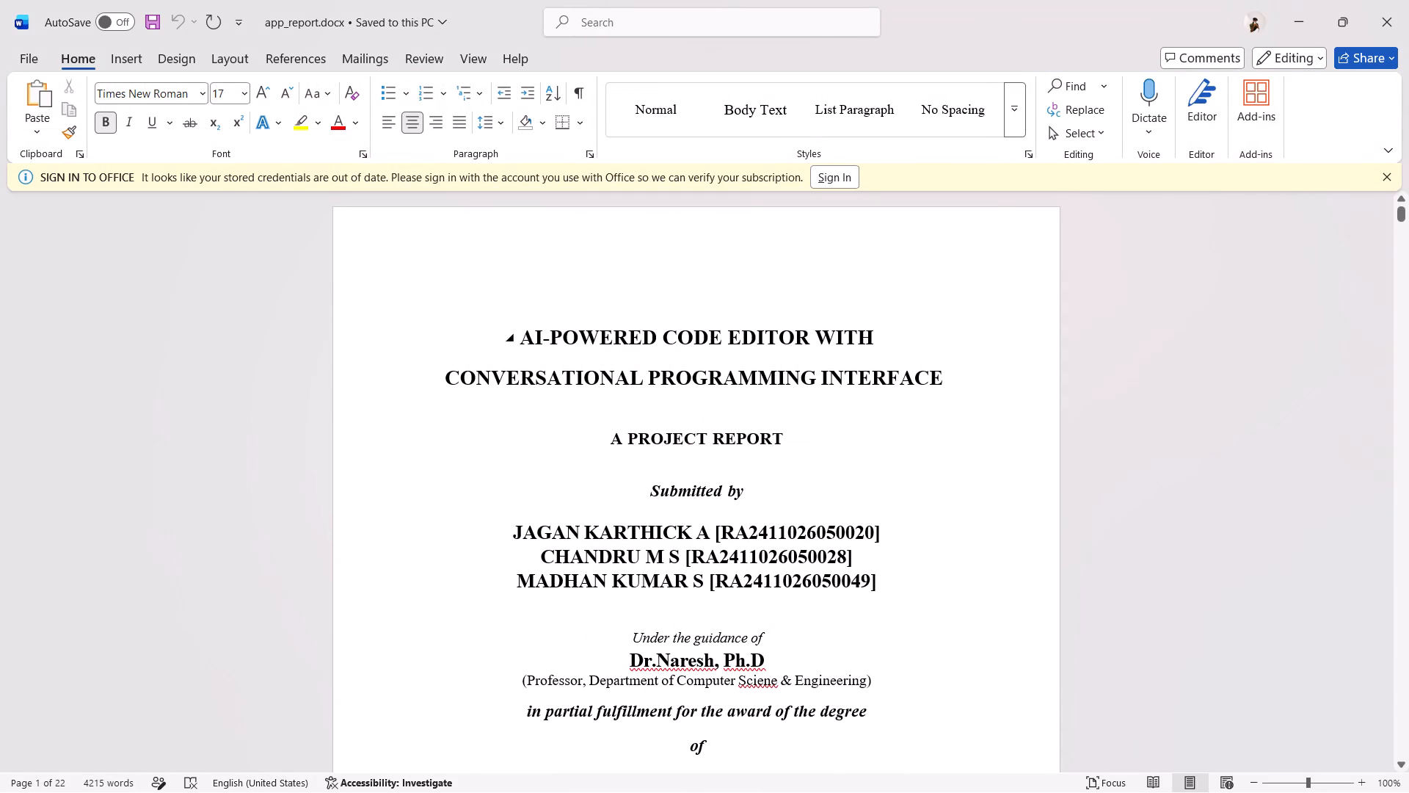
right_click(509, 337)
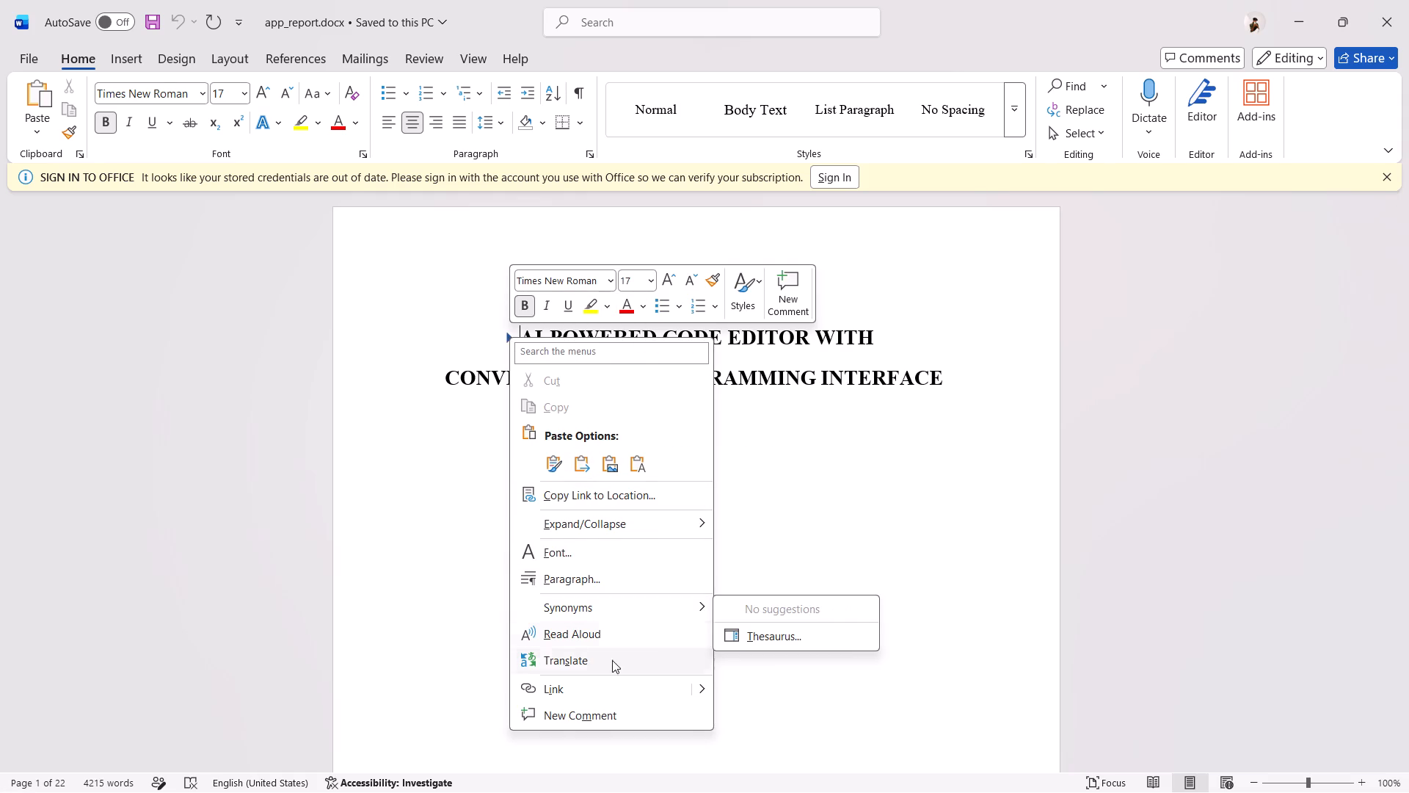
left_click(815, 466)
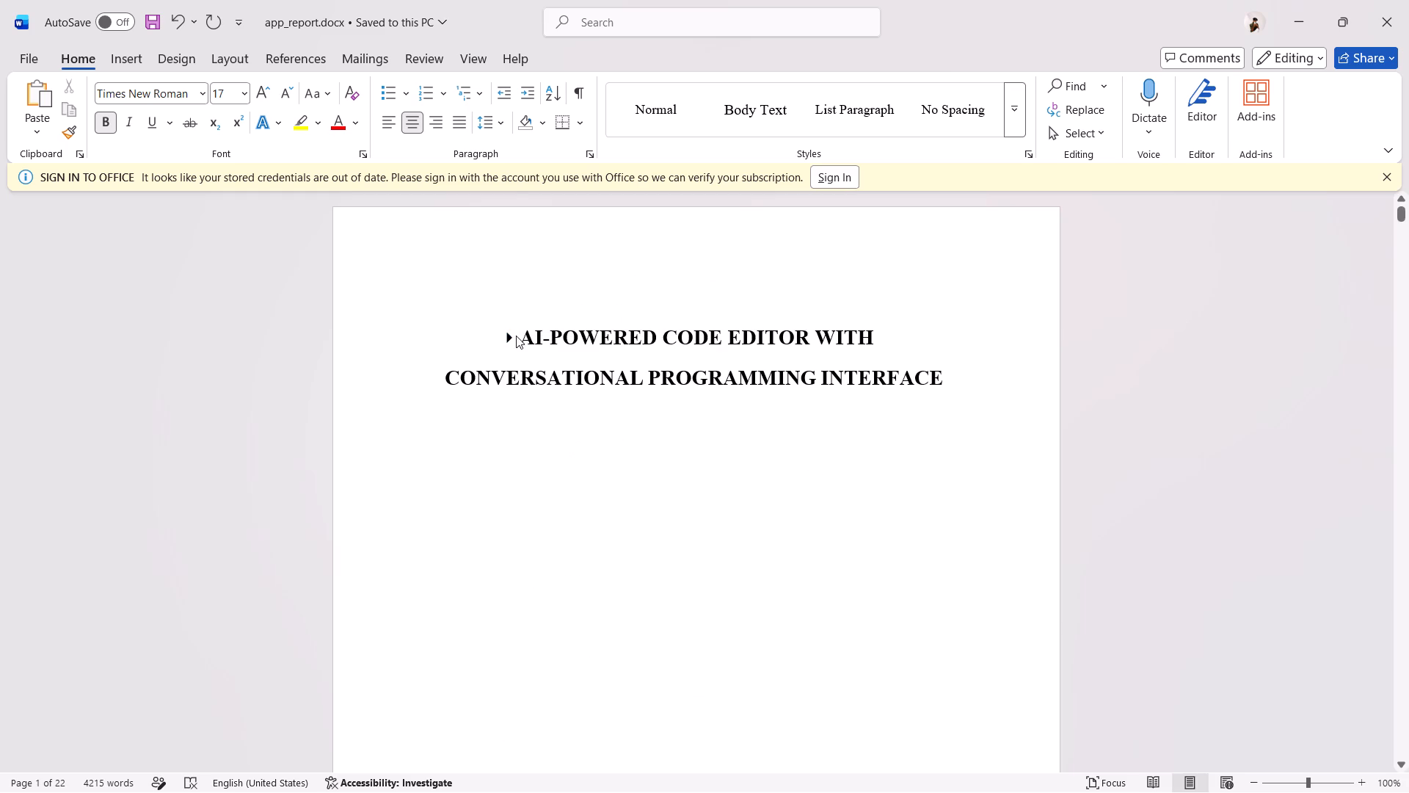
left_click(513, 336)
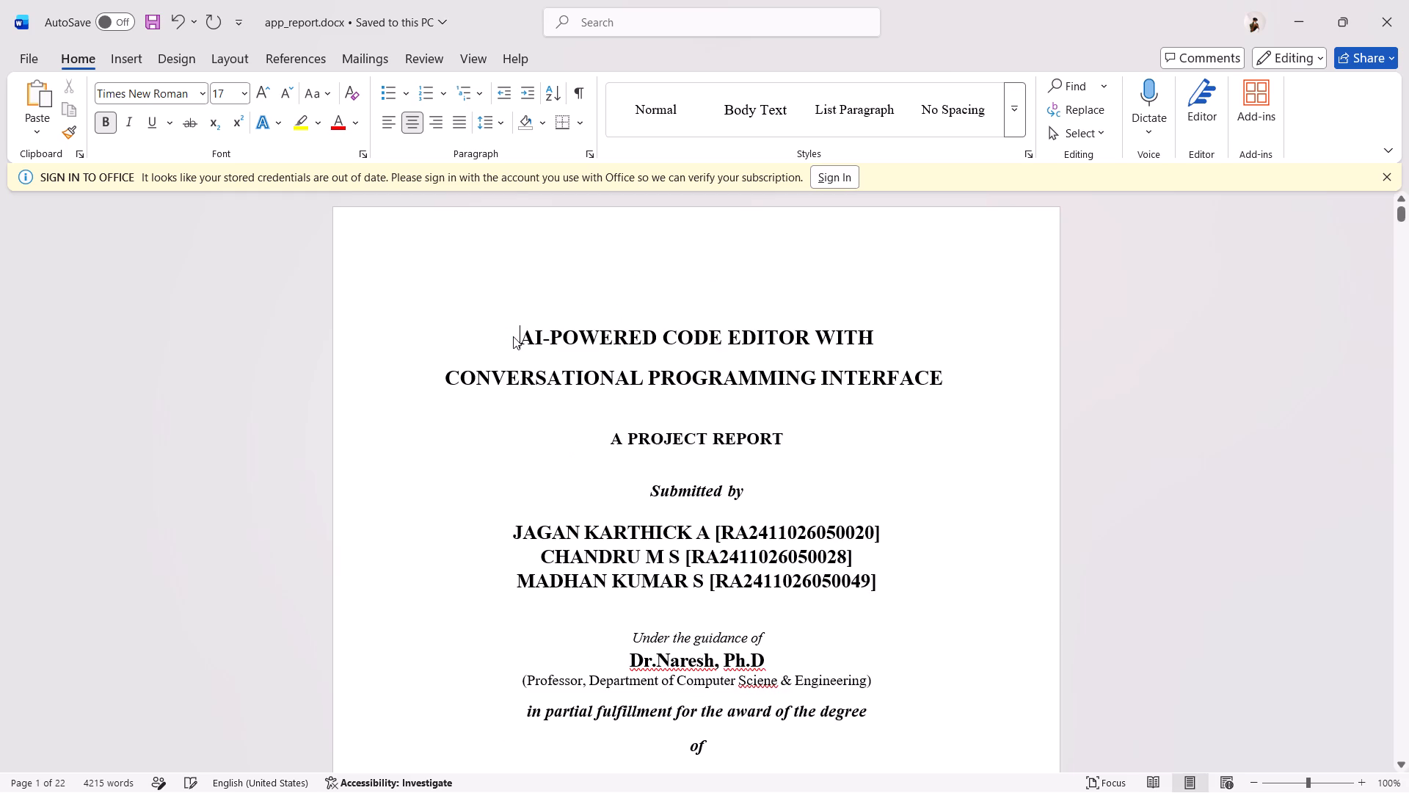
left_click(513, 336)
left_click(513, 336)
Copy the cover page content from "A PROJECT REPORT" through "NOVEMBER 2025", including the SRM logo.
scroll(593, 409, "down", 1)
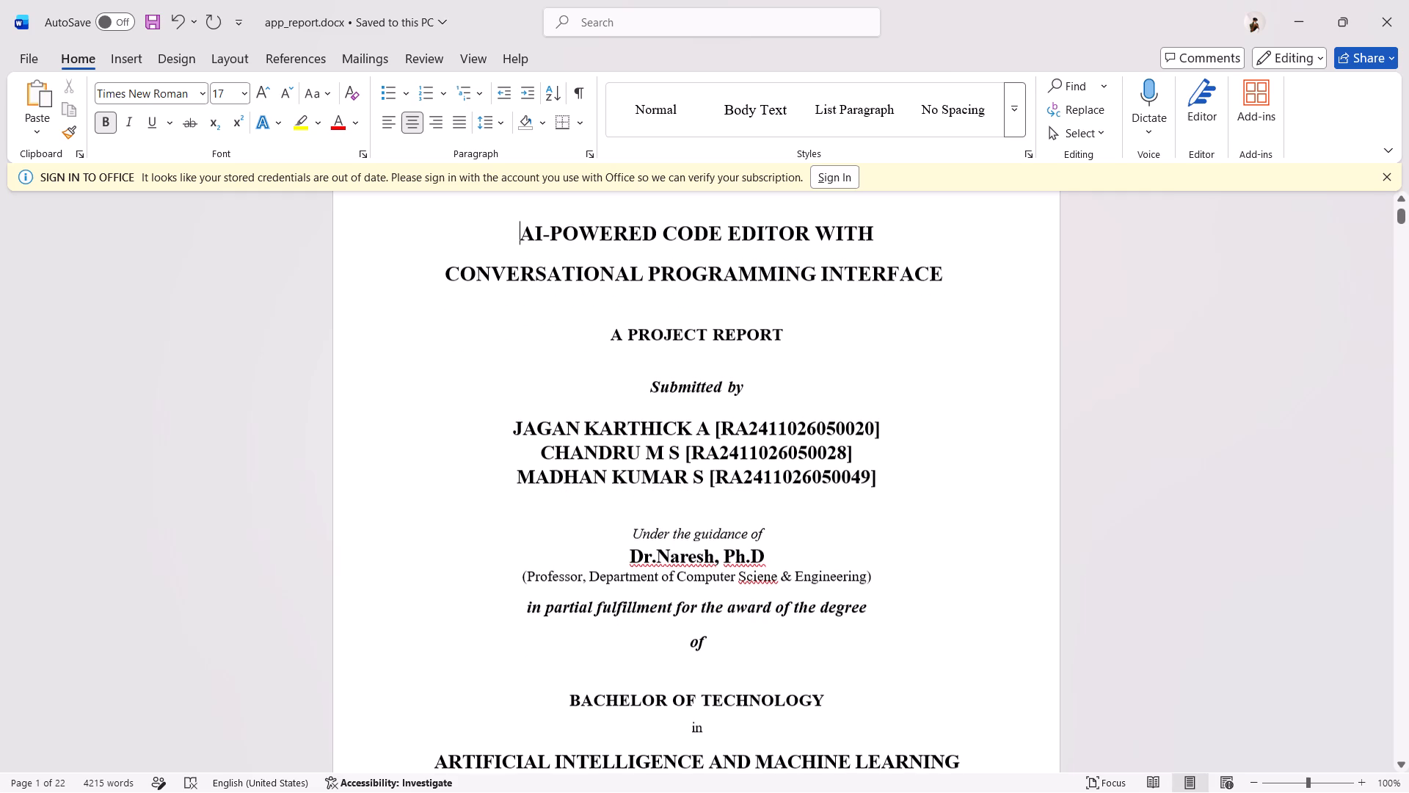
scroll(593, 409, "down", 1)
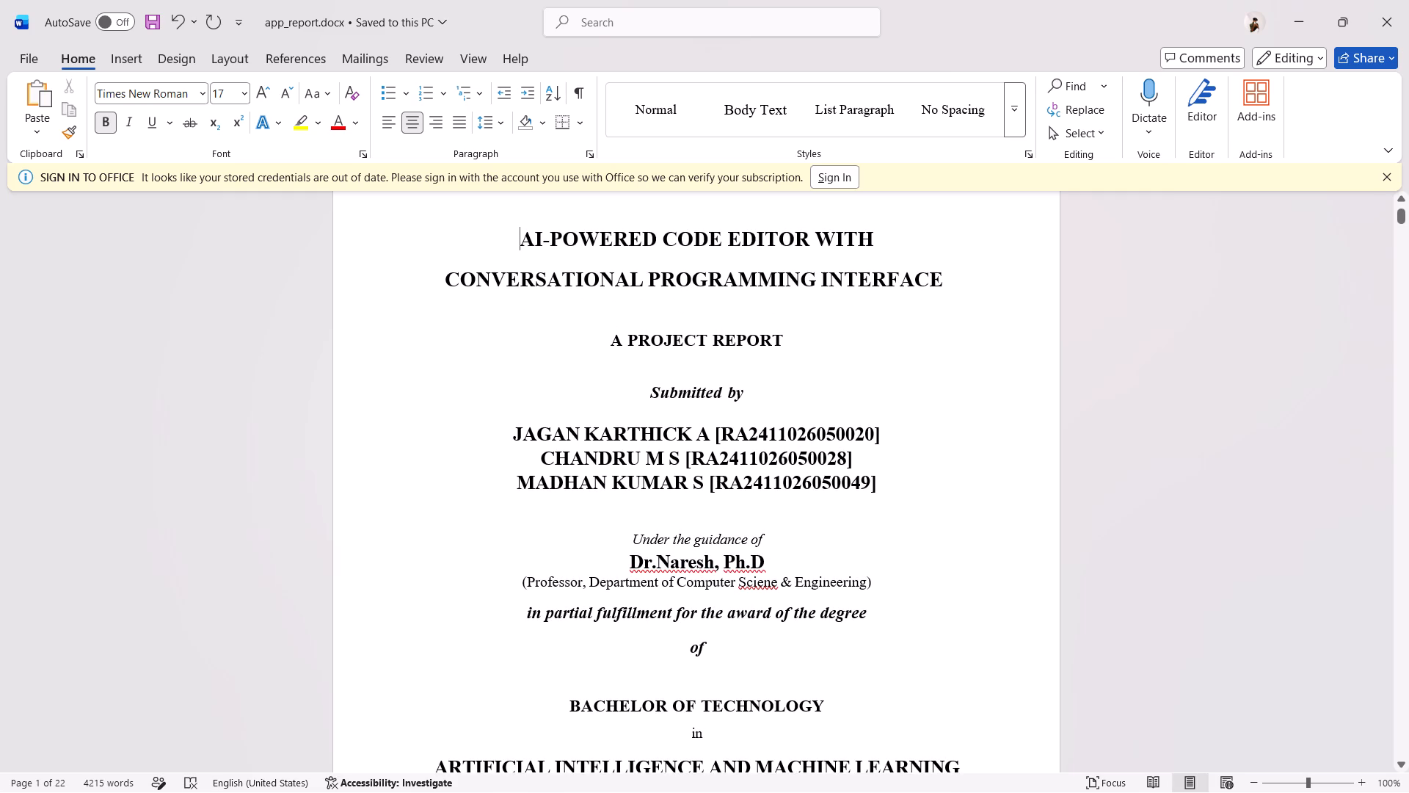
left_click_drag(611, 338, 704, 792)
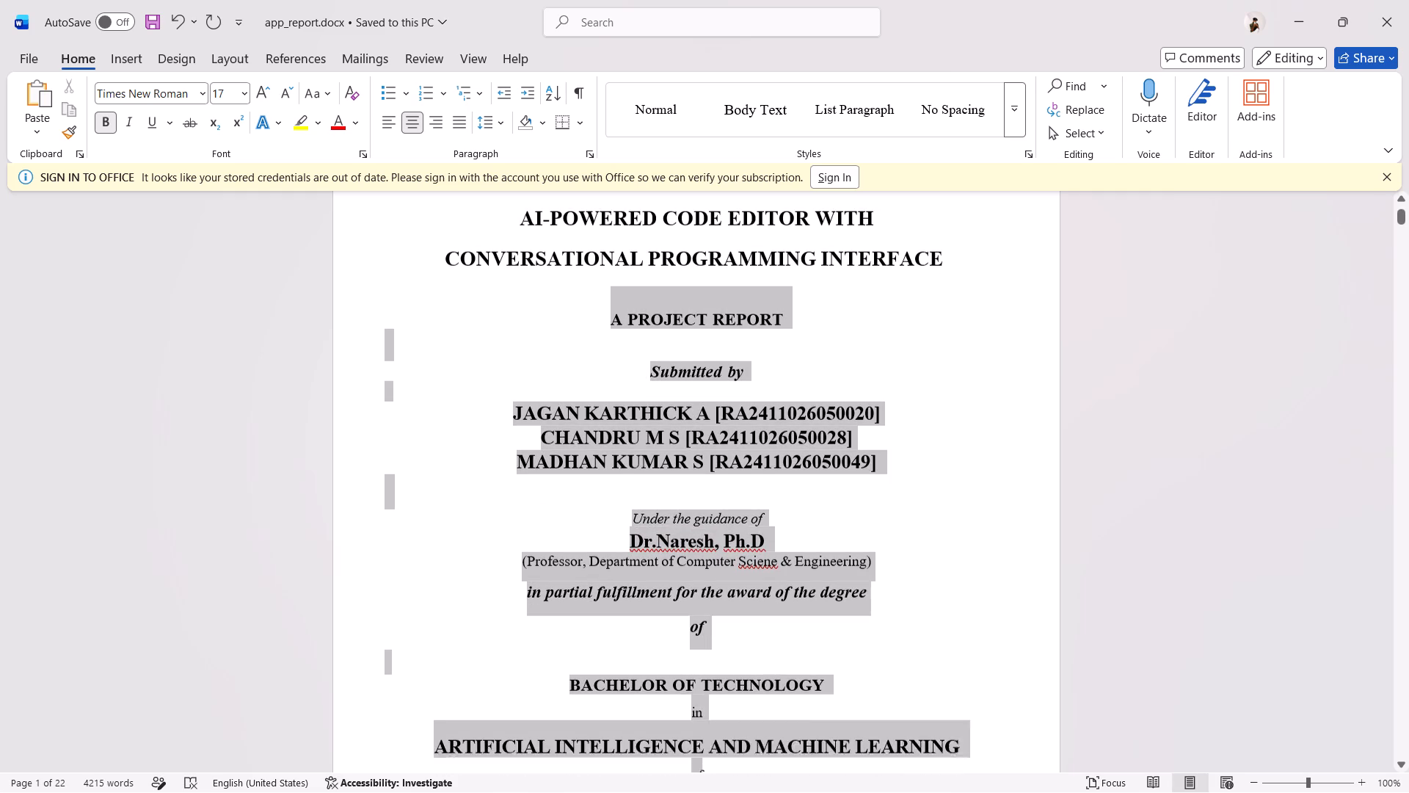
left_click_drag(704, 792, 788, 737)
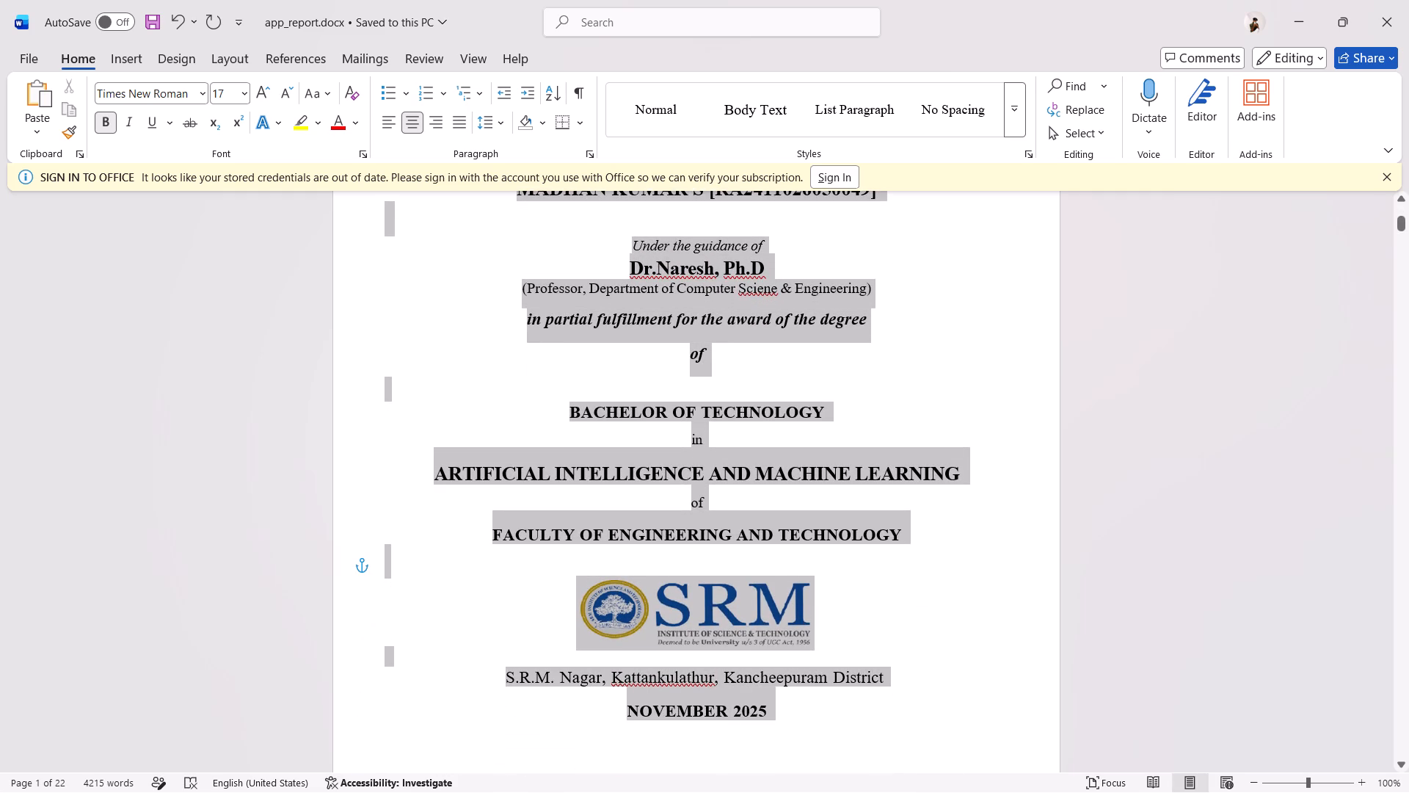
left_click_drag(788, 737, 804, 736)
scroll(804, 736, "down", 2)
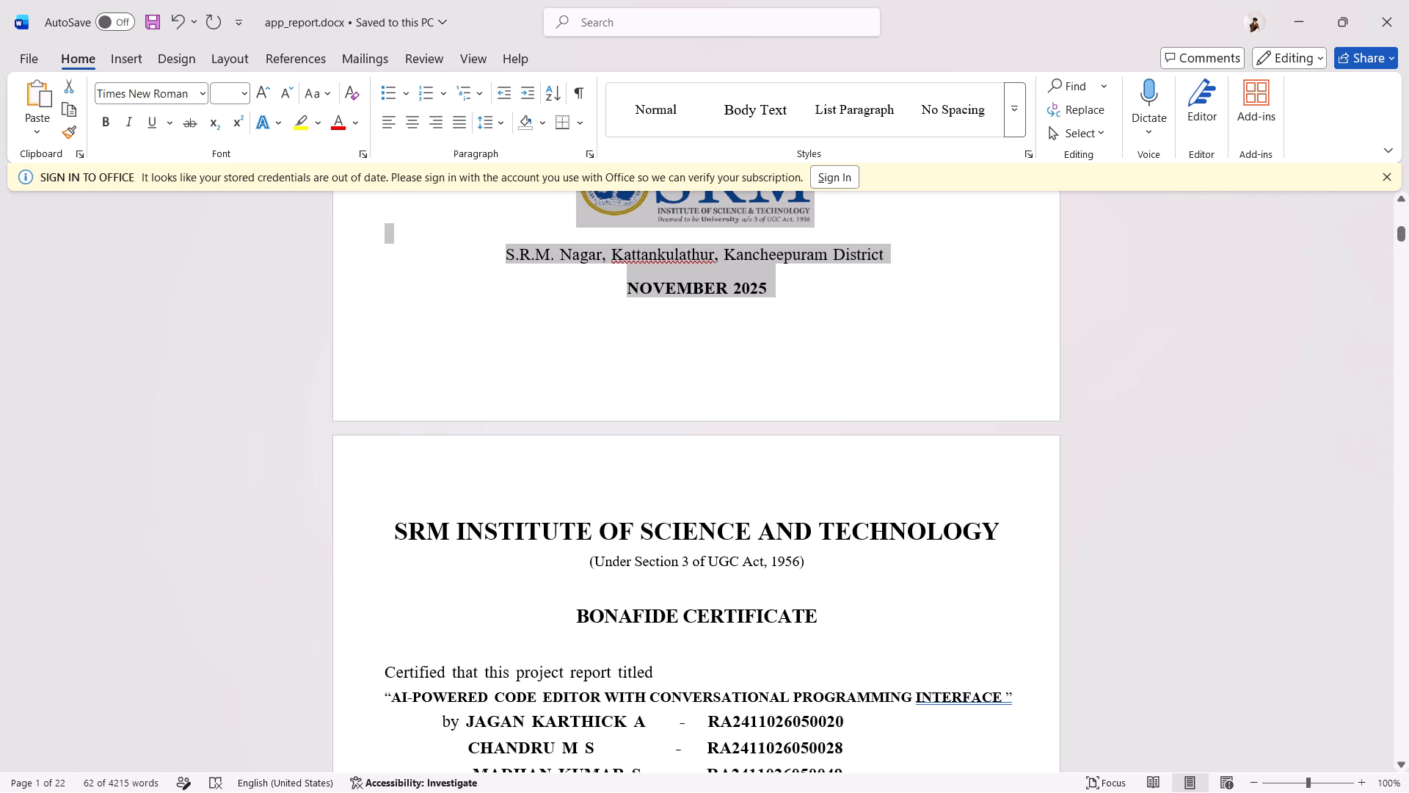
key("ctrl+c")
Switch to ANNreport.docx and paste the copied cover page content onto its blank first page.
key("alt+Tab")
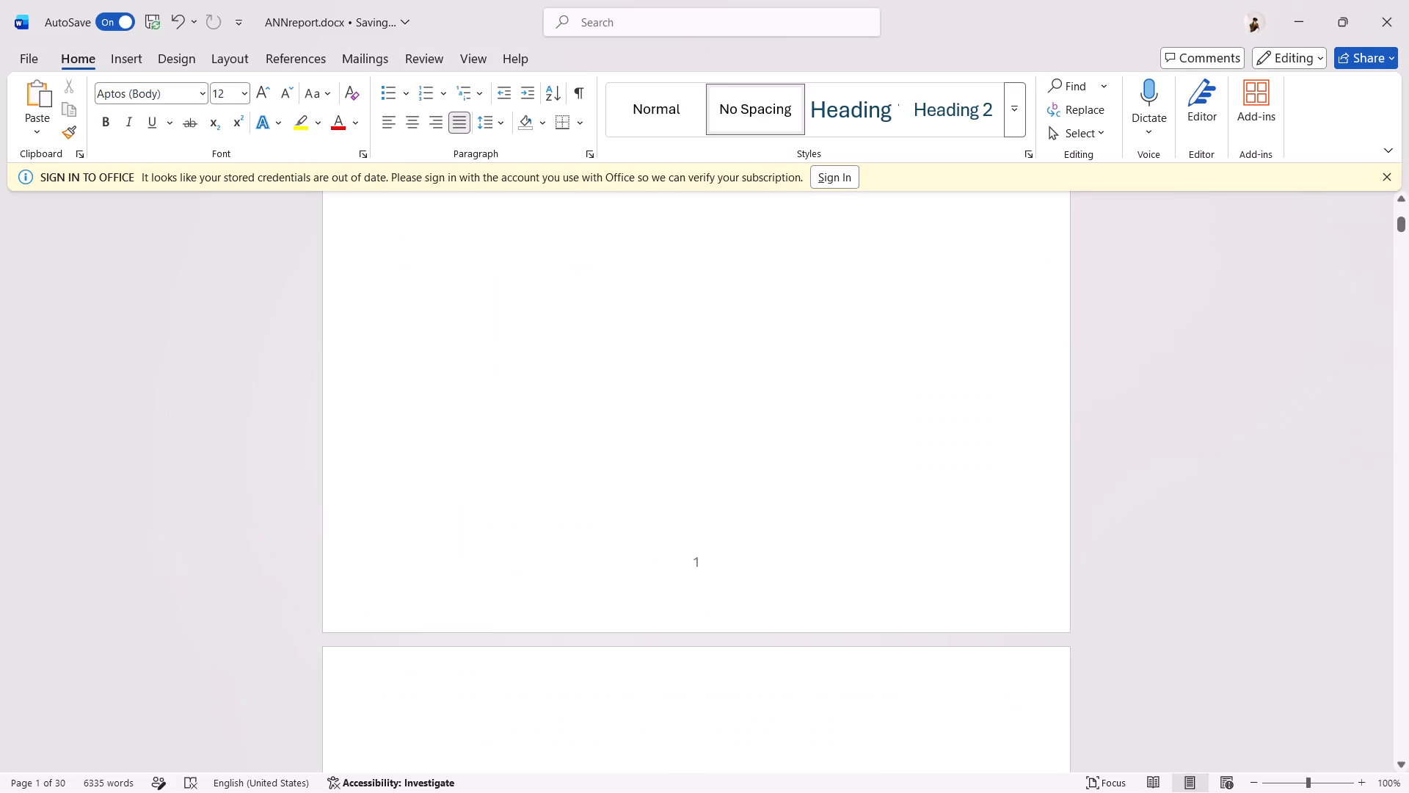
scroll(795, 569, "up", 7)
scroll(745, 391, "up", 4)
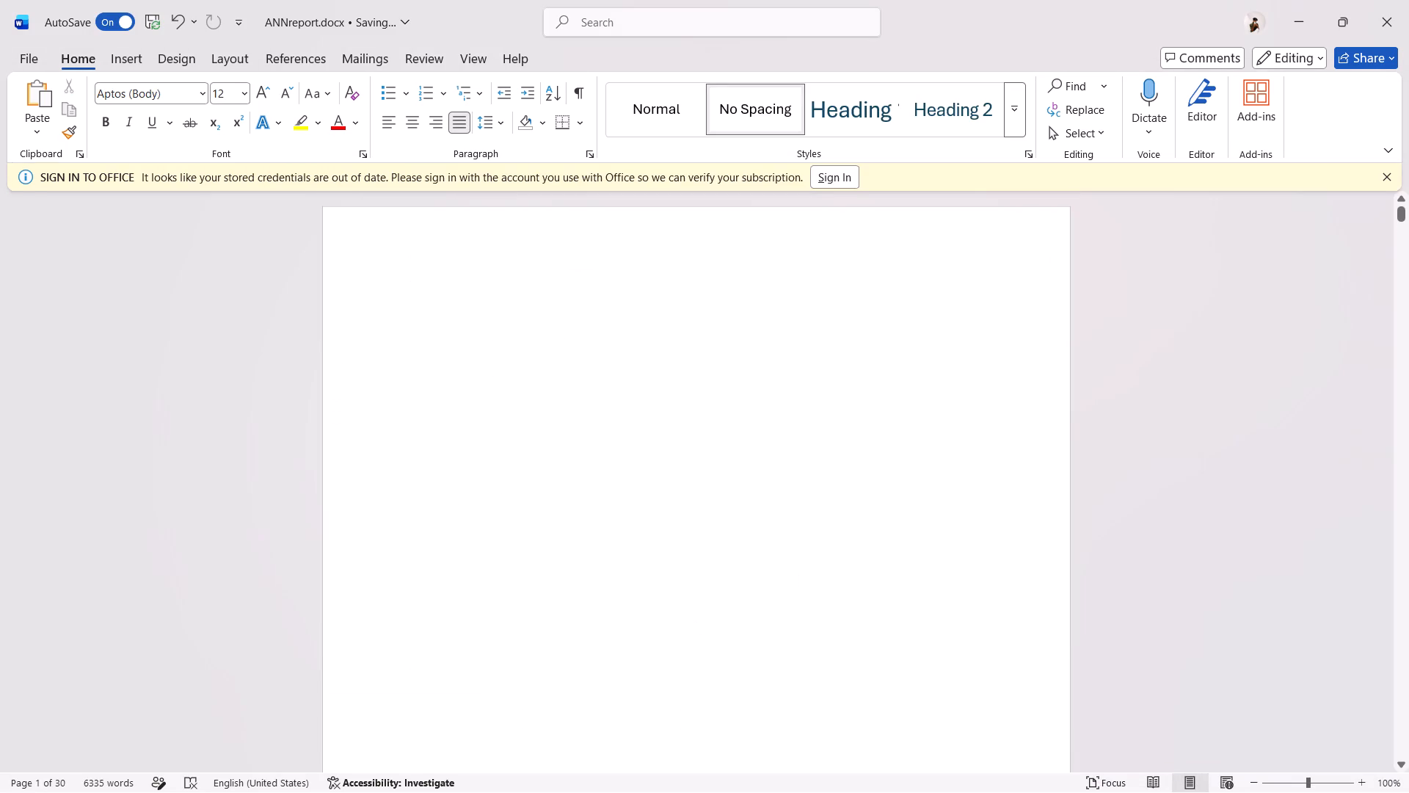
key("ctrl+v")
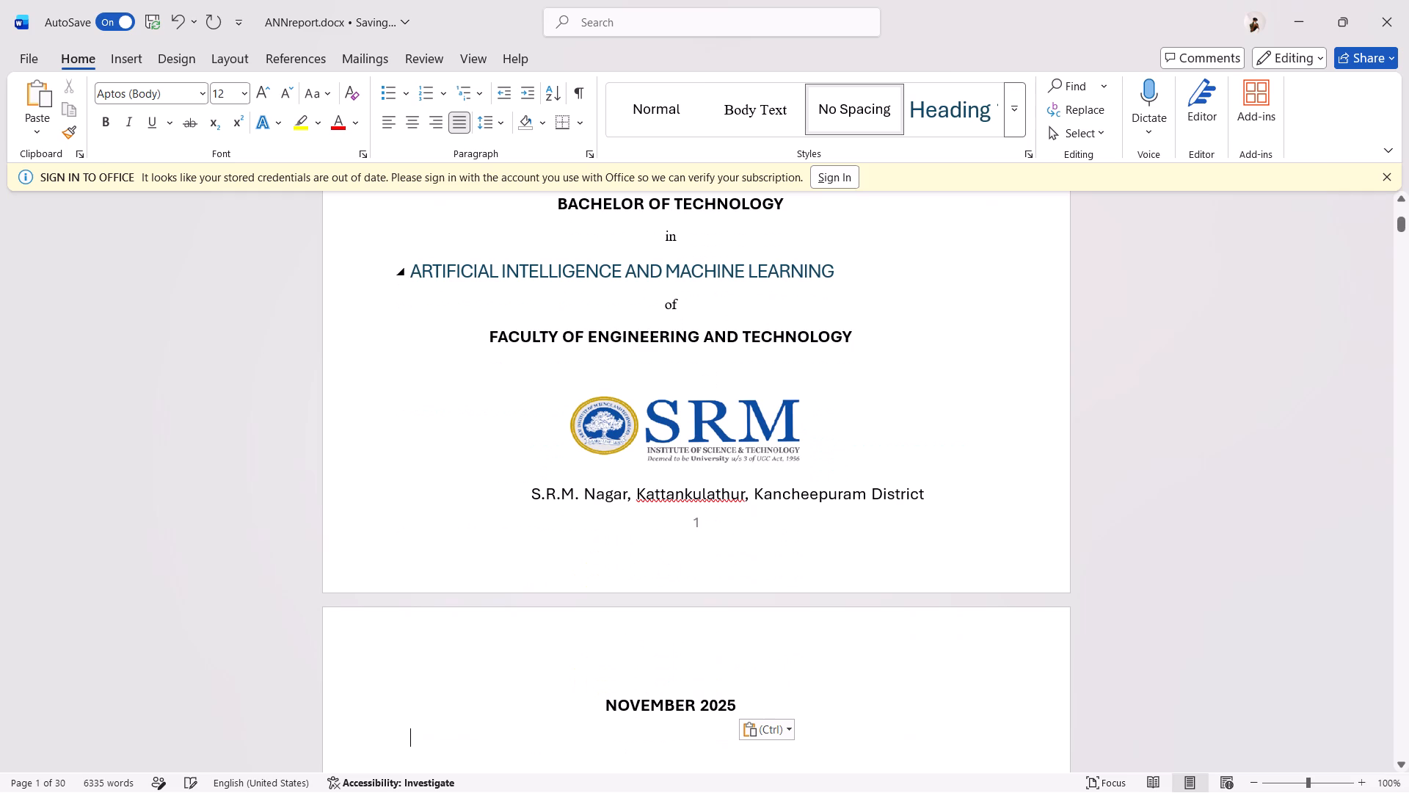
Center the pasted cover page text from "A PROJECT REPORT" through the "S.R.M. Nagar" line.
scroll(660, 289, "up", 5)
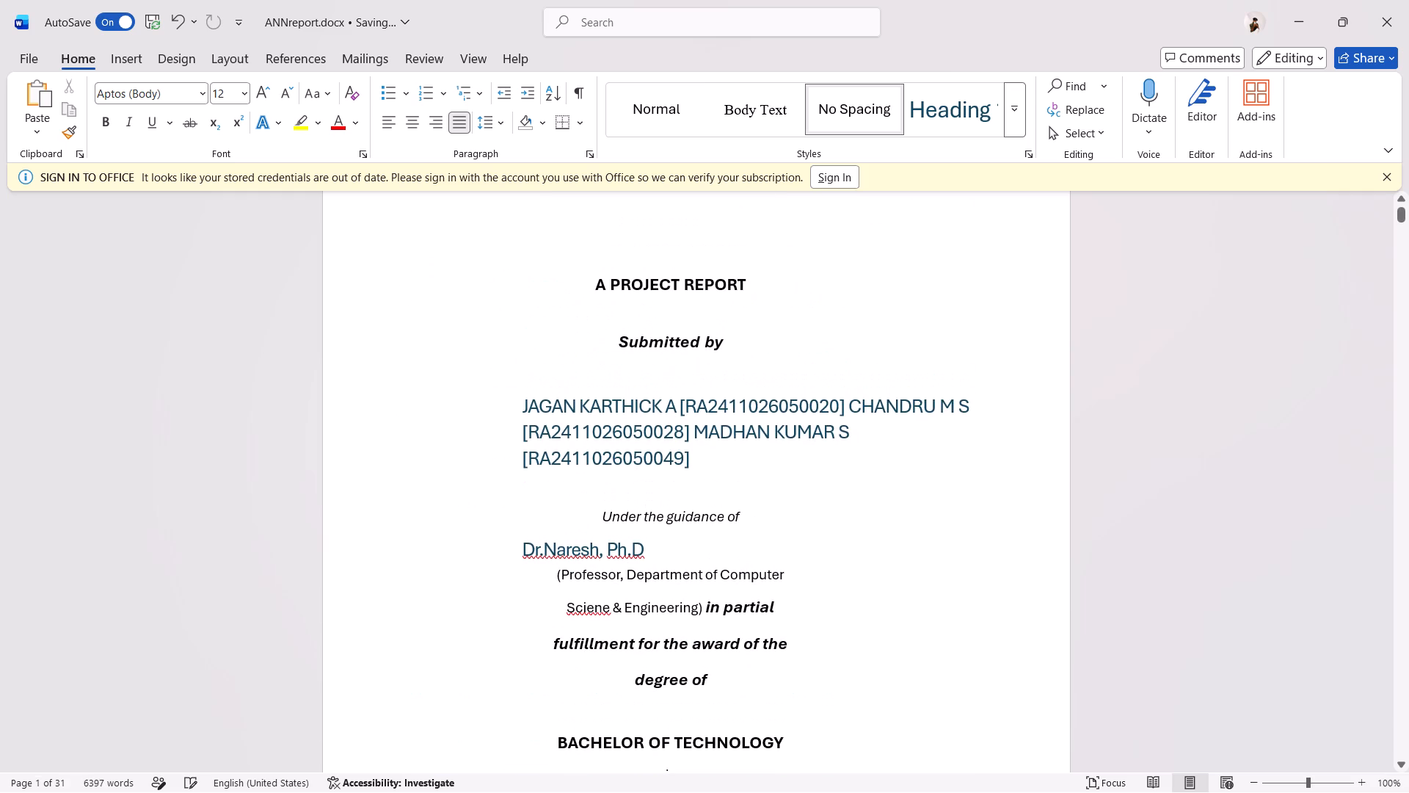
scroll(579, 307, "up", 2)
left_click_drag(522, 314, 565, 448)
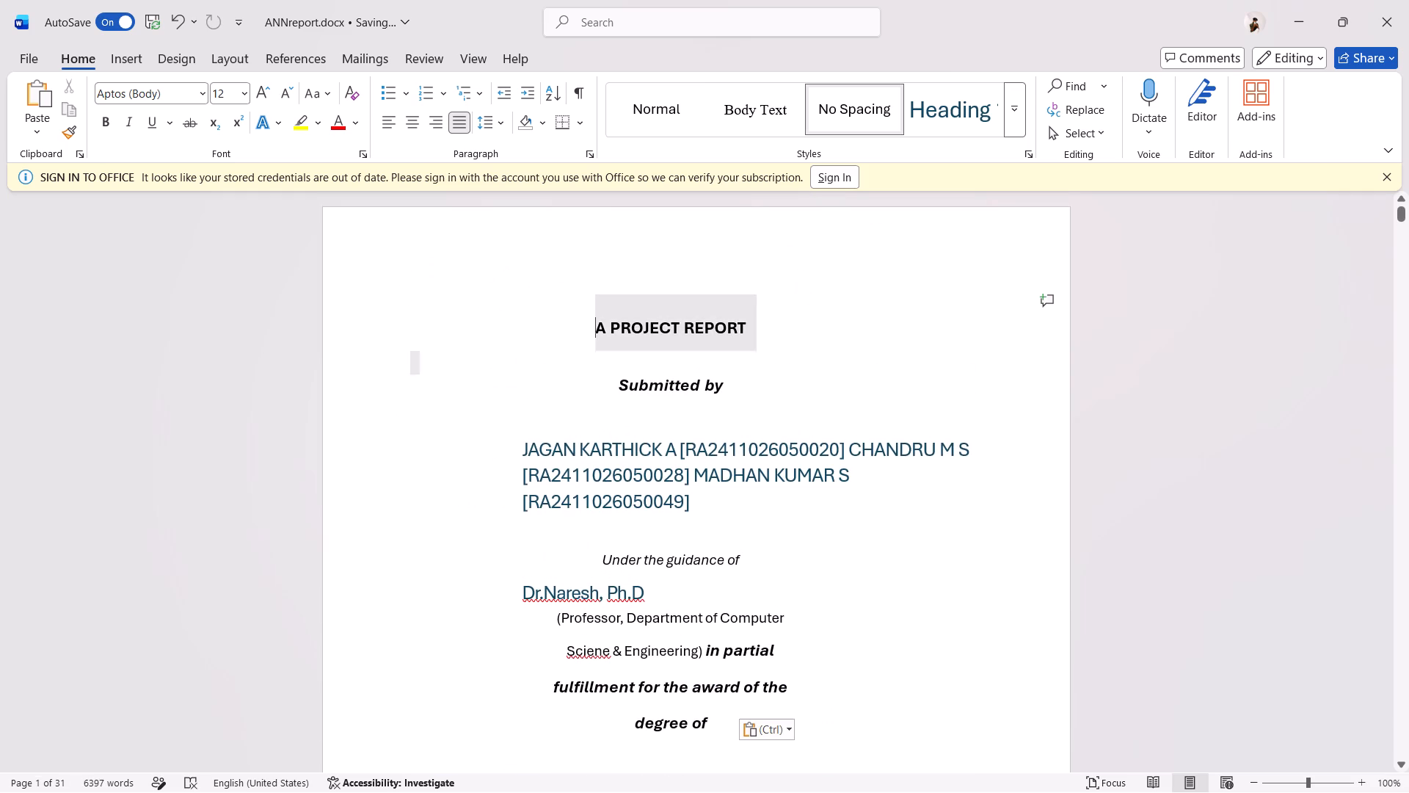
left_click_drag(565, 448, 652, 765)
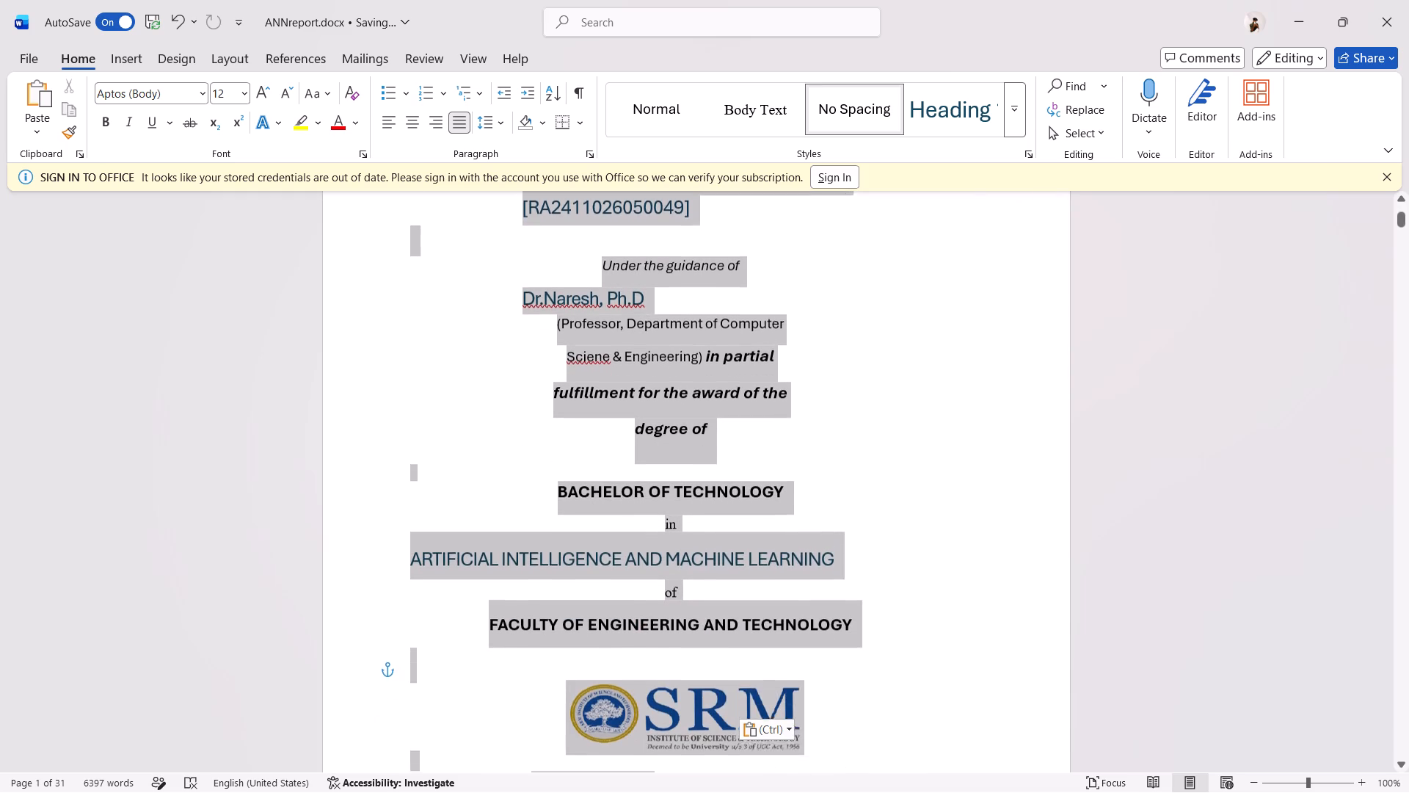
left_click_drag(652, 765, 969, 644)
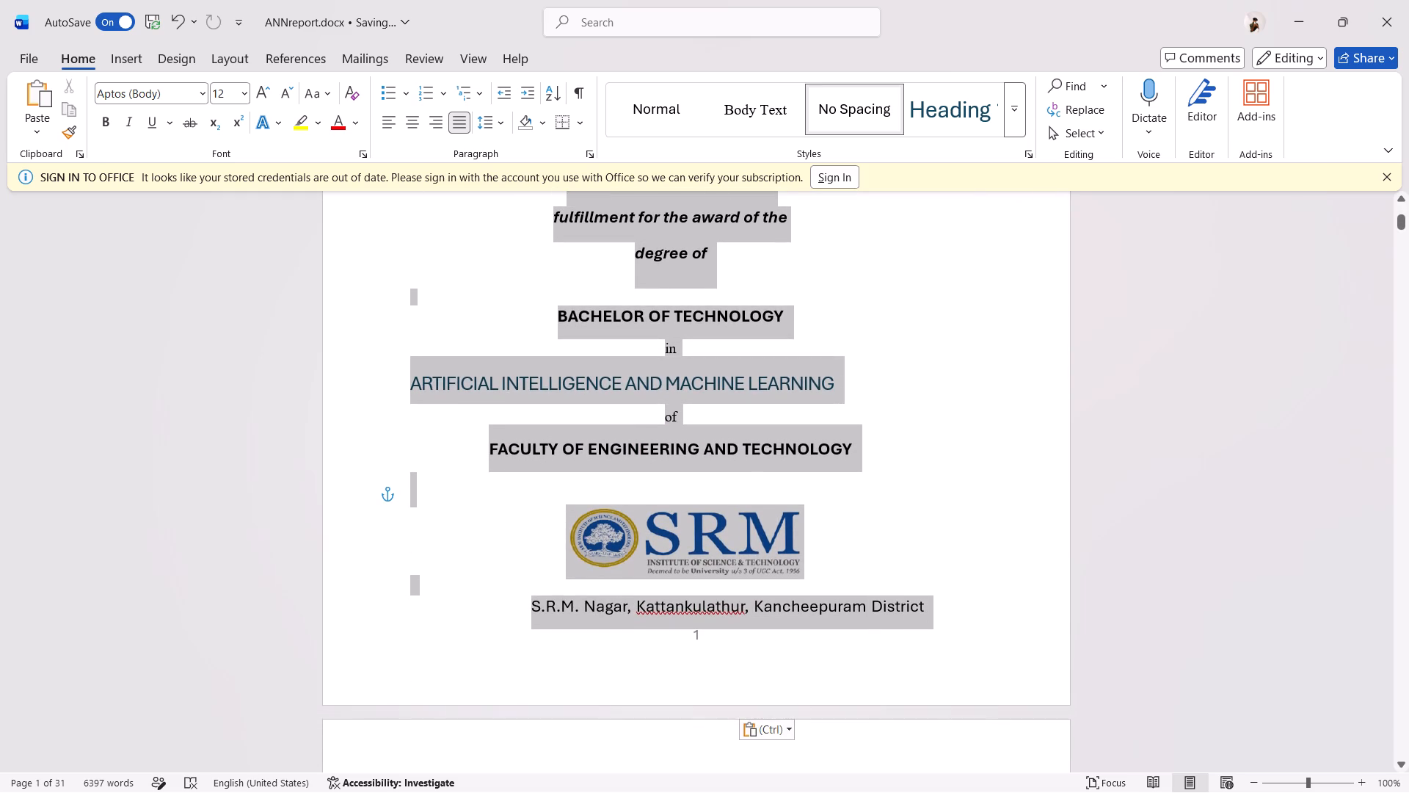
left_click_drag(969, 644, 994, 640)
key("ctrl+j")
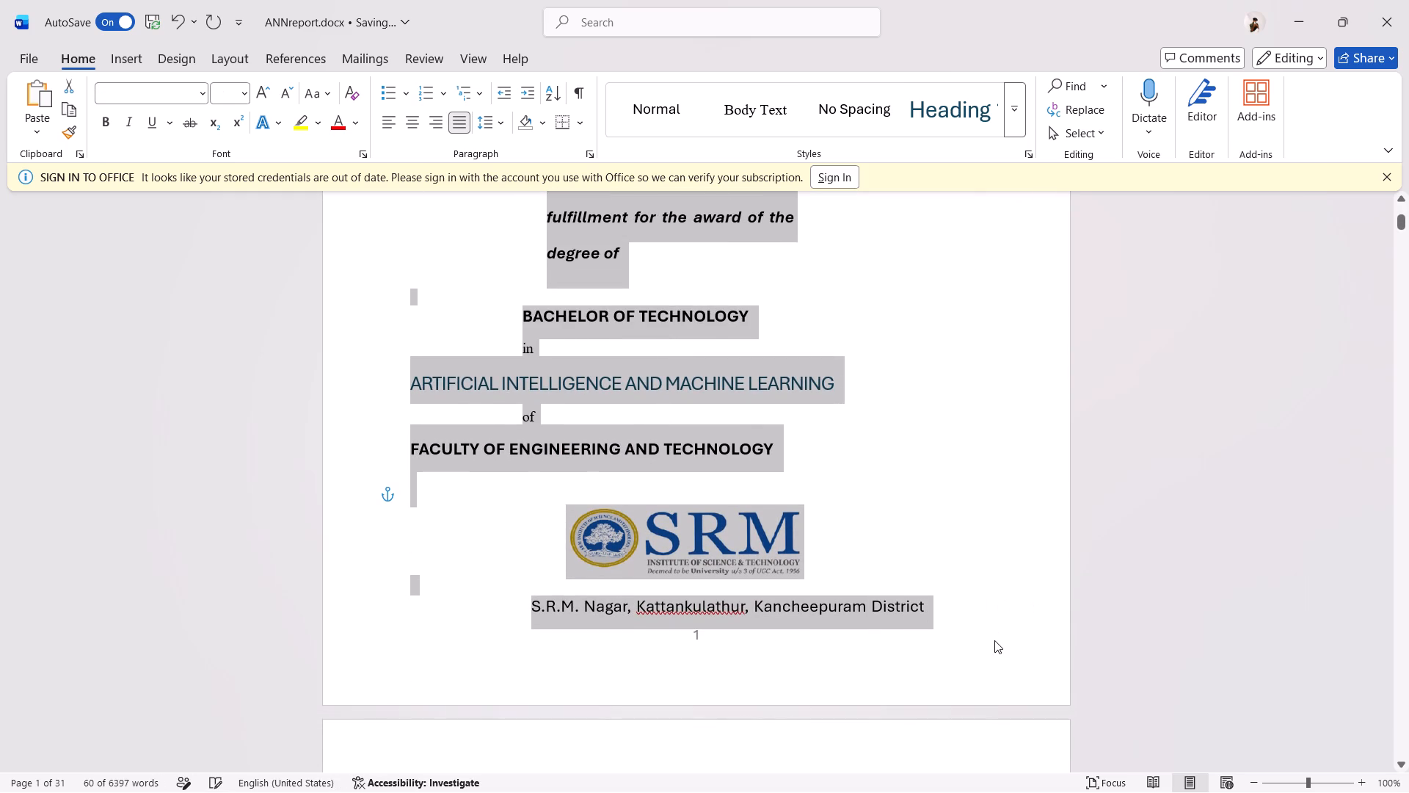
key("ctrl+e")
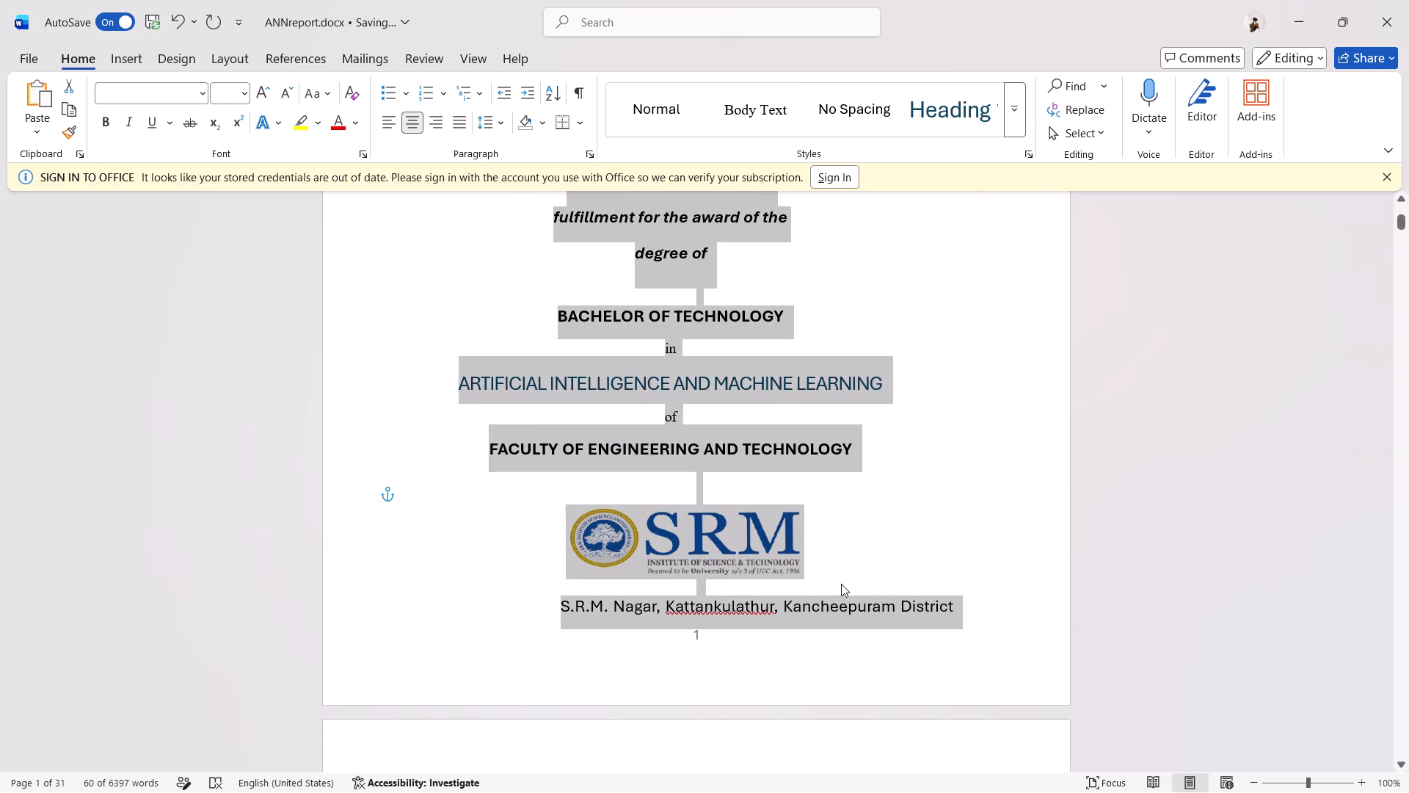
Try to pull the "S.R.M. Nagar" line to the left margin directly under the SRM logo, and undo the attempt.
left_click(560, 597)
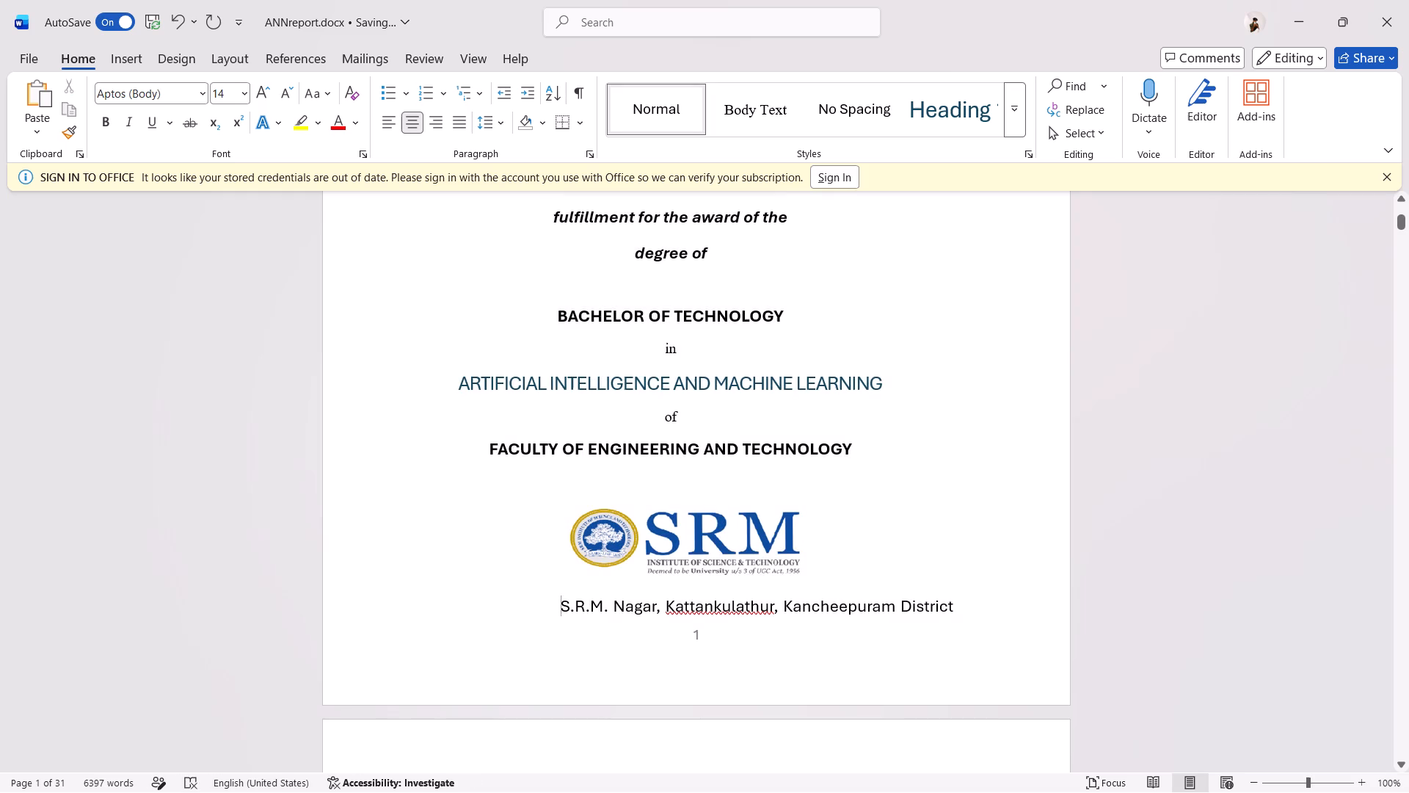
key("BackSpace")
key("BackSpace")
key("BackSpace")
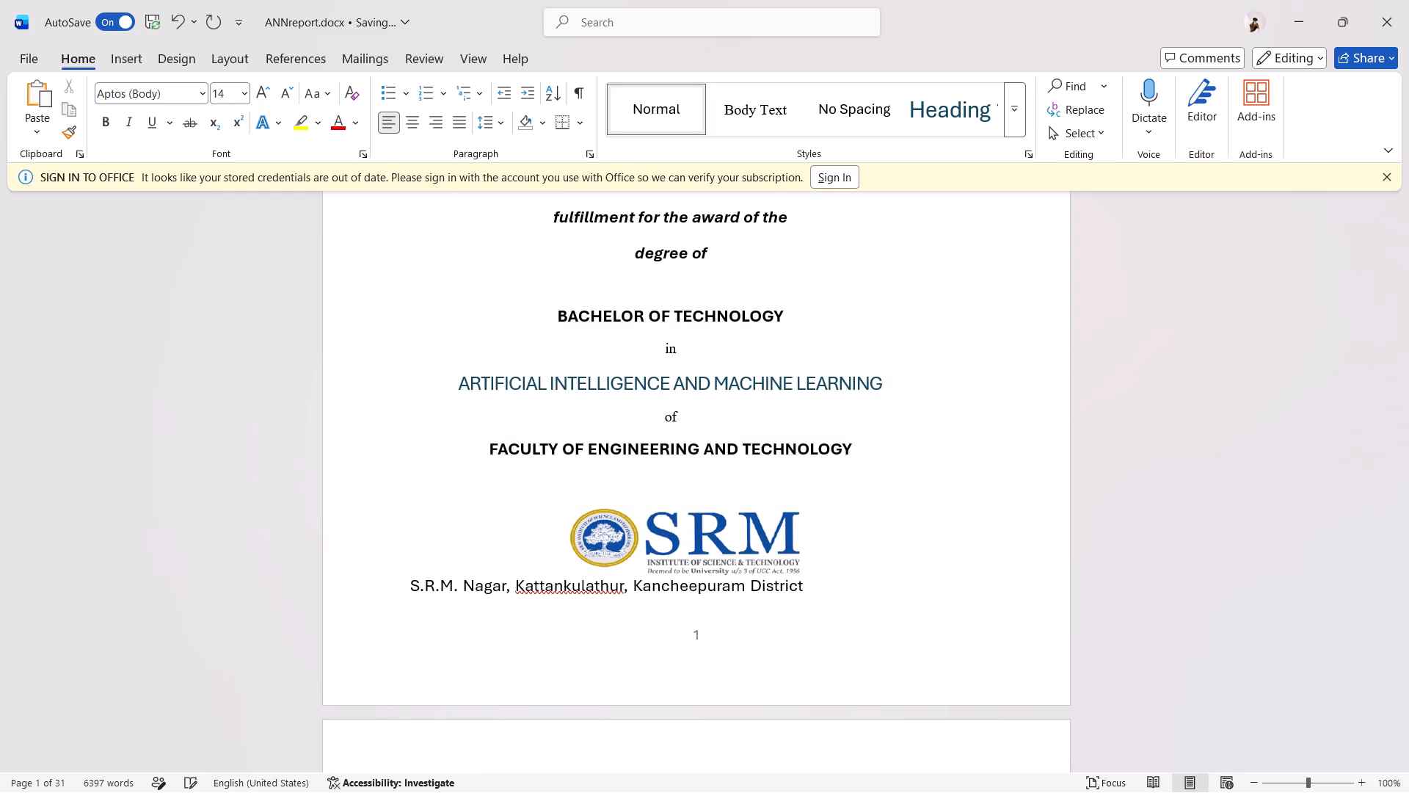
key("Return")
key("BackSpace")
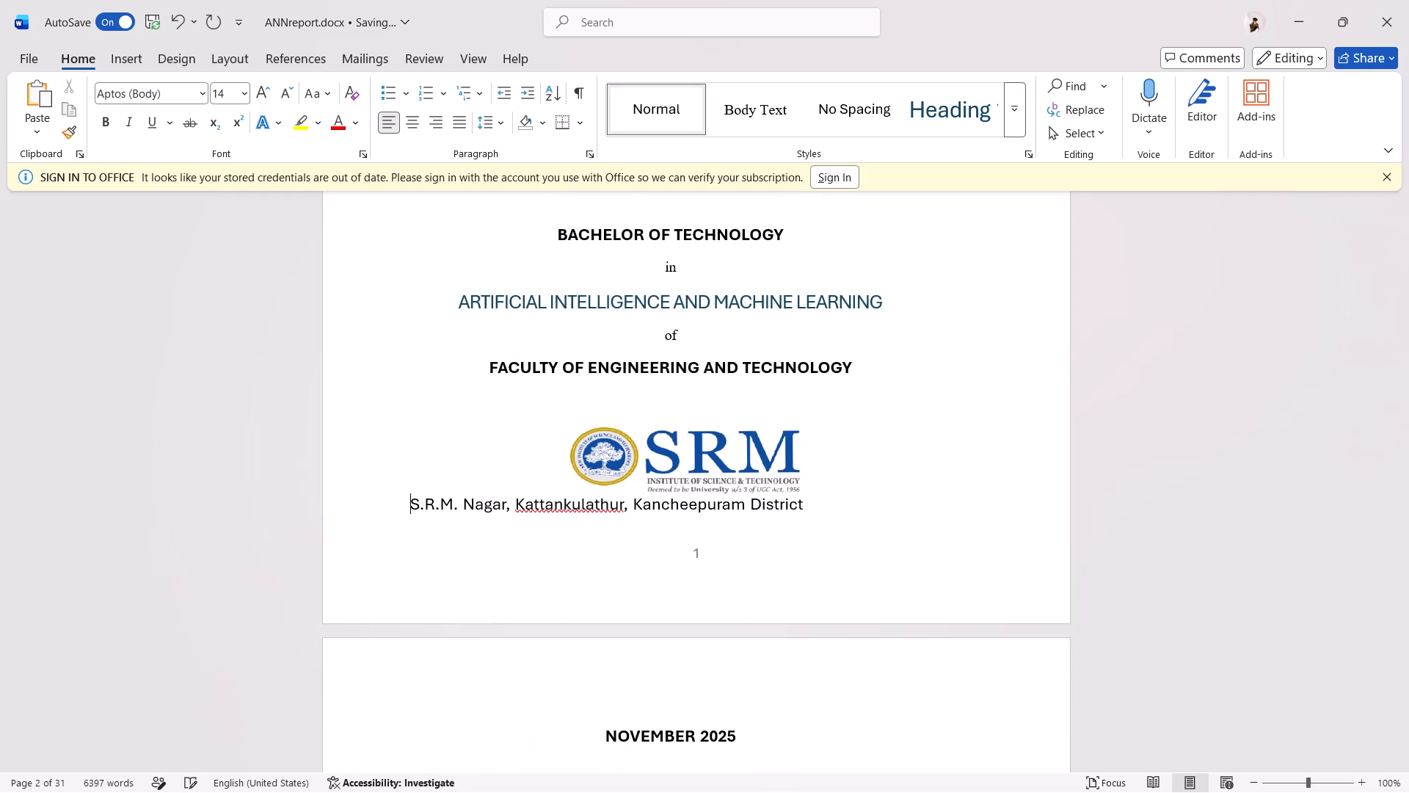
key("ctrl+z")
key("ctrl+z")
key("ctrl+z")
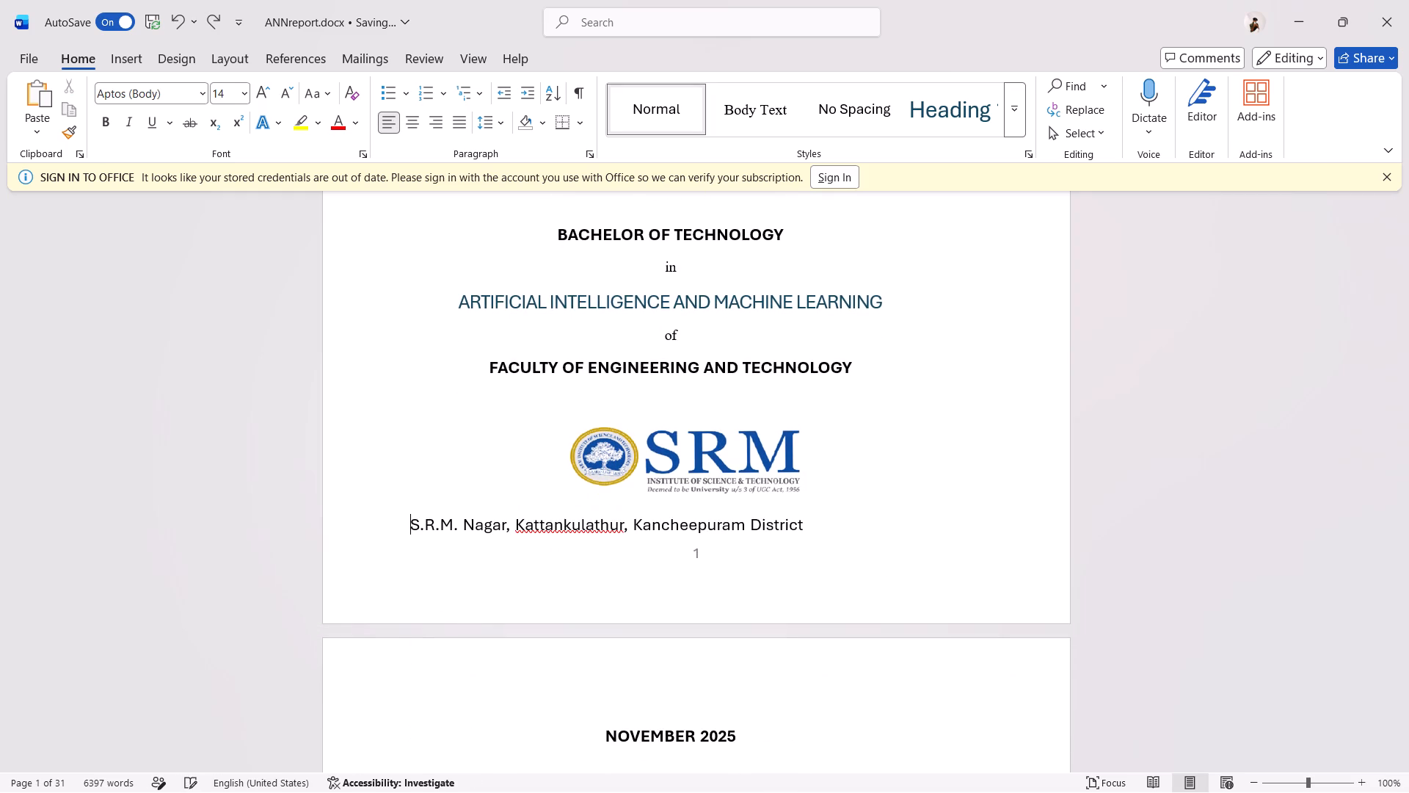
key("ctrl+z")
Replace the existing indent of the "S.R.M. Nagar" line beneath the SRM logo with two tab indents.
key("BackSpace")
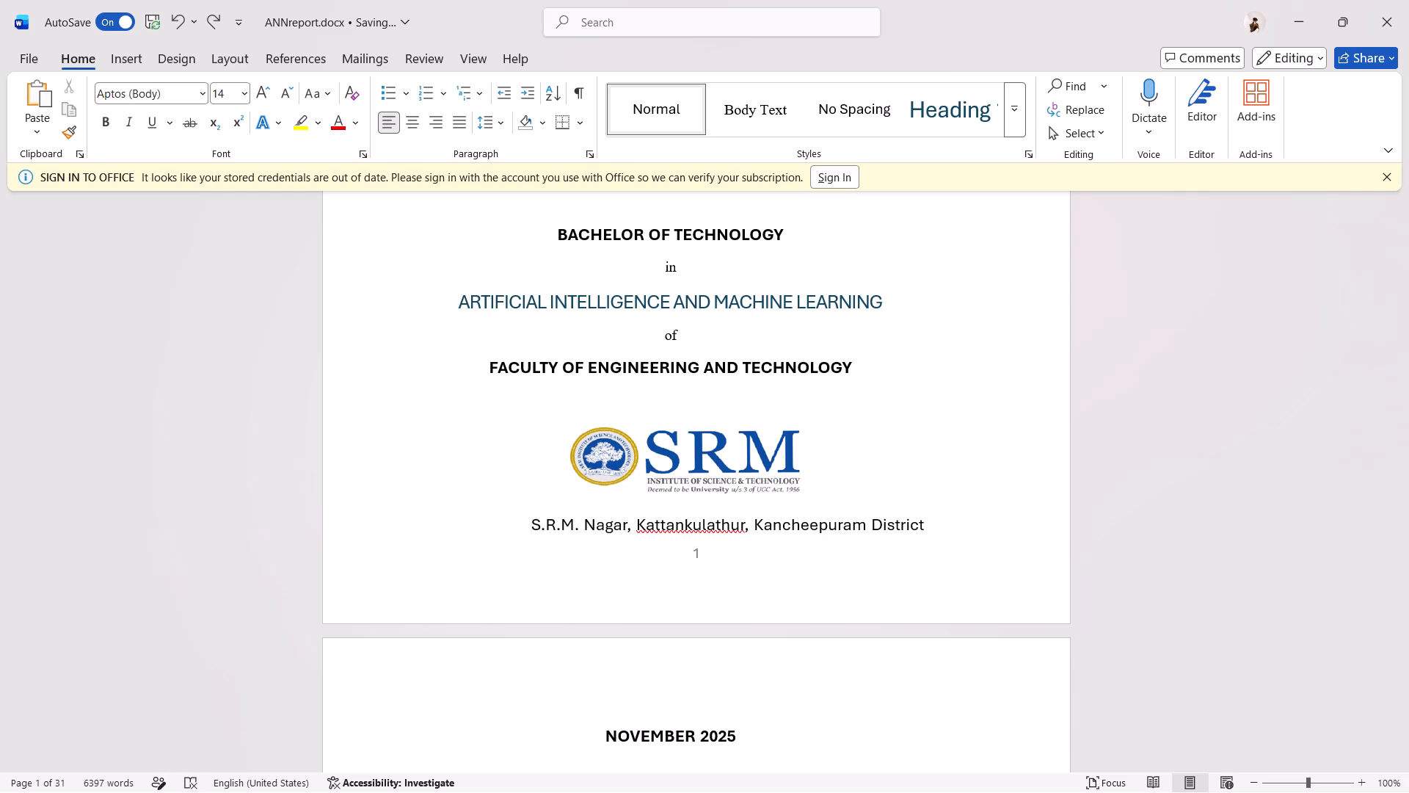
key("Tab")
key("Tab")
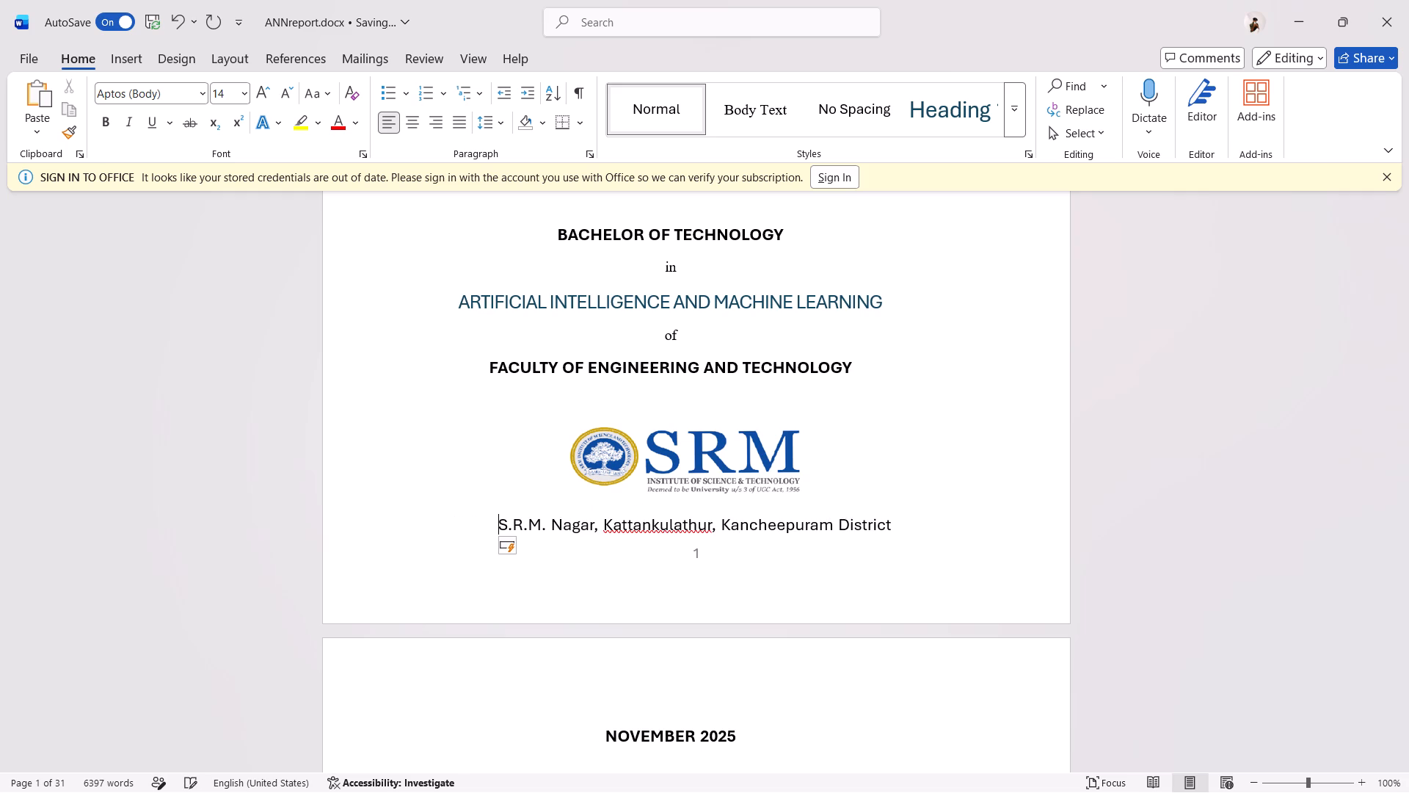
key("BackSpace")
key("Tab")
scroll(594, 622, "up", 4)
scroll(594, 622, "down", 1)
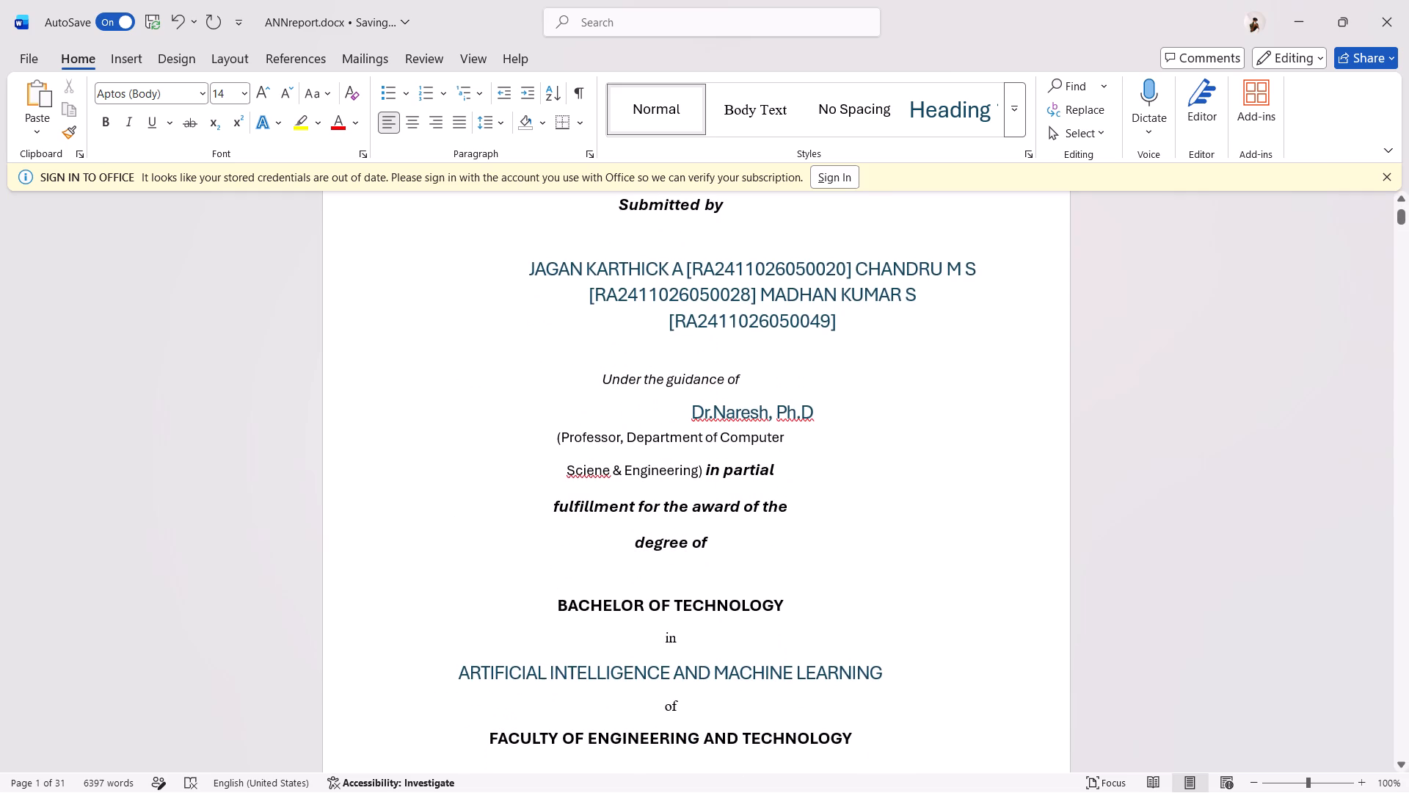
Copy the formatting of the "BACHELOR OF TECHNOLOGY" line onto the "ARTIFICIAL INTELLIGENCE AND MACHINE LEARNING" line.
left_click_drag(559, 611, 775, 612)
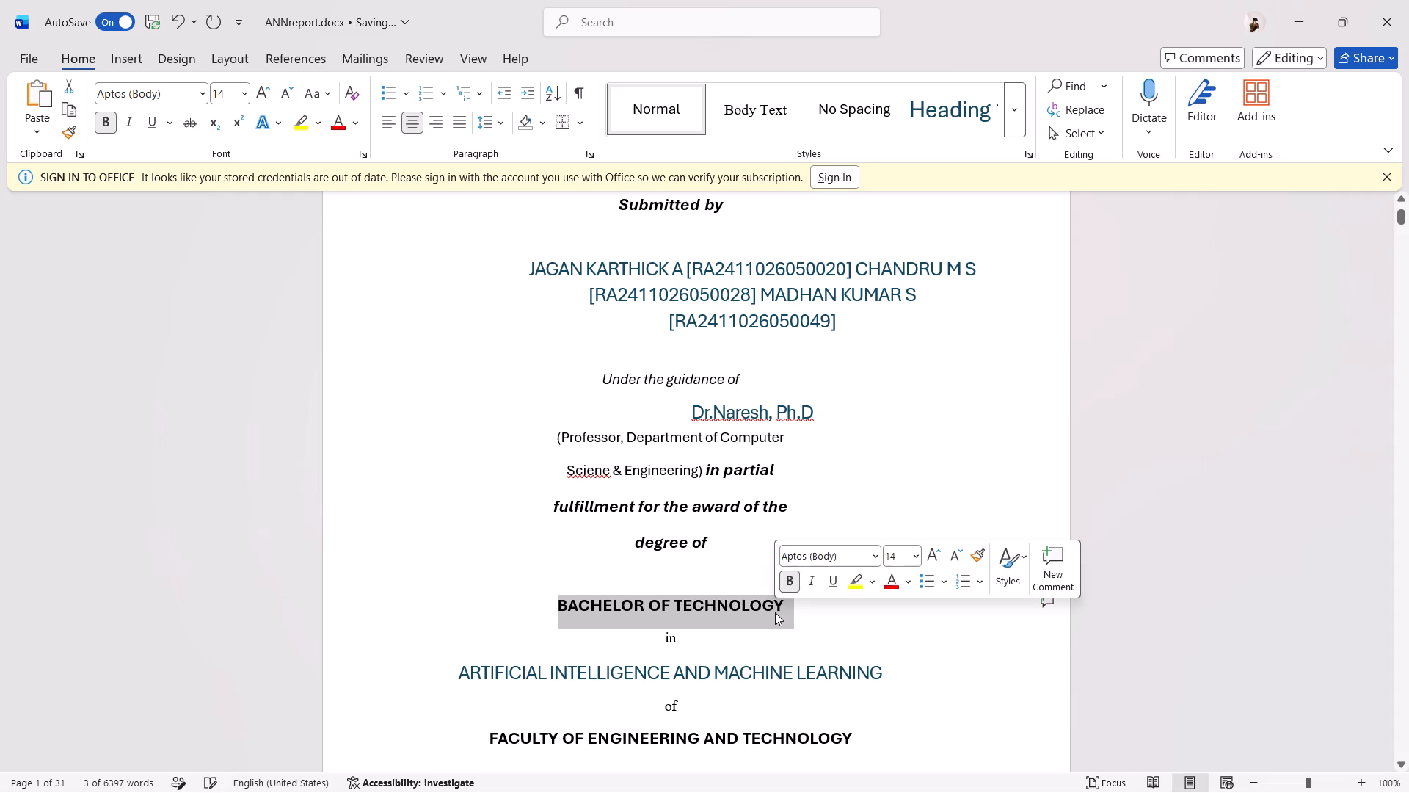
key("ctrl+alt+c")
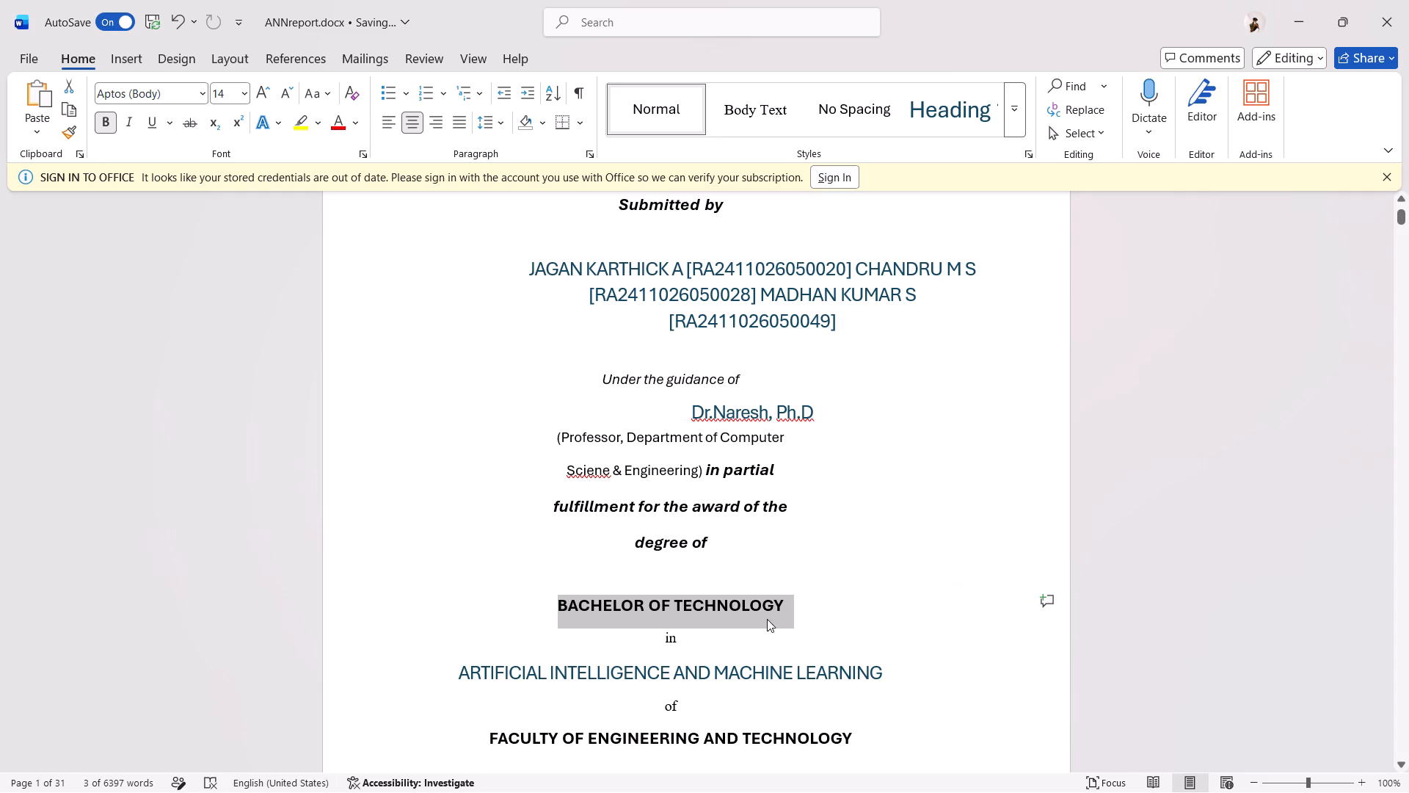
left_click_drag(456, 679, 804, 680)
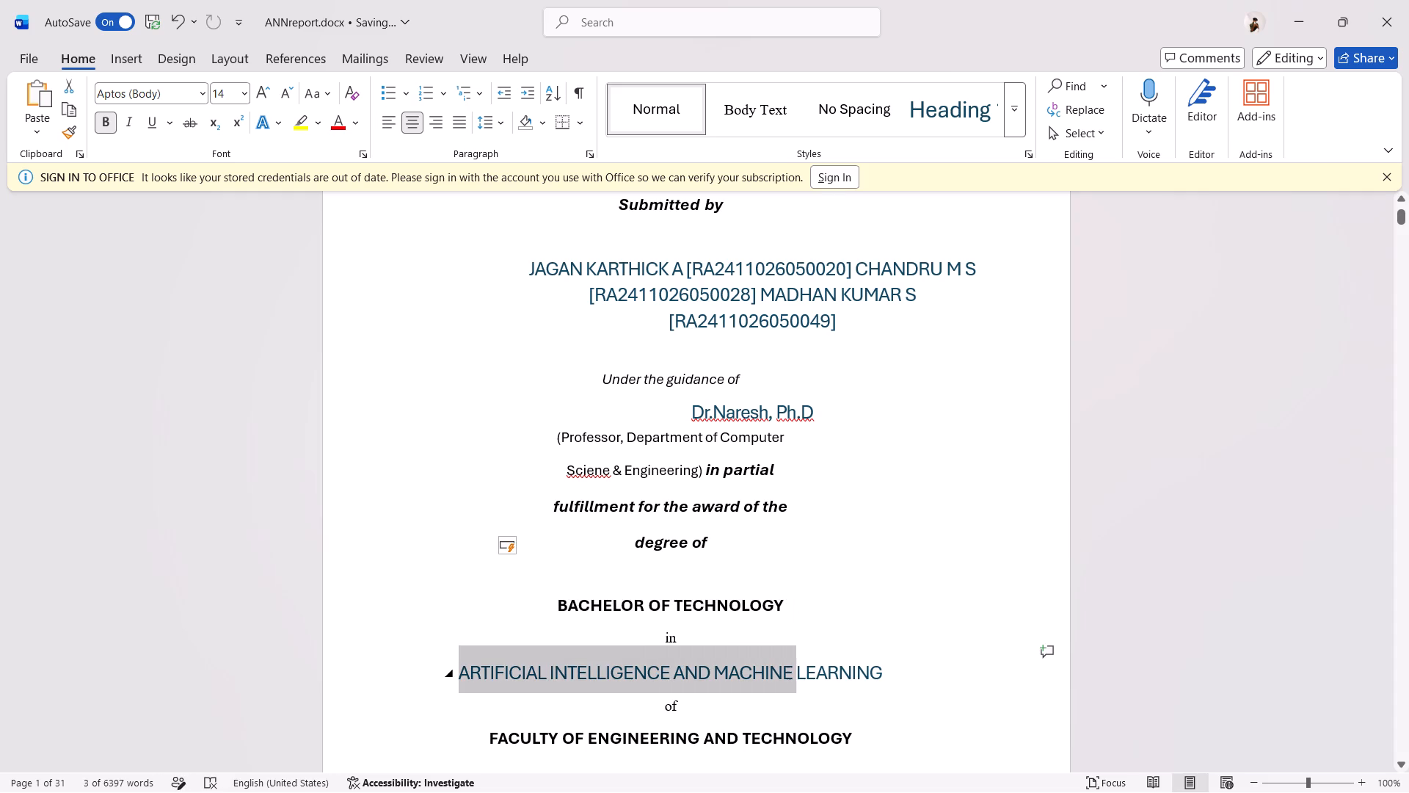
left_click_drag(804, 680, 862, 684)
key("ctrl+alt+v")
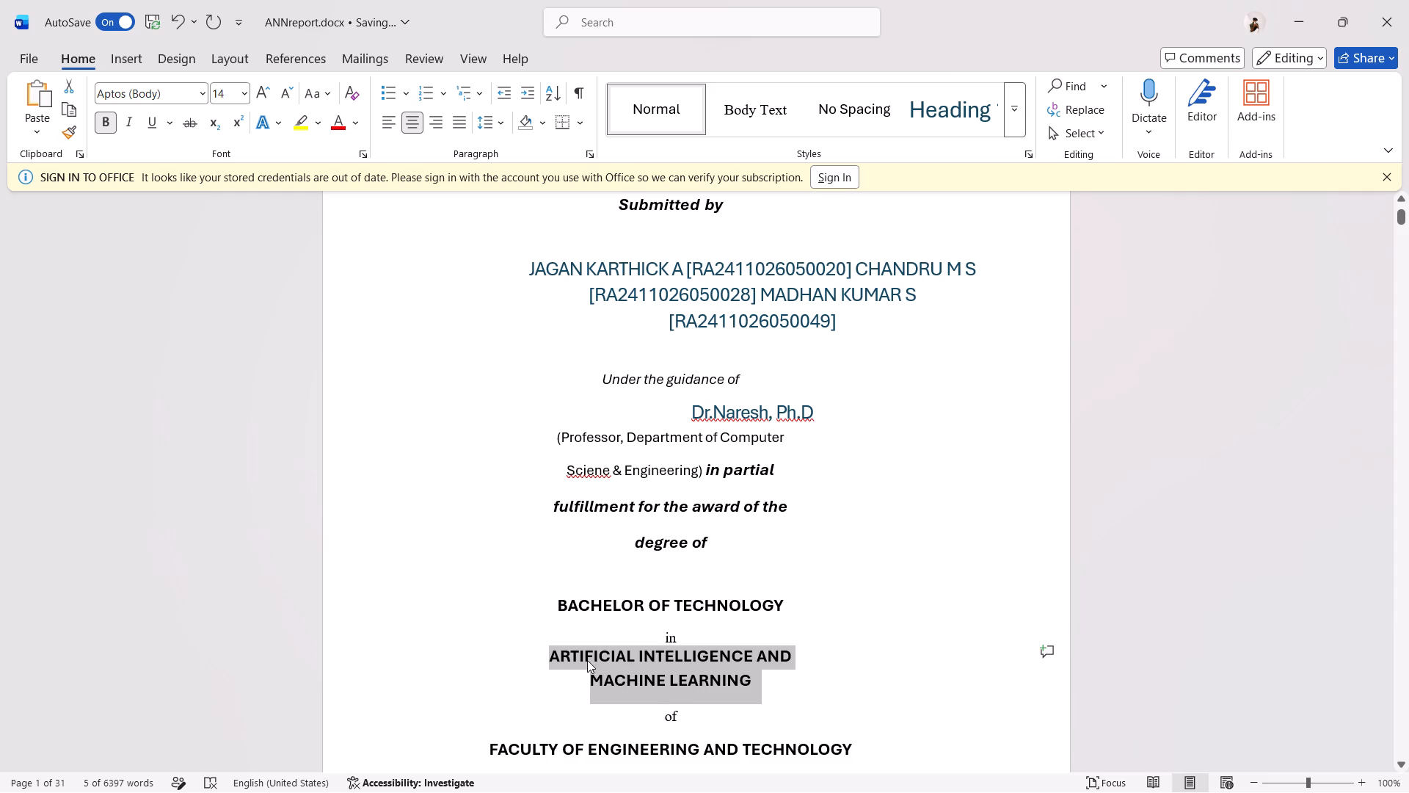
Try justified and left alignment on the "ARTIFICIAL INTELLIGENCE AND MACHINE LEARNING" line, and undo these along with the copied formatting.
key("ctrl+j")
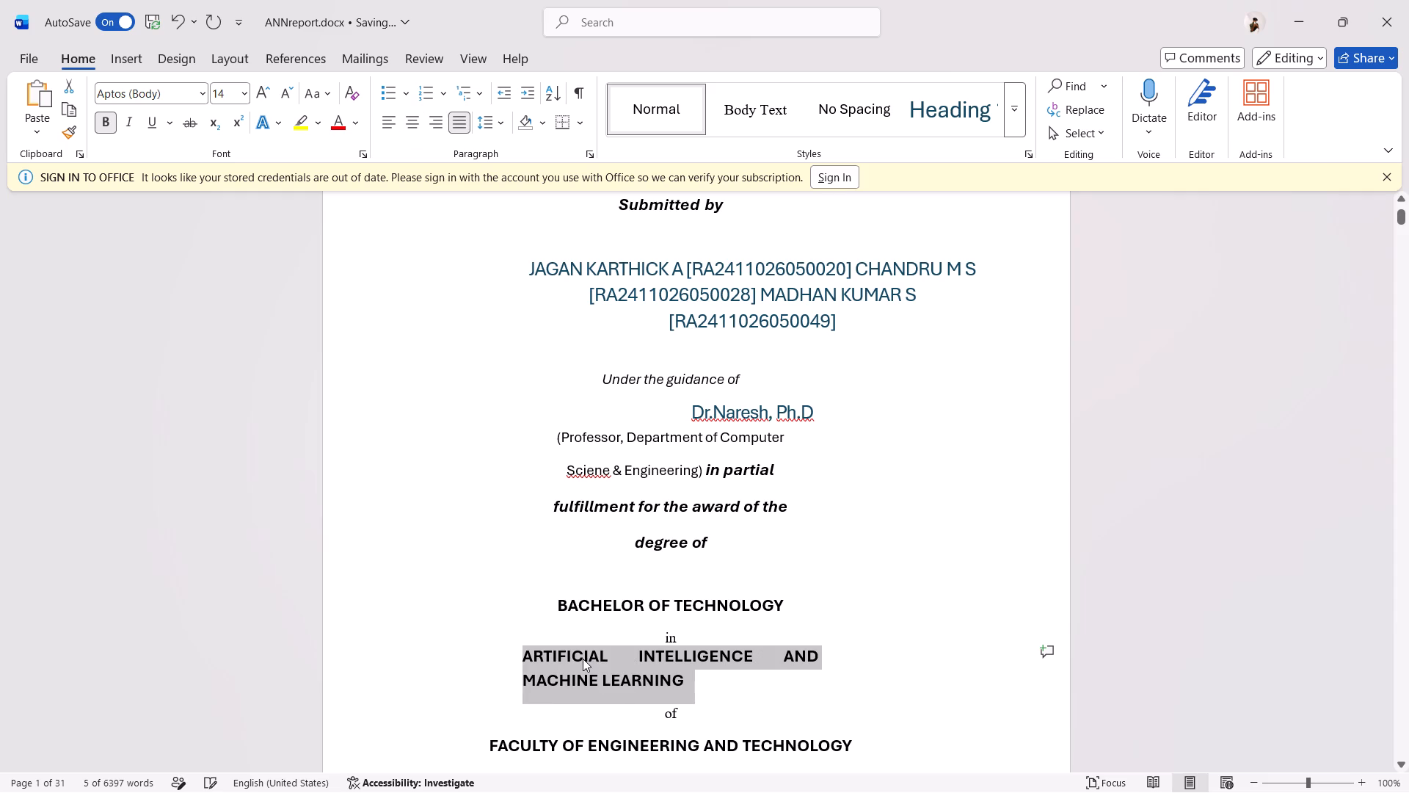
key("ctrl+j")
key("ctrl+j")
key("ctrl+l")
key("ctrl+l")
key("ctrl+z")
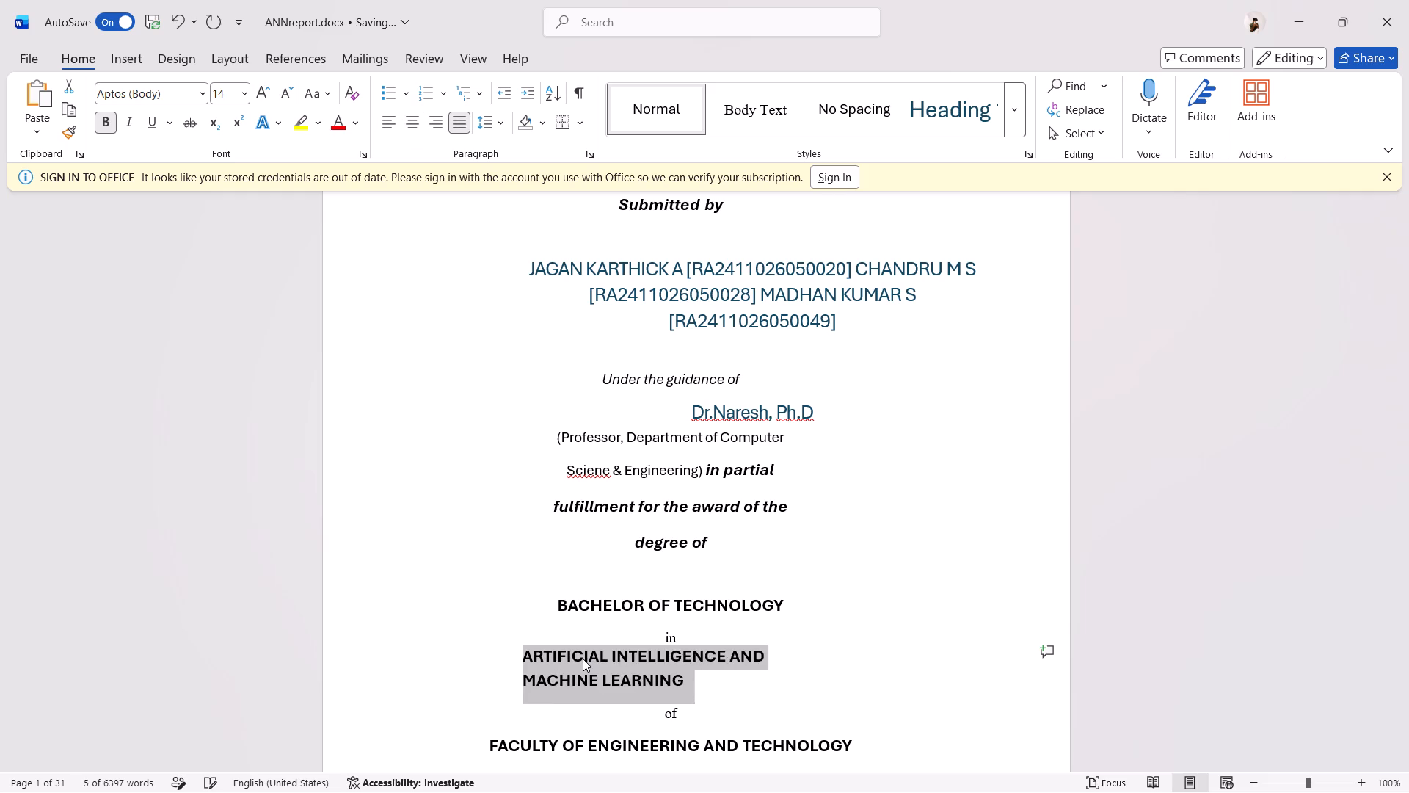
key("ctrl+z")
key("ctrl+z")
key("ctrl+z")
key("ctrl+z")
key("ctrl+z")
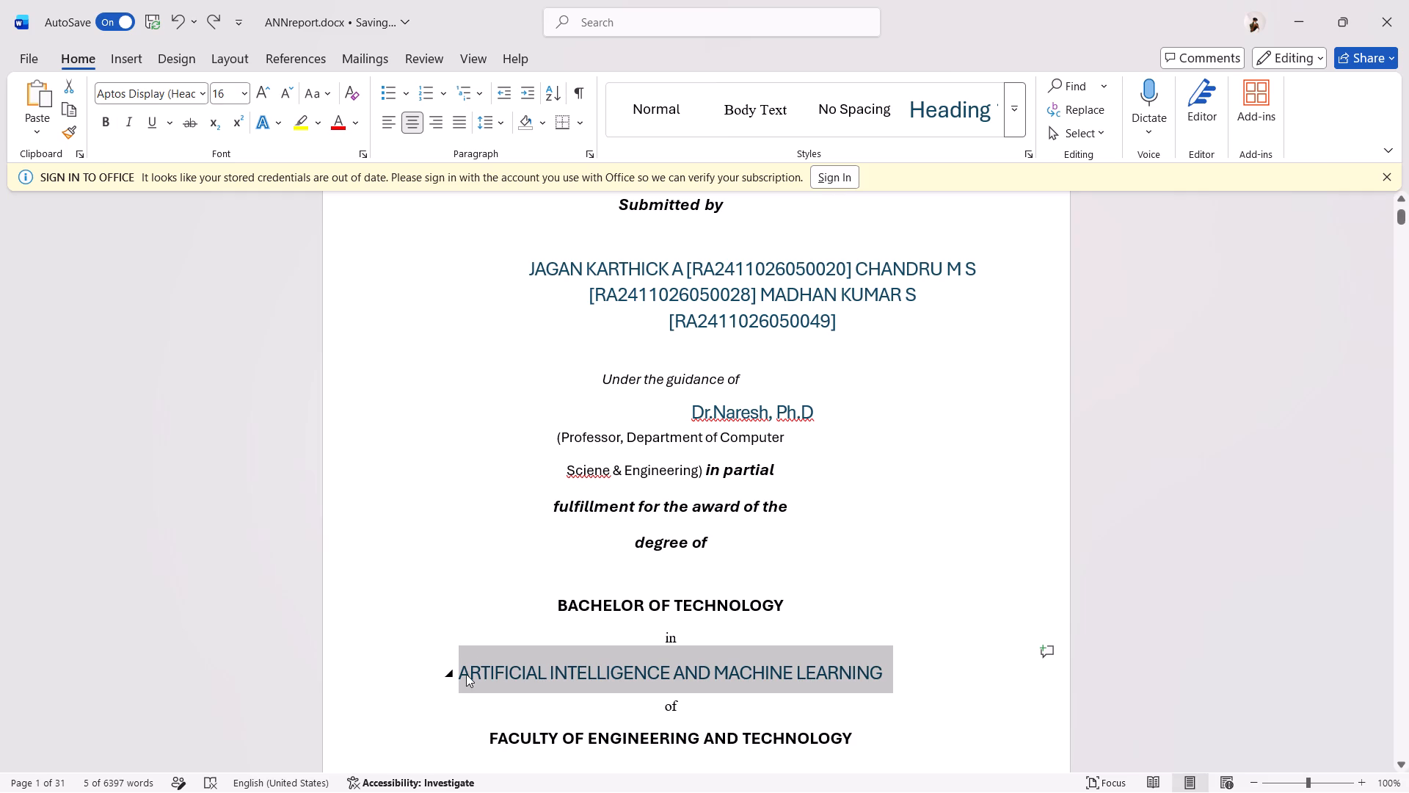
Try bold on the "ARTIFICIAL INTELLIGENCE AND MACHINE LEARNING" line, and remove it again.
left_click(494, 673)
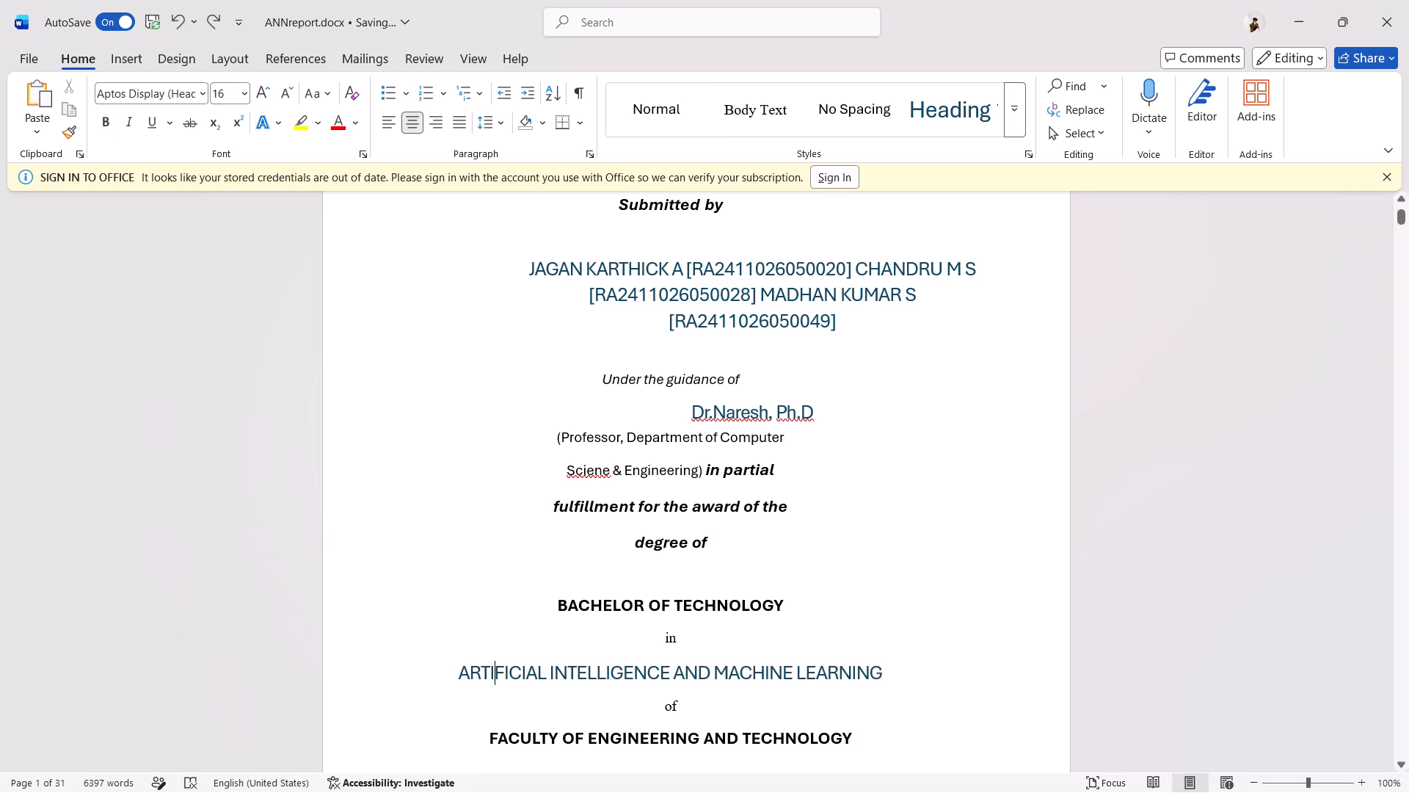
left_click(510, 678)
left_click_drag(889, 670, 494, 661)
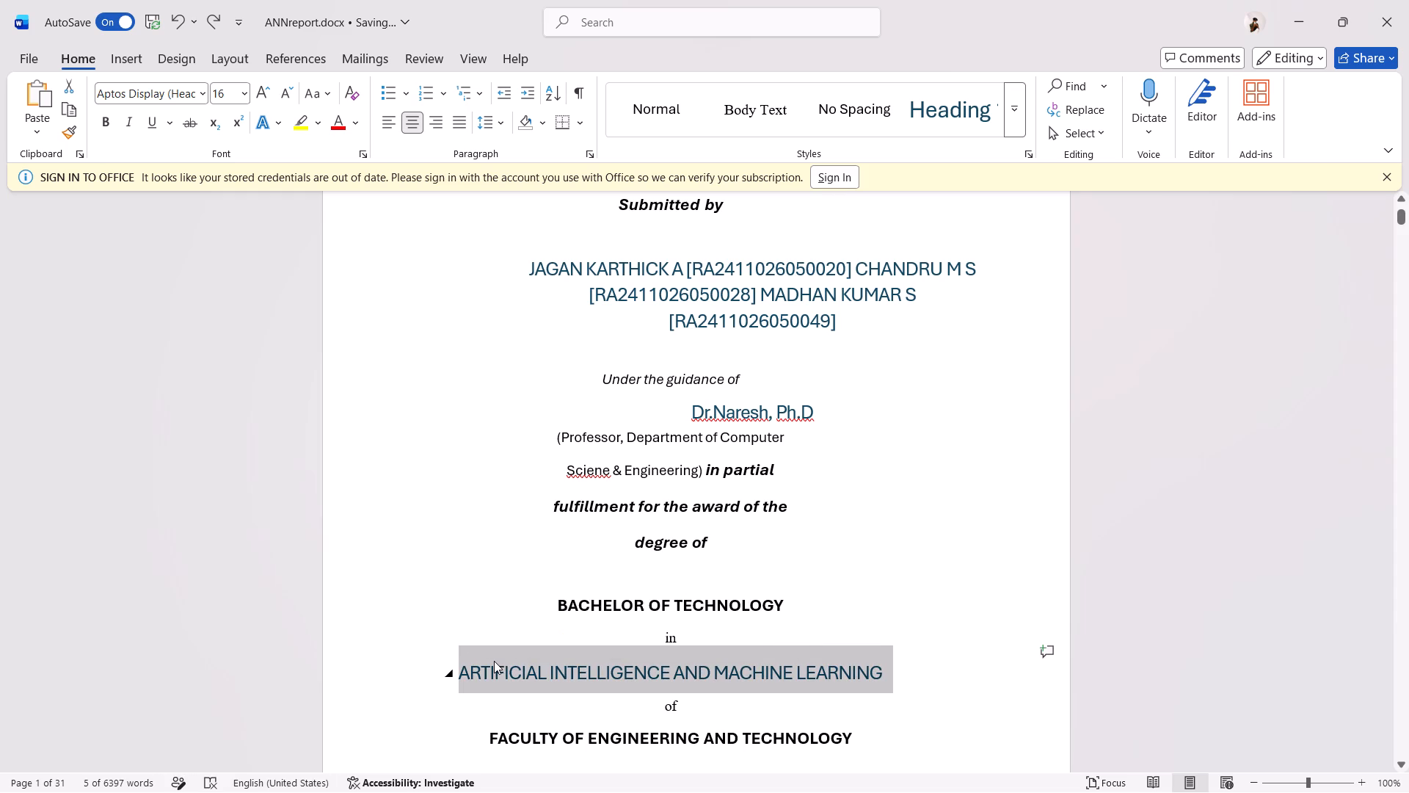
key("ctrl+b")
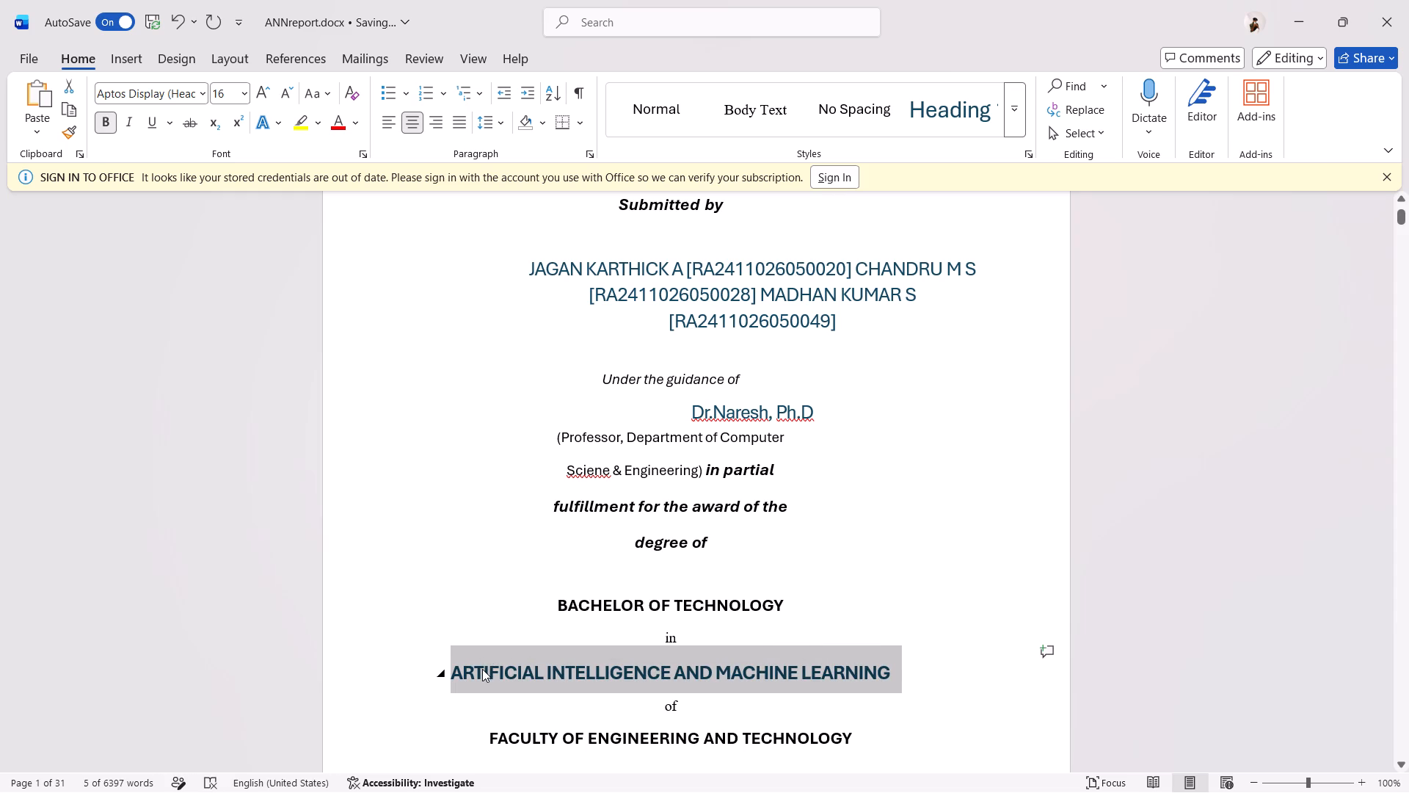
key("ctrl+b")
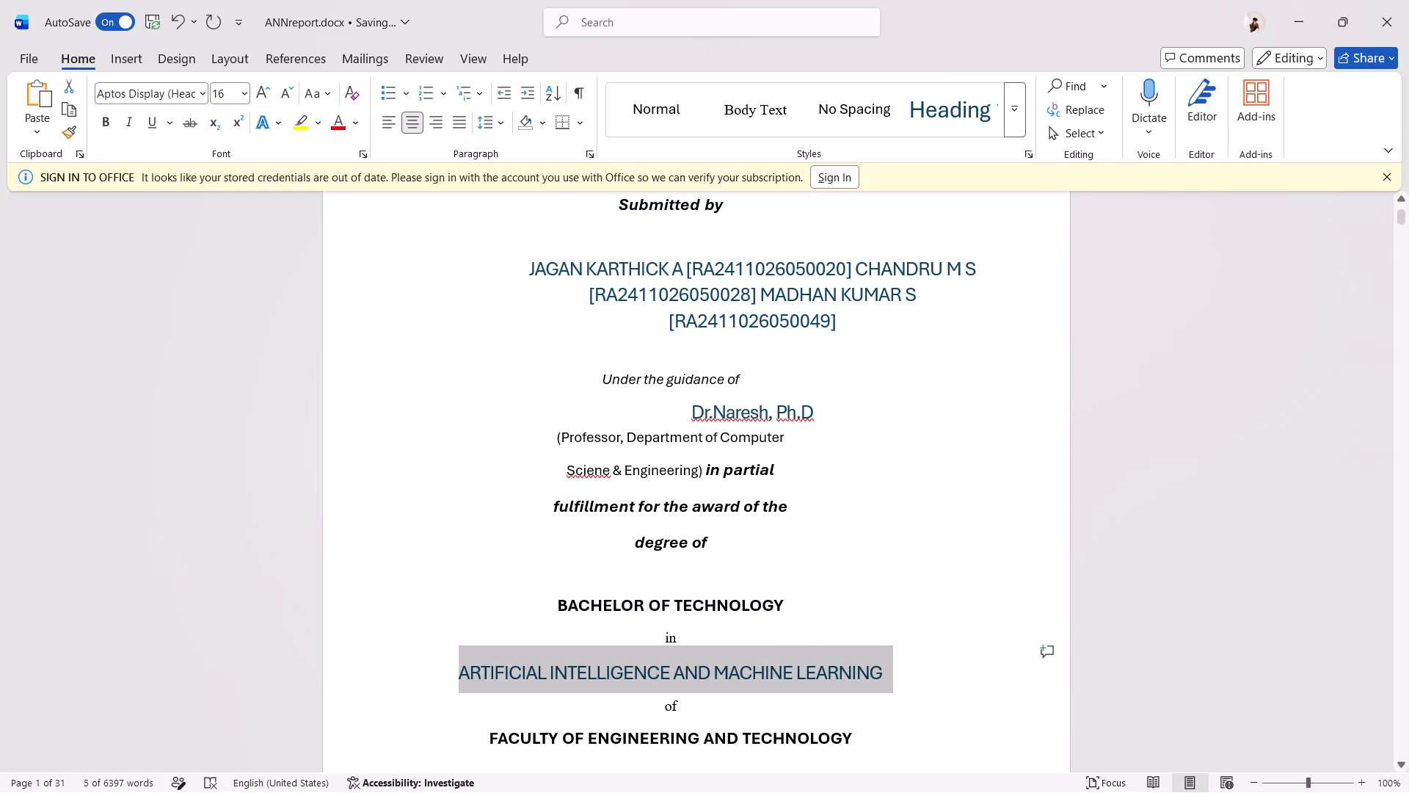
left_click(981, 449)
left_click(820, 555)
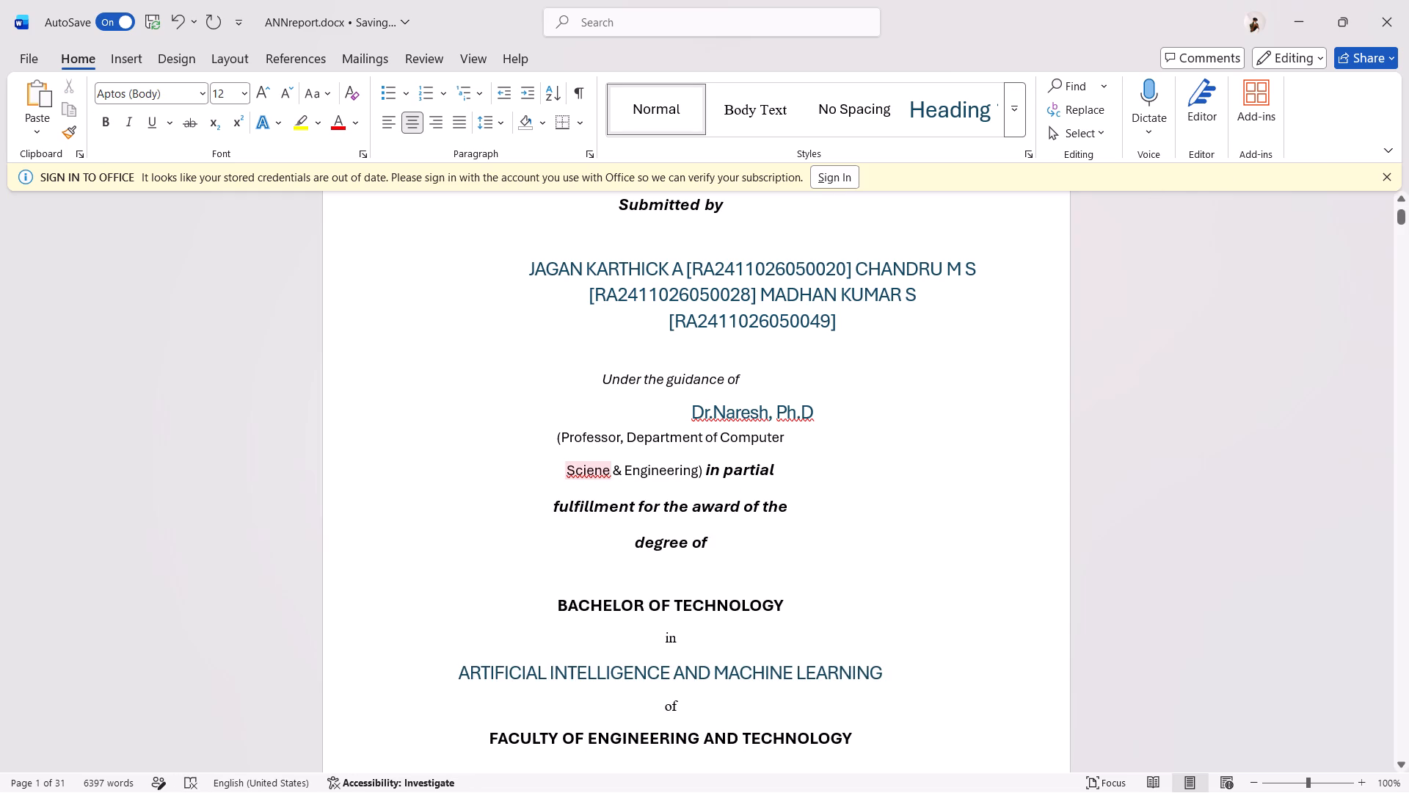
Remove the blank line above "BACHELOR OF TECHNOLOGY" and put the "of" from "degree of" on its own line.
left_click(704, 578)
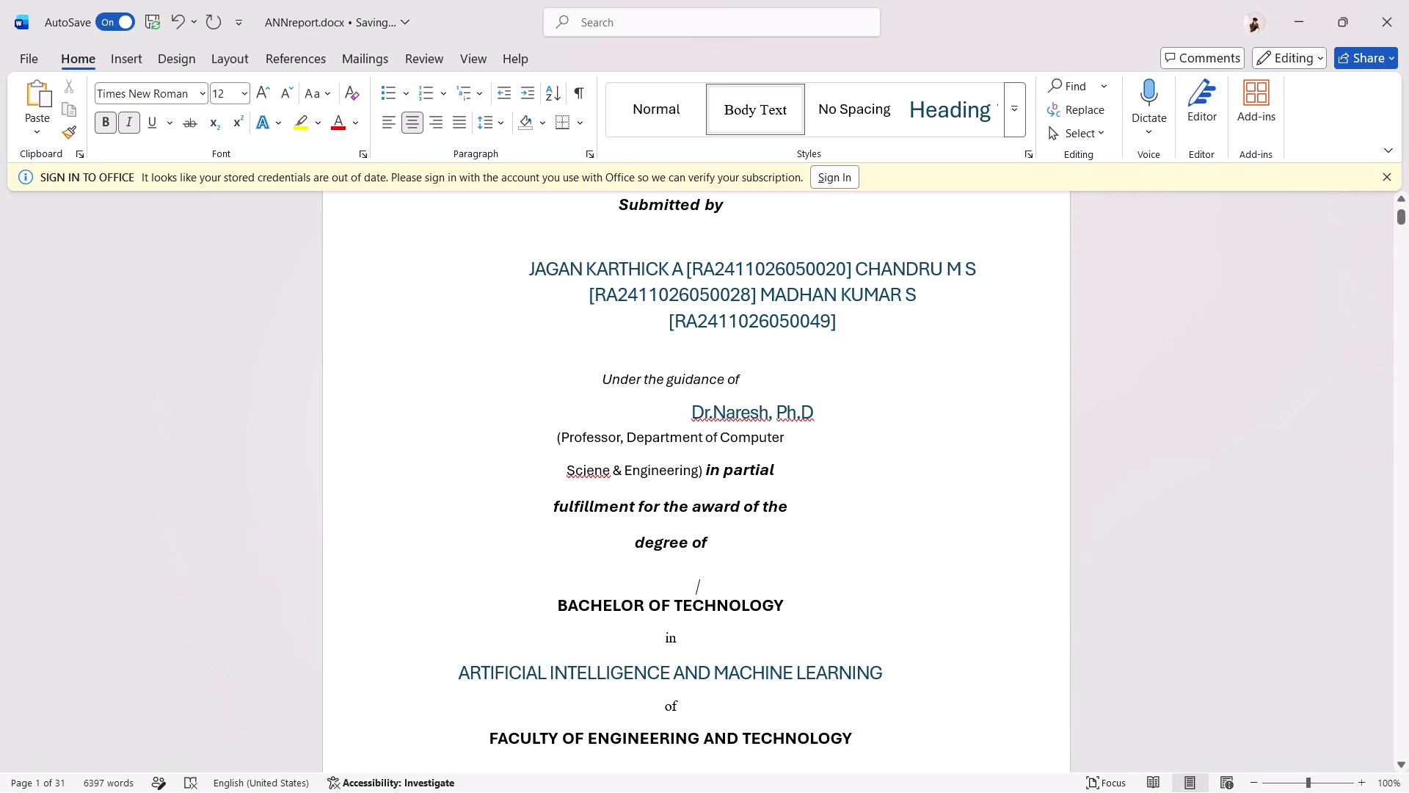
key("BackSpace")
key("BackSpace")
key("Left")
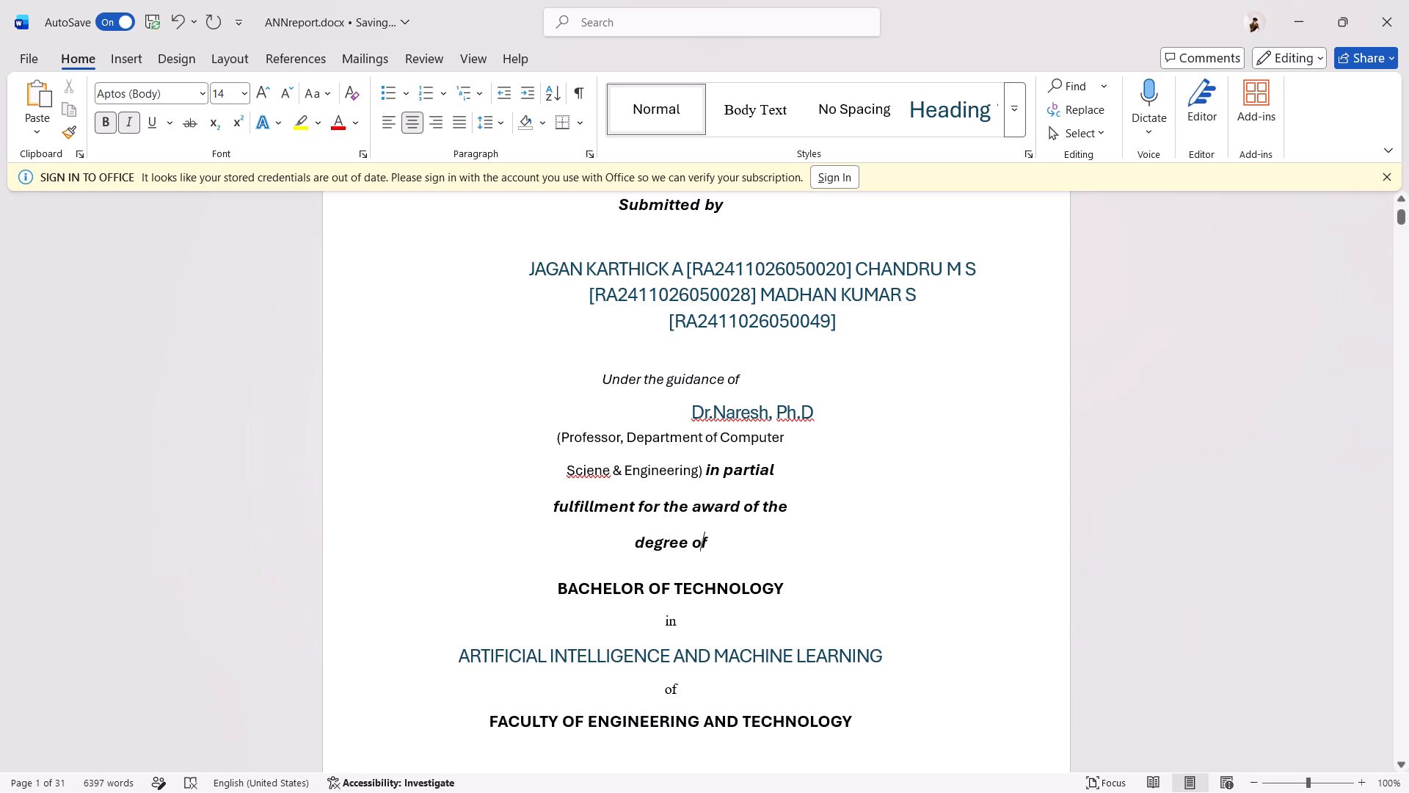
key("Left")
key("Return")
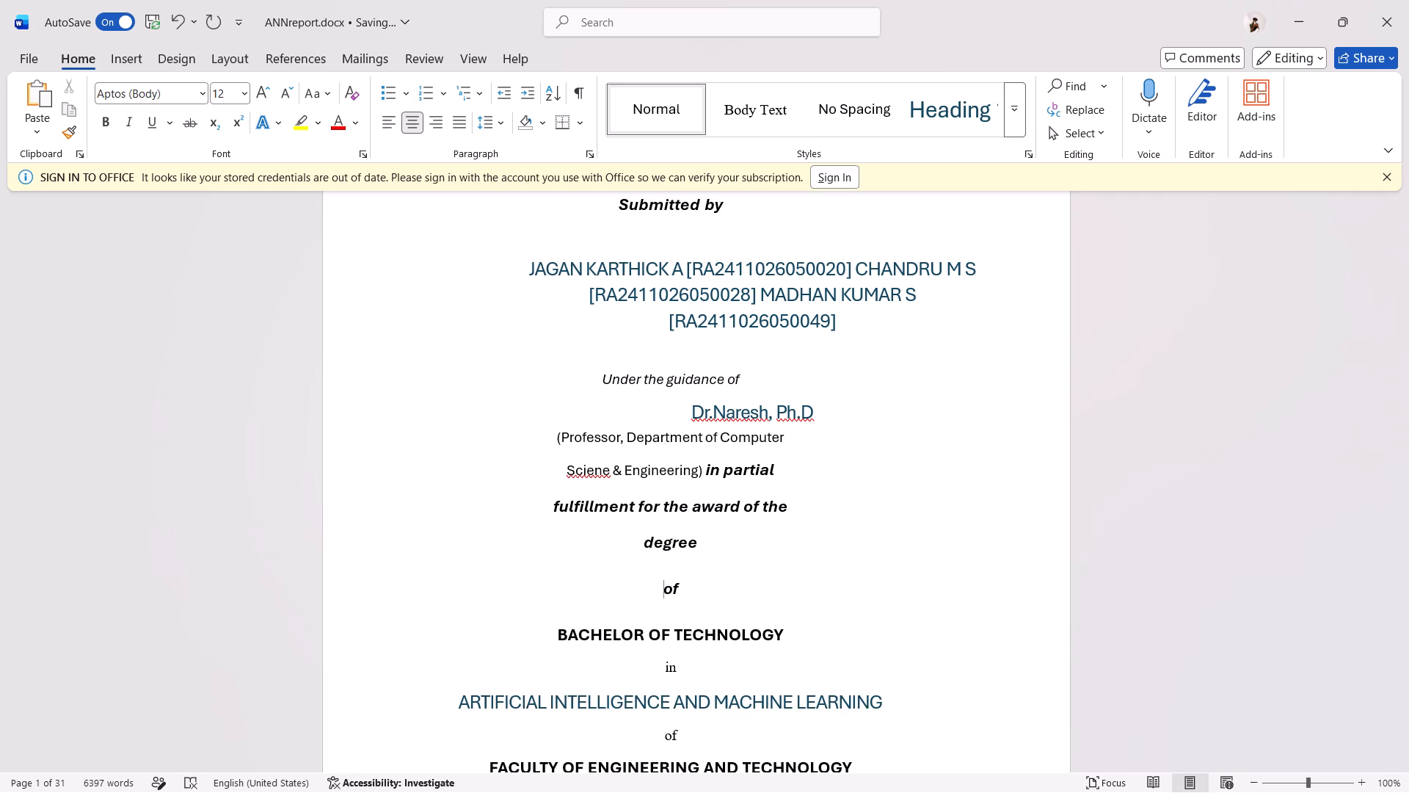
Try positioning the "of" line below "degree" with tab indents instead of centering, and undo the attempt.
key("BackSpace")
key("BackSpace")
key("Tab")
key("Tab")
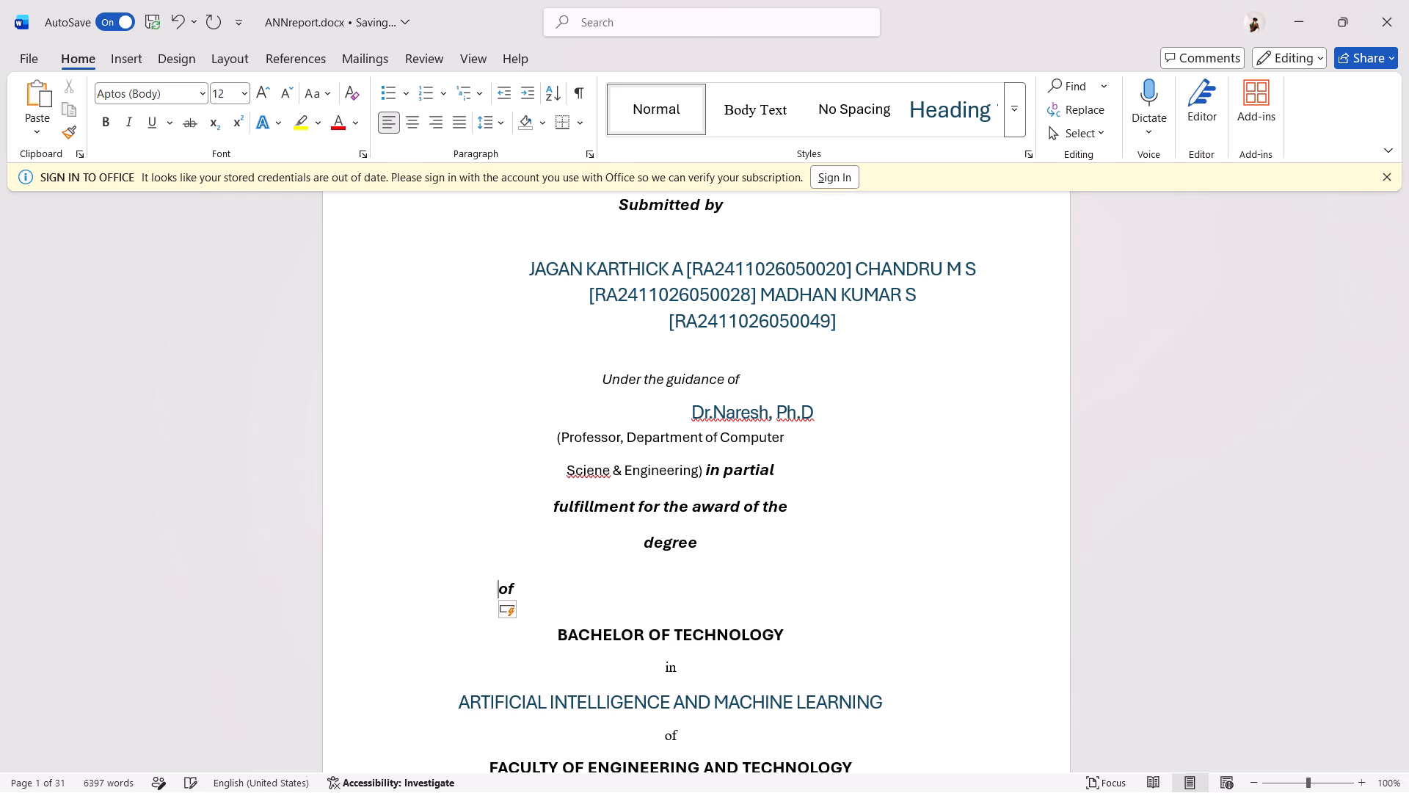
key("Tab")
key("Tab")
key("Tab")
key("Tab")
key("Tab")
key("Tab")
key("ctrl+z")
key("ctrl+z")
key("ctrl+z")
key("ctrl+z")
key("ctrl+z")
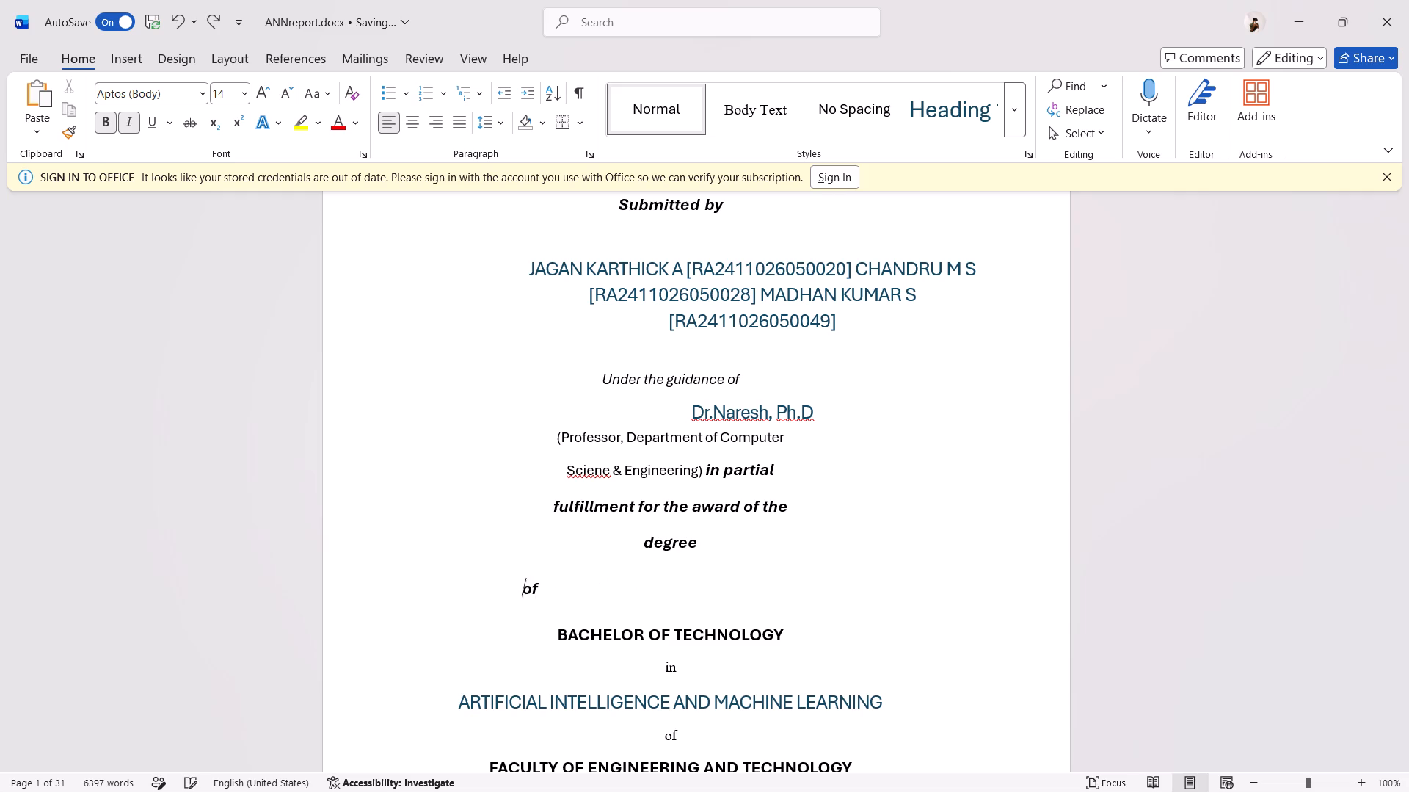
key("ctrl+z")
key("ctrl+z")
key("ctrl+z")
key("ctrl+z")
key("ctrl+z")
Replace the centering of the guide's name line with tab indents so it sits beneath "Under the guidance of".
scroll(690, 546, "down", 1)
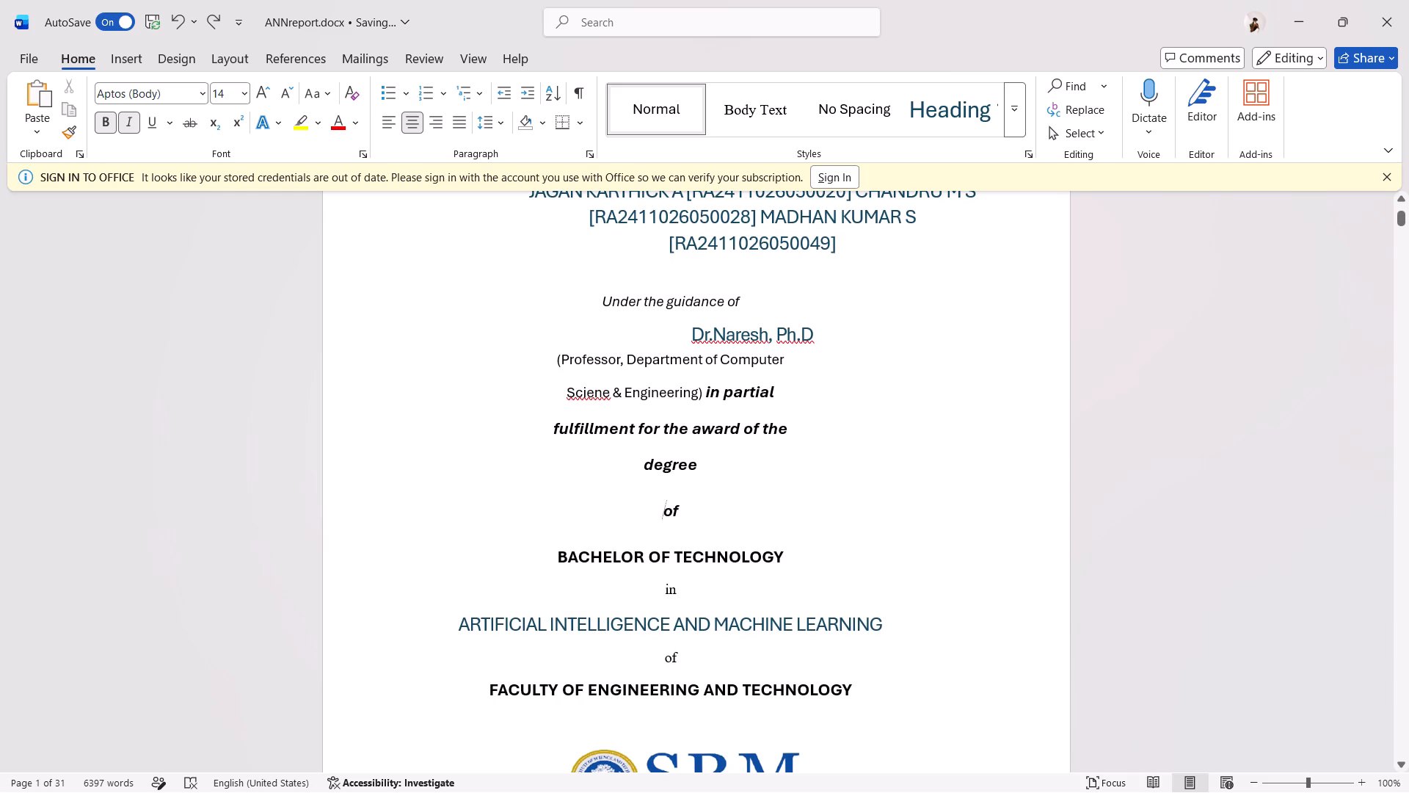
left_click(554, 358)
left_click(674, 337)
key("BackSpace")
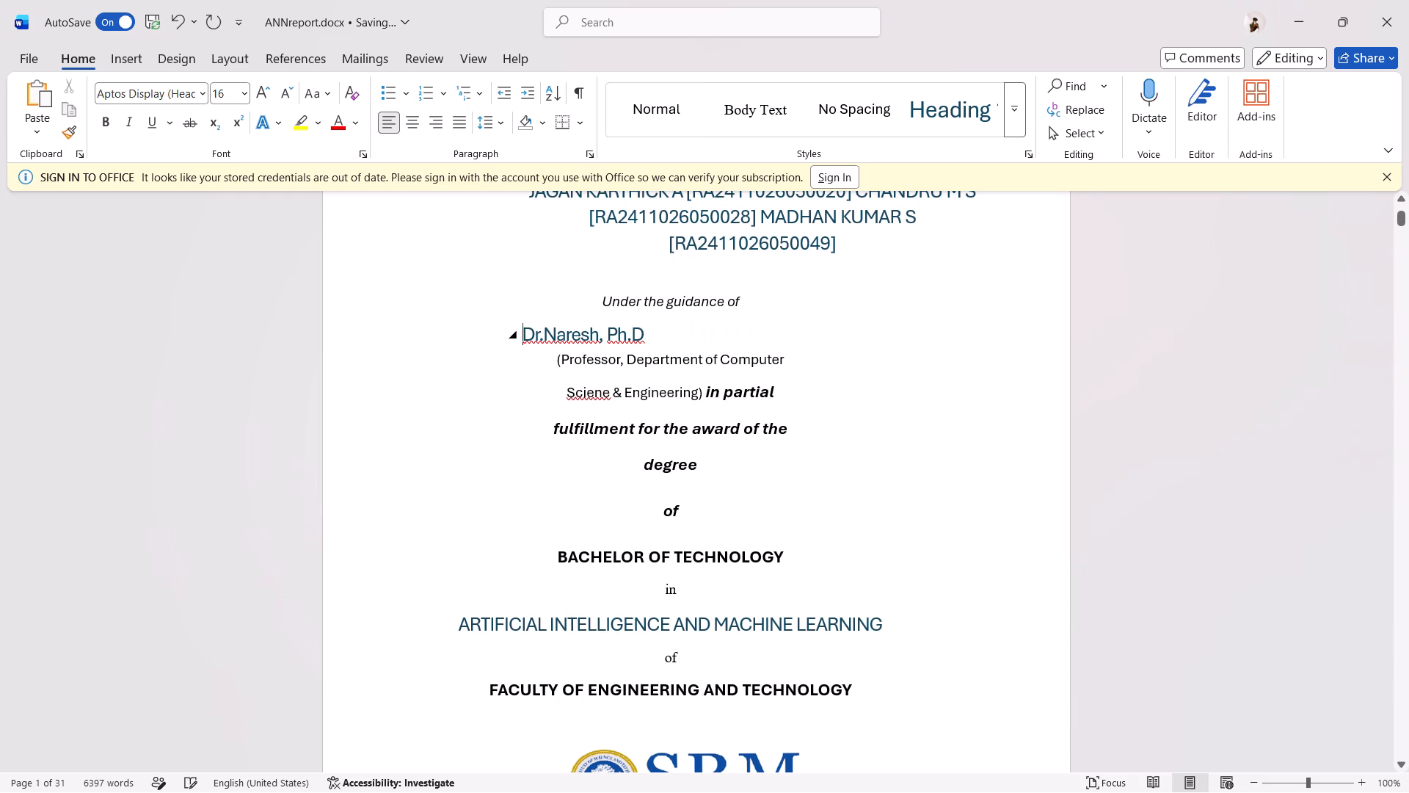
key("Tab")
key("Tab")
key("Tab")
key("Tab")
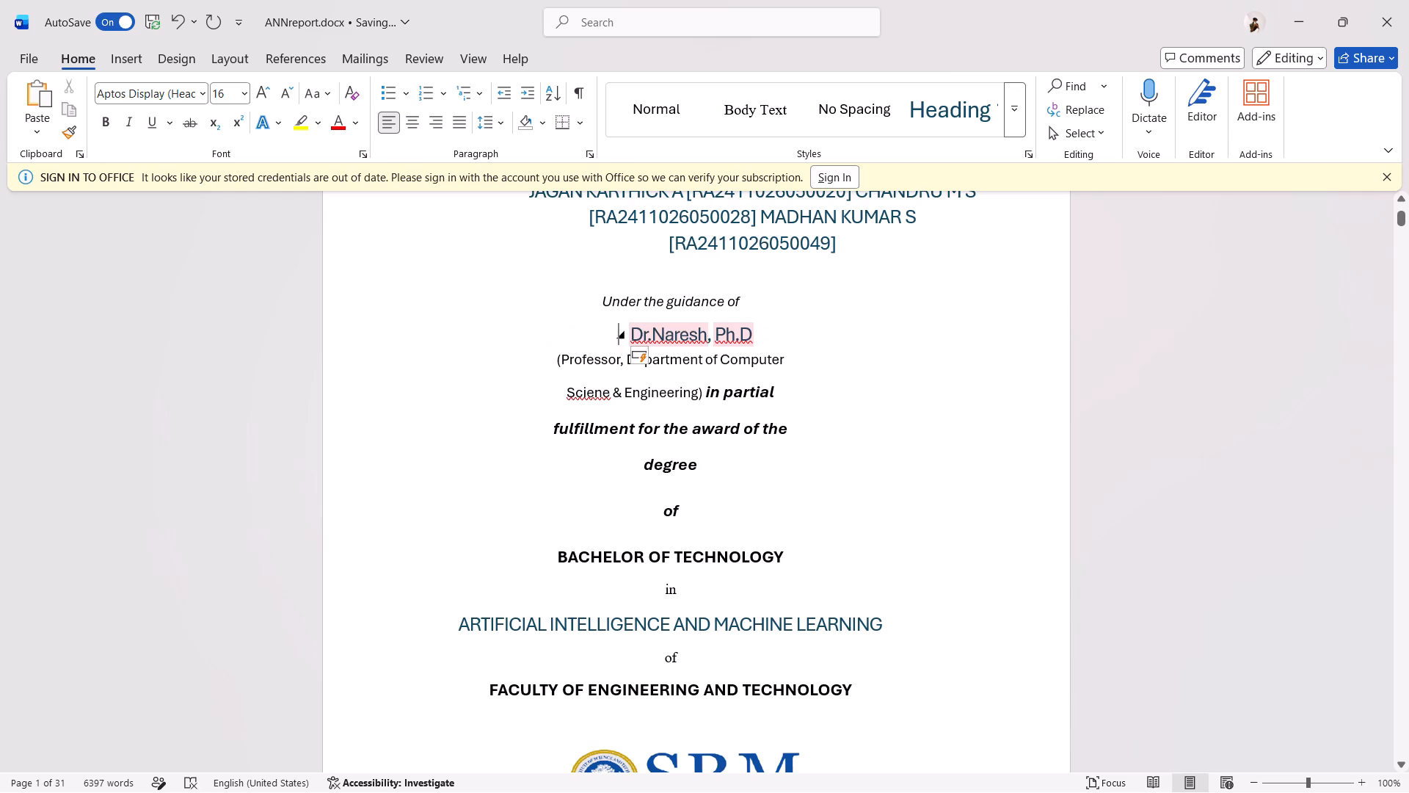
key("BackSpace")
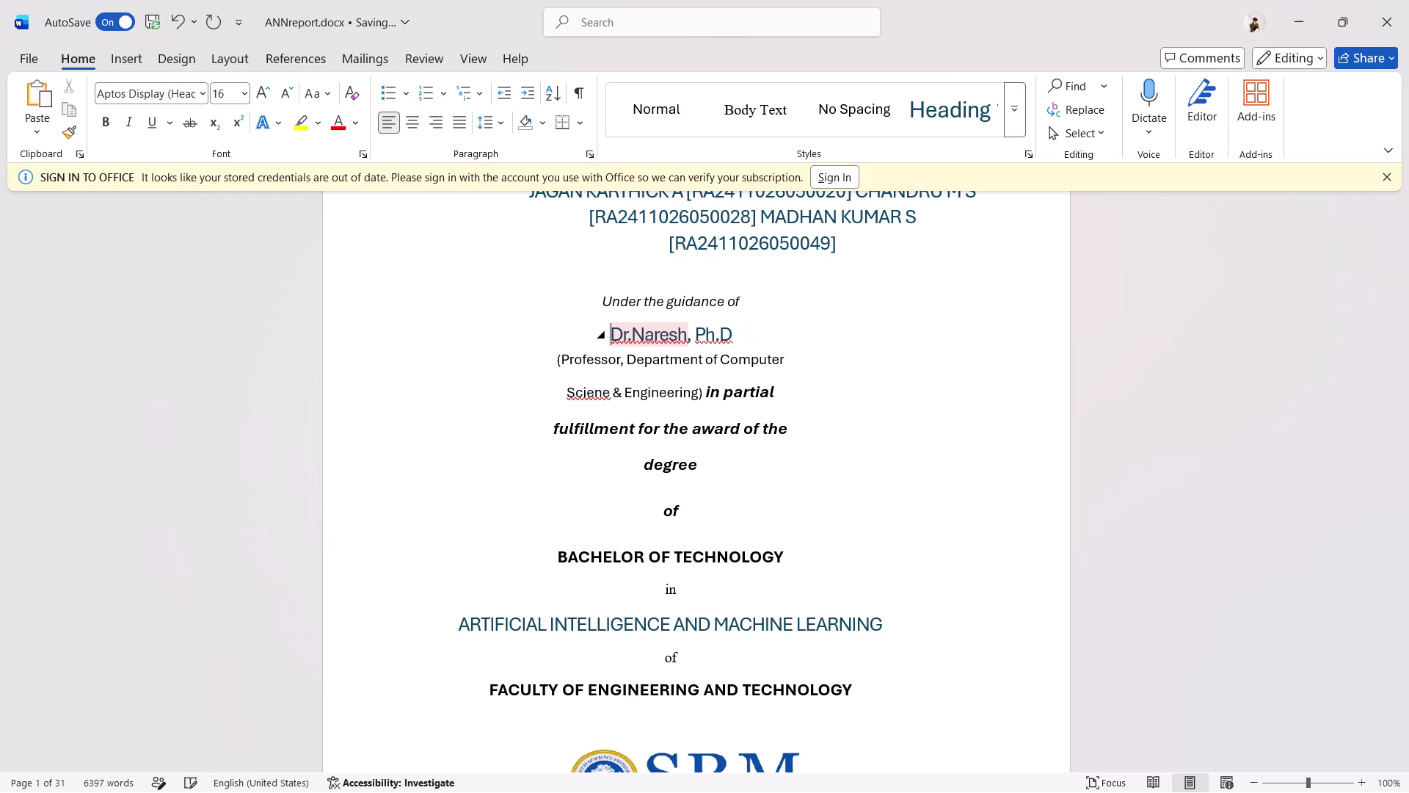
Split the student list under "Submitted by" so each student's name and registration number is on its own line.
scroll(674, 337, "up", 4)
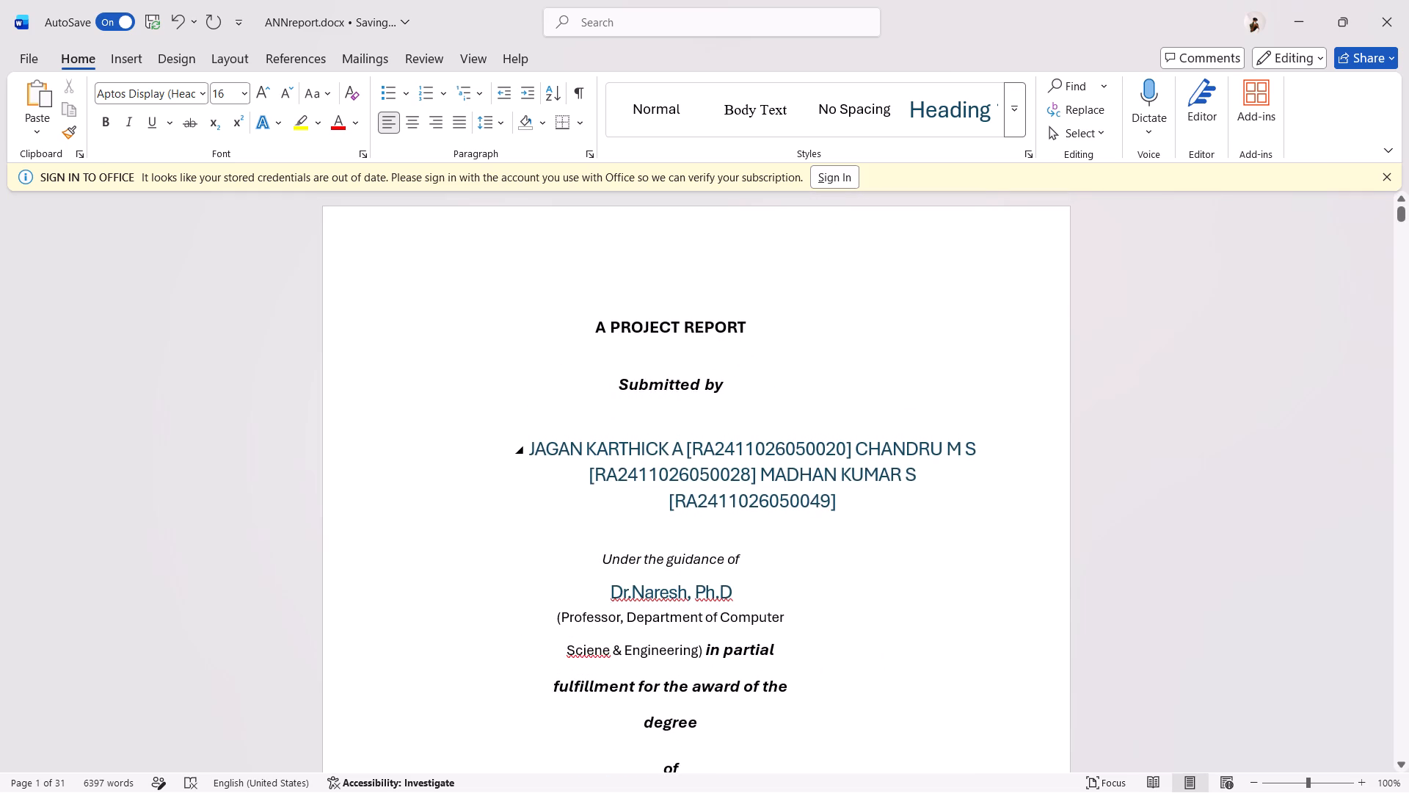
left_click(857, 451)
key("Return")
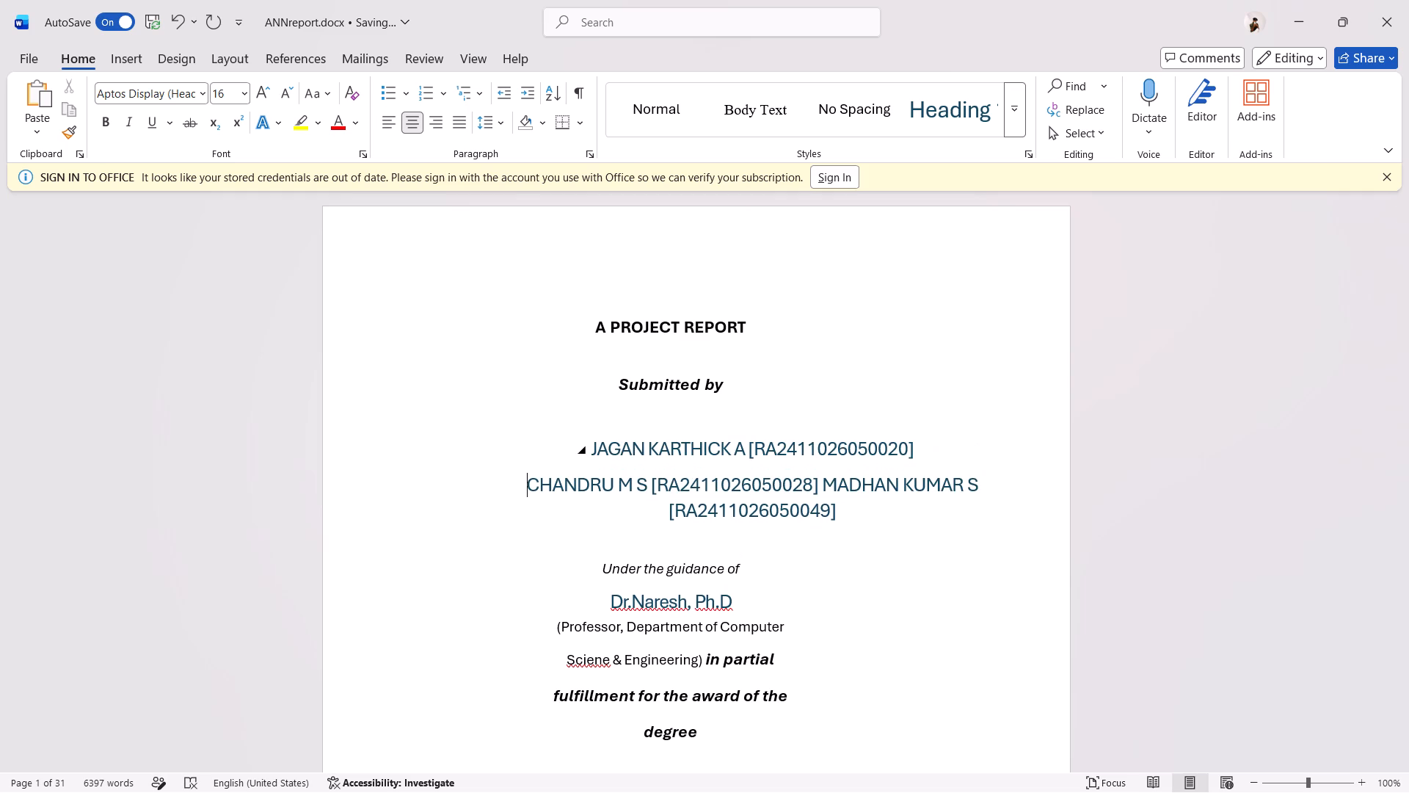
left_click(826, 486)
key("Return")
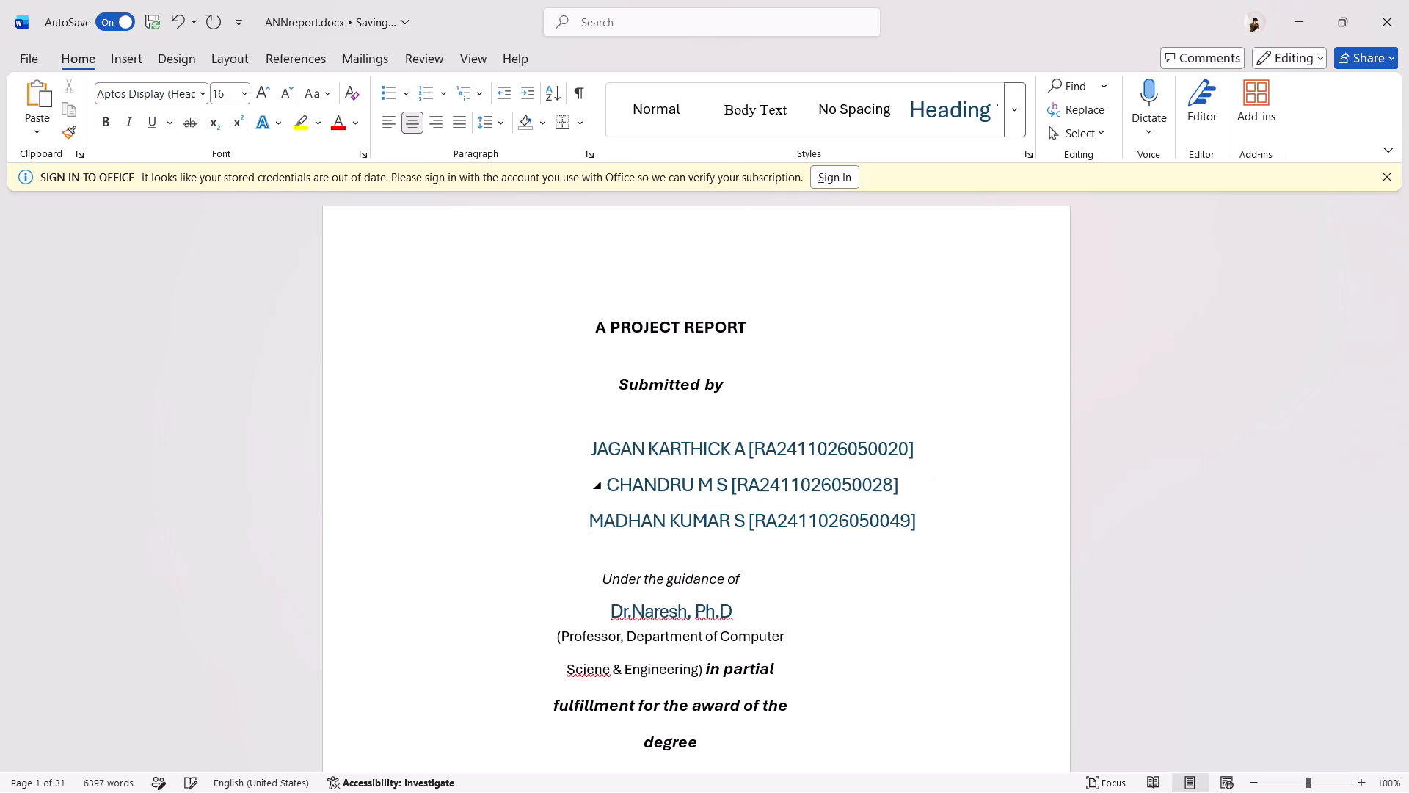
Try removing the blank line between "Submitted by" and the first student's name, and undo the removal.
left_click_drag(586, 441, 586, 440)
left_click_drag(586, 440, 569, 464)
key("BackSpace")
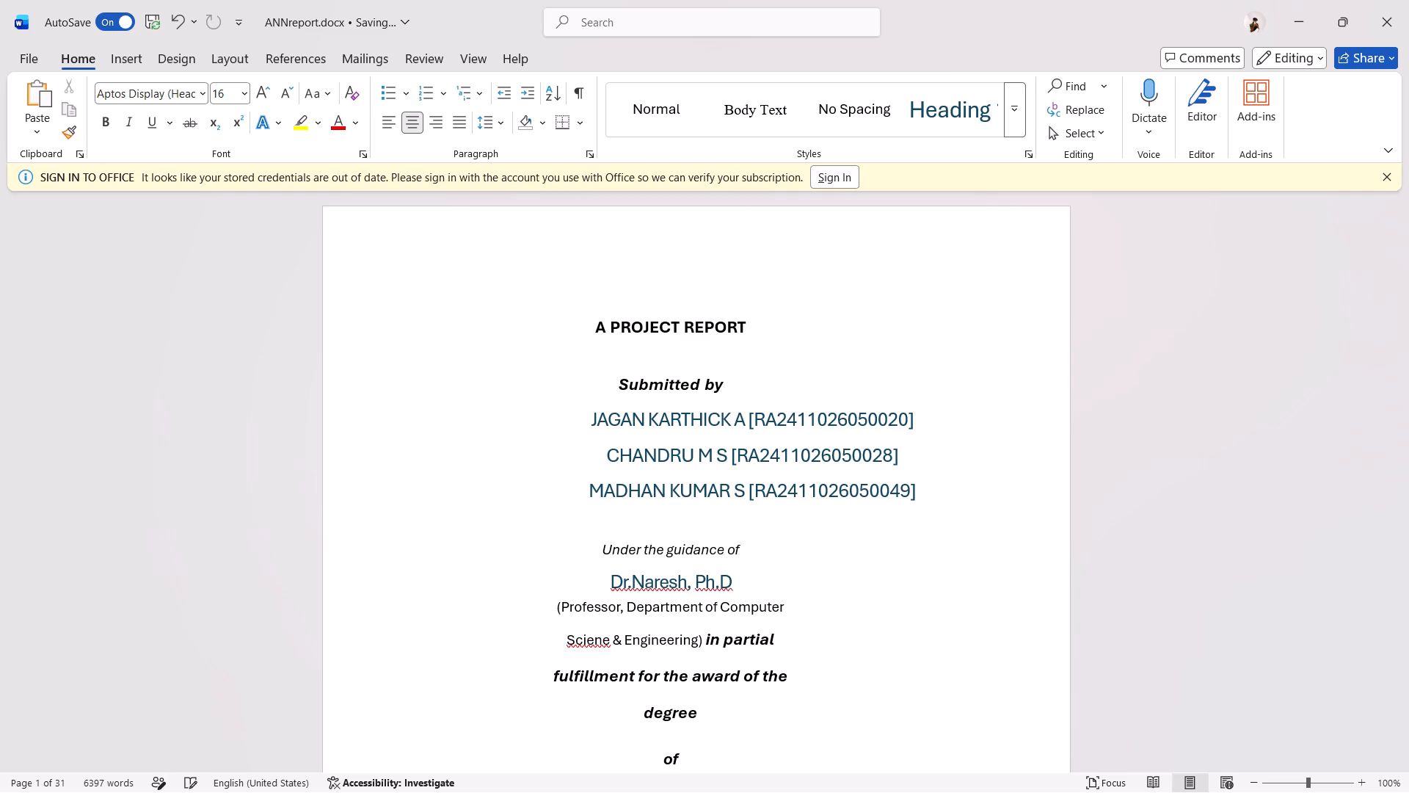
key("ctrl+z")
Left-align the three student name lines under "Submitted by".
left_click_drag(587, 450, 780, 540)
left_click_drag(925, 526, 690, 492)
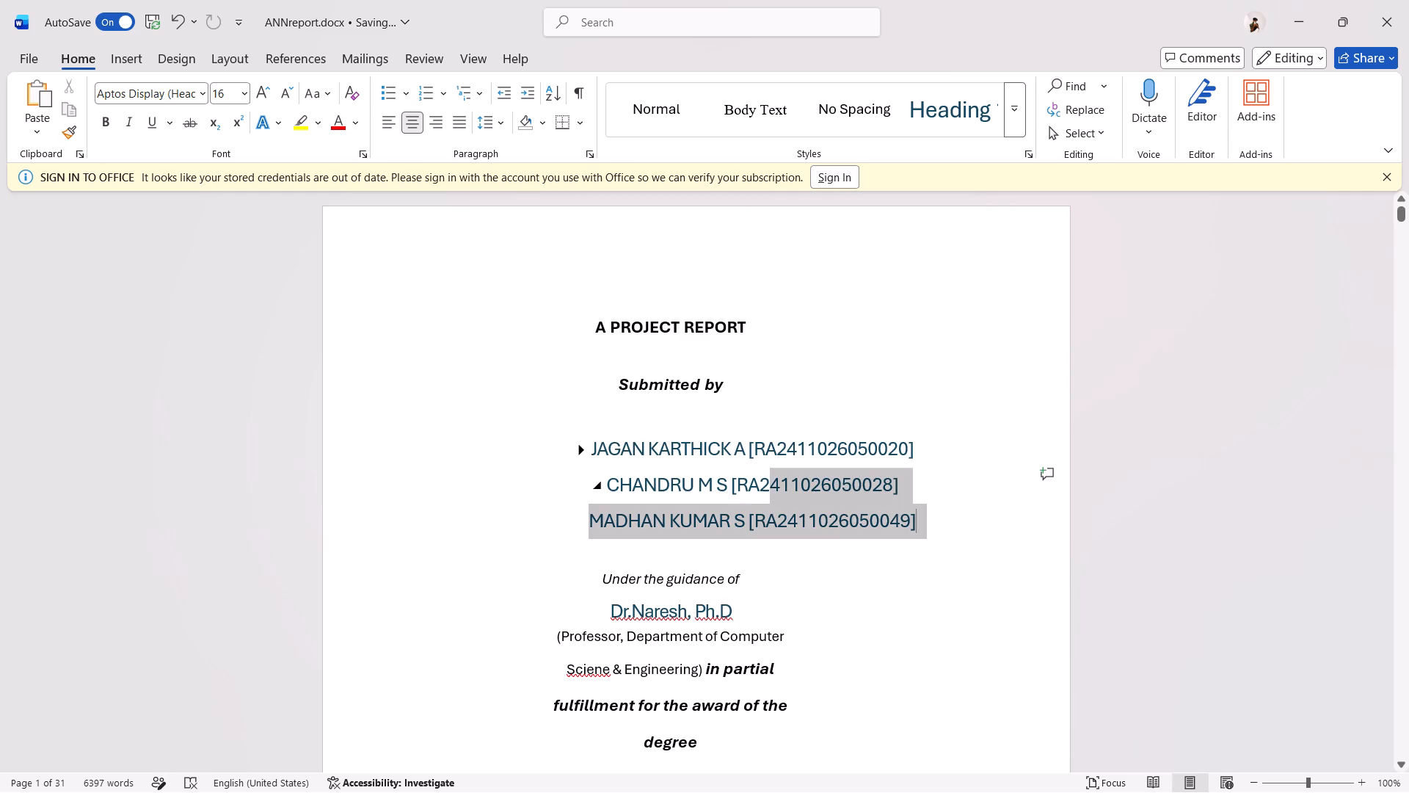
left_click_drag(690, 492, 560, 449)
key("ctrl+e")
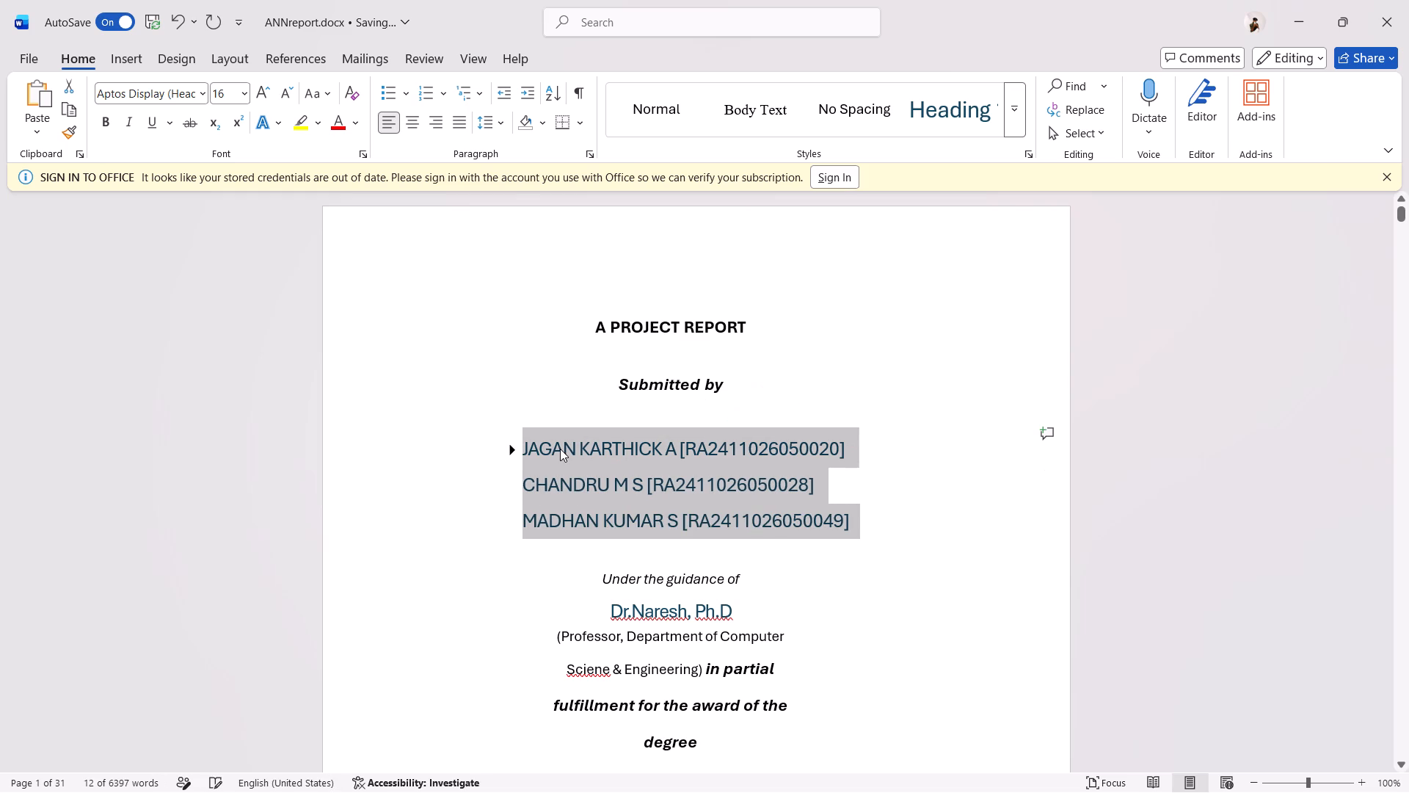
left_click(515, 410)
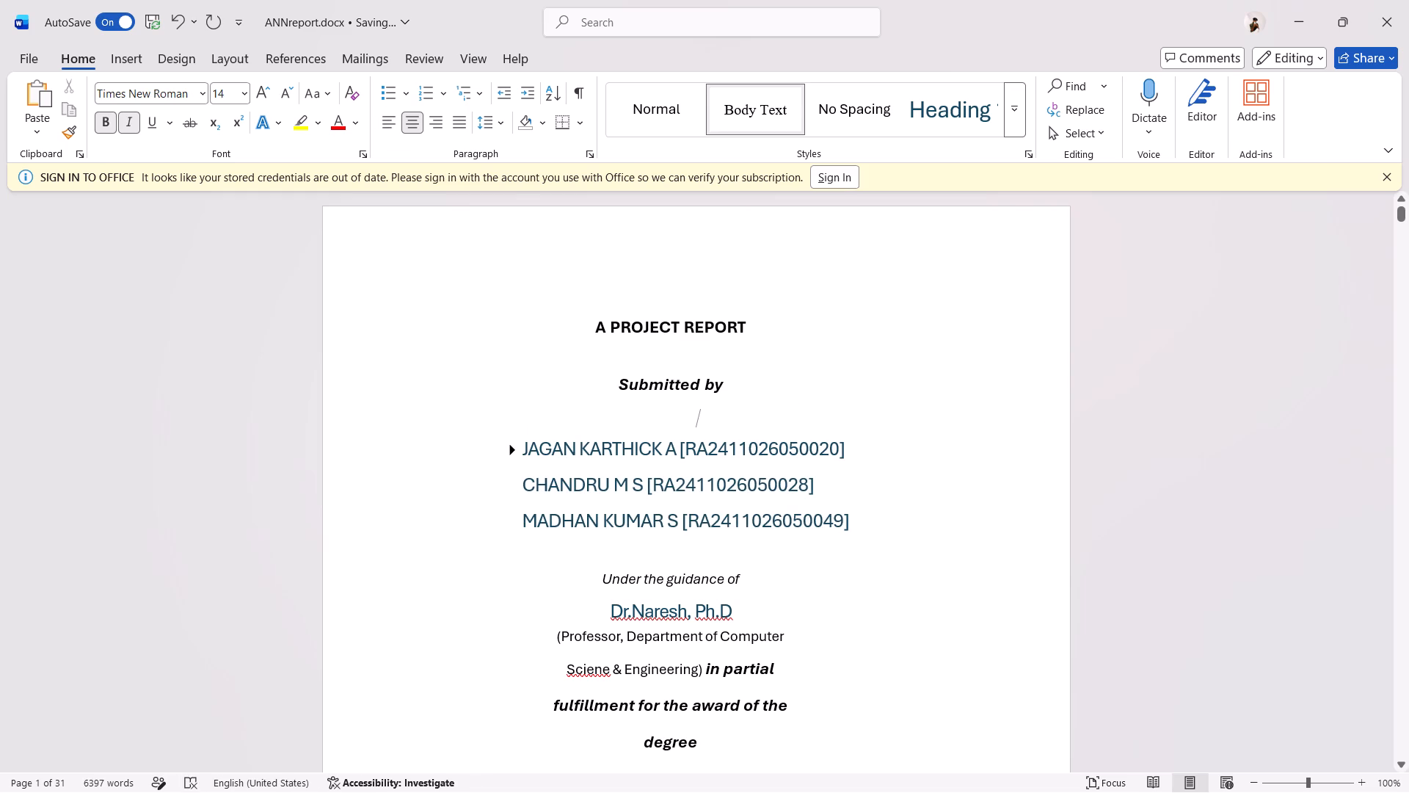
Replace the guide's name and Ph.D. qualification after "Dr." under "Under the guidance of" with the new guide's initials and name.
scroll(641, 584, "down", 2)
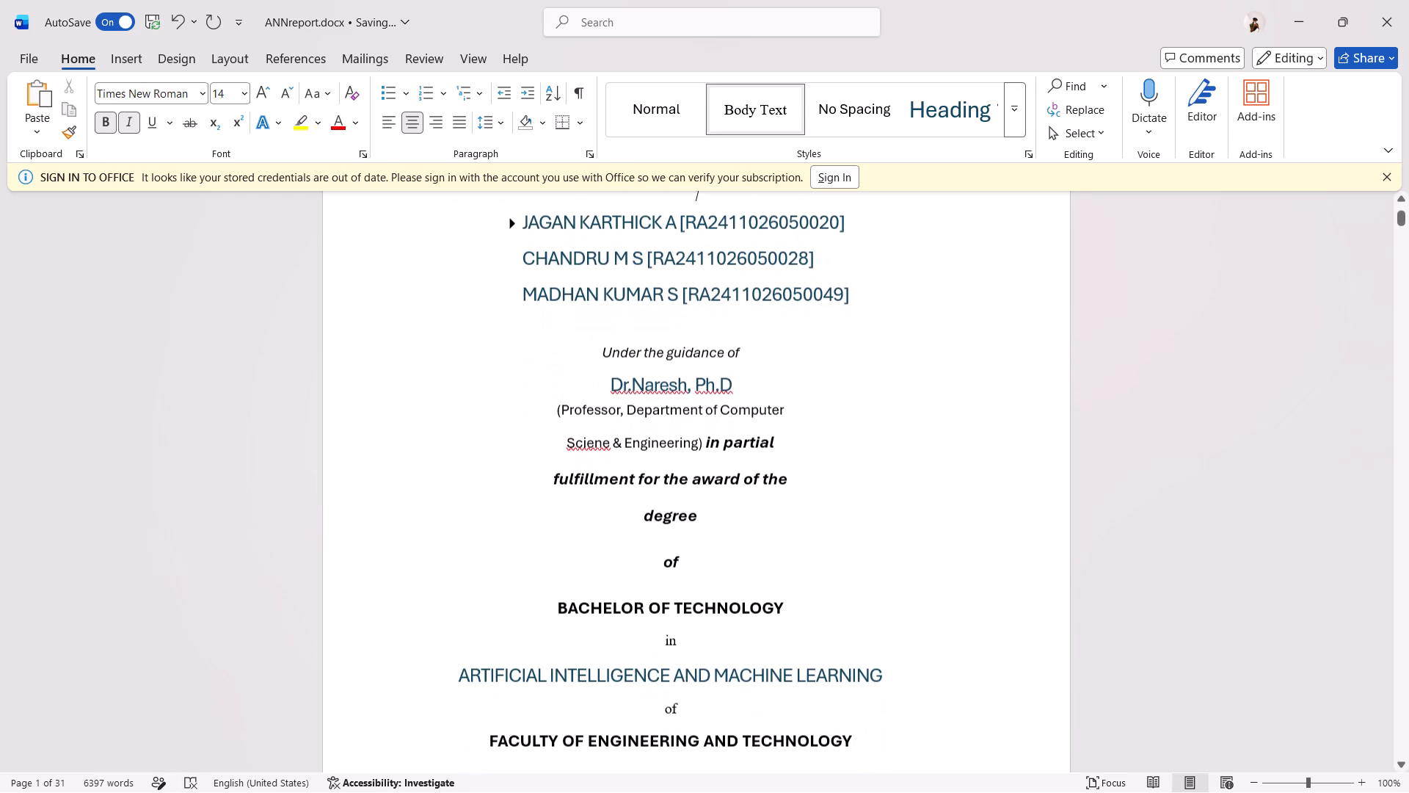
scroll(641, 584, "down", 1)
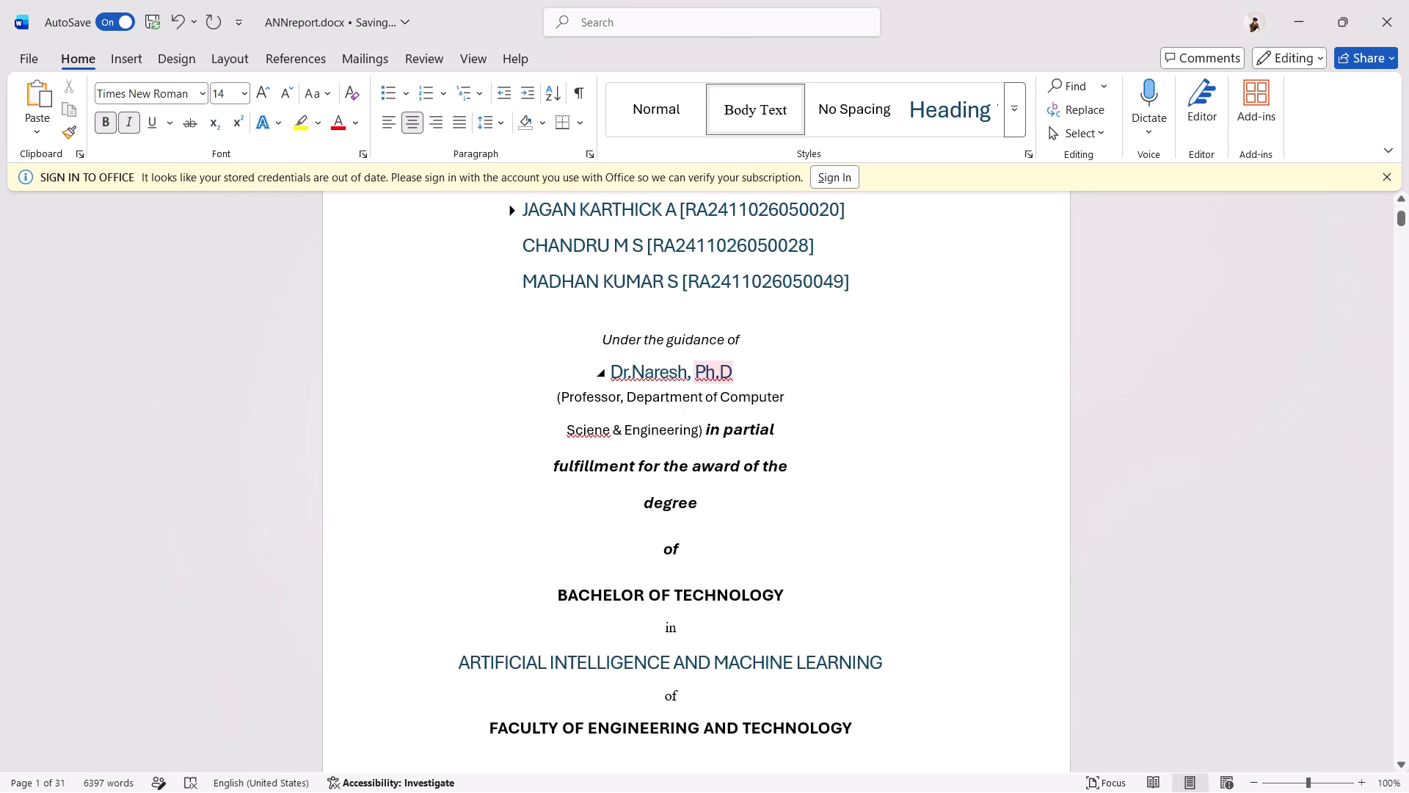
left_click(740, 369)
key("BackSpace")
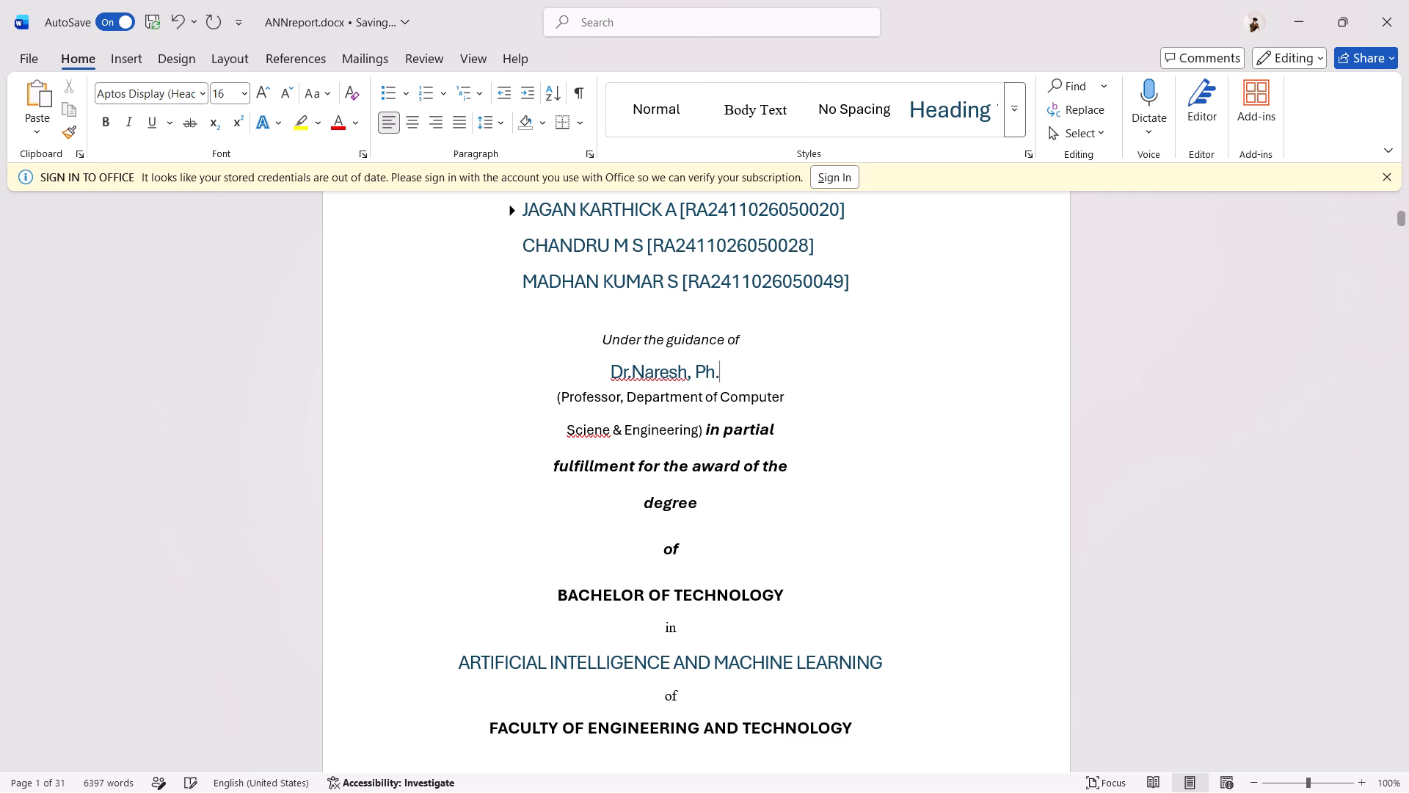
key("BackSpace")
key("BackSpace")
key("BackSpace")
key("BackSpace")
key("BackSpace")
key("BackSpace")
key("BackSpace")
key("BackSpace")
key("BackSpace")
key("BackSpace")
key("BackSpace")
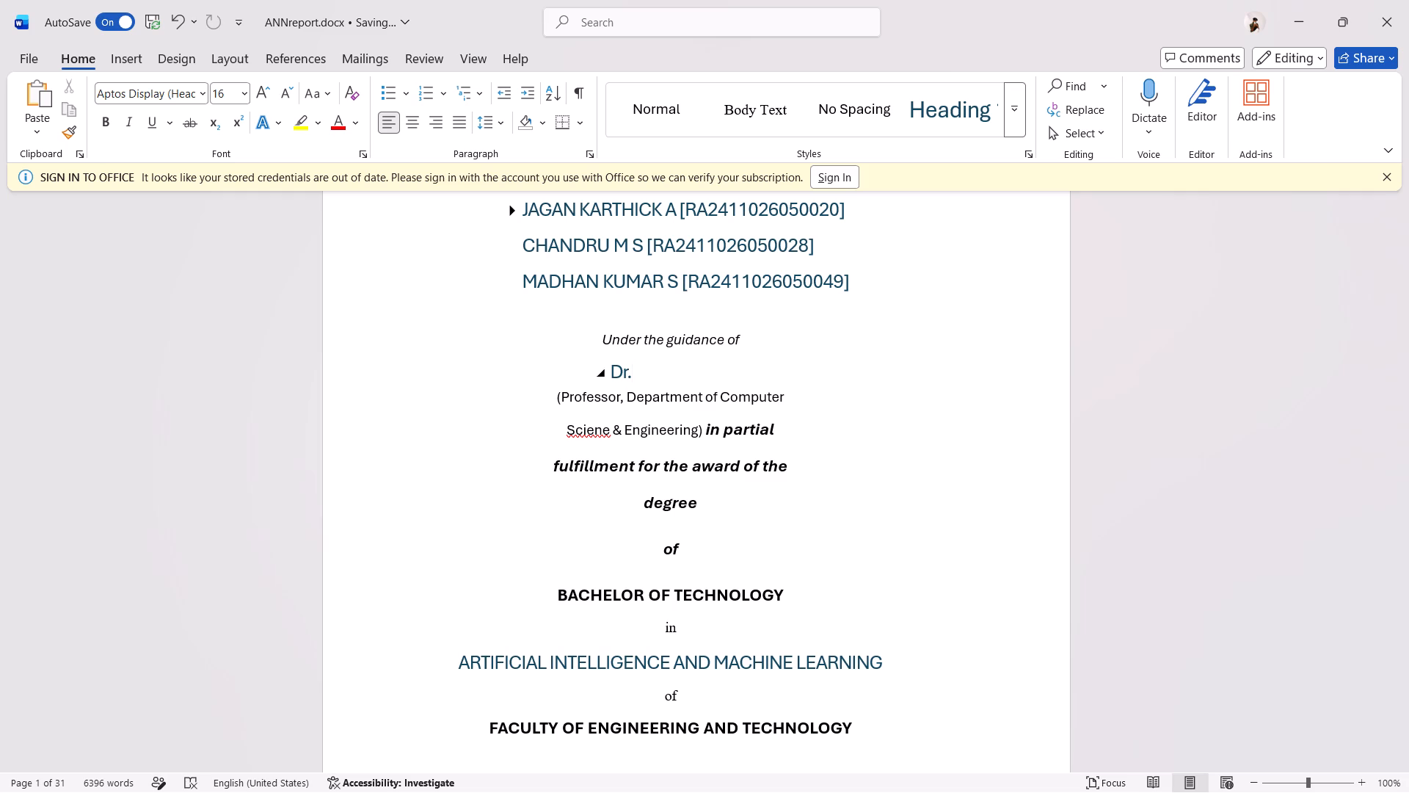
scroll(740, 369, "down", 1)
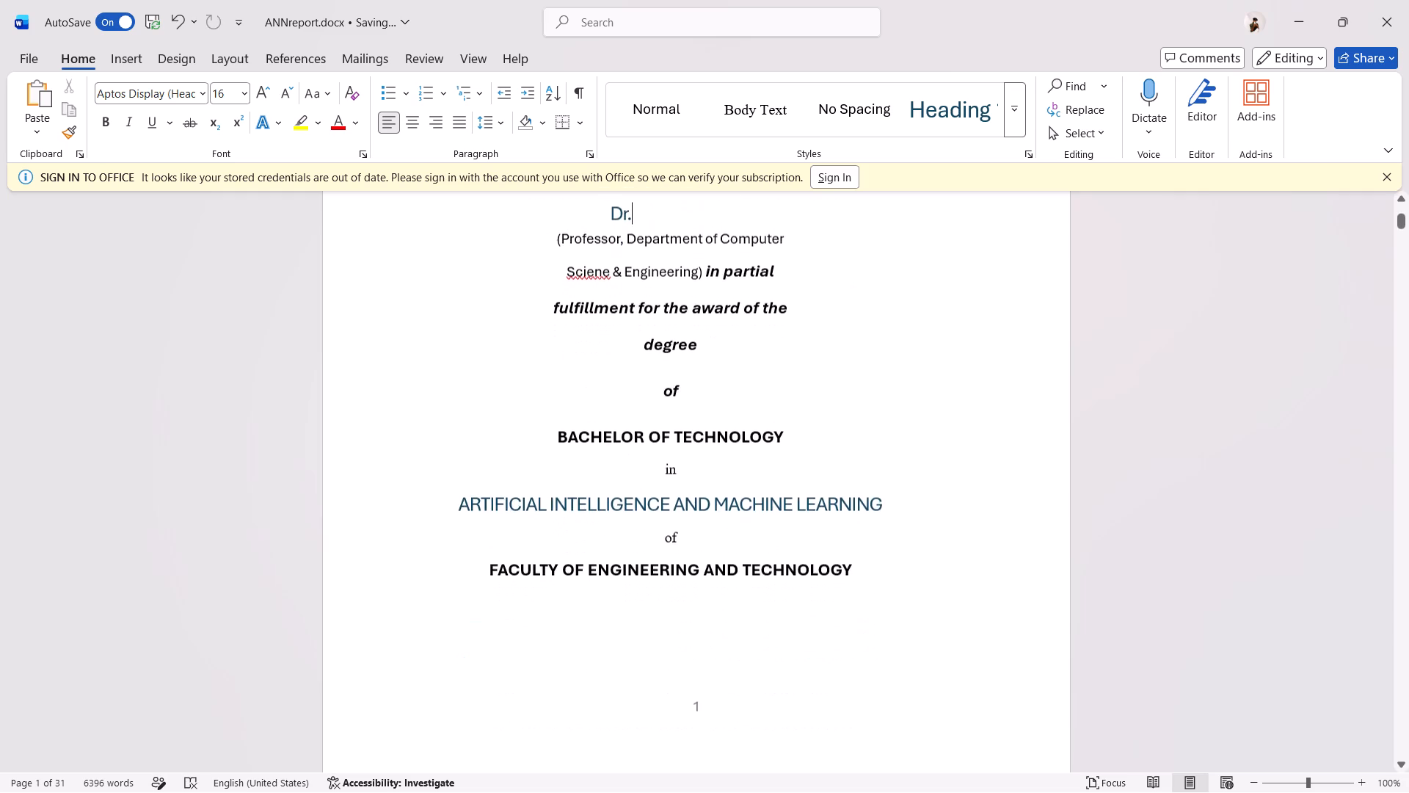
scroll(740, 369, "down", 1)
scroll(740, 369, "up", 2)
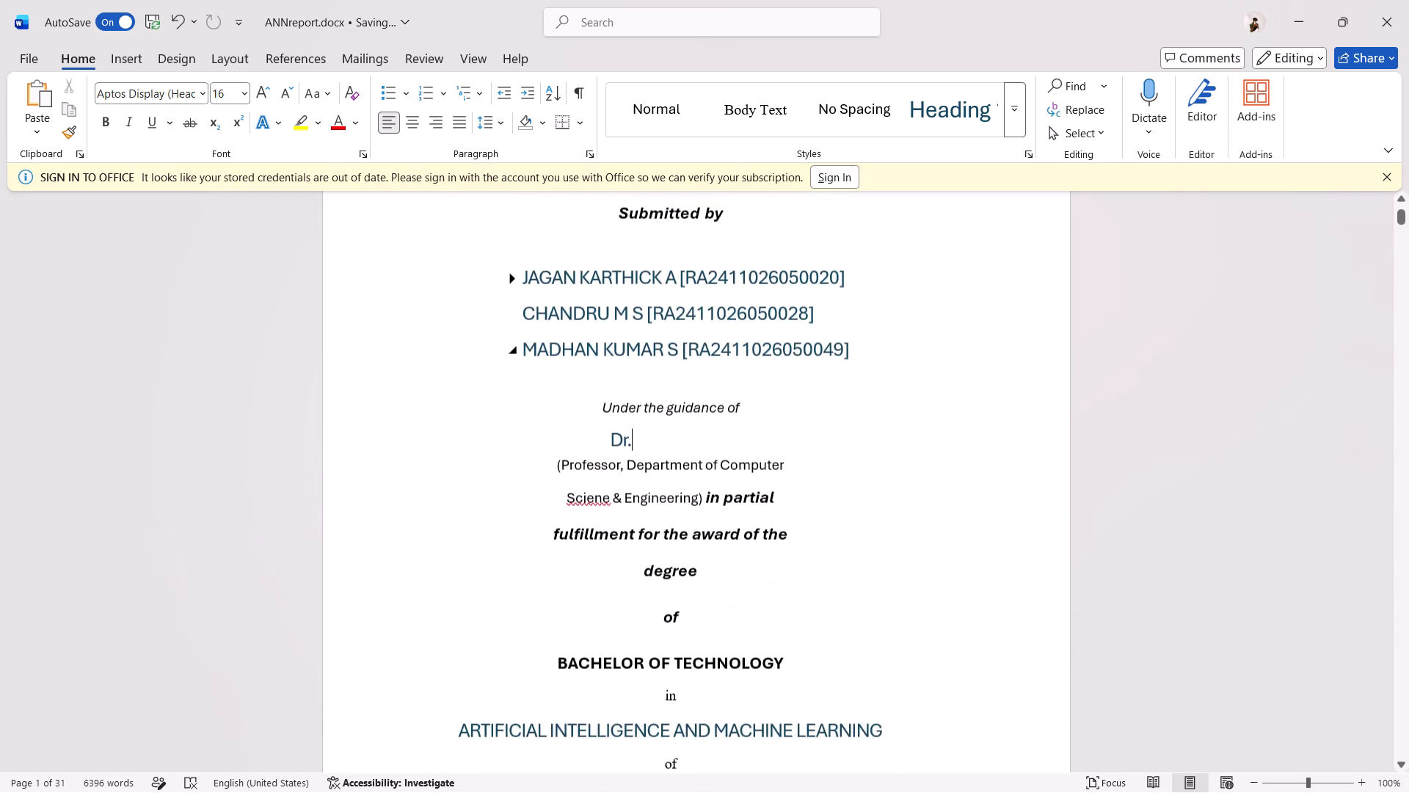
scroll(740, 369, "up", 5)
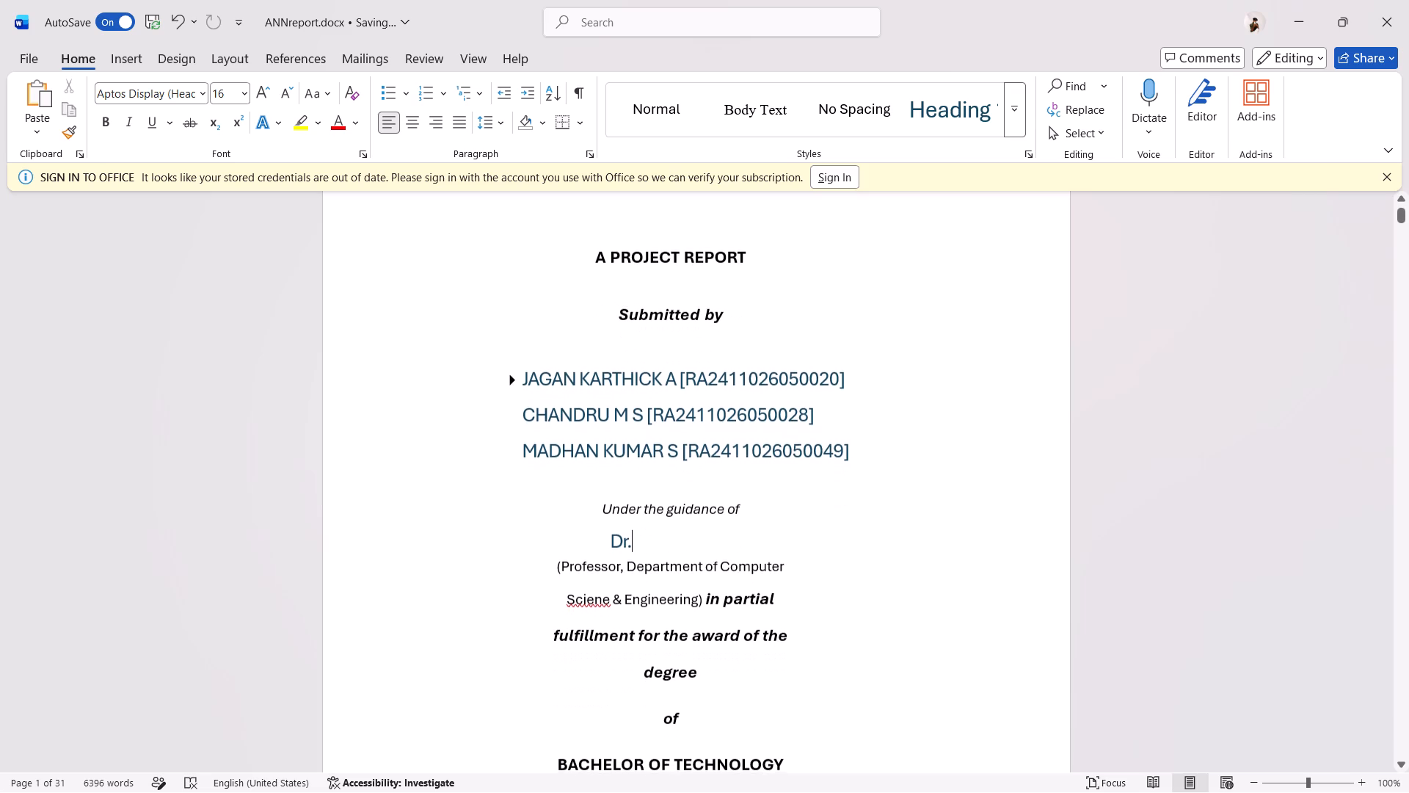
scroll(740, 369, "up", 1)
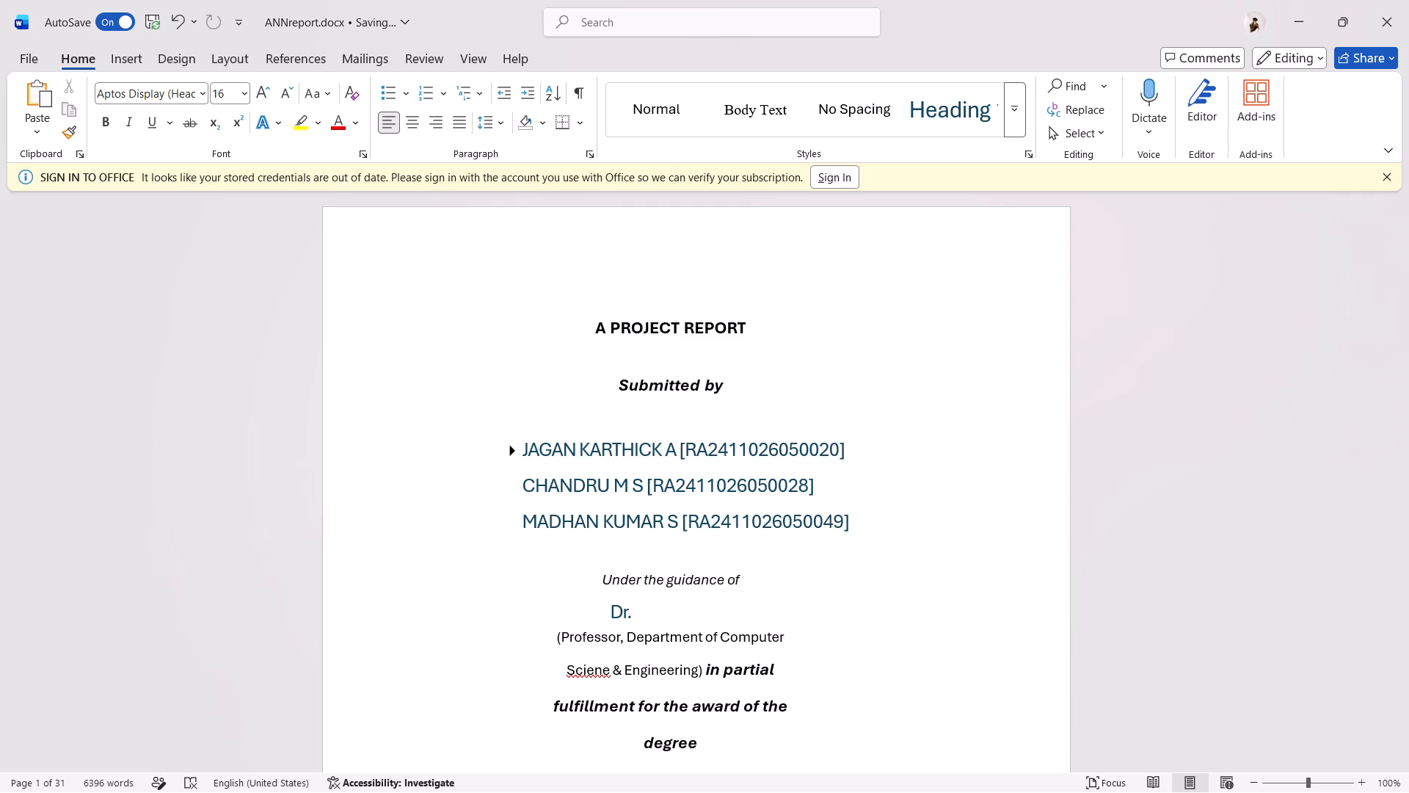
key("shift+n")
key("shift+greater")
key("BackSpace")
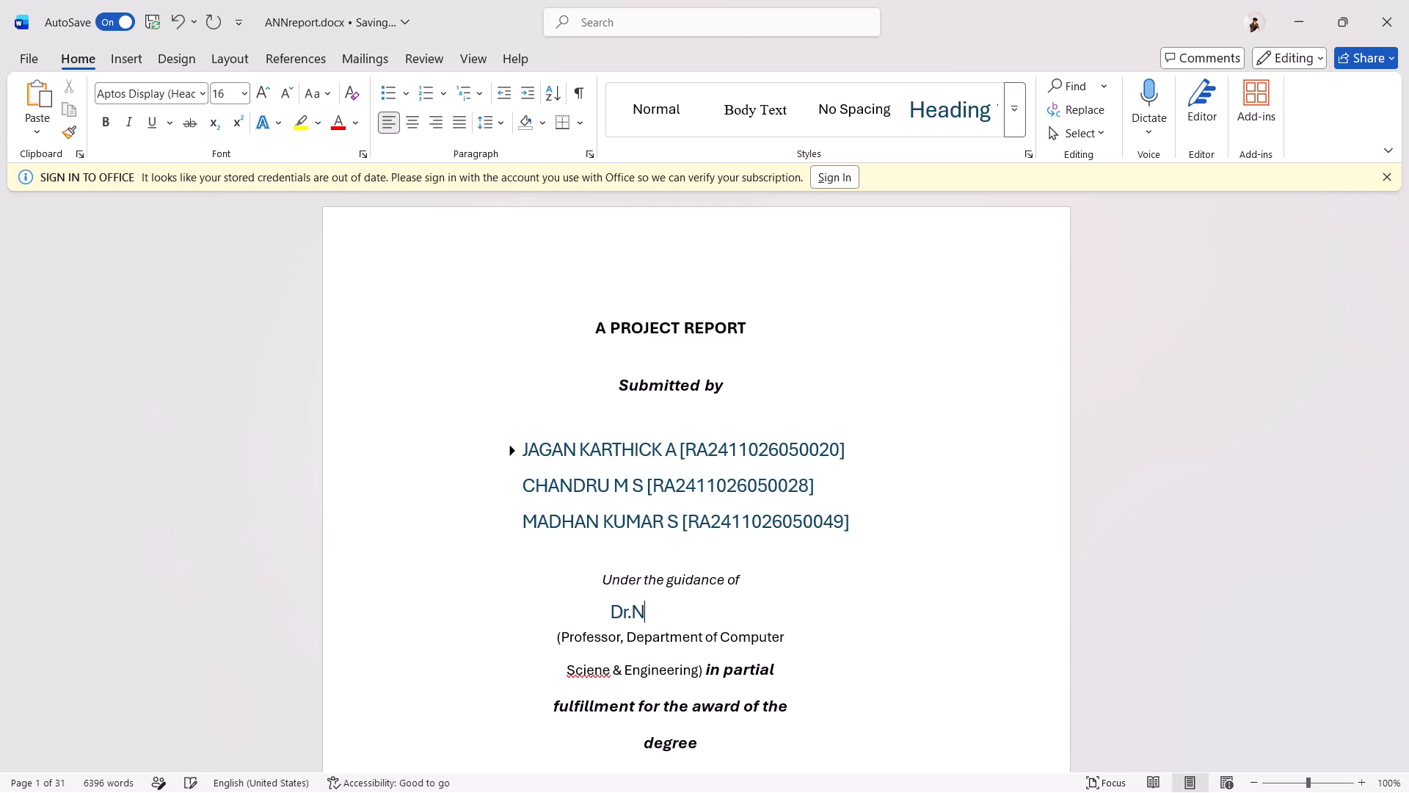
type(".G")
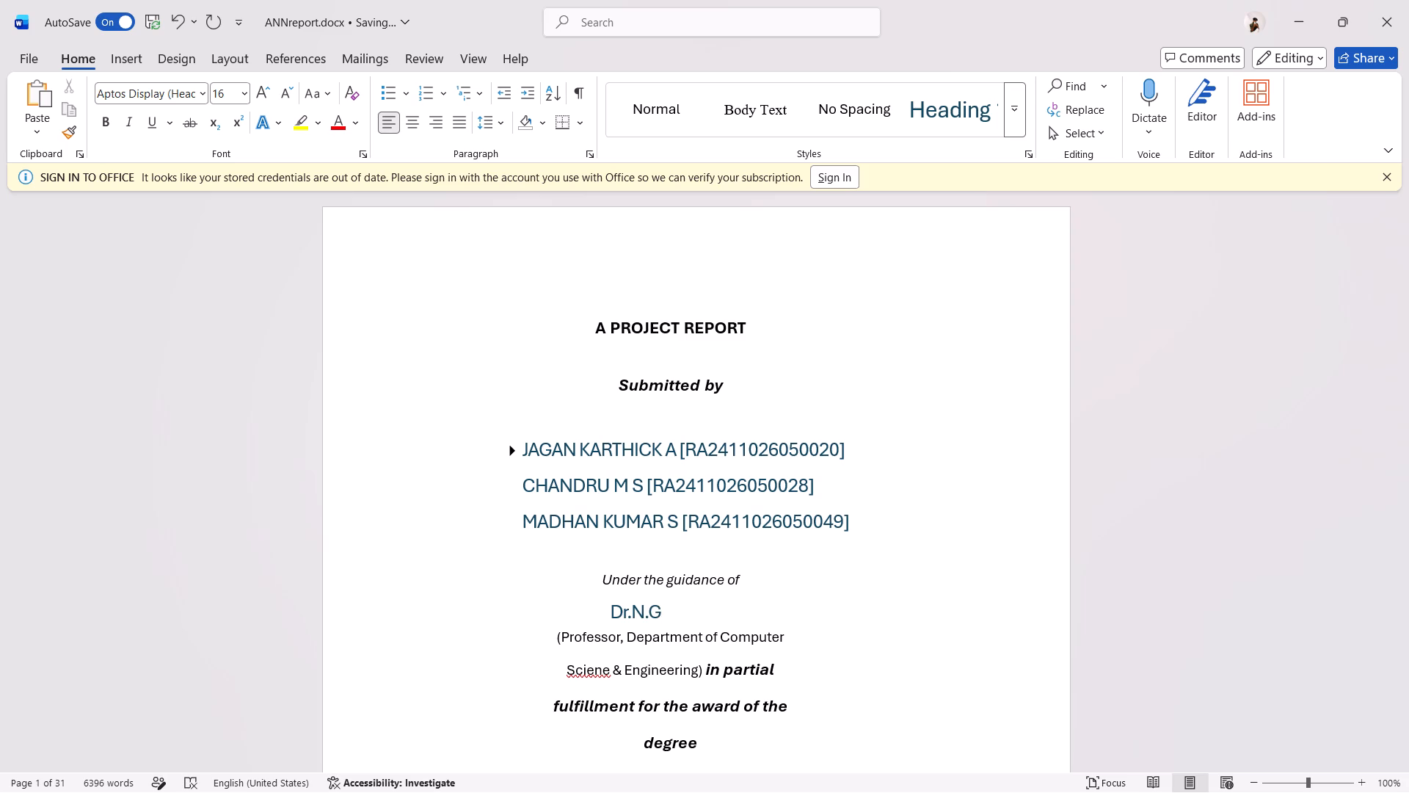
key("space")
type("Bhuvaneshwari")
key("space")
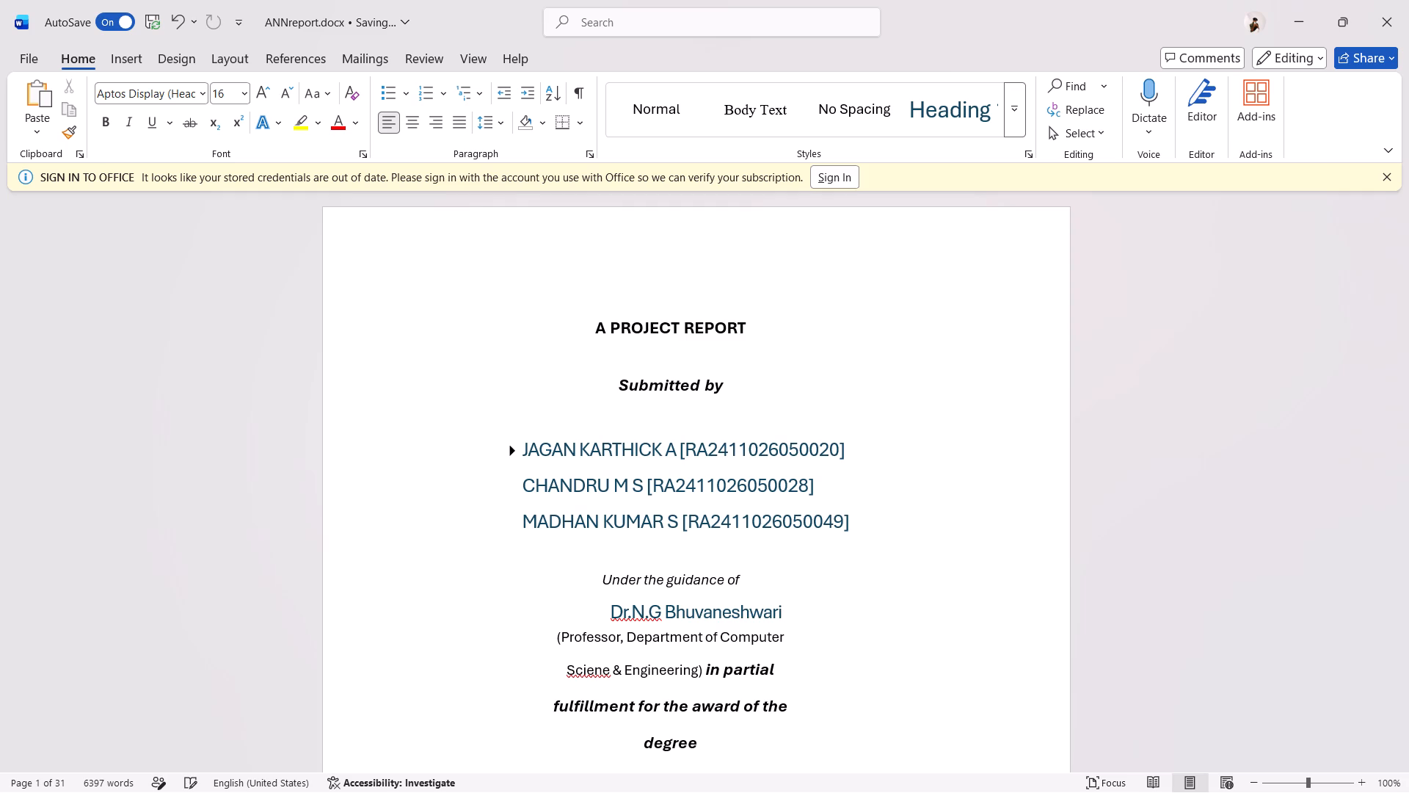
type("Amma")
Remove the indent in front of the guide's name beneath "Under the guidance of".
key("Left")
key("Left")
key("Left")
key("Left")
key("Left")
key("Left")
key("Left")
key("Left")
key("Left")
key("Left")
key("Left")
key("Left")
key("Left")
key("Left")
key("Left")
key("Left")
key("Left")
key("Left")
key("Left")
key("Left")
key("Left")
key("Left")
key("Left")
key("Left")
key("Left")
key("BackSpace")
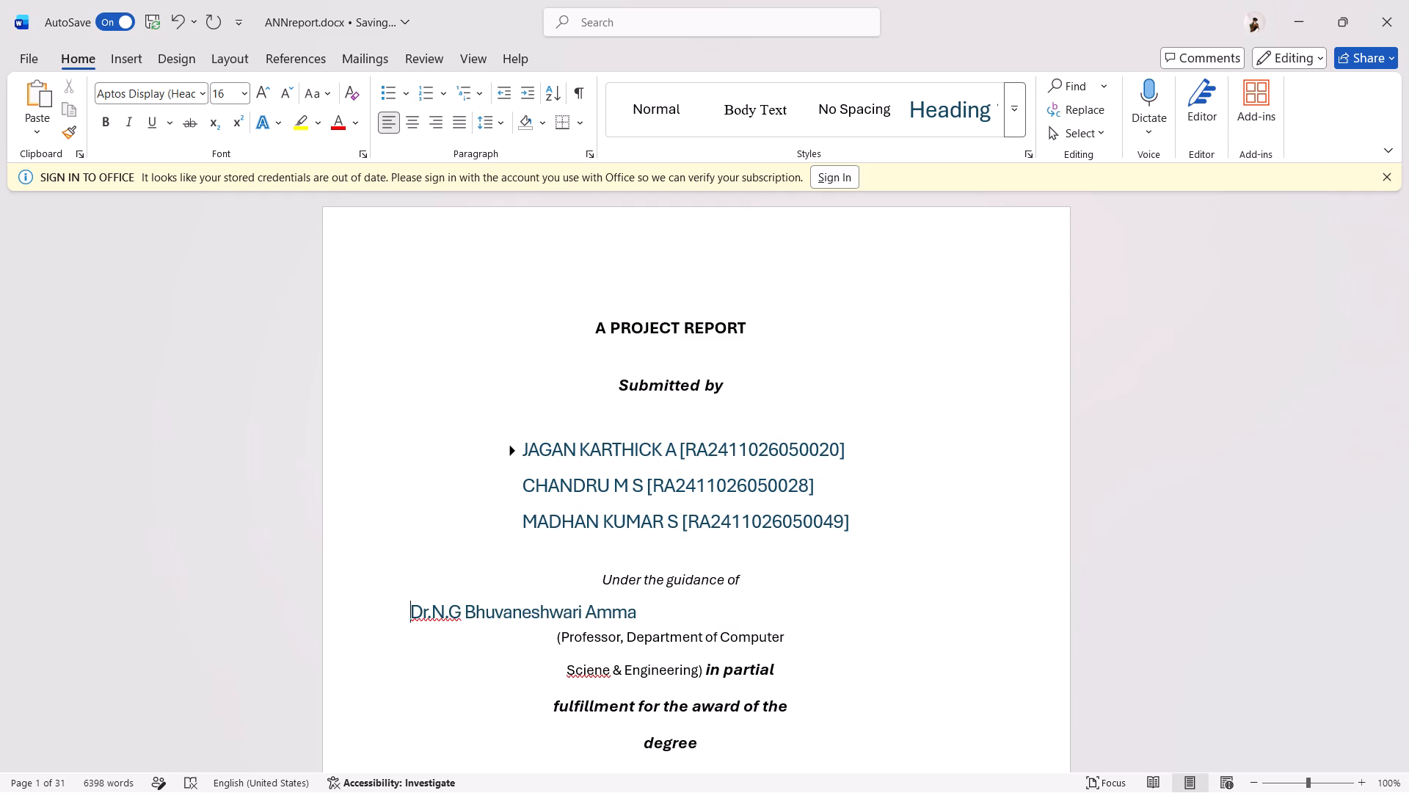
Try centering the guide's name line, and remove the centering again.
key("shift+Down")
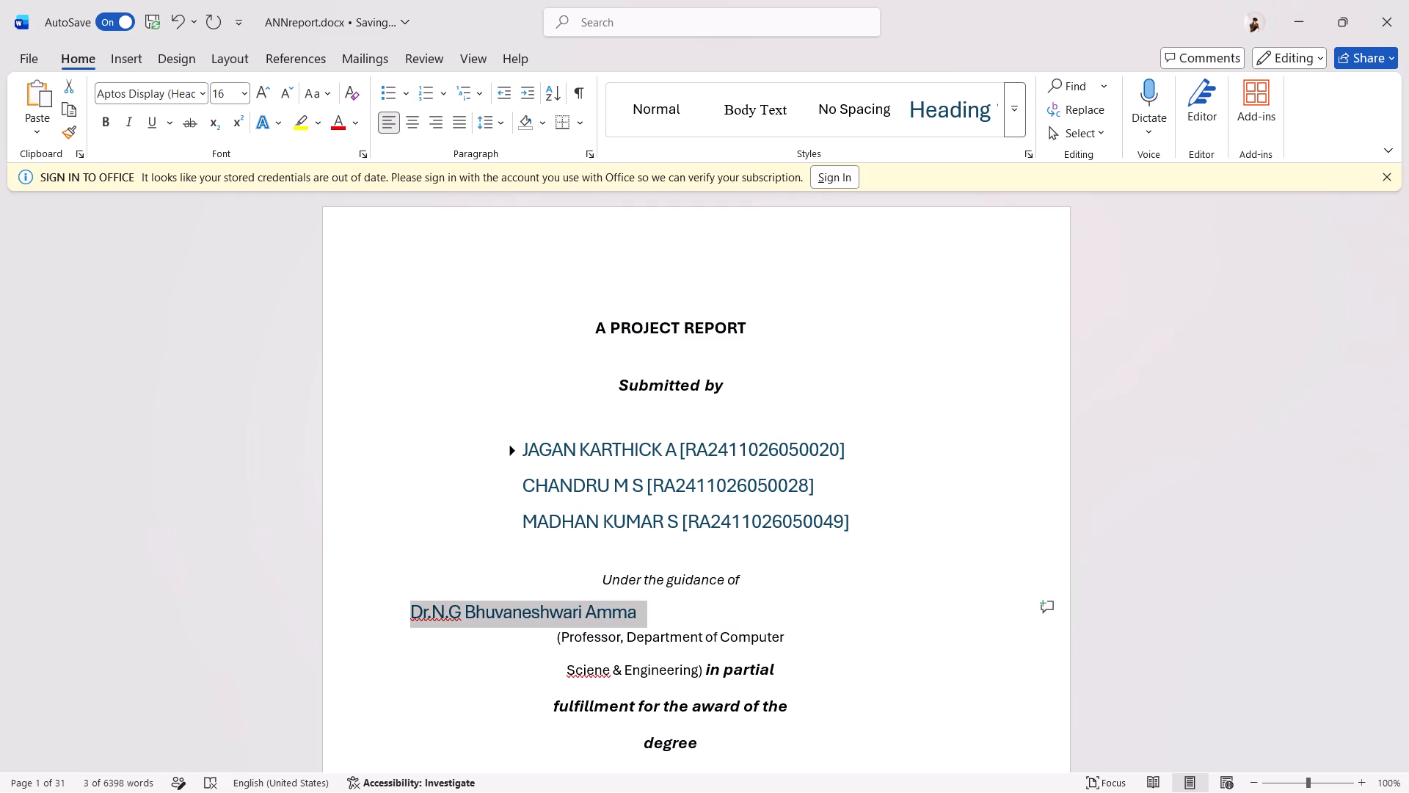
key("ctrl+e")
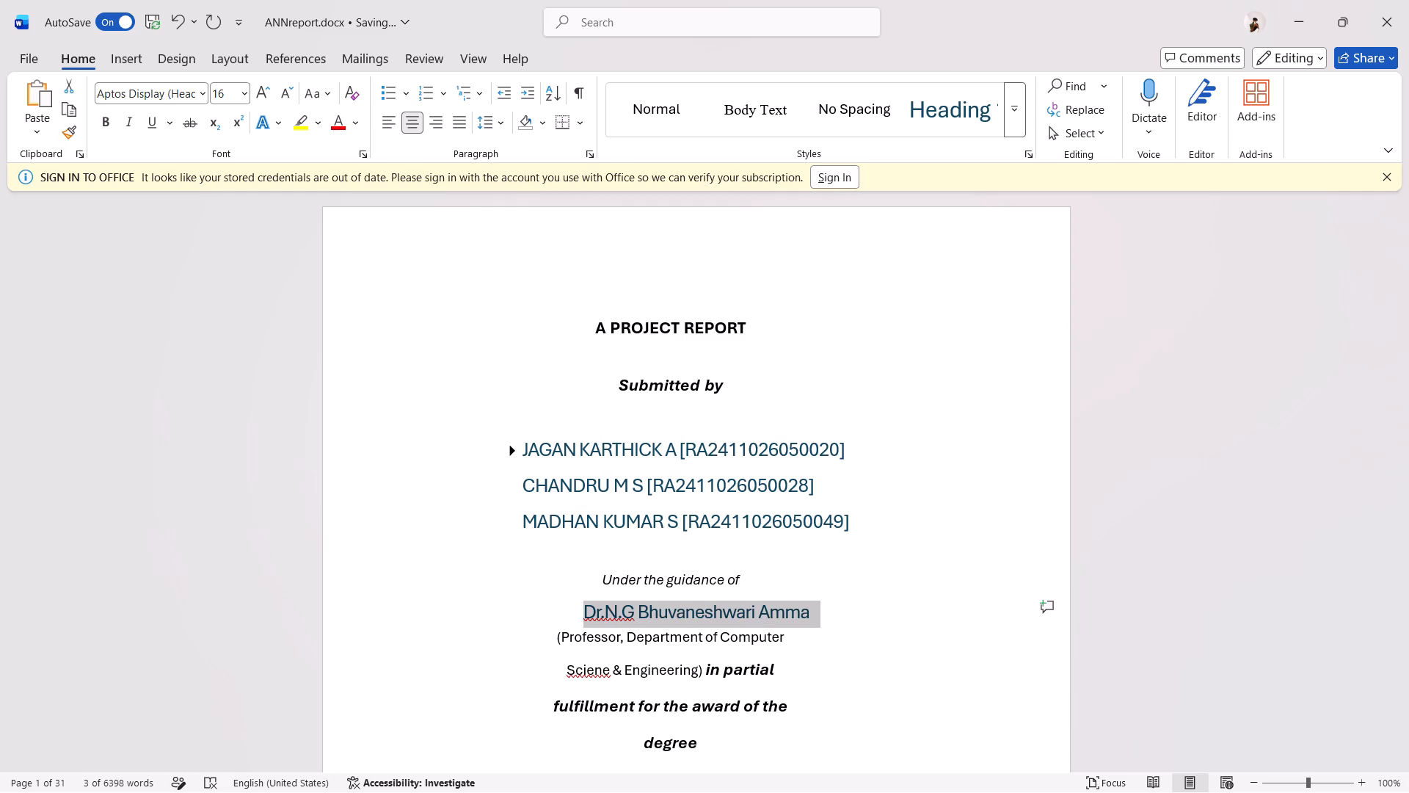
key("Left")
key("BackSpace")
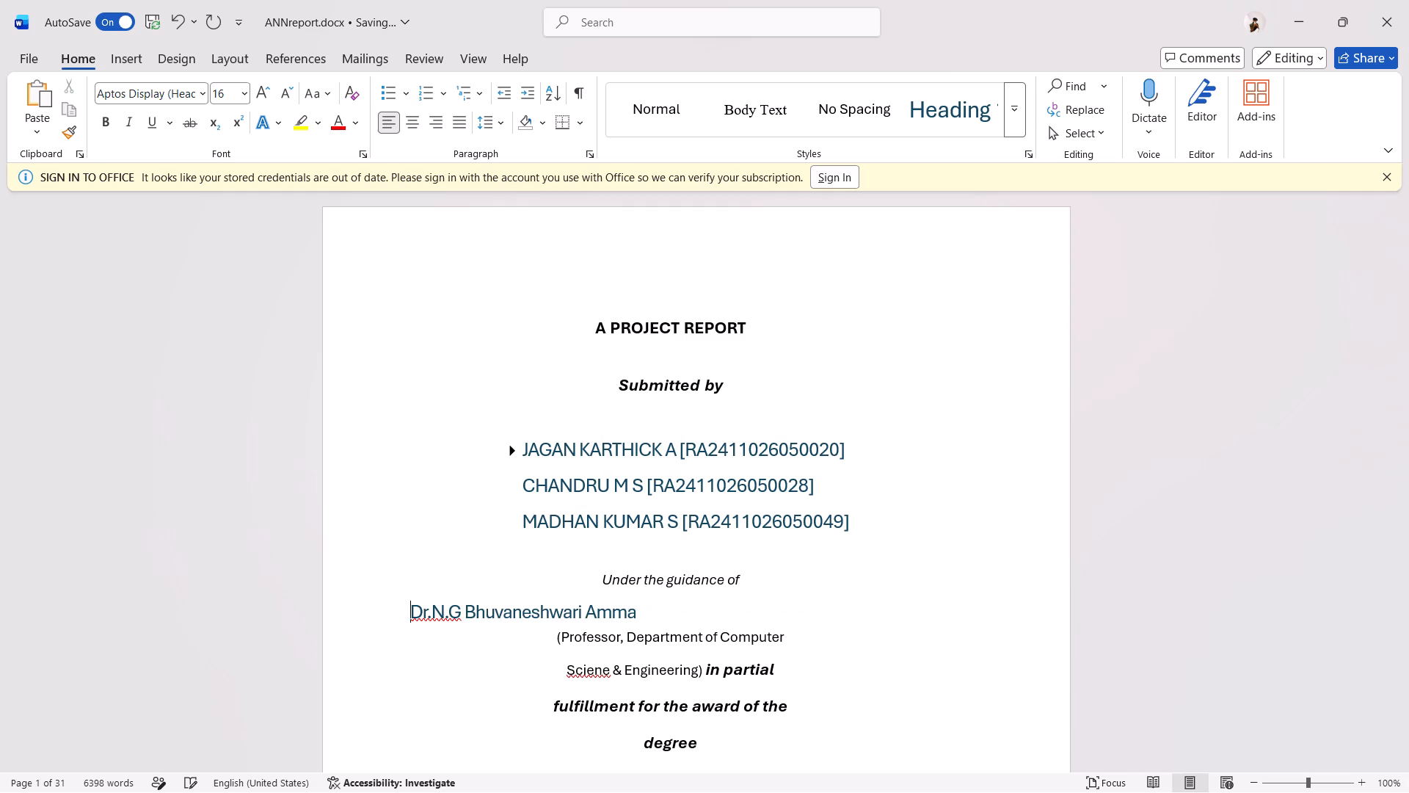
Indent the guide's name with tabs so it sits beneath "Under the guidance of".
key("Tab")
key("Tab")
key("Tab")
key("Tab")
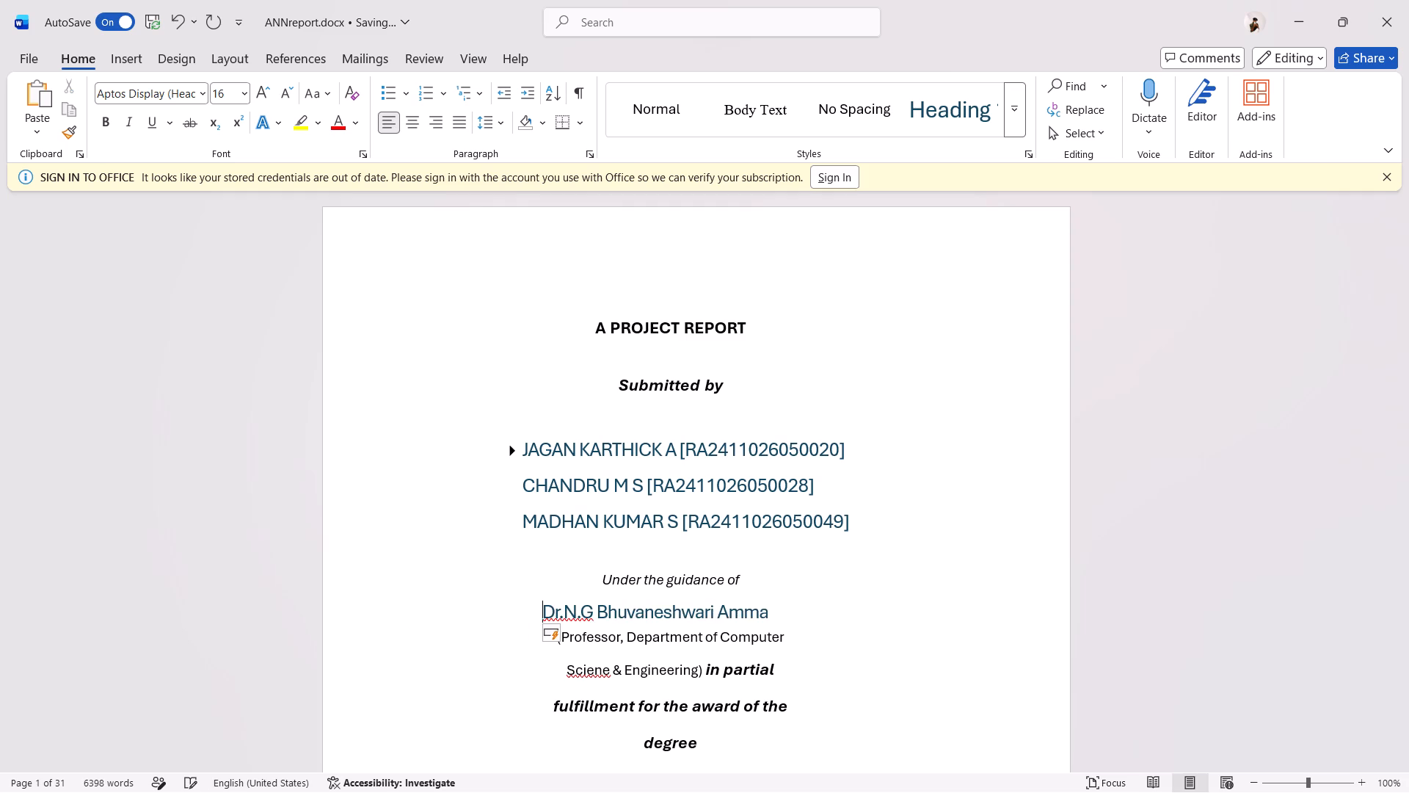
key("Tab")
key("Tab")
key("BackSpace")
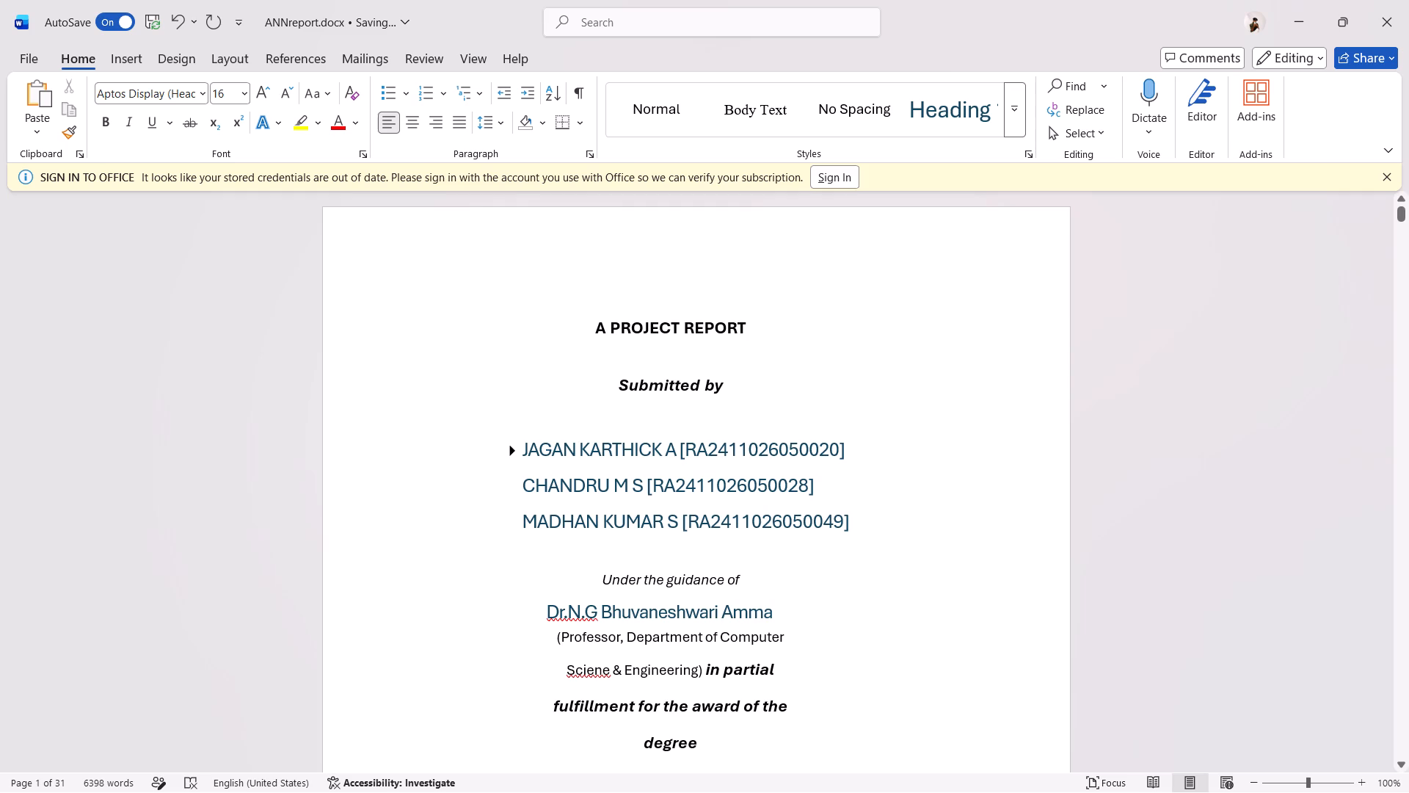
Change the font of all cover page text, from "A PROJECT REPORT" through "NOVEMBER 2025", to Times New Roman.
left_click_drag(586, 326, 709, 792)
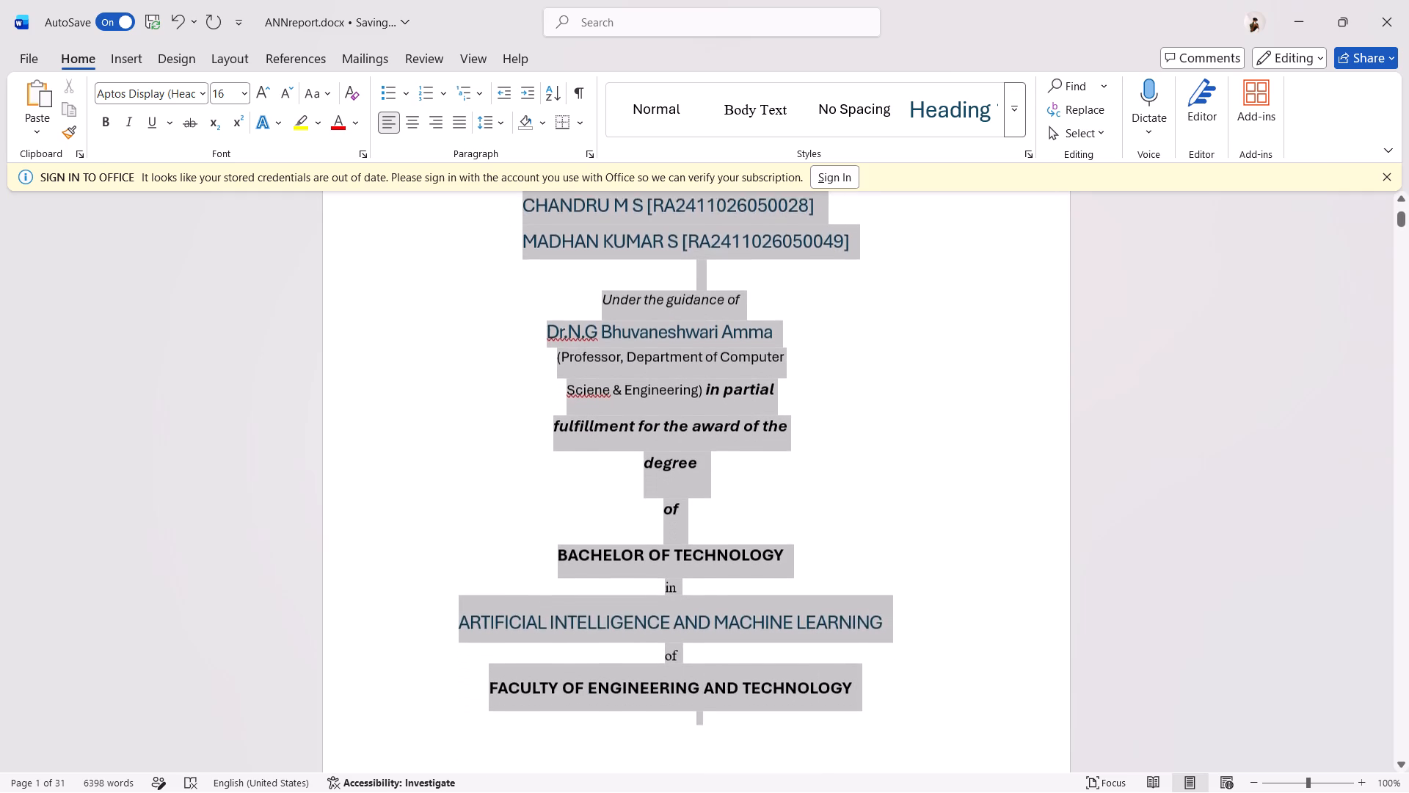
left_click_drag(709, 792, 750, 588)
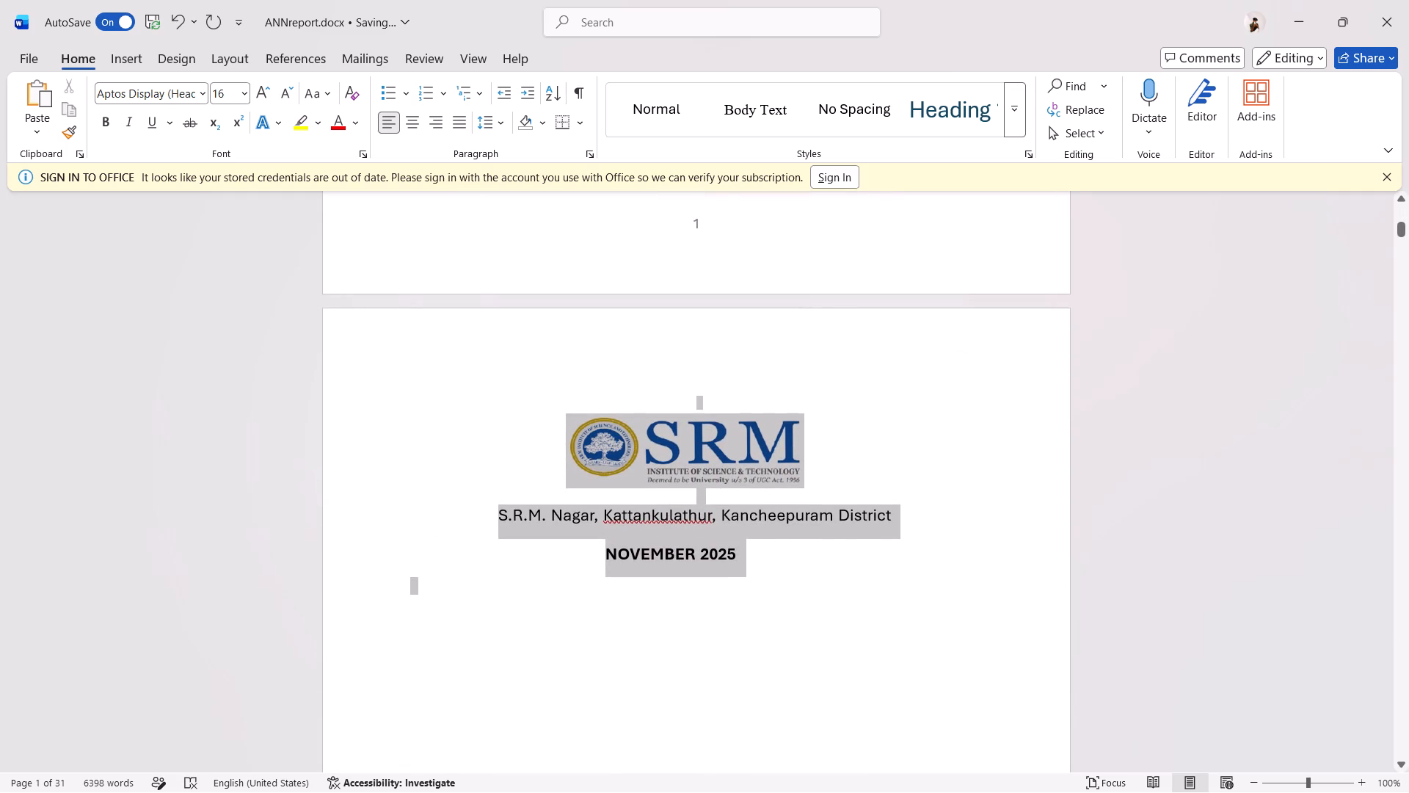
left_click_drag(750, 588, 750, 587)
left_click(203, 90)
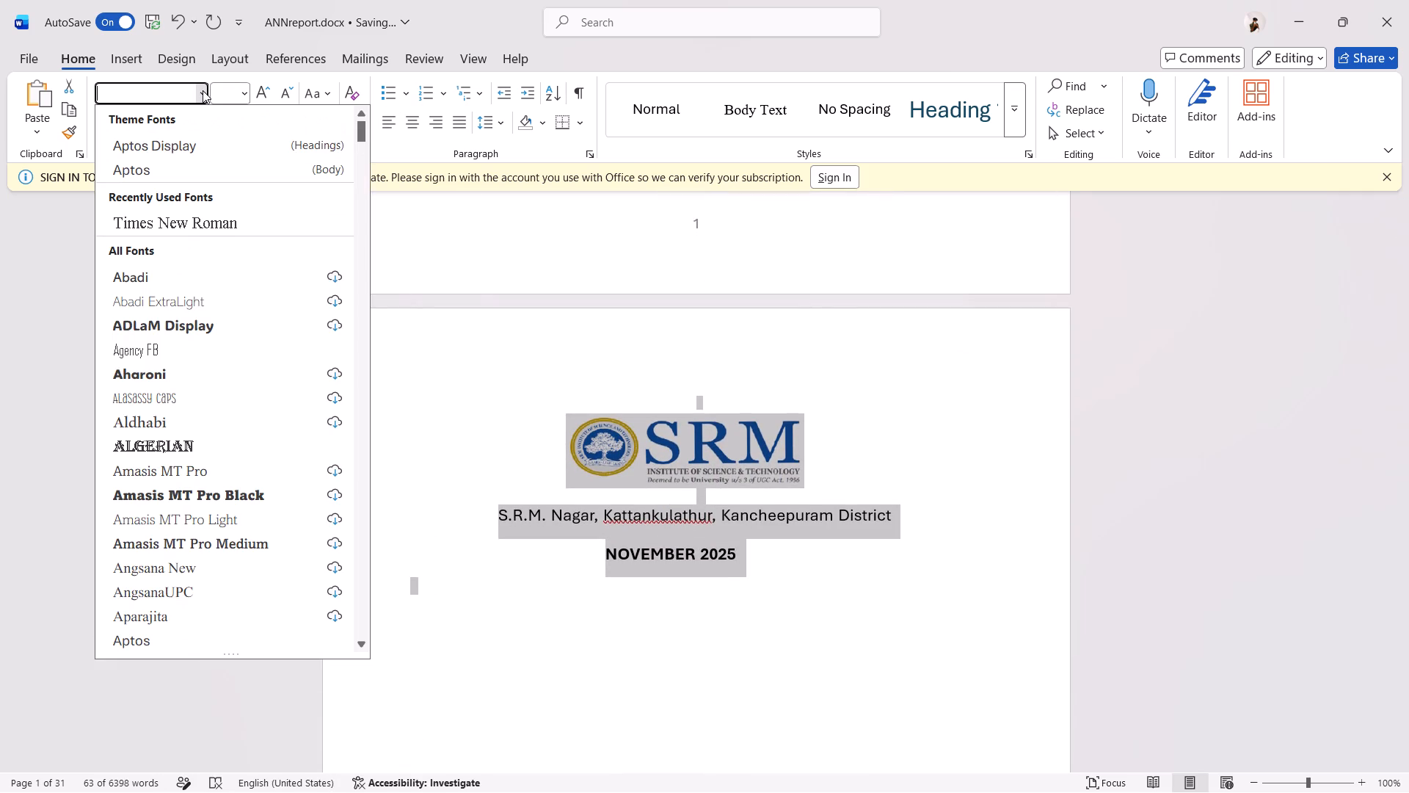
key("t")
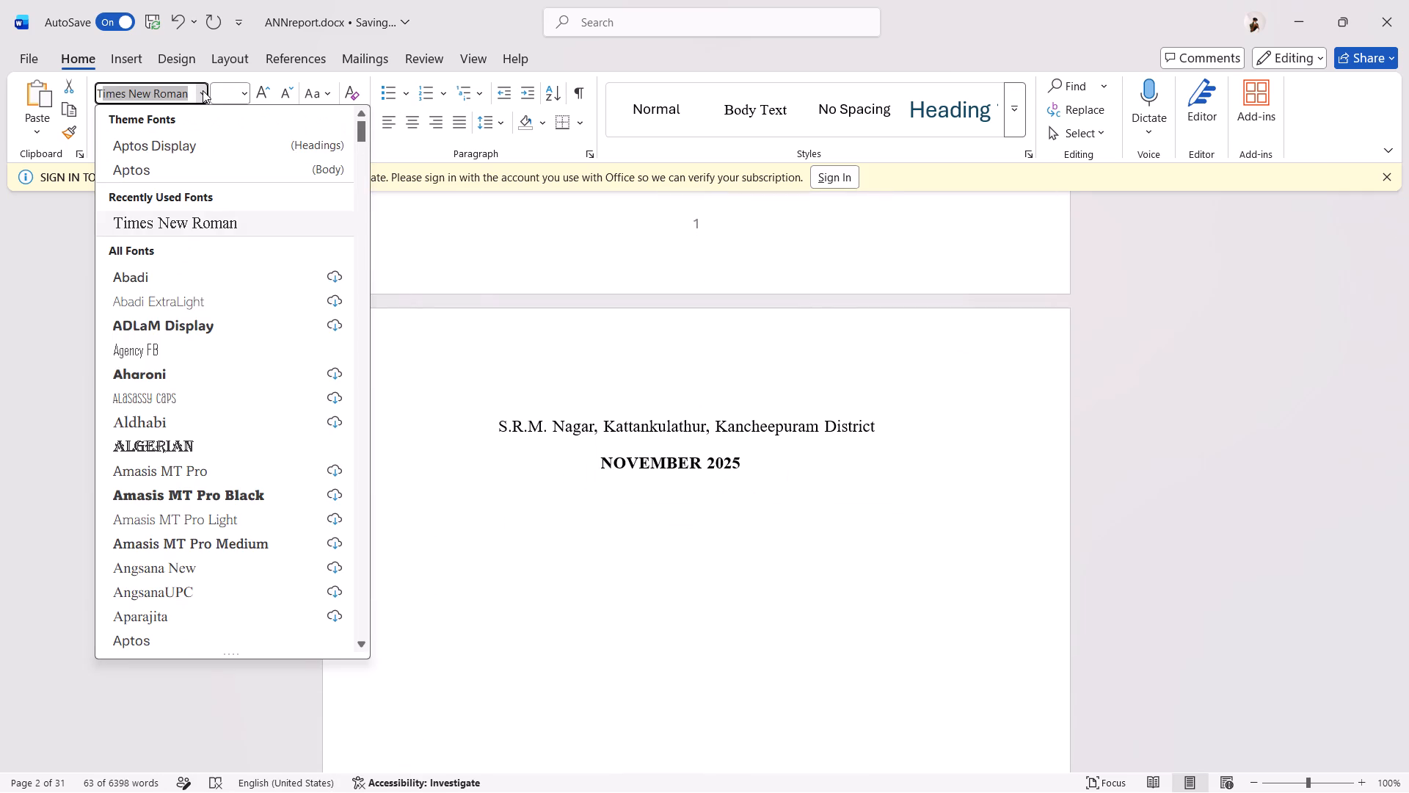
Apply Times New Roman to the selected cover page text through "NOVEMBER 2025".
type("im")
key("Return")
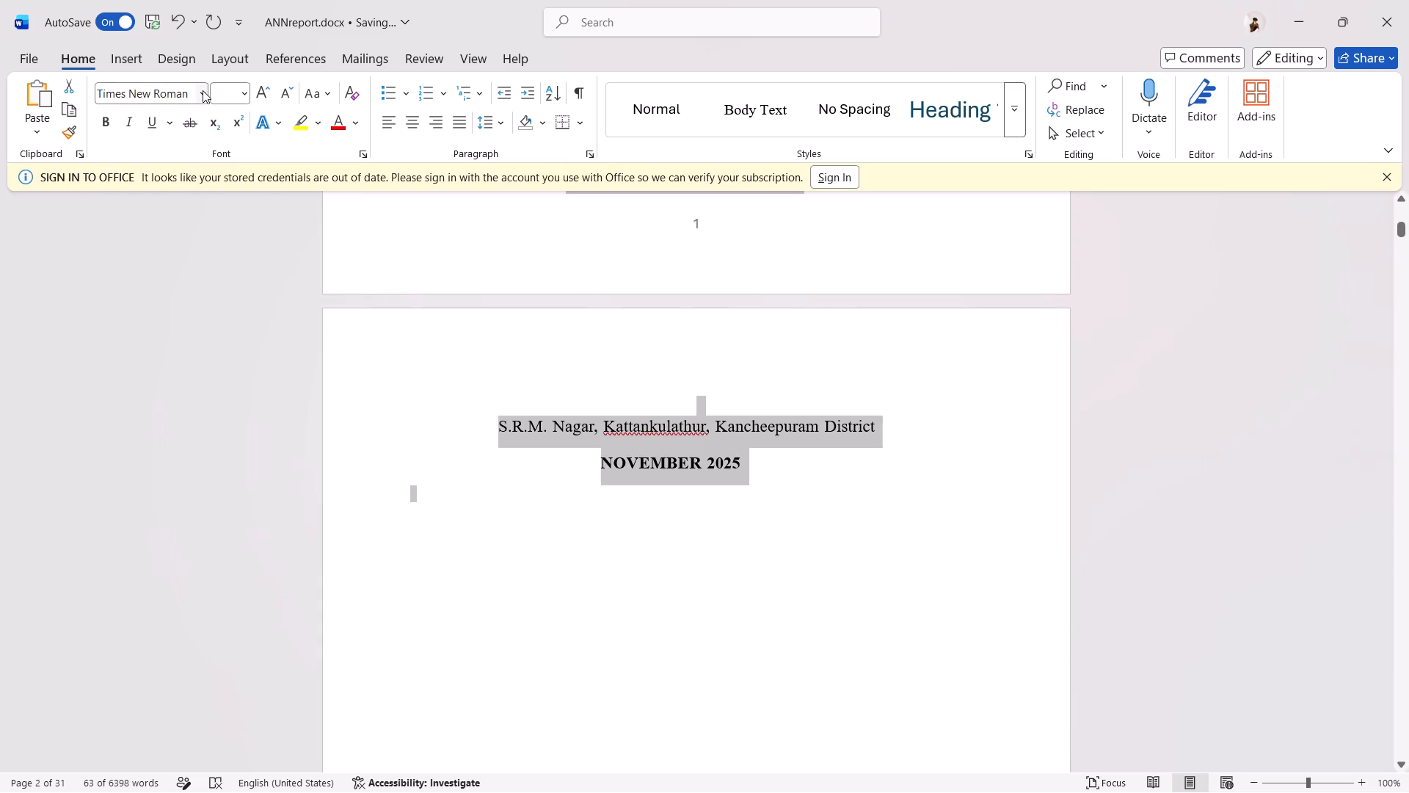
Set the font size of the selected cover page text to 14.
left_click(244, 93)
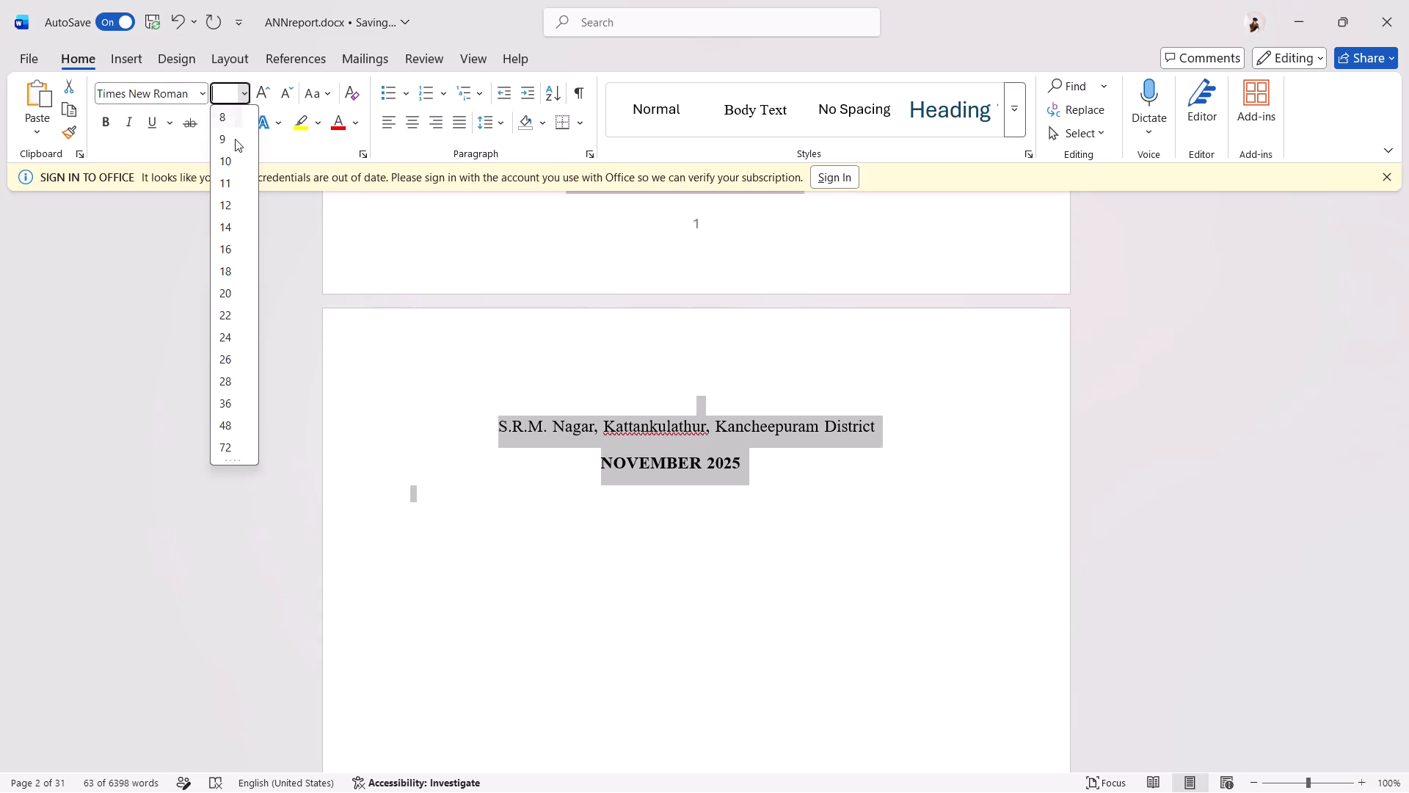
left_click(227, 232)
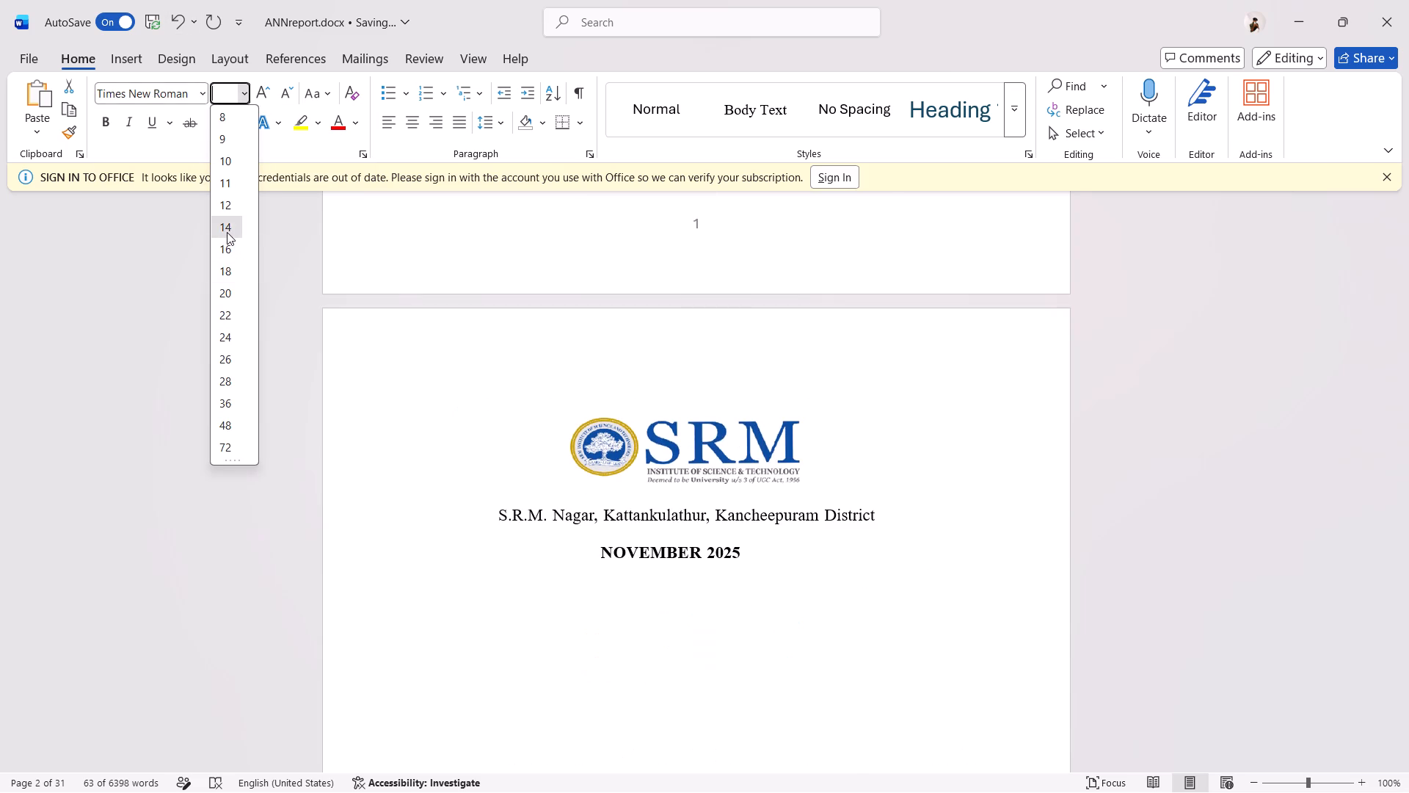
left_click(415, 512)
Remove the indent and the extra gap before "Submitted by" so the line sits directly beneath "A PROJECT REPORT".
scroll(415, 512, "up", 6)
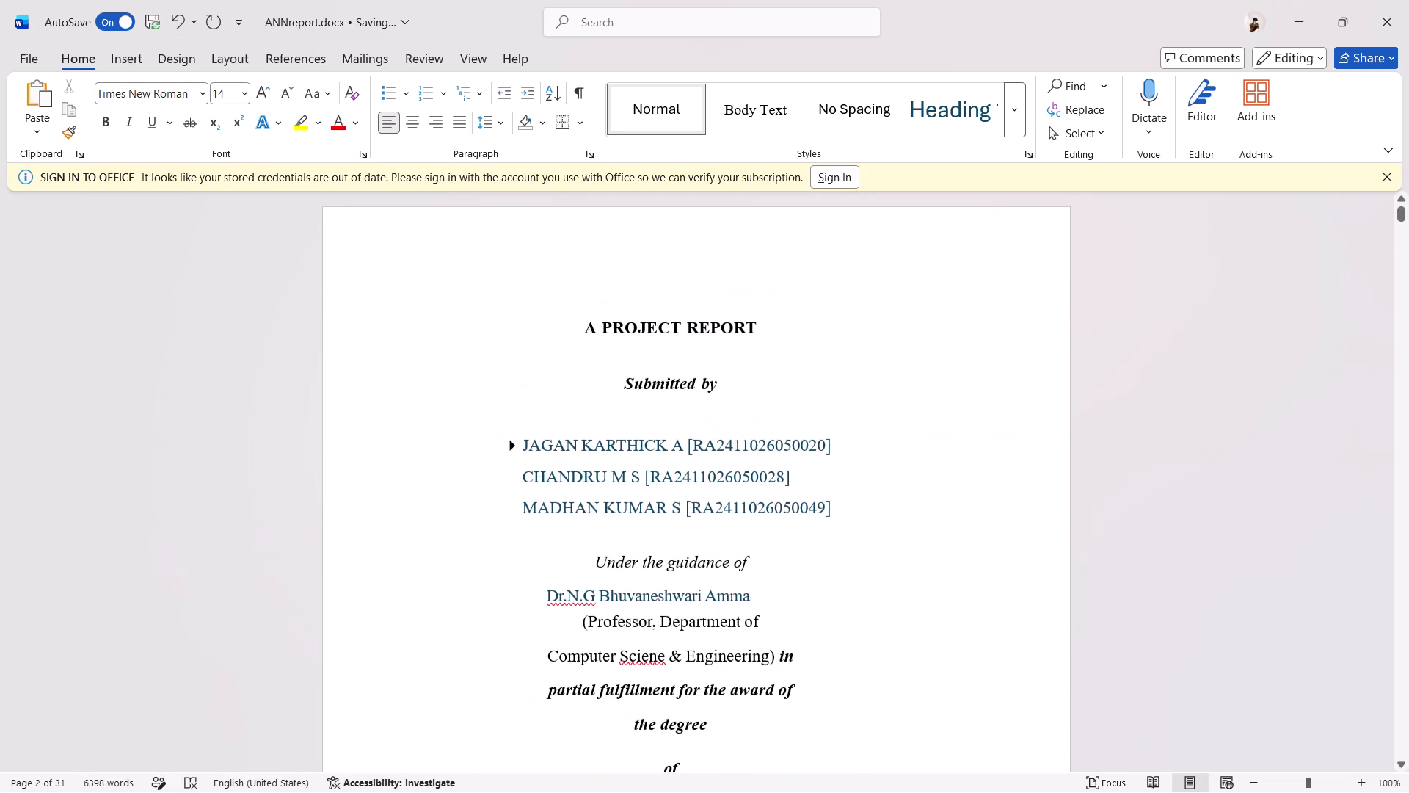
scroll(415, 512, "up", 1)
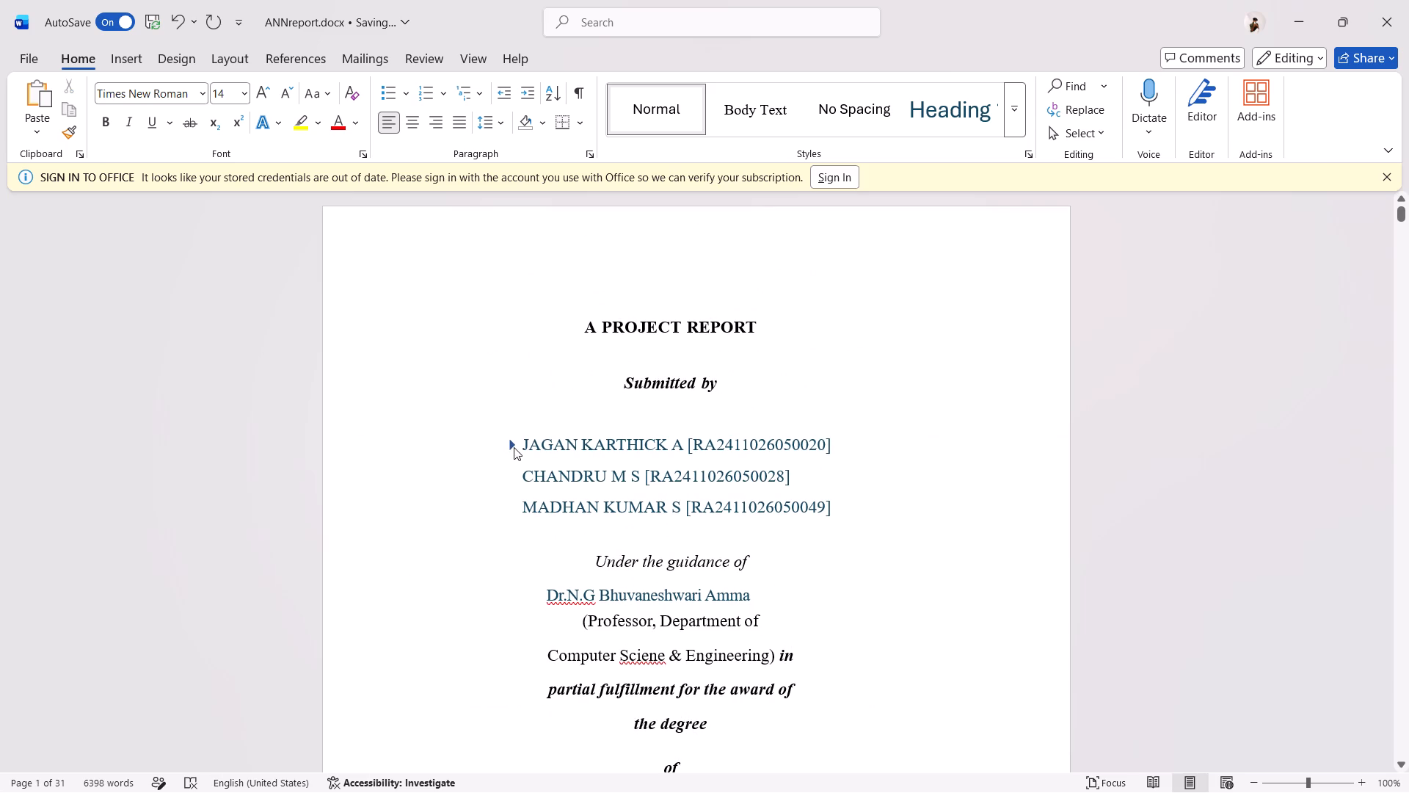
left_click(627, 378)
key("BackSpace")
key("BackSpace")
key("BackSpace")
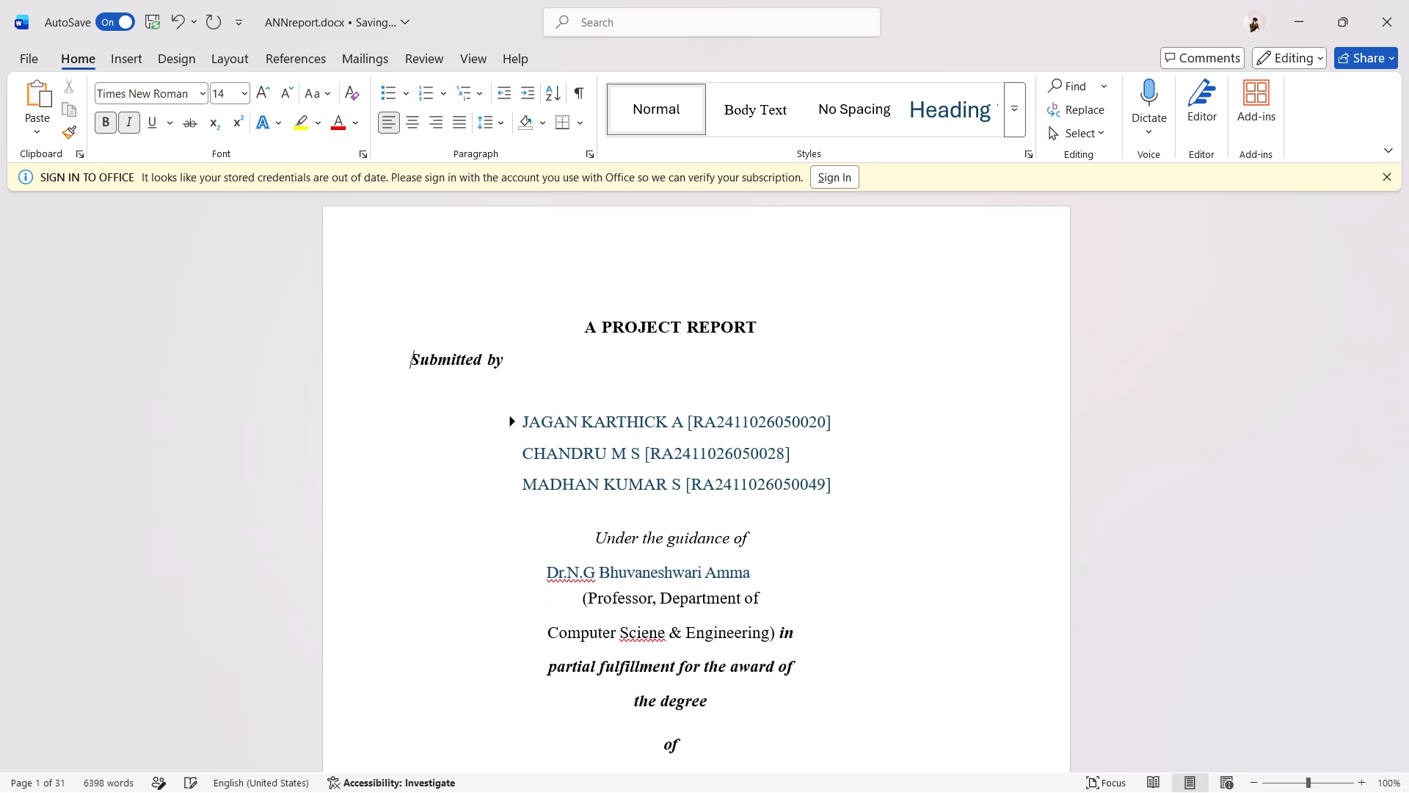
Centre the "Submitted by" line and shift it with three tabs to sit under "A PROJECT REPORT".
key("shift+Down")
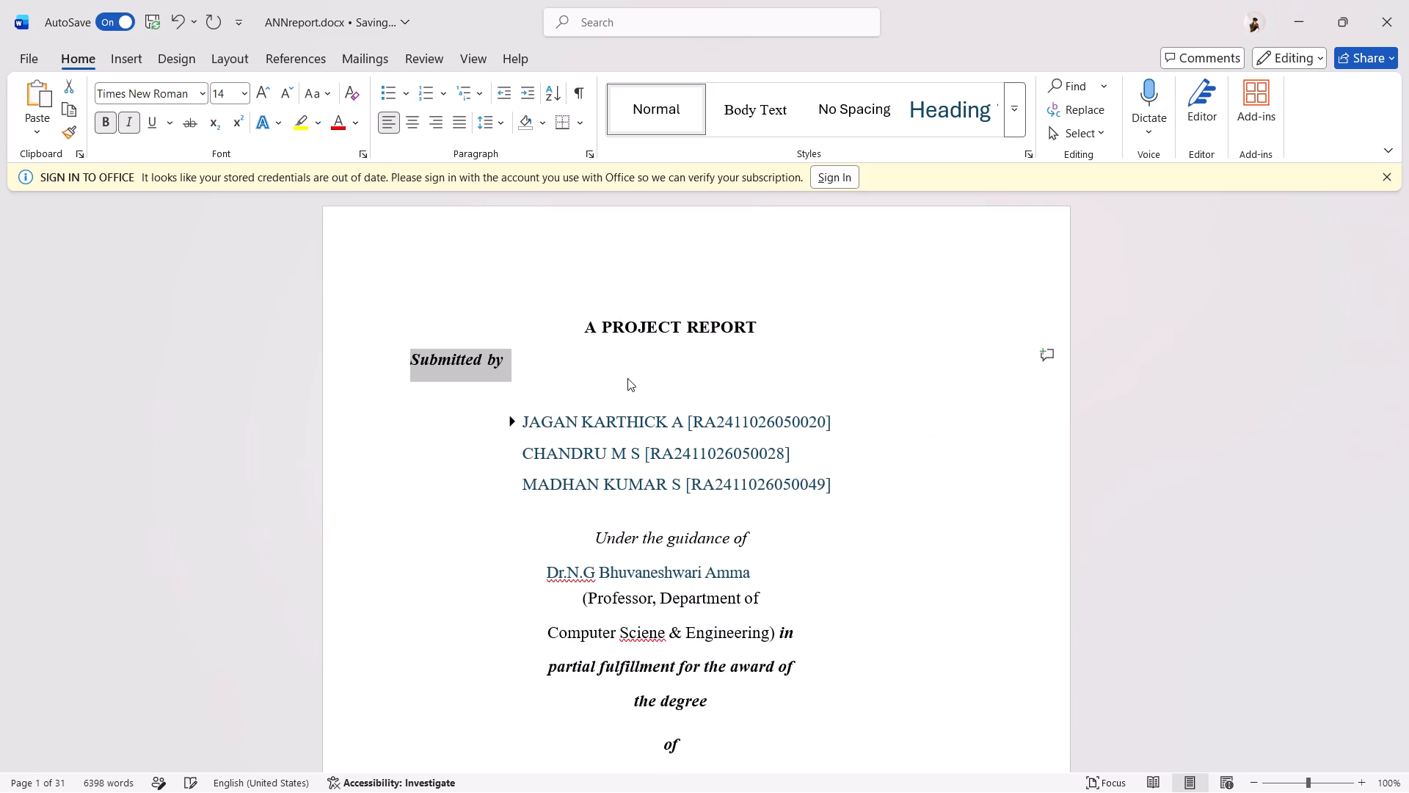
key("ctrl+e")
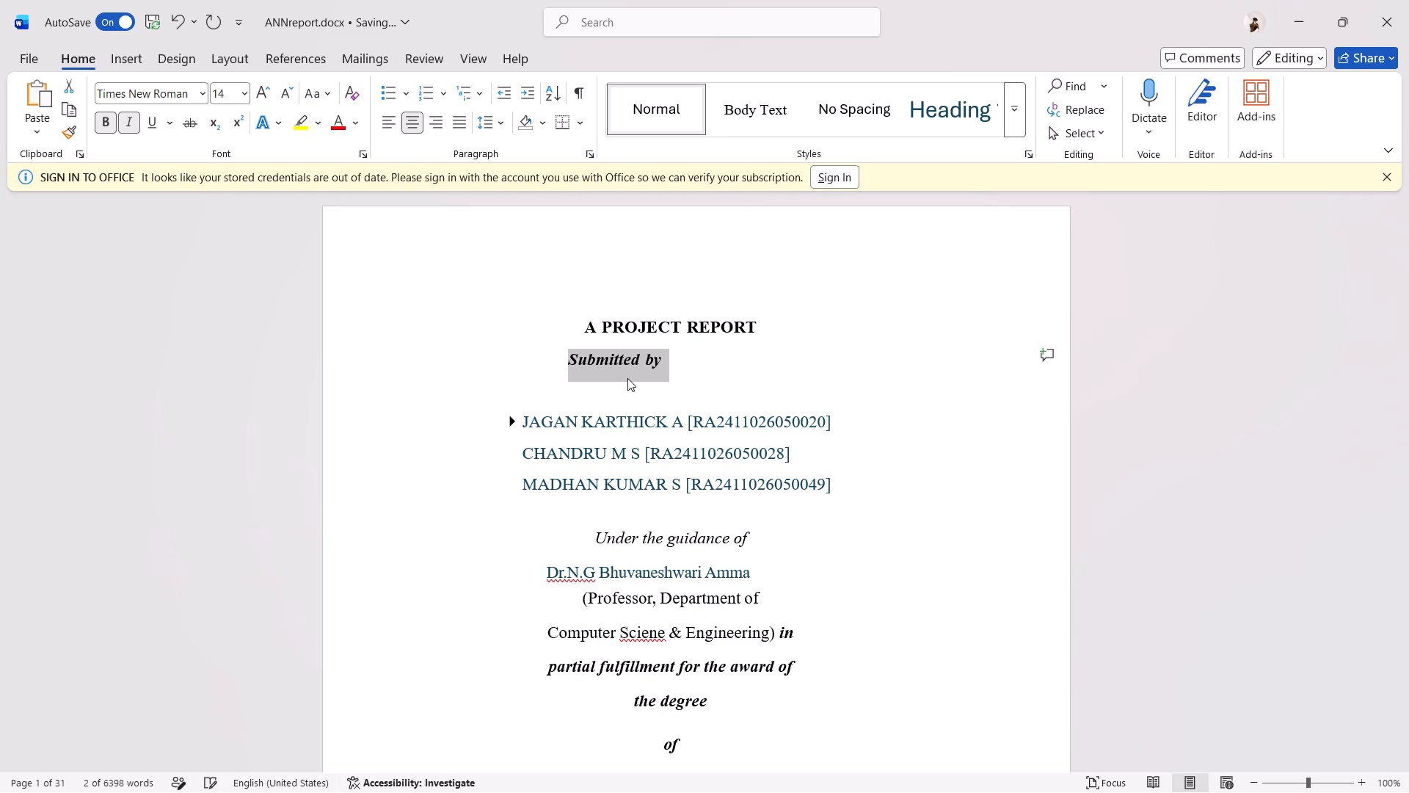
key("Left")
key("Tab")
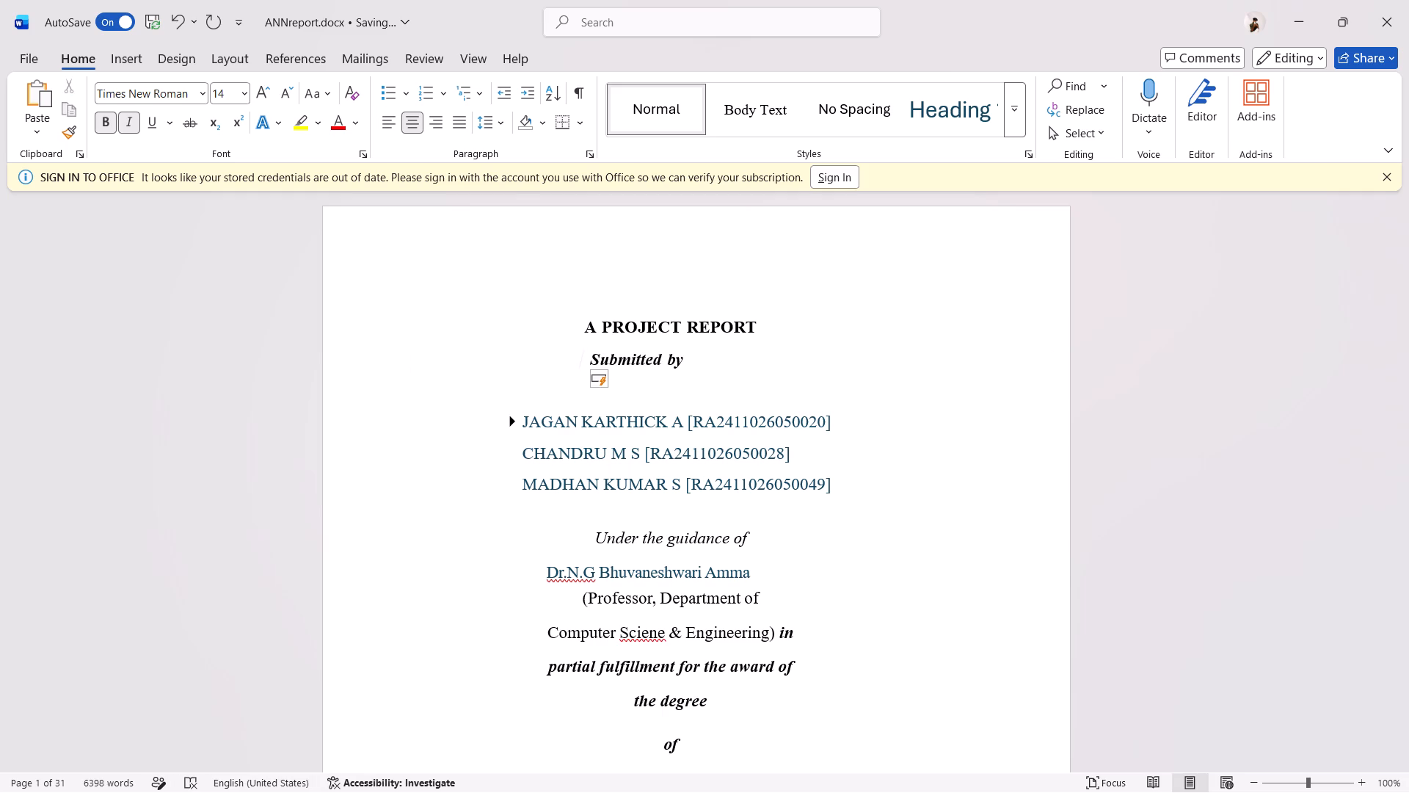
key("Tab")
key("Tab")
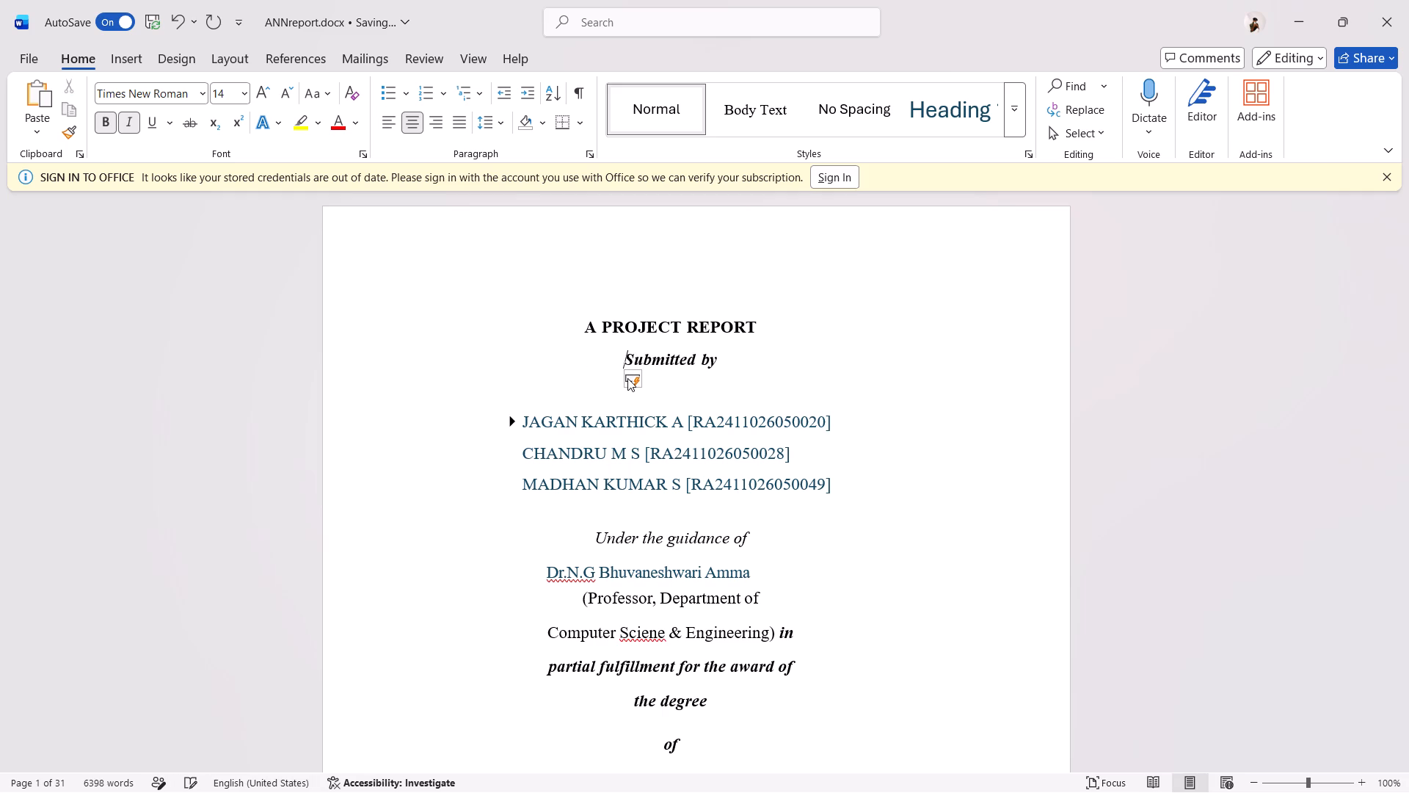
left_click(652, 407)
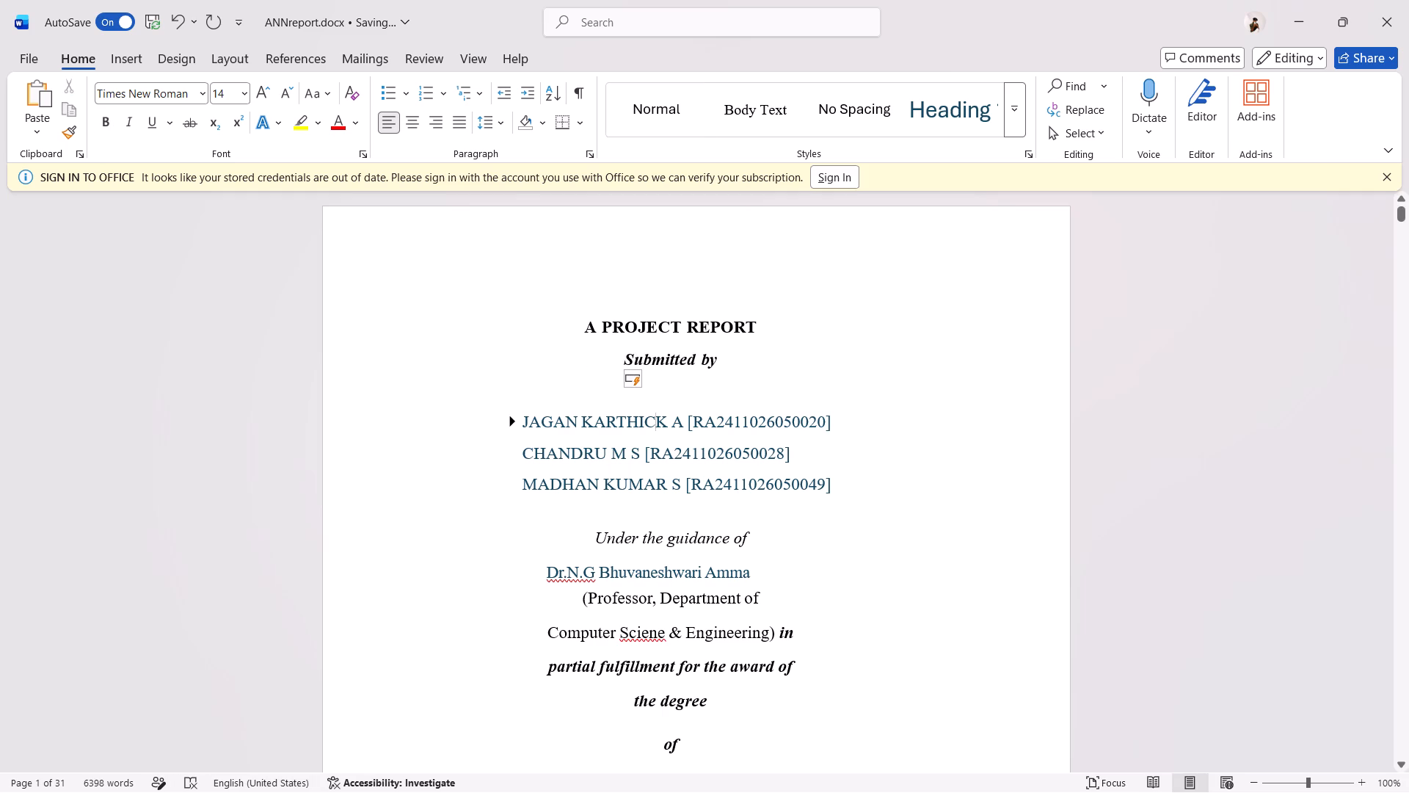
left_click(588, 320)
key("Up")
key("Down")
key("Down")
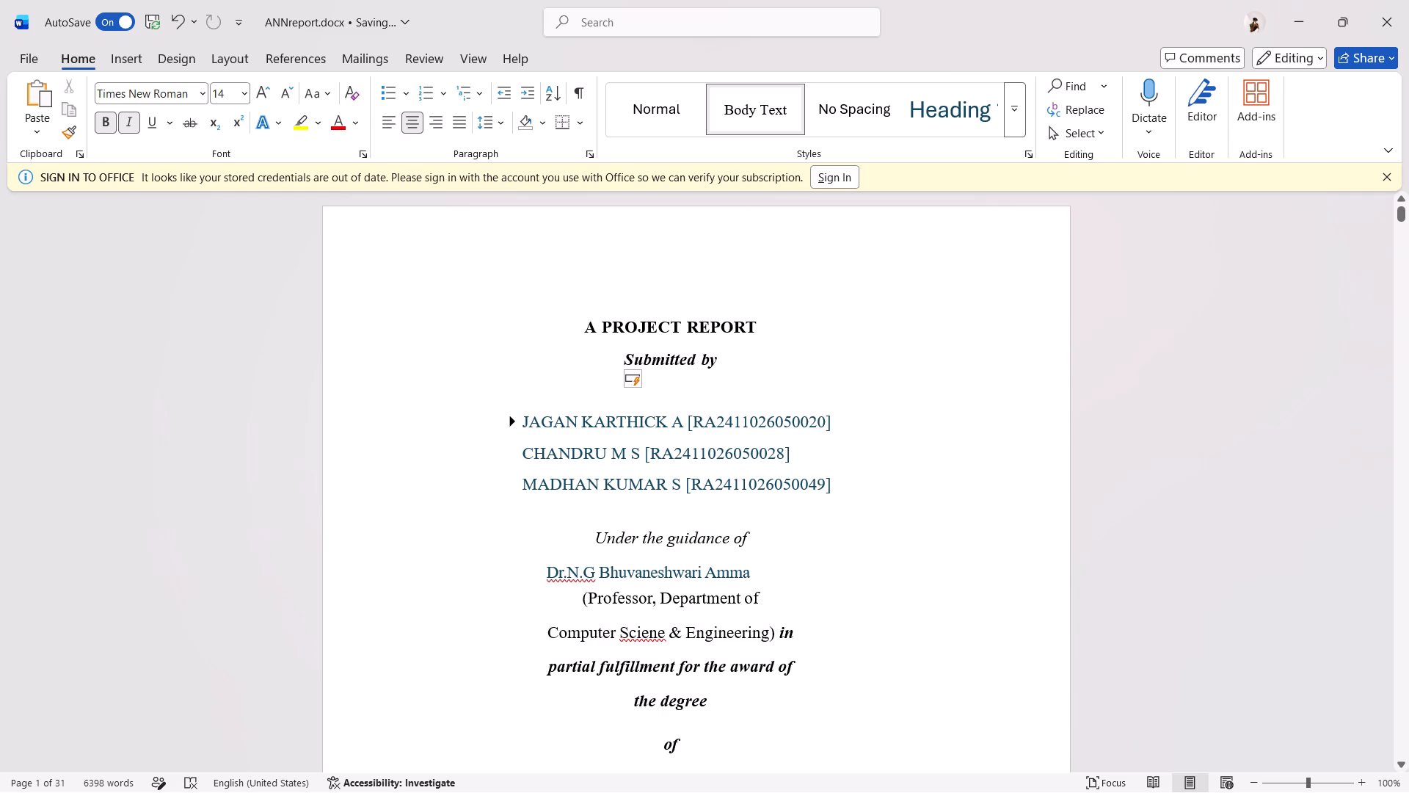
Remove the first student line's indent and the blank line separating it from "Submitted by".
left_click(521, 424)
key("BackSpace")
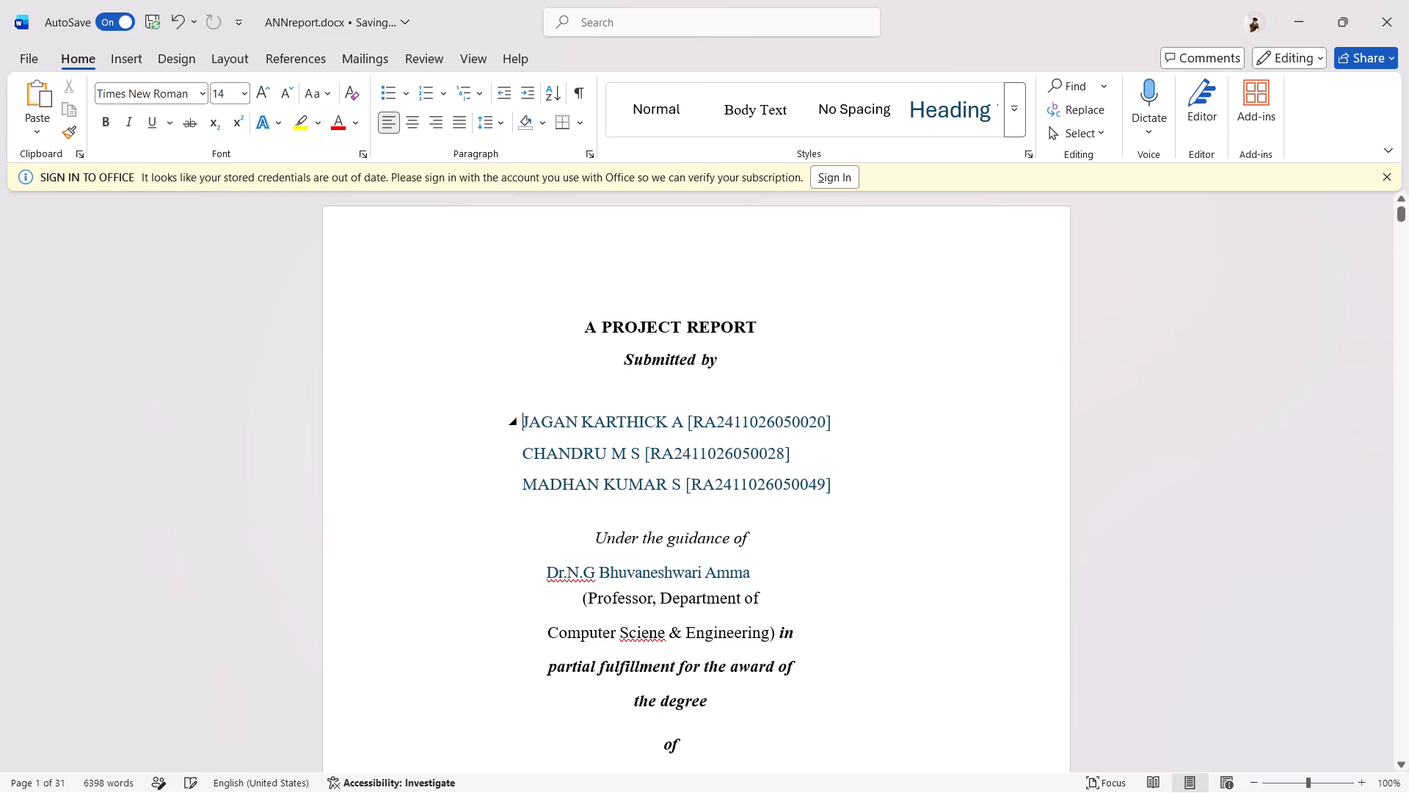
key("BackSpace")
key("BackSpace")
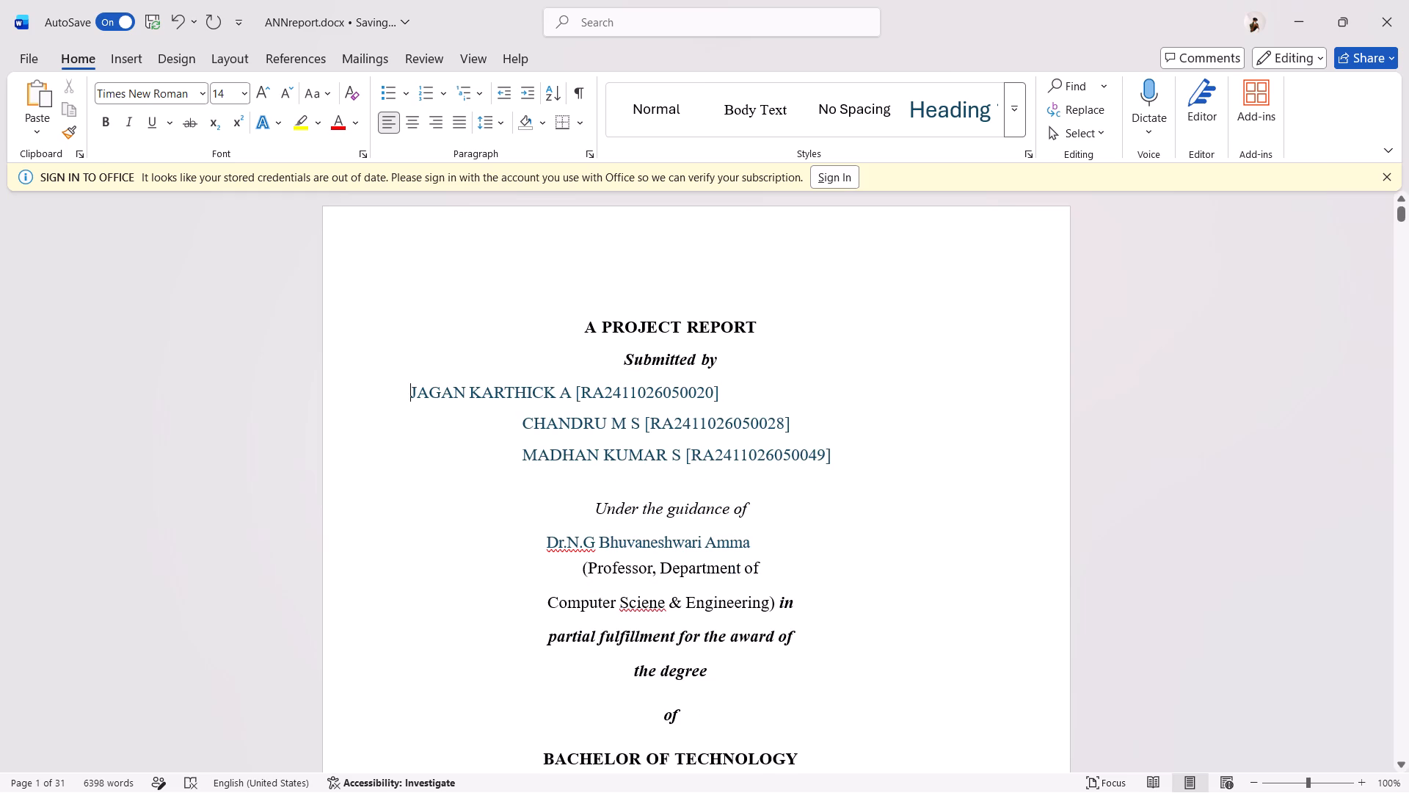
Select the first two student lines under "Submitted by".
key("shift+Down")
key("shift+Down")
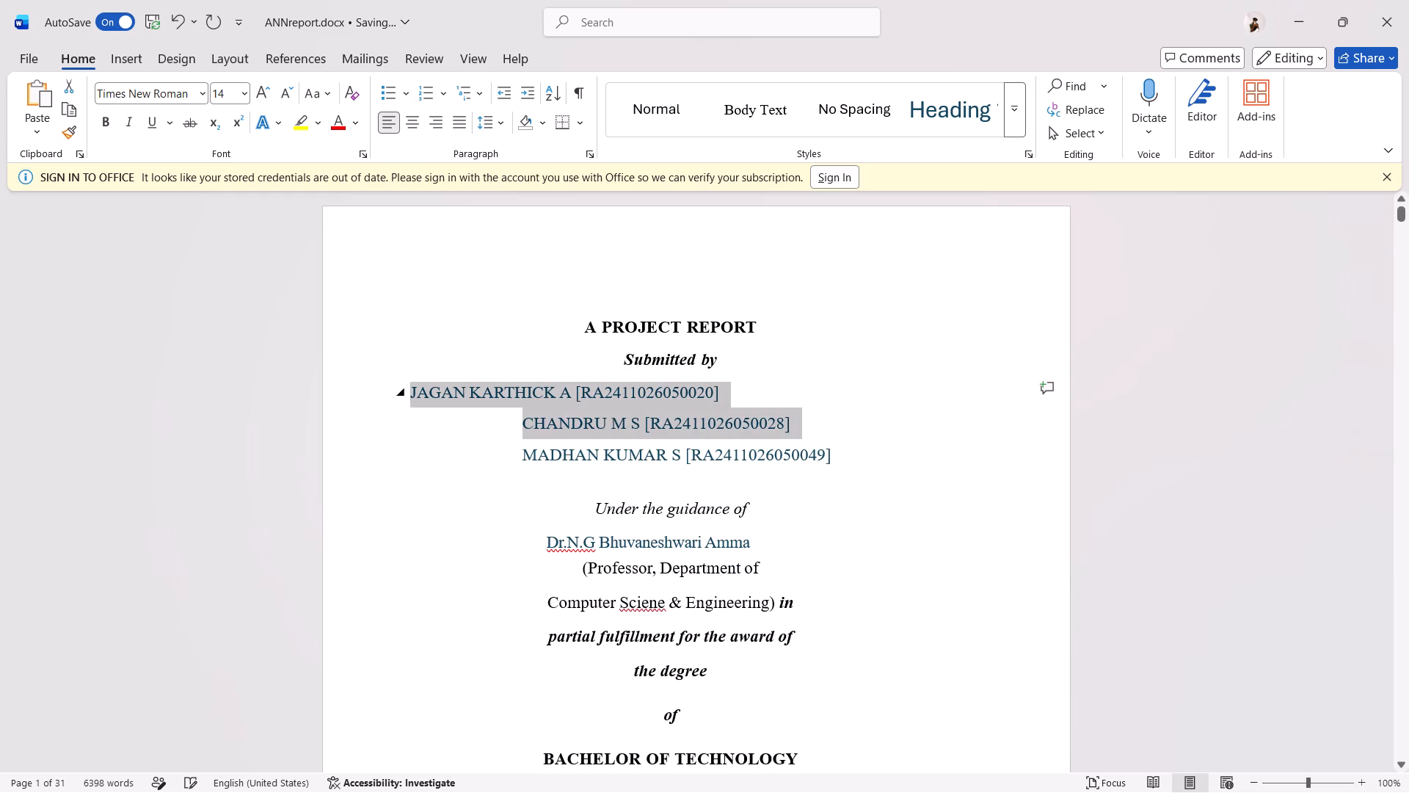
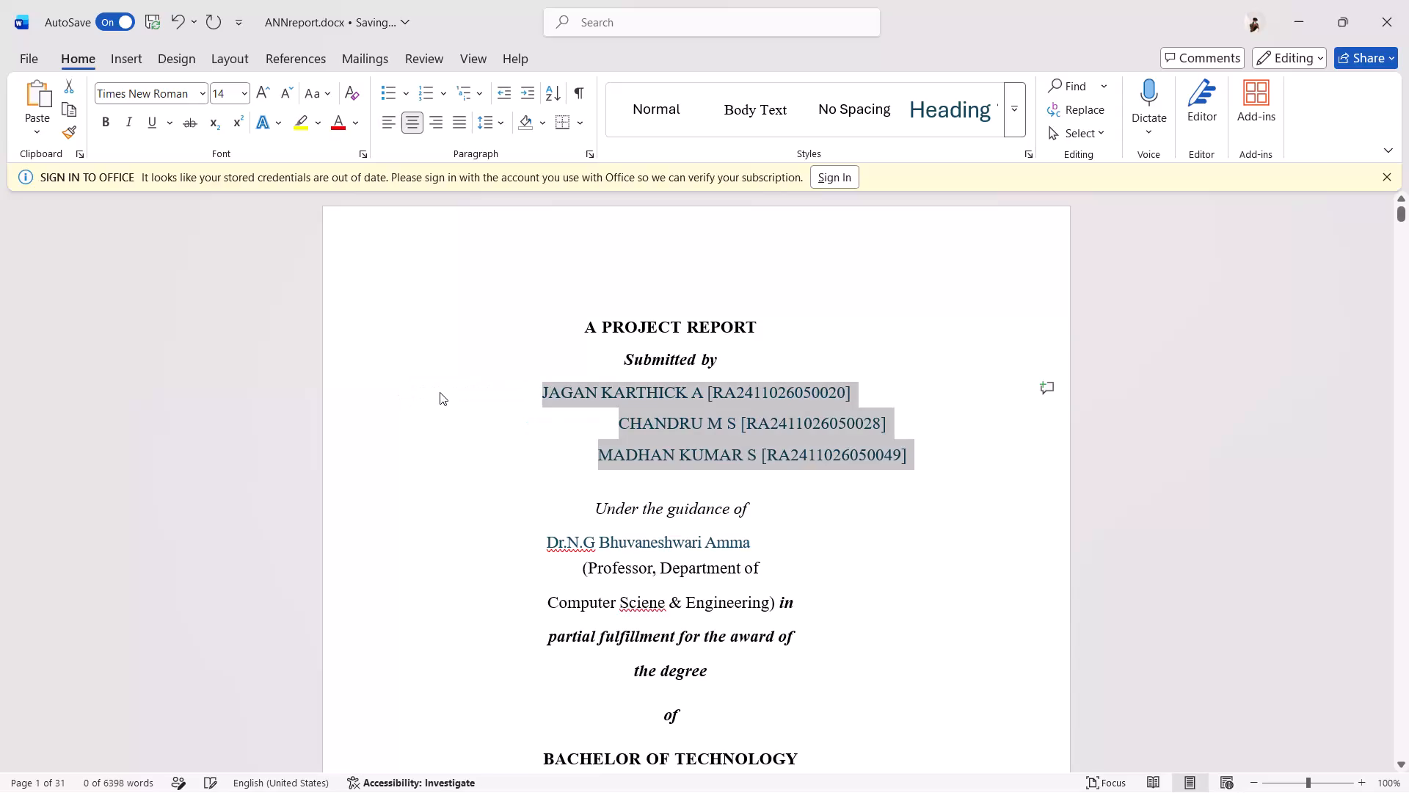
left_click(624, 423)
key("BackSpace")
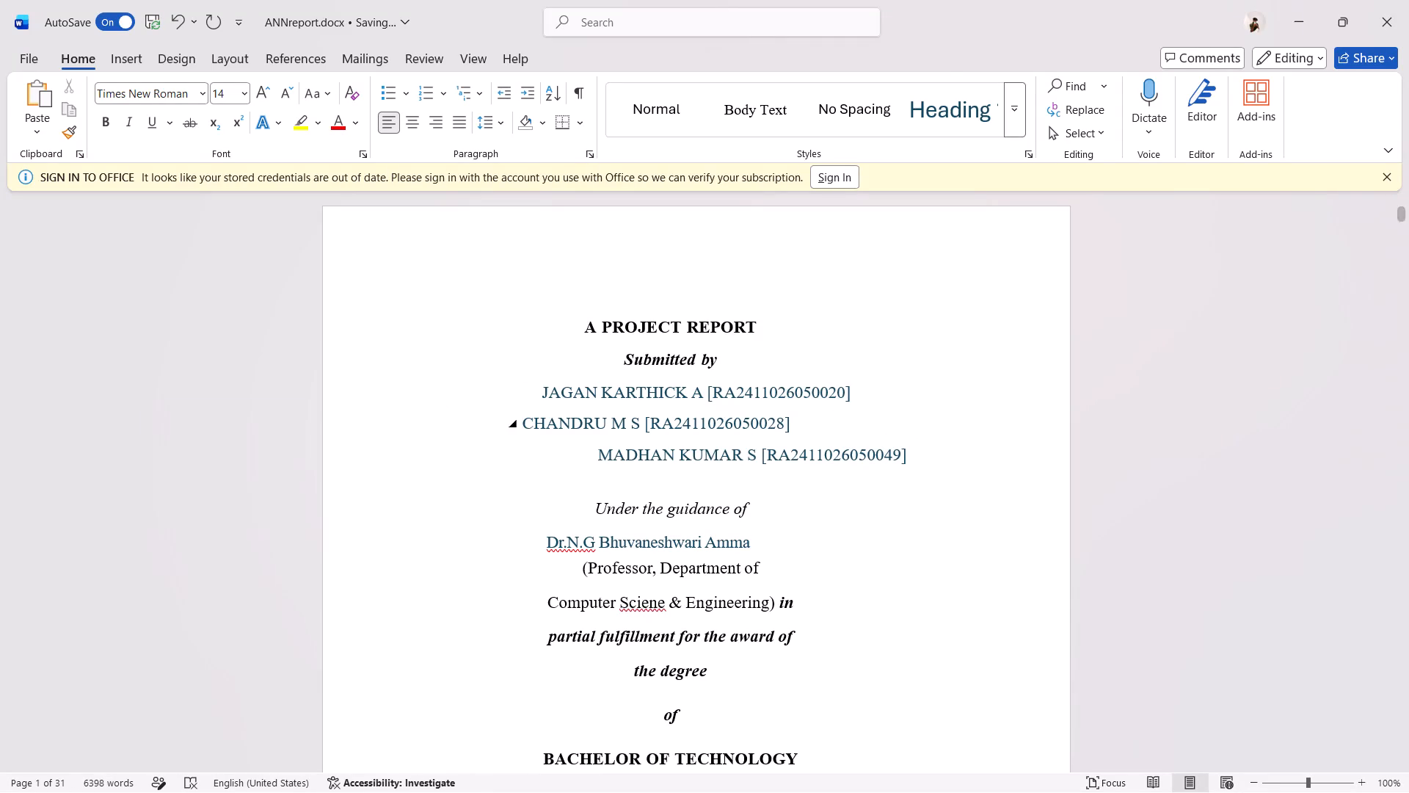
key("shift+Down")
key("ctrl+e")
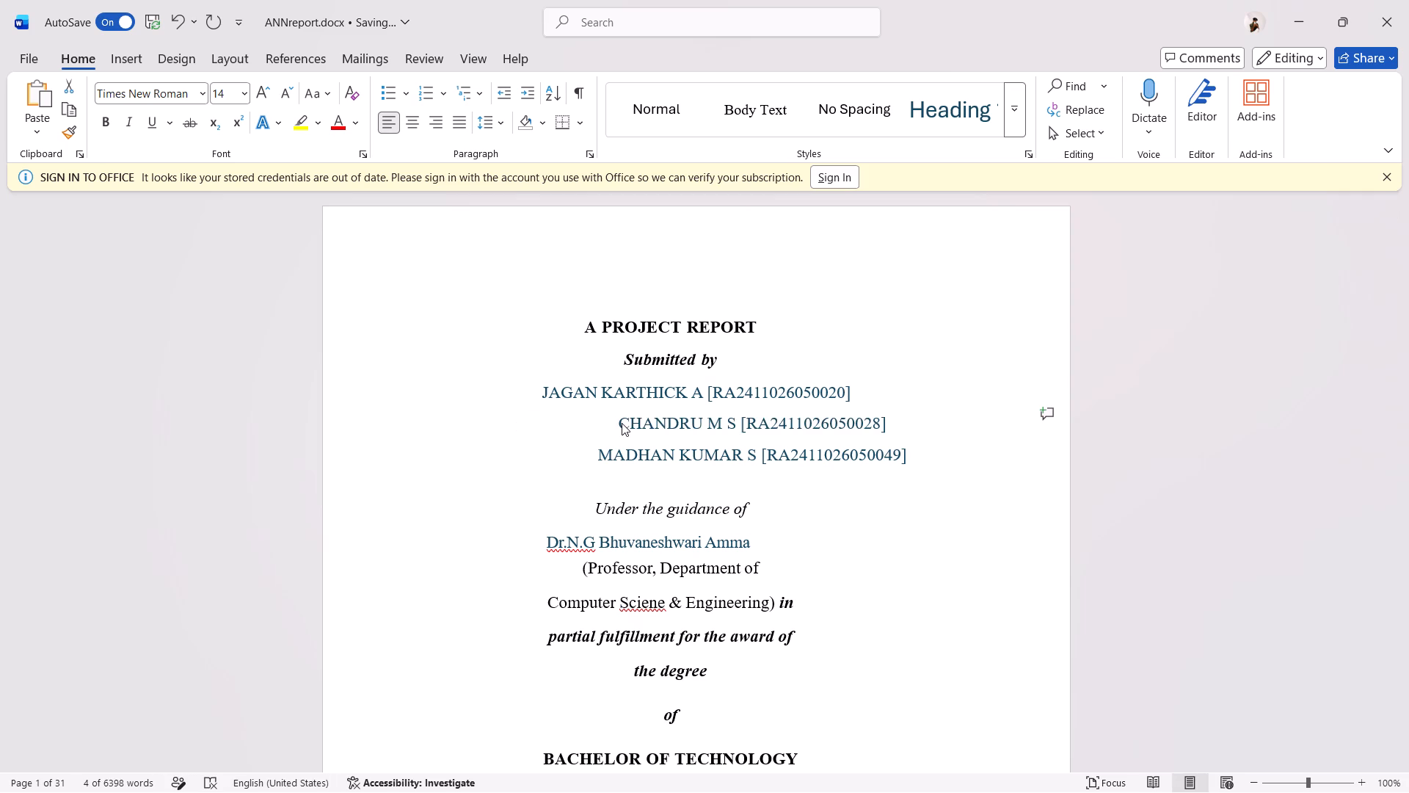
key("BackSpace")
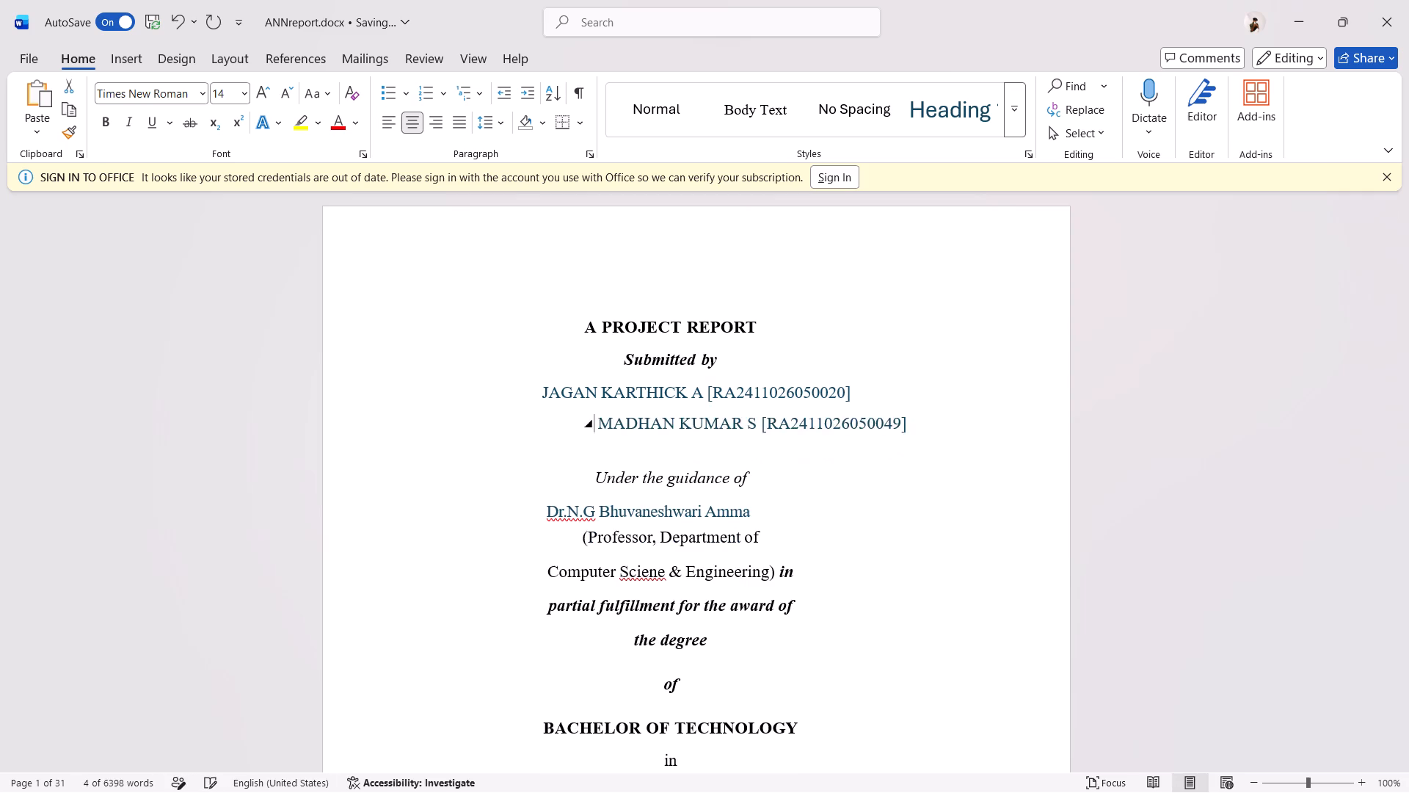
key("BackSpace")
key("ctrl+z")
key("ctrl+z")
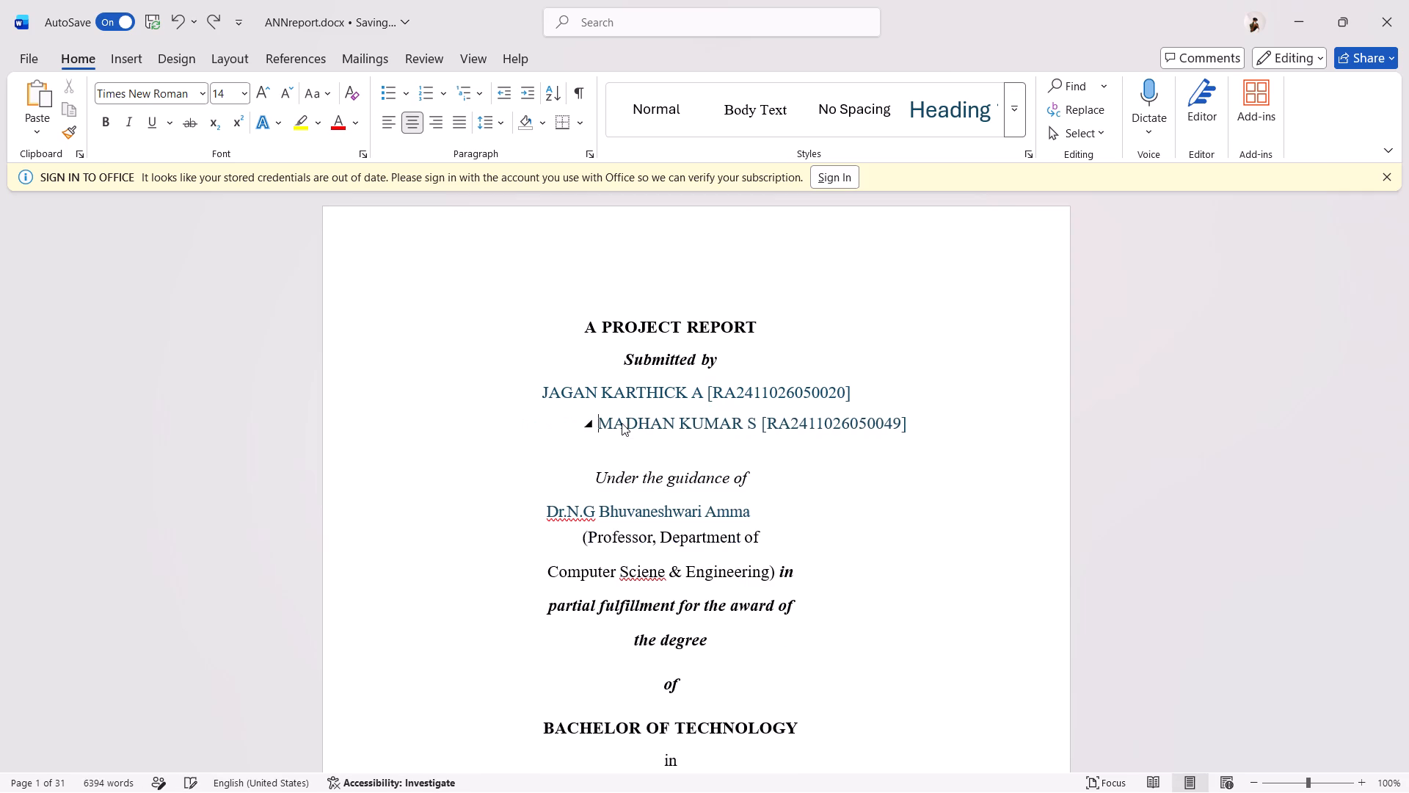
Remove the second student line's indent by joining it to the first student line and splitting it off again.
key("Left")
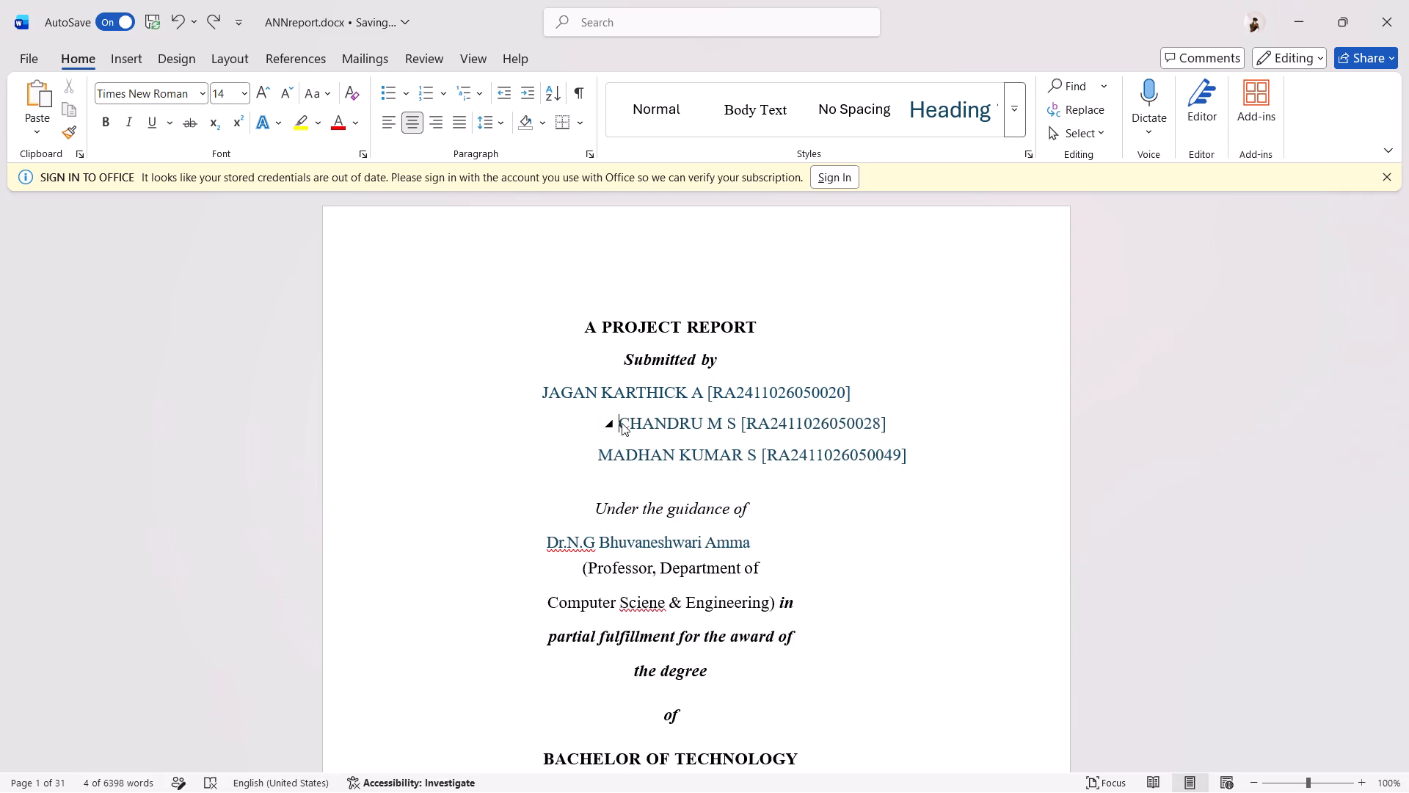
key("BackSpace")
key("BackSpace")
key("BackSpace")
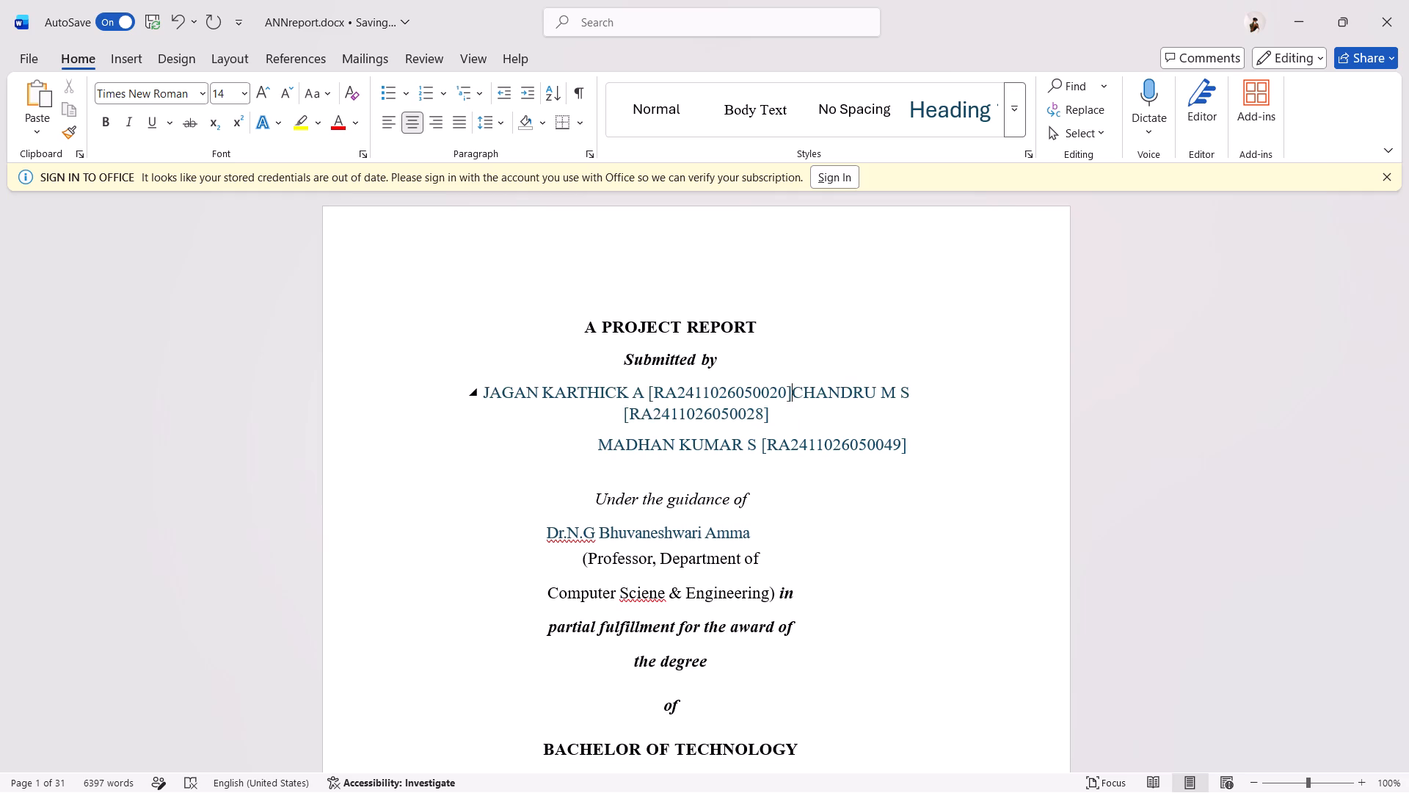
key("Return")
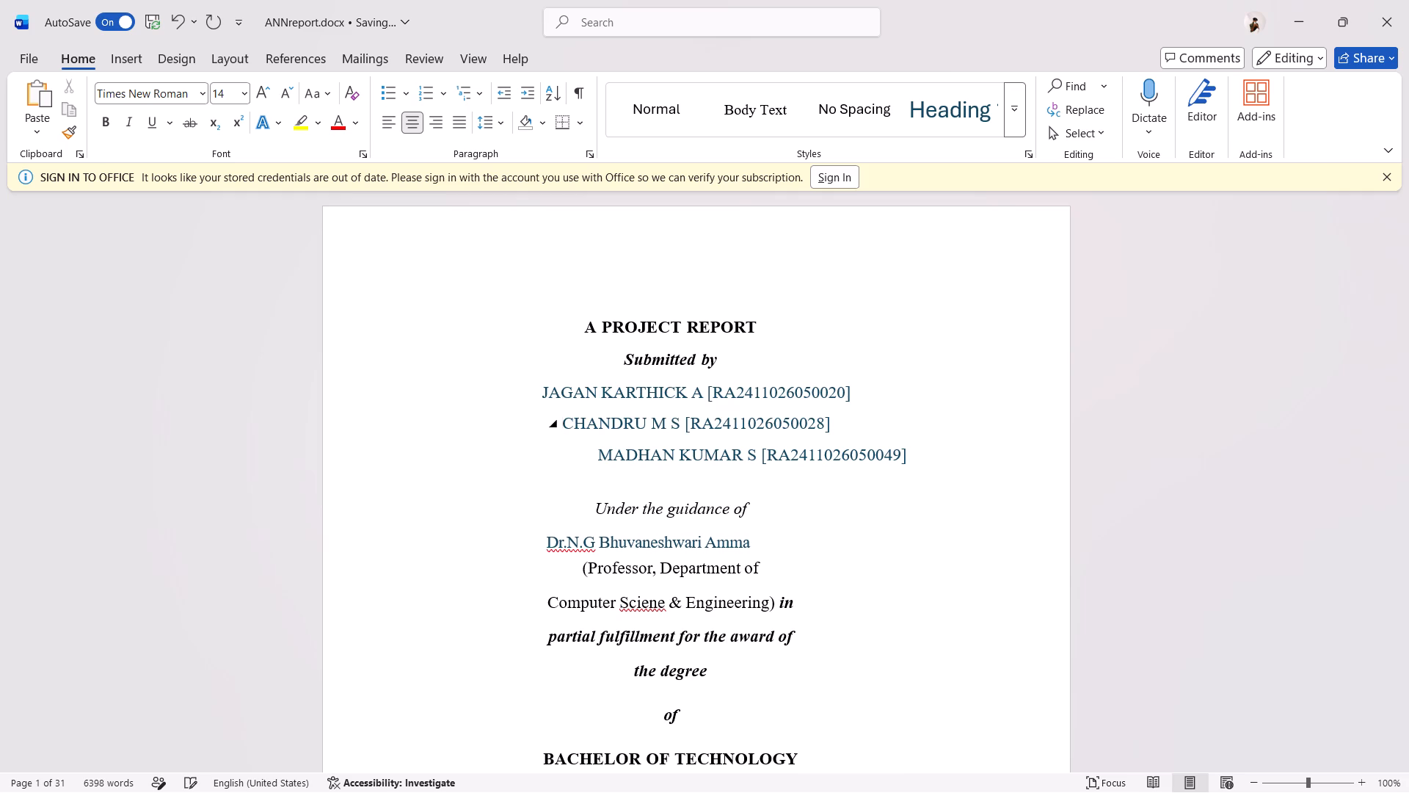
Remove the third student line's indent so it sits centred under the second student line.
key("Down")
key("BackSpace")
key("BackSpace")
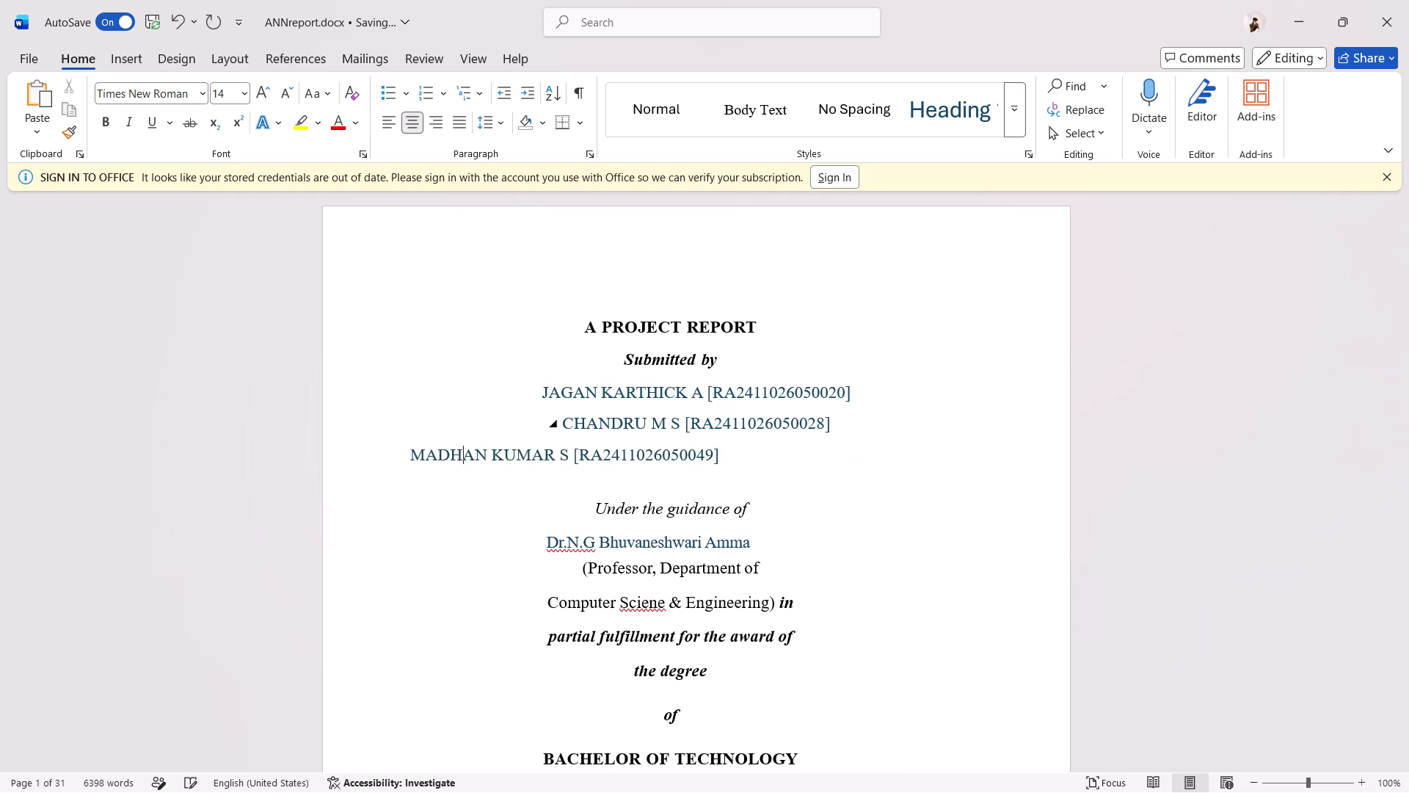
key("BackSpace")
key("Return")
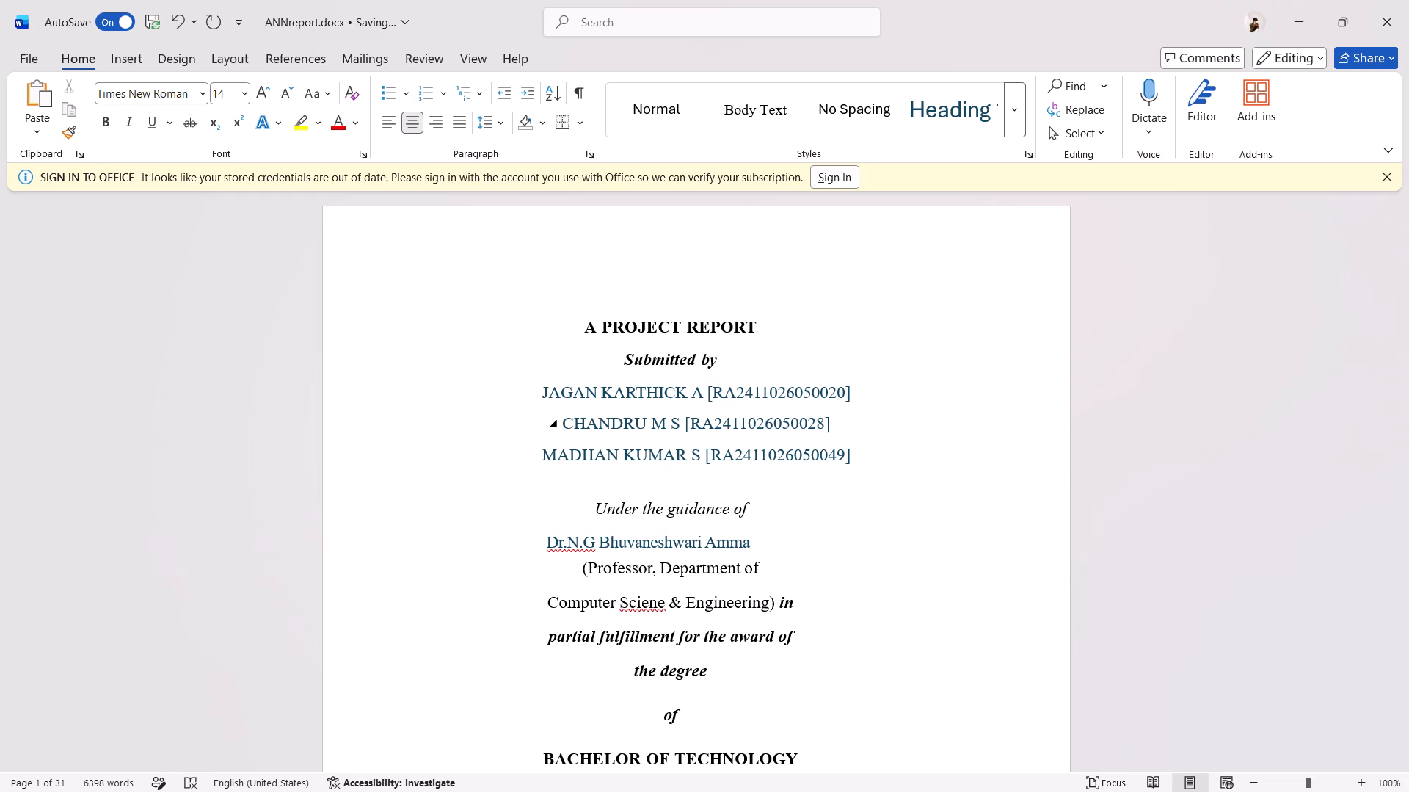
Delete the blank line between the third student line and "Under the guidance of".
scroll(729, 479, "down", 1)
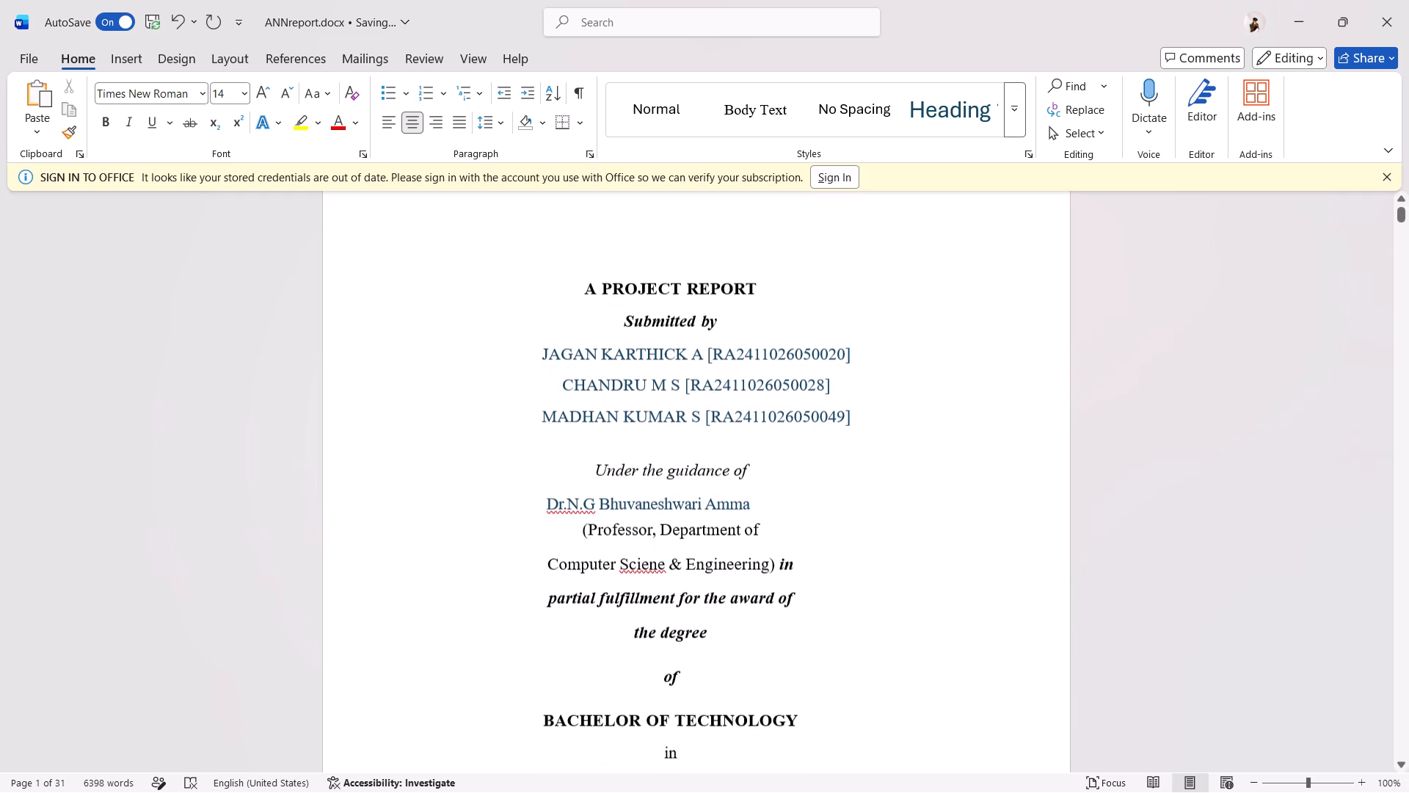
left_click(609, 459)
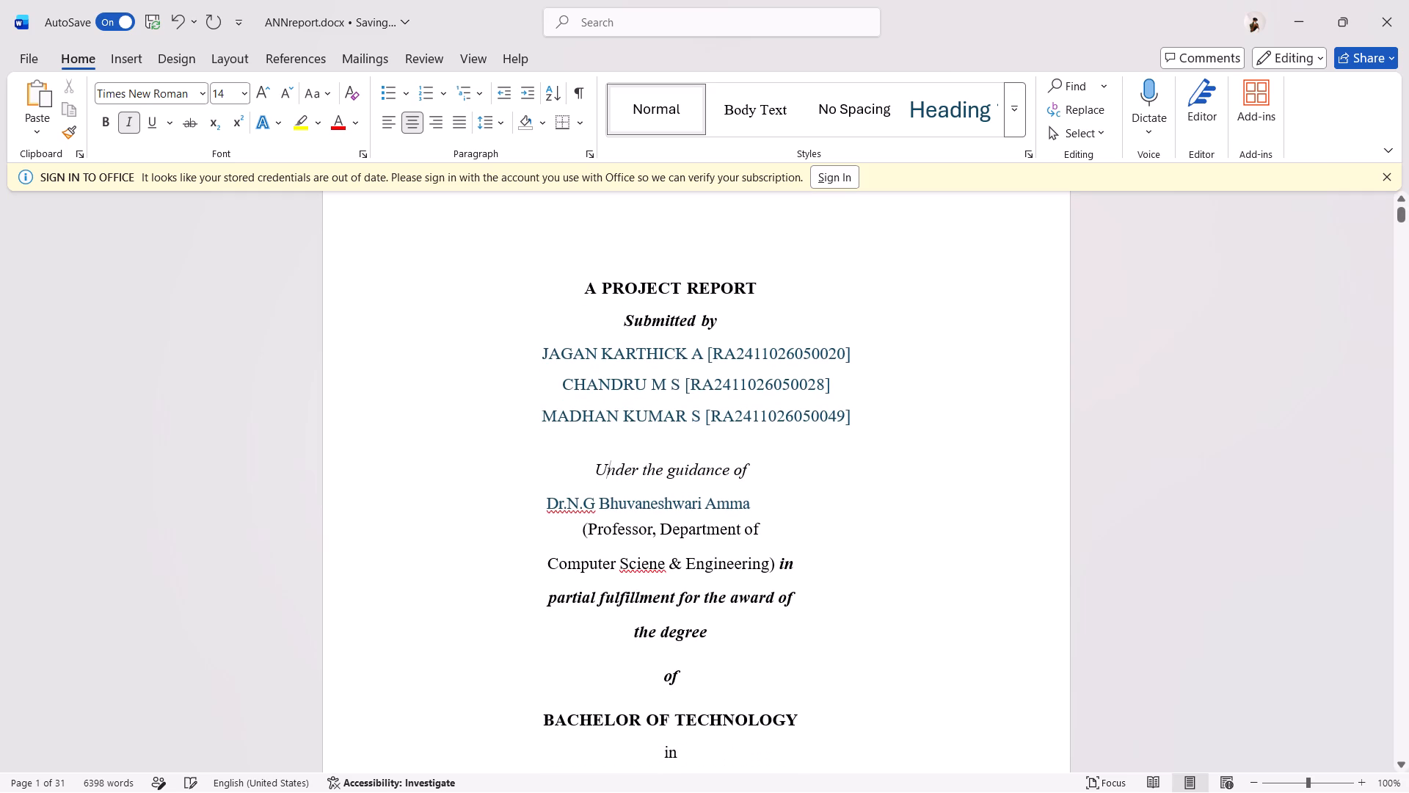
left_click(608, 455)
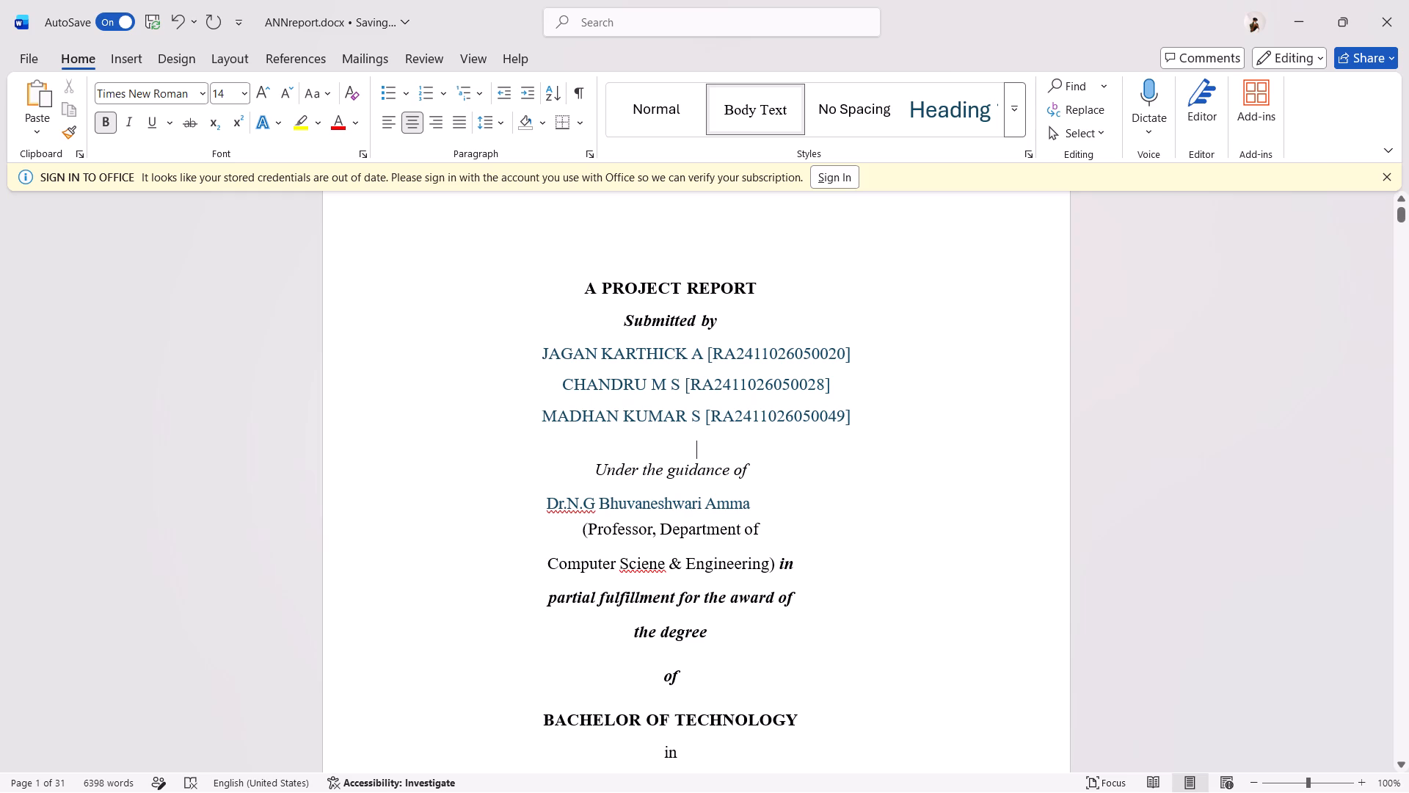
key("BackSpace")
key("BackSpace")
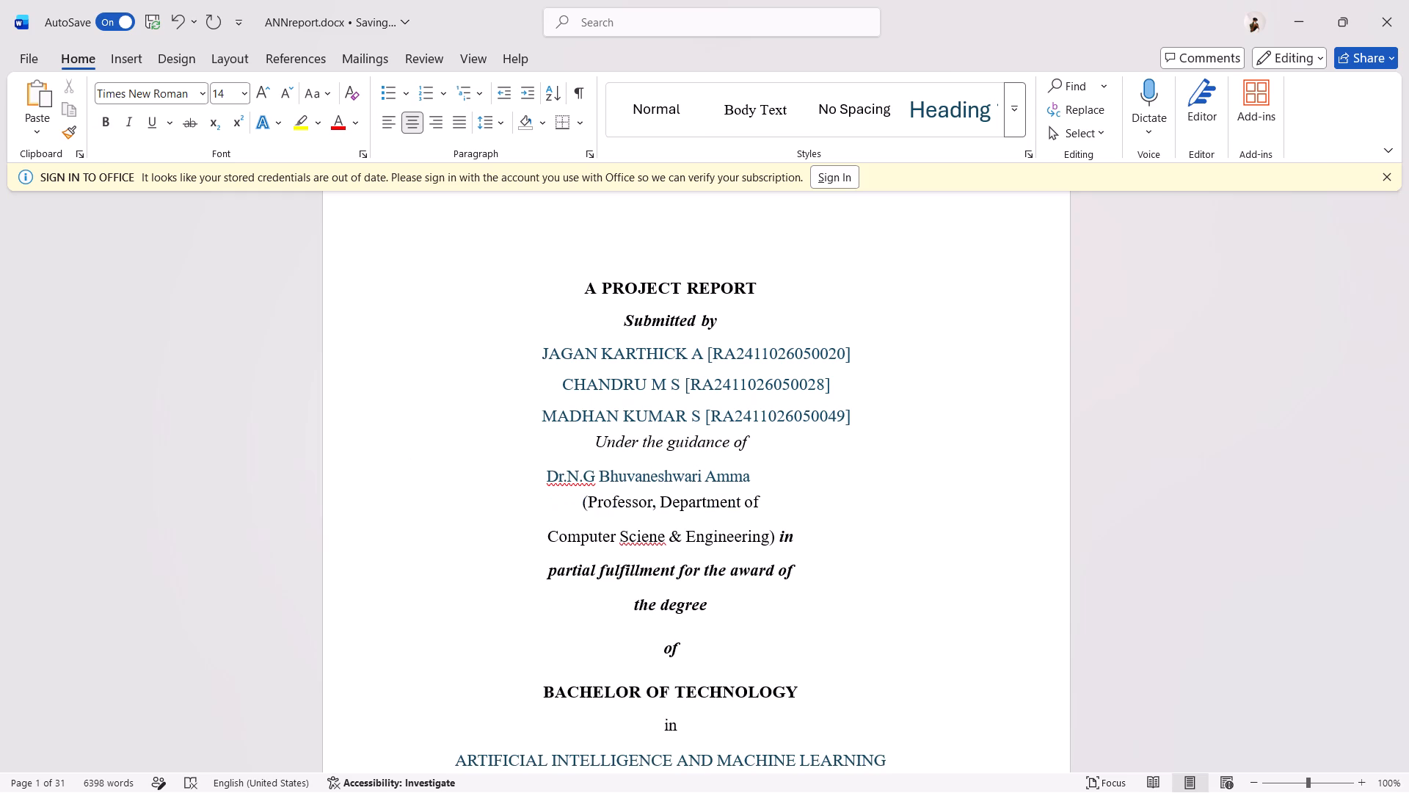
Join the guide's name to "Under the guidance of" and split it off again so it takes that line's centred formatting.
left_click(541, 482)
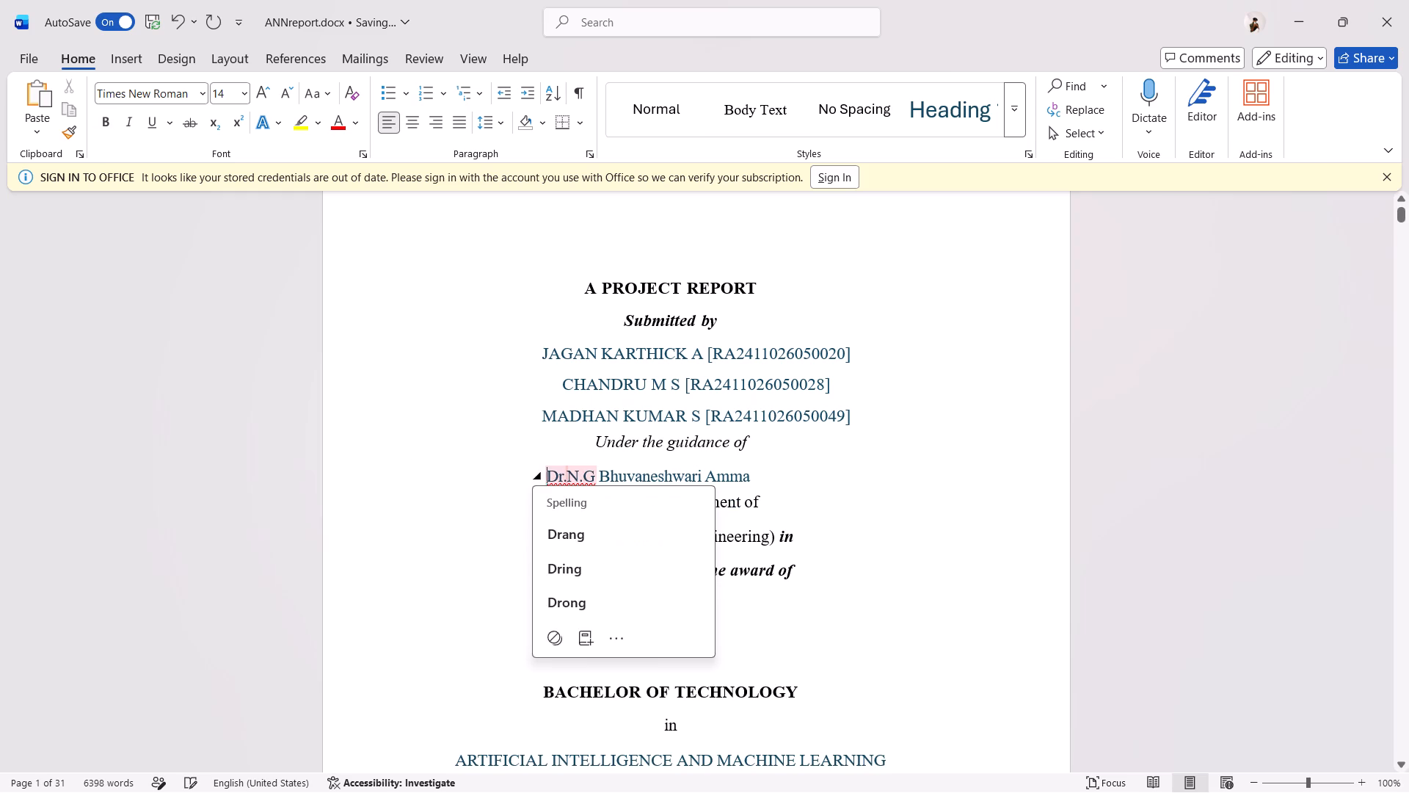
key("BackSpace")
key("BackSpace")
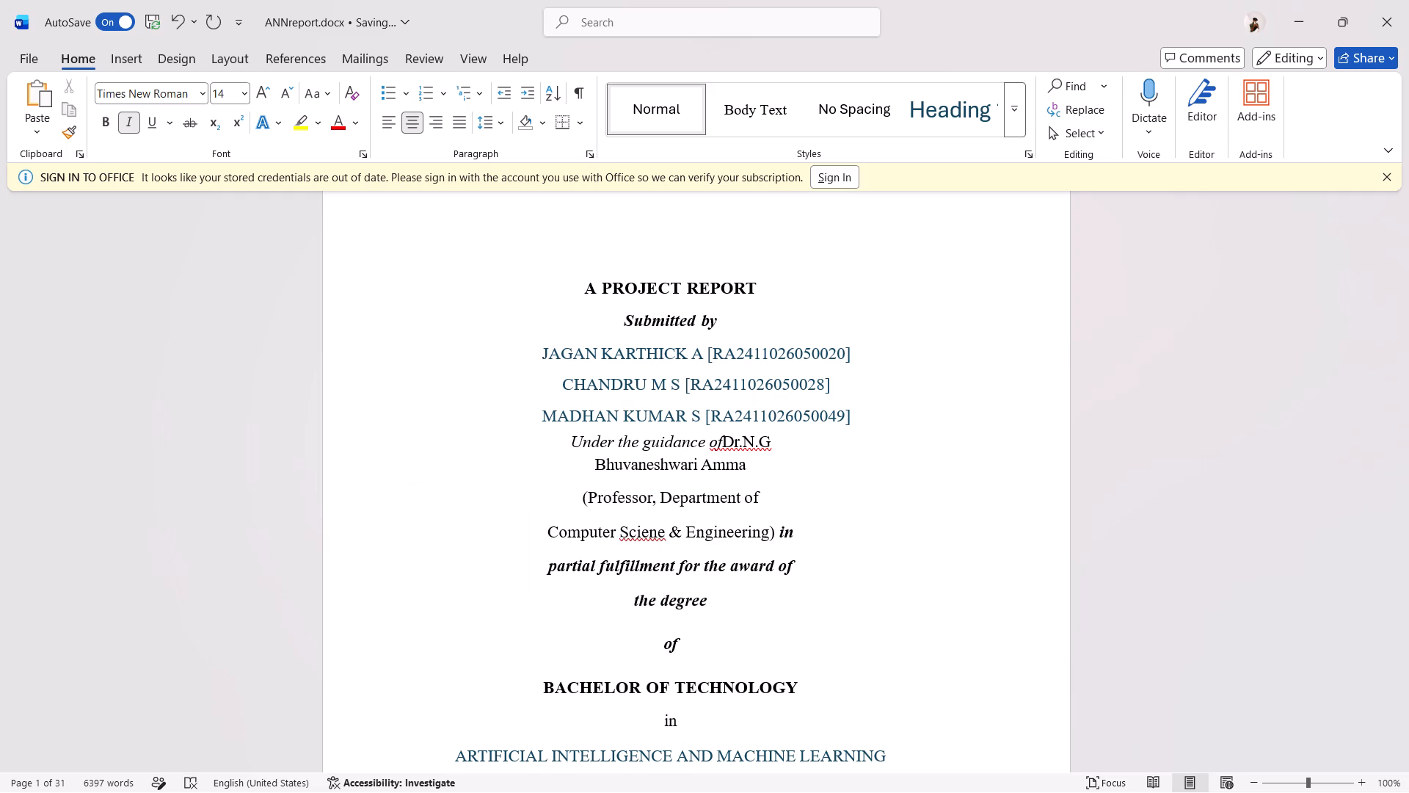
key("Return")
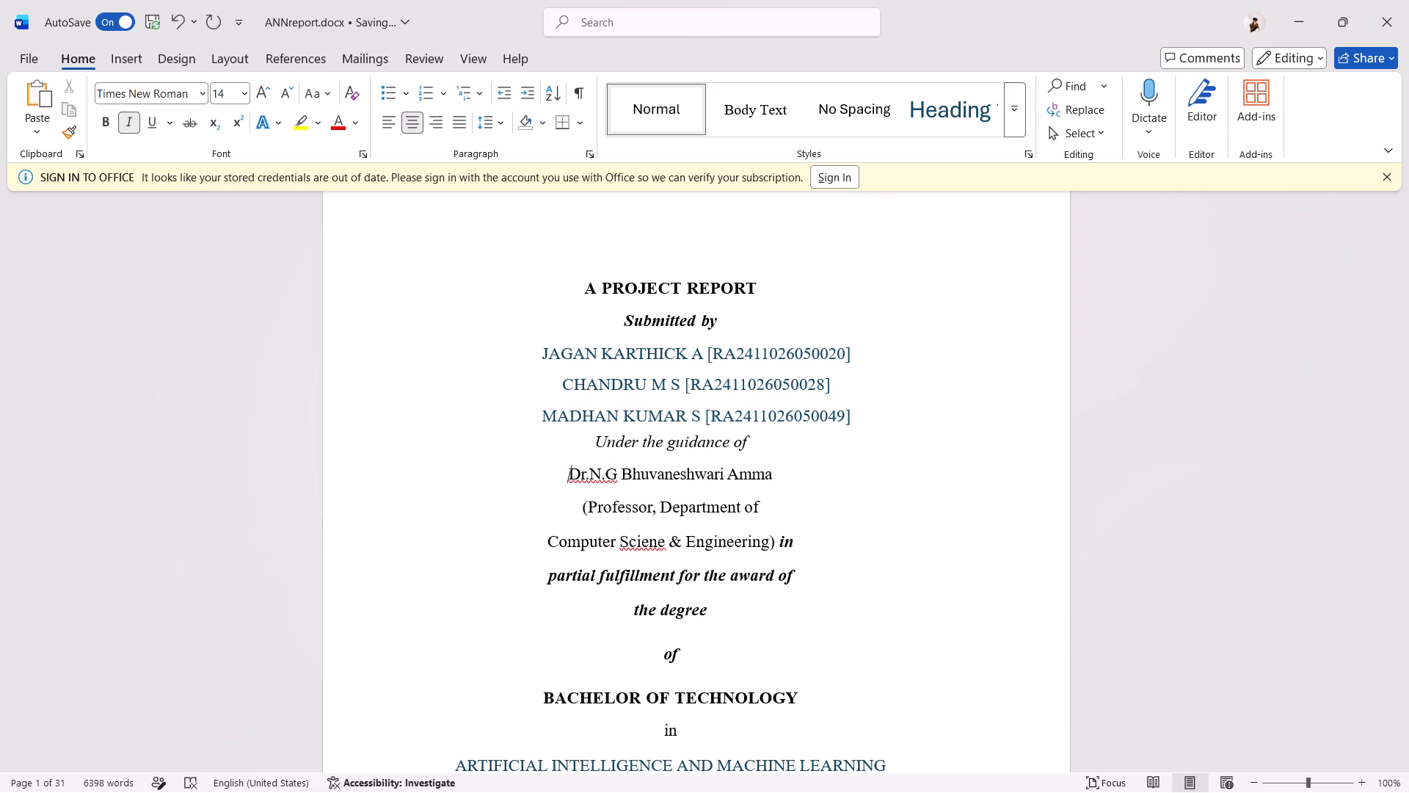
Join the first student line to "Submitted by" and split it off again so it takes that line's centred formatting.
left_click(541, 361)
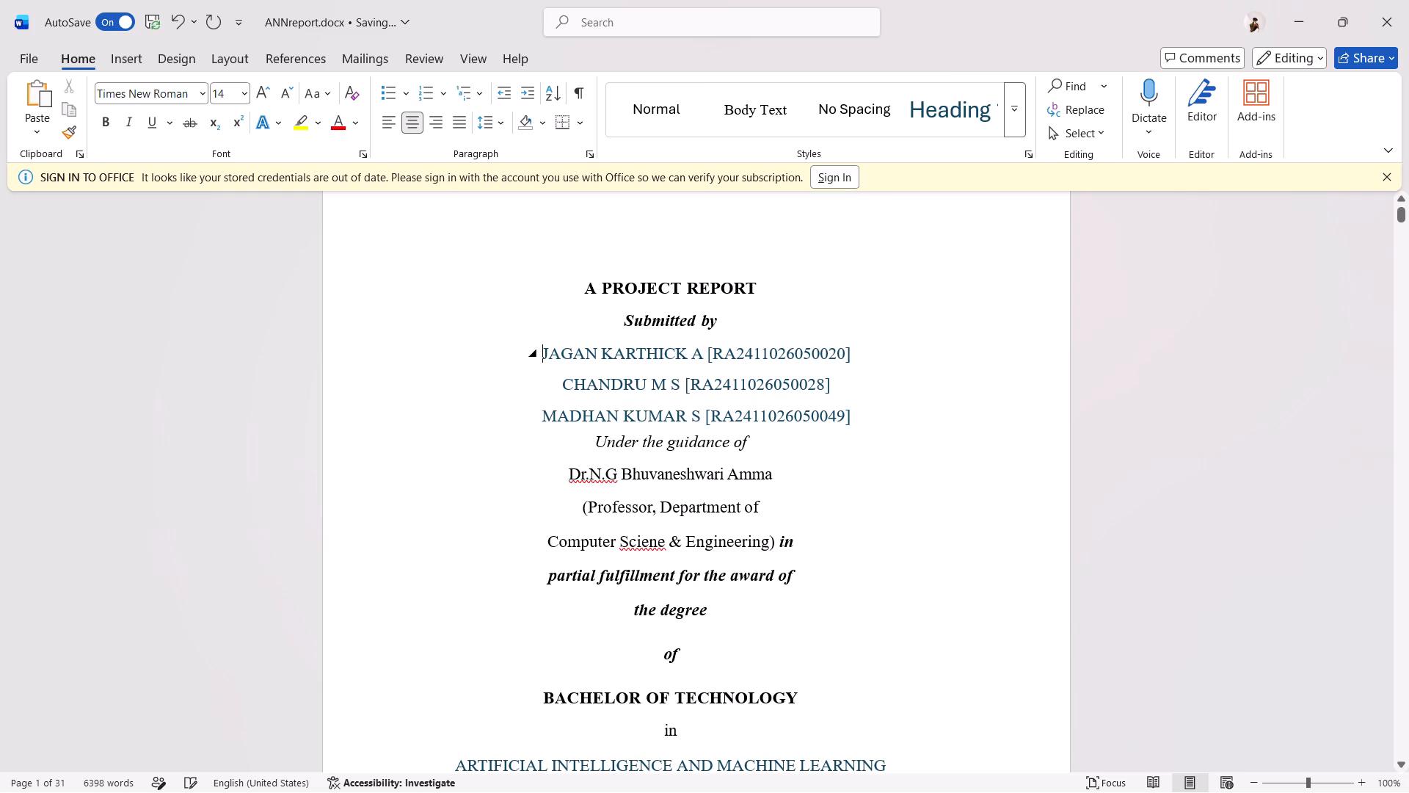
key("BackSpace")
key("BackSpace")
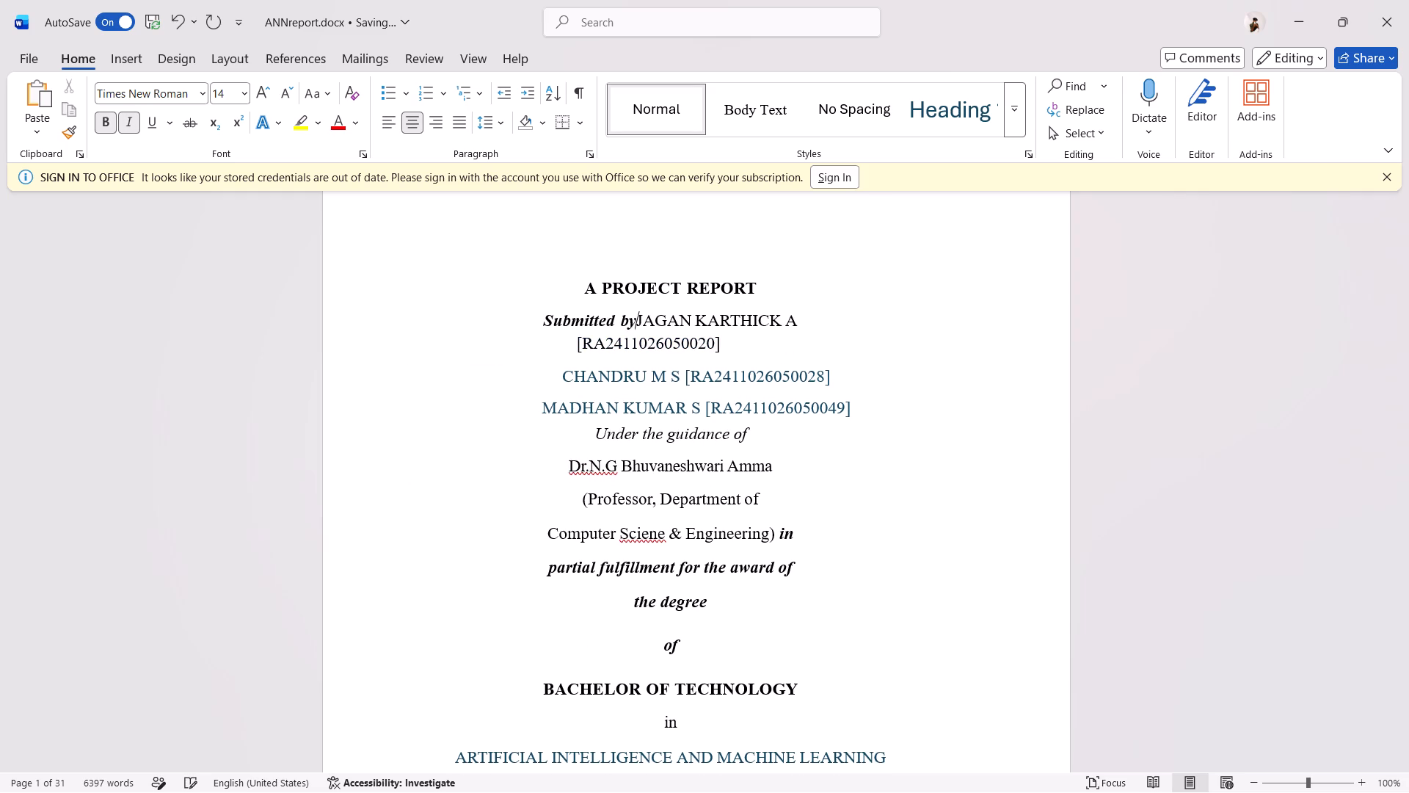
key("Return")
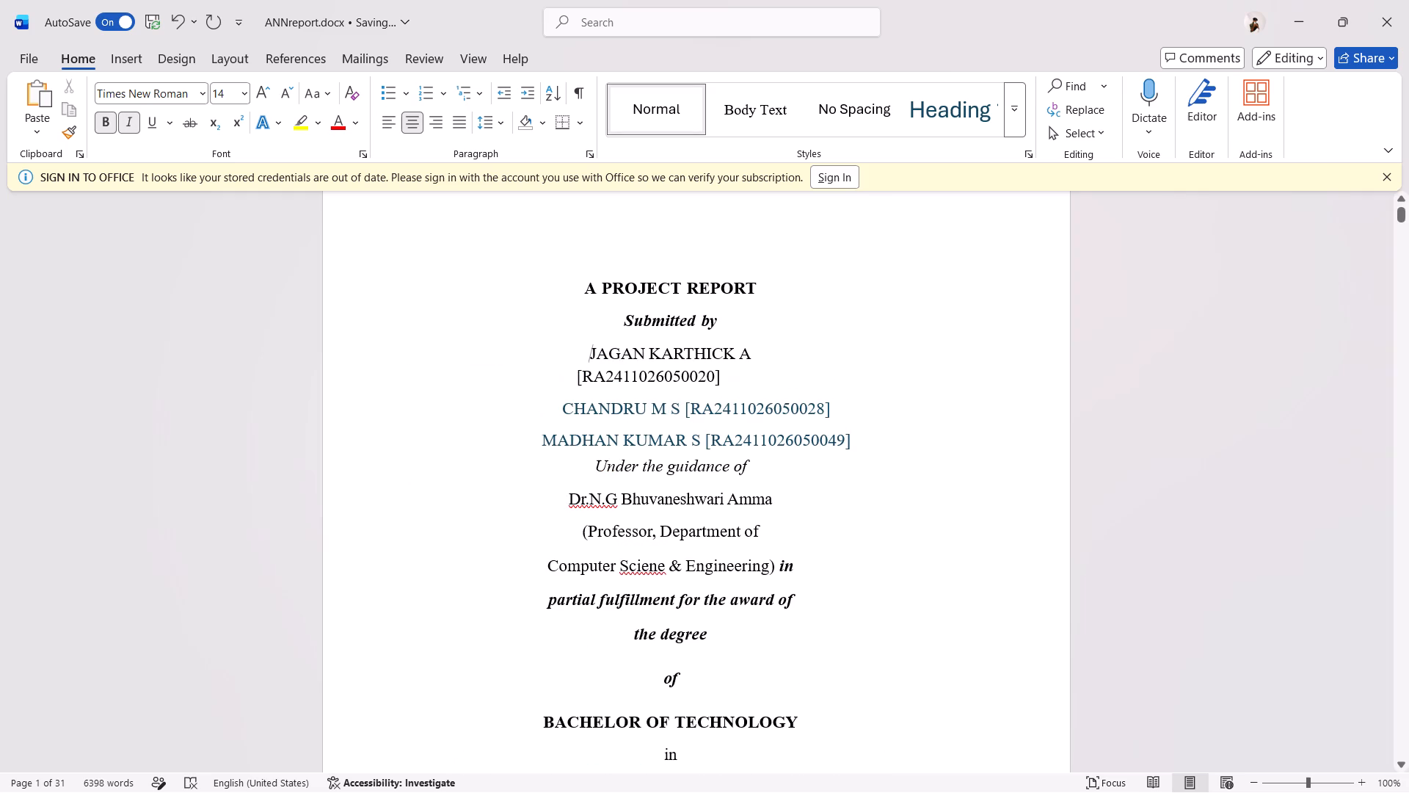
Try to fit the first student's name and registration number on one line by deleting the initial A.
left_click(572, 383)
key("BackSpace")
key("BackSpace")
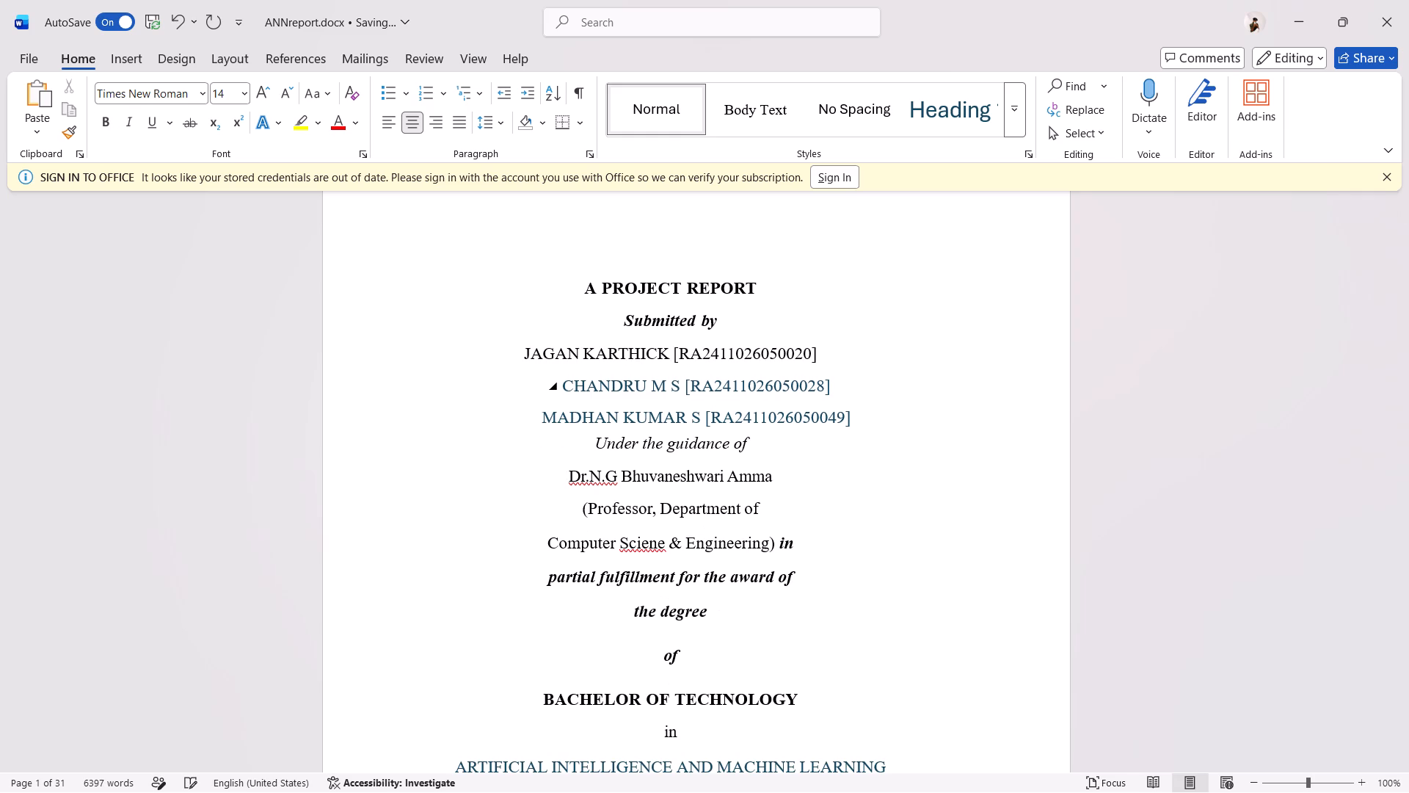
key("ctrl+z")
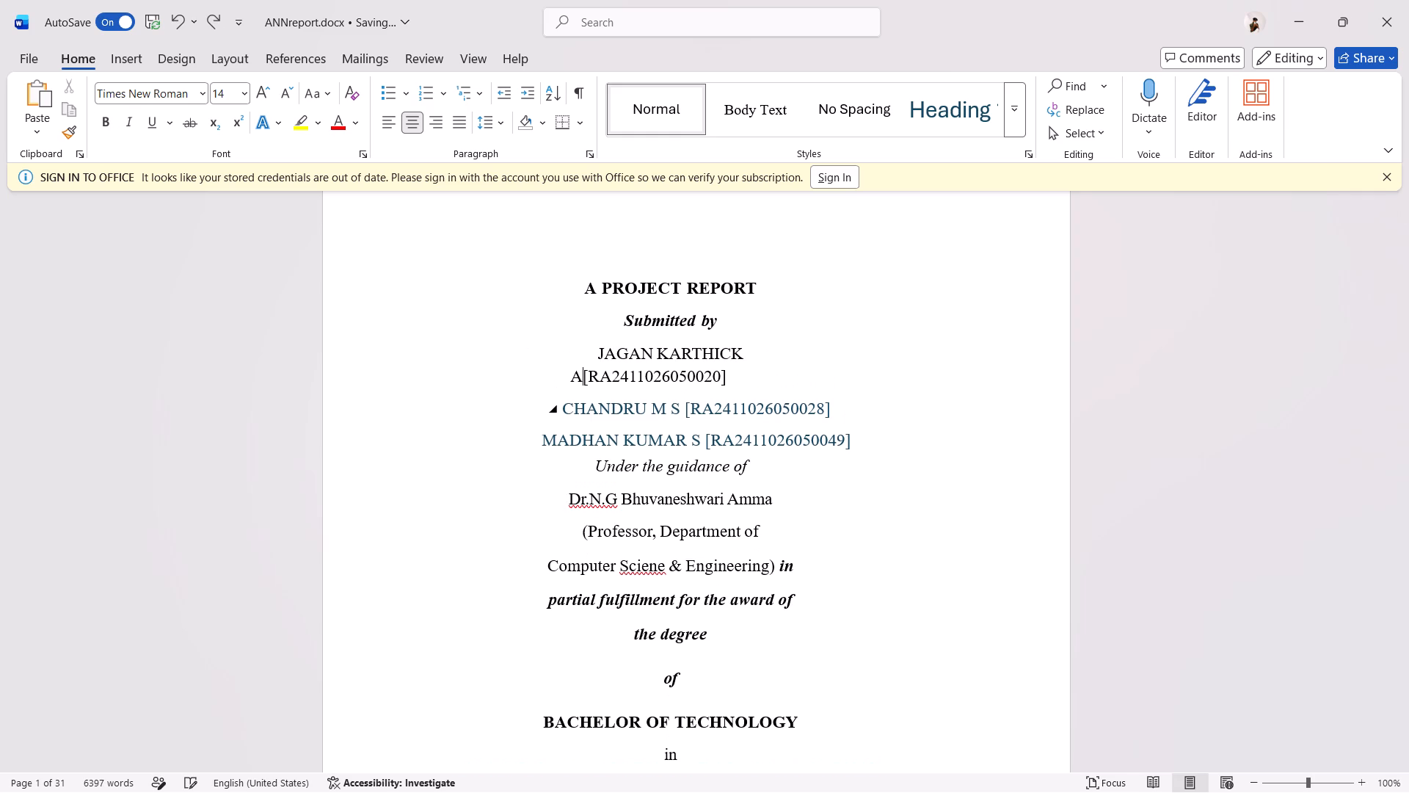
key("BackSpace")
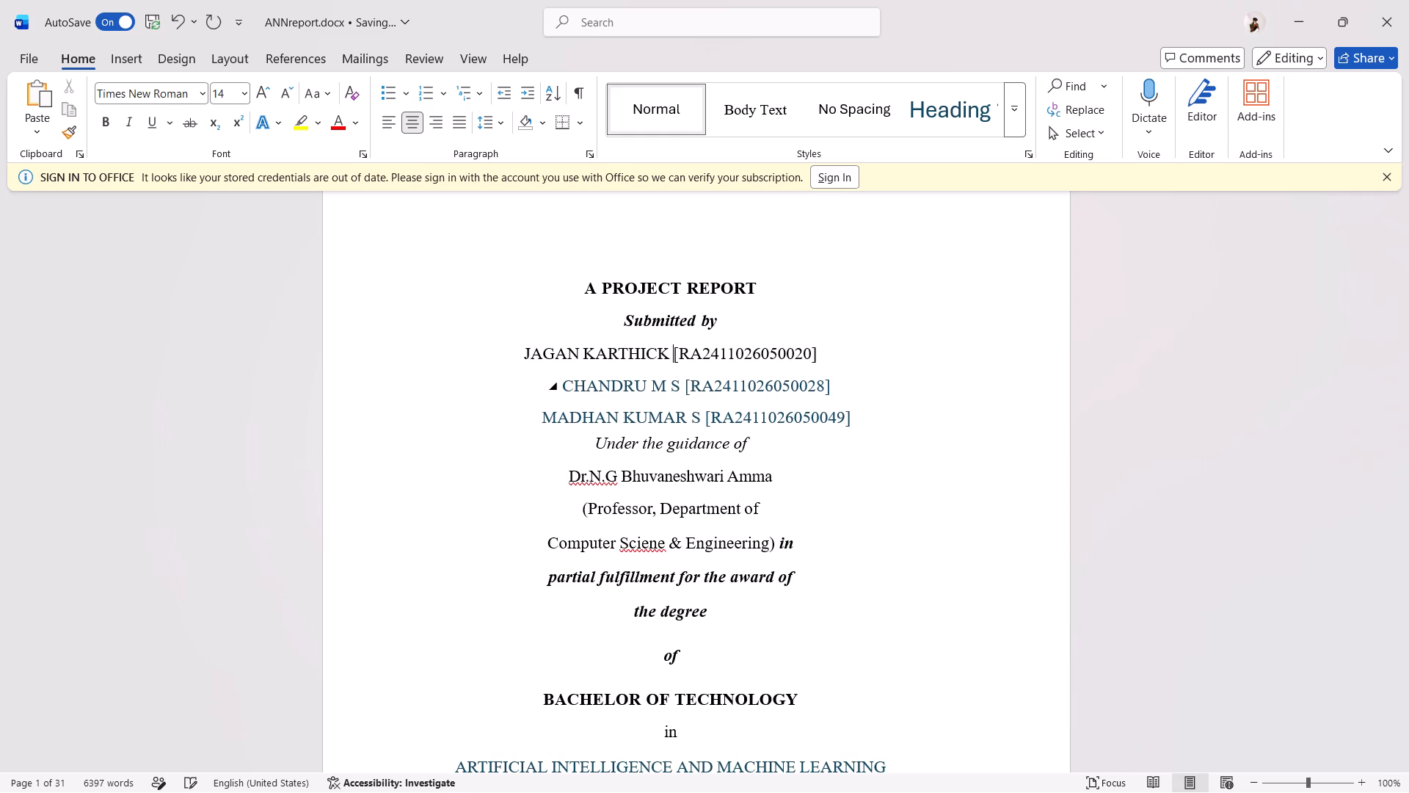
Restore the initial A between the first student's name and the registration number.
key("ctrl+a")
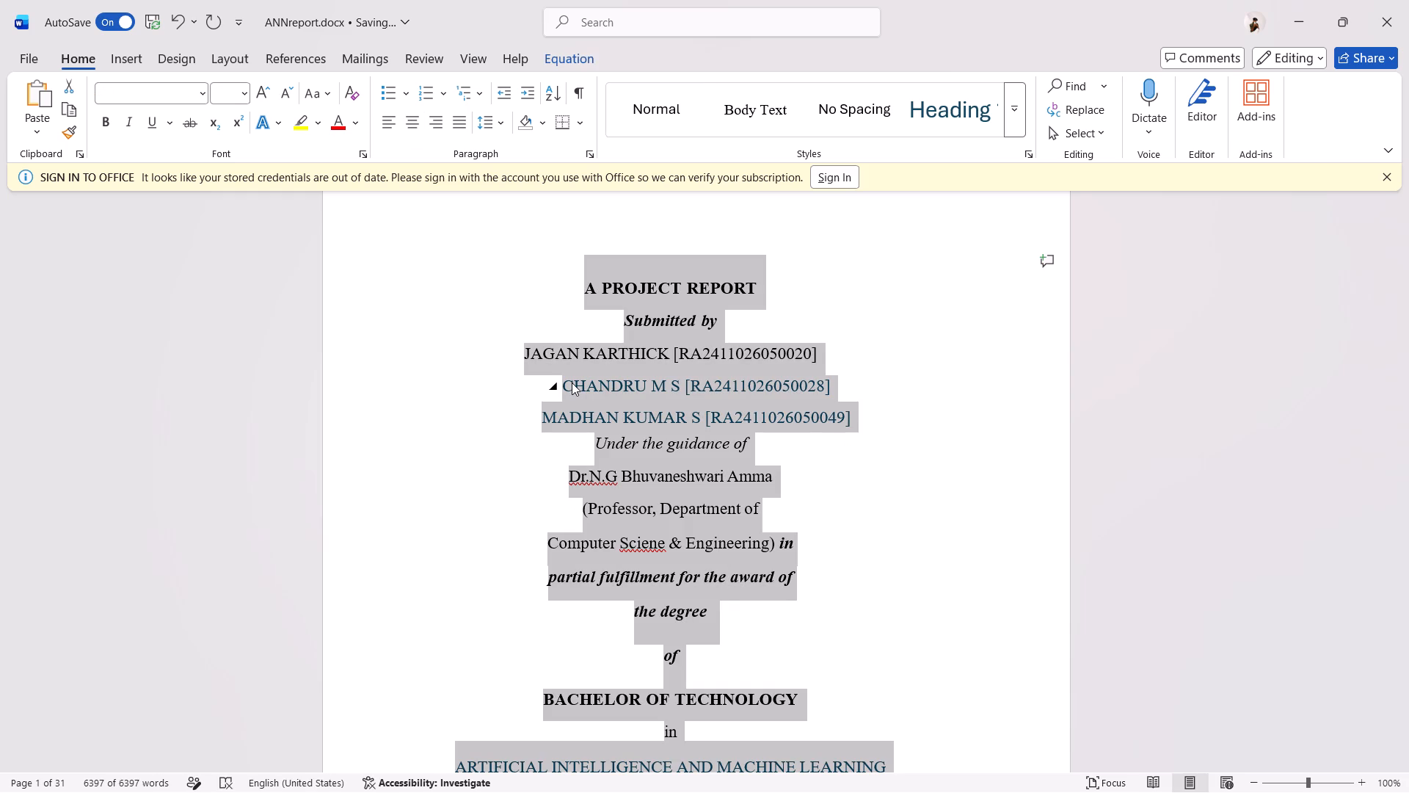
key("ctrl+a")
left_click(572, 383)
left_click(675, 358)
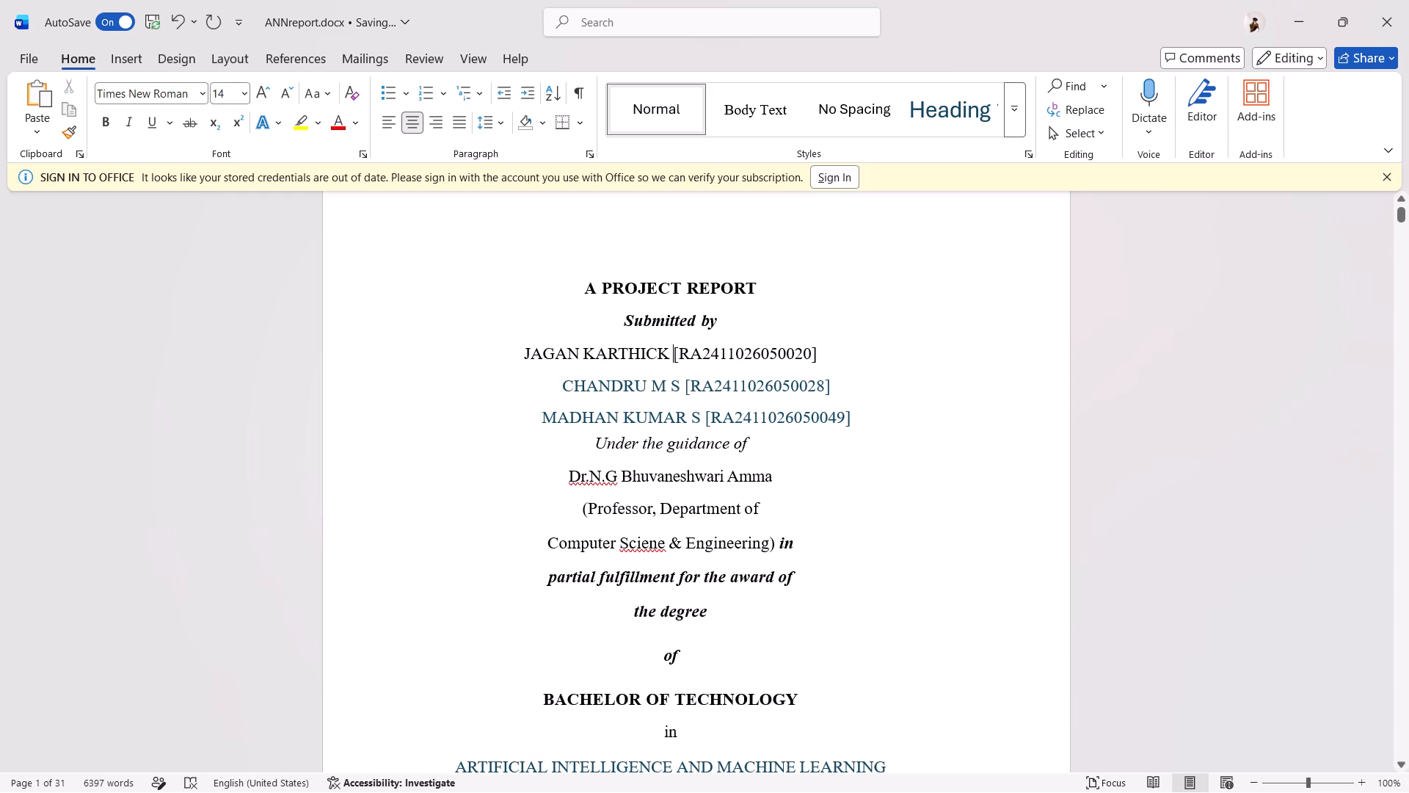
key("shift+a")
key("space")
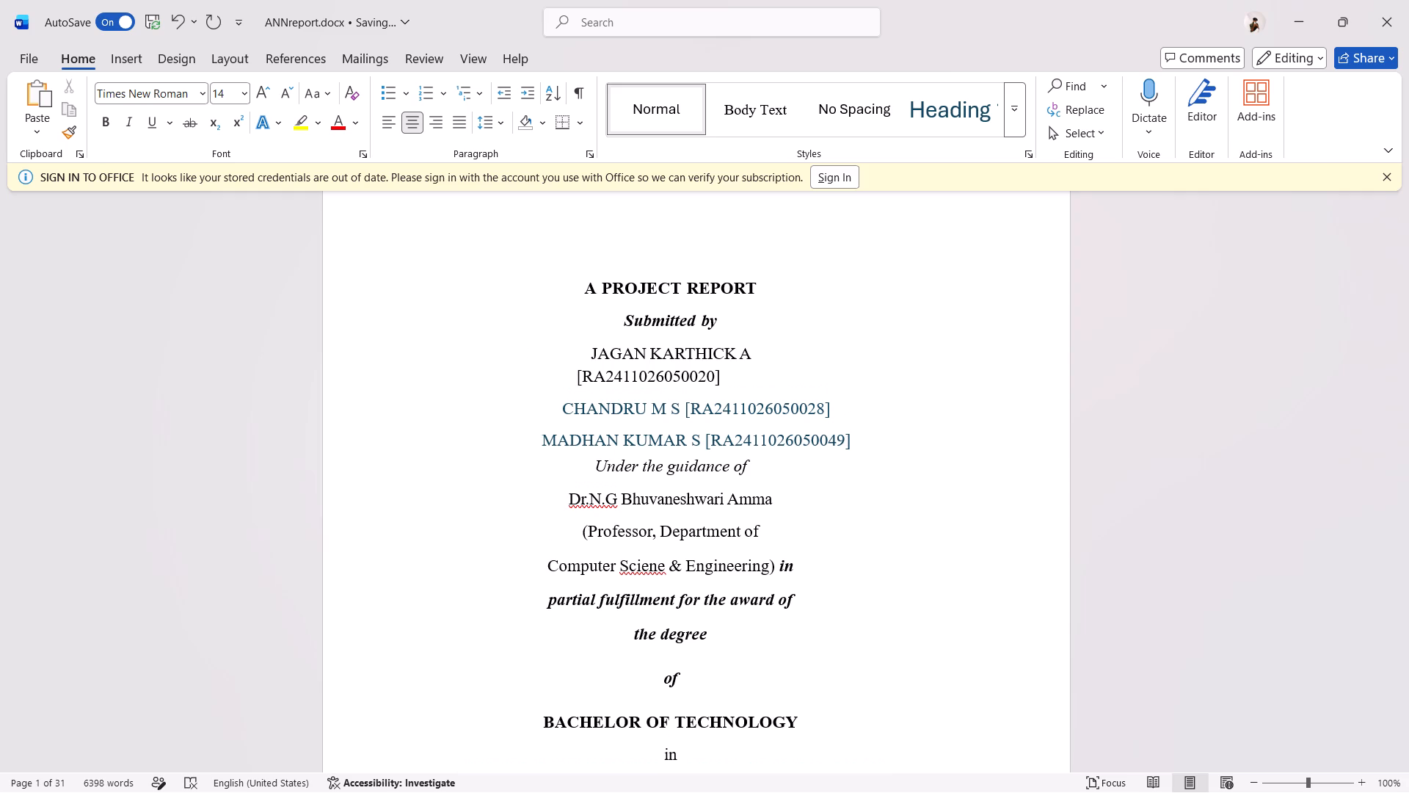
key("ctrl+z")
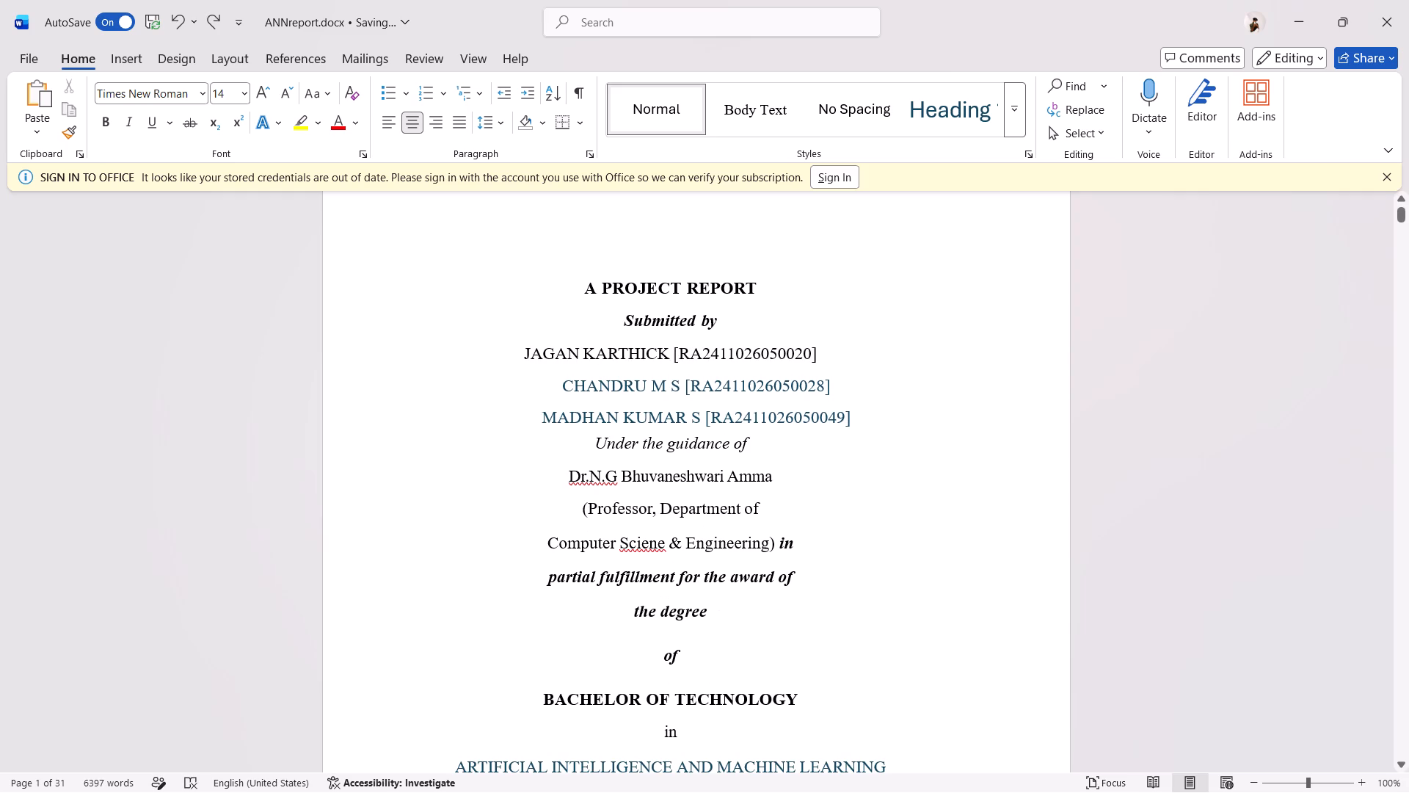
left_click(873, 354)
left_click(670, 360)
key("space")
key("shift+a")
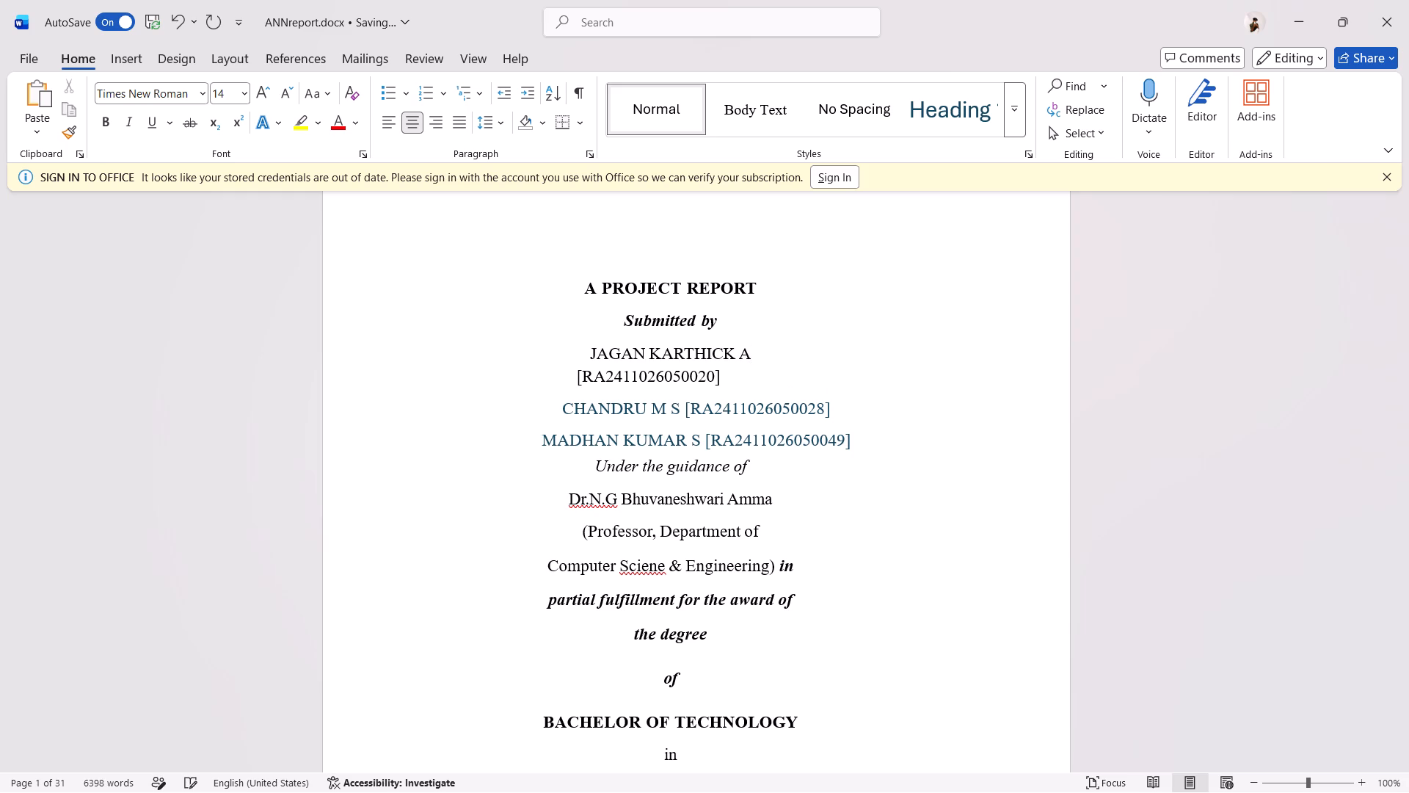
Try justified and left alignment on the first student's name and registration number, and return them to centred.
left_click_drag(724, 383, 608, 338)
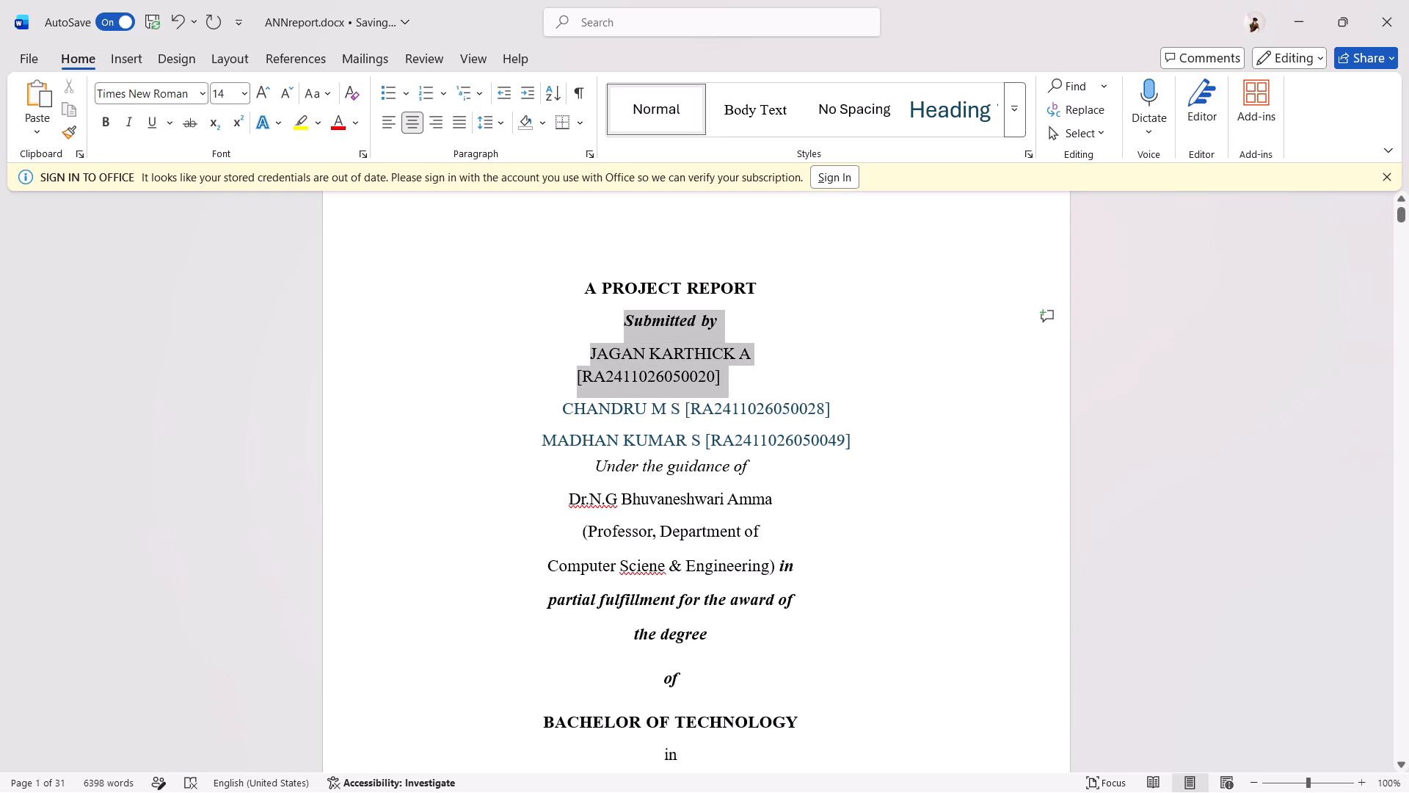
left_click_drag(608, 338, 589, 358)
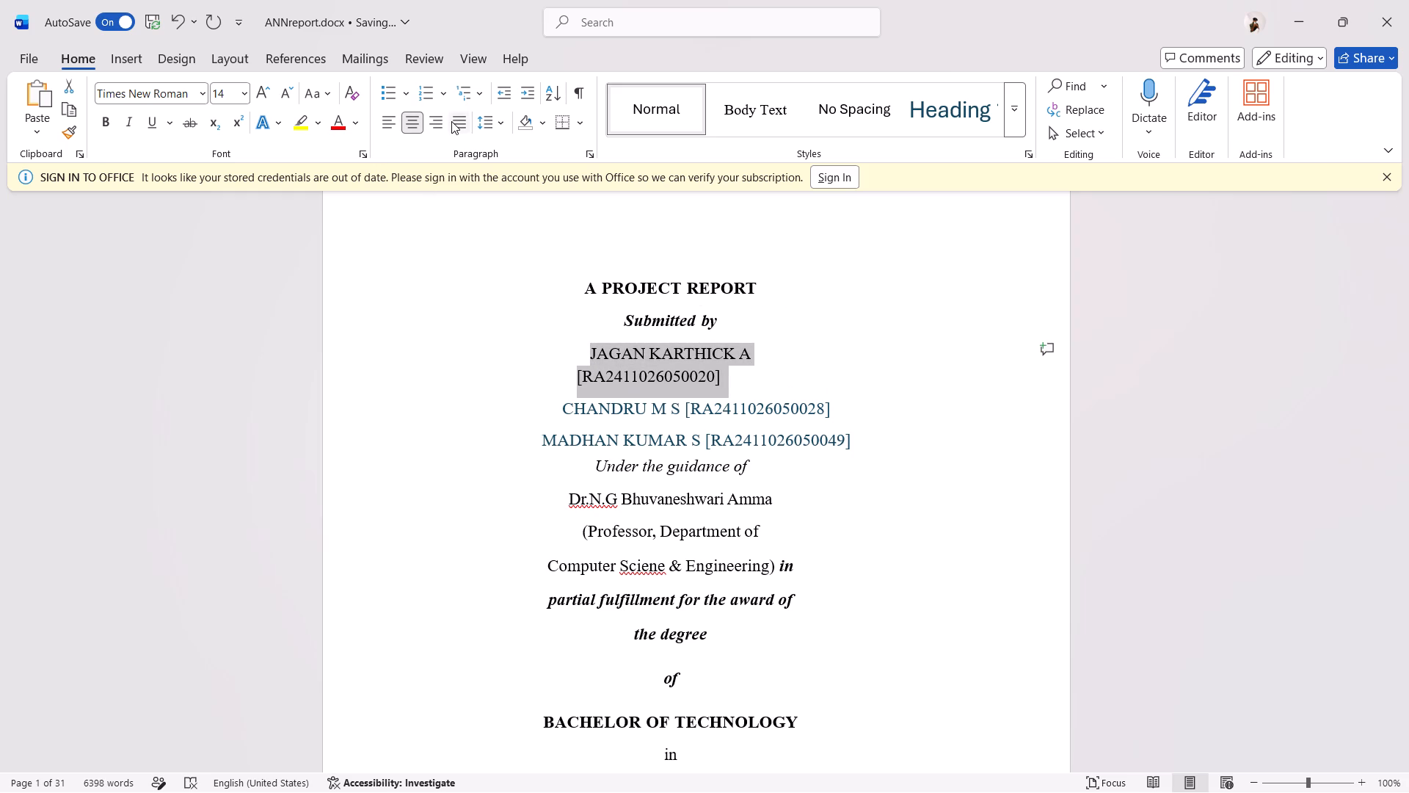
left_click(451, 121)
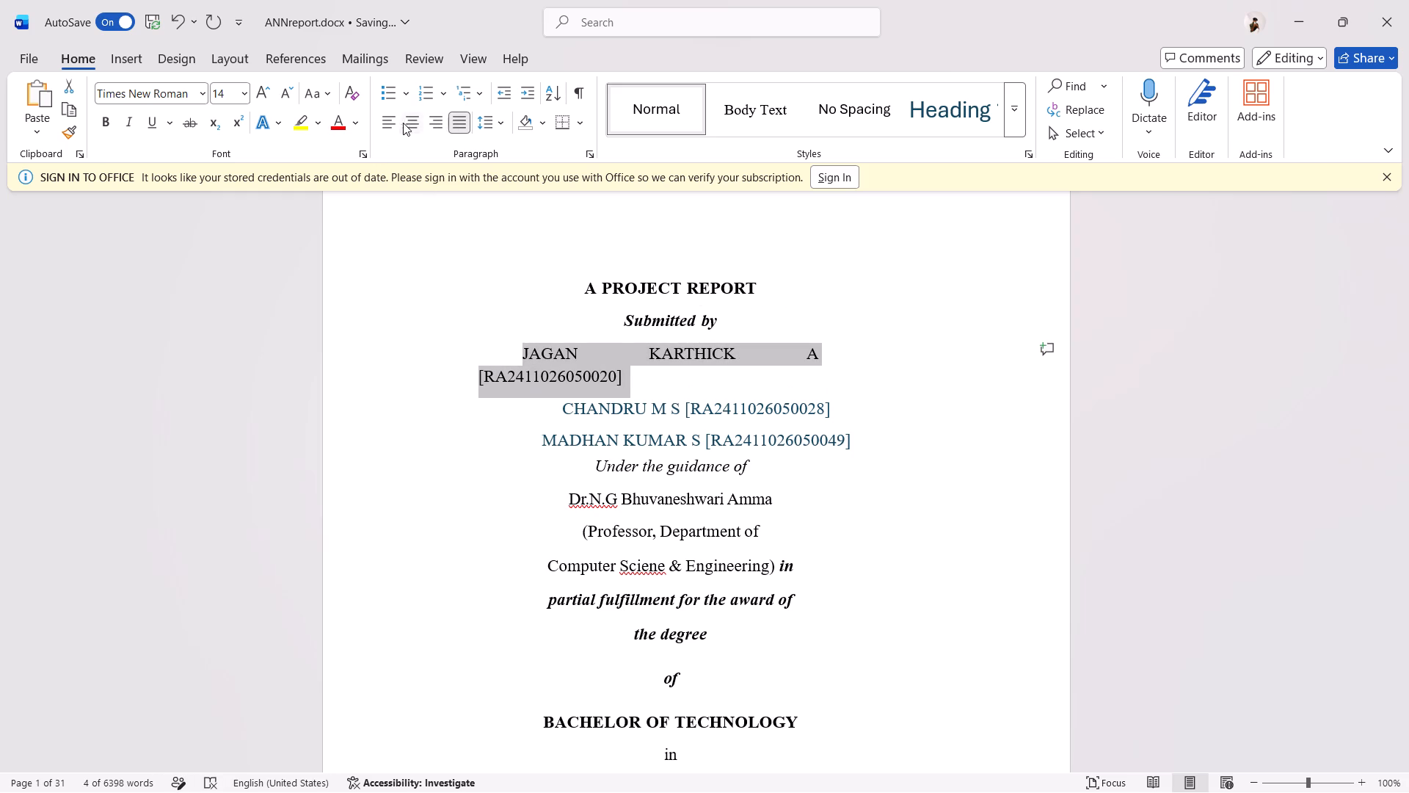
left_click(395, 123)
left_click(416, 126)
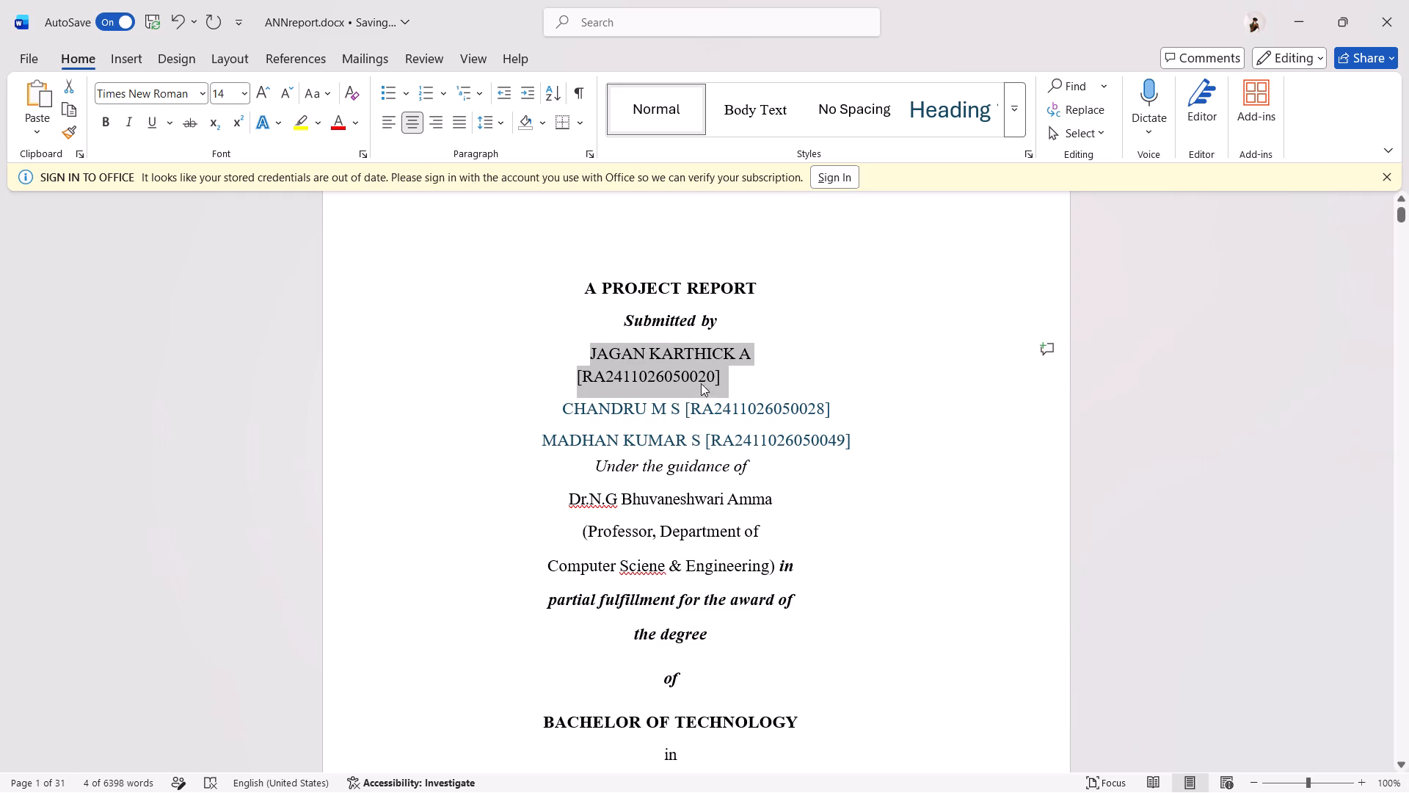
Undo the alignment and initial changes on the first student line, back to when it was joined to "Submitted by".
left_click(760, 368)
key("ctrl+z")
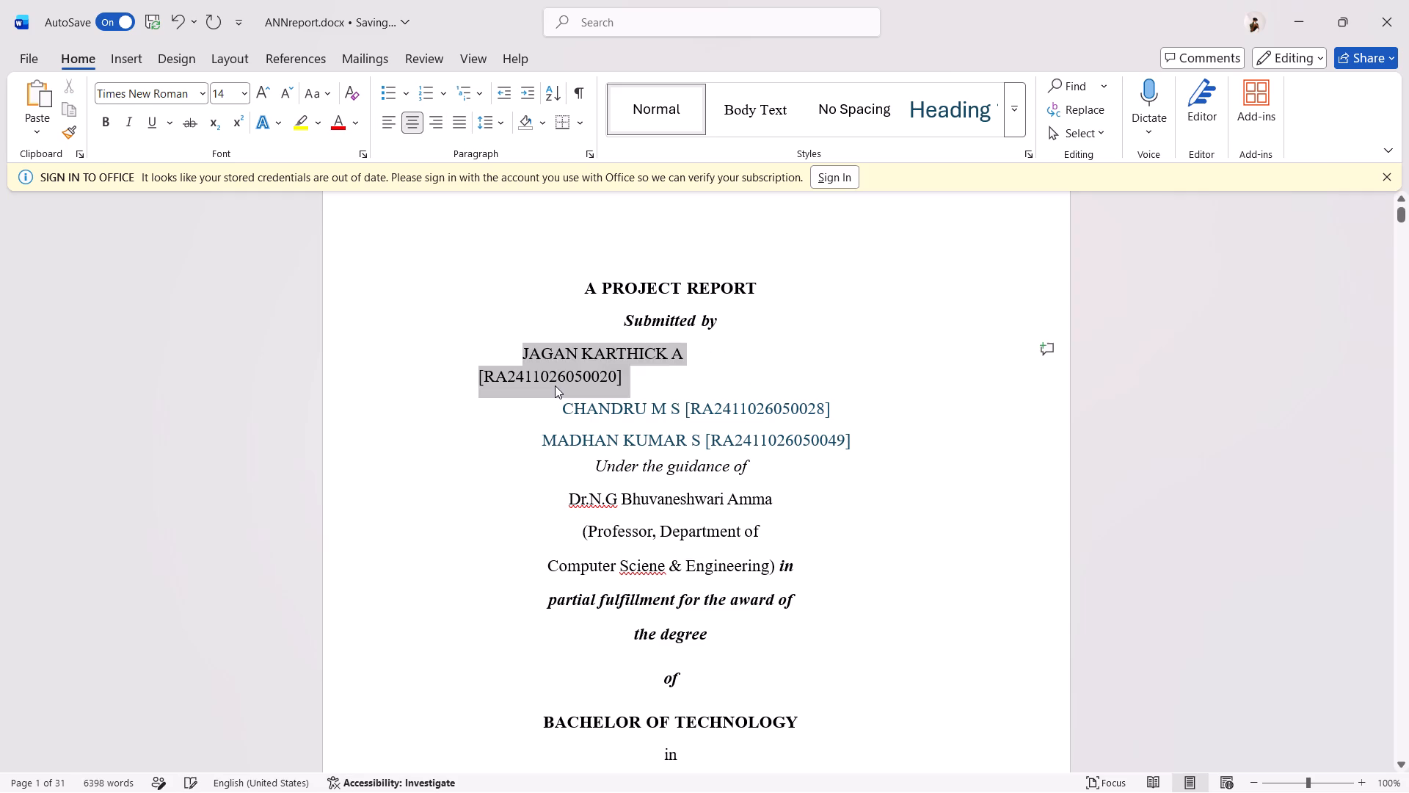
key("ctrl+z")
key("ctrl+z")
key("ctrl+z")
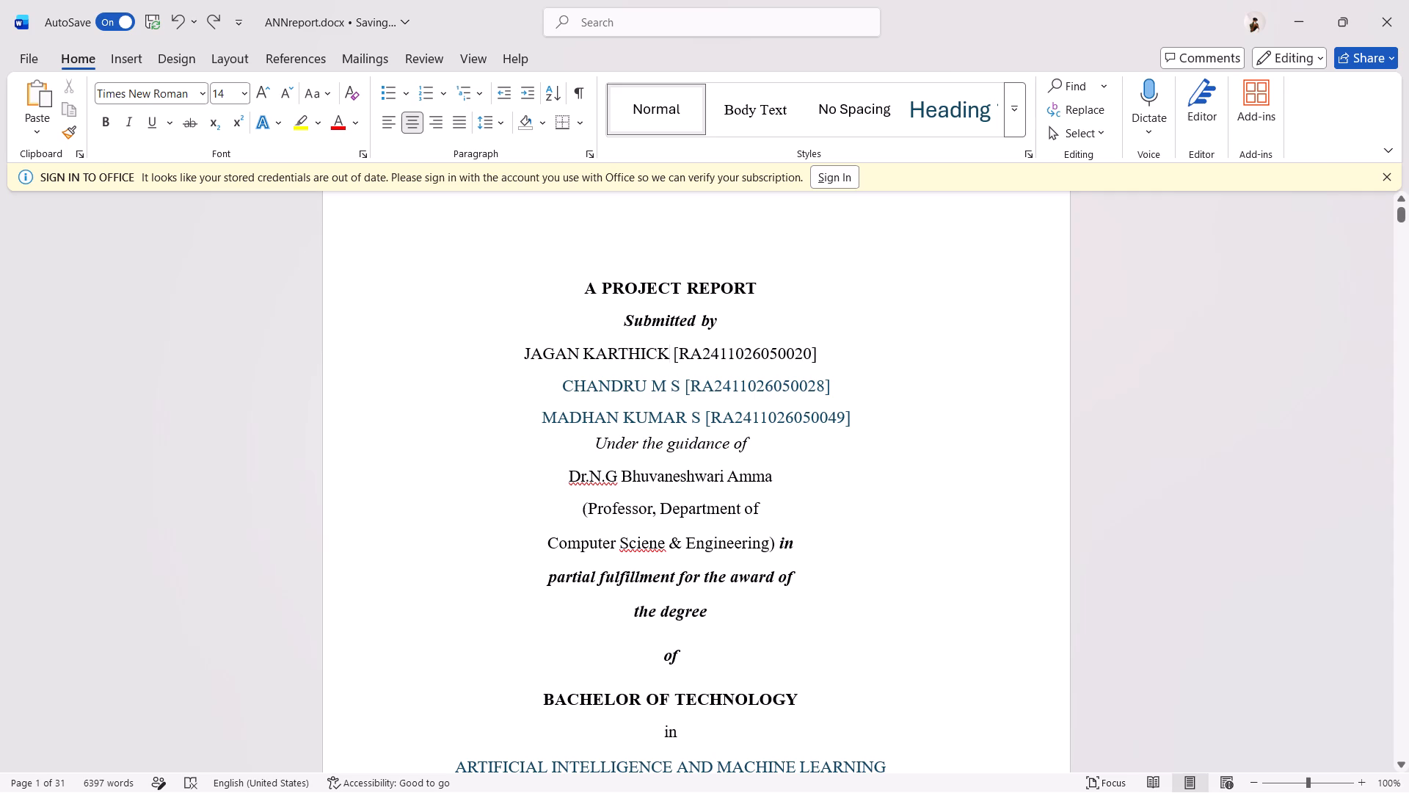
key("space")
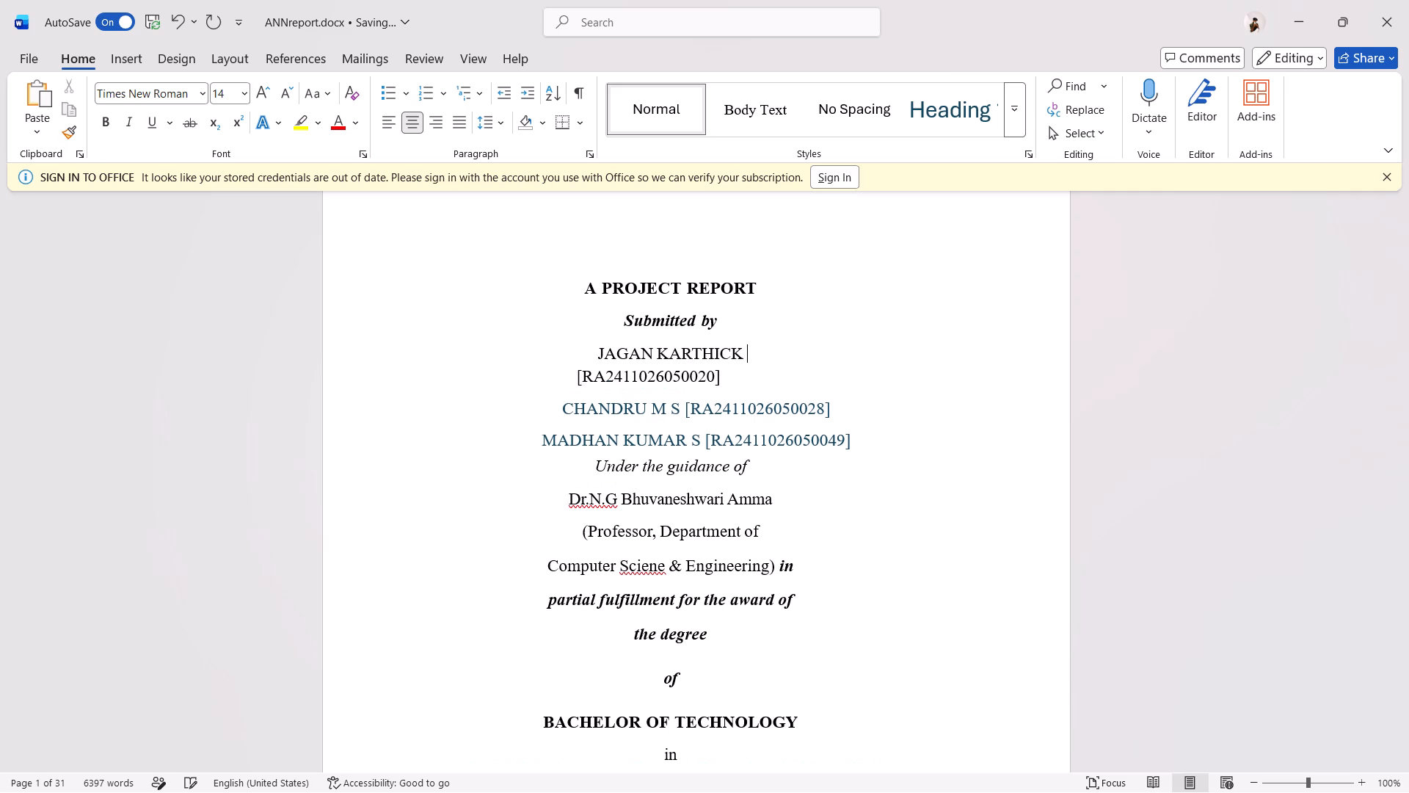
key("ctrl+z")
key("ctrl+z")
key("ctrl+z")
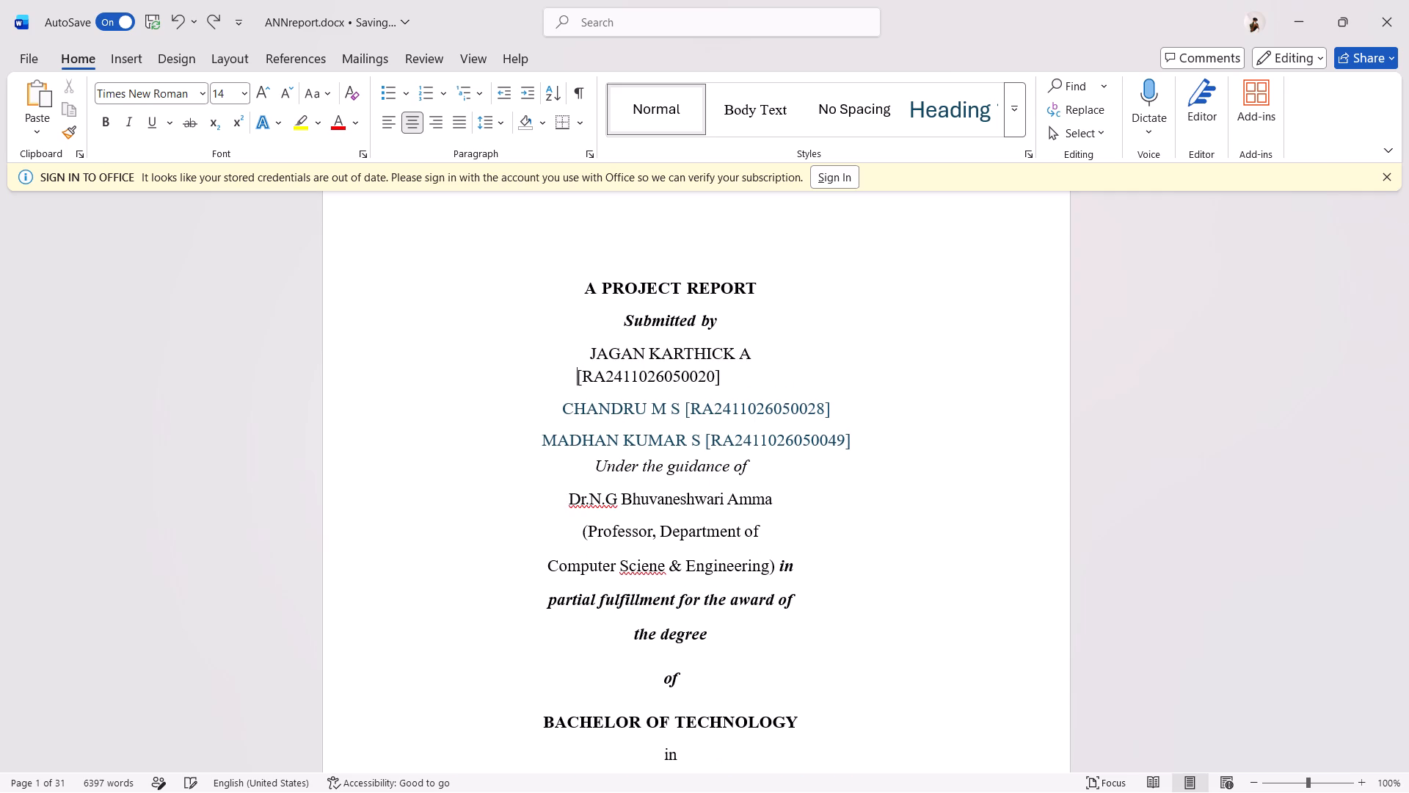
key("ctrl+z")
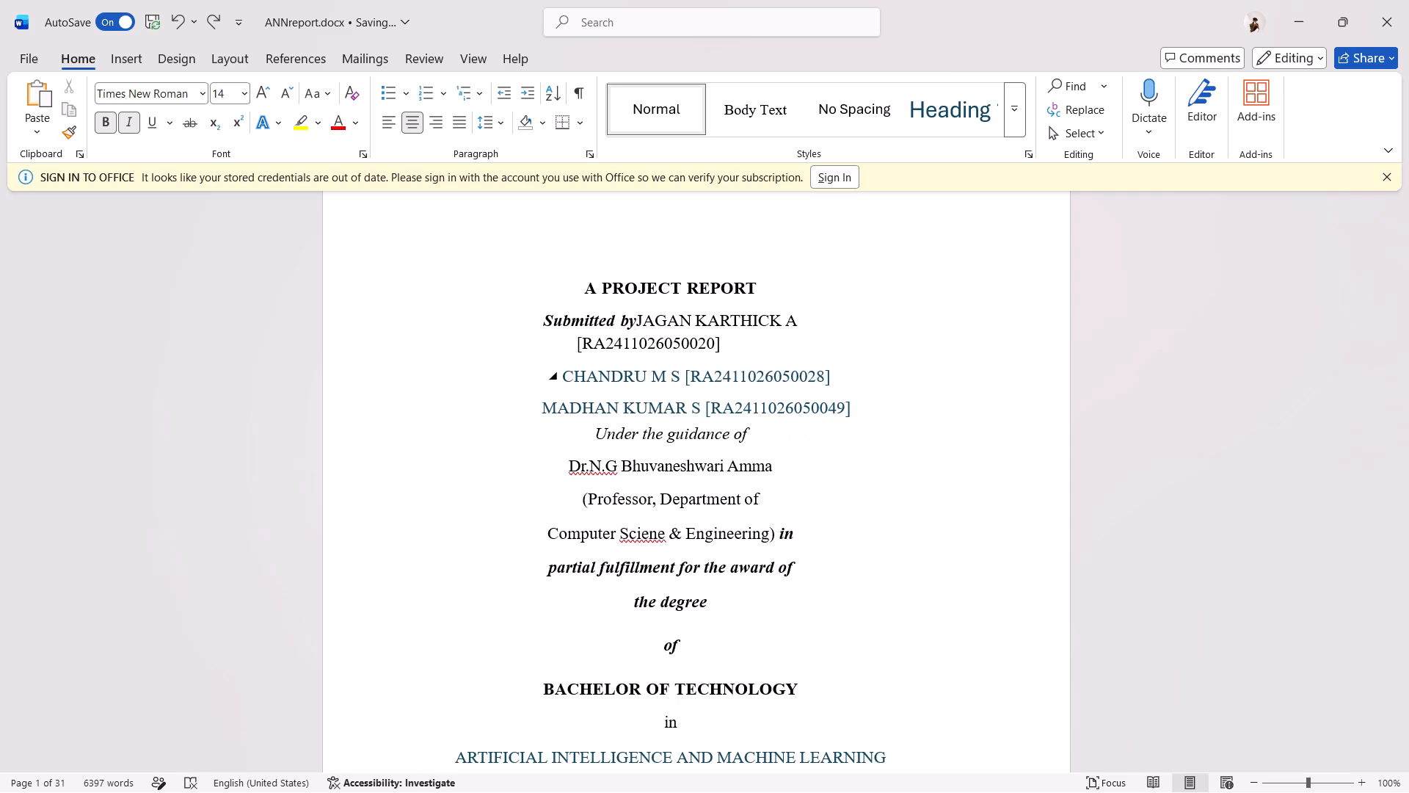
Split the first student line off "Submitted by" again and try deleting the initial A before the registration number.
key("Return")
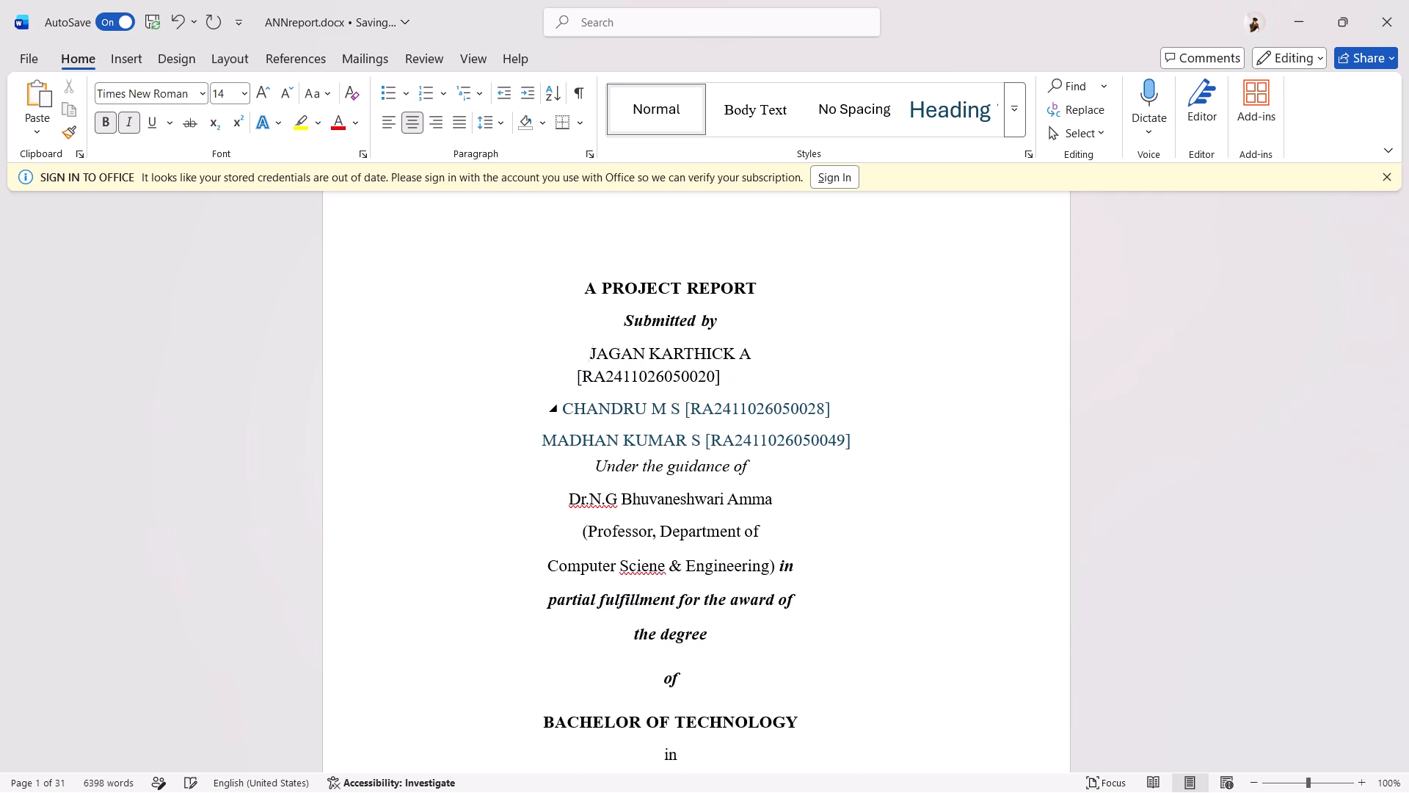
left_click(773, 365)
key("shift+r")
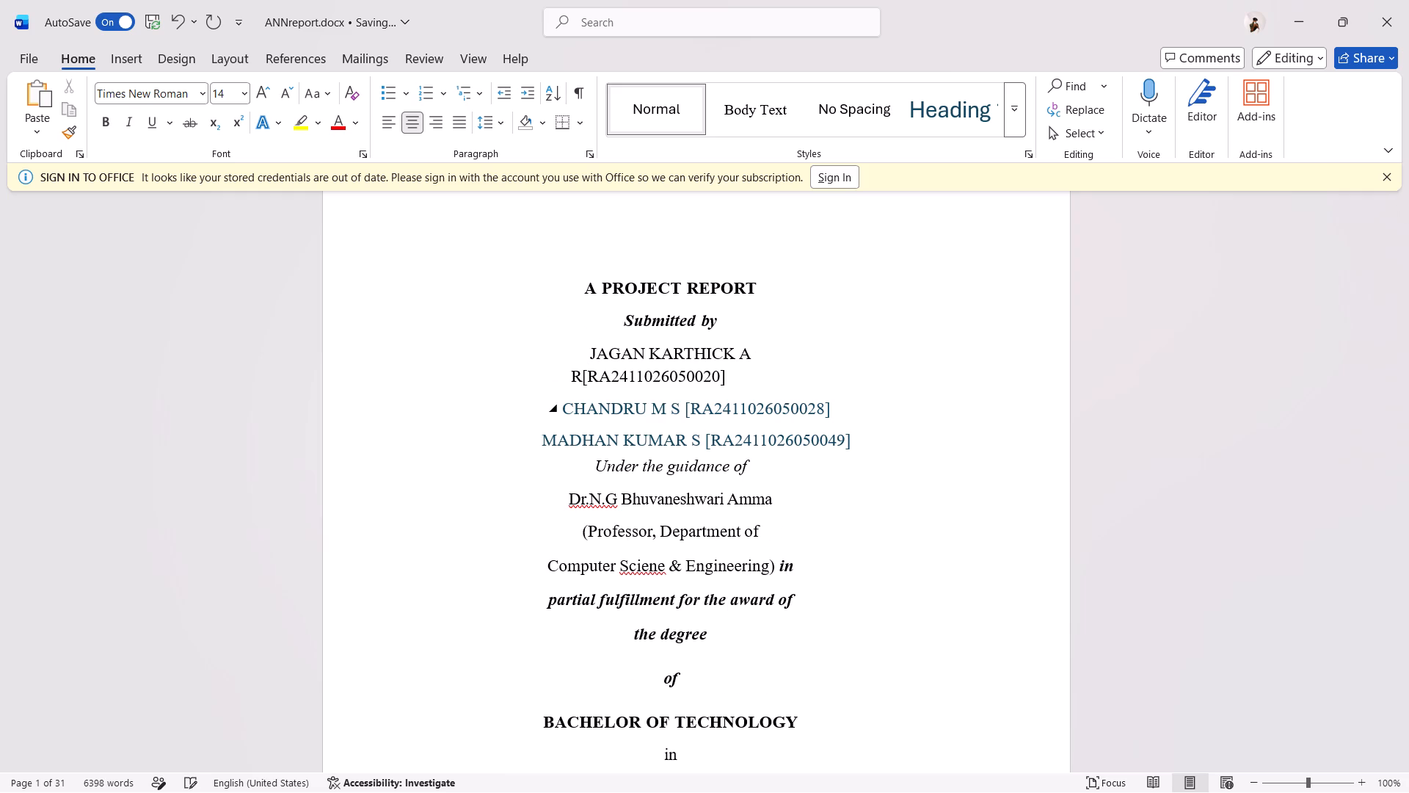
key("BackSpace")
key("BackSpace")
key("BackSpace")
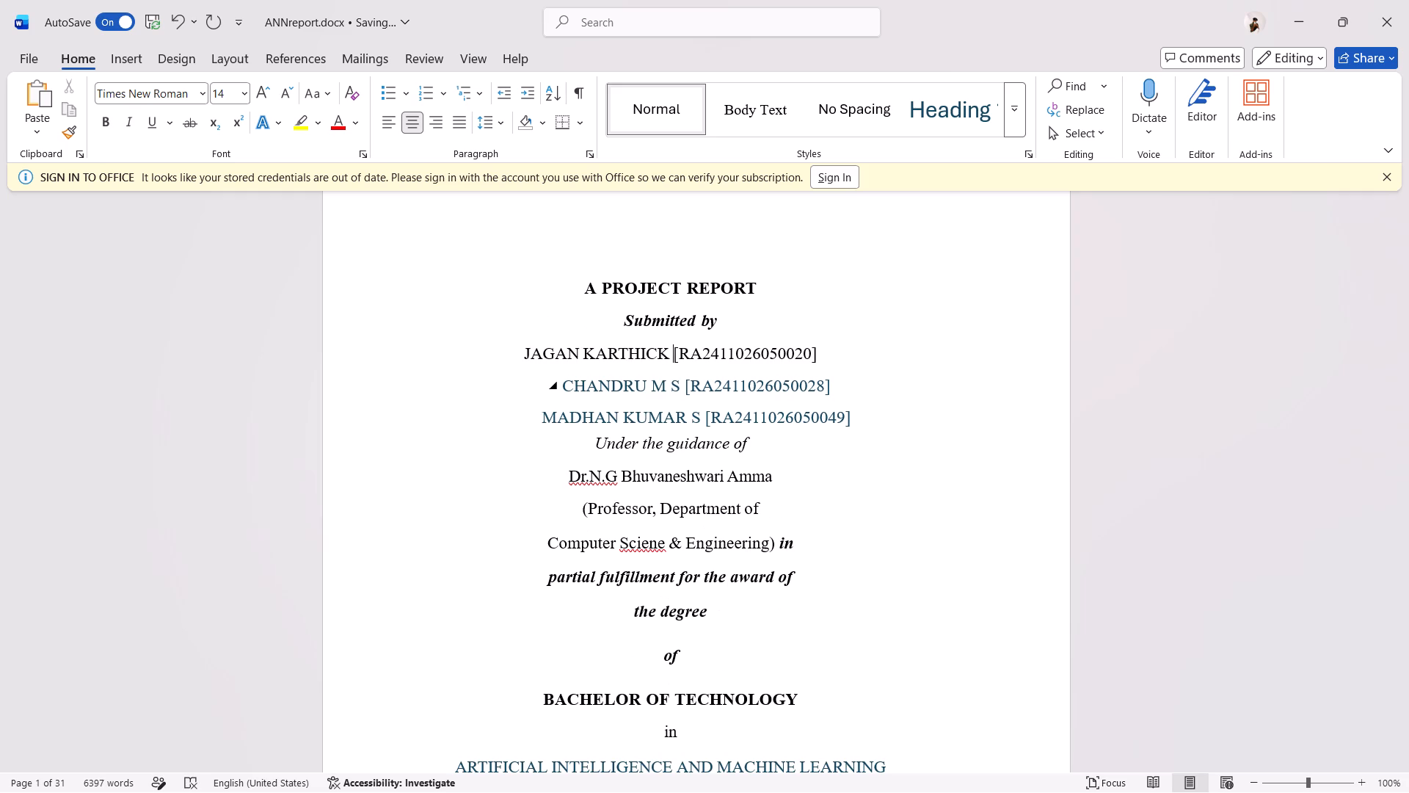
Undo the remaining edits to the first student line until its original single-line blue formatting is restored.
key("ctrl+z")
key("ctrl+z")
key("ctrl+z")
key("ctrl+z")
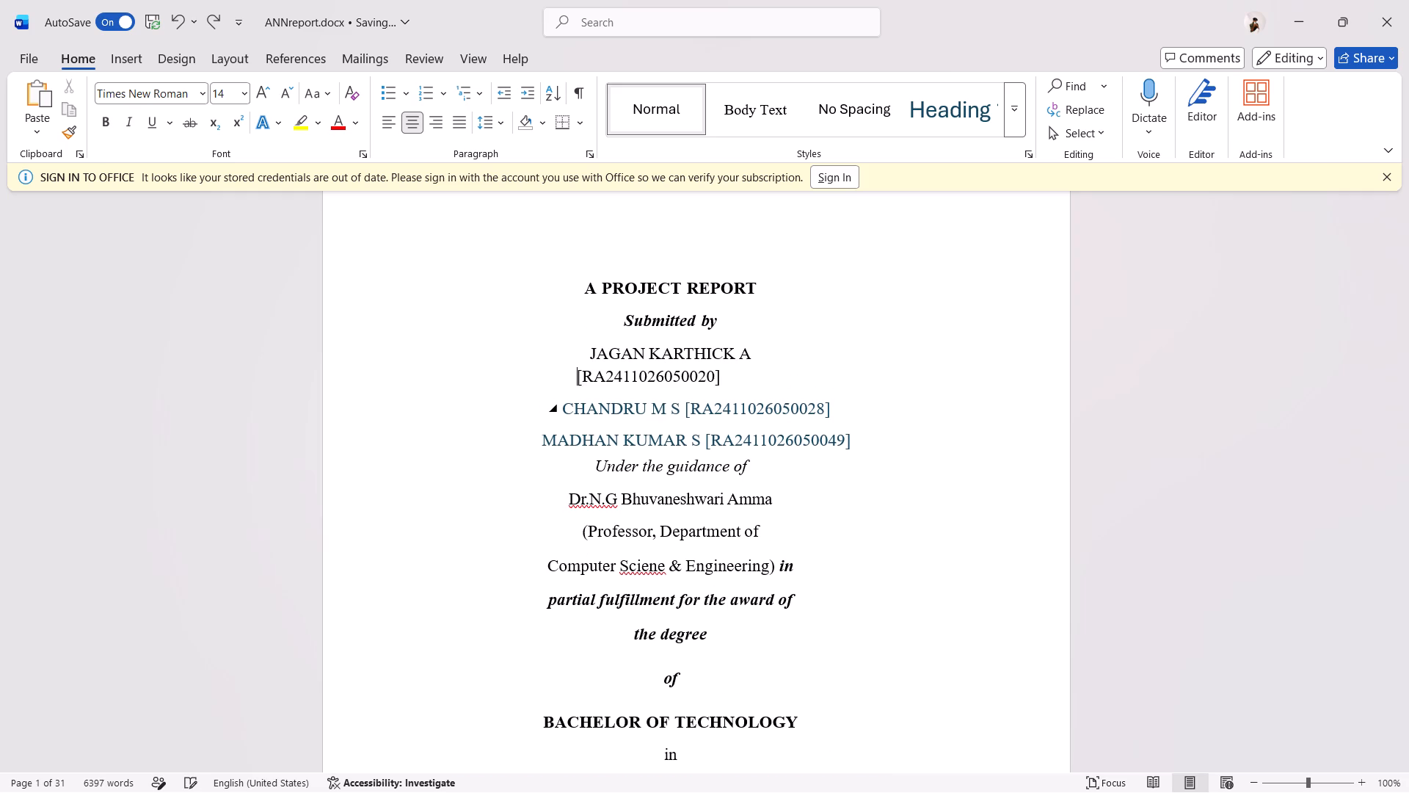
key("ctrl+z")
key("ctrl+z")
key("ctrl+z")
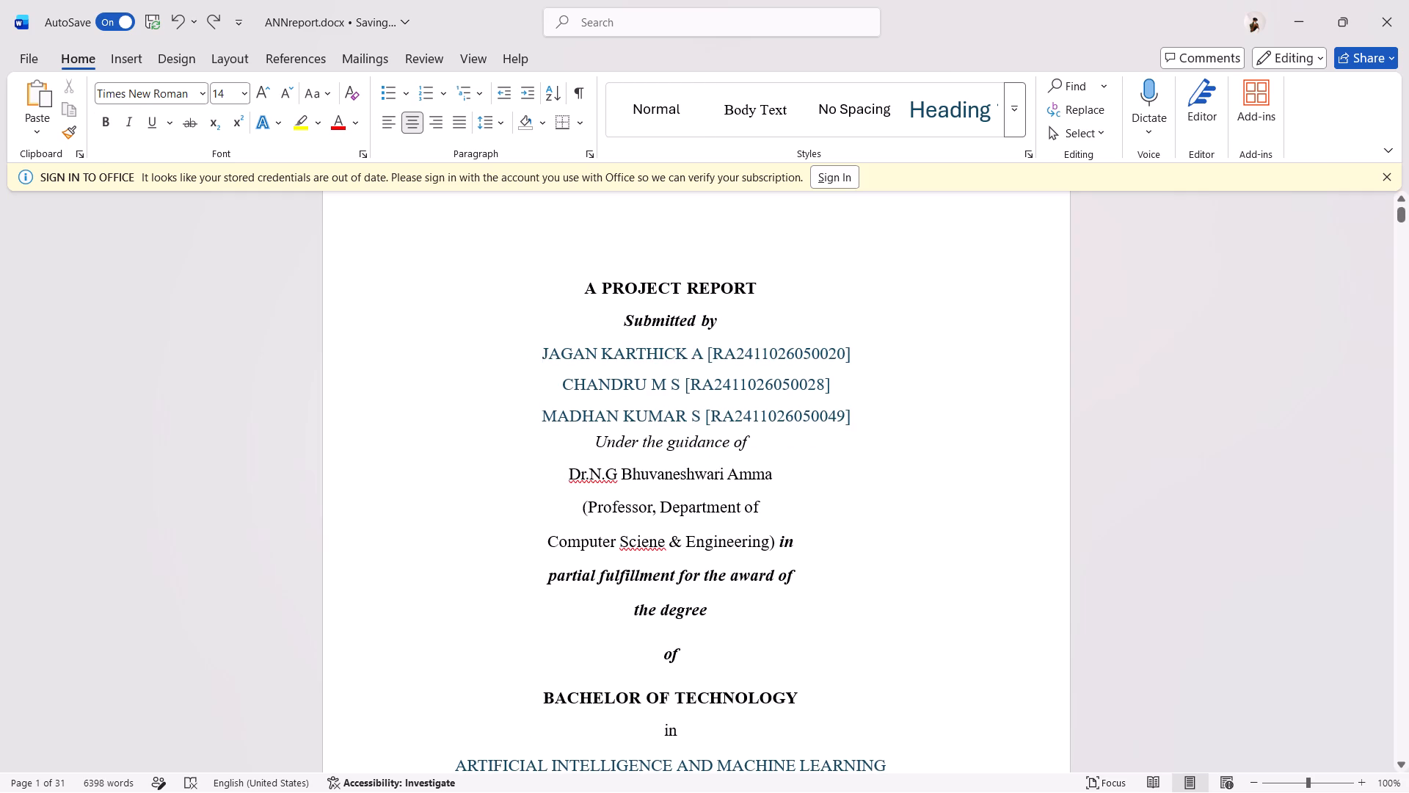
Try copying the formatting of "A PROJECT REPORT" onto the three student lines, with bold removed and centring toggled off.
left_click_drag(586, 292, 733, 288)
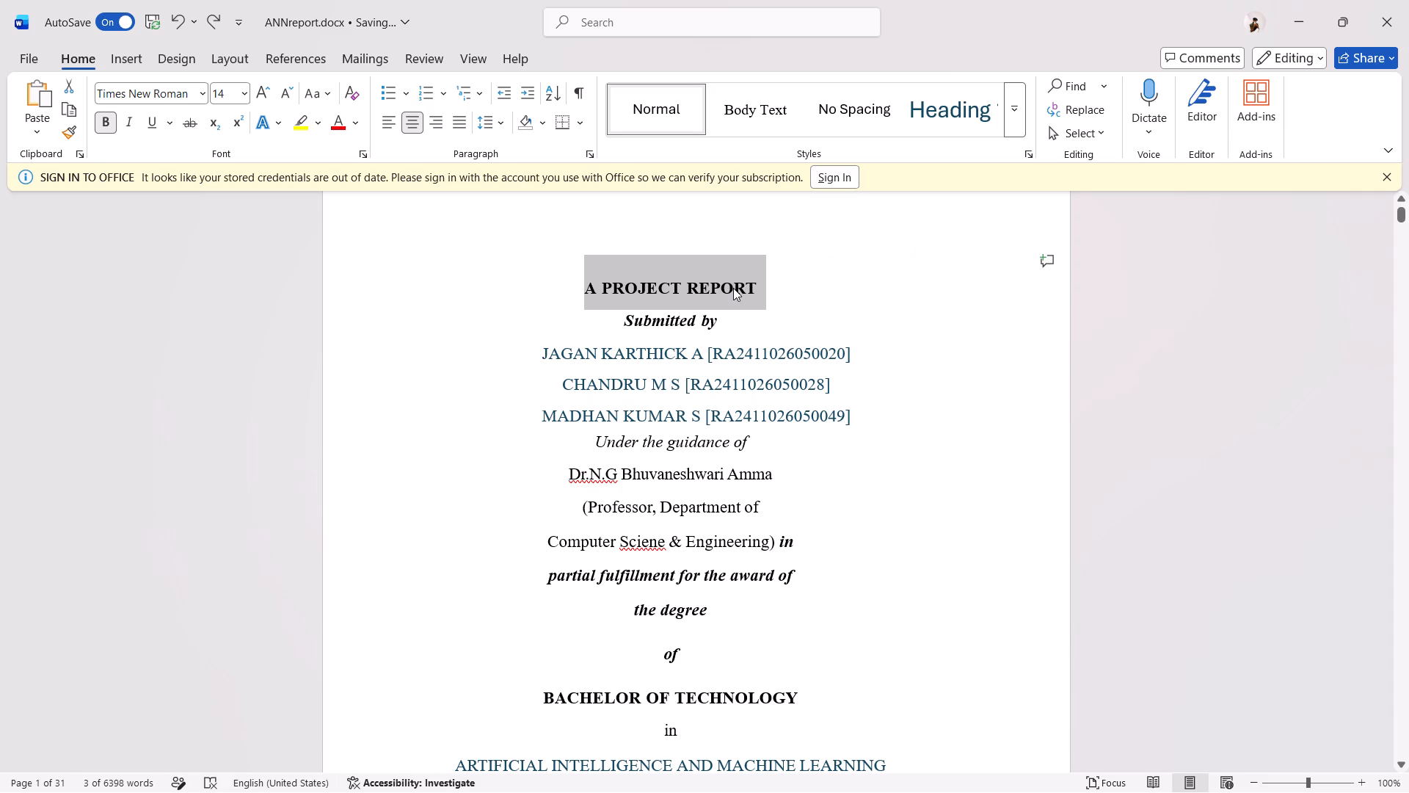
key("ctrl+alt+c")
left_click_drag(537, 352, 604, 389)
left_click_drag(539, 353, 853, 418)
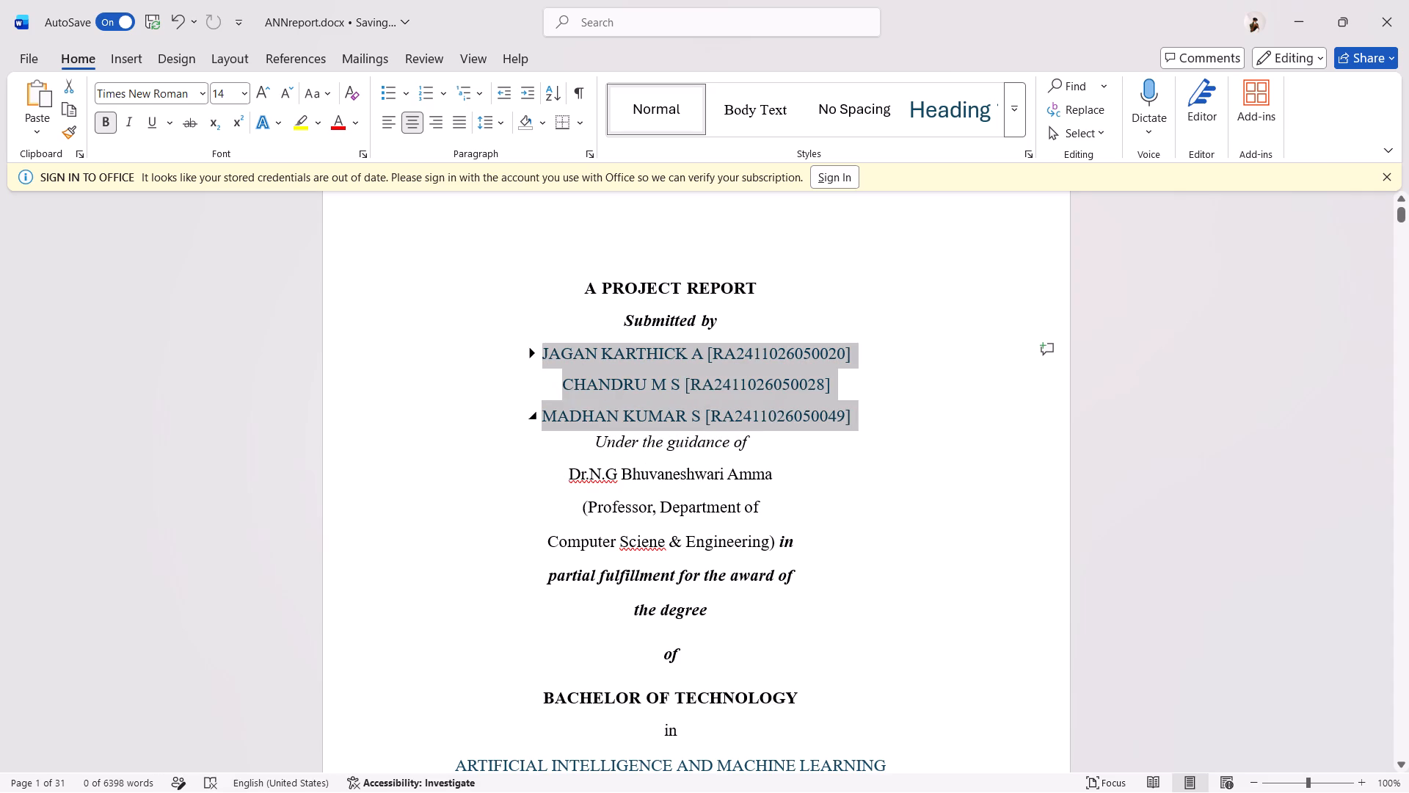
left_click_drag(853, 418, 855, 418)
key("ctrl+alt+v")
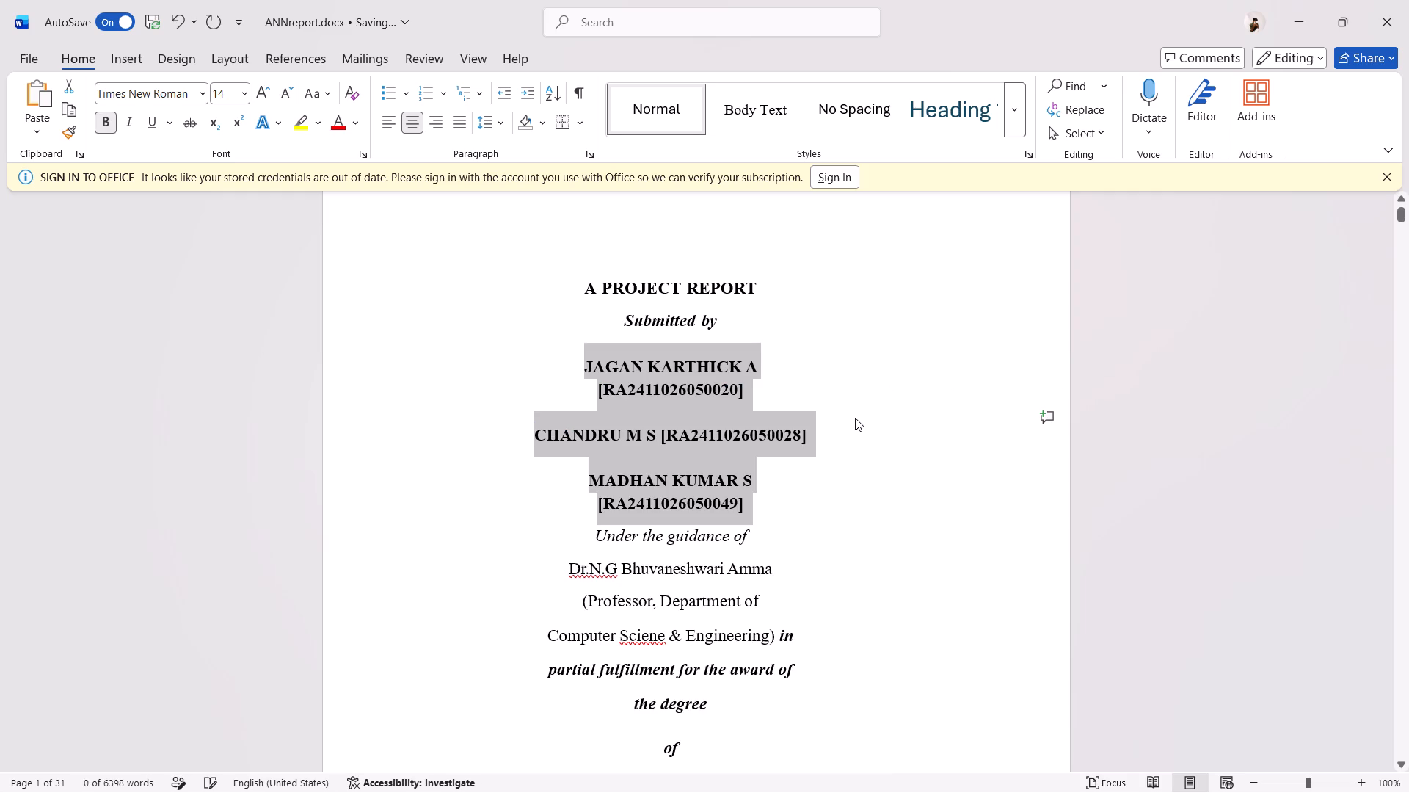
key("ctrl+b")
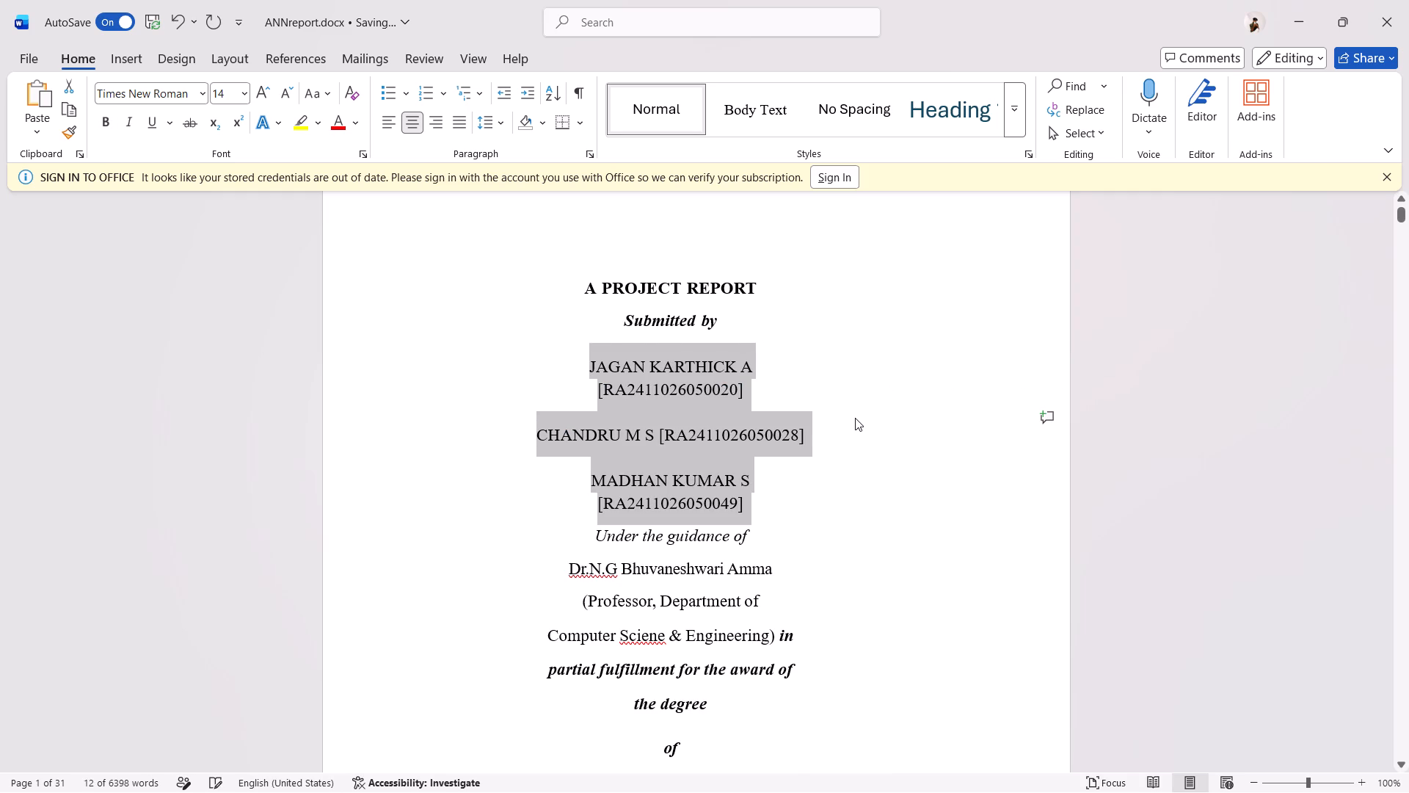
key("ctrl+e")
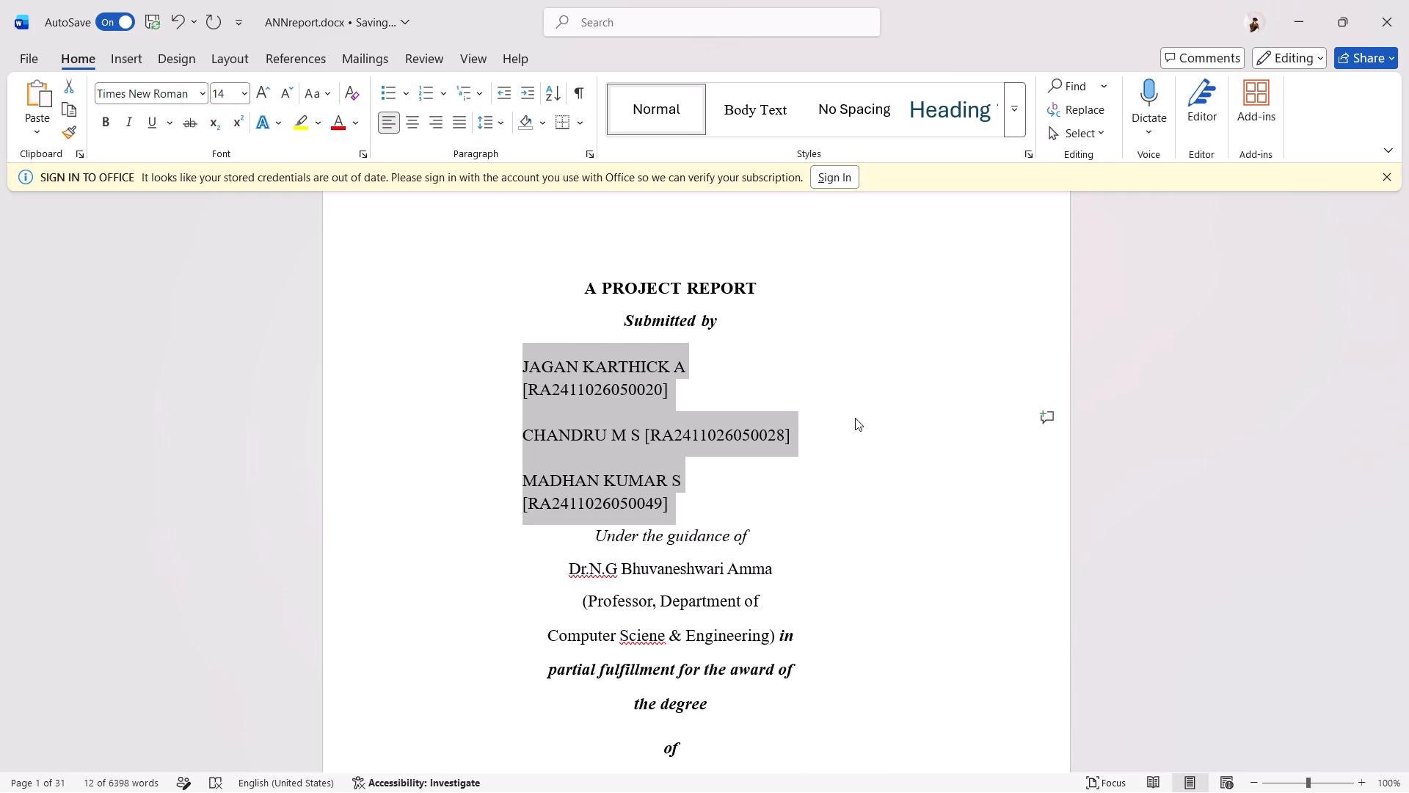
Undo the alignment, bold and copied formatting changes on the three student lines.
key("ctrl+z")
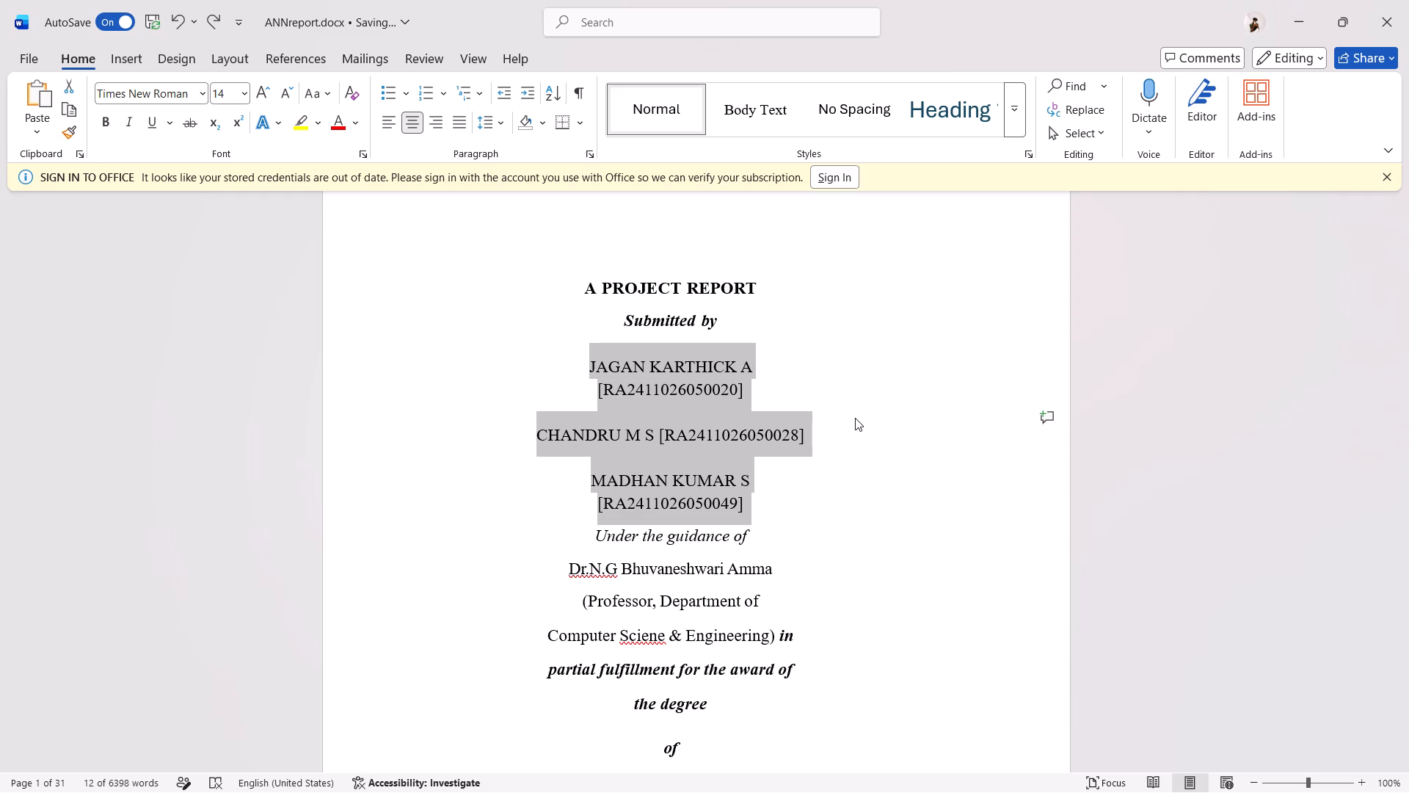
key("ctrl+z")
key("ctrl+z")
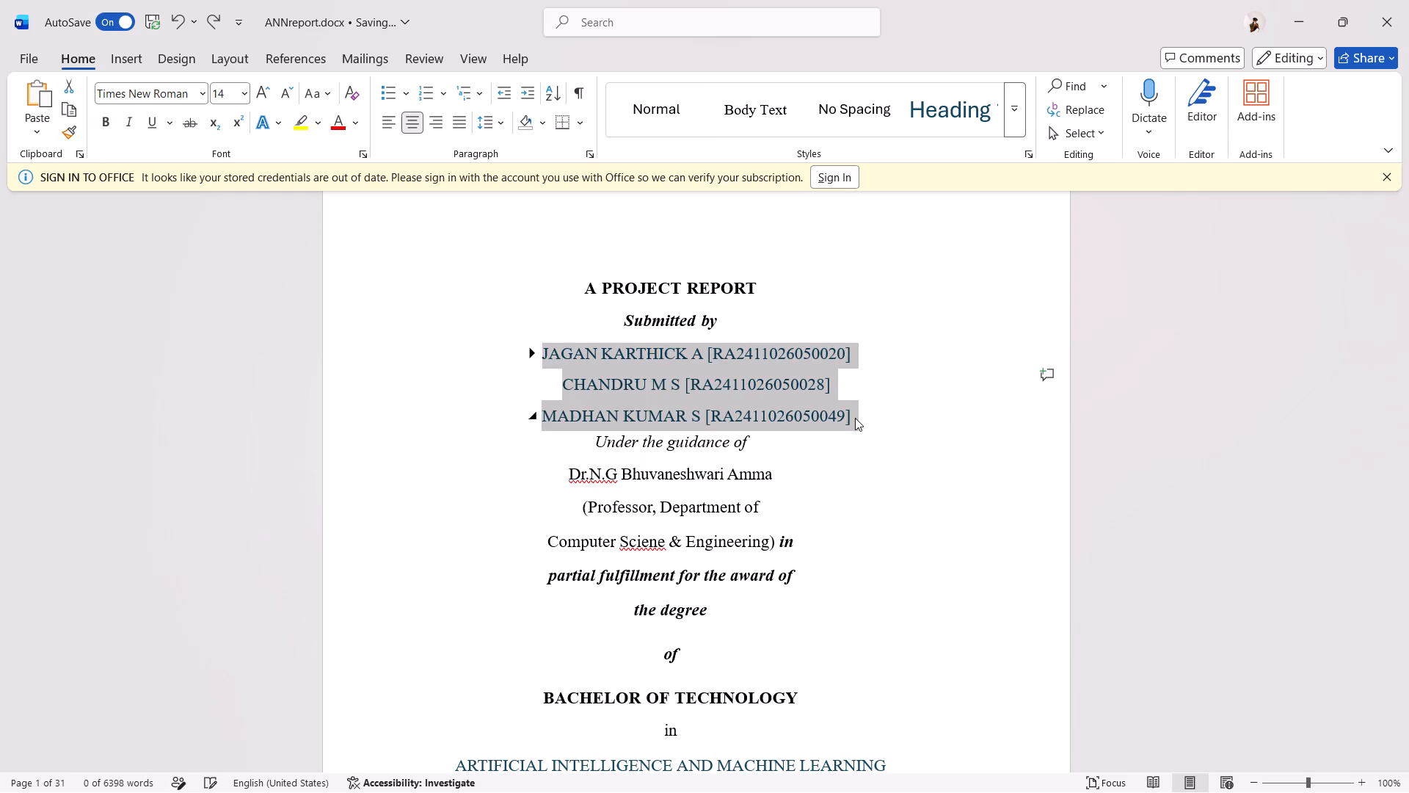
Replace the third student's name and initial with the new student's name in capitals, keeping it on its own line before the registration number.
left_click(679, 416)
left_click(682, 418)
key("BackSpace")
key("BackSpace")
key("BackSpace")
key("BackSpace")
key("BackSpace")
key("BackSpace")
key("BackSpace")
key("BackSpace")
key("BackSpace")
key("BackSpace")
key("BackSpace")
key("BackSpace")
key("BackSpace")
key("BackSpace")
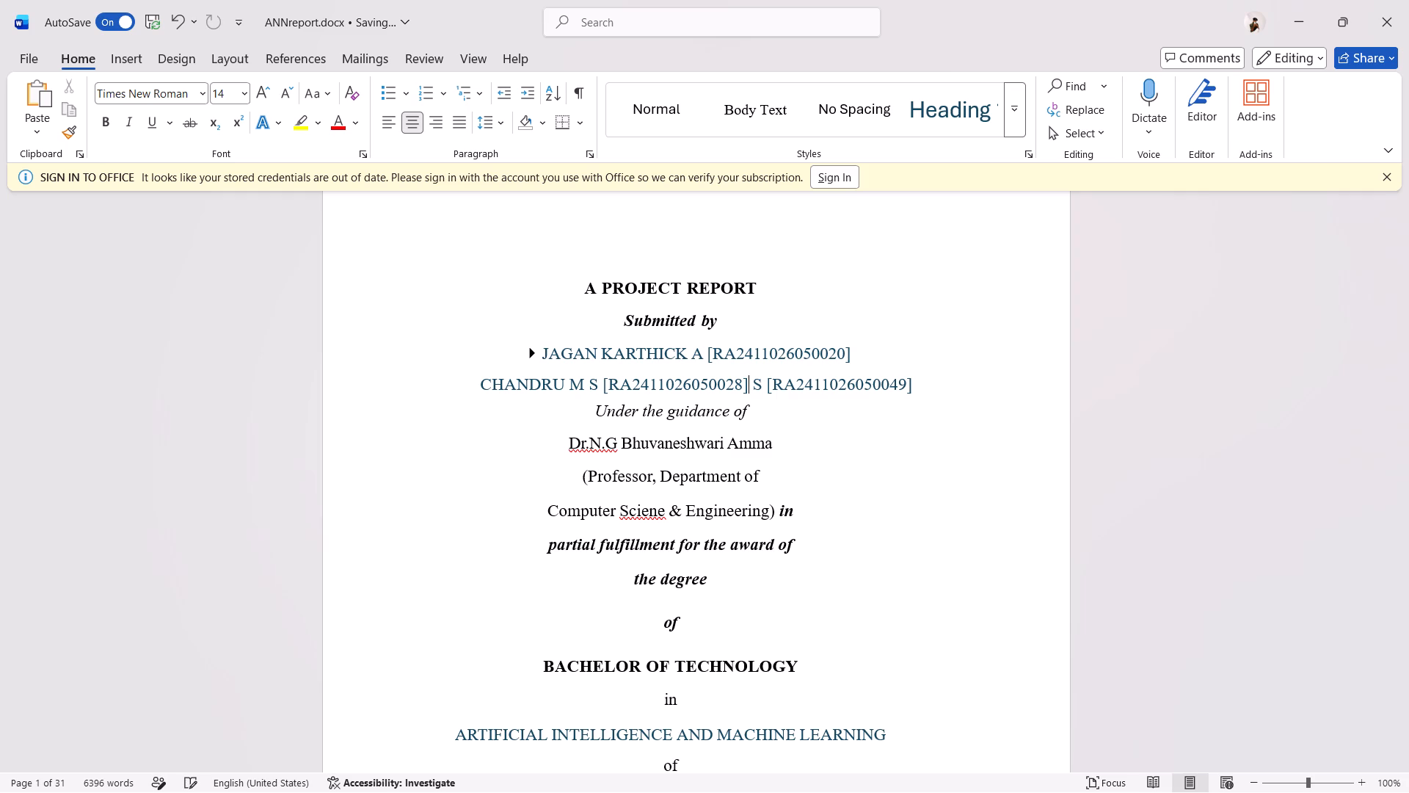
key("Return")
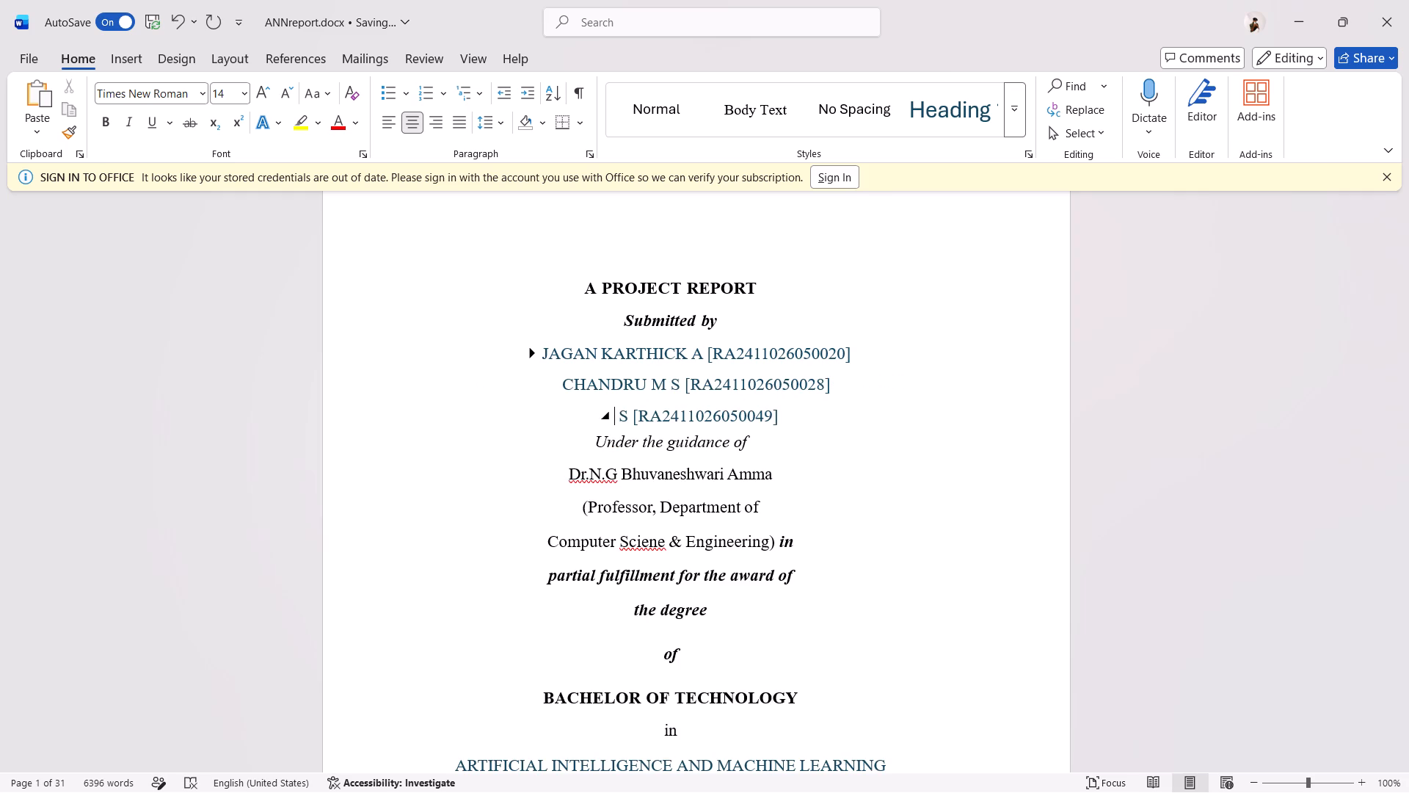
key("Right")
key("Right")
key("BackSpace")
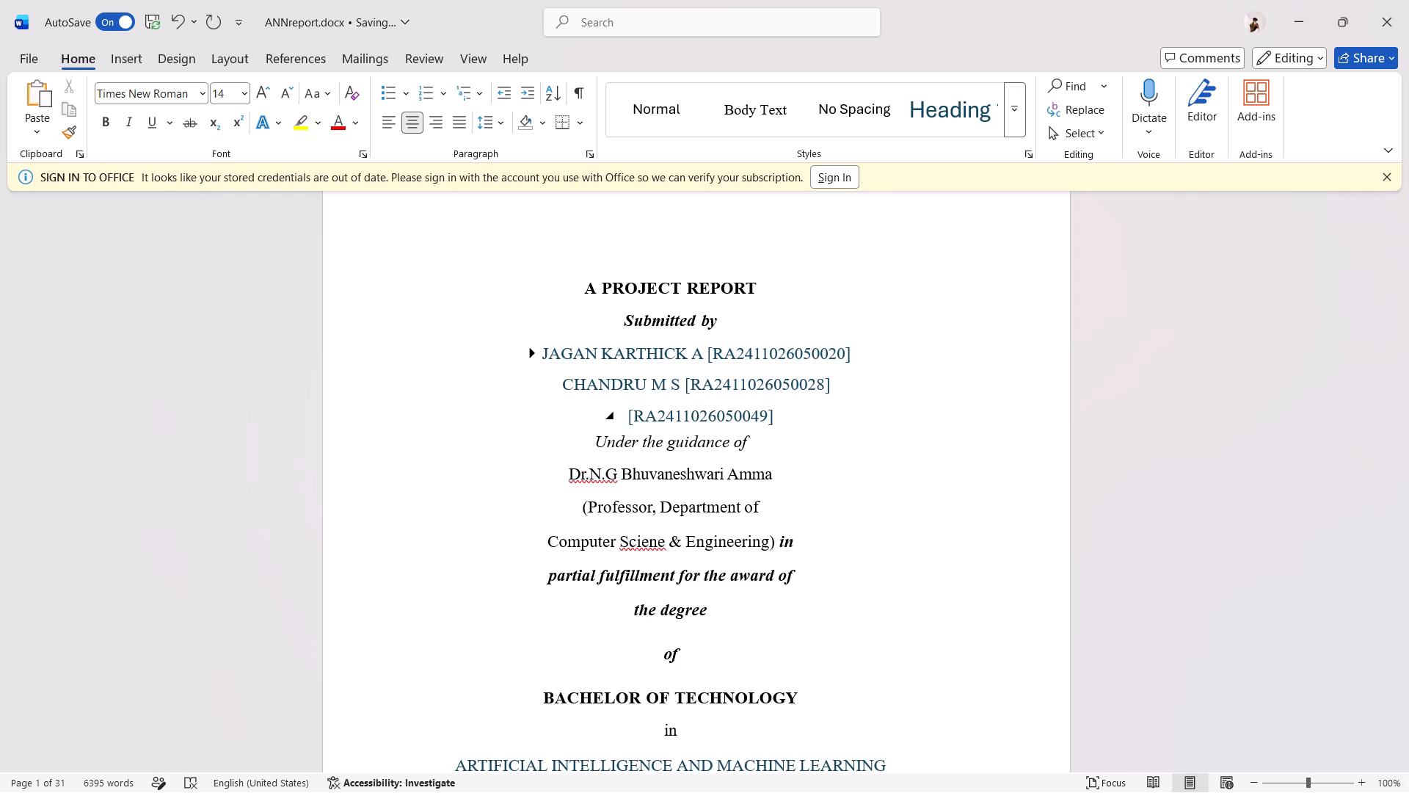
key("BackSpace")
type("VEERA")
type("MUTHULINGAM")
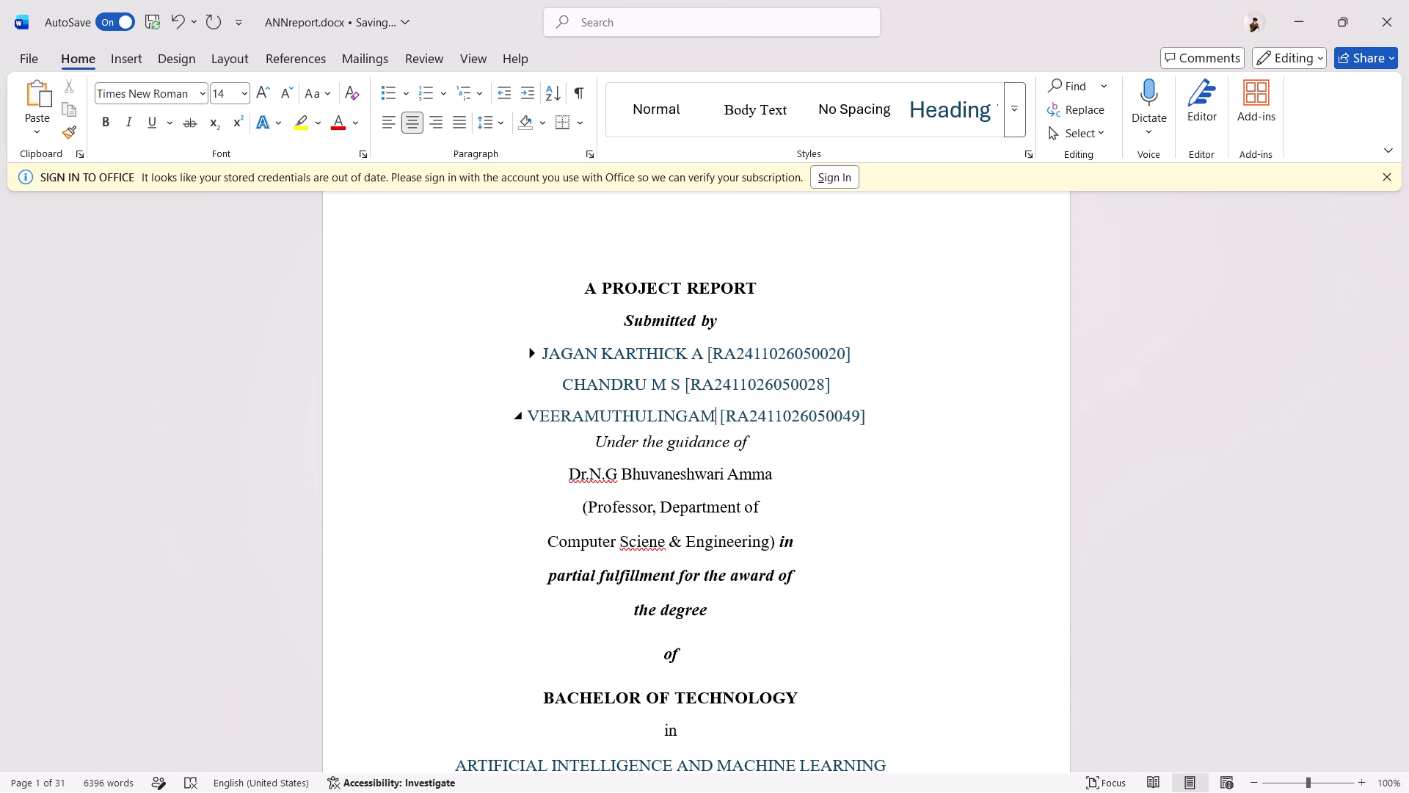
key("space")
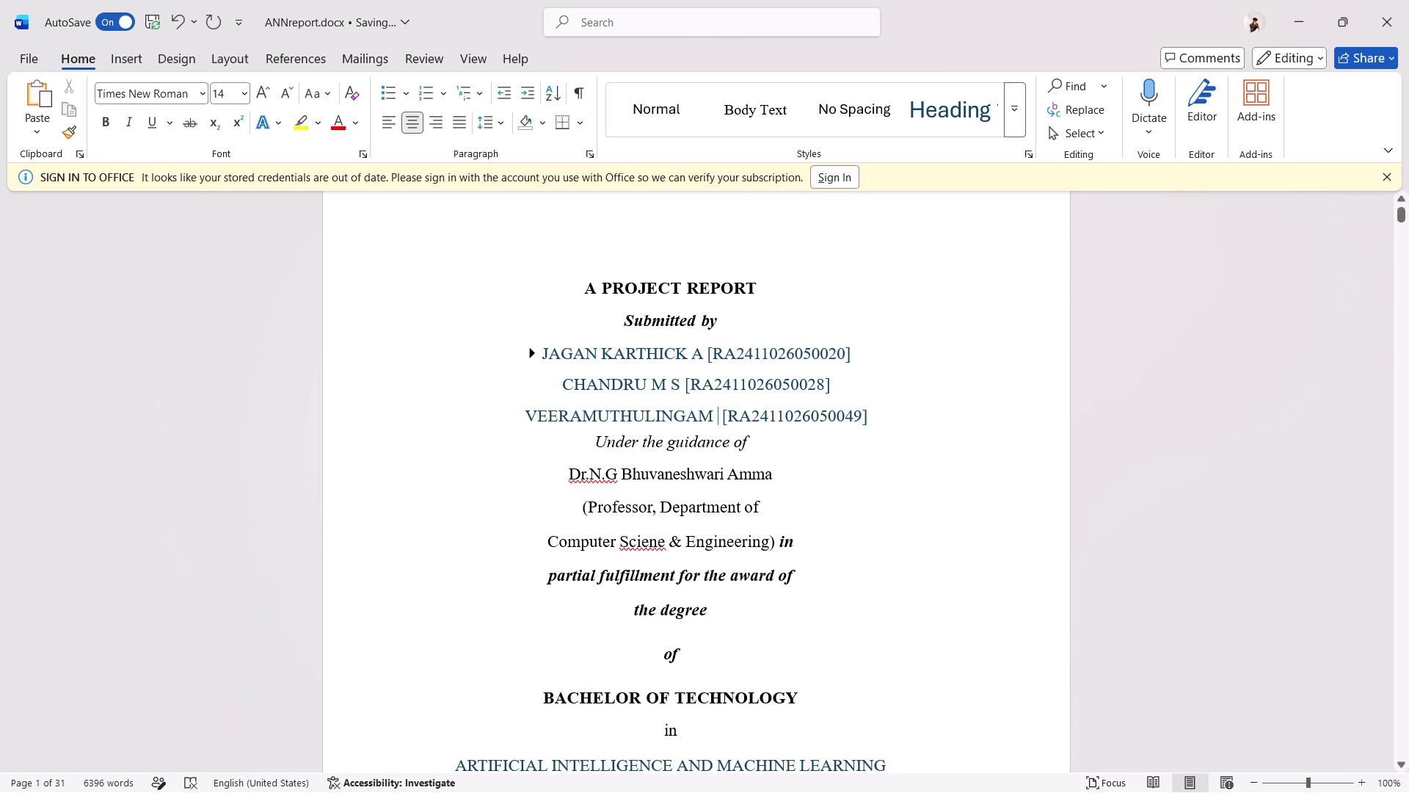
Change the last digit of the third student's registration number to 4.
left_click(864, 427)
key("BackSpace")
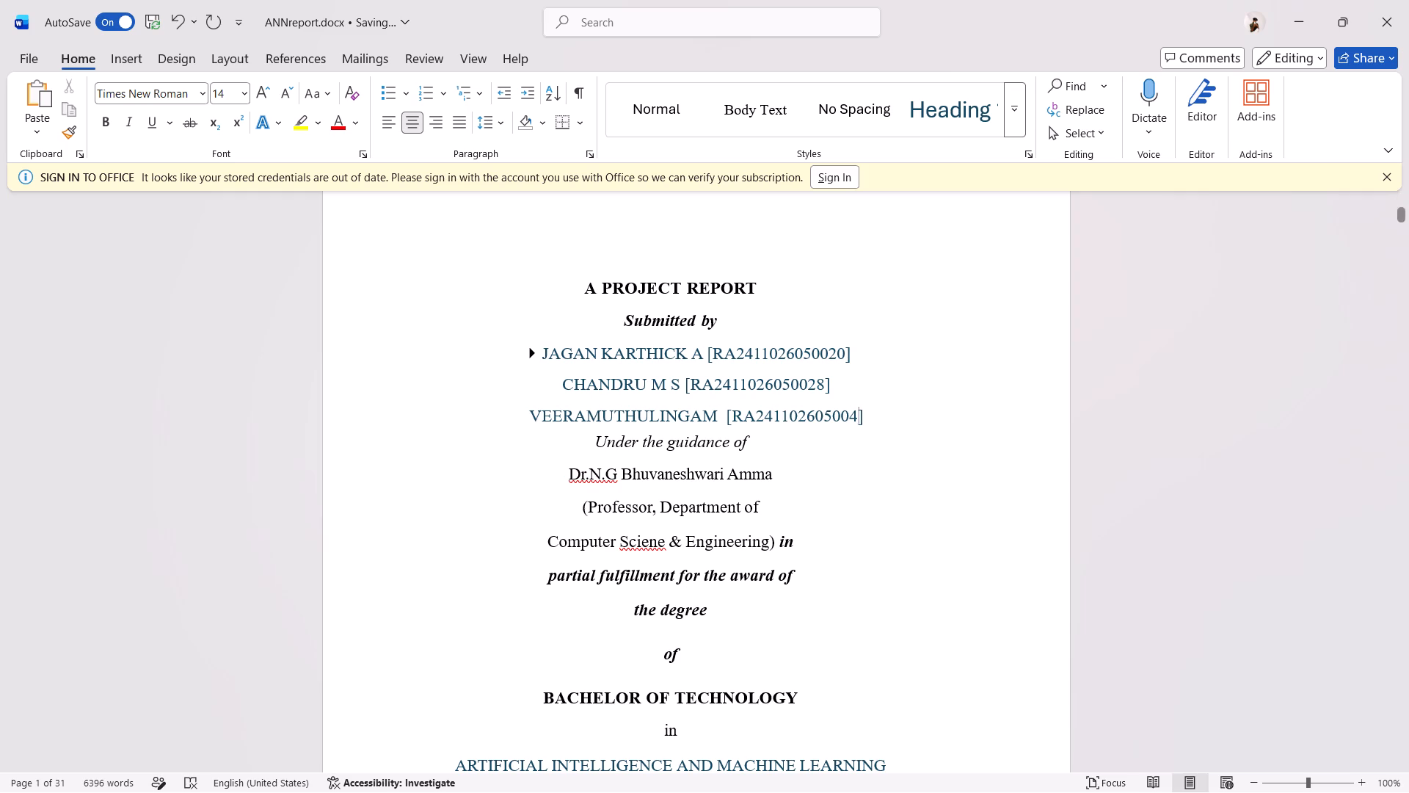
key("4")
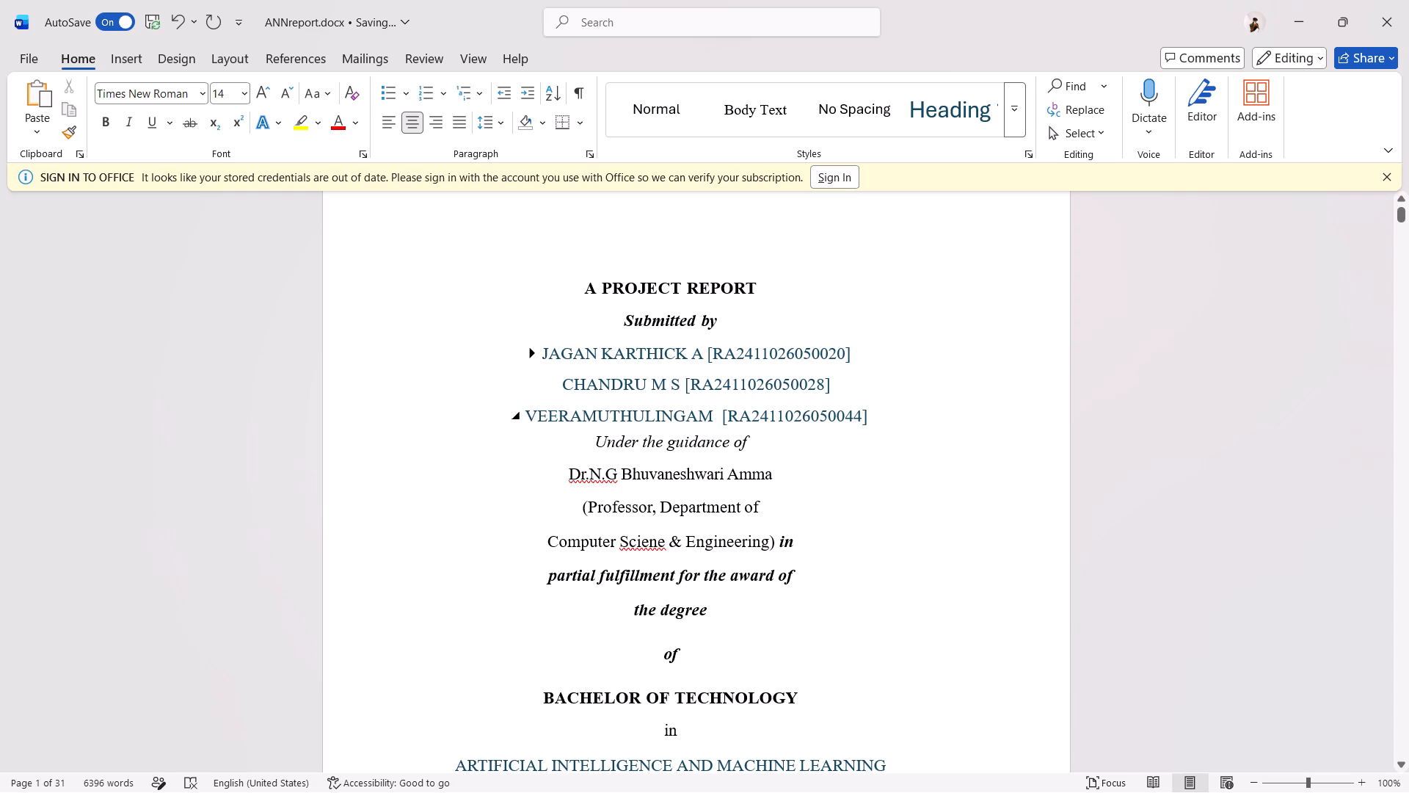
Check the spelling suggestions for the guide's flagged title and correct "Sciene" to "Science" in the department line.
right_click(583, 477)
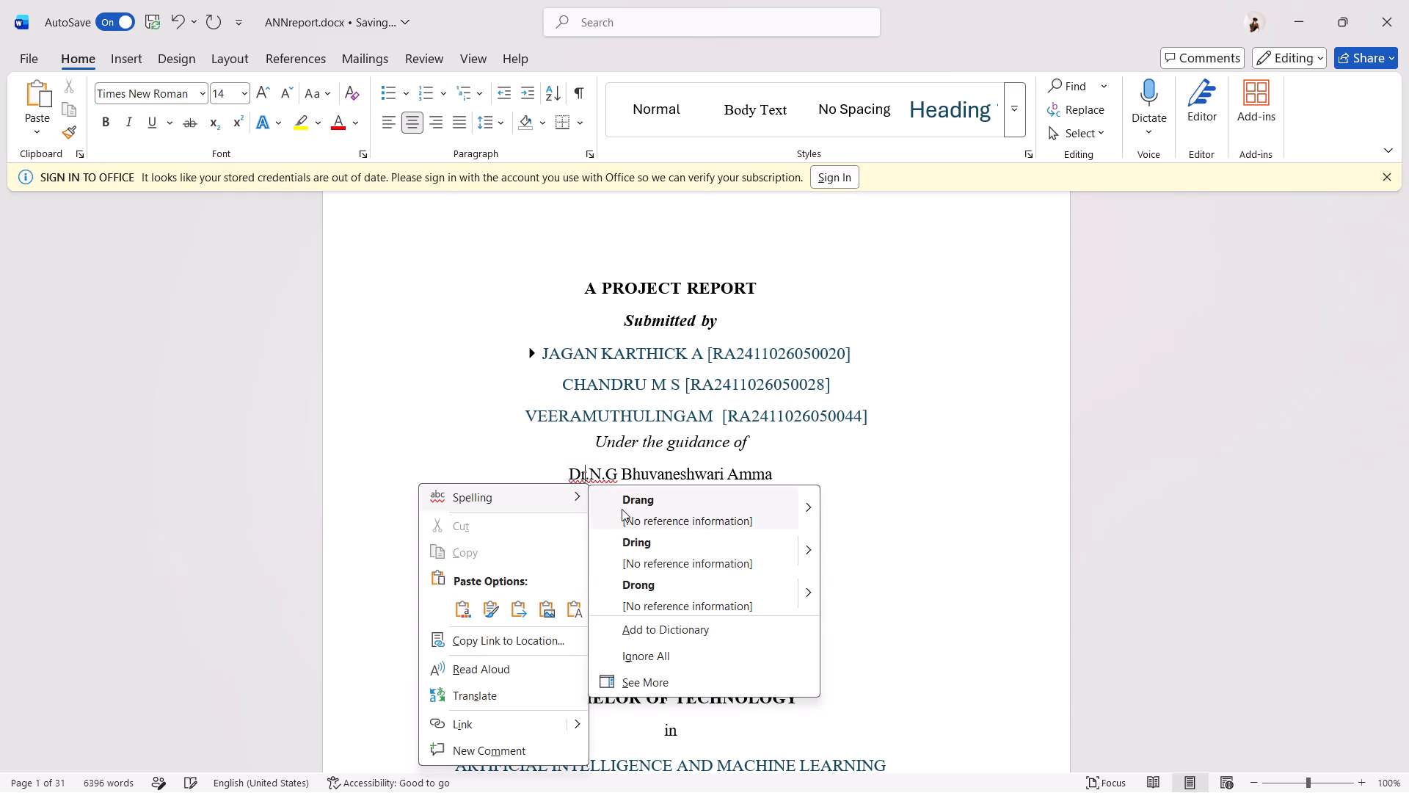
left_click(533, 465)
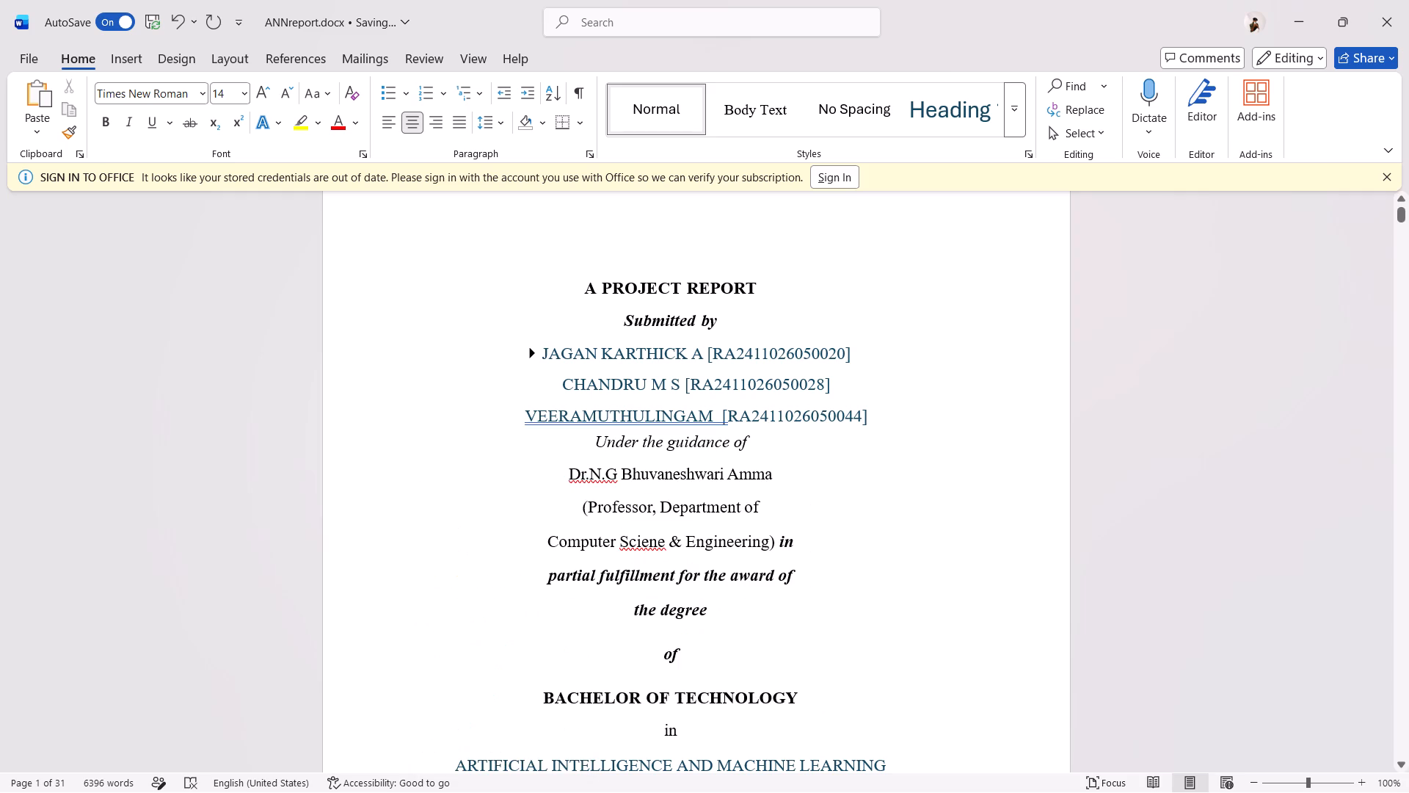
right_click(655, 549)
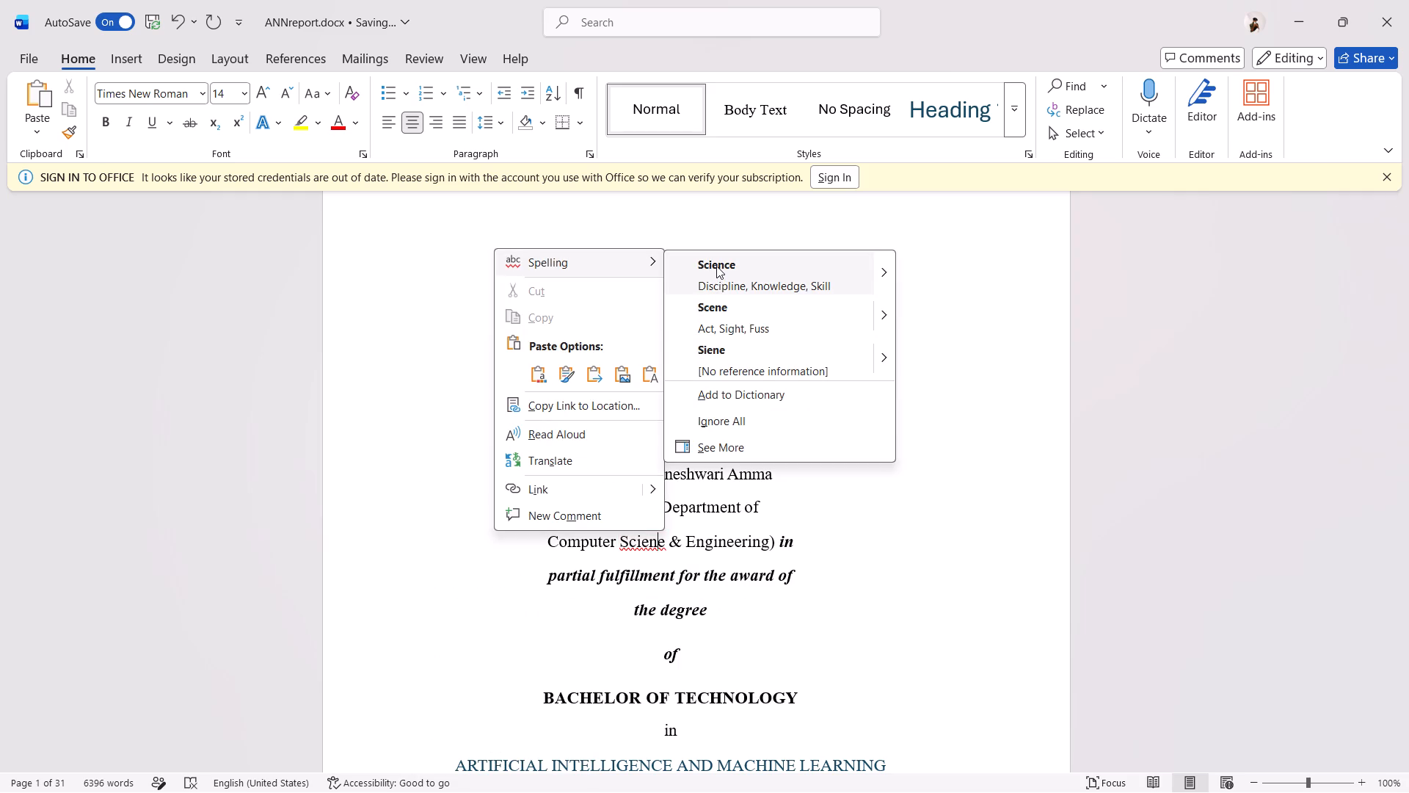
left_click(716, 266)
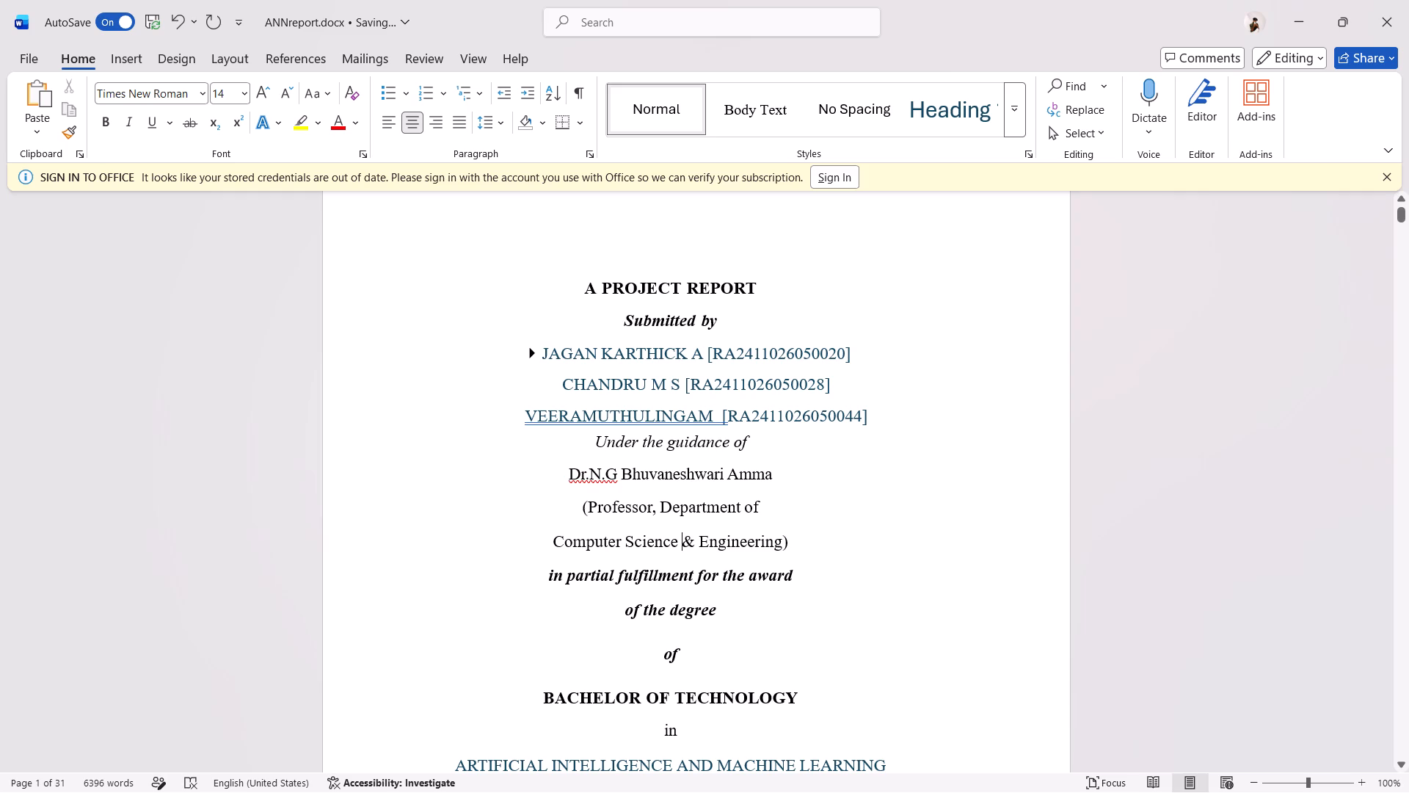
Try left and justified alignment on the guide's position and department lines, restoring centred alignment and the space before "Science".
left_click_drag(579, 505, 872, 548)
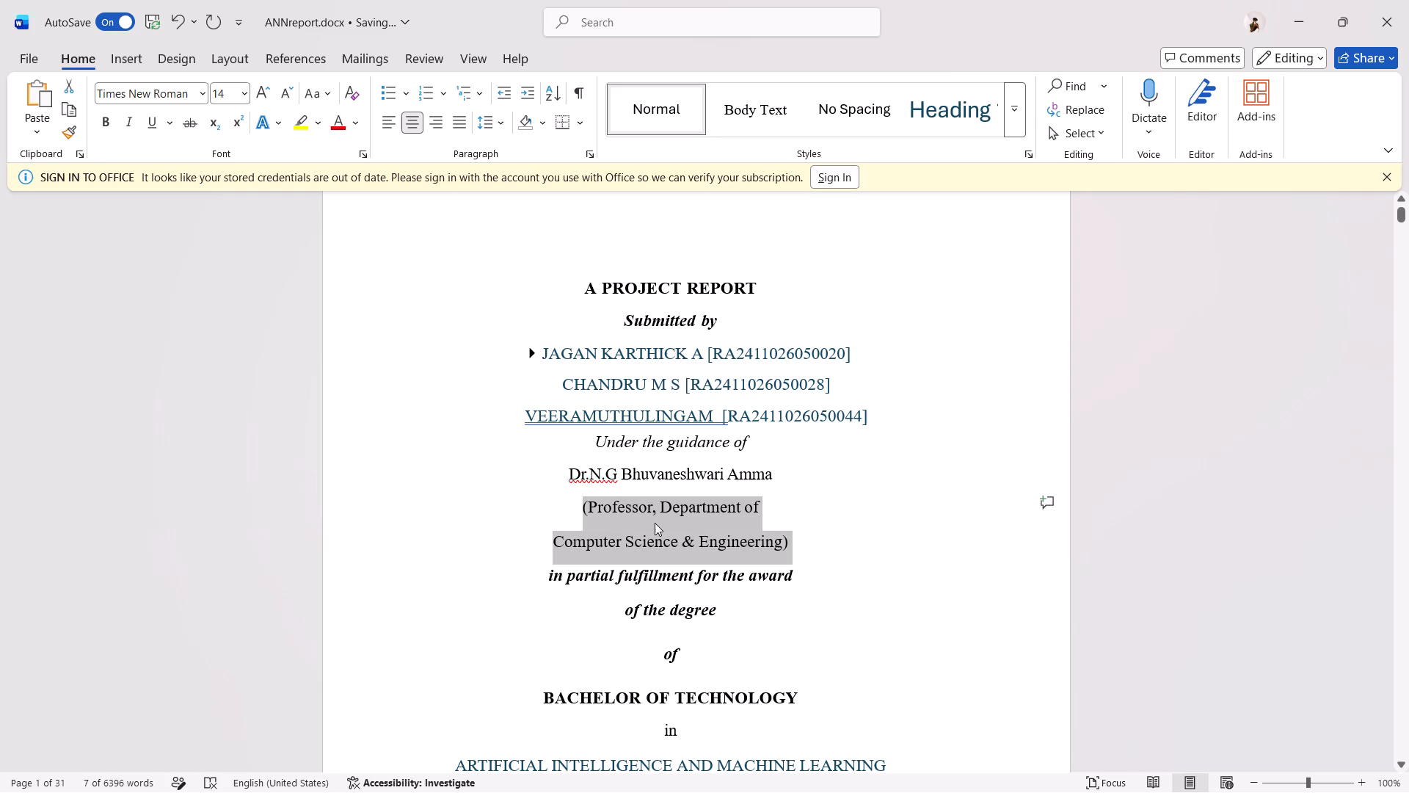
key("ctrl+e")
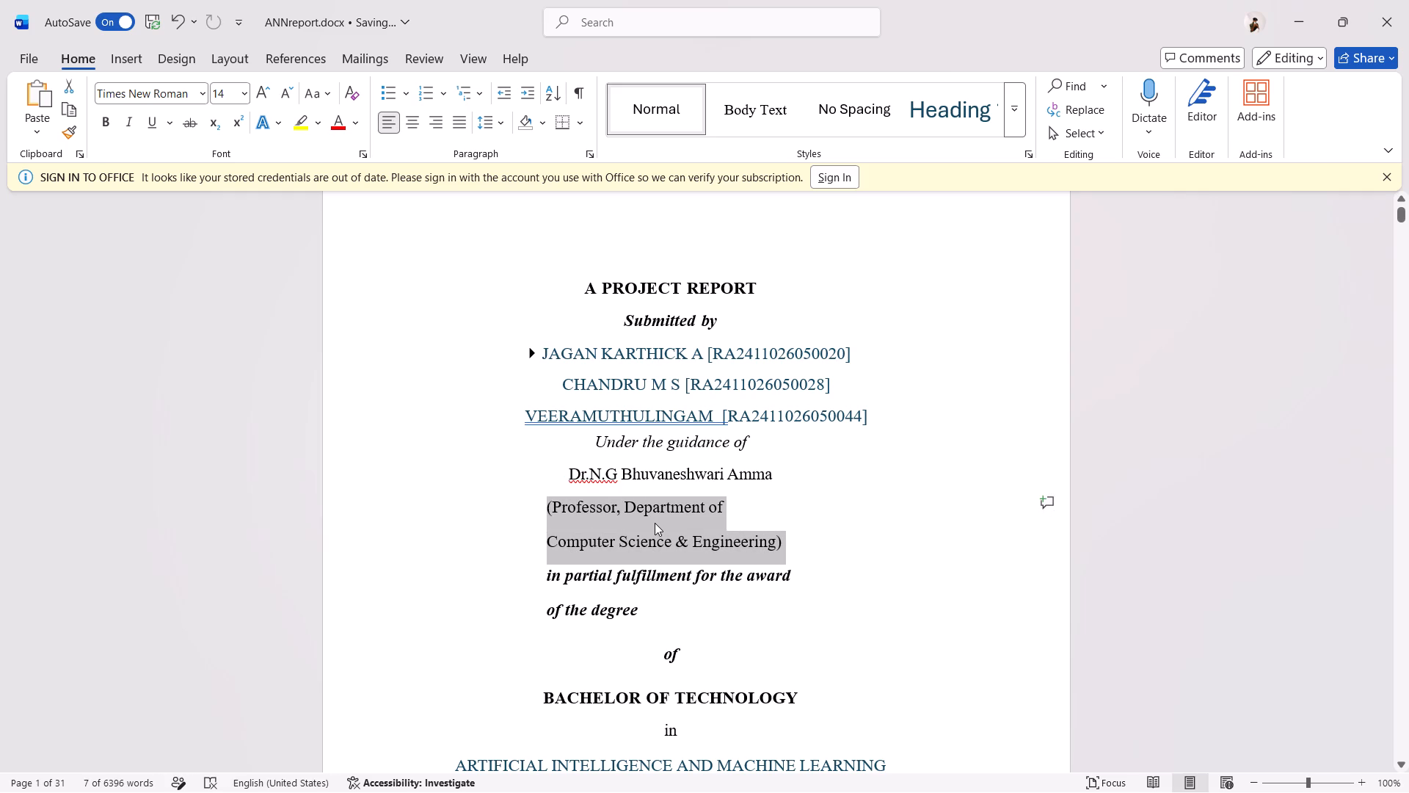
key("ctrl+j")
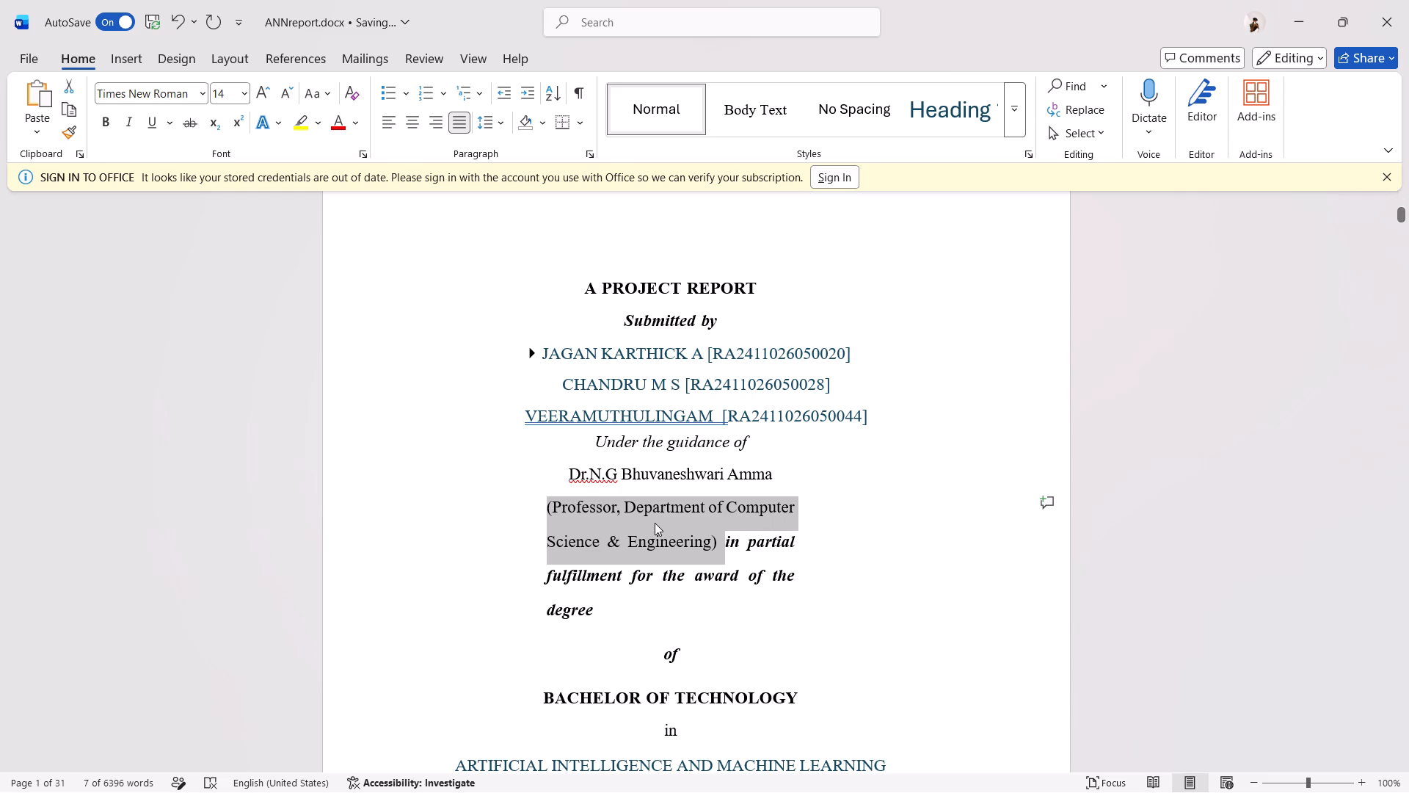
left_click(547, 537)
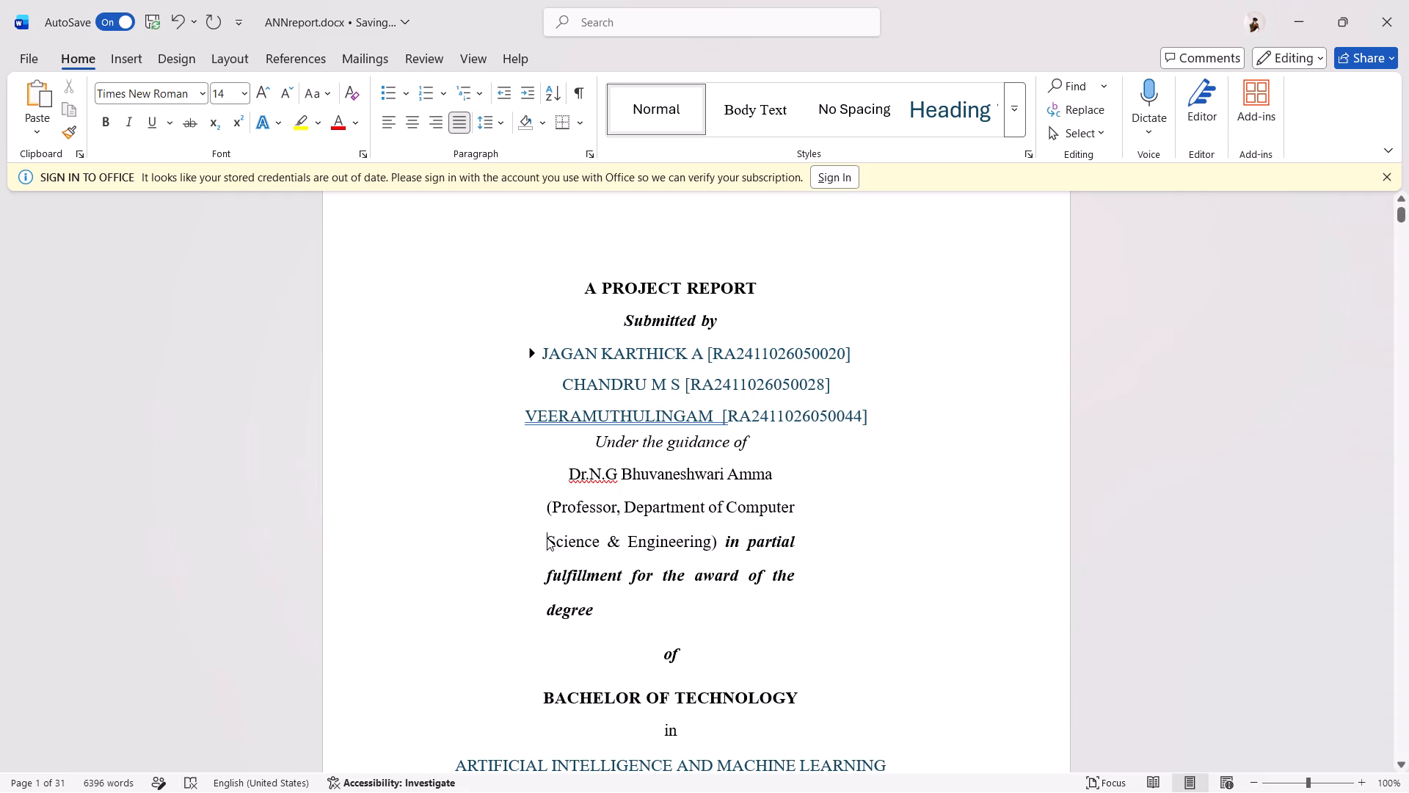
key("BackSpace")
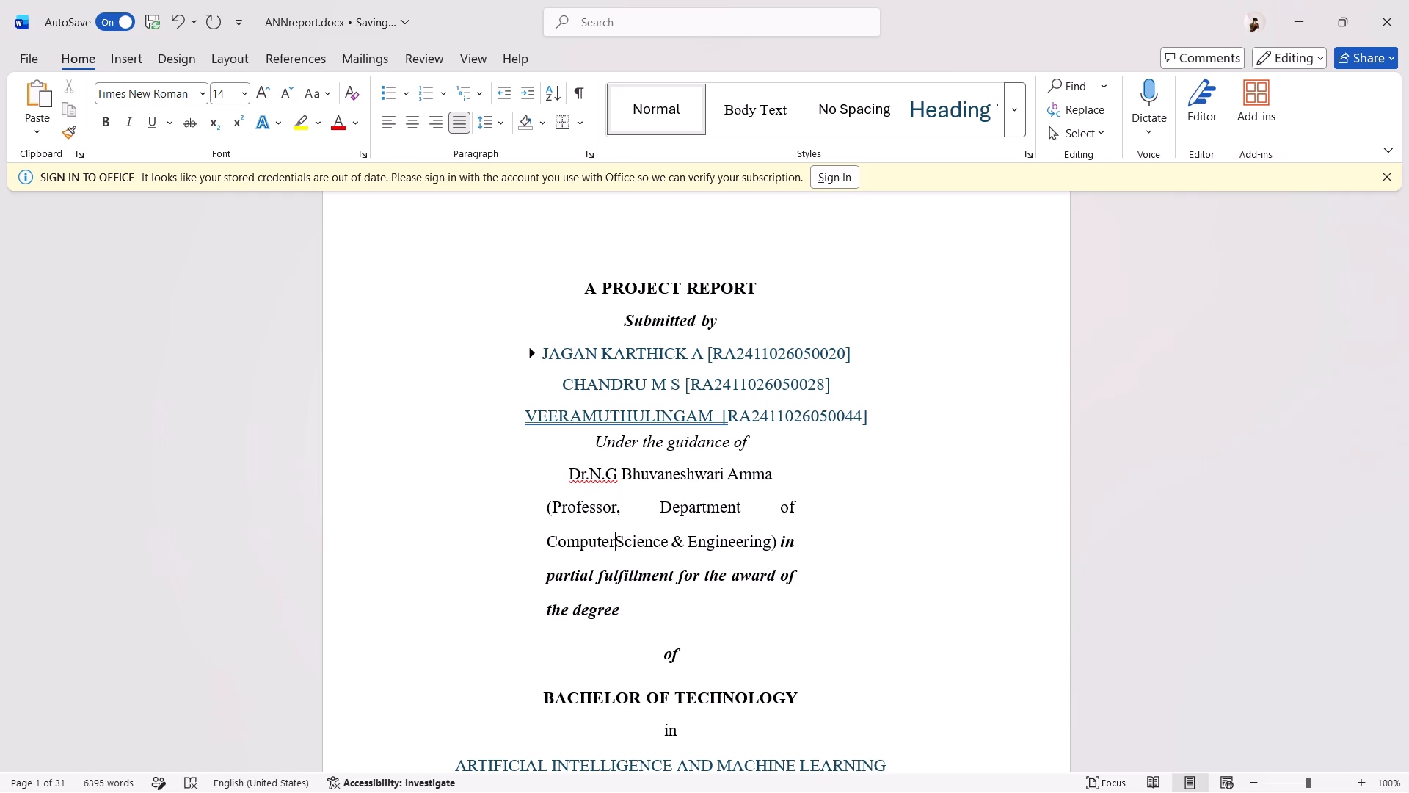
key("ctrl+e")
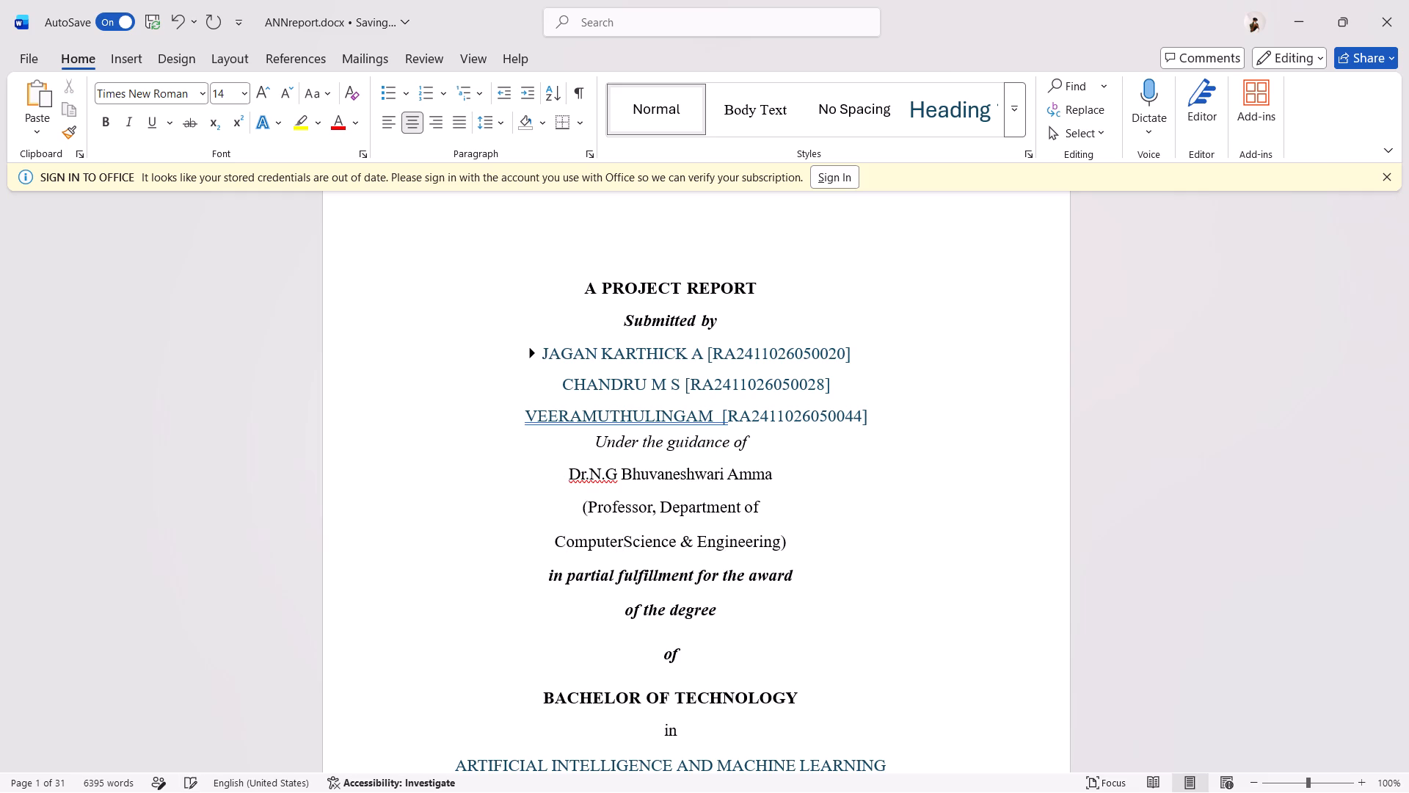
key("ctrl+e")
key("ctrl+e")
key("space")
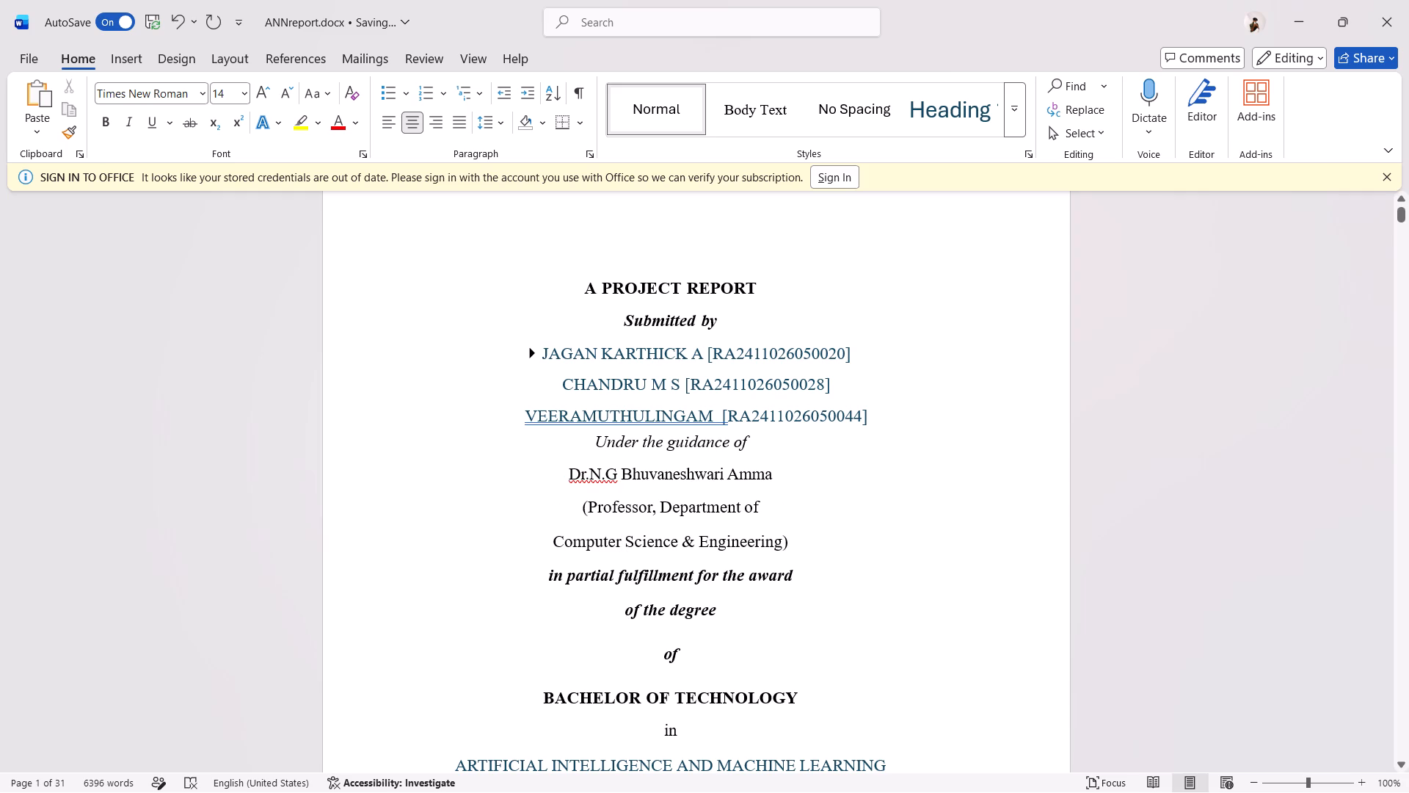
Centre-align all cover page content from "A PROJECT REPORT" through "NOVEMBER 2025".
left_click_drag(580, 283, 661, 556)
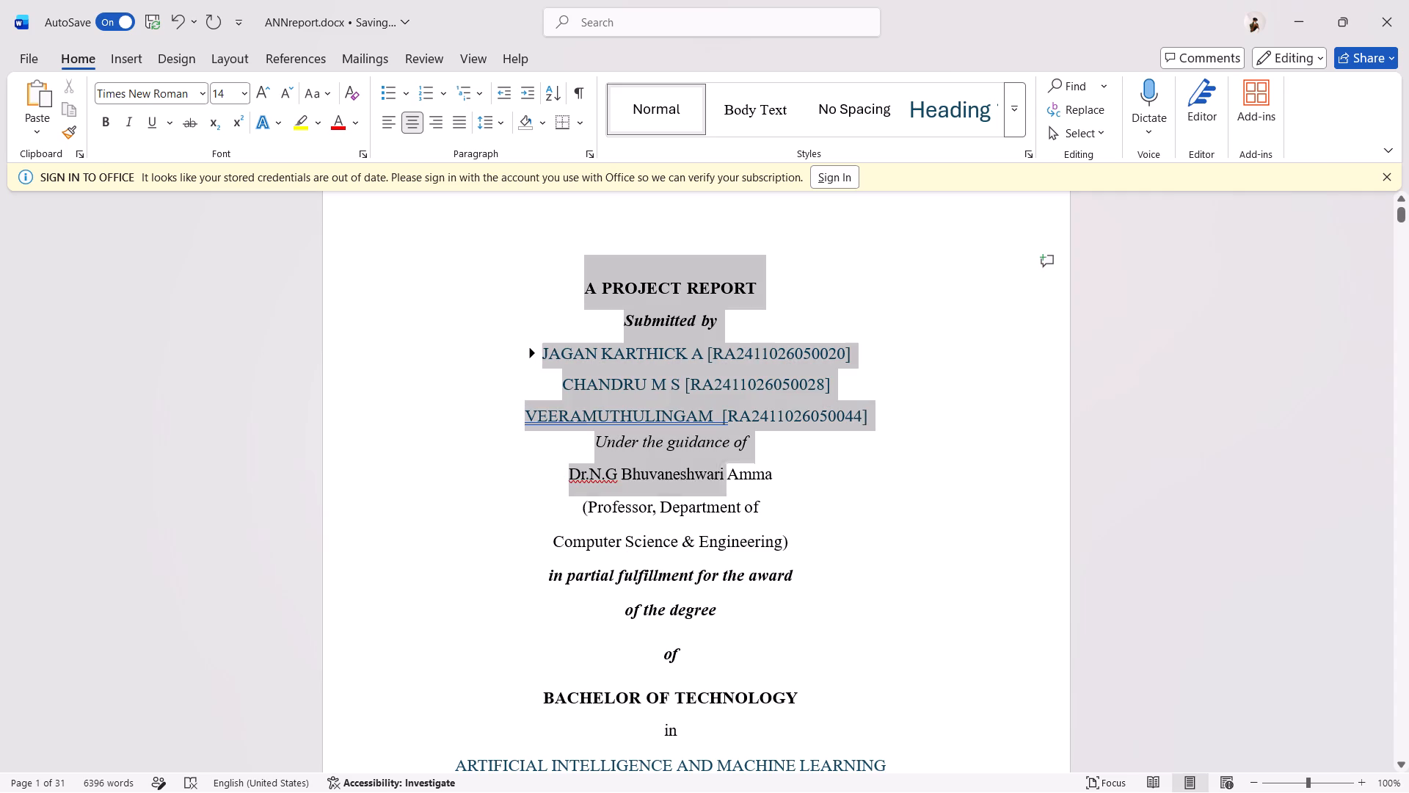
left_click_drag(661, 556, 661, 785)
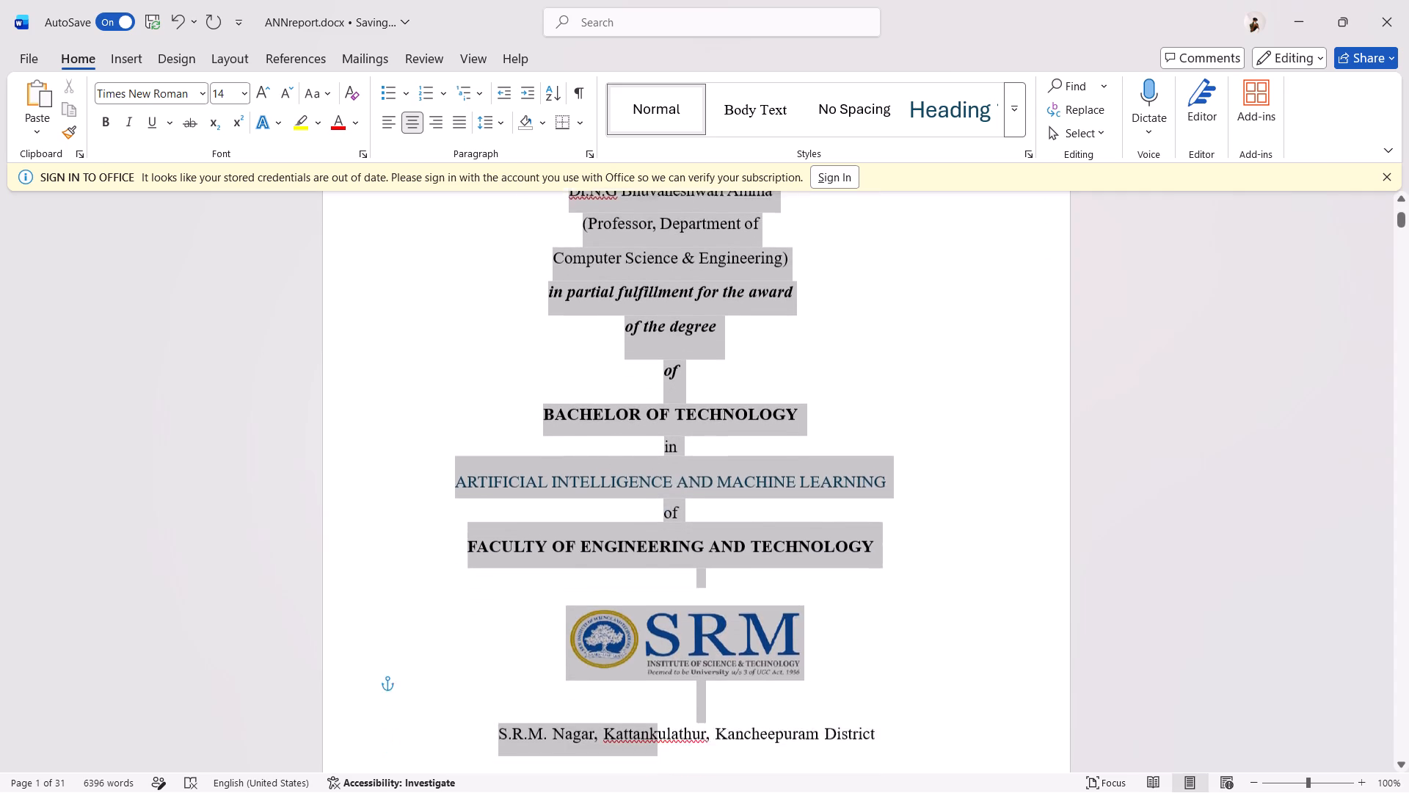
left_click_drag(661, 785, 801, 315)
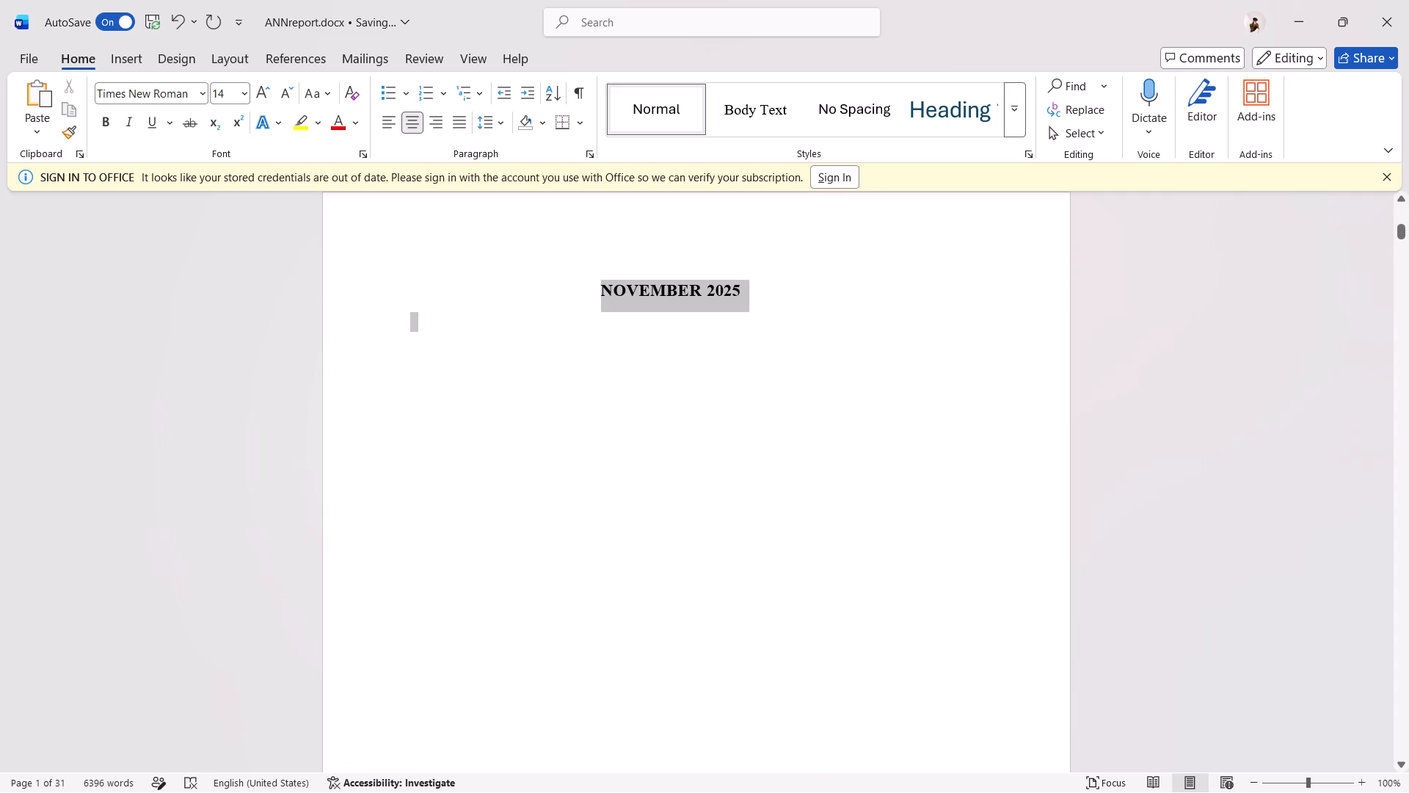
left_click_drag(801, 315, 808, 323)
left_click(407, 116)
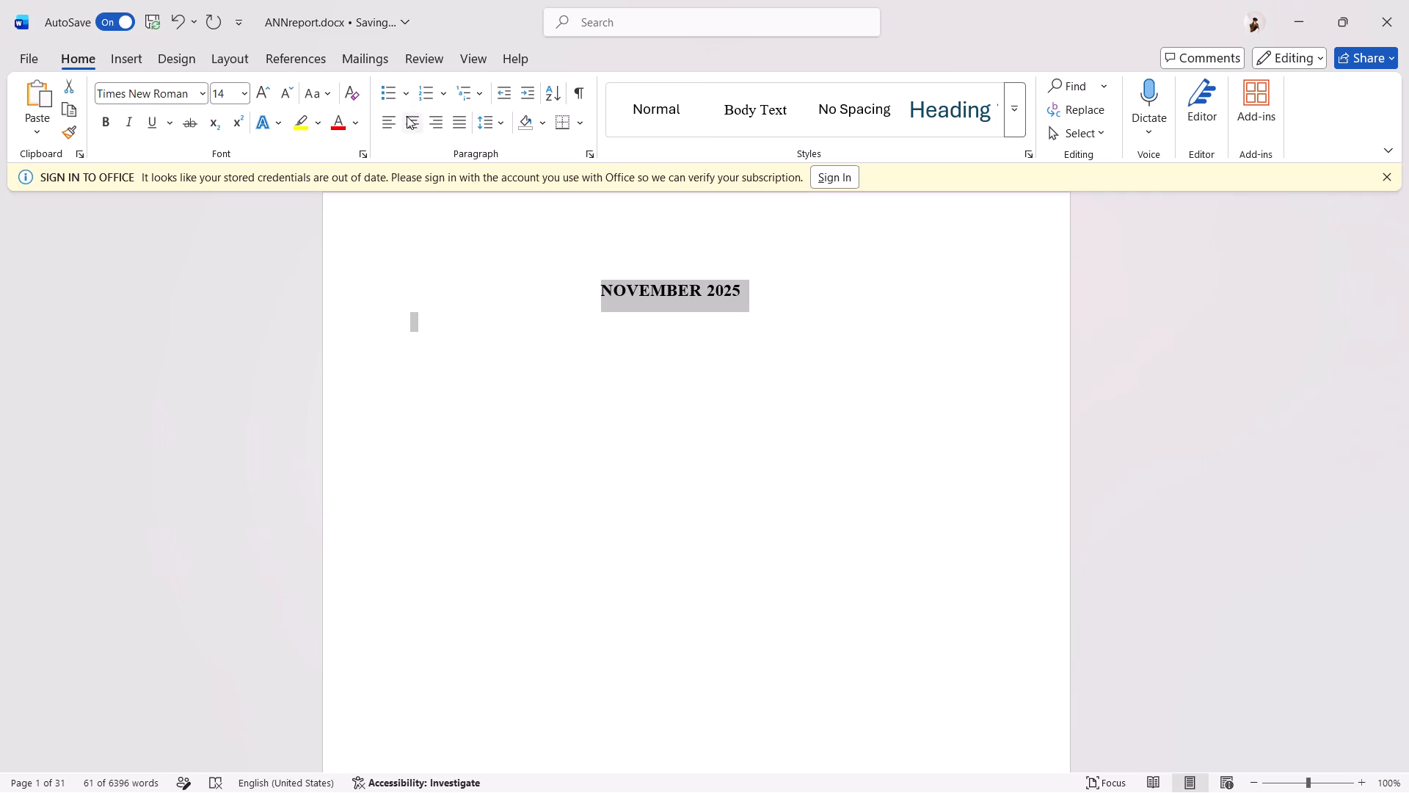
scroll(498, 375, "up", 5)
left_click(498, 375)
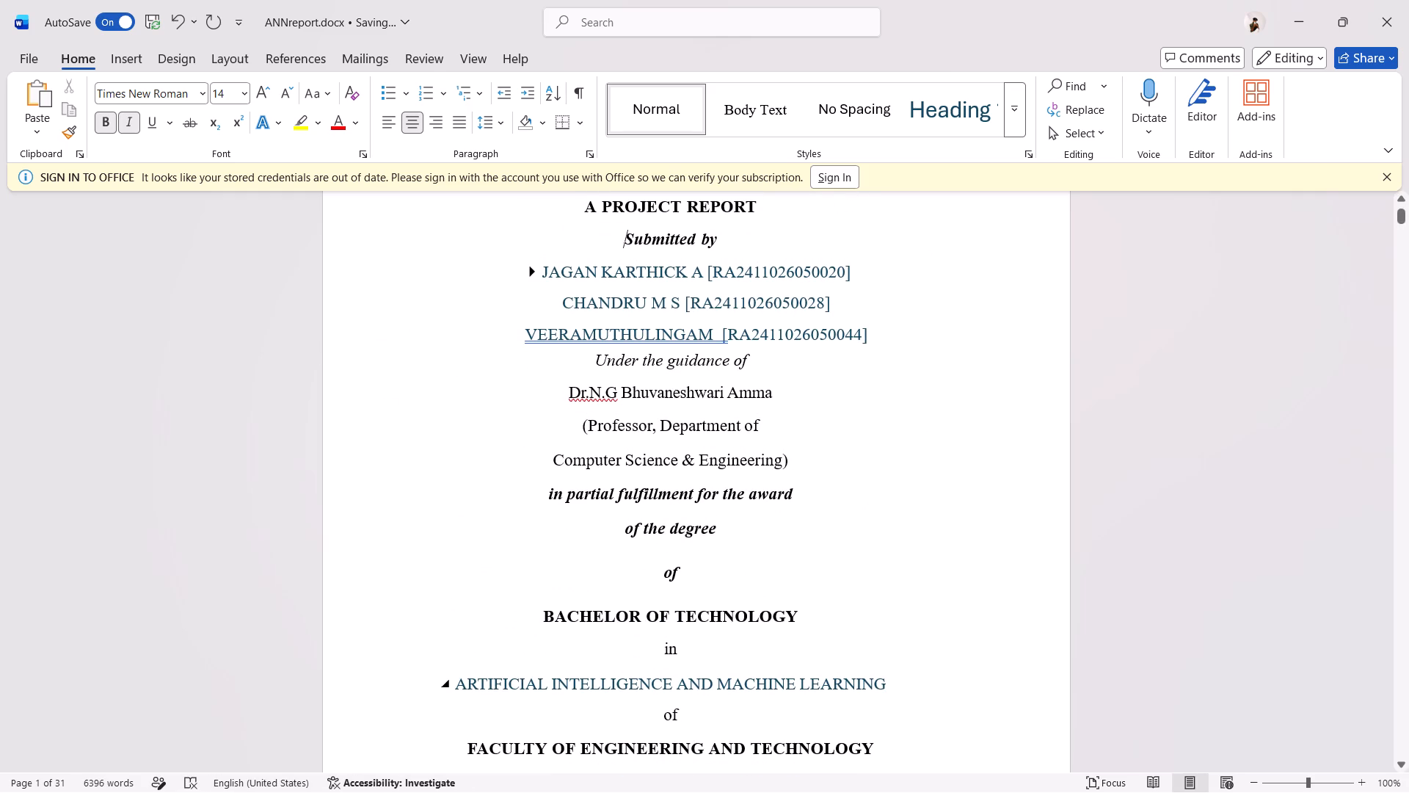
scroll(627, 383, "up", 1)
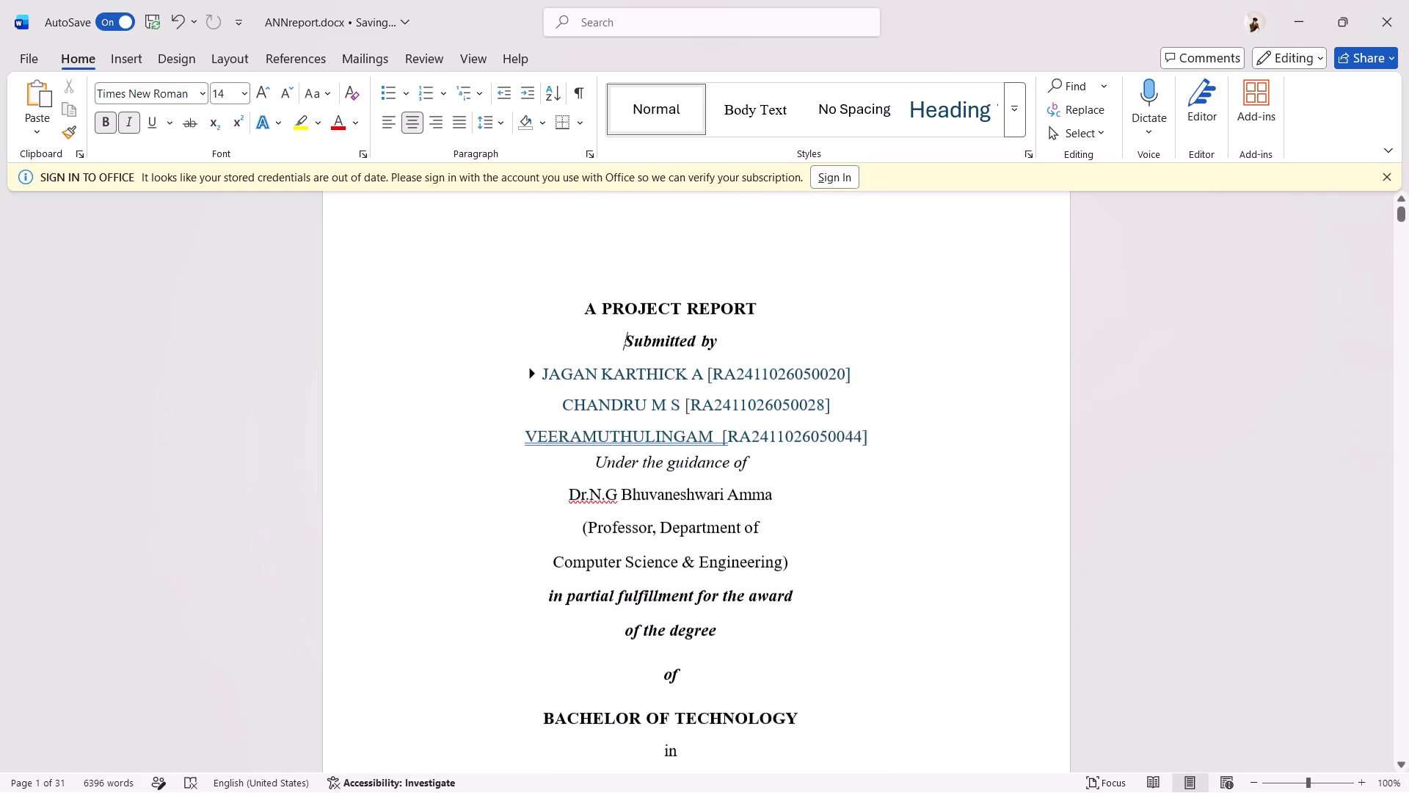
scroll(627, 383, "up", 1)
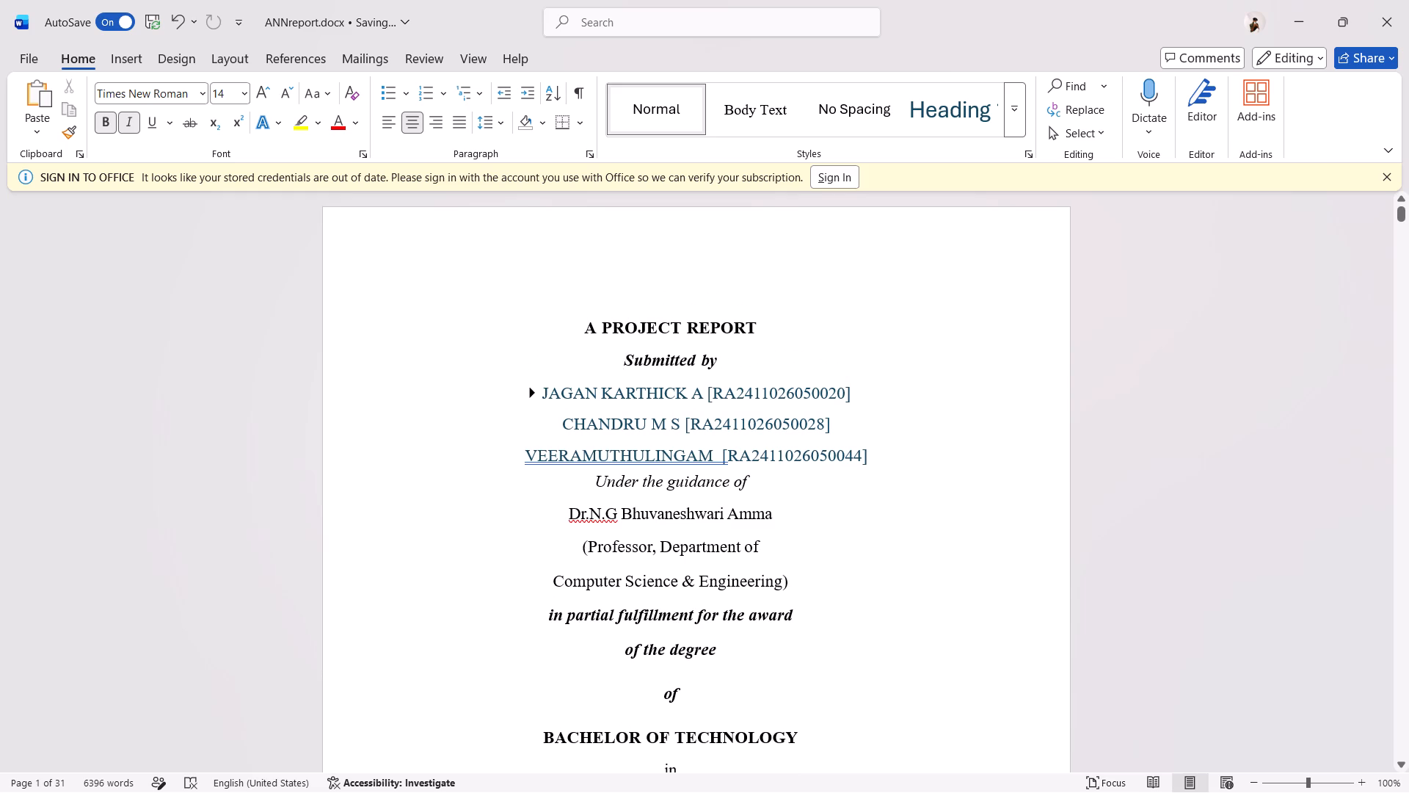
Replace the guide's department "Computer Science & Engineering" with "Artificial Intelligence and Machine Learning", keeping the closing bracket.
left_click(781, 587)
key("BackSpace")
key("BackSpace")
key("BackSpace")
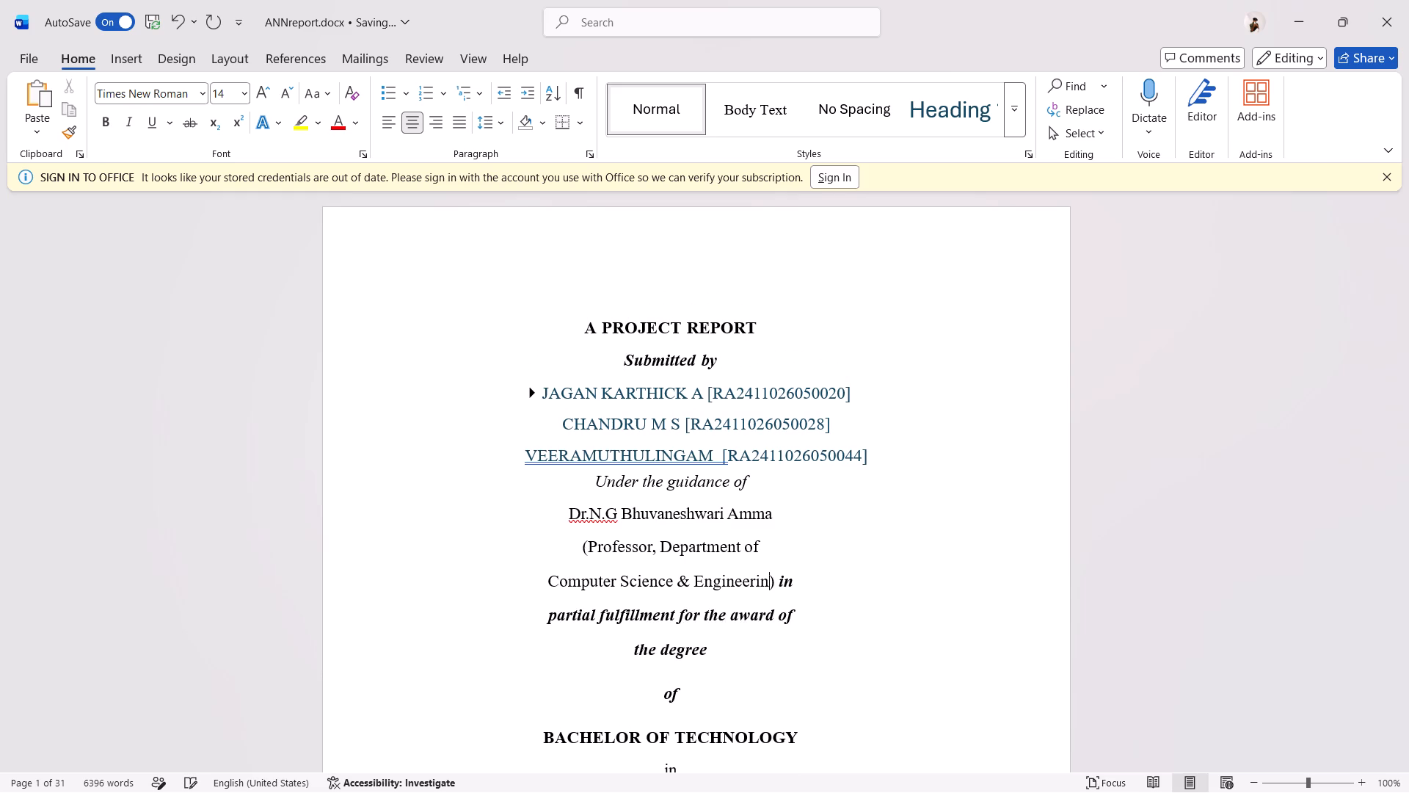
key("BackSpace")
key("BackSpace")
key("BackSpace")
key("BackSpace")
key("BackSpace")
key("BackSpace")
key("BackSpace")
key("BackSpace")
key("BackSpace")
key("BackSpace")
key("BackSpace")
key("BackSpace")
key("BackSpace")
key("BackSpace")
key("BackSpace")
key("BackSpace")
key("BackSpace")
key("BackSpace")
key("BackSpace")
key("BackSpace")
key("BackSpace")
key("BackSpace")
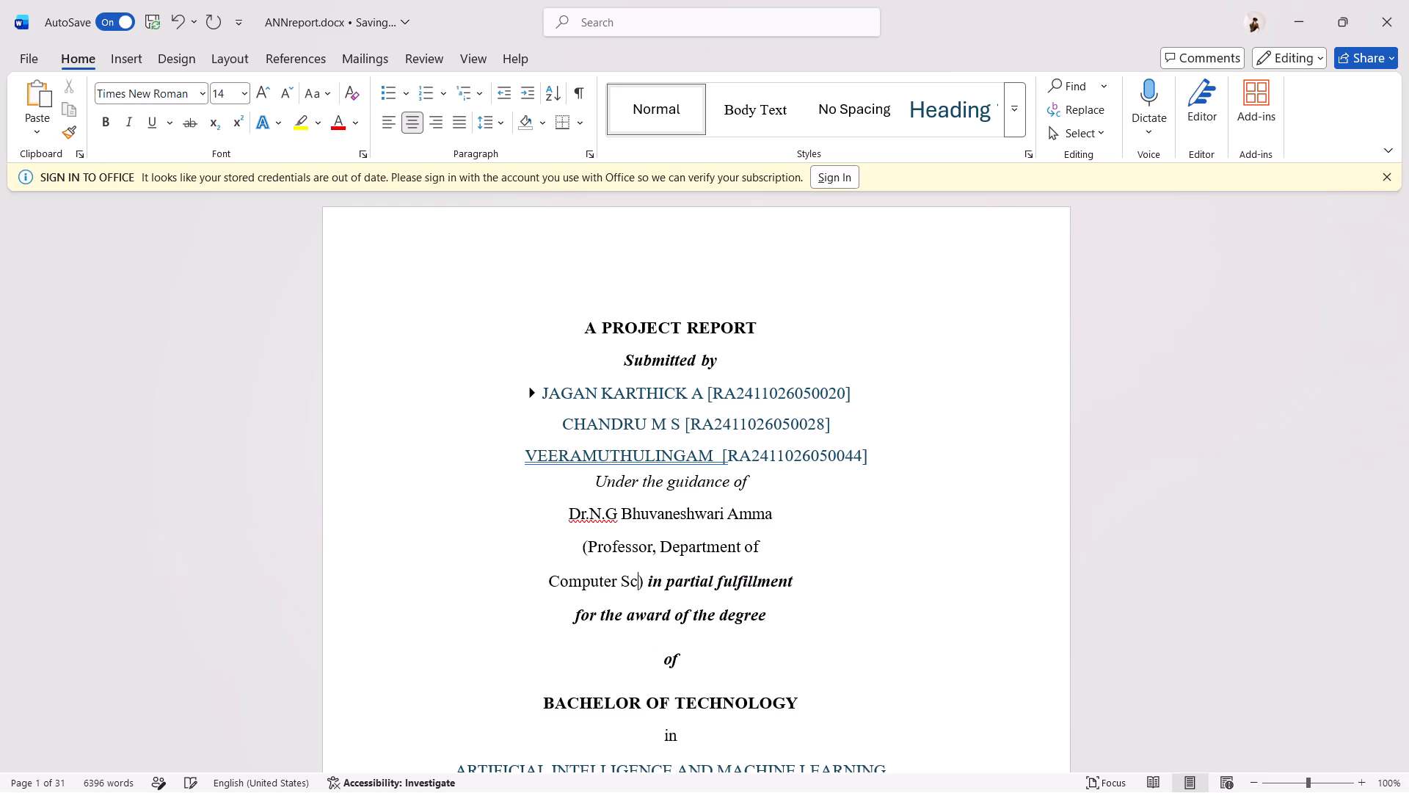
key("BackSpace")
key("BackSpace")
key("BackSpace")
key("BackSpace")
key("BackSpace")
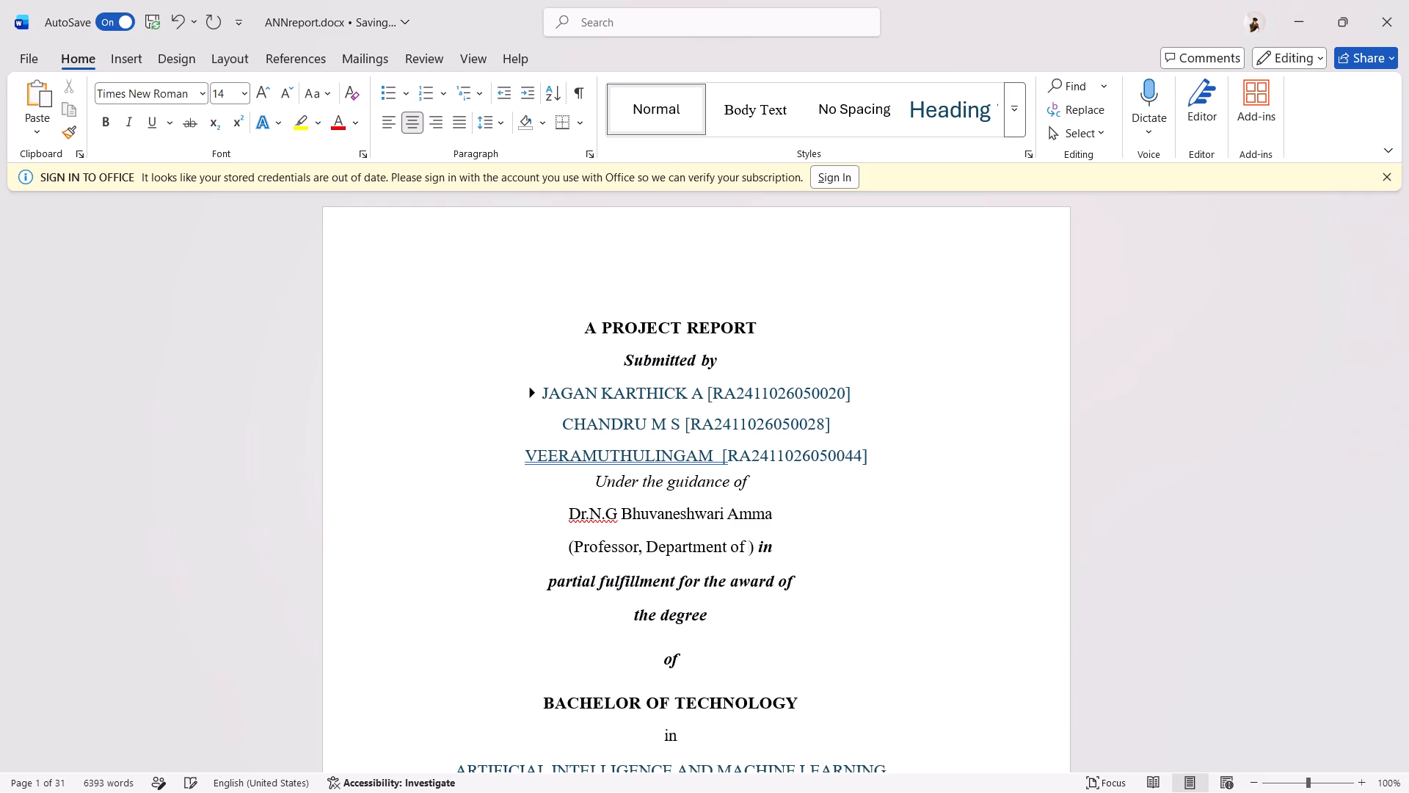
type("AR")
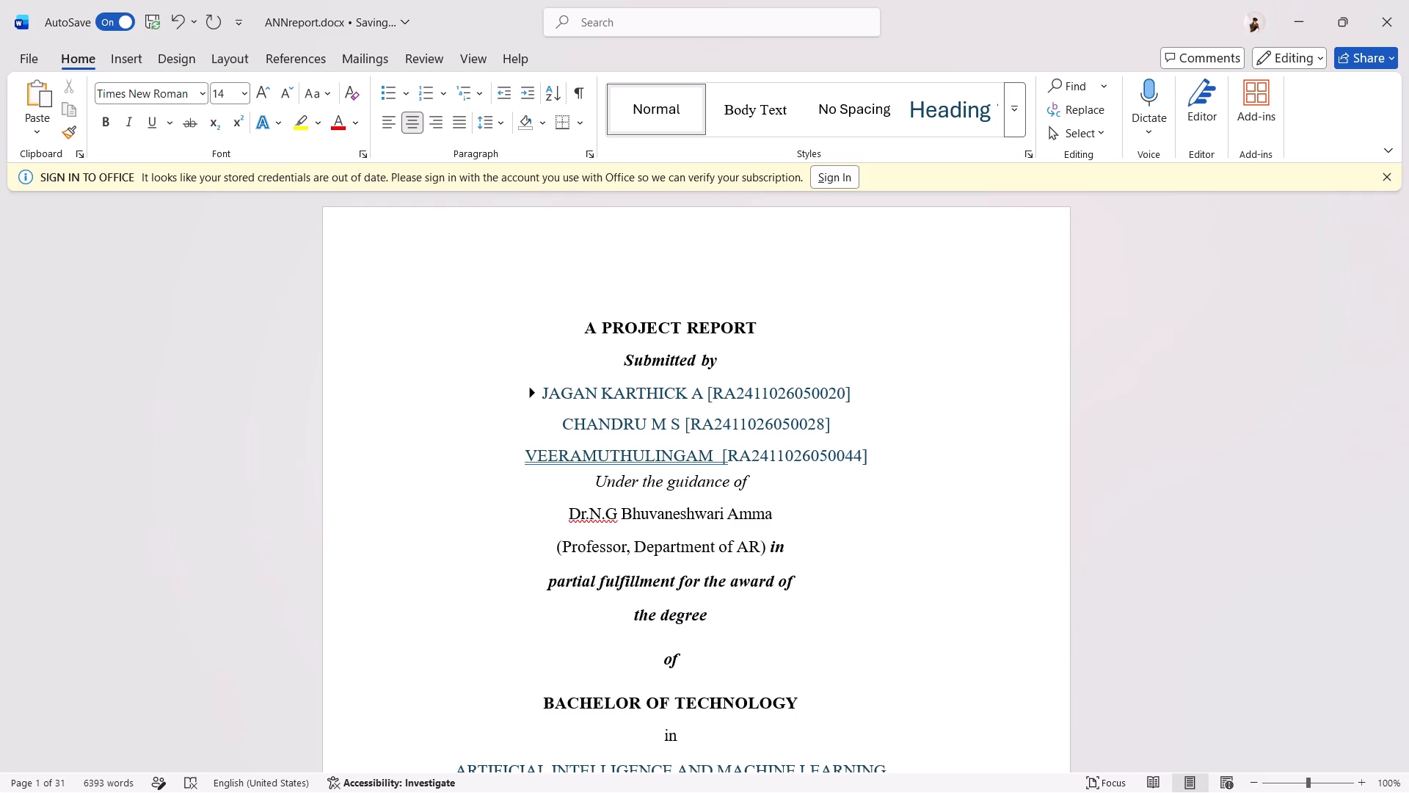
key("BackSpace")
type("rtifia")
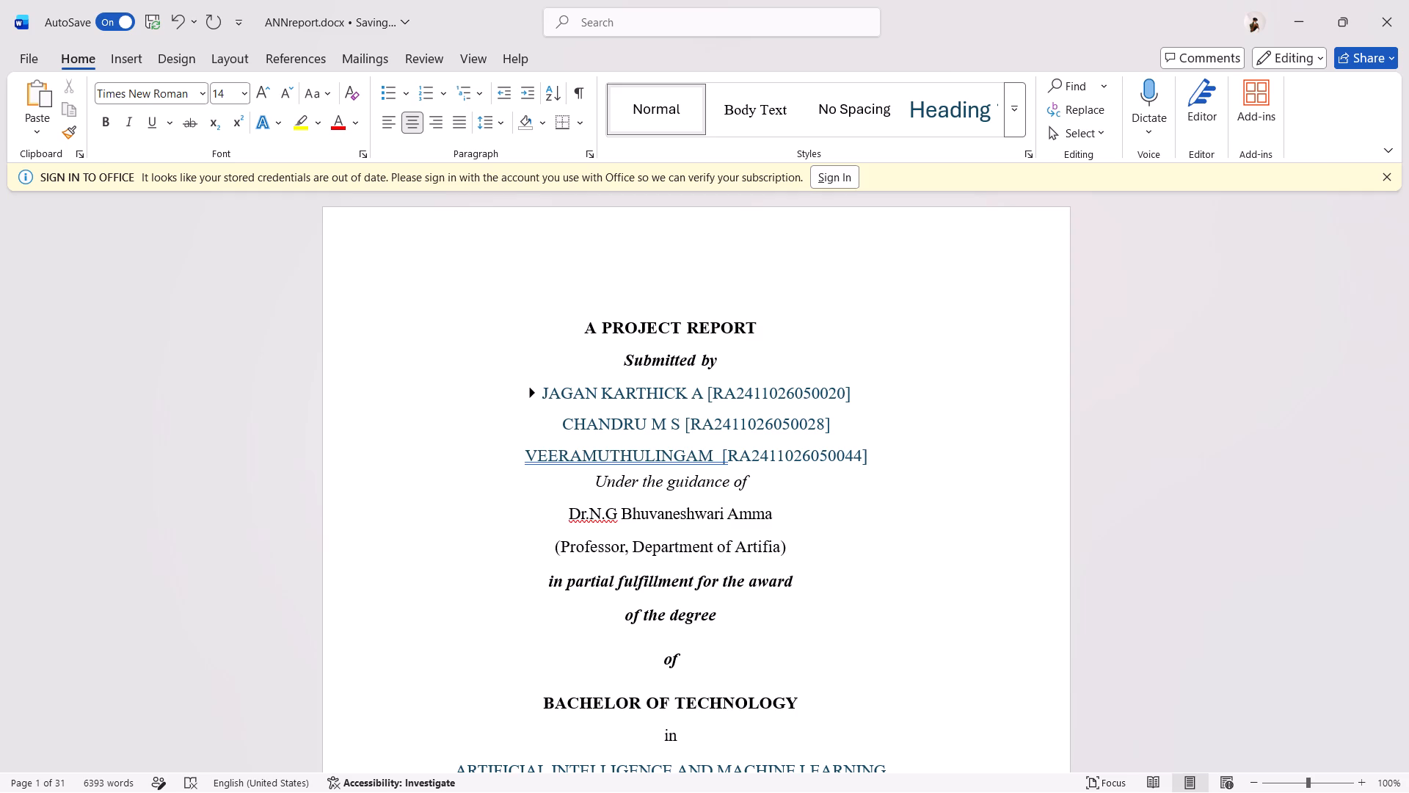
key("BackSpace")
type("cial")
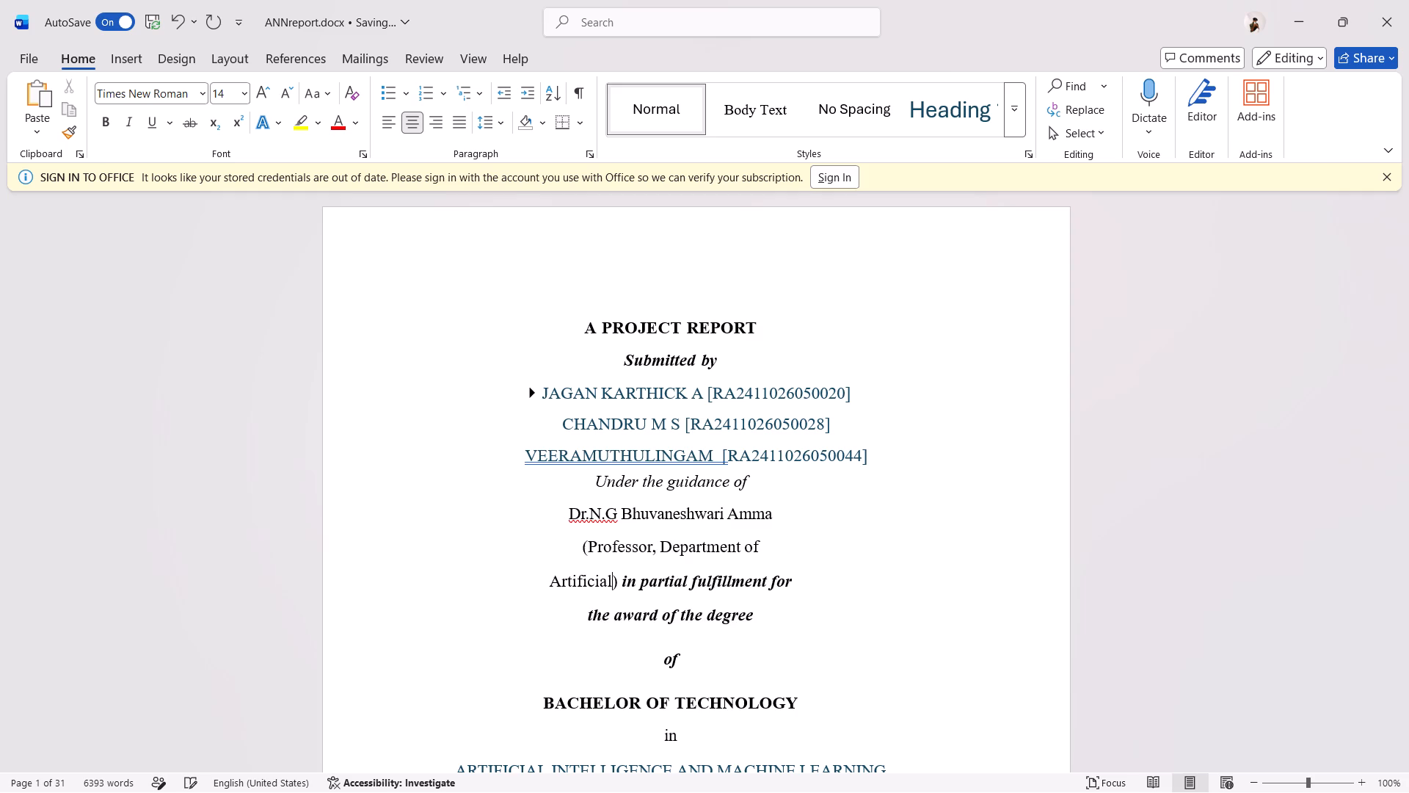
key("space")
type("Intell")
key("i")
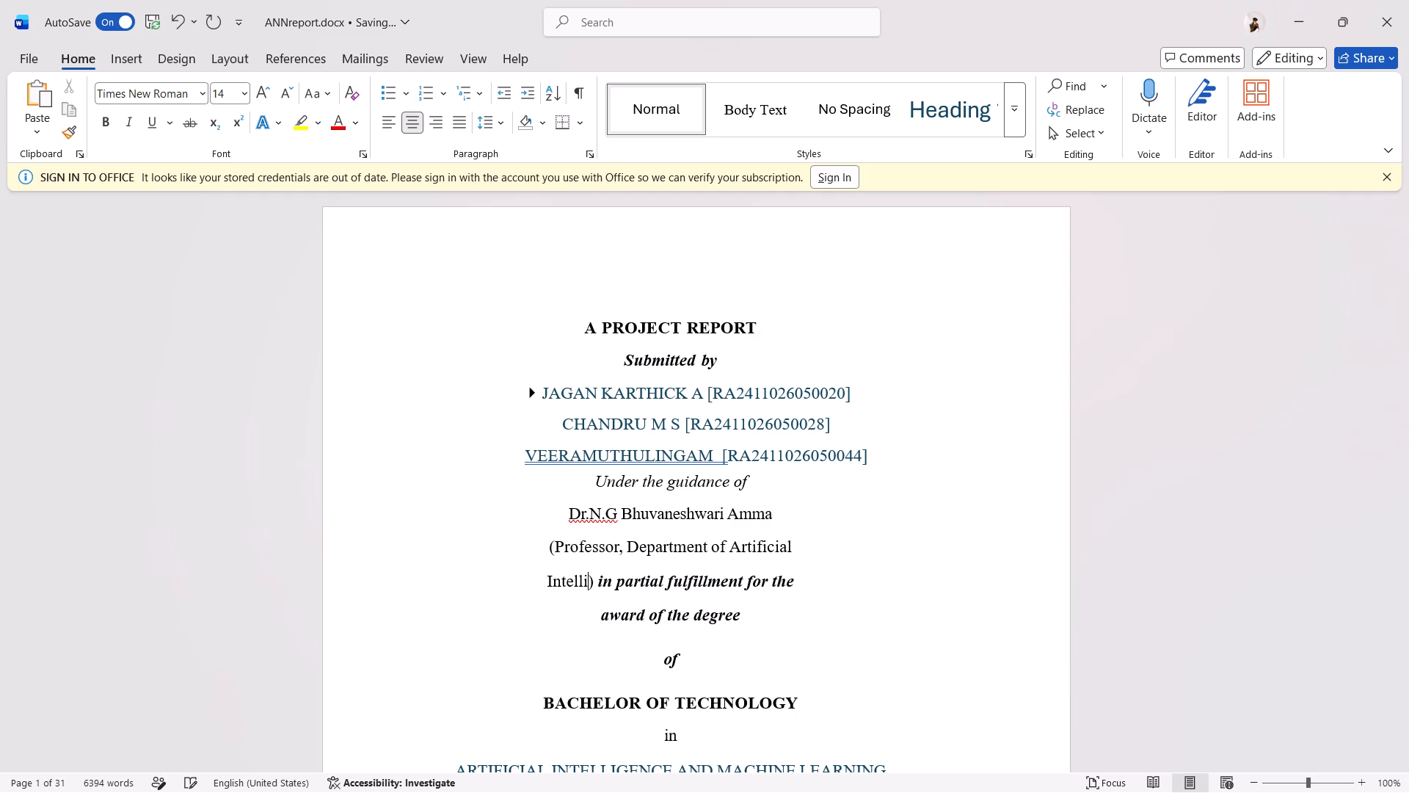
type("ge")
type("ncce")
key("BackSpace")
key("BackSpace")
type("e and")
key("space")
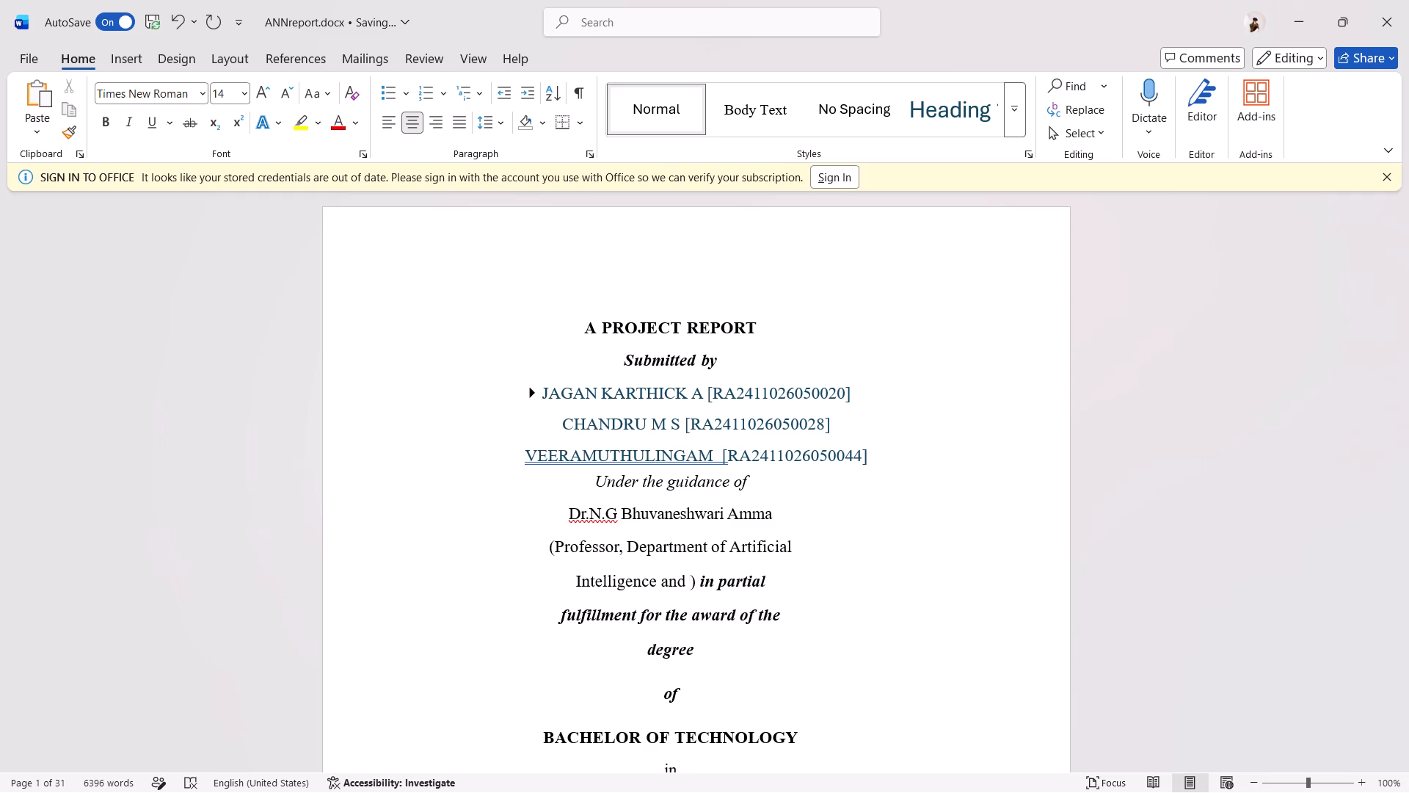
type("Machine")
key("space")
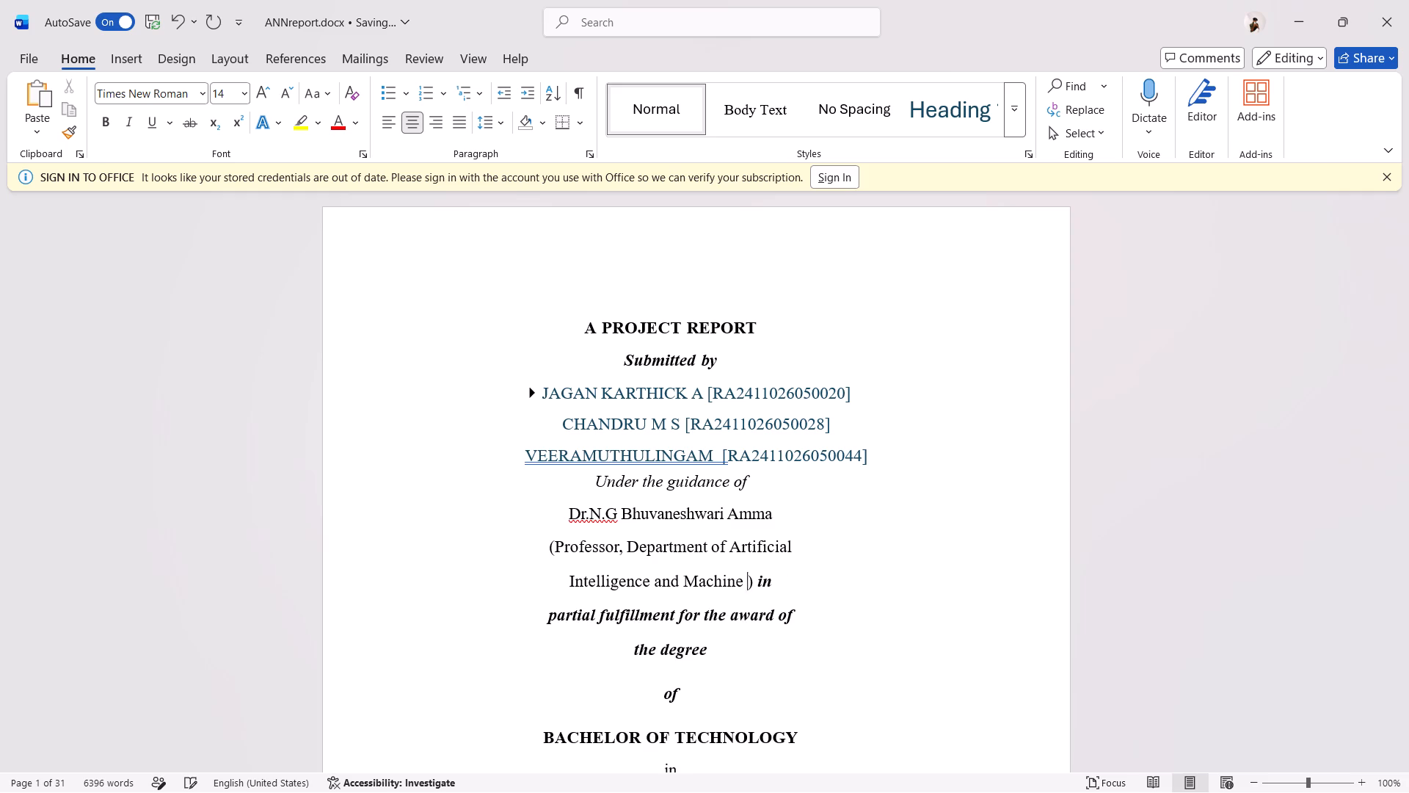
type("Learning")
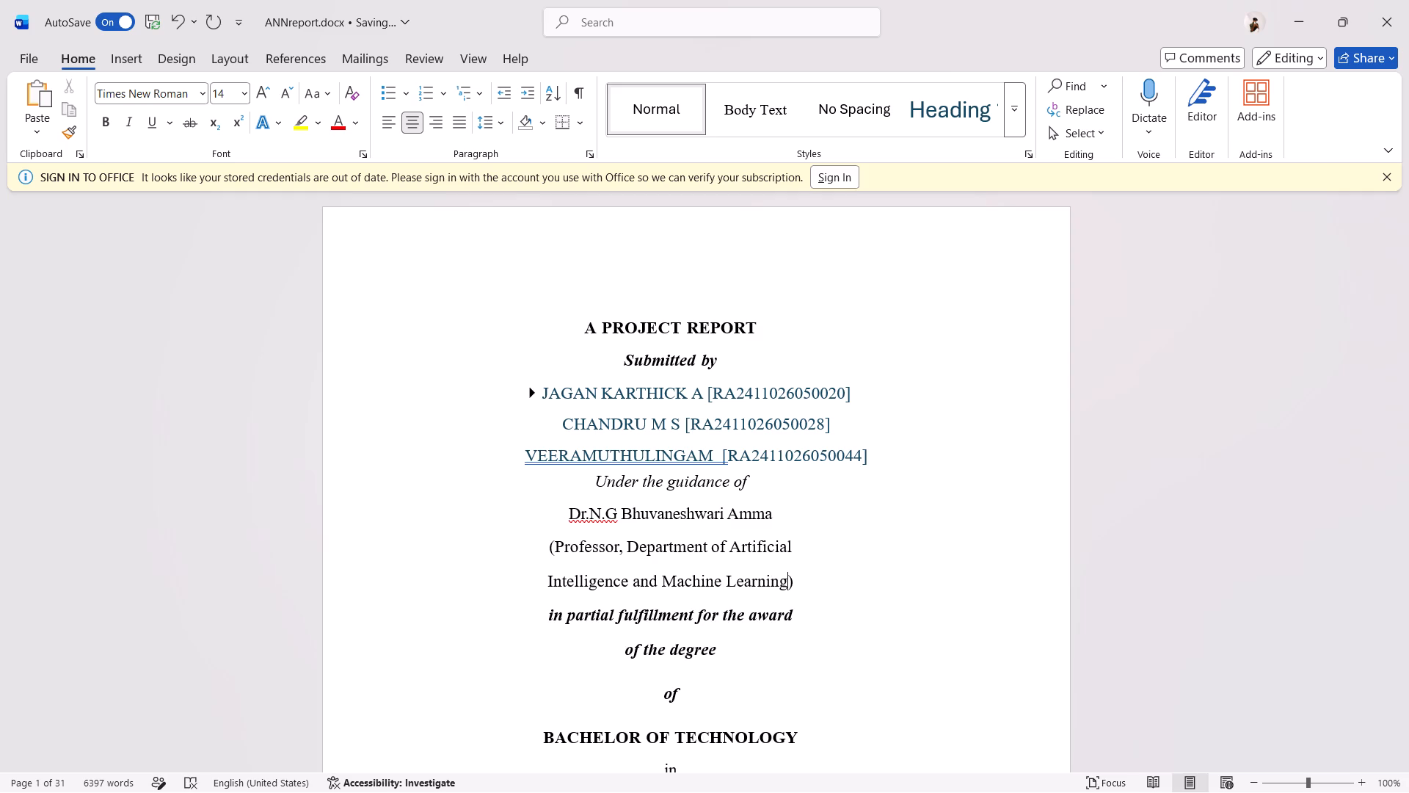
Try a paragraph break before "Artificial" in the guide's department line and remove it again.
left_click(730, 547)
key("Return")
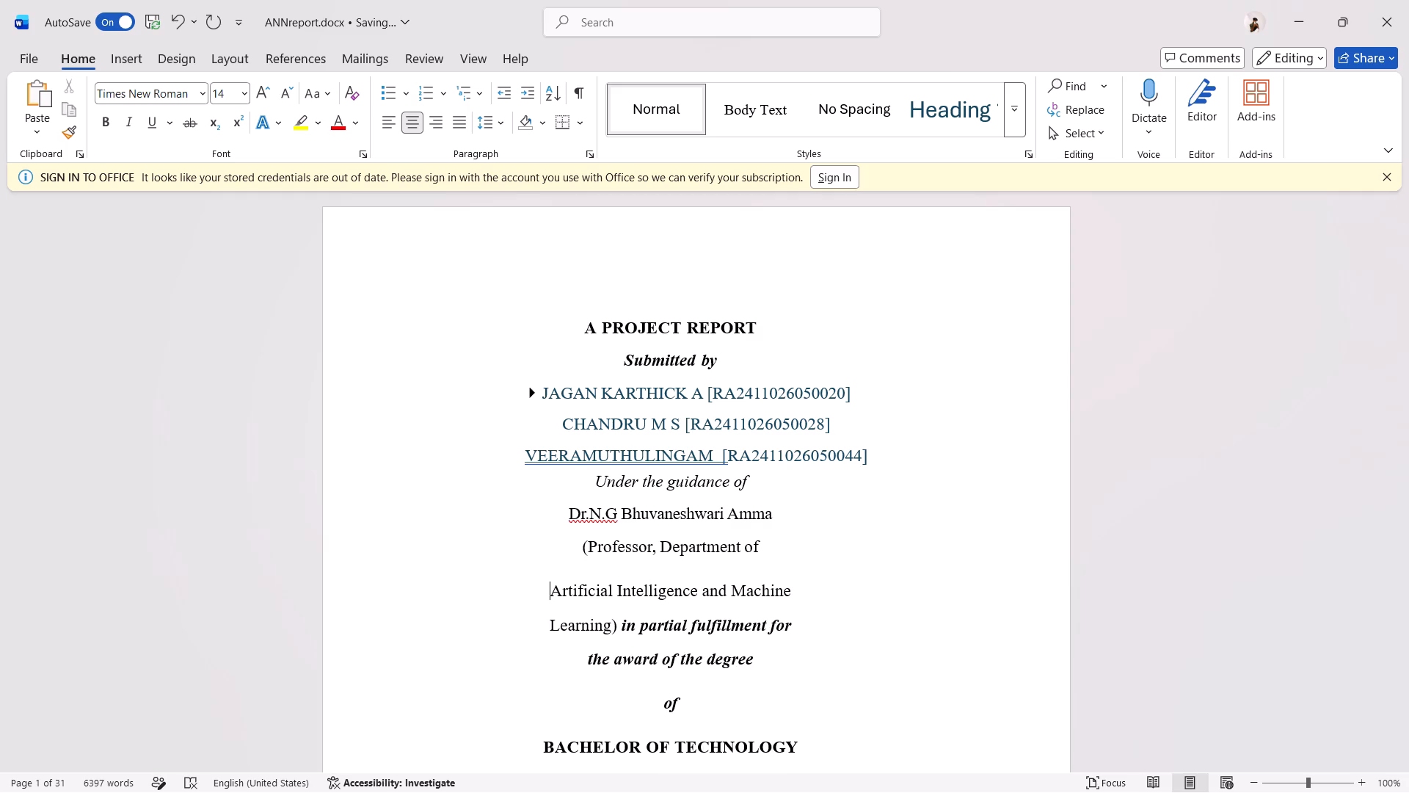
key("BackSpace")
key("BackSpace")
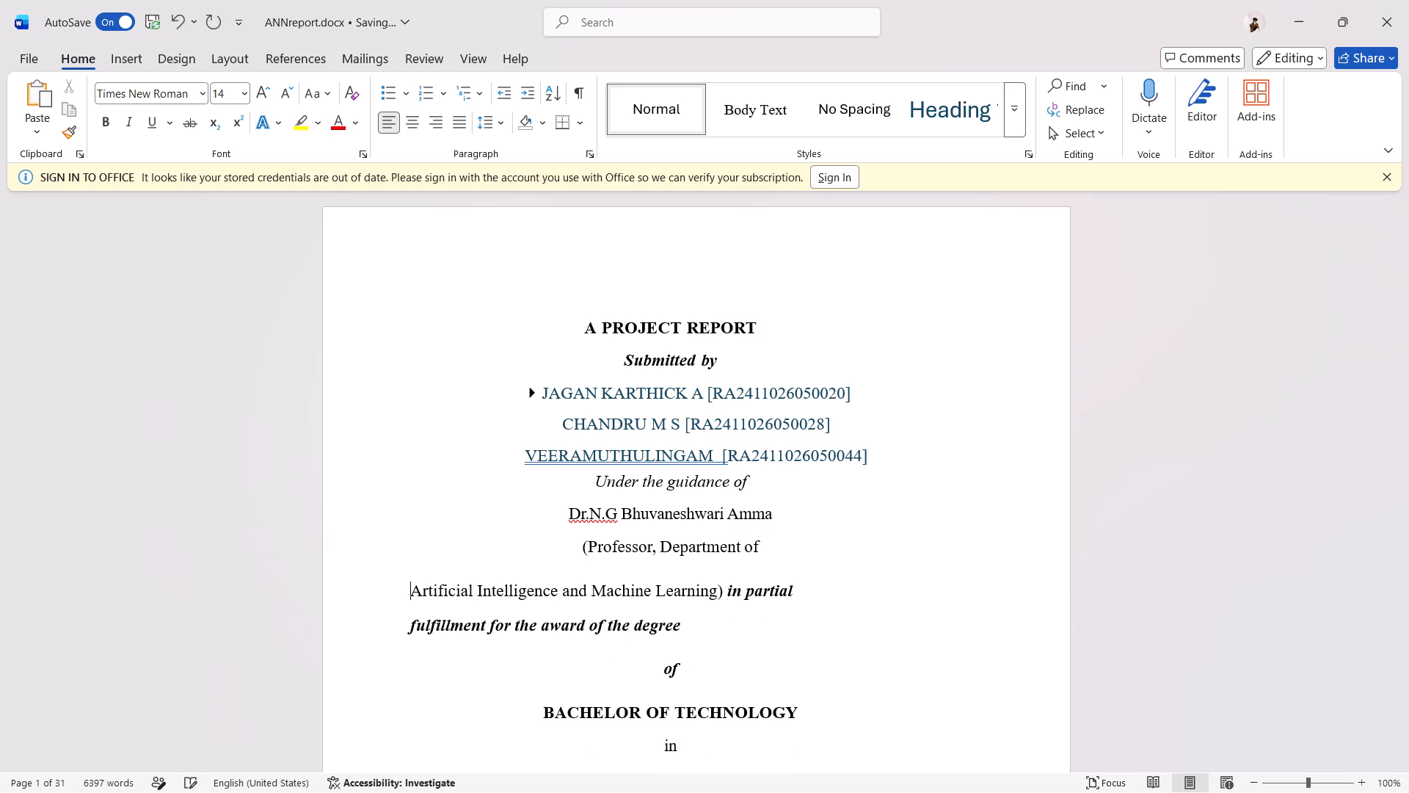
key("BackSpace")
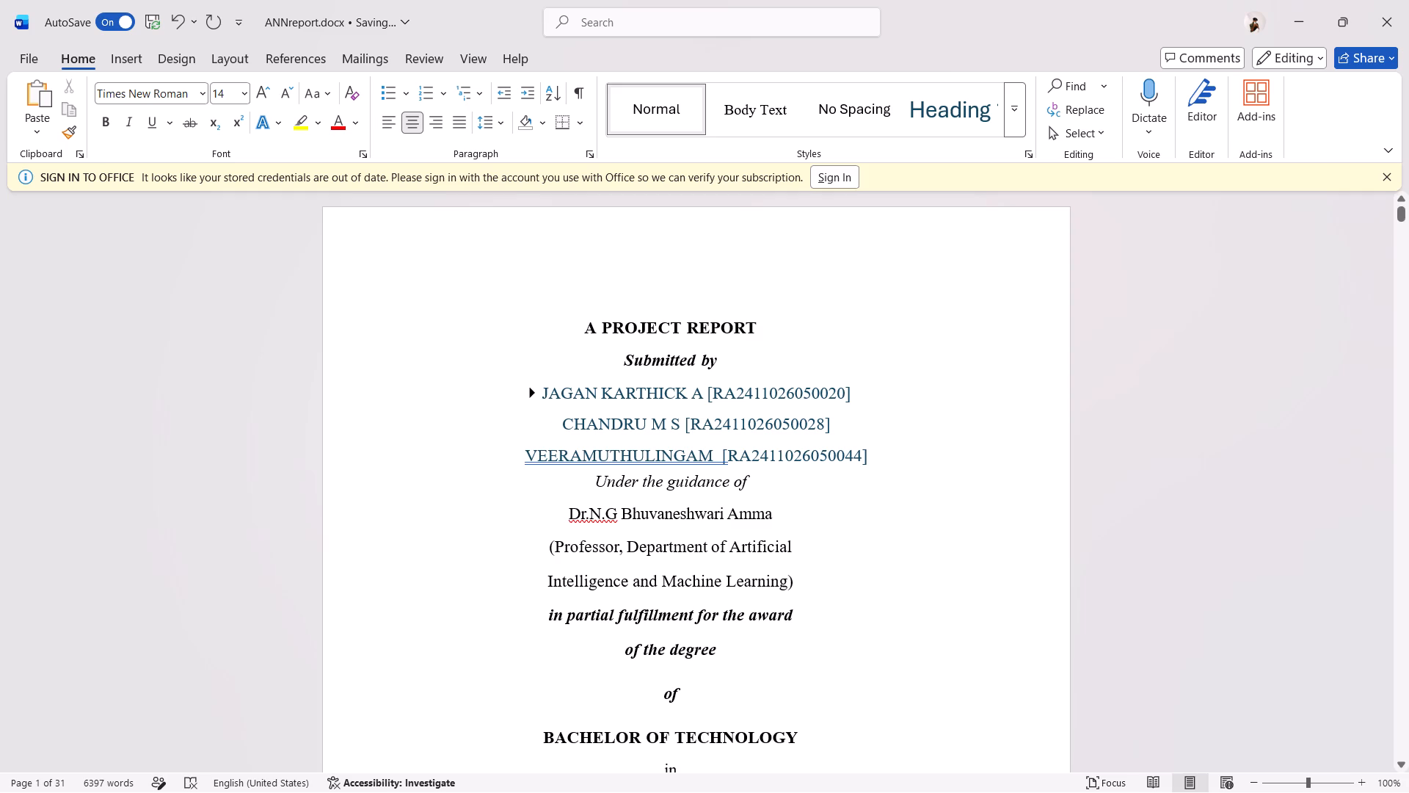
Delete all cover page content from "A PROJECT REPORT" through "NOVEMBER 2025", including the SRM logo.
scroll(742, 364, "down", 2)
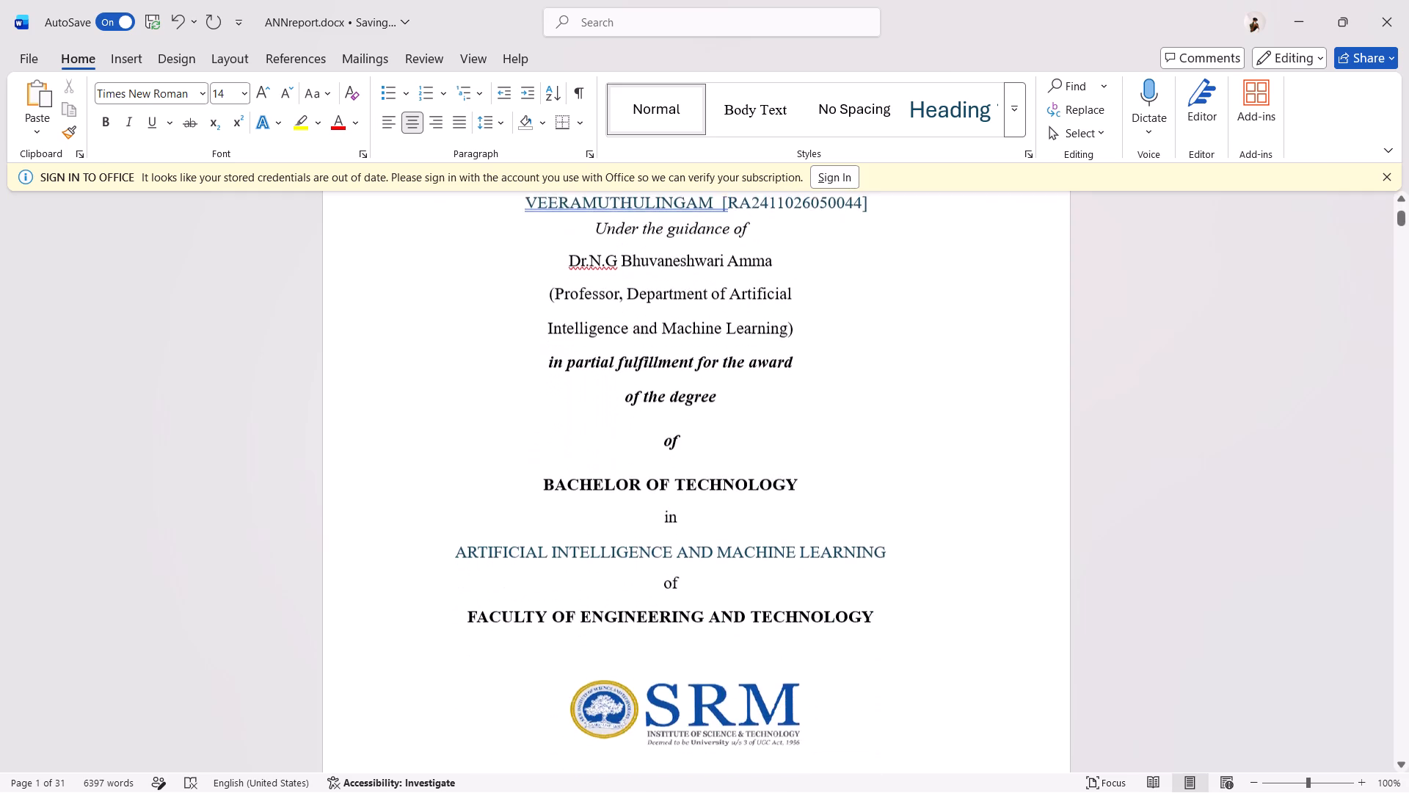
scroll(742, 364, "down", 1)
scroll(742, 364, "up", 3)
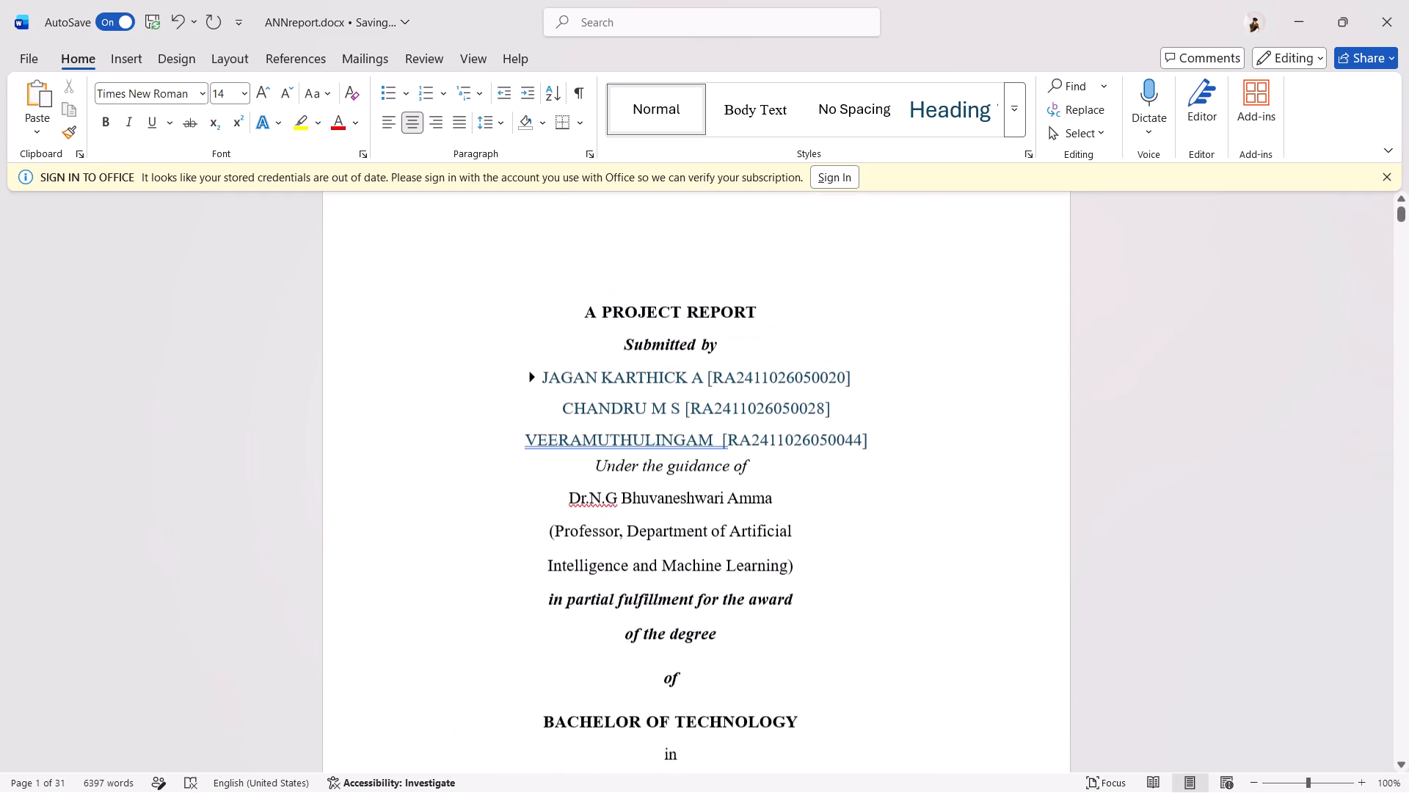
scroll(742, 364, "up", 1)
left_click_drag(580, 327, 671, 557)
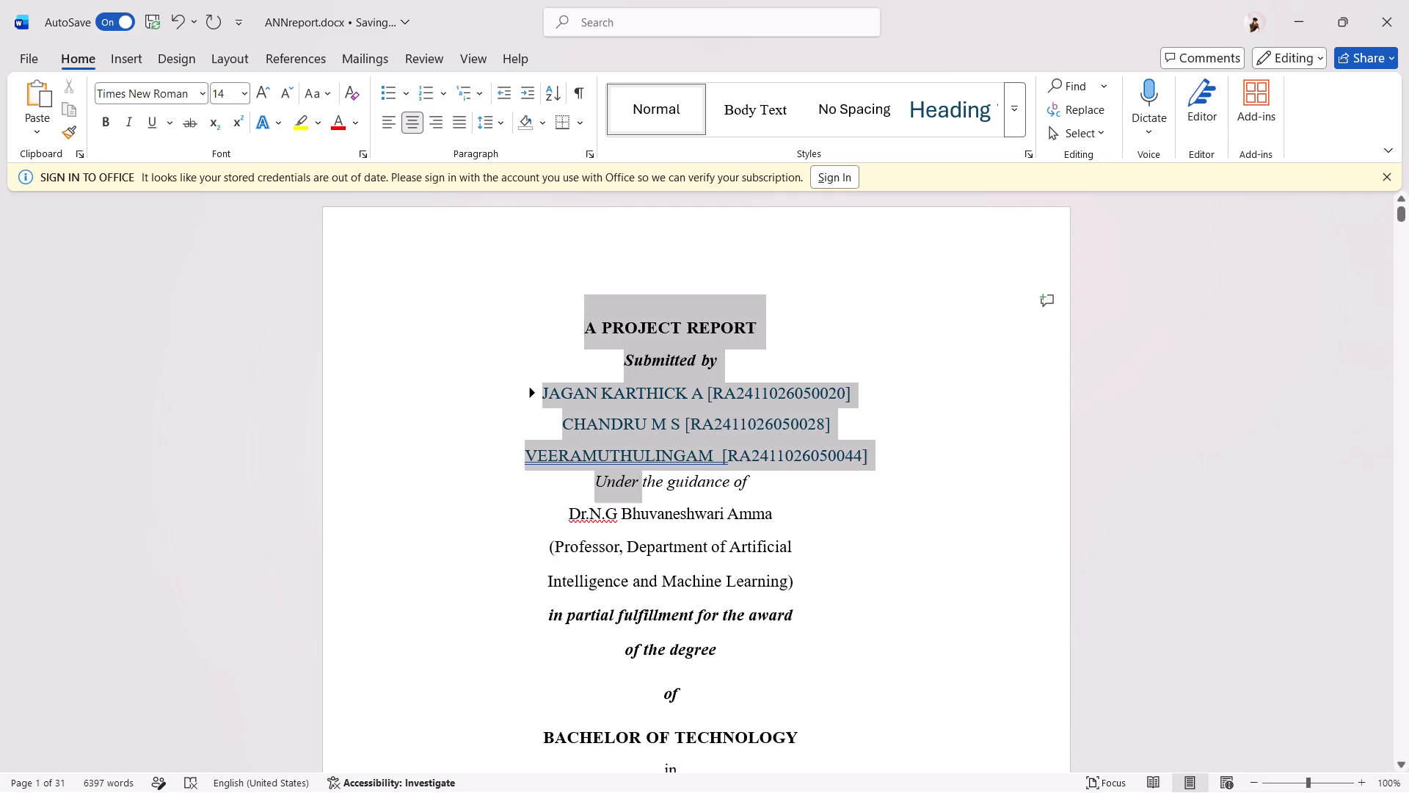
left_click_drag(671, 557, 814, 645)
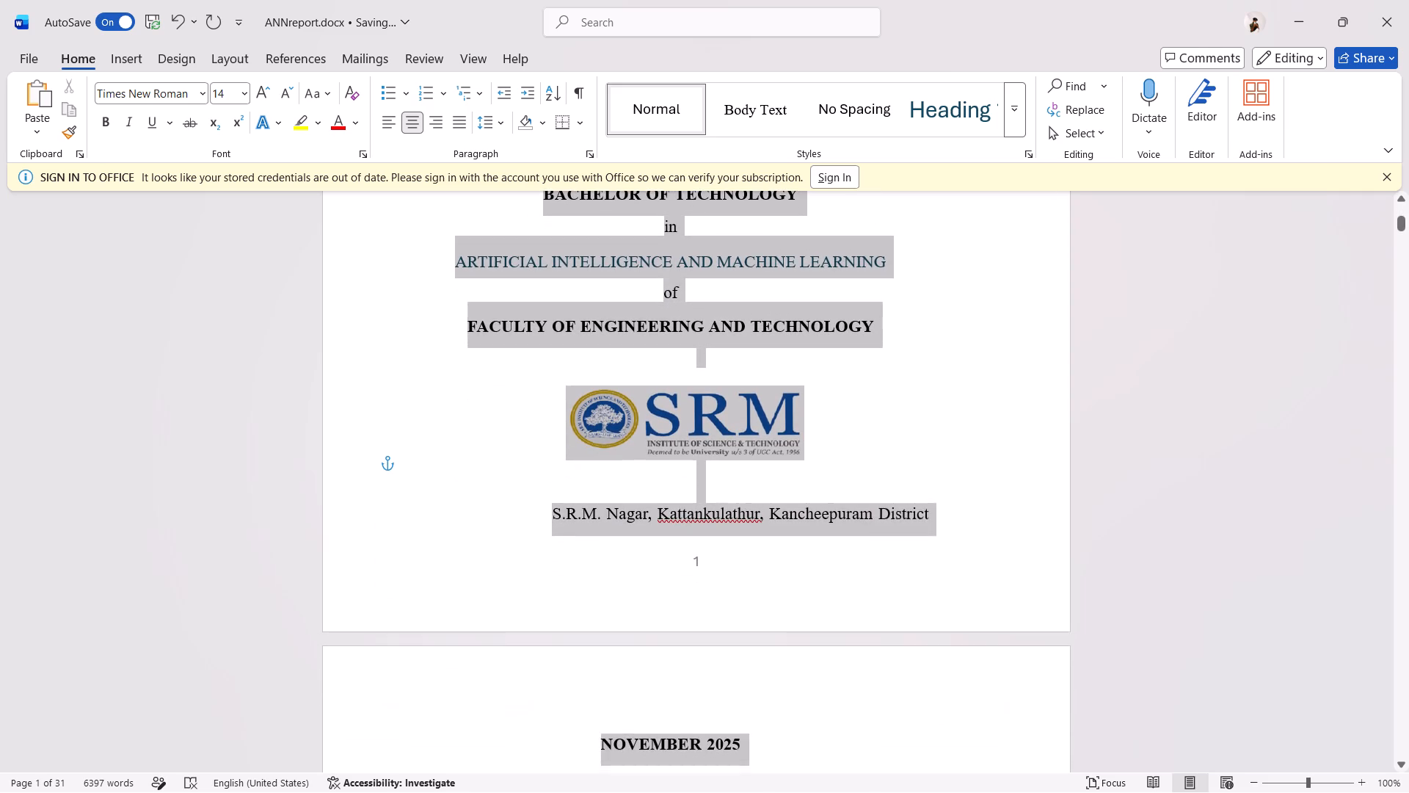
left_click_drag(814, 645, 845, 684)
key("BackSpace")
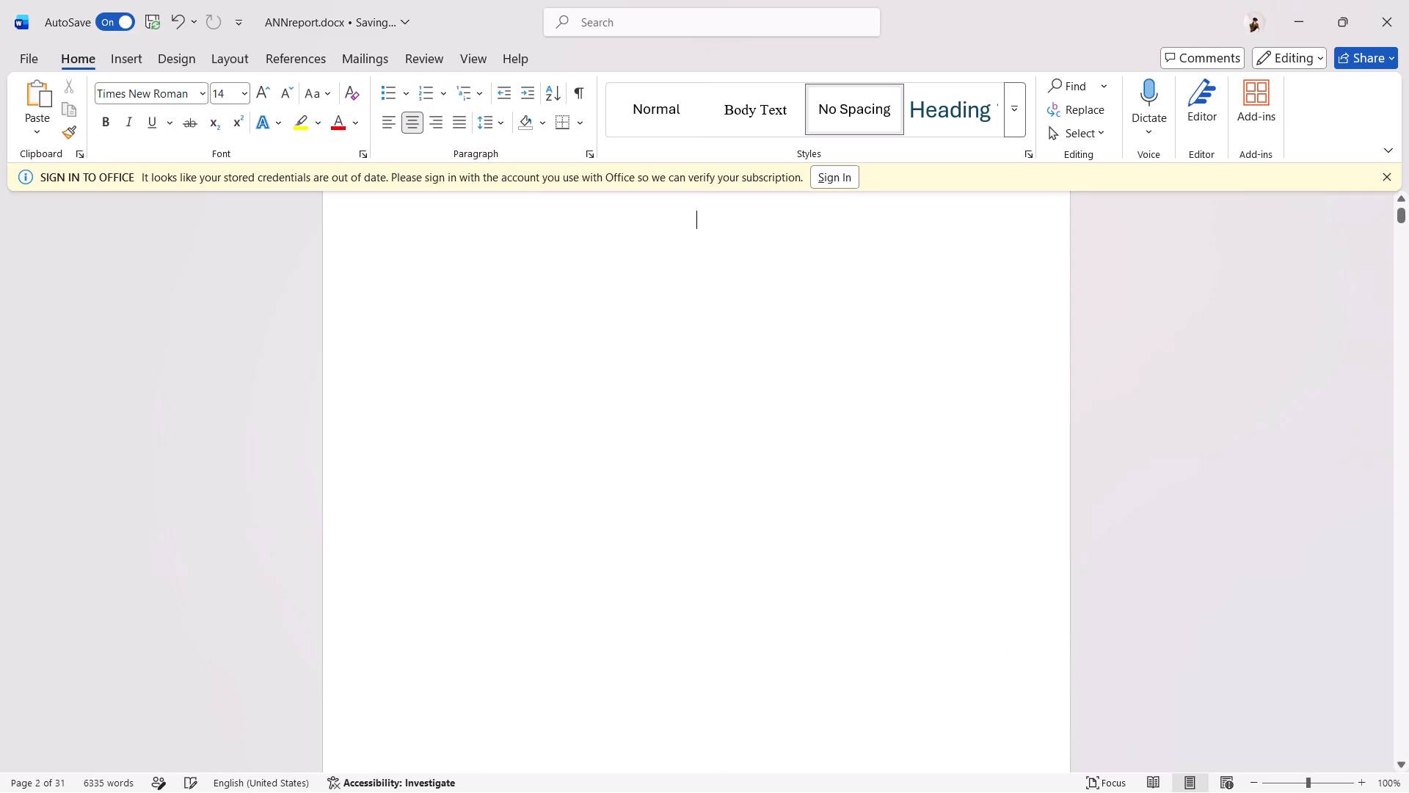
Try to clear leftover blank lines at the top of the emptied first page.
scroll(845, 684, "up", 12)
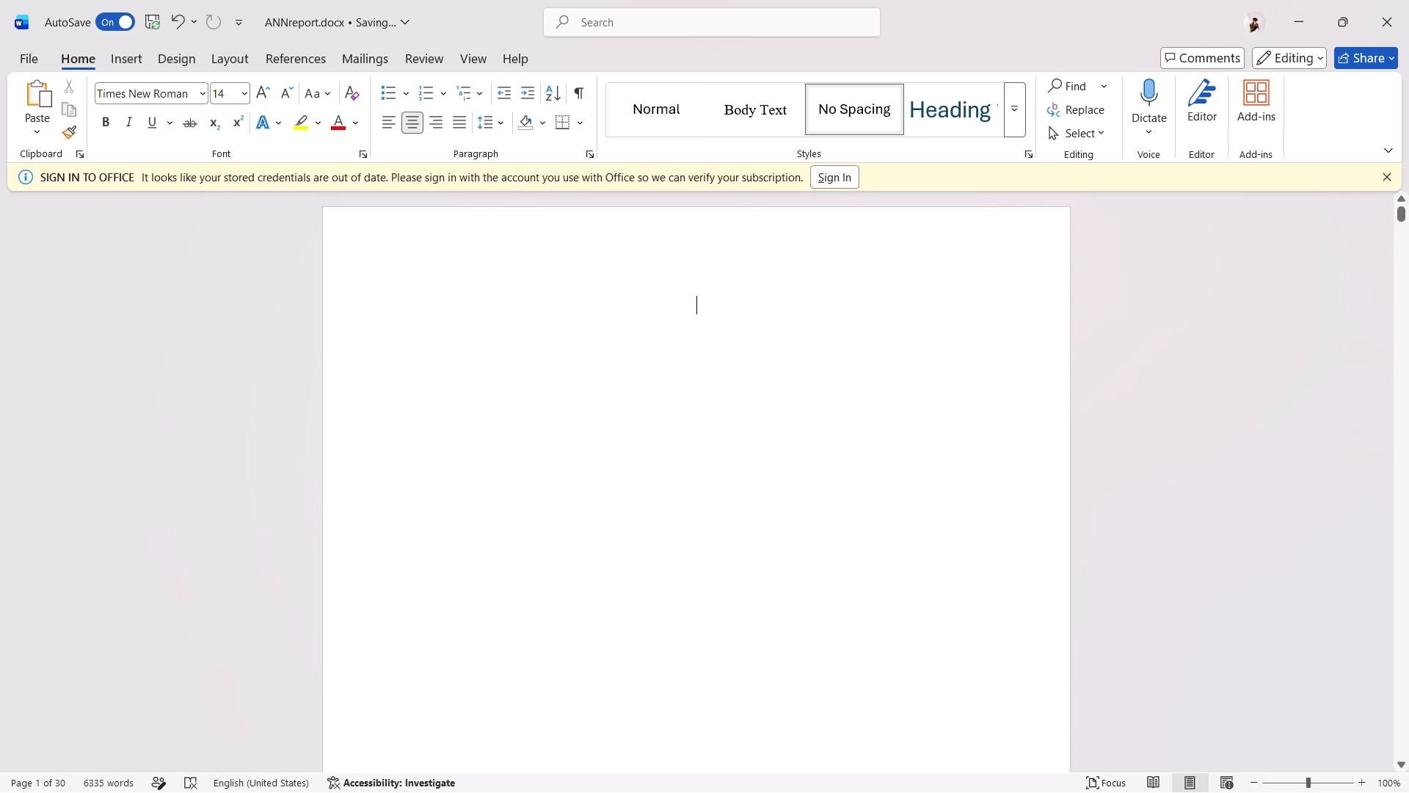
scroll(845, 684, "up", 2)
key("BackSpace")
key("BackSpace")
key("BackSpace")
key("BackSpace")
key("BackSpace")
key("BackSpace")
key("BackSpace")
Enter "PROJECT REPORT" as a centred, bold line at the top of the first page.
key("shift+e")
key("BackSpace")
key("ctrl+e")
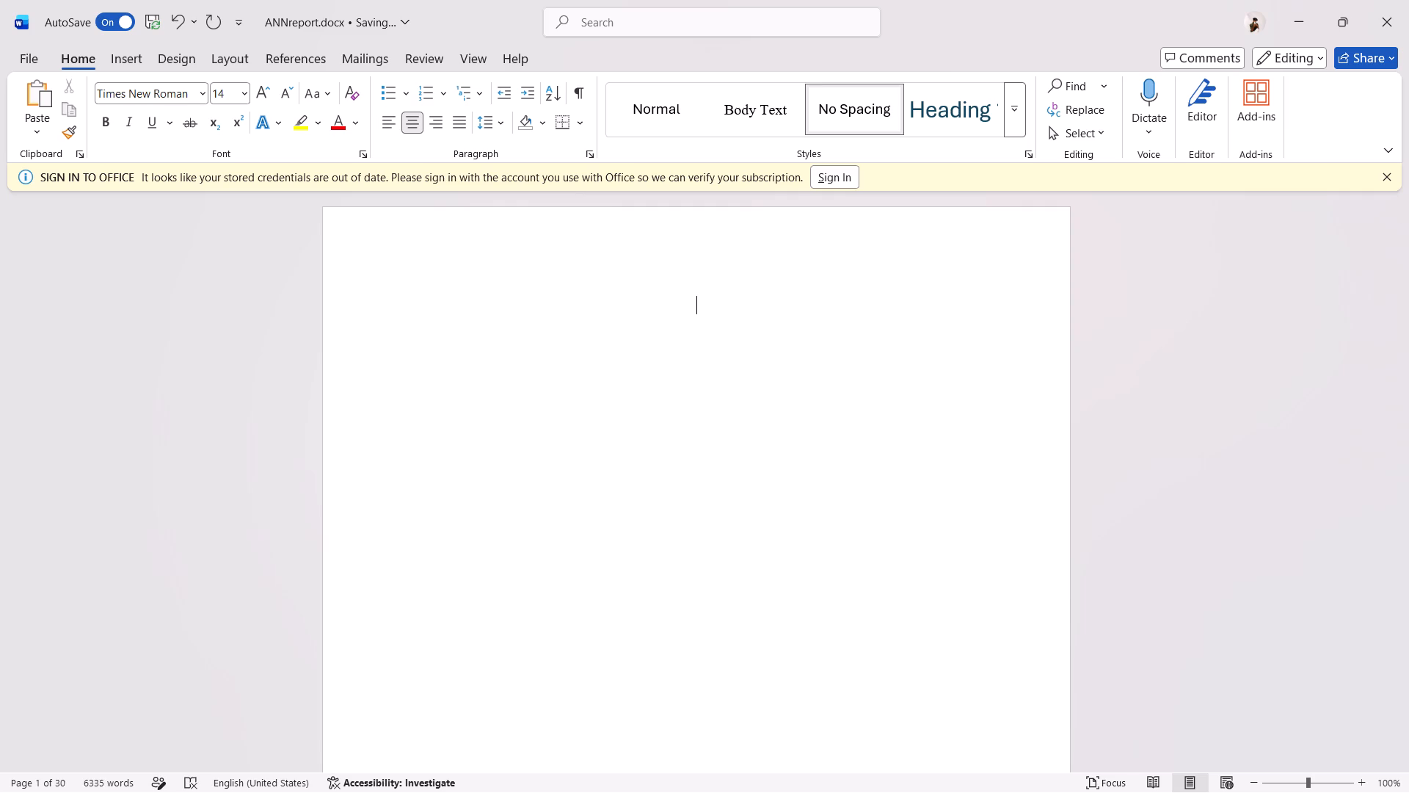
key("ctrl+b")
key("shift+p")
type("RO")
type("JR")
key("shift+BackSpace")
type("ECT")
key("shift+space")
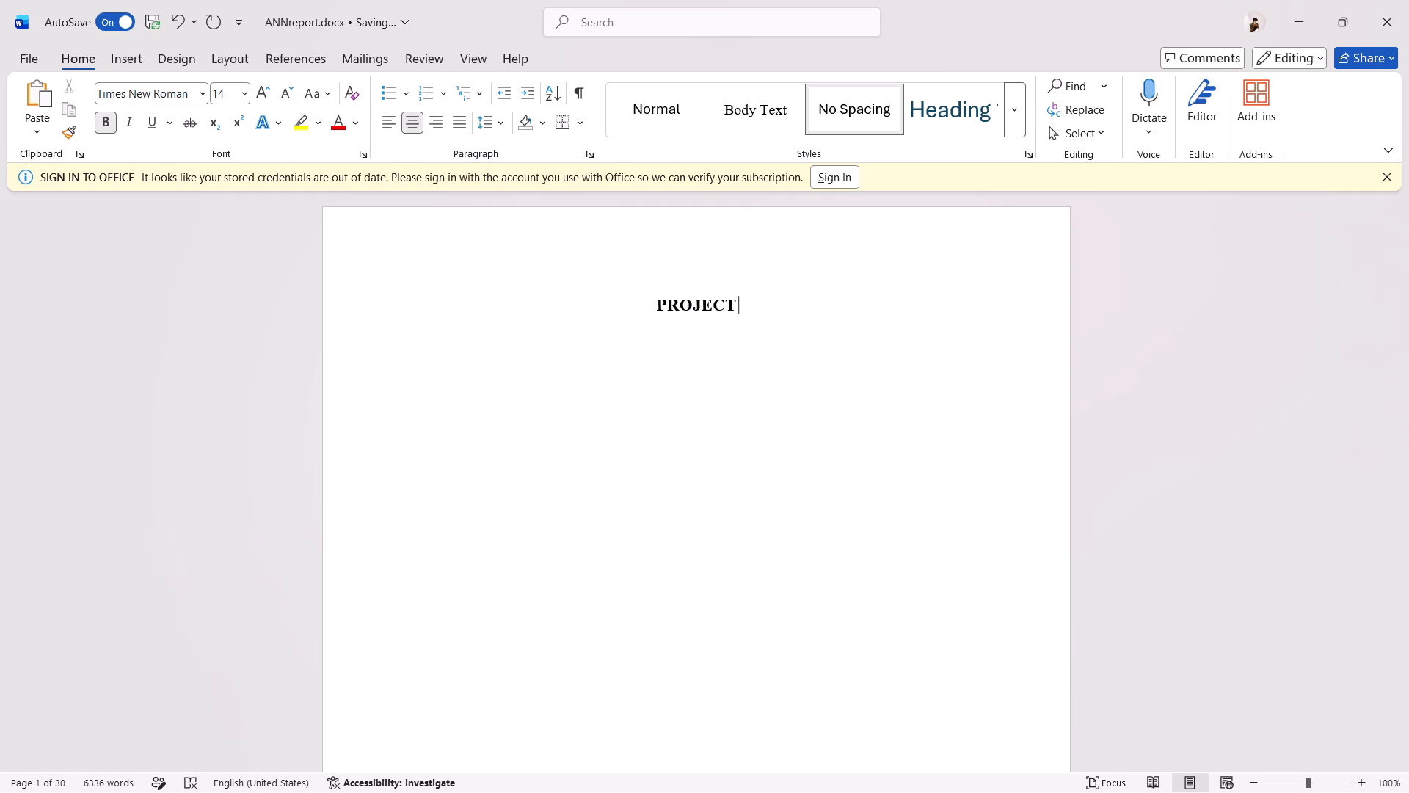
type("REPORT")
Add the title "DIABETES DETECTION" above "PROJECT REPORT", with a blank line between the two.
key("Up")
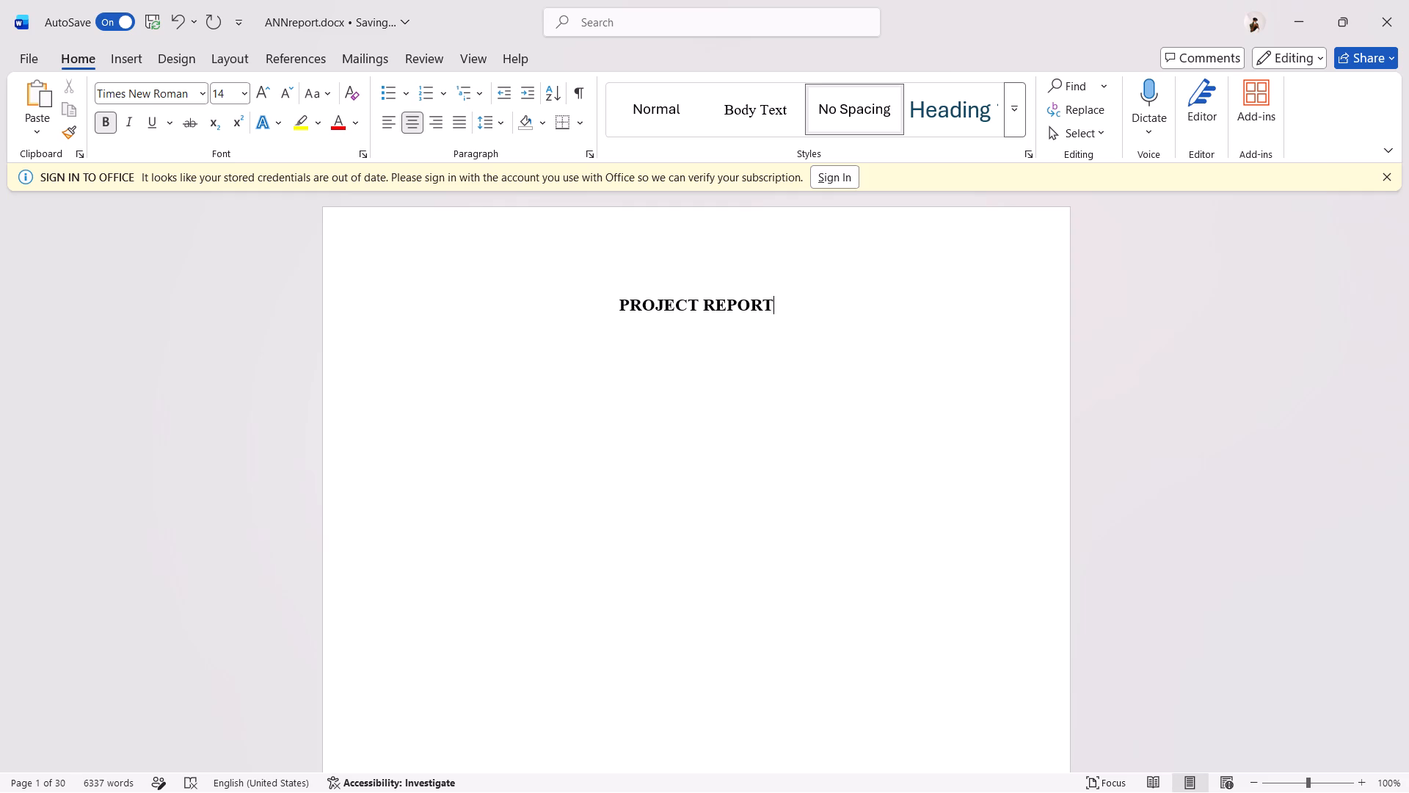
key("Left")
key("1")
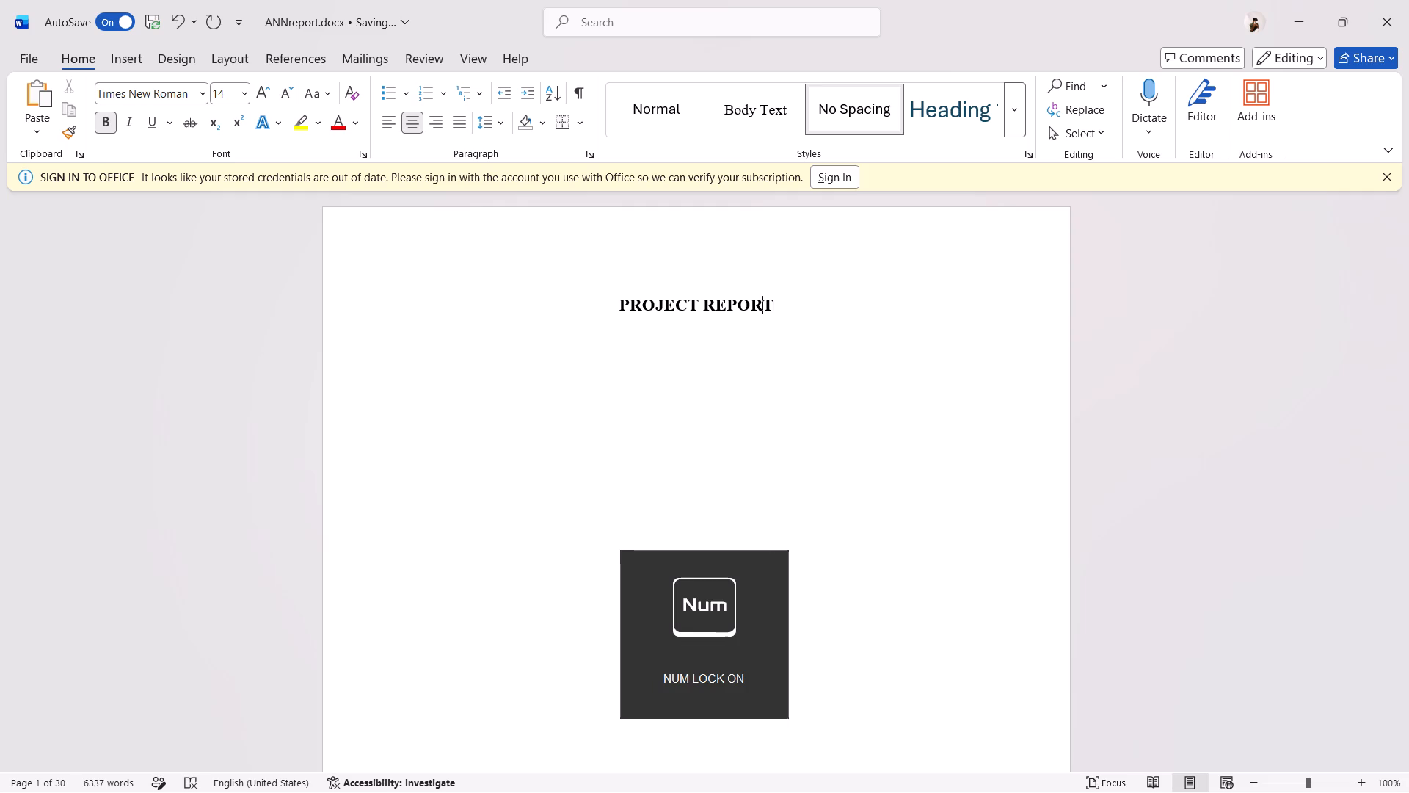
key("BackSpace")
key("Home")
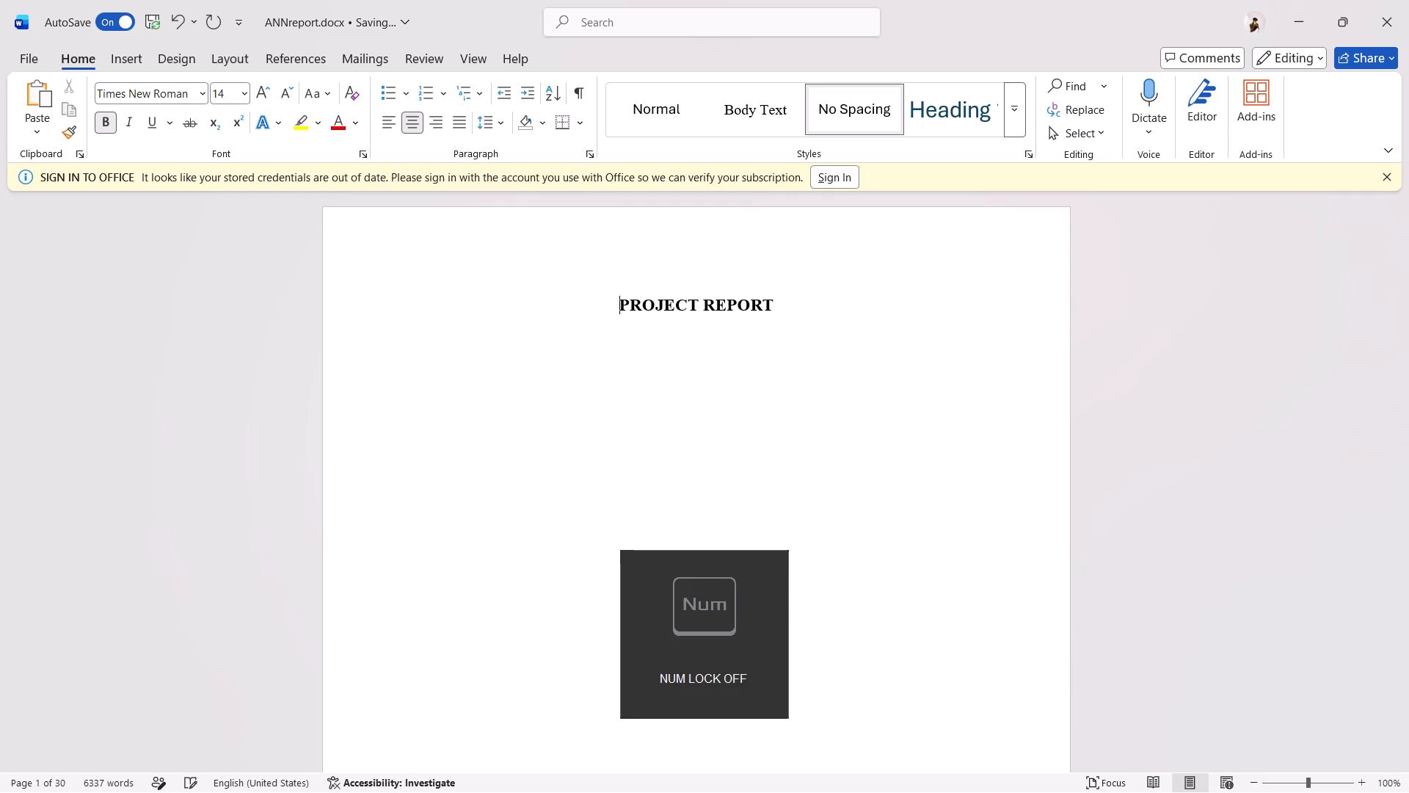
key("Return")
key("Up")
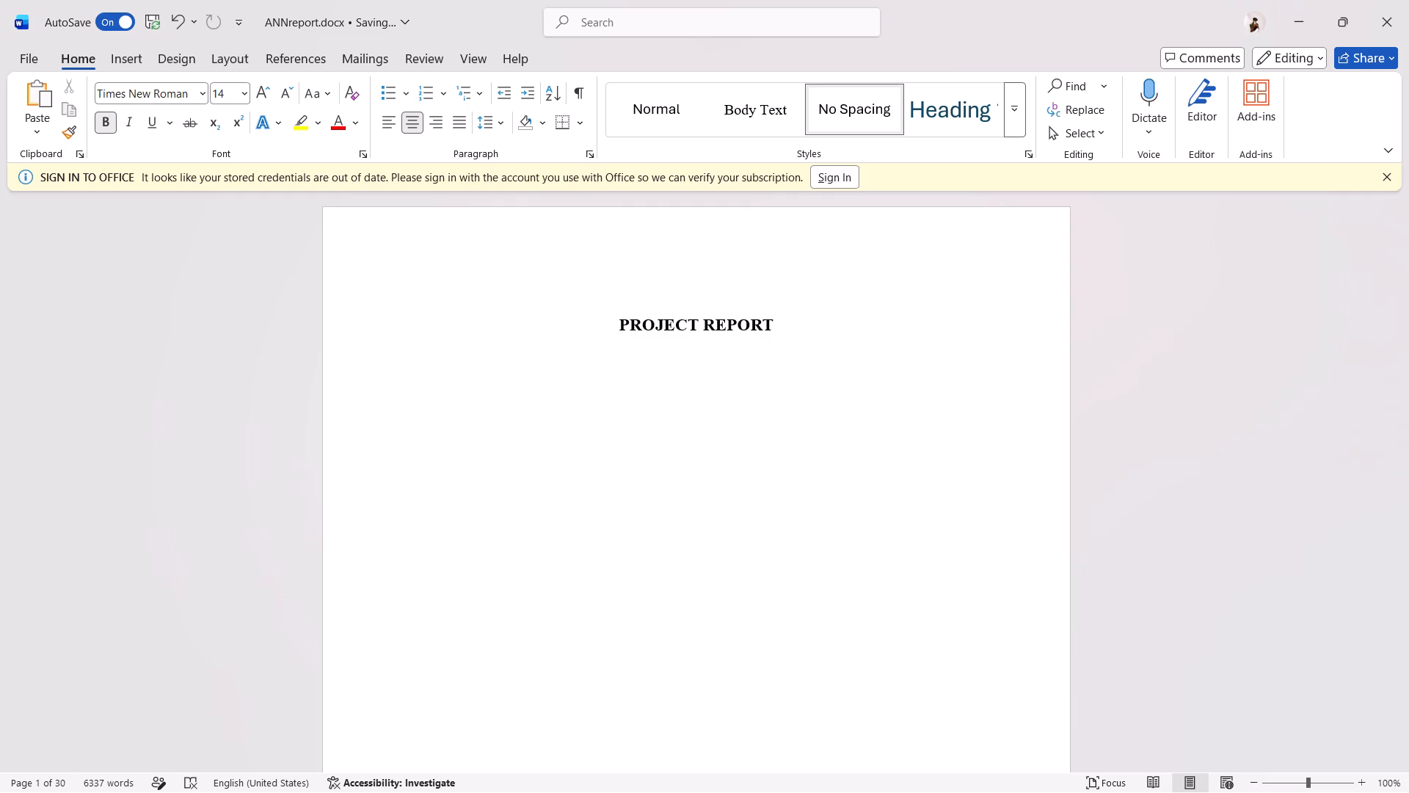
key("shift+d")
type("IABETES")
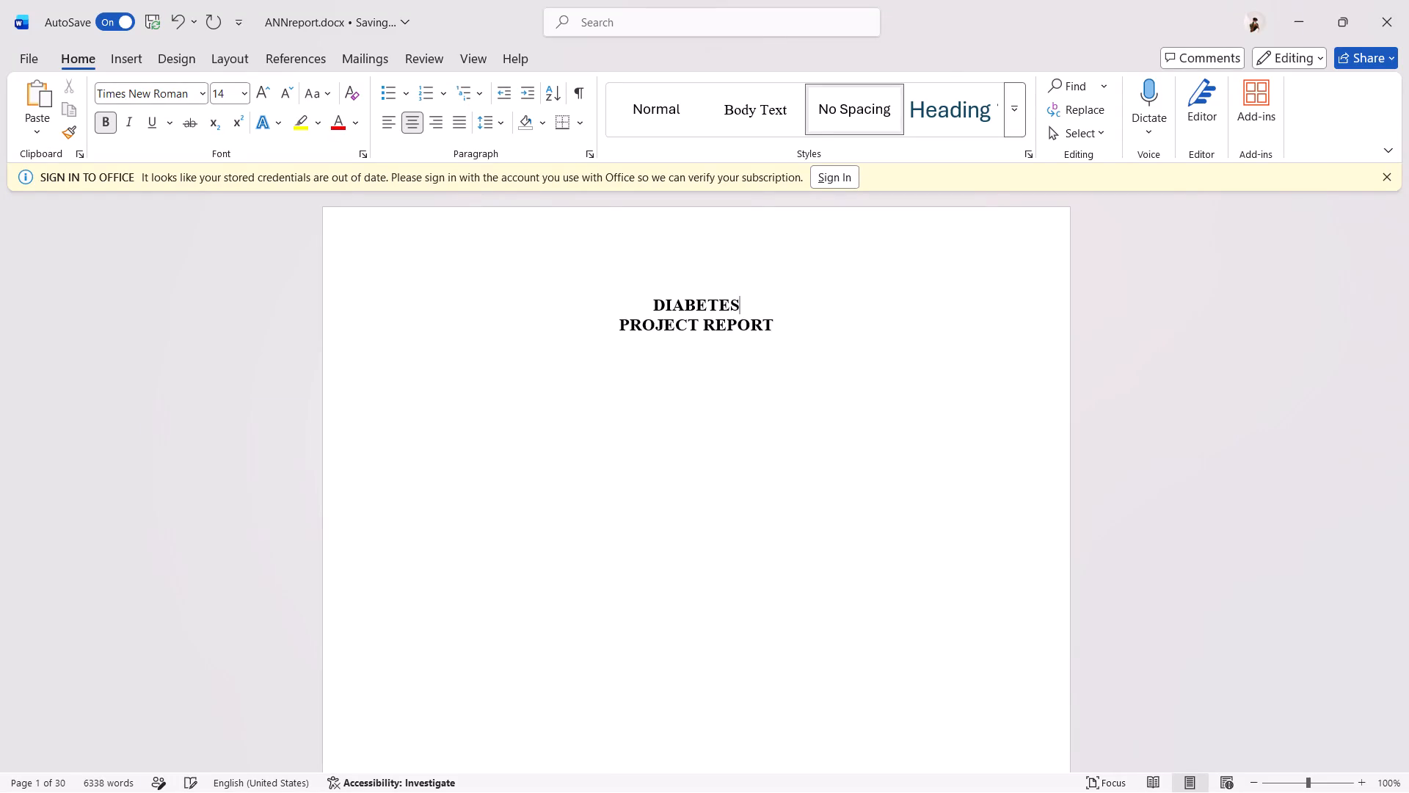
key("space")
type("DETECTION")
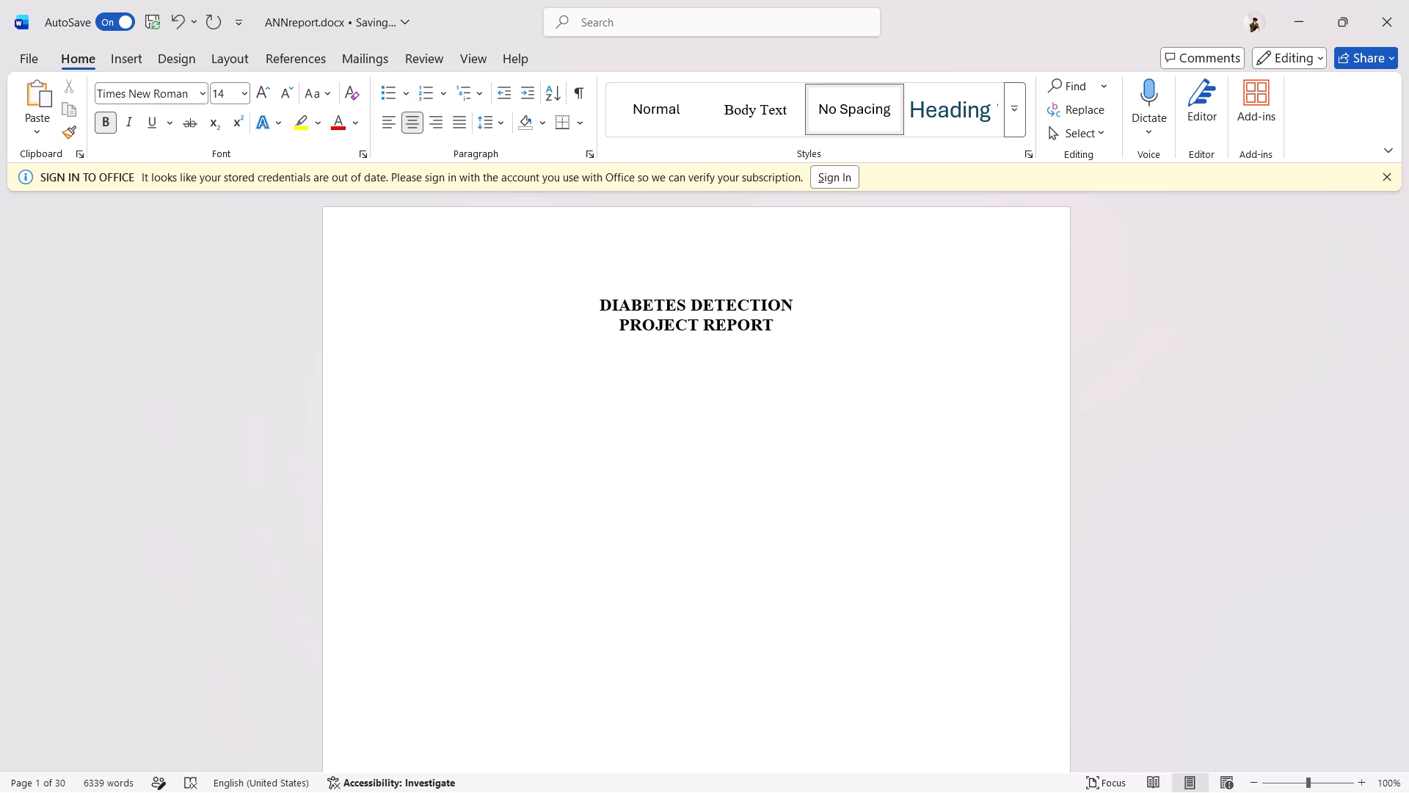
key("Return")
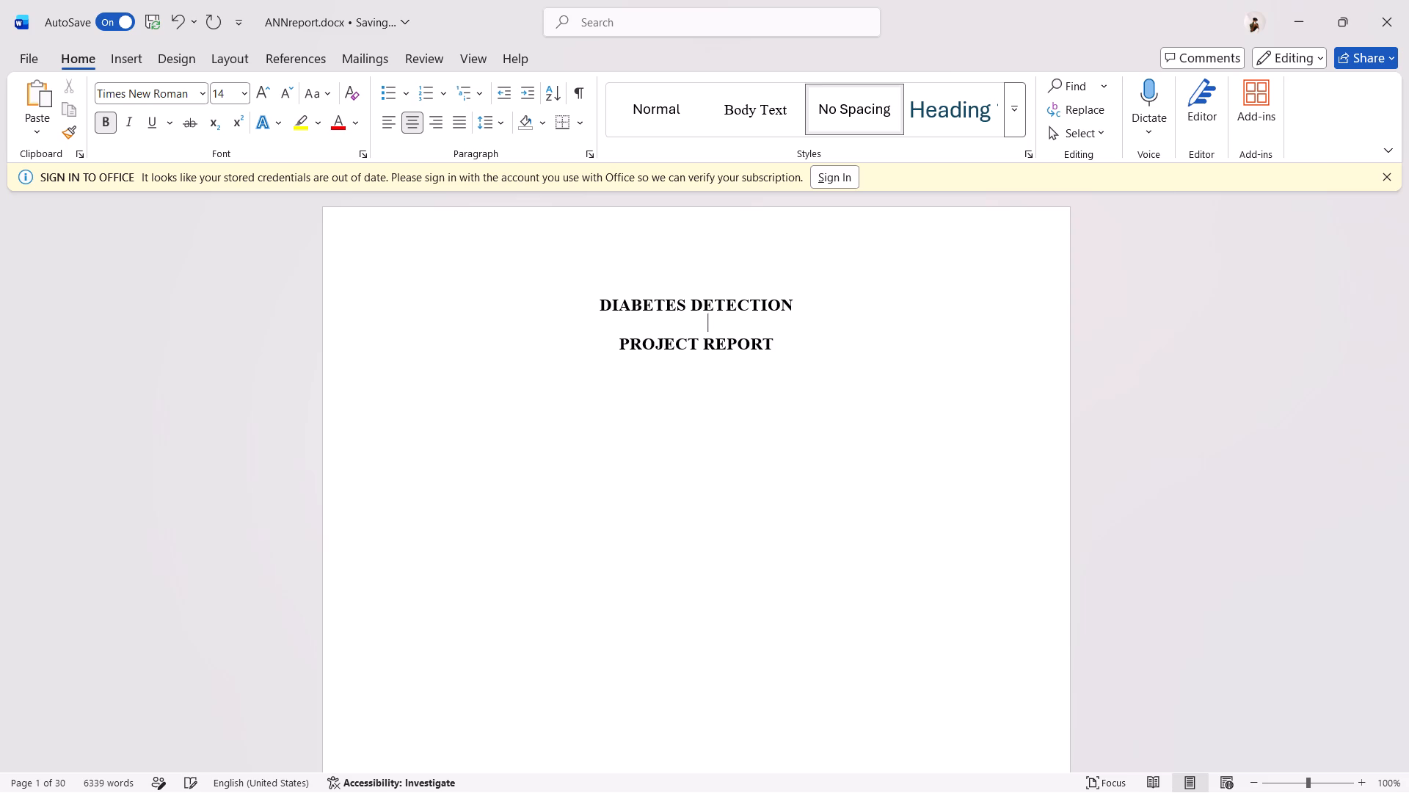
Switch to app_report.docx to examine its cover page wording and order, and return to ANNreport.docx.
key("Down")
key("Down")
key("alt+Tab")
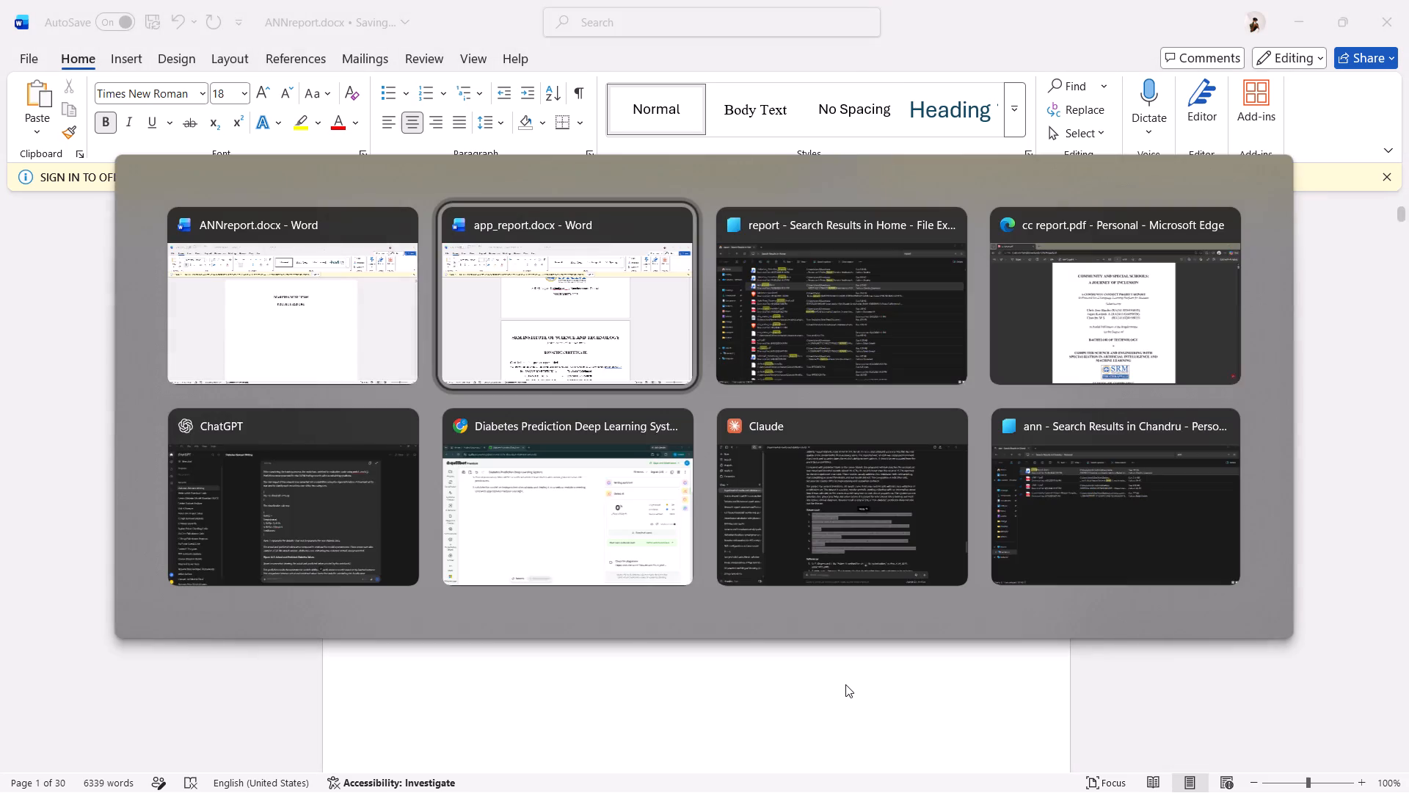
scroll(850, 515, "up", 5)
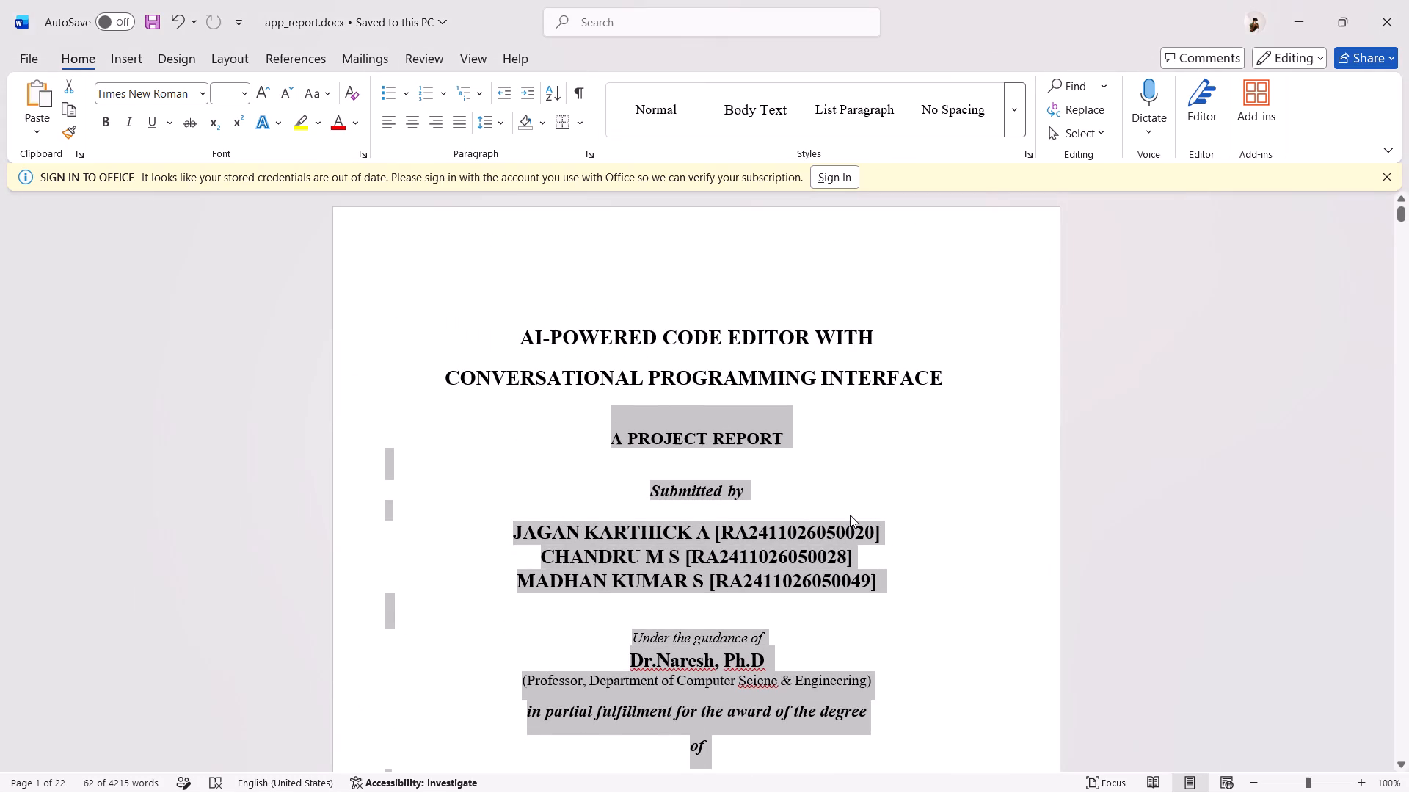
scroll(850, 515, "down", 1)
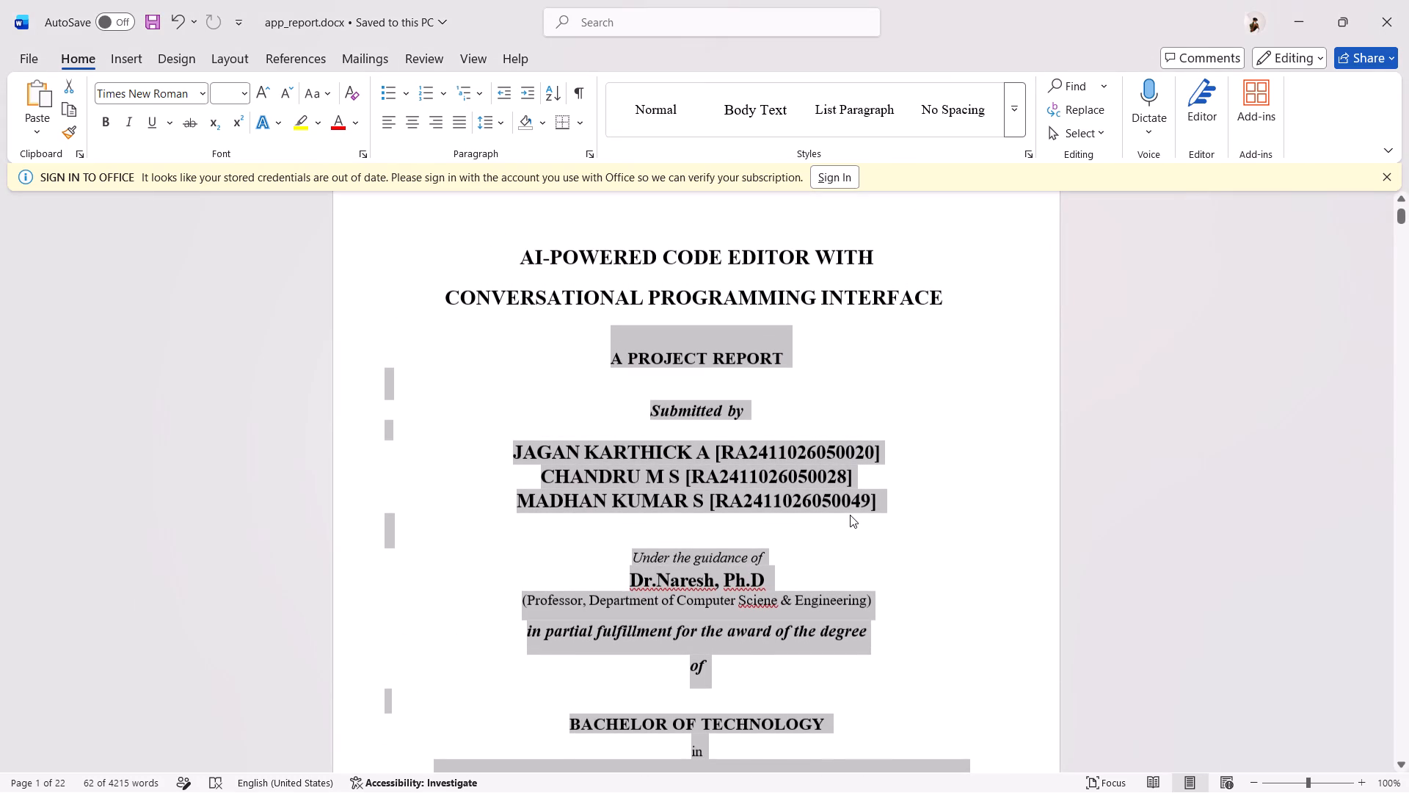
scroll(850, 515, "down", 1)
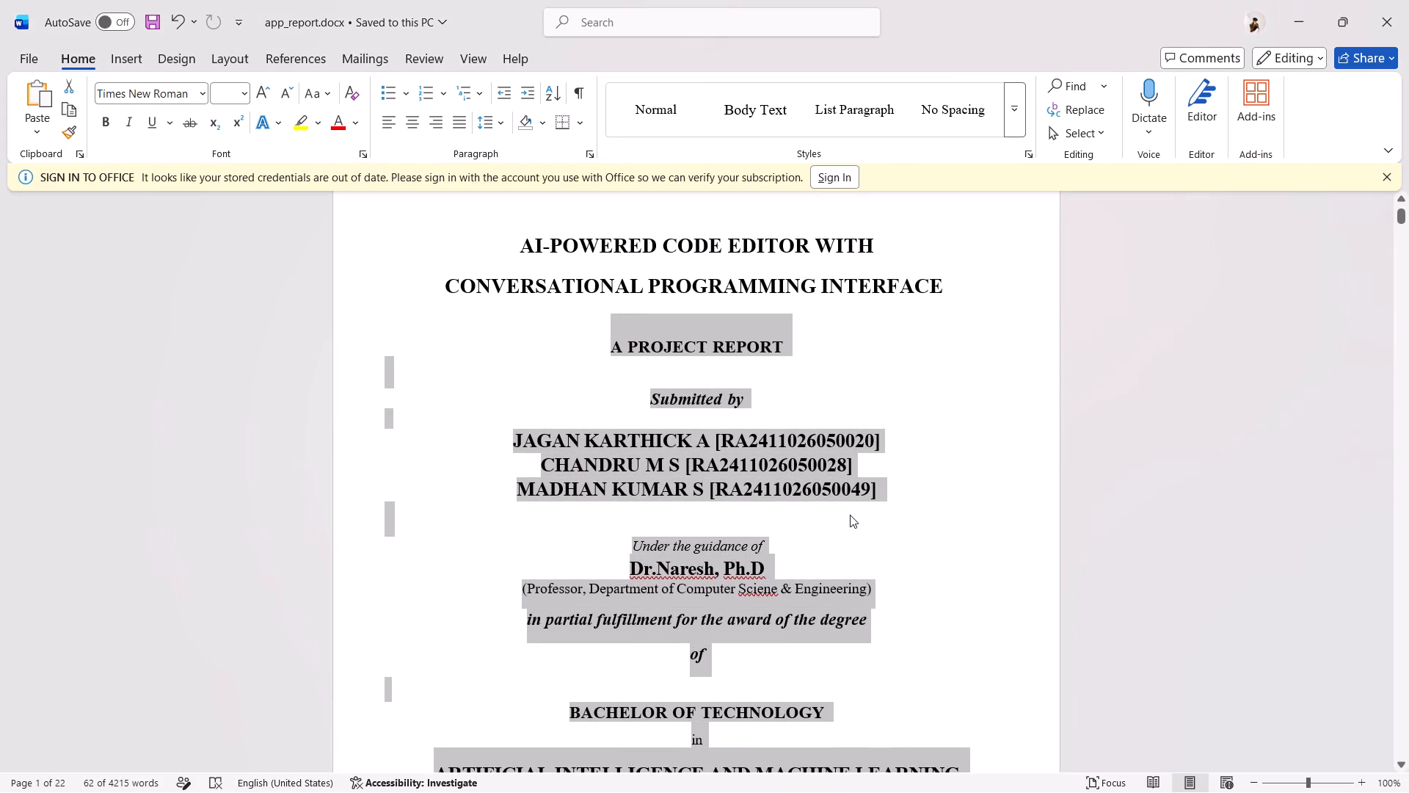
key("alt+Tab")
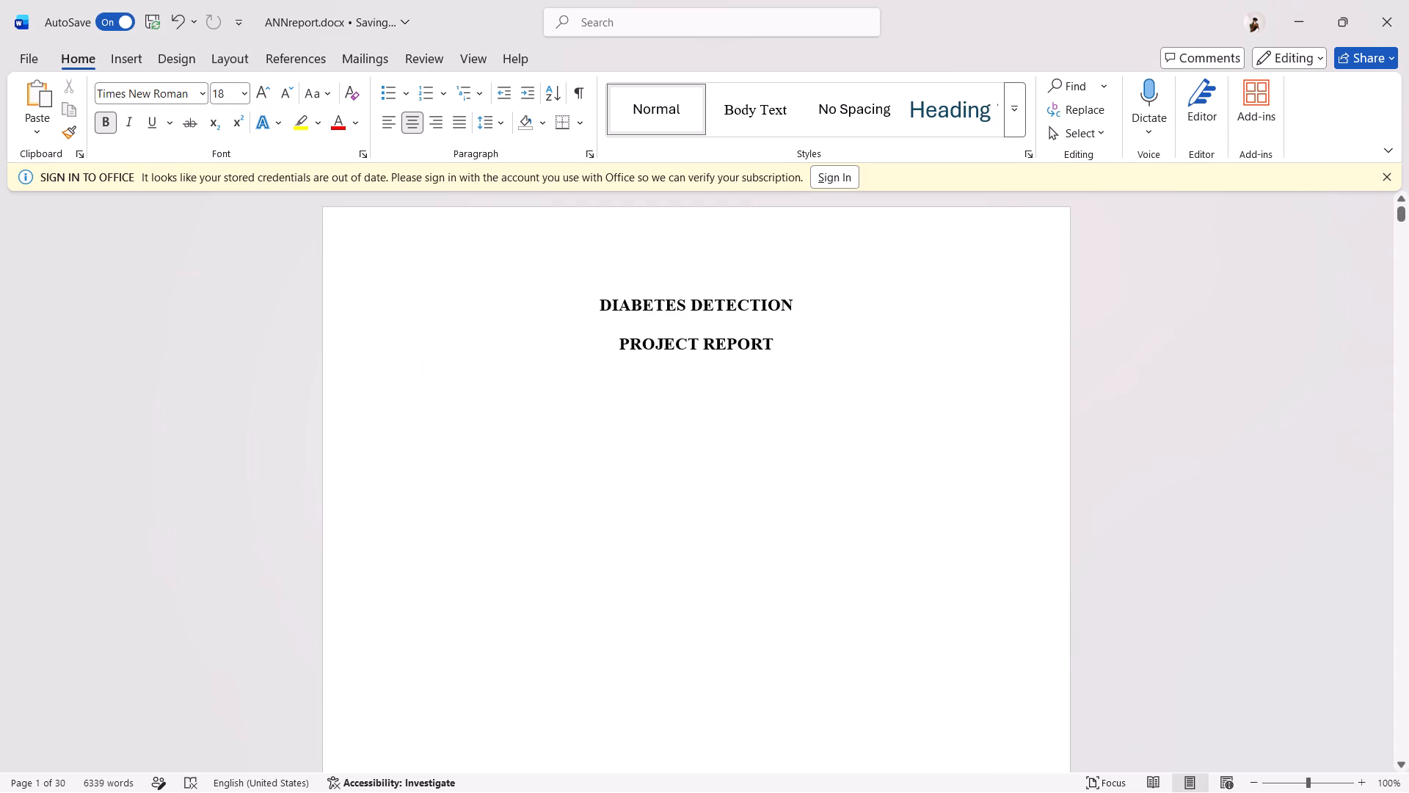
key("alt+Tab")
key("alt+Tab")
Clear the stray character and the blank page gap after "PROJECT REPORT", returning to the end of that line.
key("ctrl+e")
key("ctrl+e")
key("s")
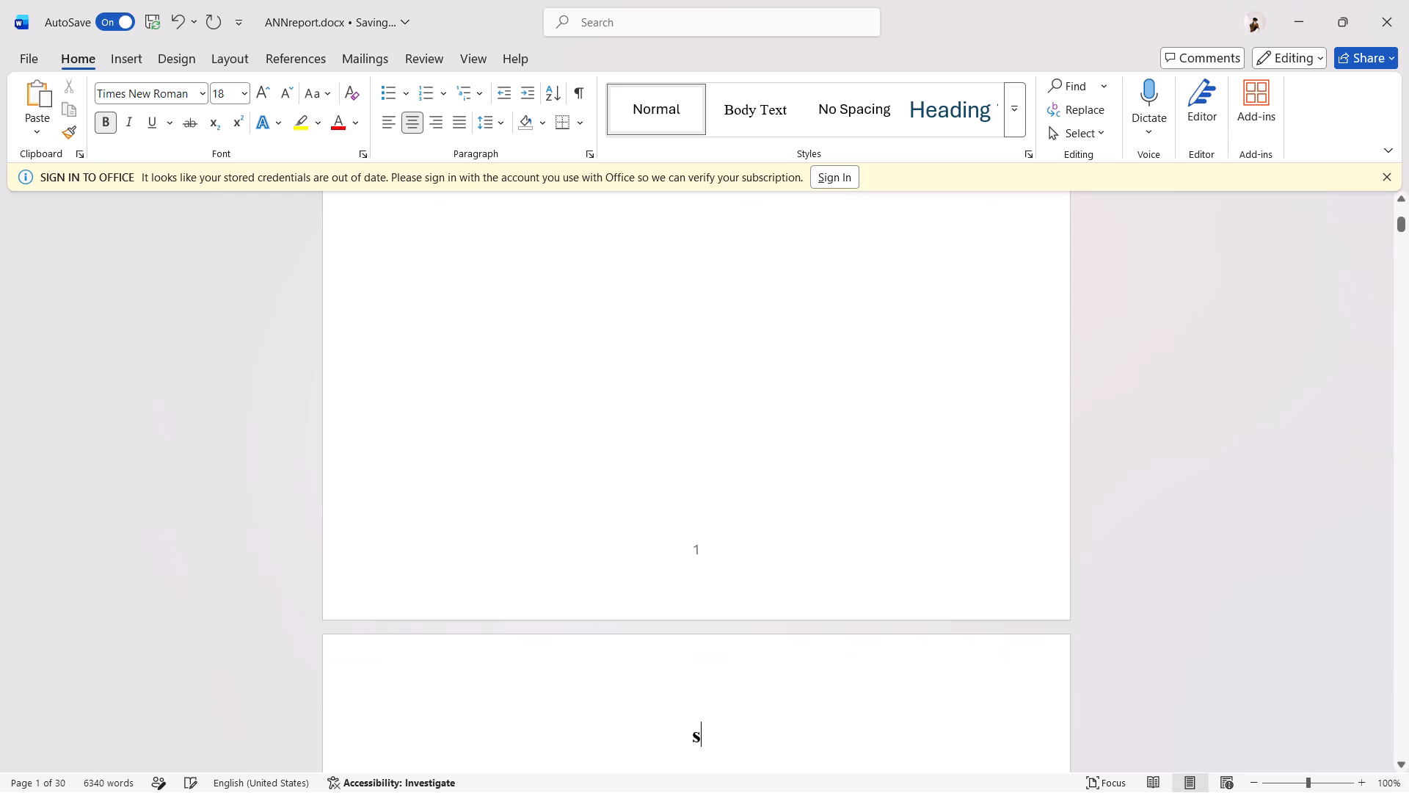
key("BackSpace")
key("BackSpace")
key("BackSpace")
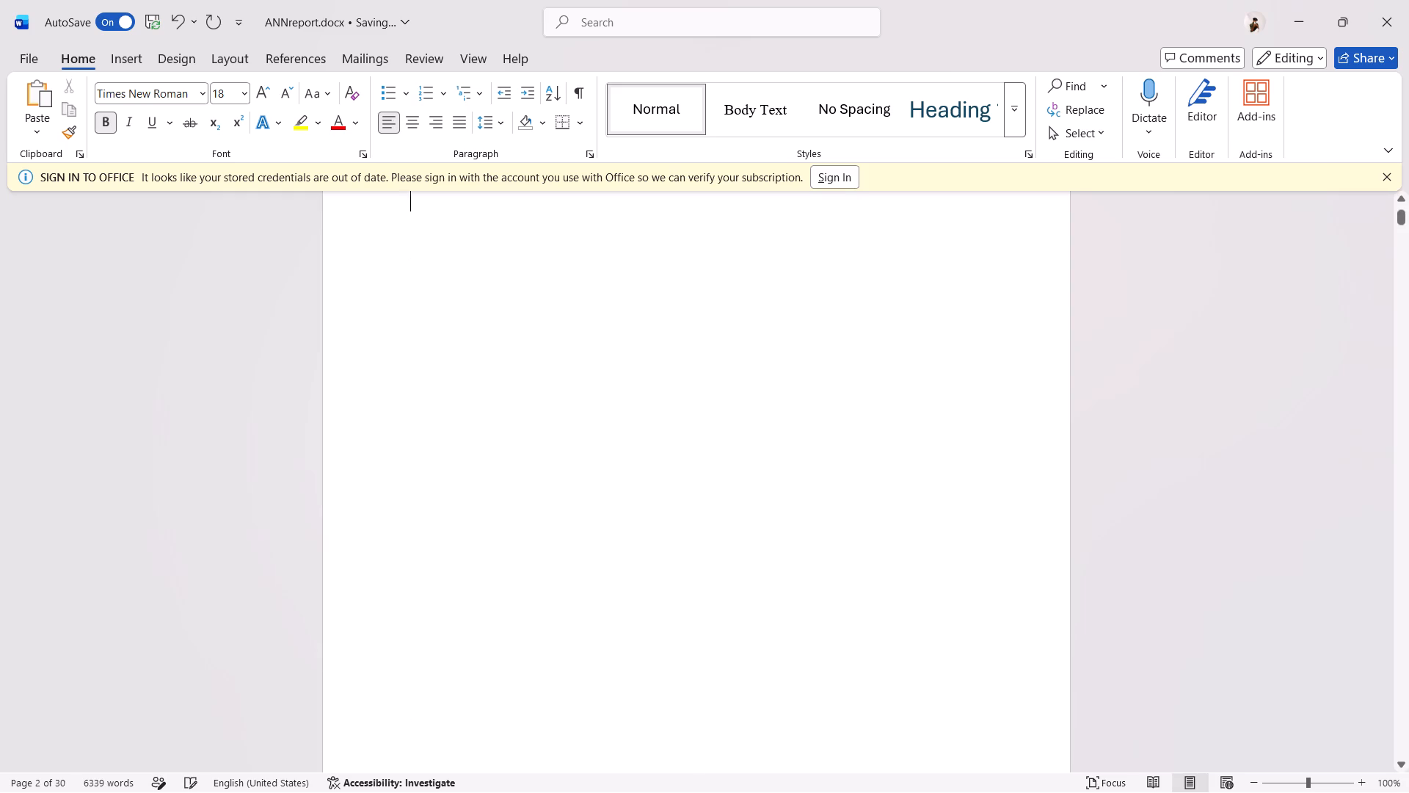
key("BackSpace")
key("BackSpace")
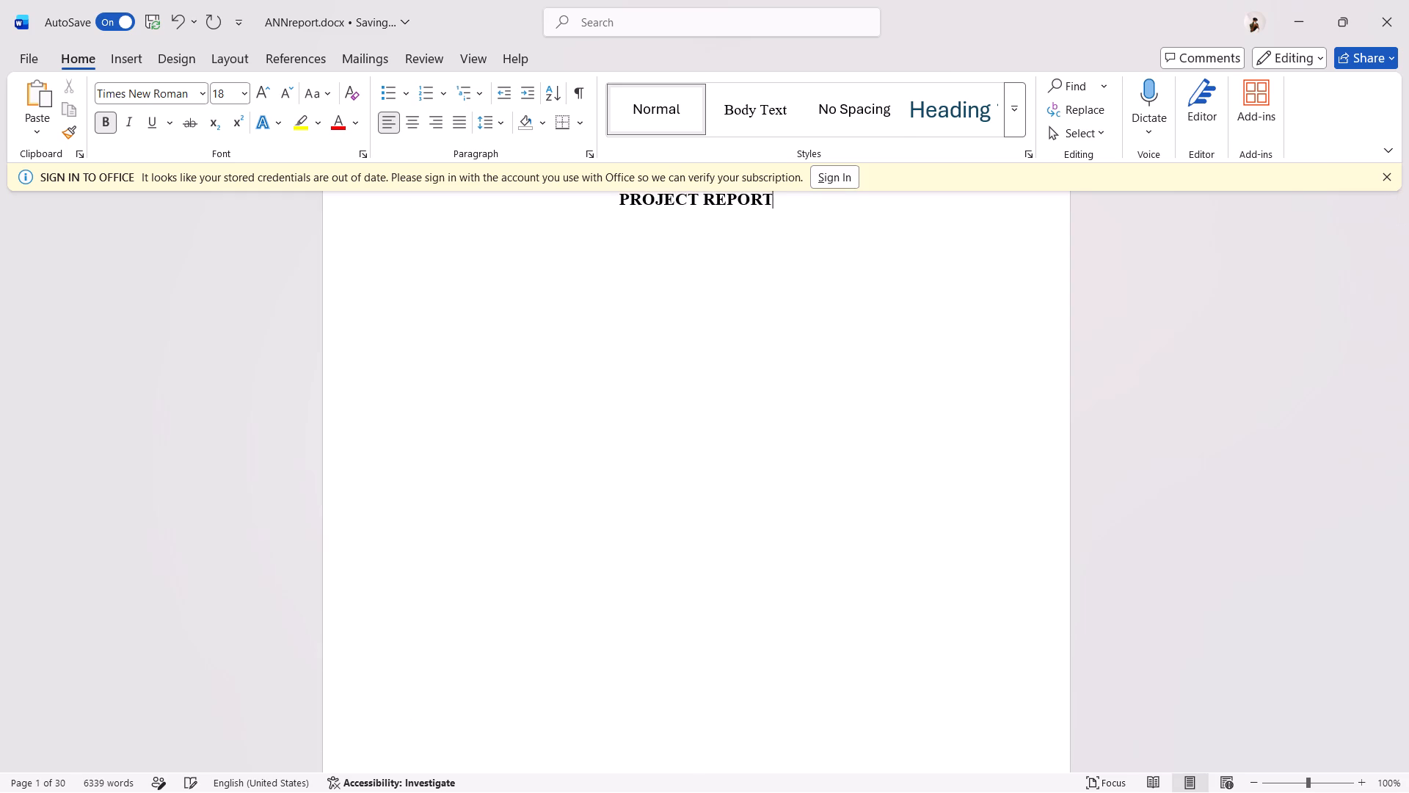
Add the centred, bold line "Submitted by" directly below "PROJECT REPORT".
key("Return")
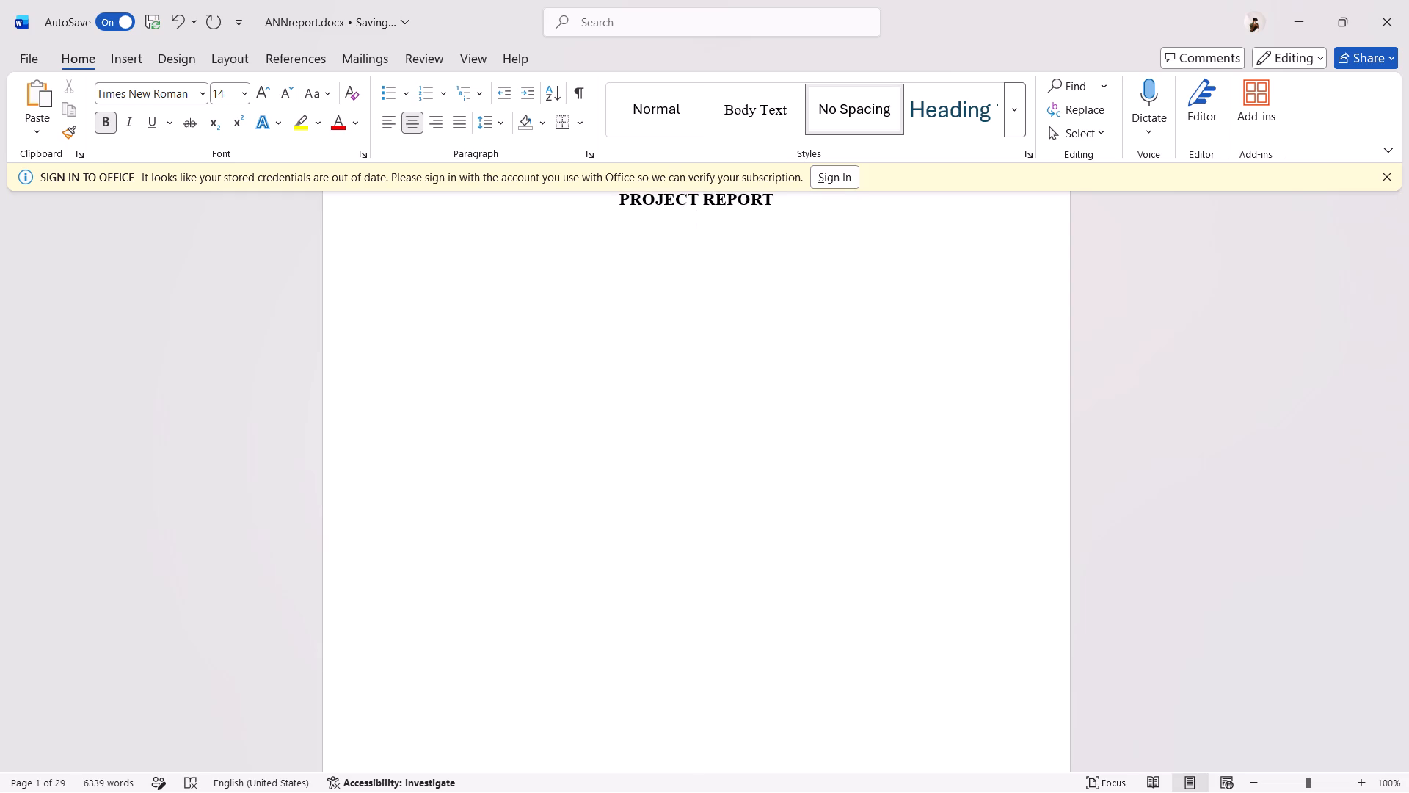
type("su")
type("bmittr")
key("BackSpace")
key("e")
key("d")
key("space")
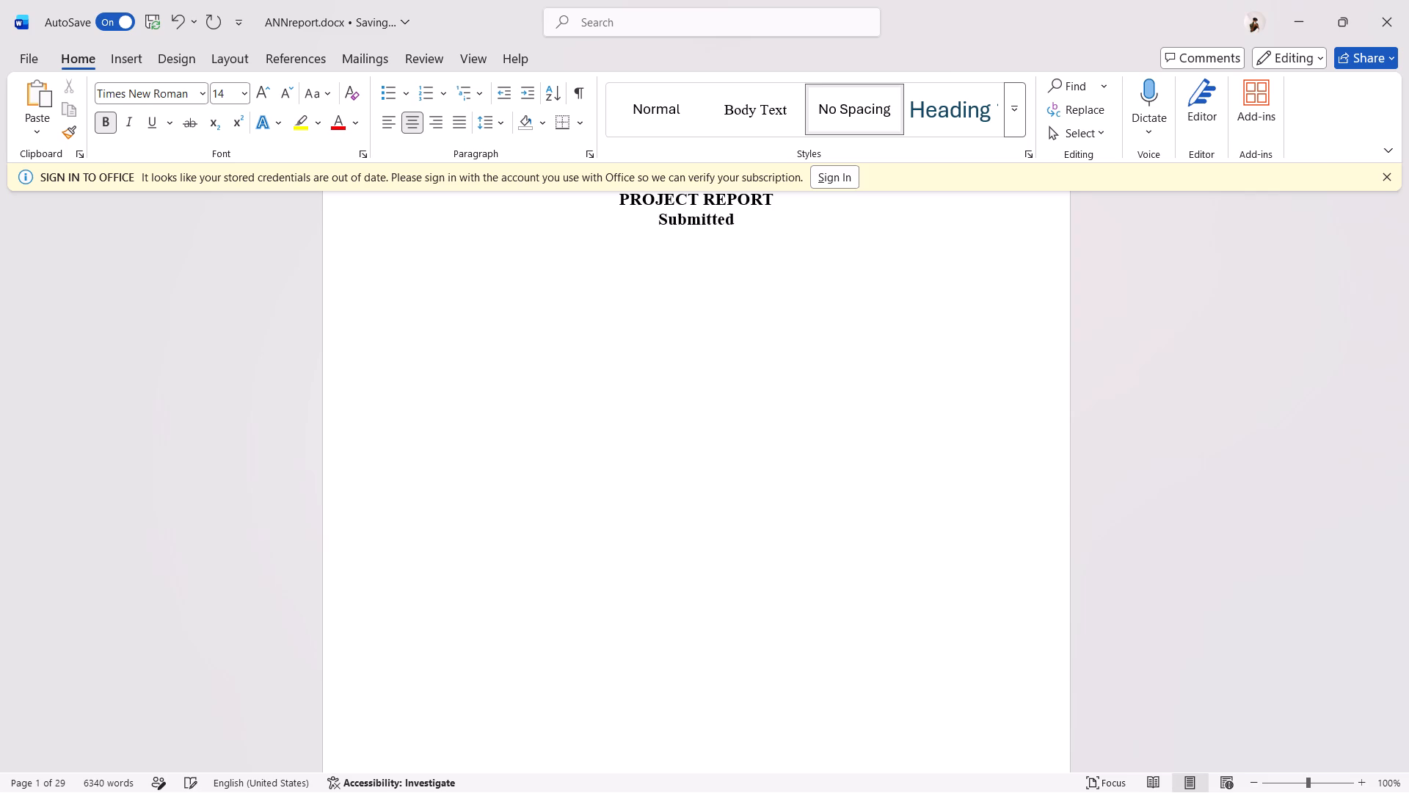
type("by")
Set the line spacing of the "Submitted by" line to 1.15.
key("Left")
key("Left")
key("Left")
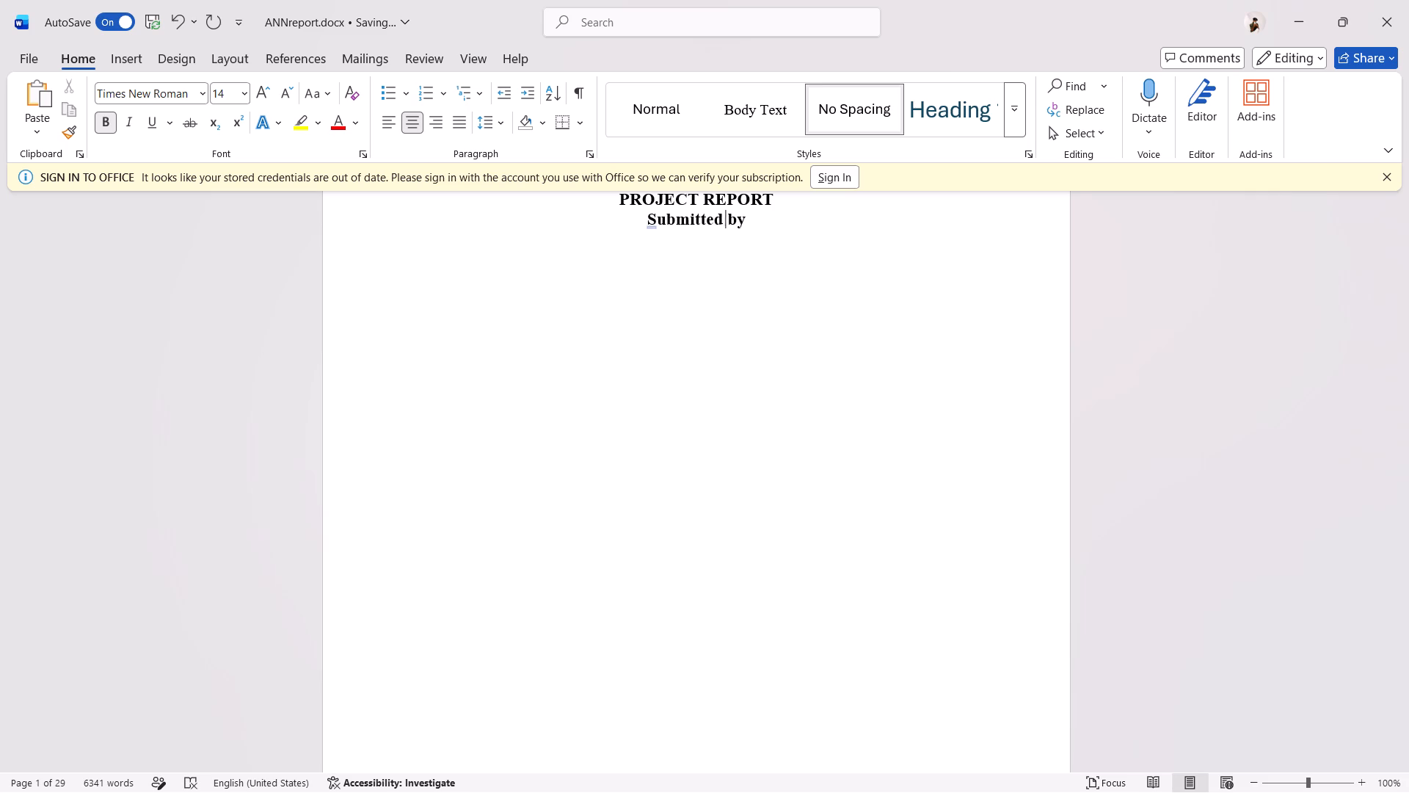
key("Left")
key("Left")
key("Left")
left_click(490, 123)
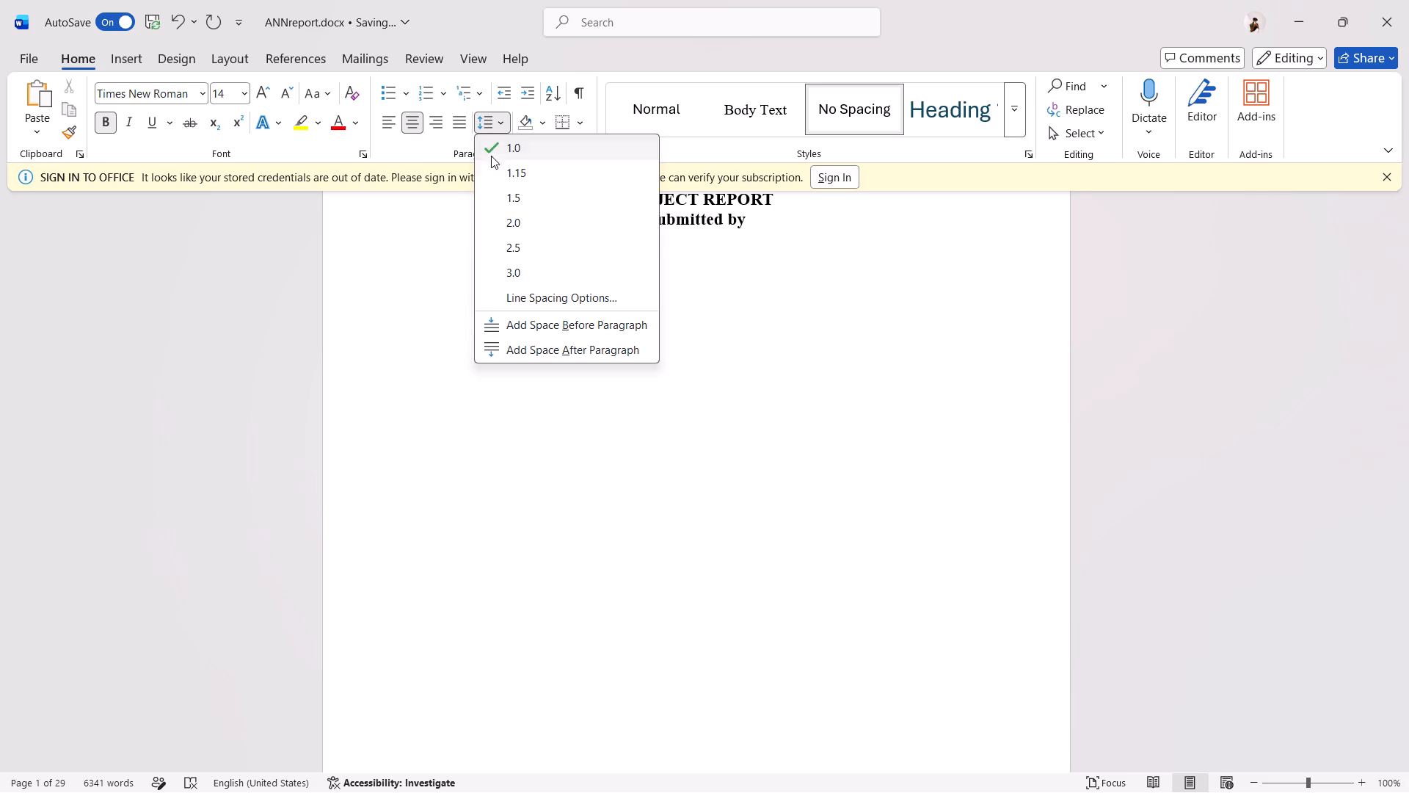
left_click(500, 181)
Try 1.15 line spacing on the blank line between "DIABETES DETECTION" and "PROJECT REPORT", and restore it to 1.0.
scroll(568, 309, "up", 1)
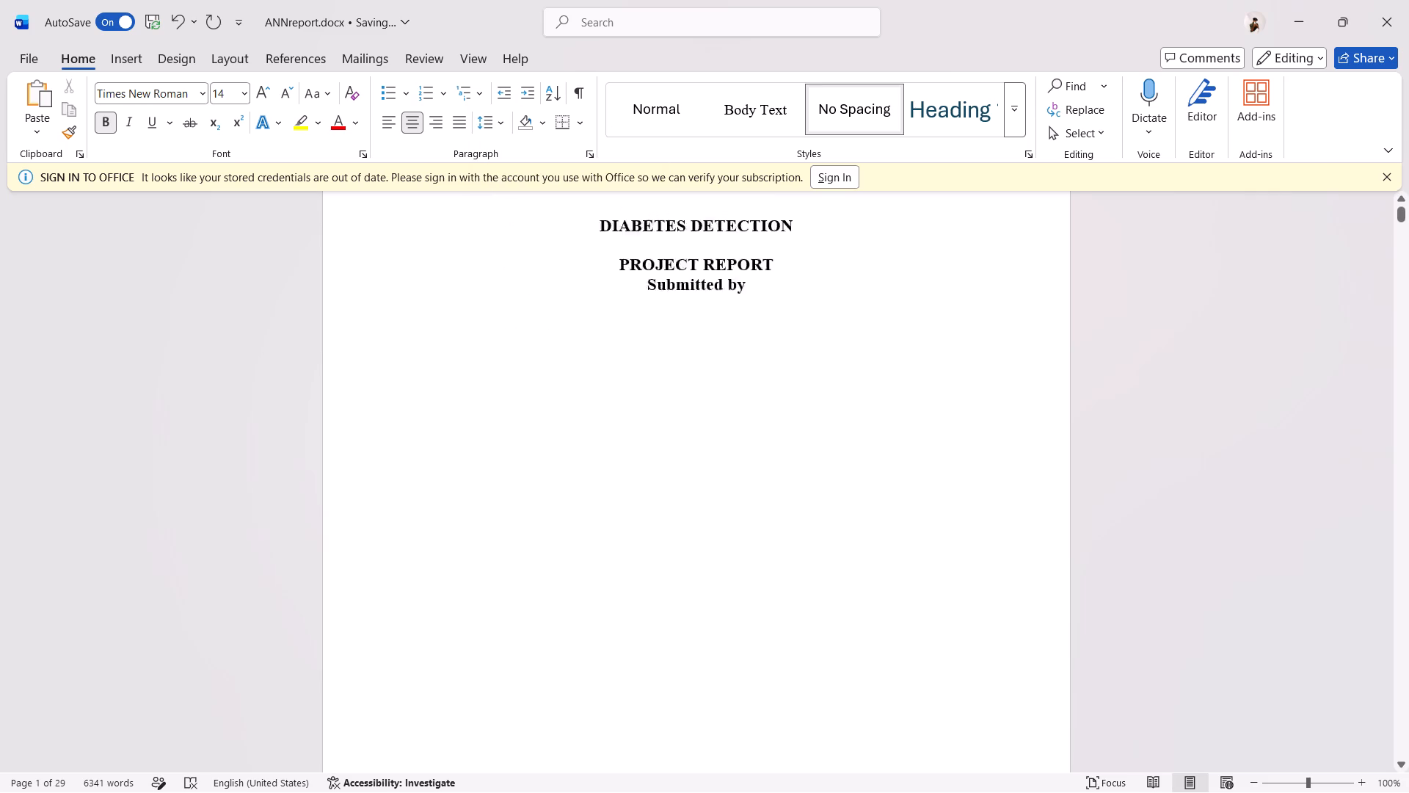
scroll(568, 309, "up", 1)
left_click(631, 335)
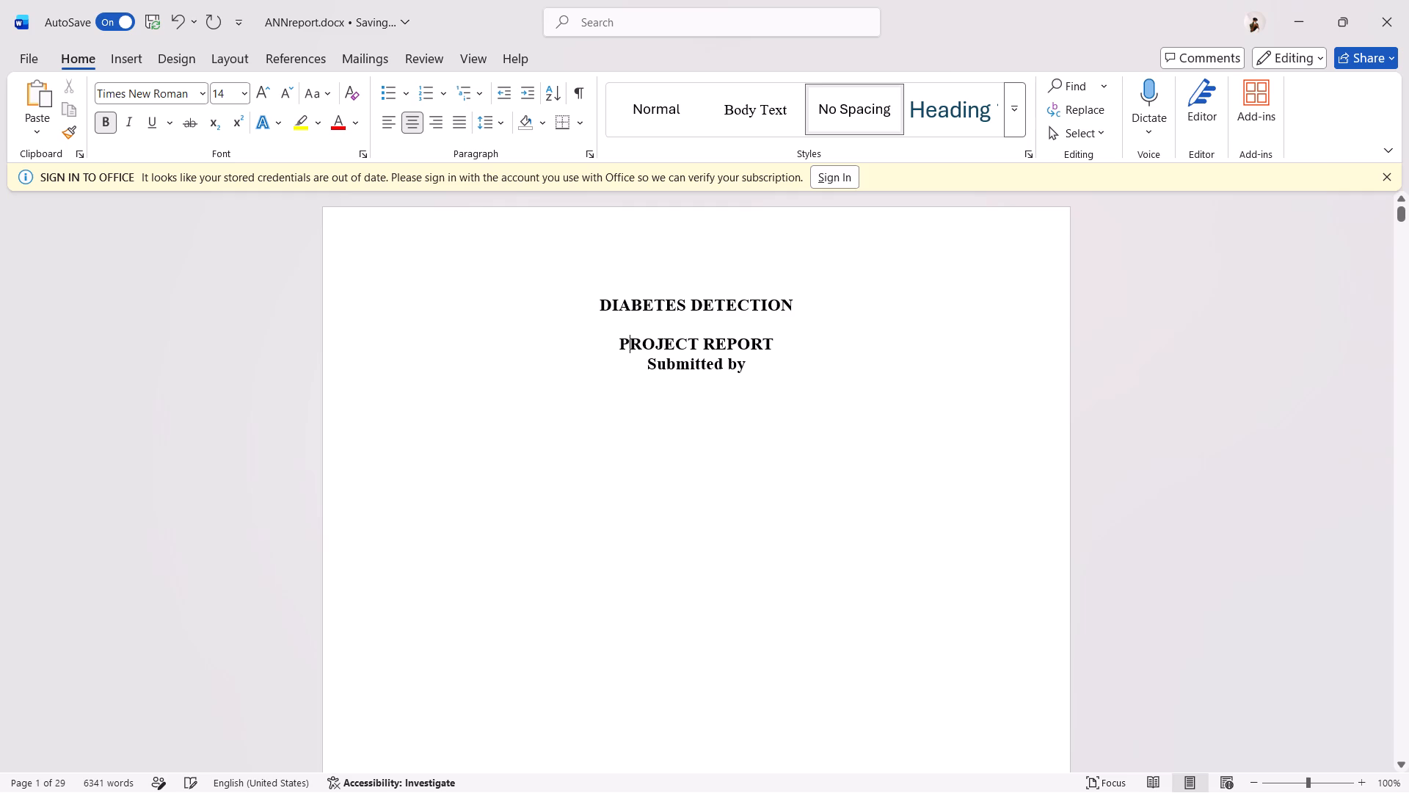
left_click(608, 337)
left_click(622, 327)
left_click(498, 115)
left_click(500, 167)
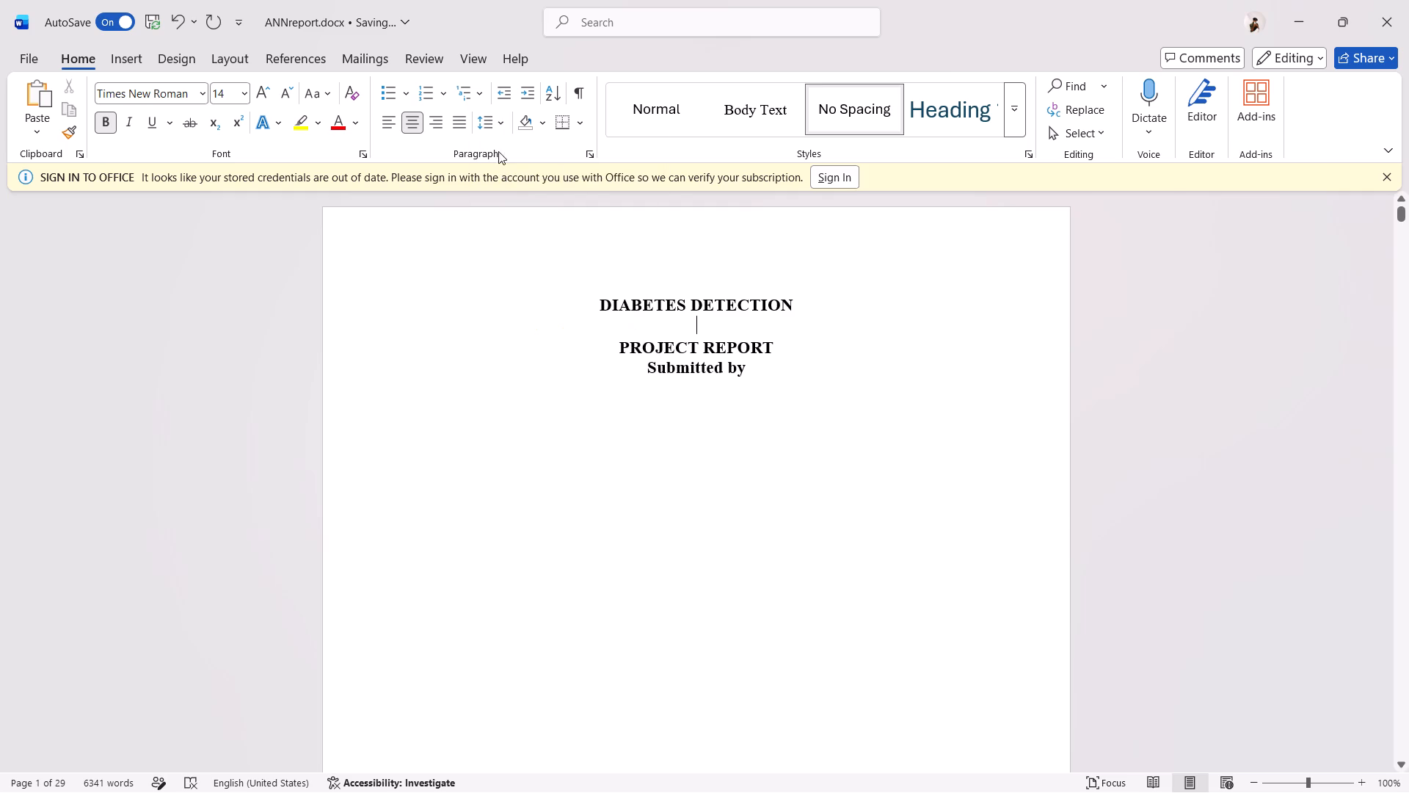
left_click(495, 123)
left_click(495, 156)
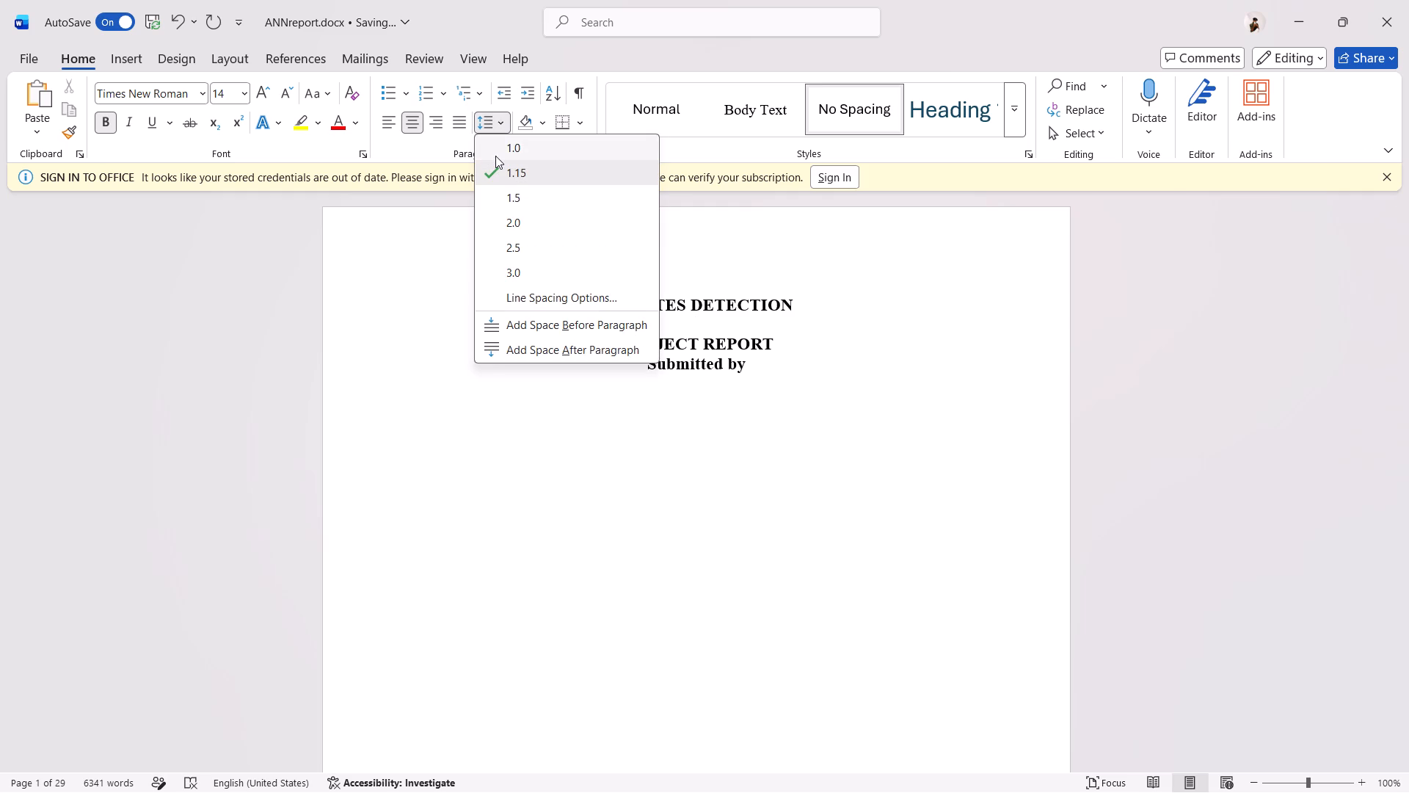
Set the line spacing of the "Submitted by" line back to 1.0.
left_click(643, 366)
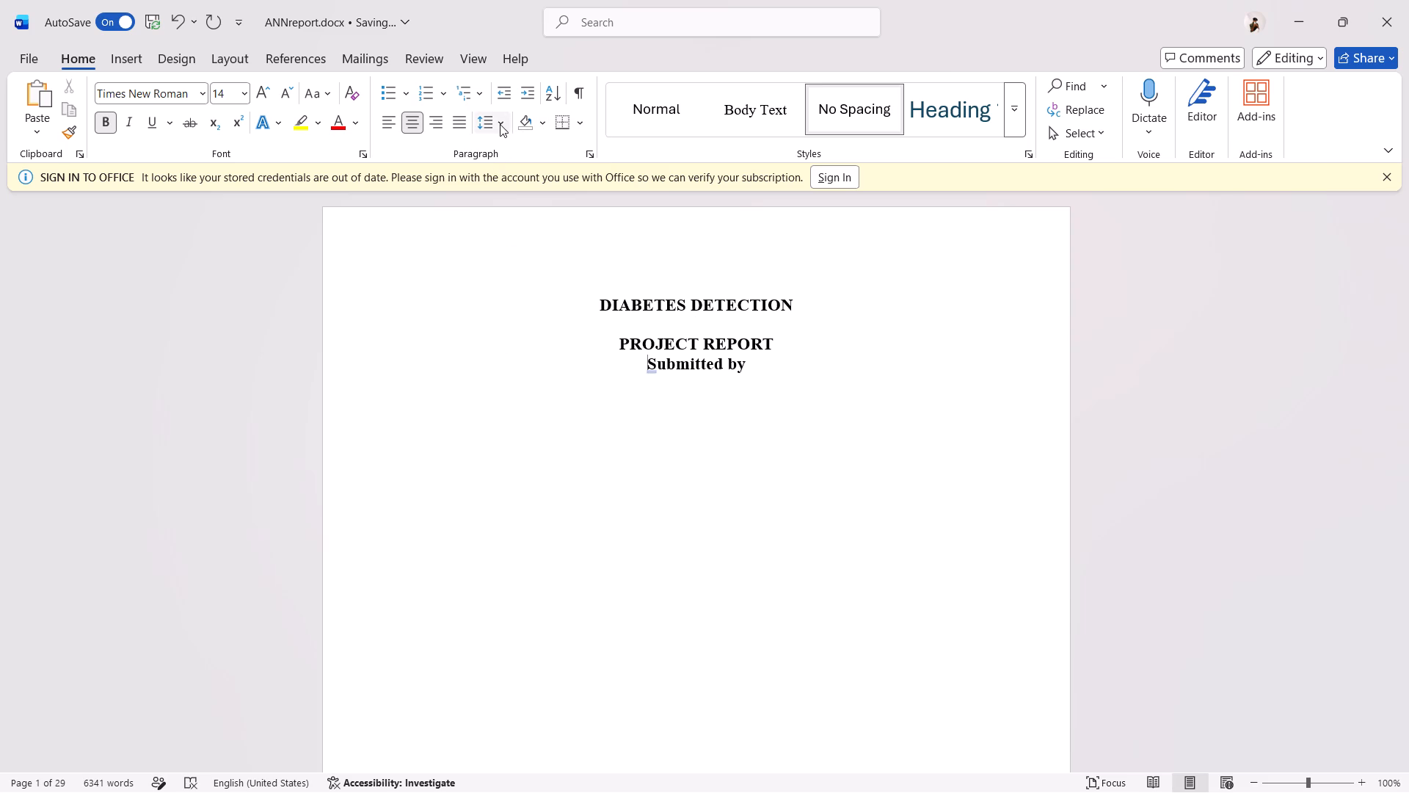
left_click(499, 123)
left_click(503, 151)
Insert one blank line between "PROJECT REPORT" and "Submitted by".
key("BackSpace")
key("BackSpace")
key("Return")
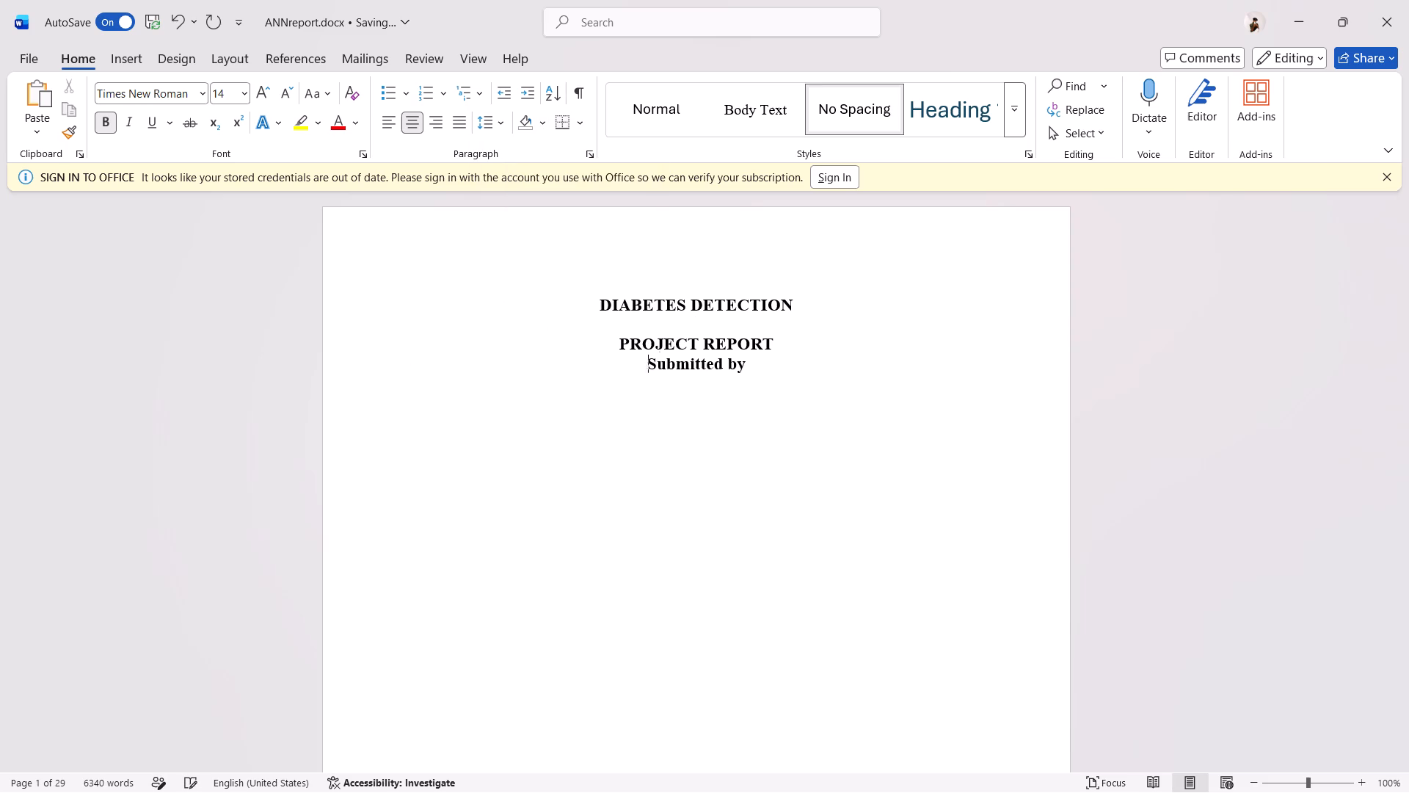
key("Return")
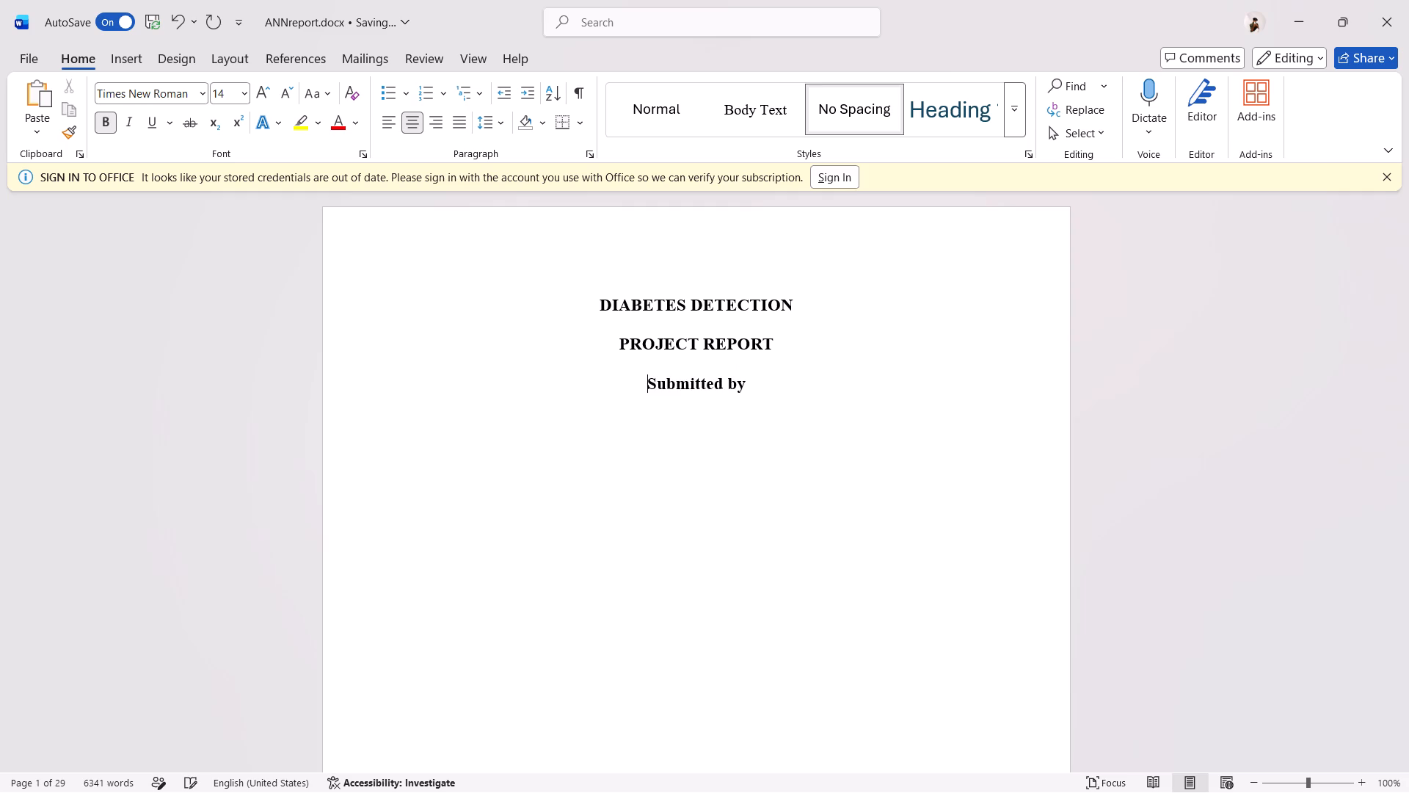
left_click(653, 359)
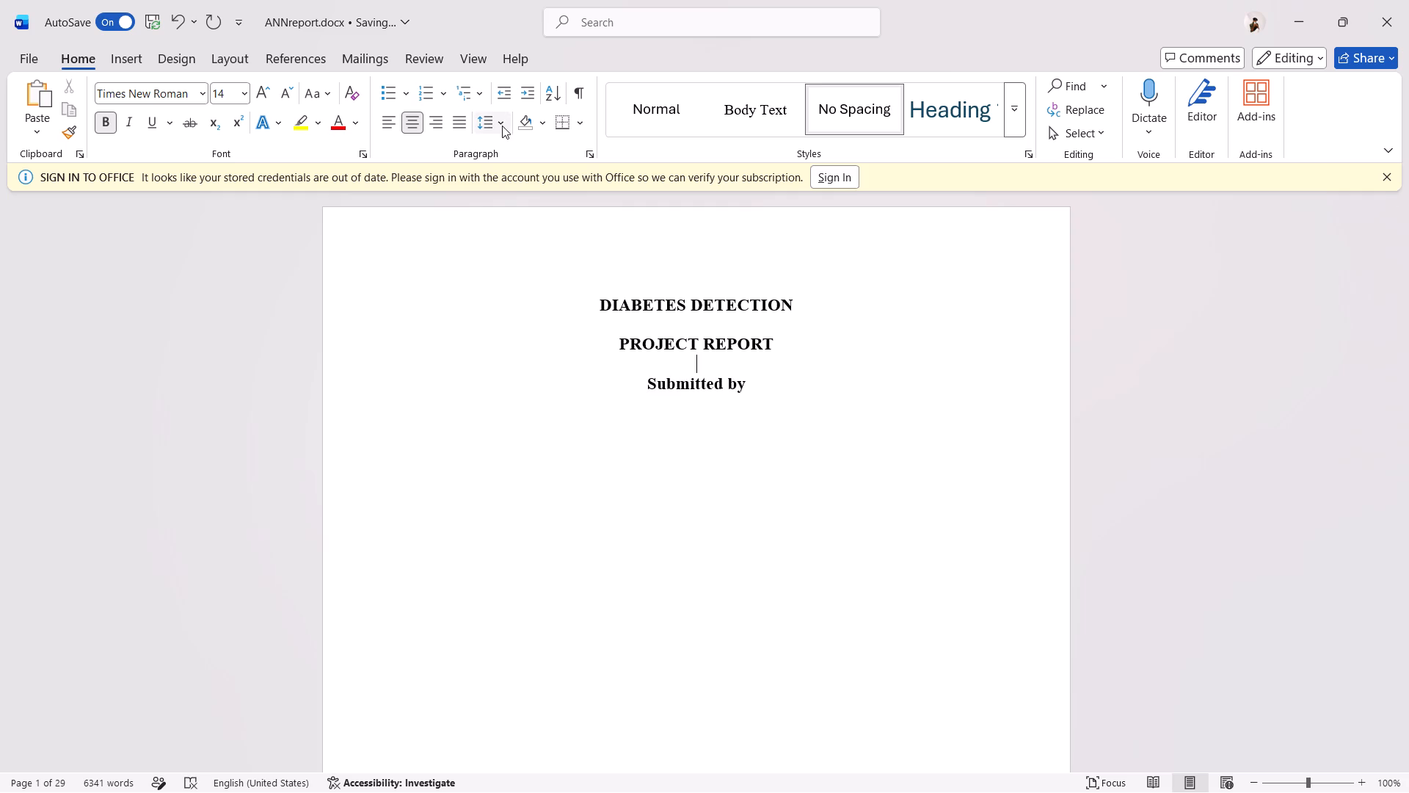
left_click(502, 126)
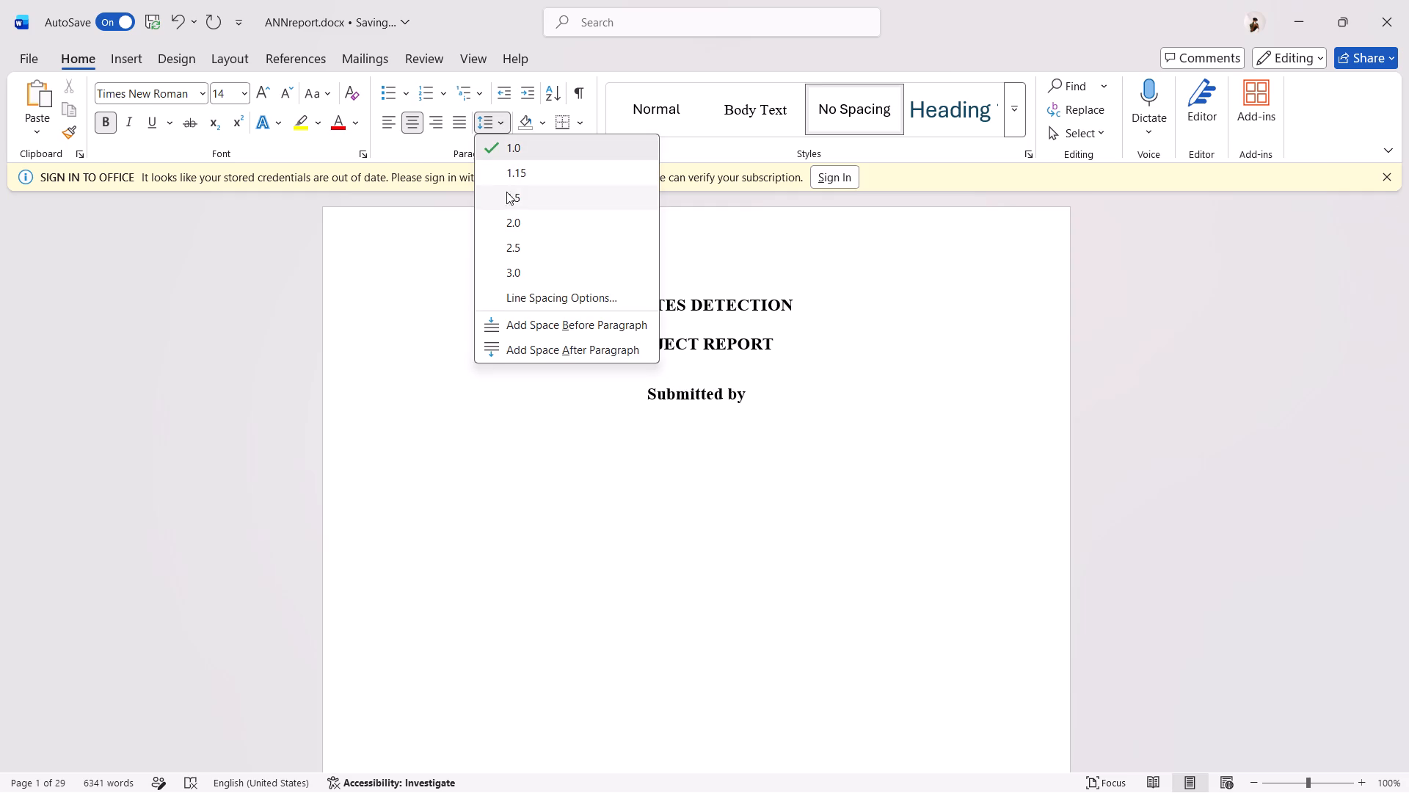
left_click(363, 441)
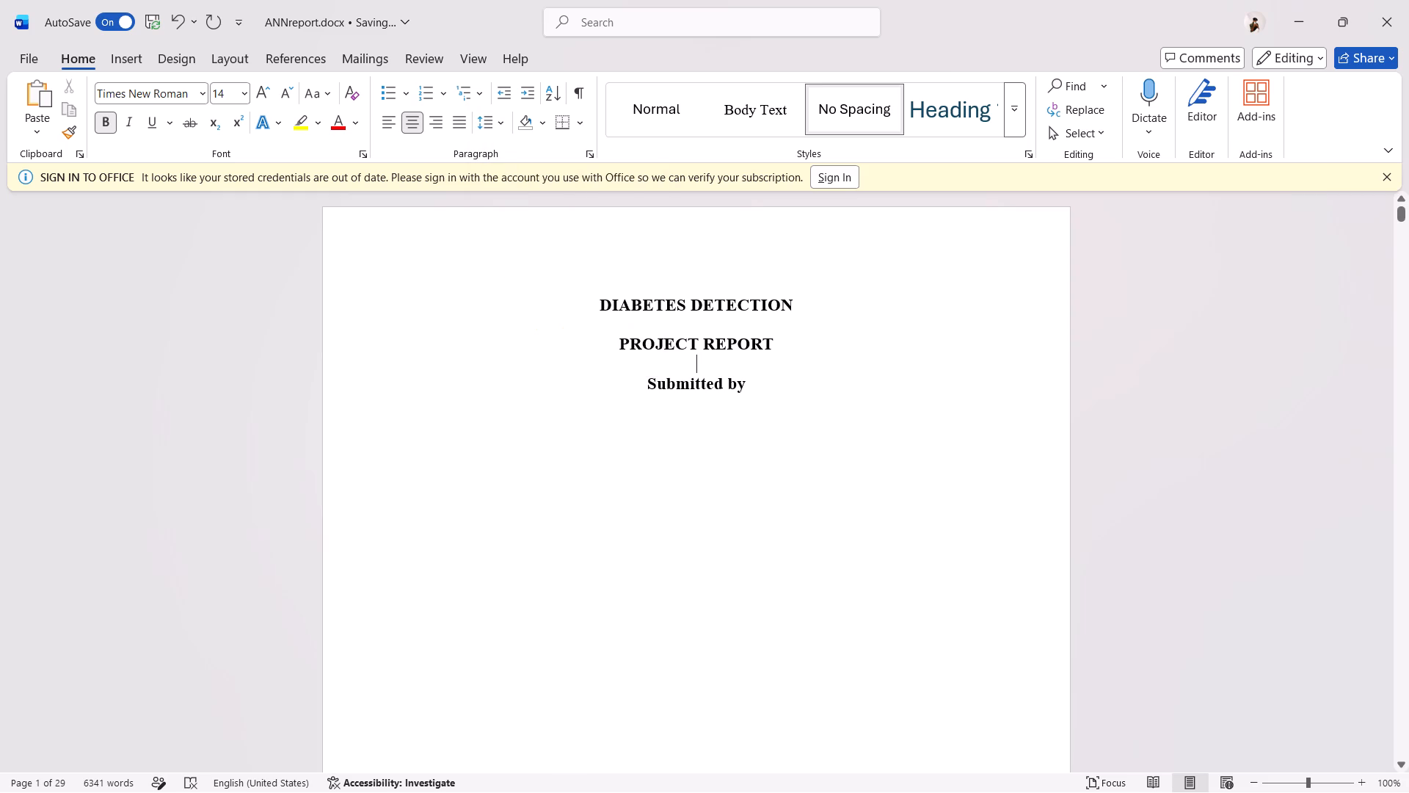
Enter the student's name in capitals below "Submitted by", leaving one blank line between them.
left_click(751, 392)
key("Return")
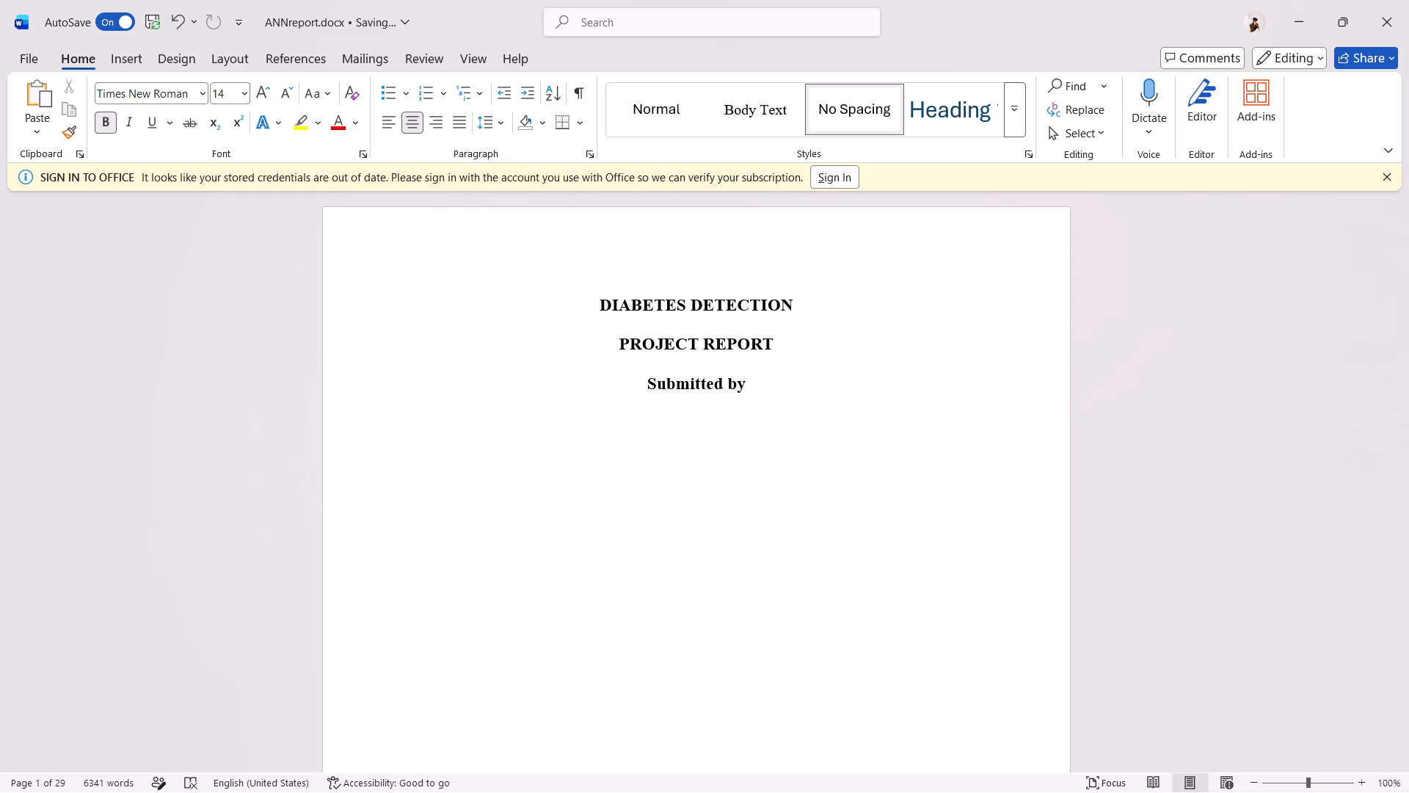
key("Return")
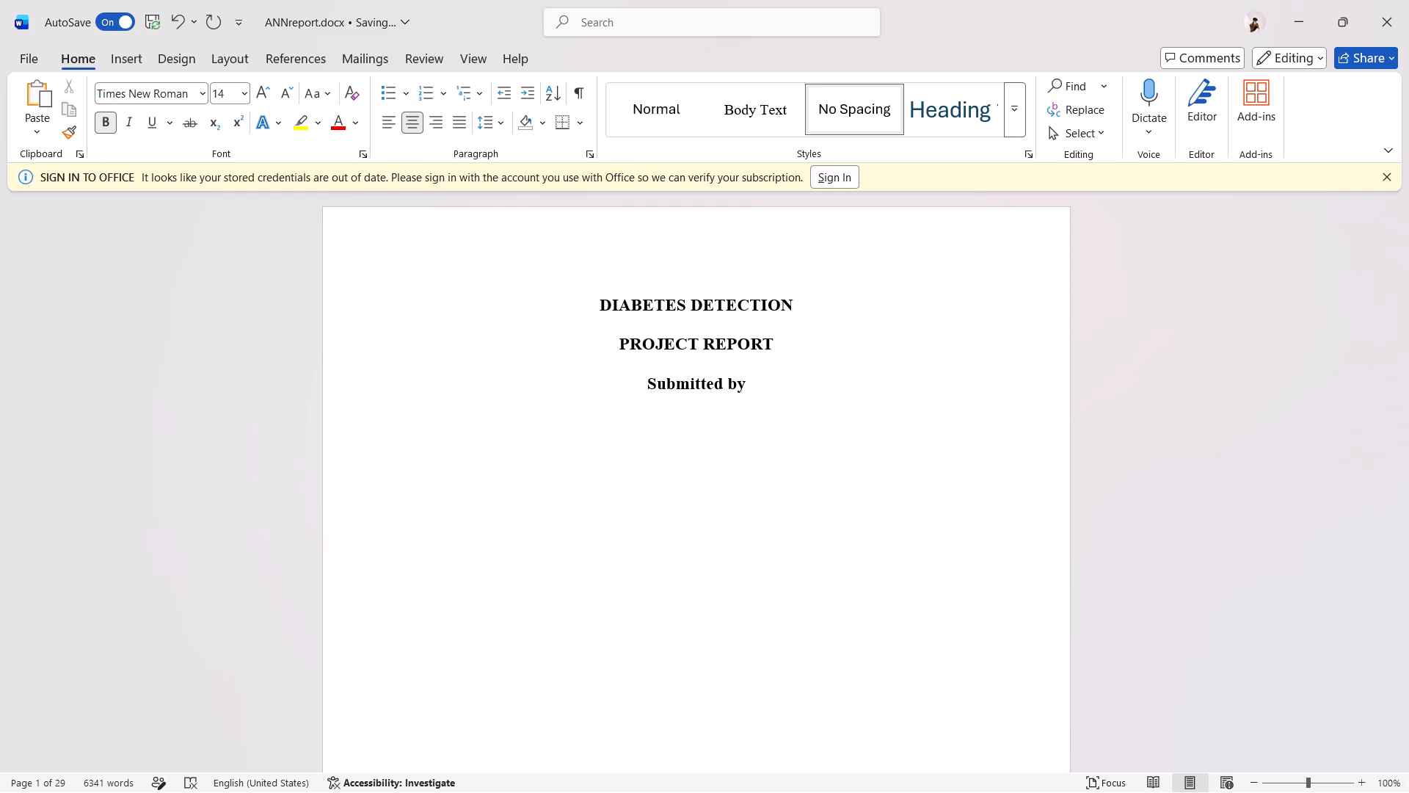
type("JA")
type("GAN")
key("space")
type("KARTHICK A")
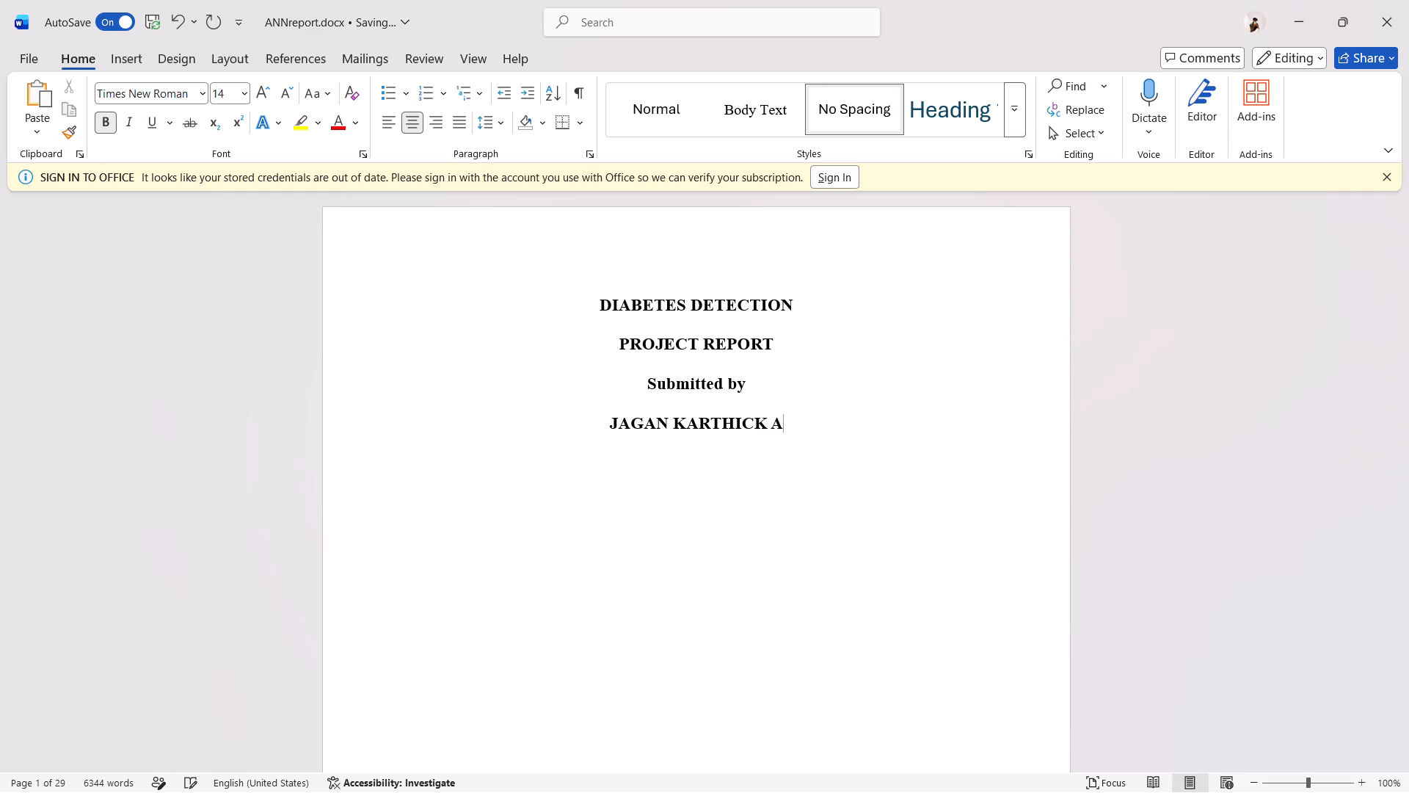
Append the student's register number in square brackets after the name, separated by a space.
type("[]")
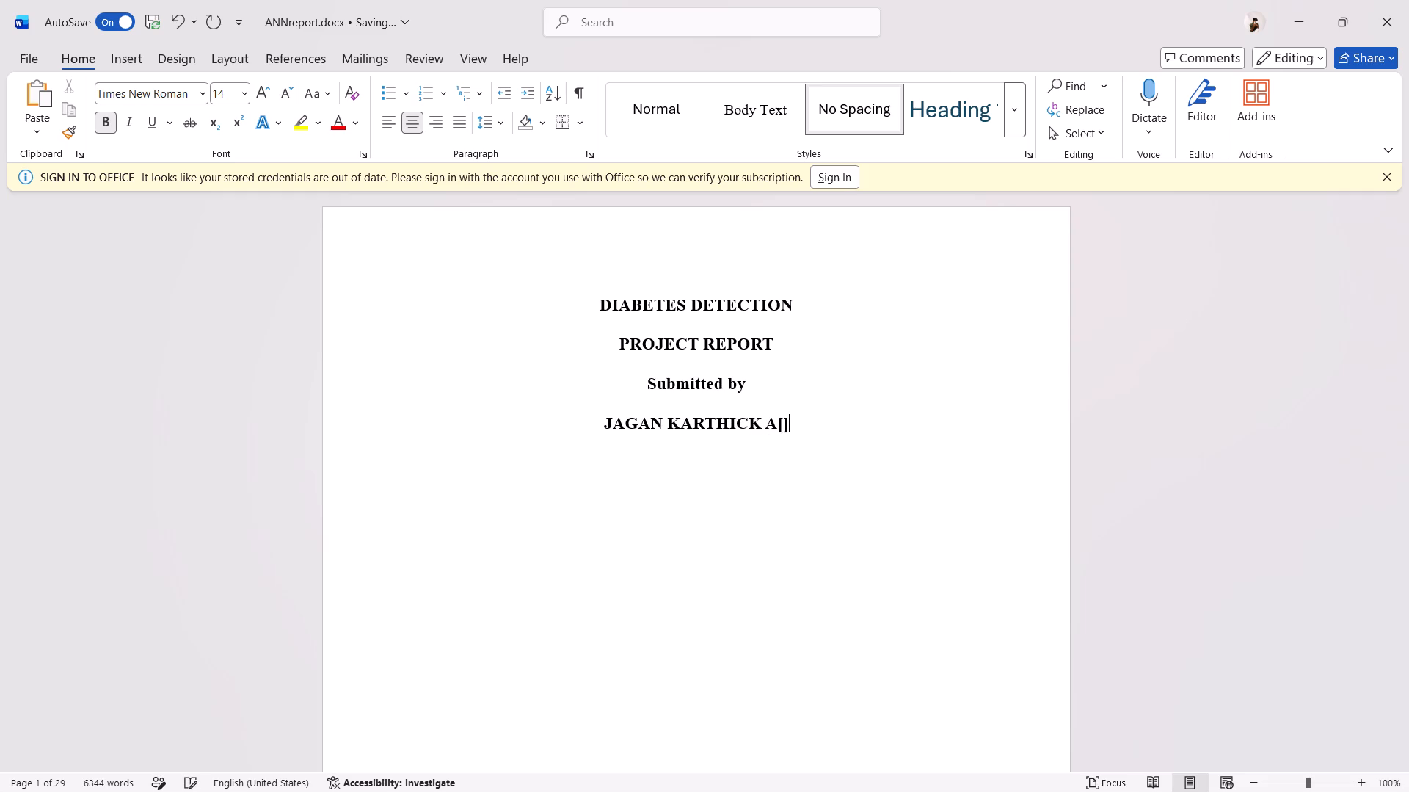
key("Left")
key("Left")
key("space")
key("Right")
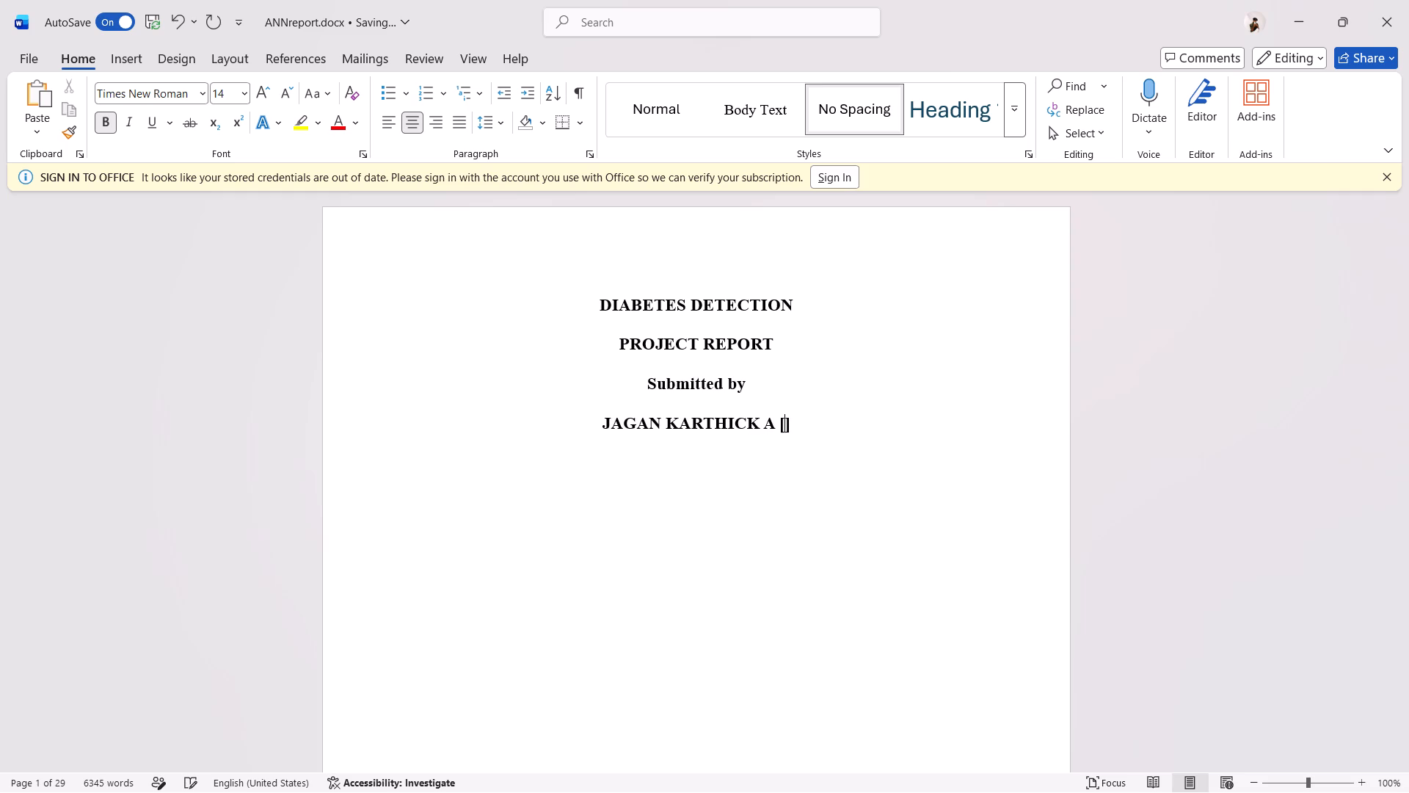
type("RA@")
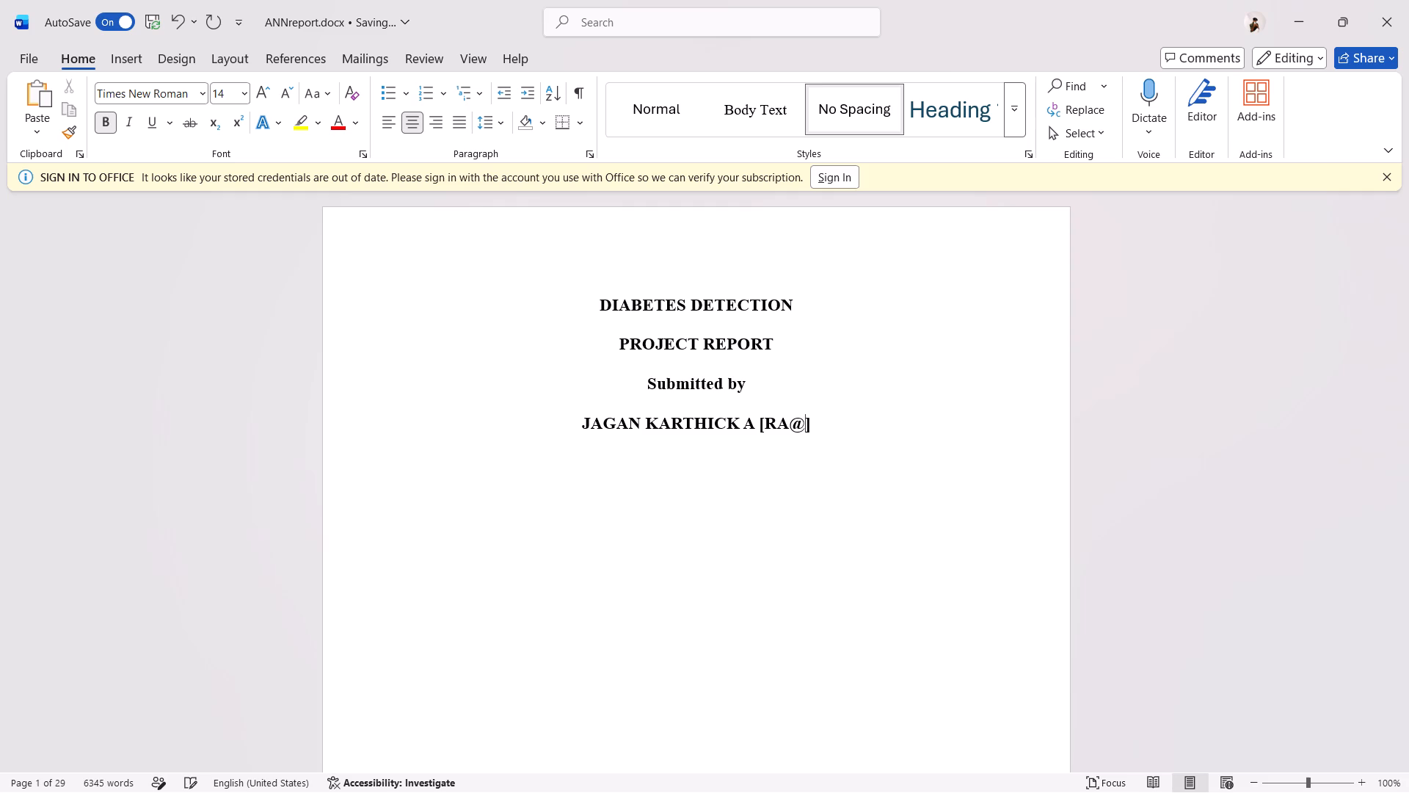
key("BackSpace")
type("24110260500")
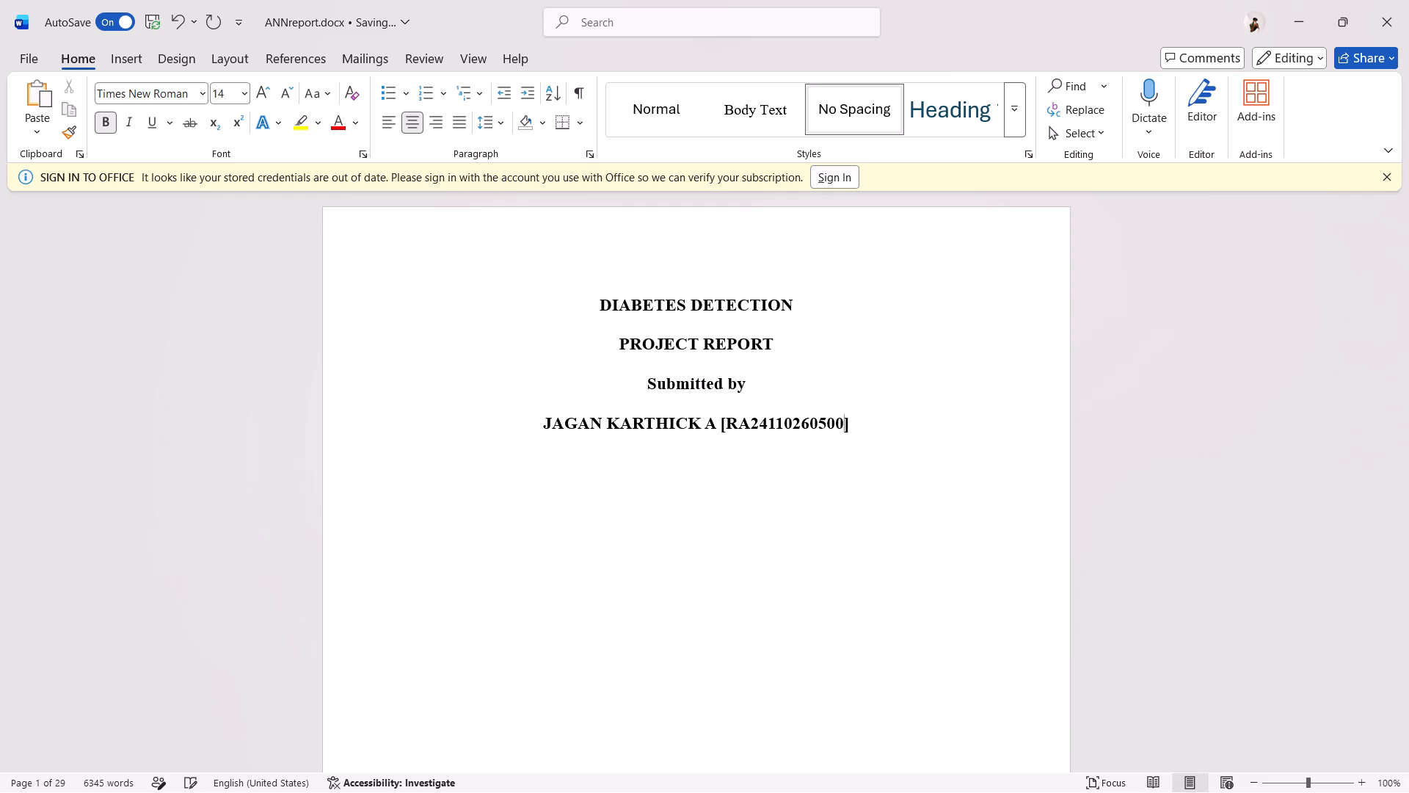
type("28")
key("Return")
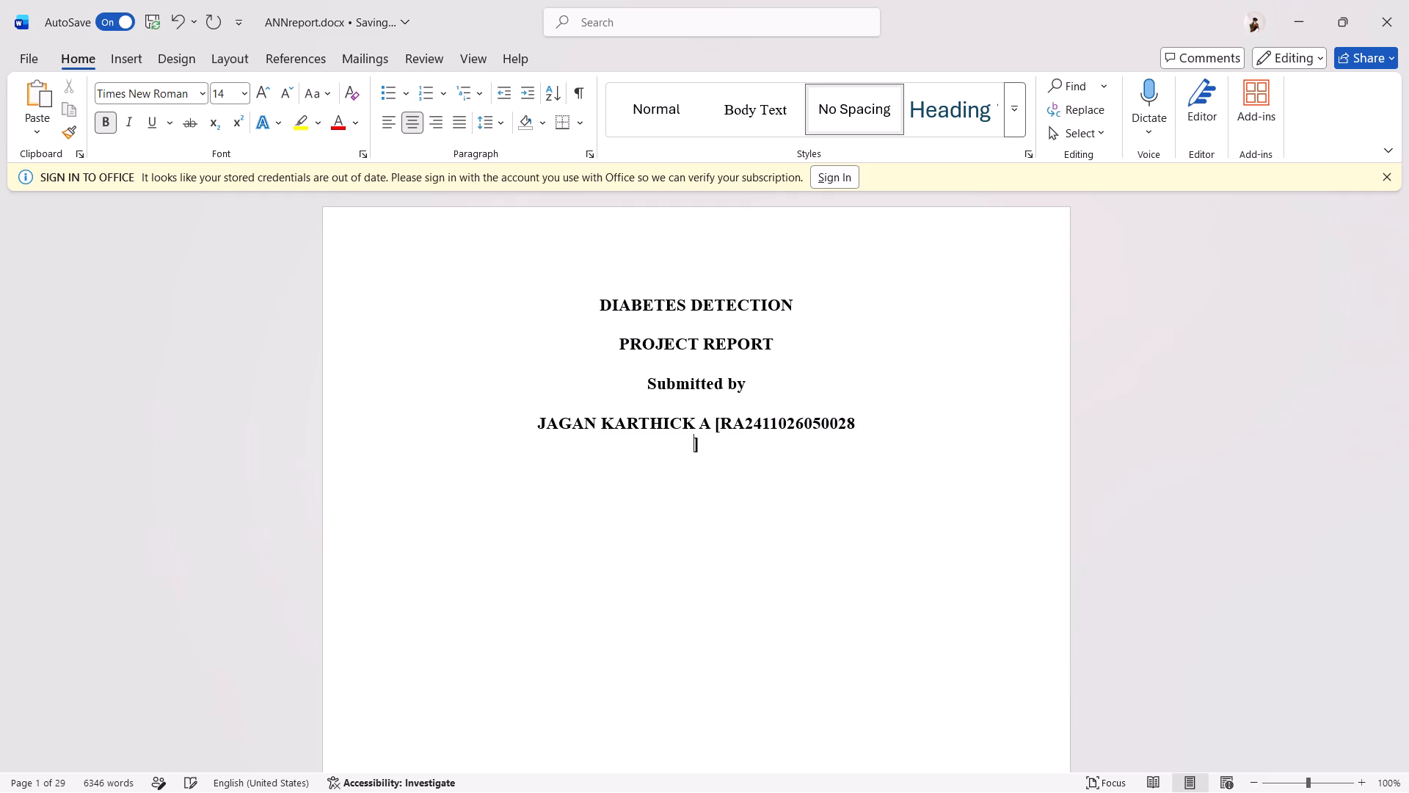
Remove the line break before the closing bracket of the first student's registration number.
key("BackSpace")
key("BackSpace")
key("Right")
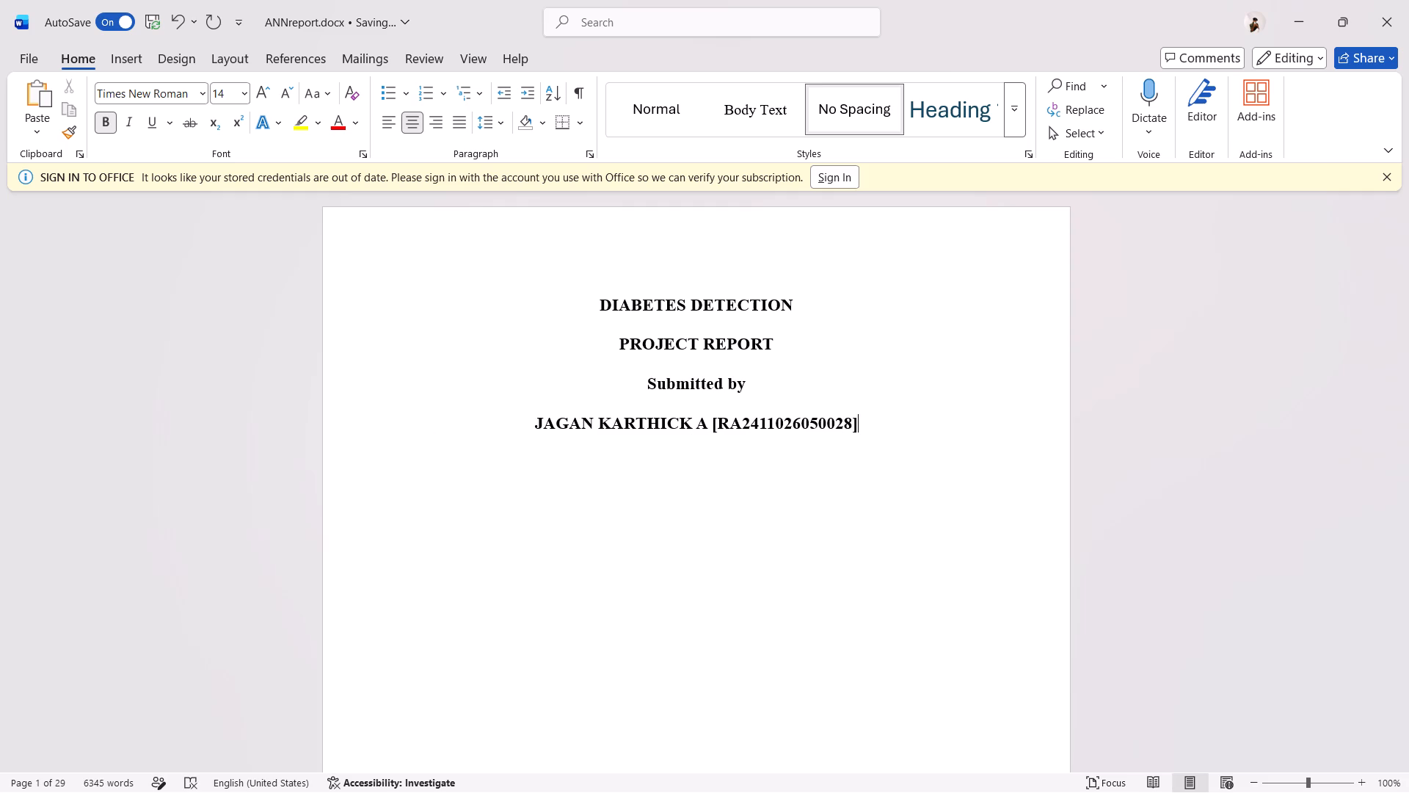
Add the second student's name with the registration number in square brackets on a new line below the first student.
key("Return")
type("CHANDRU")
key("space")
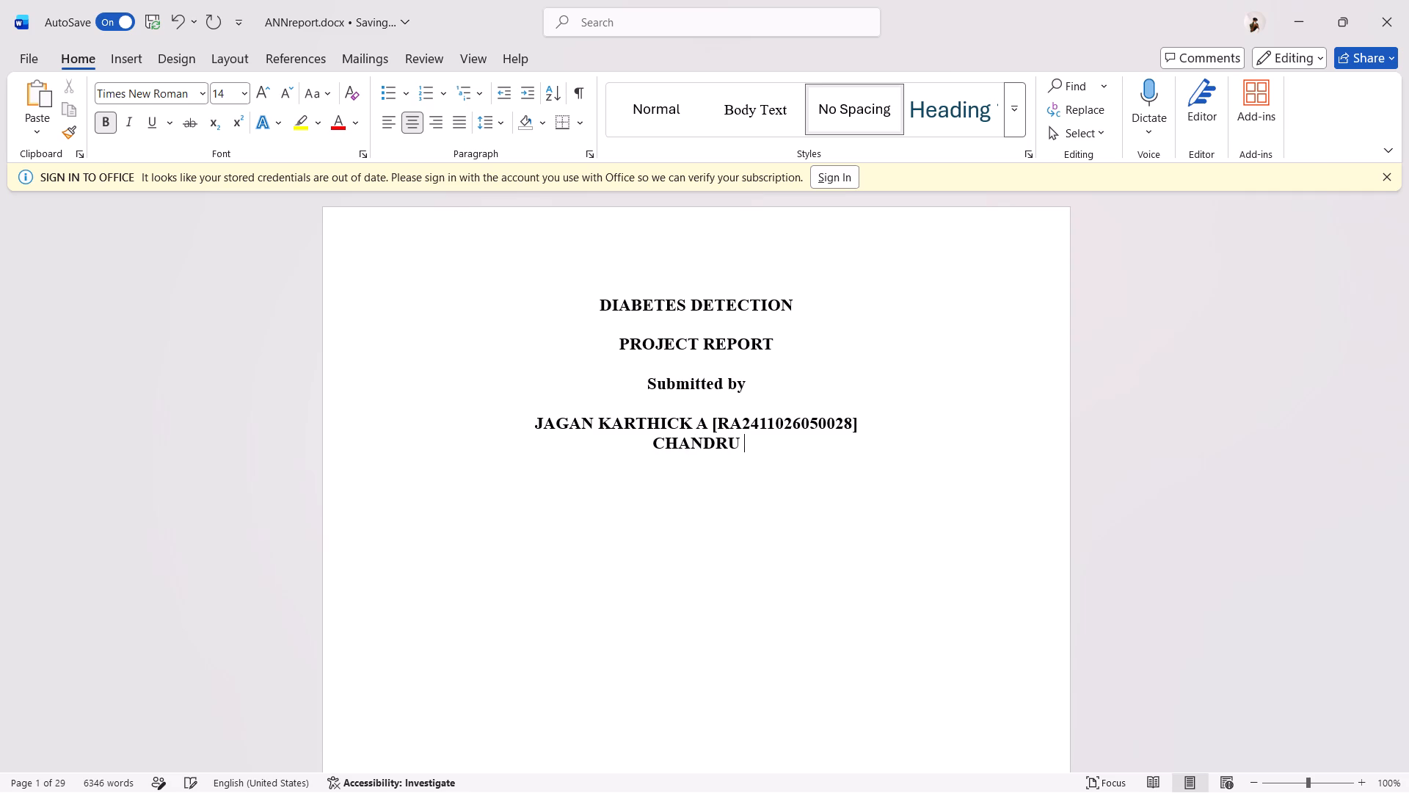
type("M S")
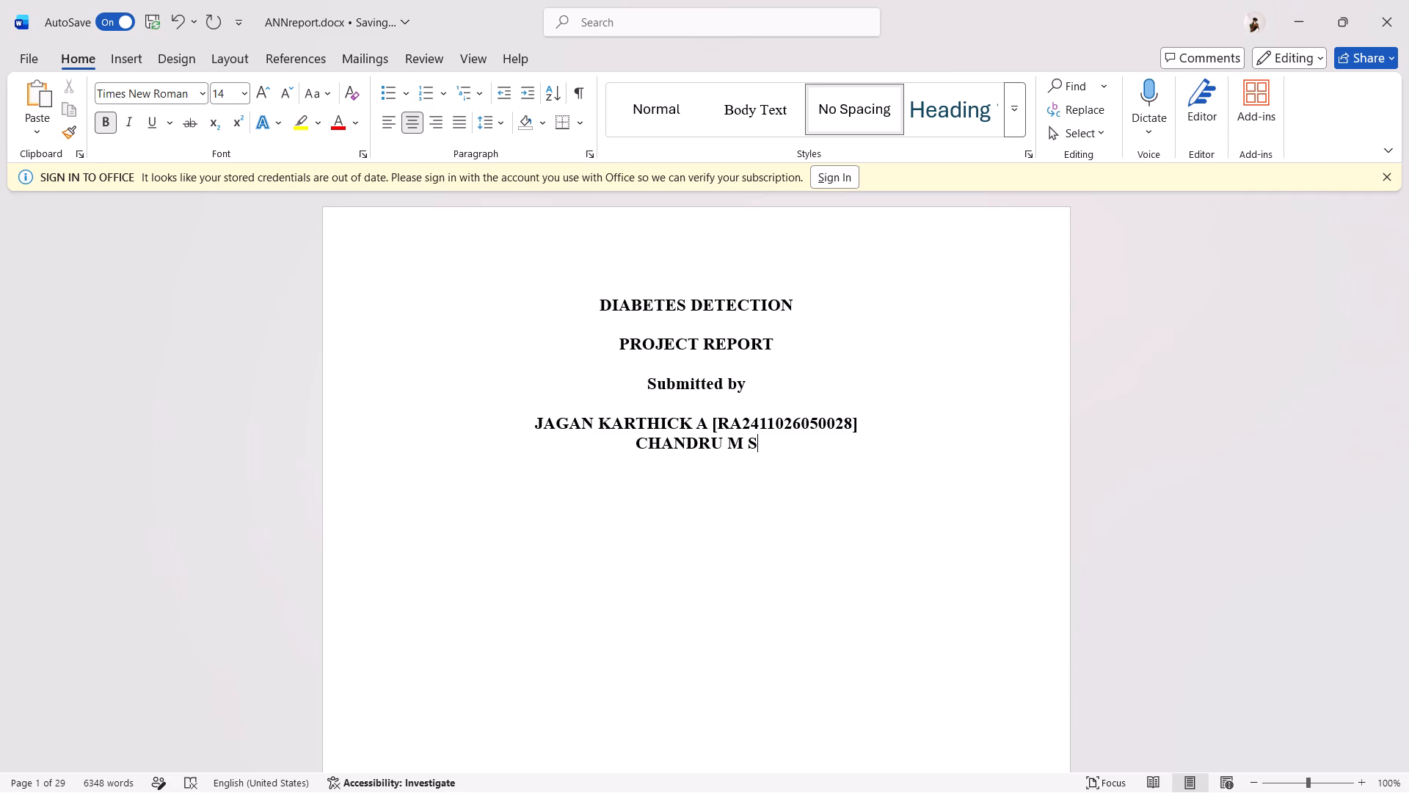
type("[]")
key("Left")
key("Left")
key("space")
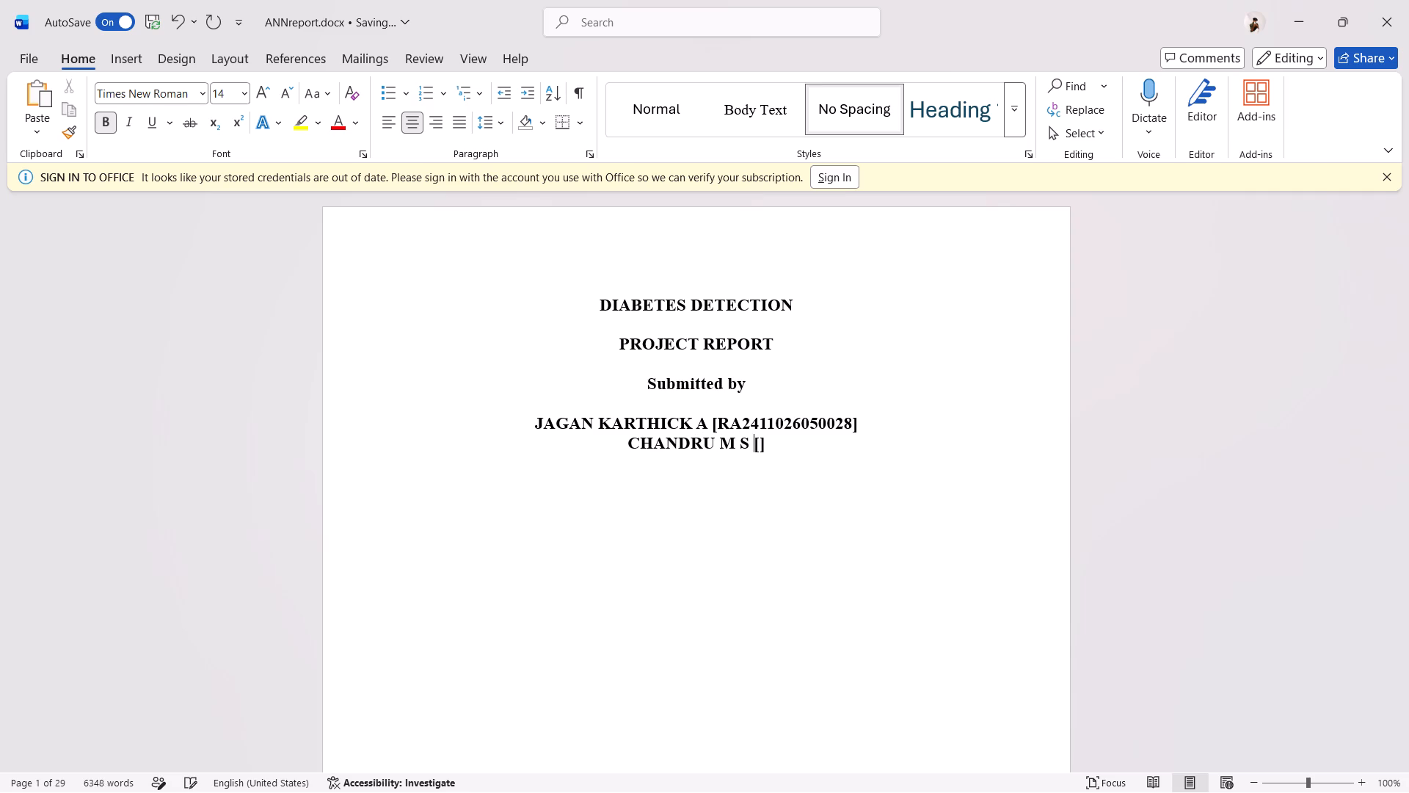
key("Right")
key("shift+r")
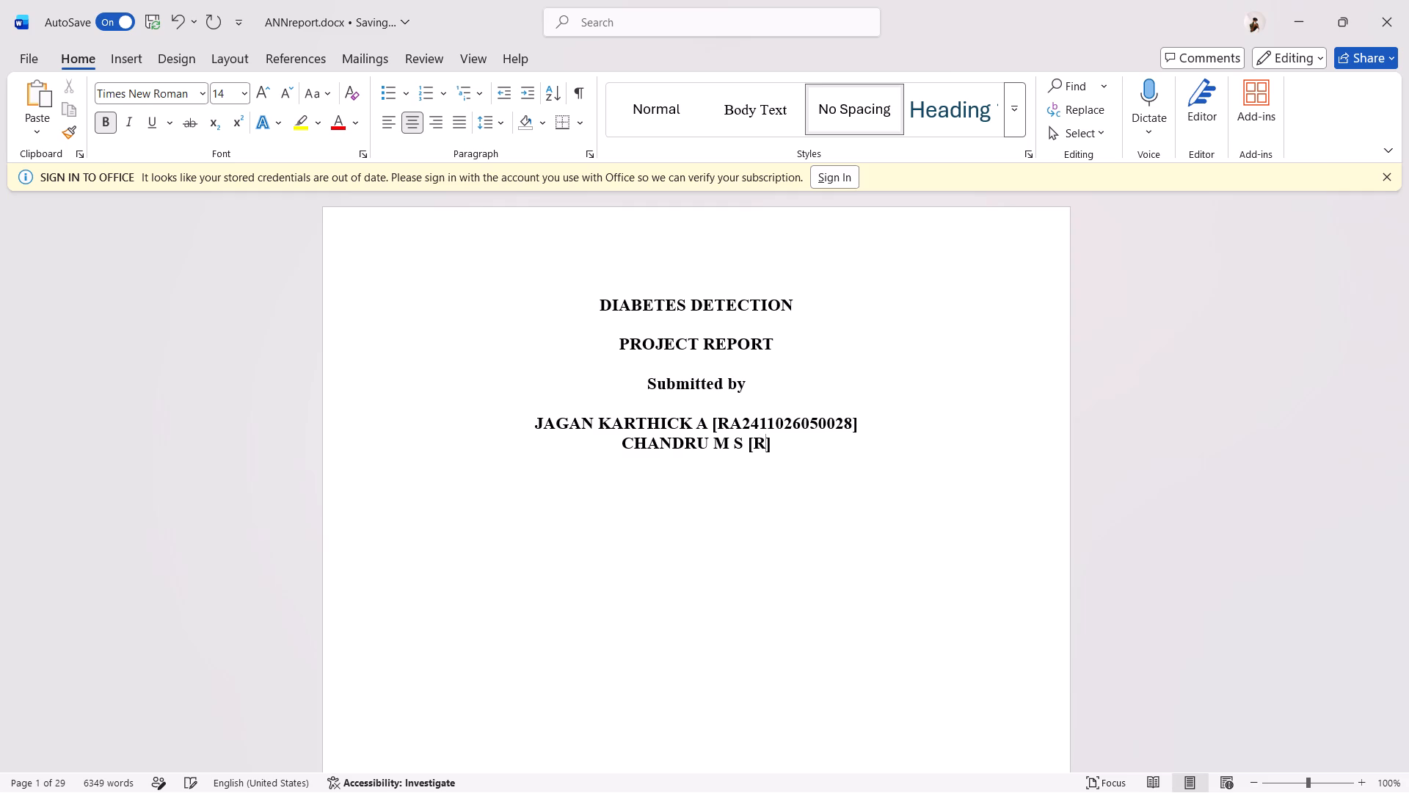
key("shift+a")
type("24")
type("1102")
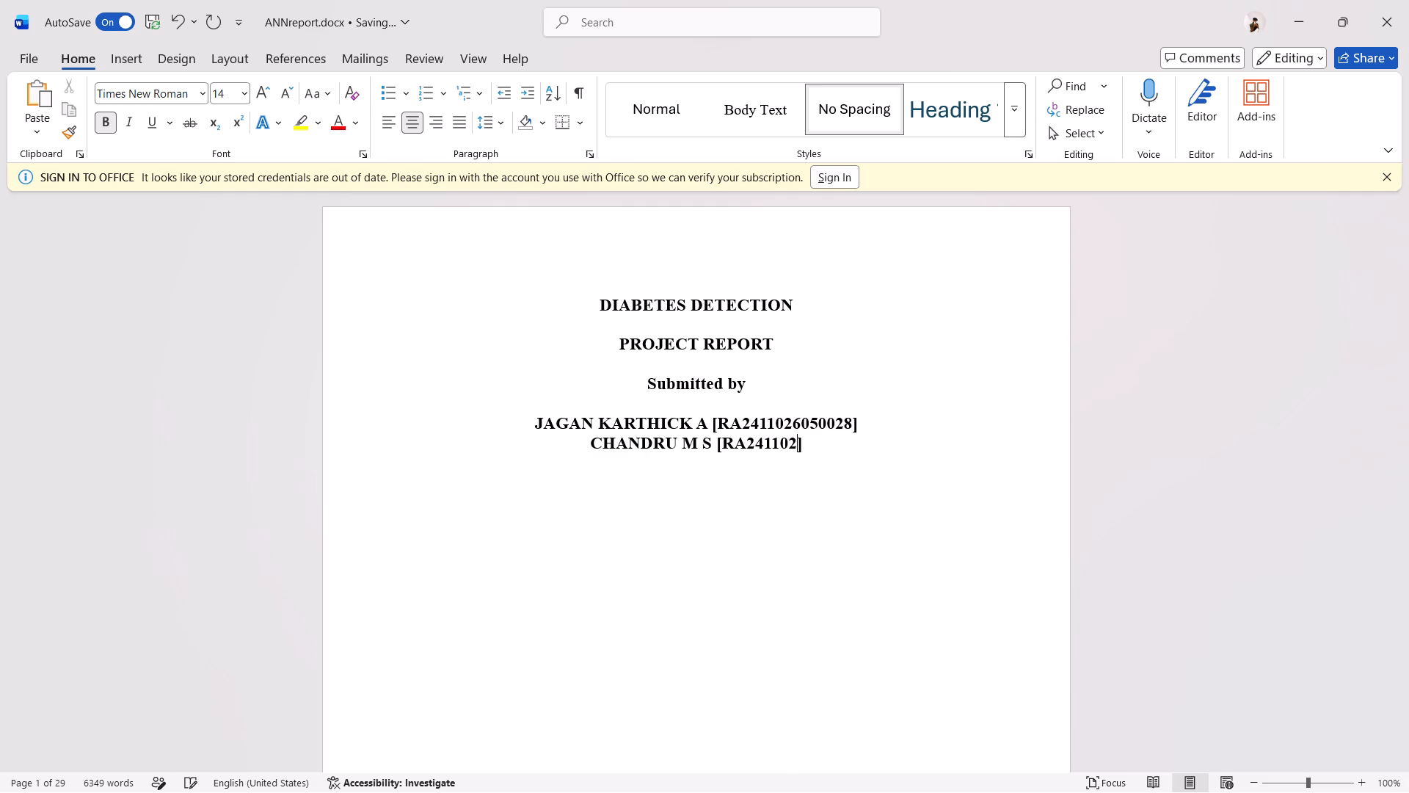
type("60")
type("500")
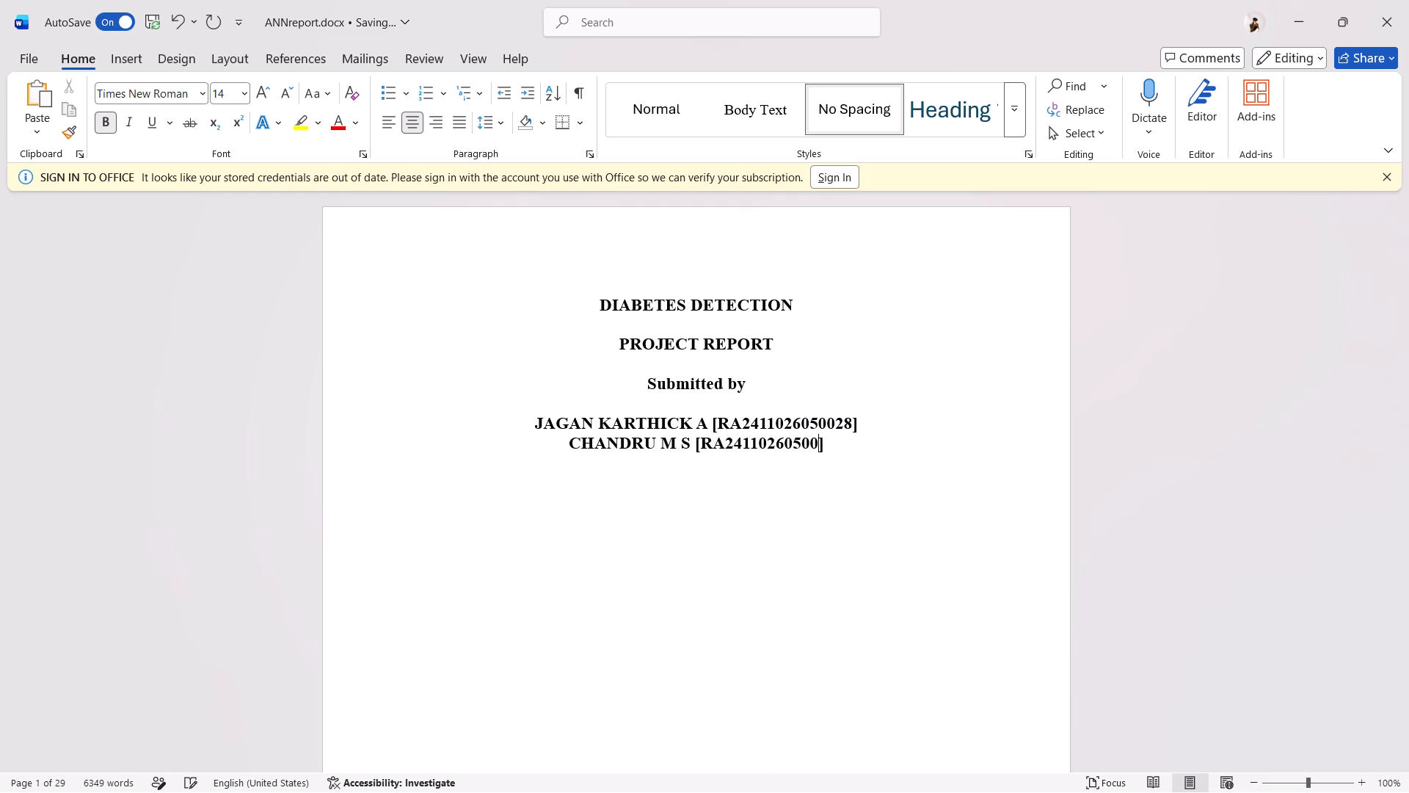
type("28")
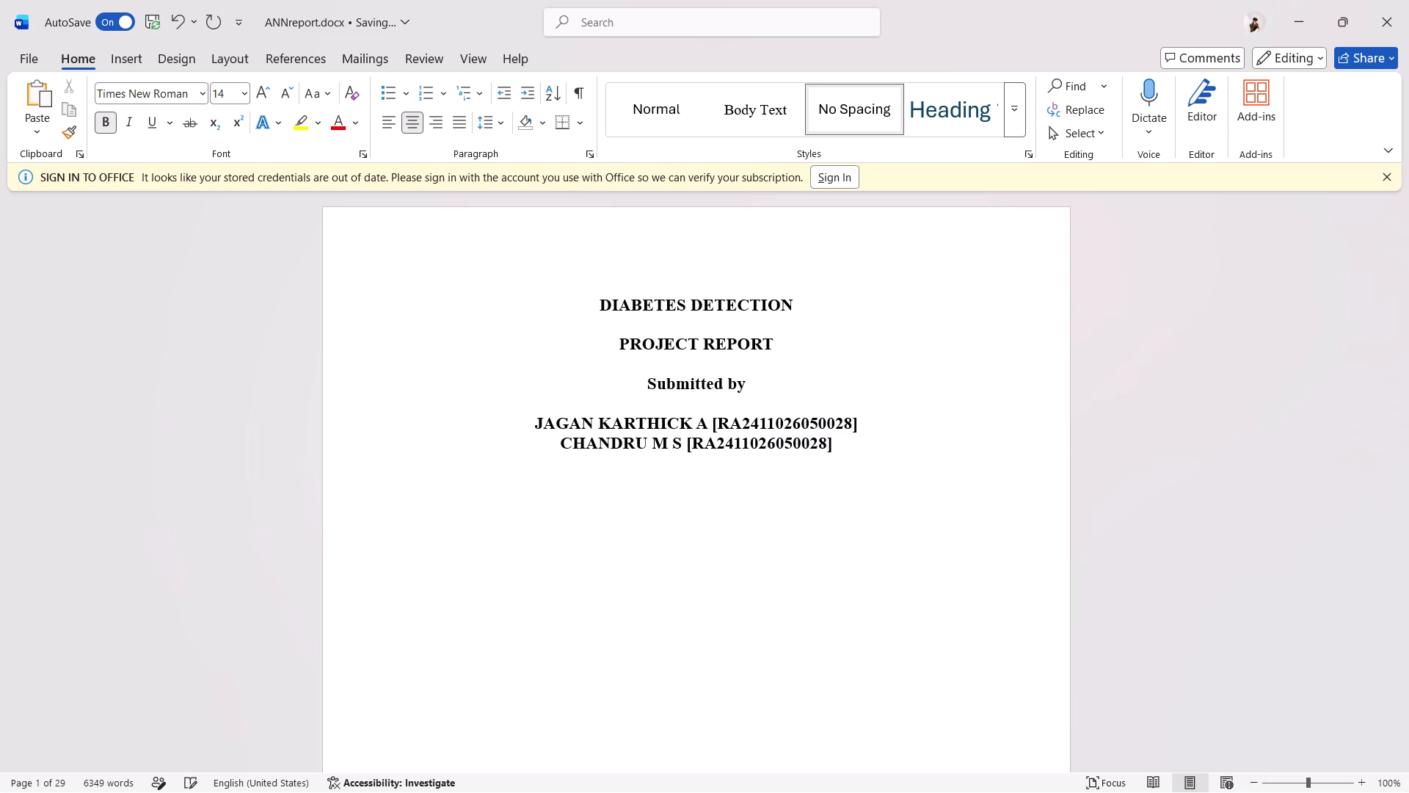
Change the last digit of the first student's registration number to 0.
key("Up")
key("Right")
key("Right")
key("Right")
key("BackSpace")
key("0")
Remove the blank line directly below the second student's entry.
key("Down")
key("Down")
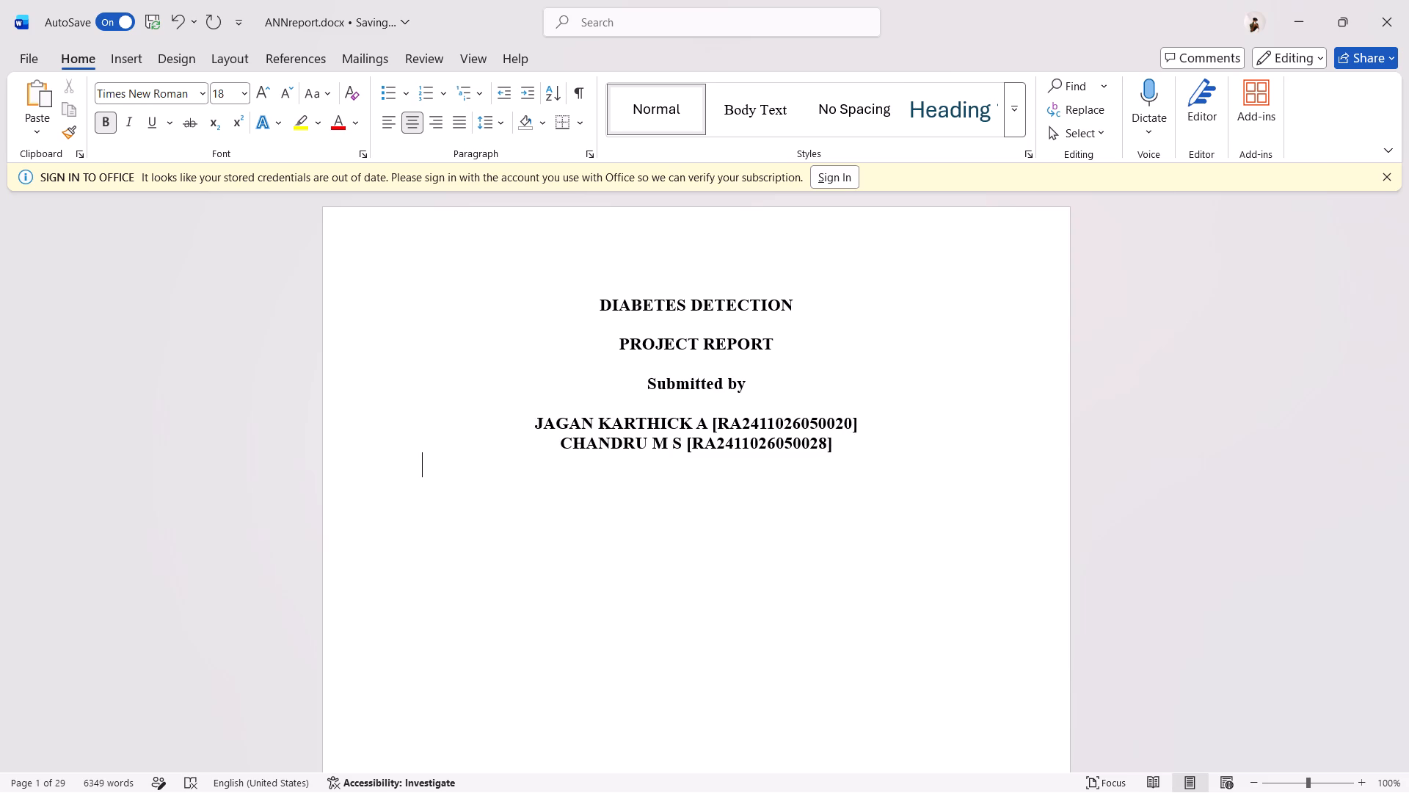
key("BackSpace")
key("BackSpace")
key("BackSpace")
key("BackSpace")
Add the third student's name in capitals as one word on a new line below the second student.
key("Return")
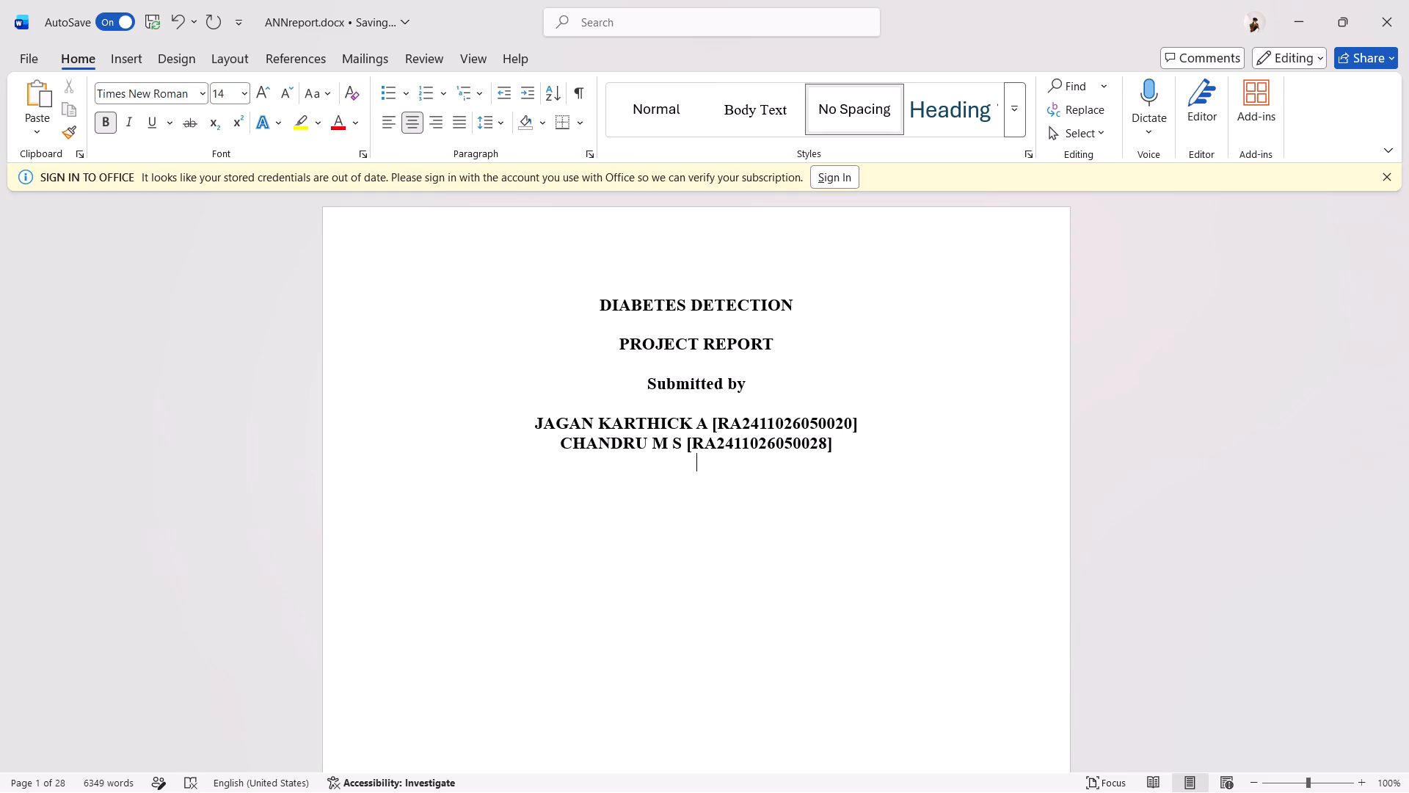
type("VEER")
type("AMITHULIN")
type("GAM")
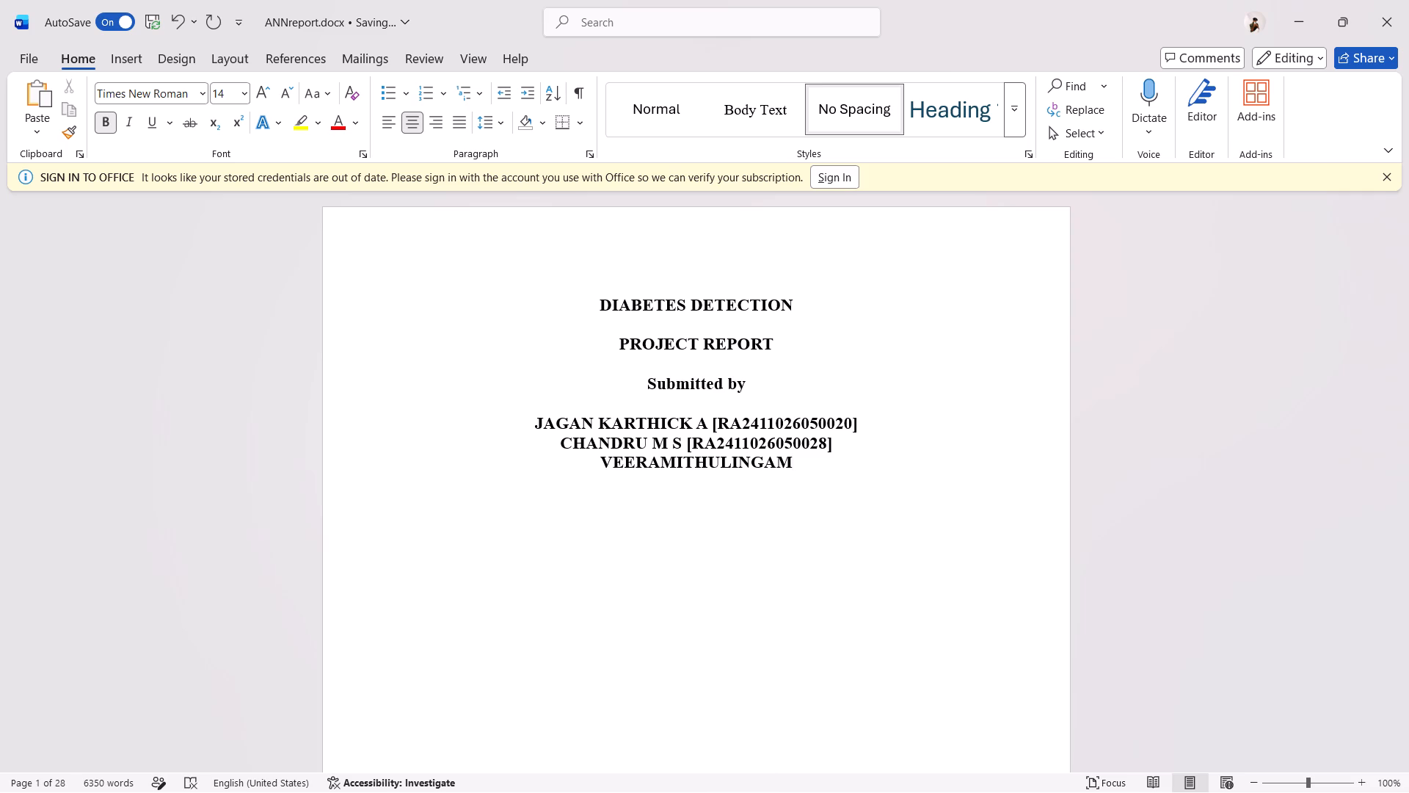
Replace the mistyped first I with a capital U in the third student's name.
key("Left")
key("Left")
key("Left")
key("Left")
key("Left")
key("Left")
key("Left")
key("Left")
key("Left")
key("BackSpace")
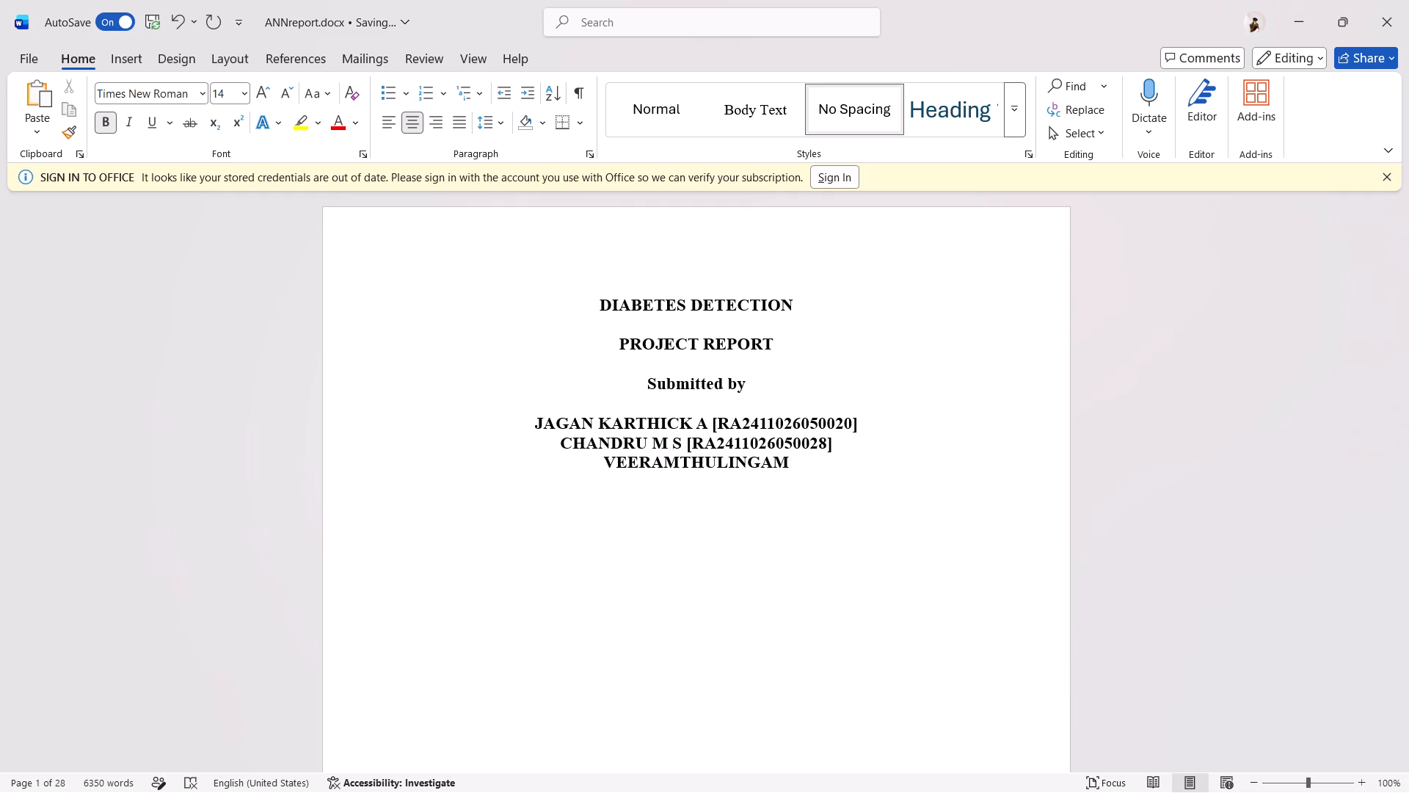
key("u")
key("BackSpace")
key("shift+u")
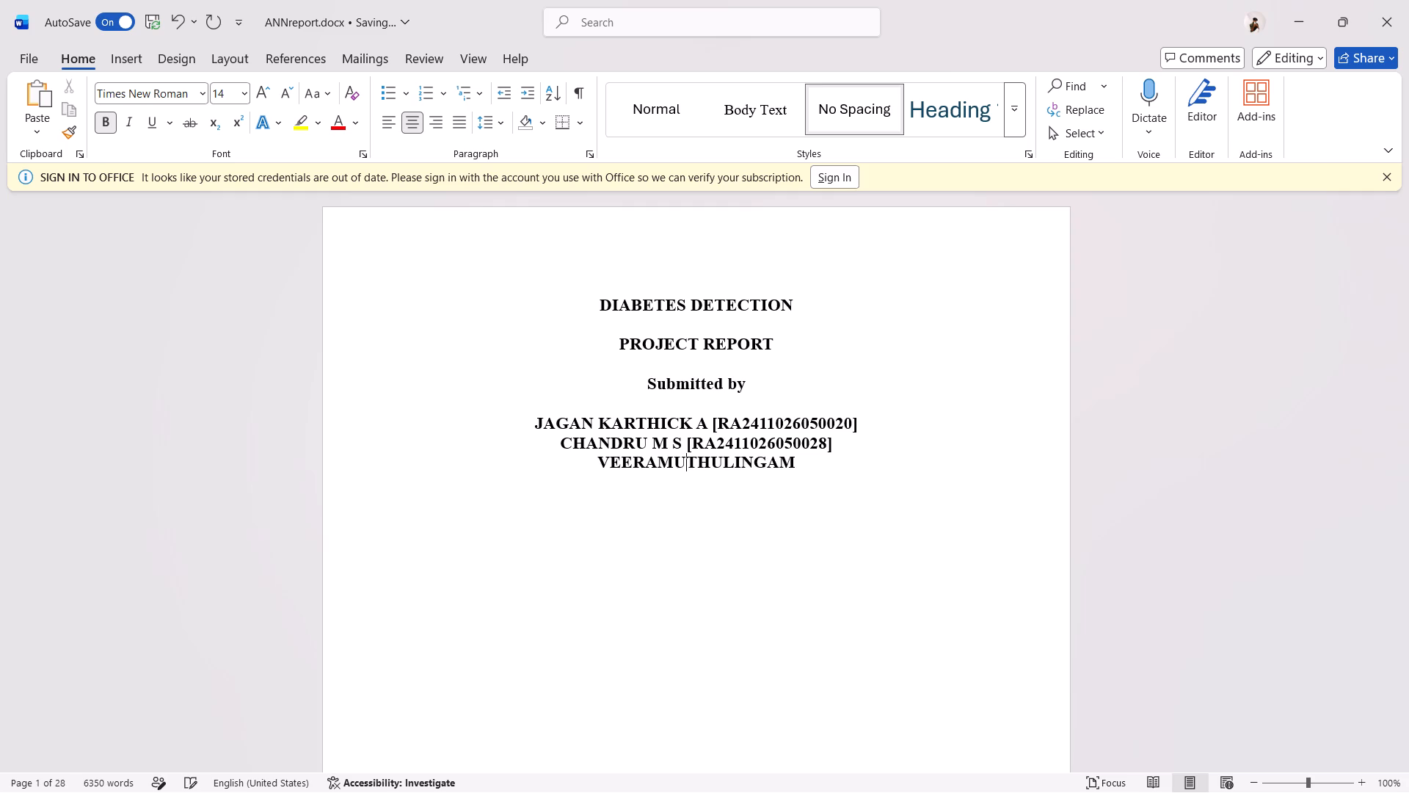
Split the third student's name into three words with spaces.
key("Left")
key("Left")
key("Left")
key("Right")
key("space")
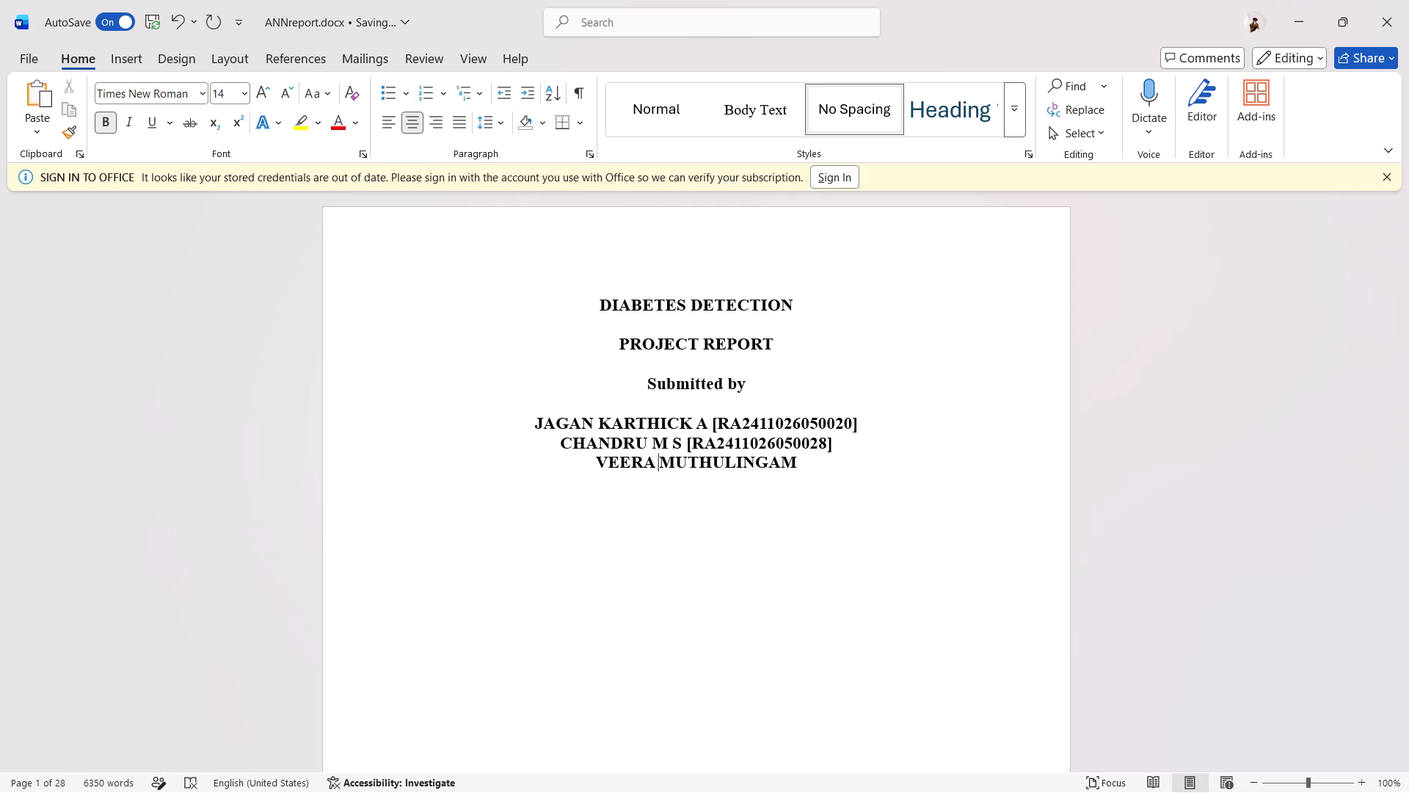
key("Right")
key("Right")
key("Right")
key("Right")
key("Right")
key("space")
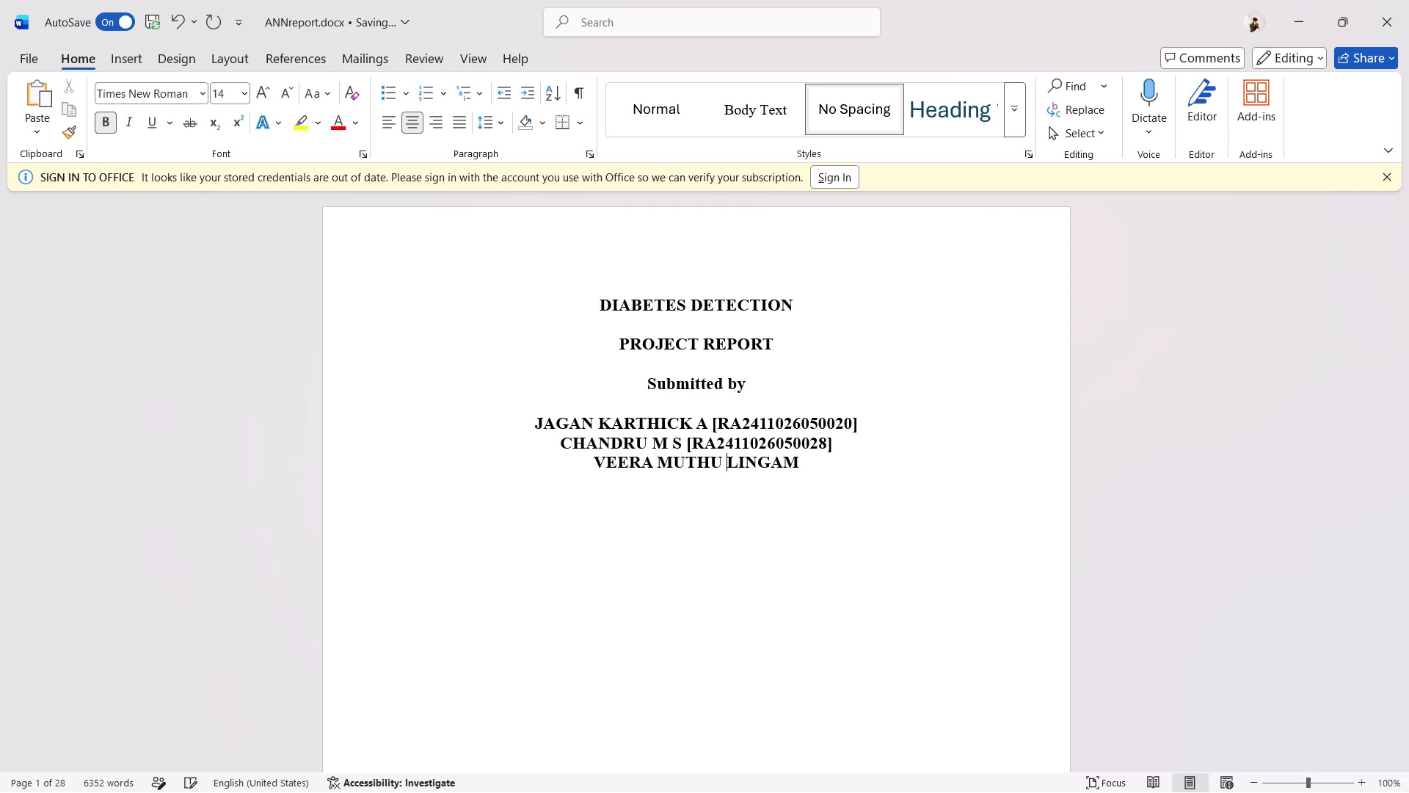
Append the third student's registration number in square brackets after the name.
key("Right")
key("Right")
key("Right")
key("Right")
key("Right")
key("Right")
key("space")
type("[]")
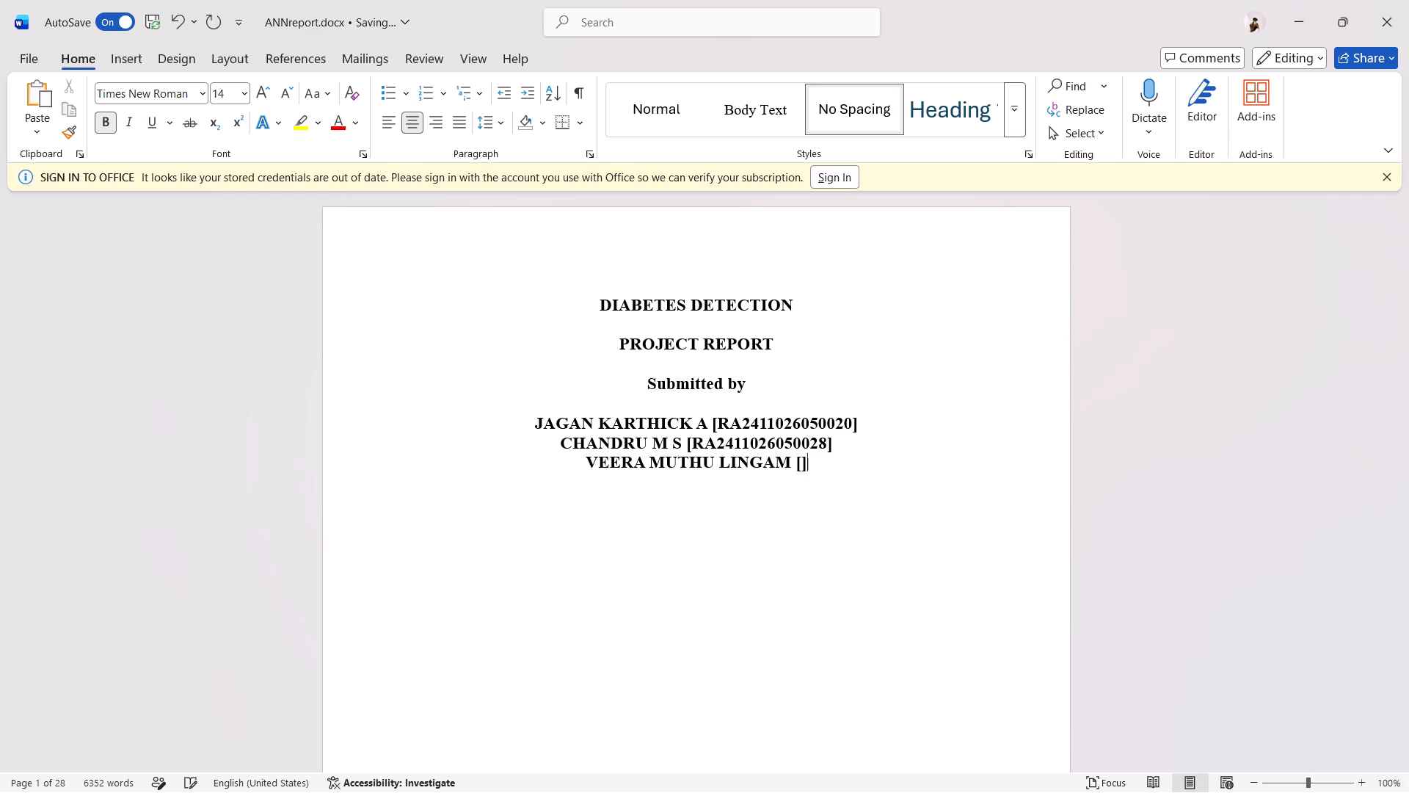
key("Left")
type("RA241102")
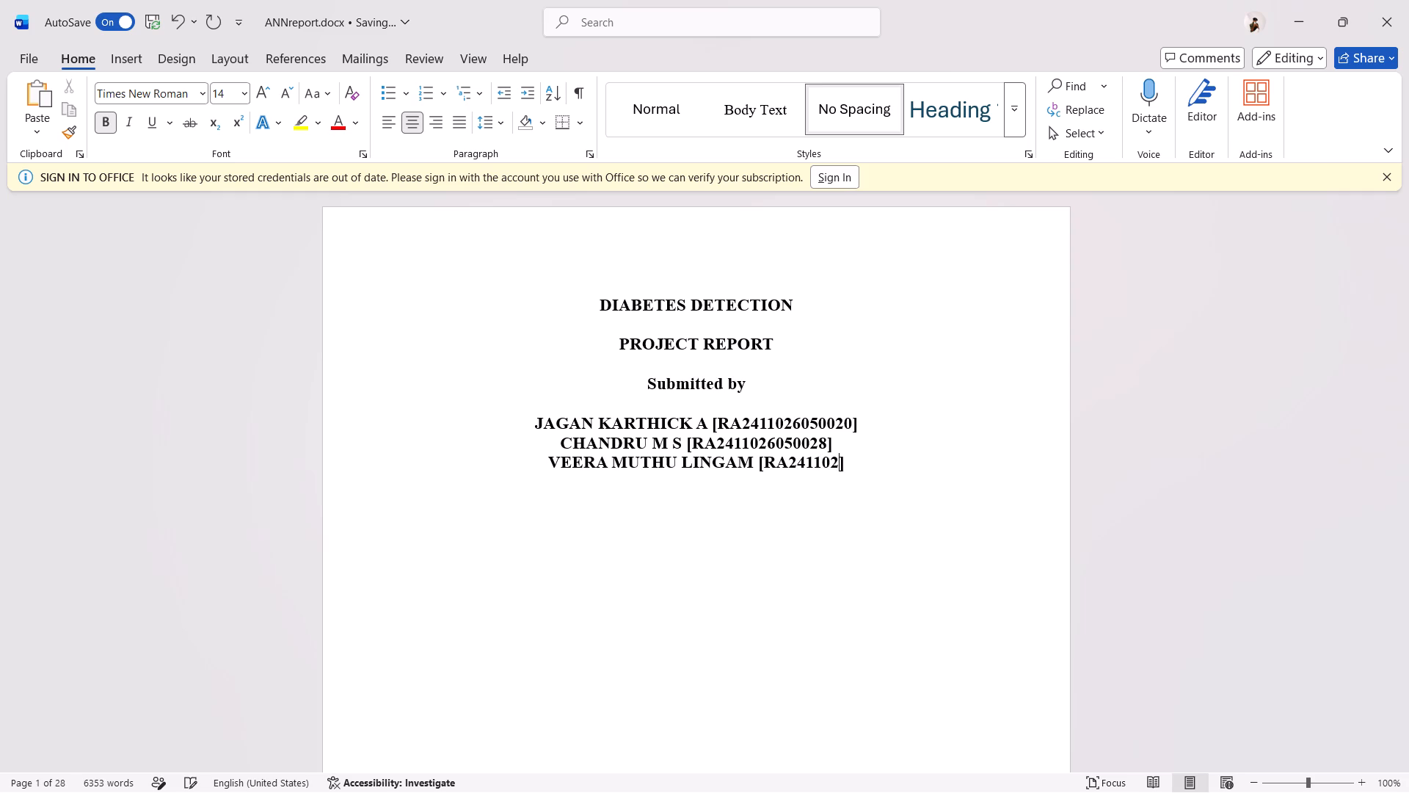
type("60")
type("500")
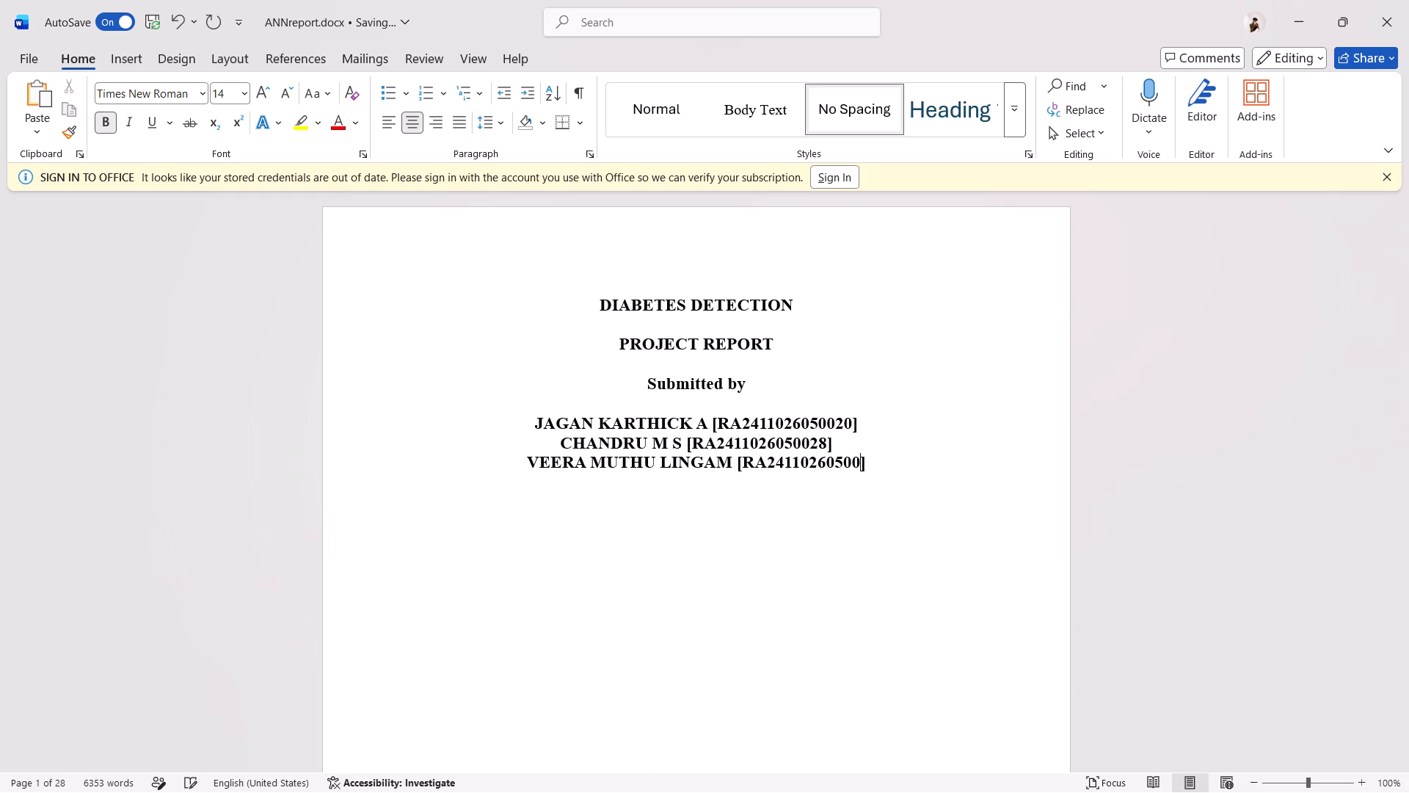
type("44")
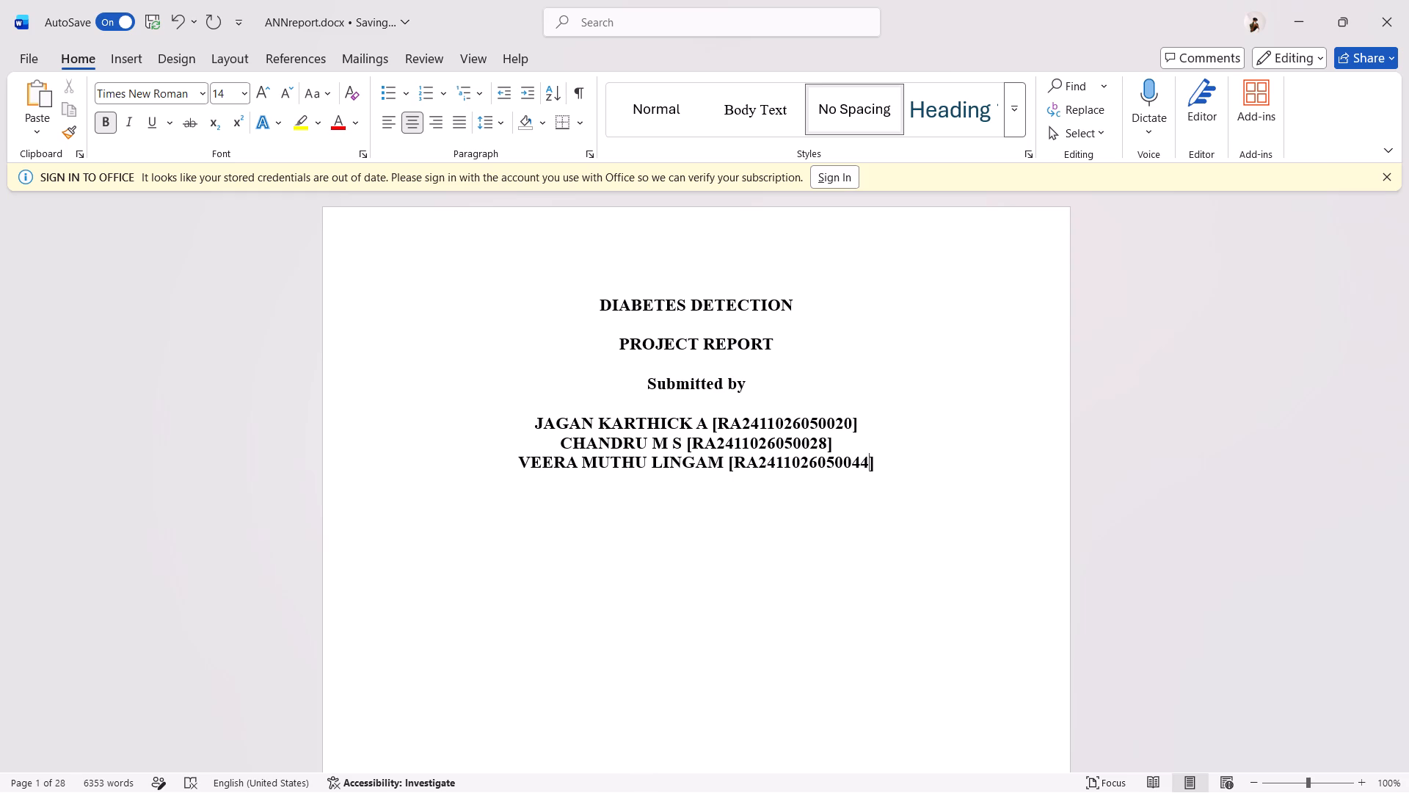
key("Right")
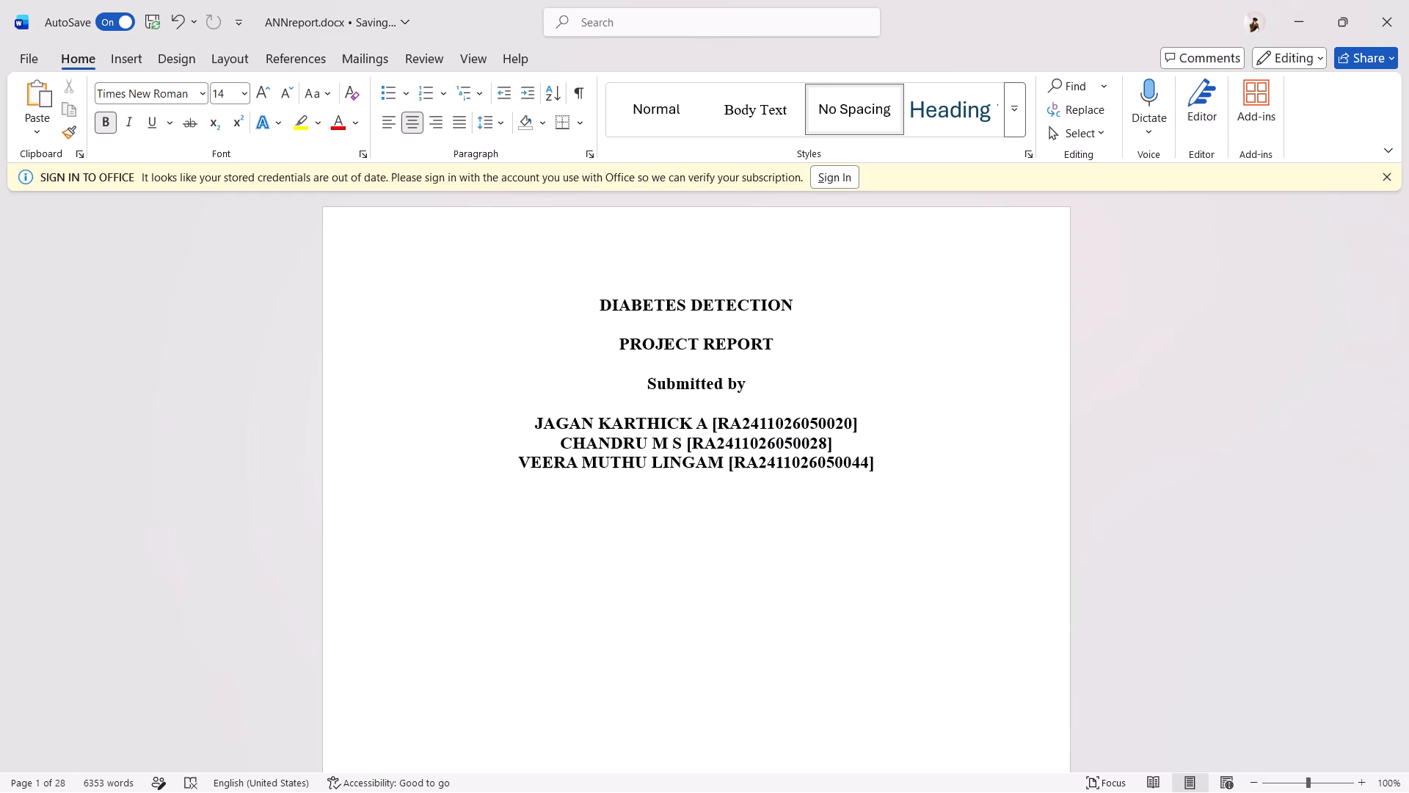
Following app_report.docx, add the non-bold line "Under the guidance of" below the student list, separated by one blank line.
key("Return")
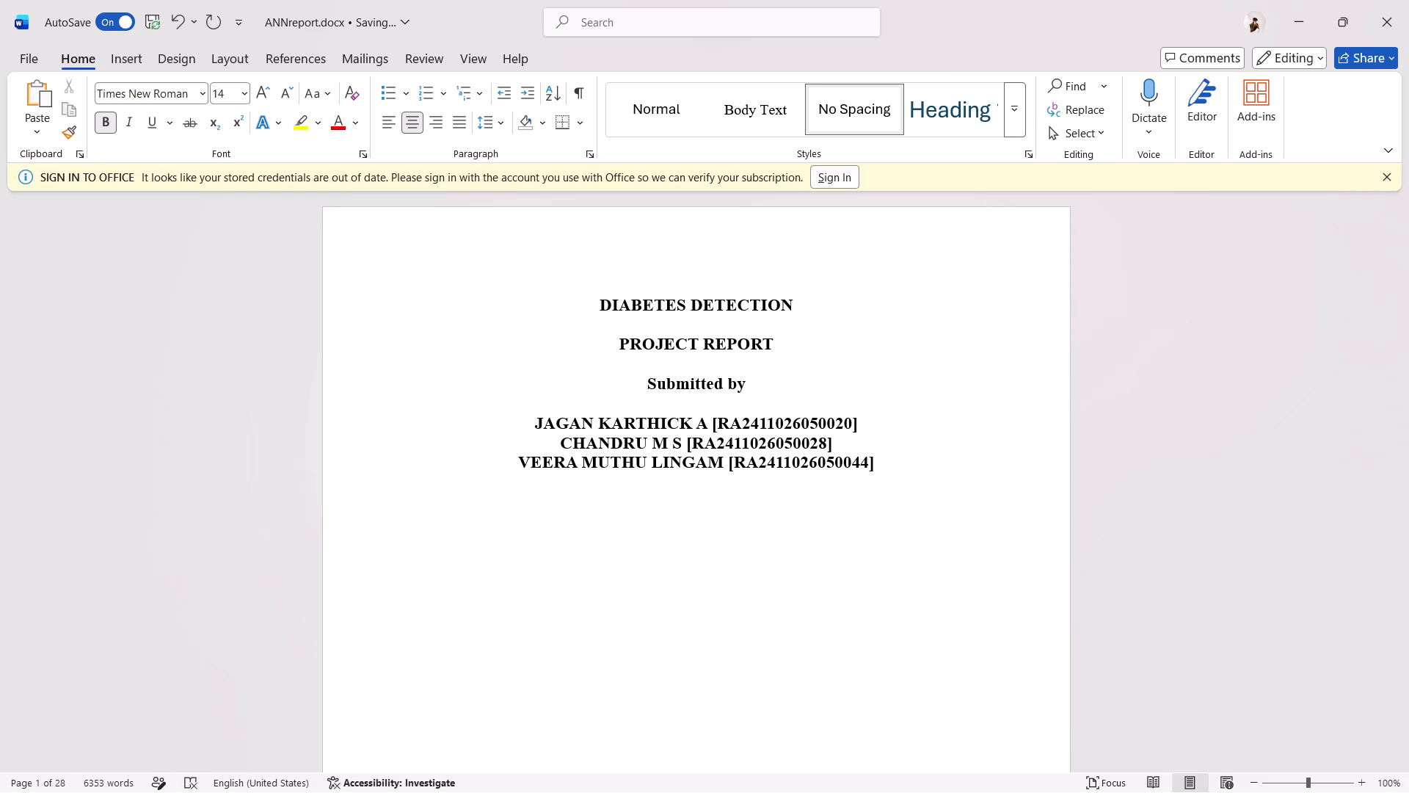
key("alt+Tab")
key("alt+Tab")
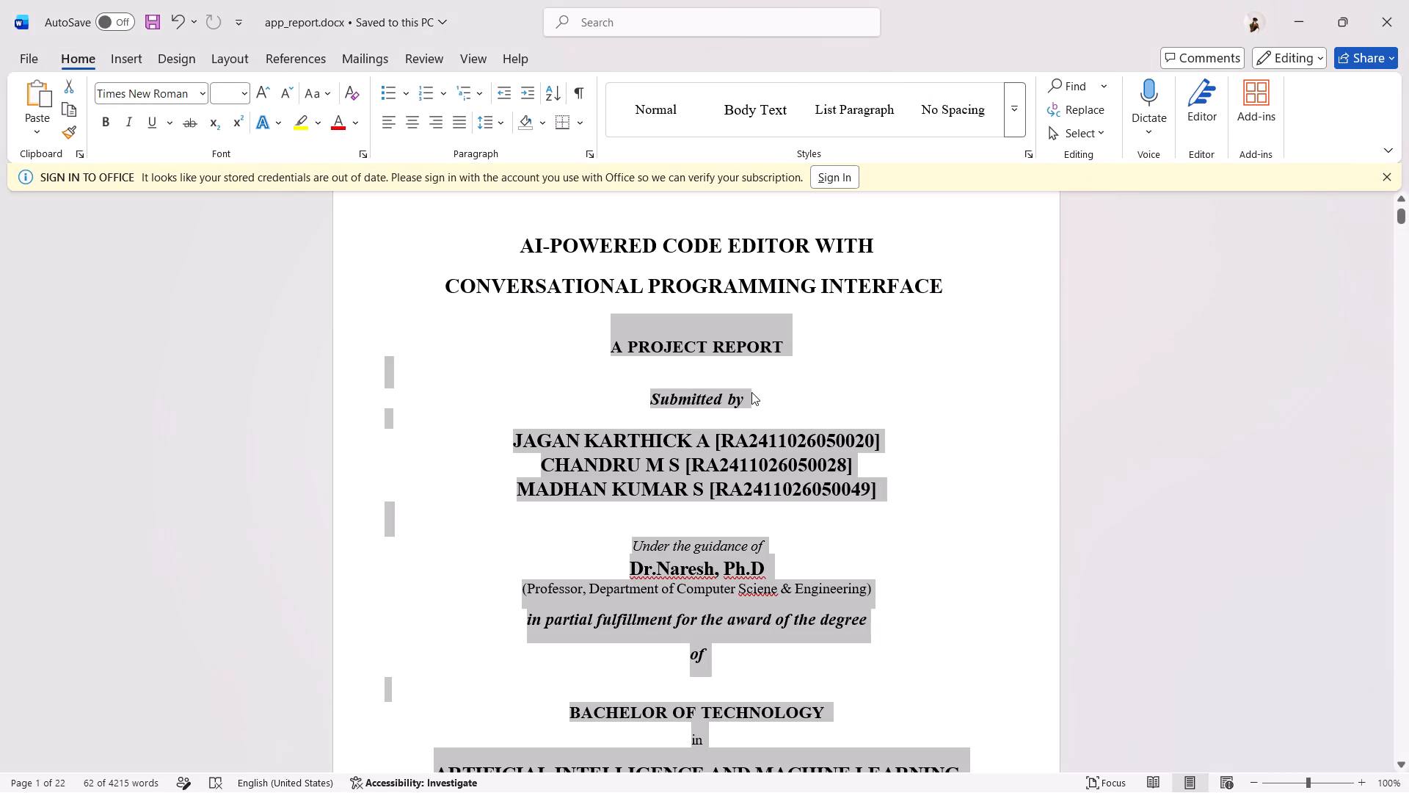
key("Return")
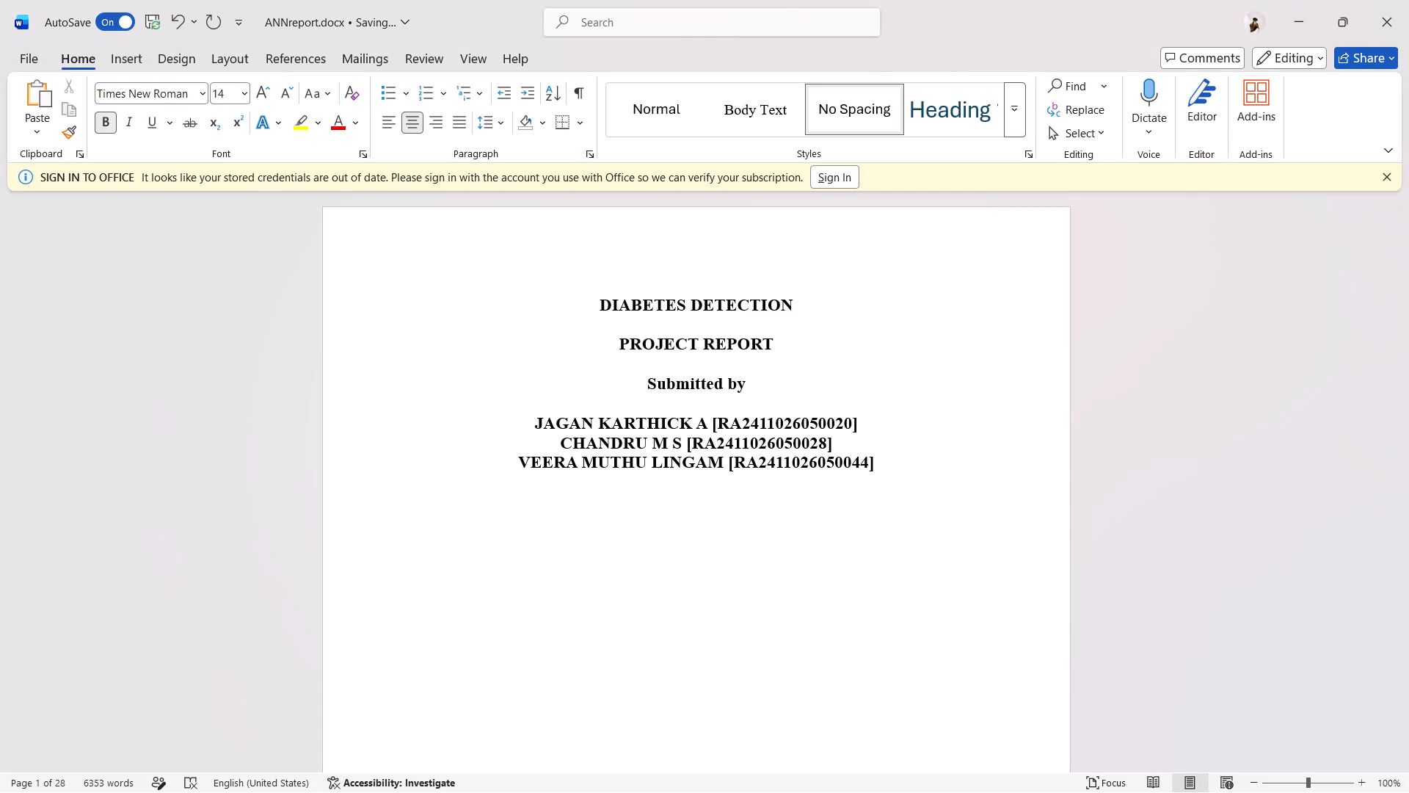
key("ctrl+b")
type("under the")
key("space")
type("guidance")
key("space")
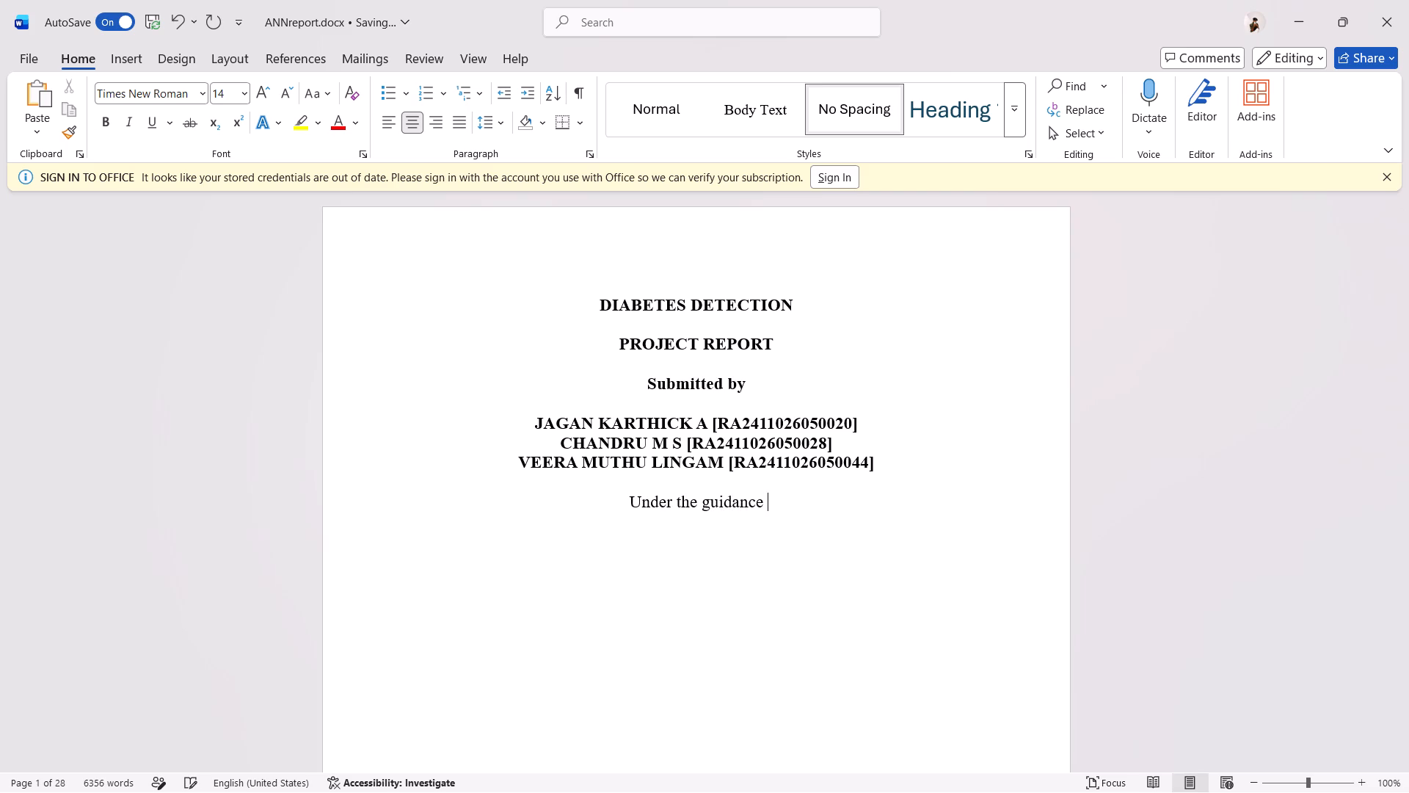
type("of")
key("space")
Check the guide line in app_report.docx and add the project guide's name with the title "Dr." in bold below "Under the guidance of".
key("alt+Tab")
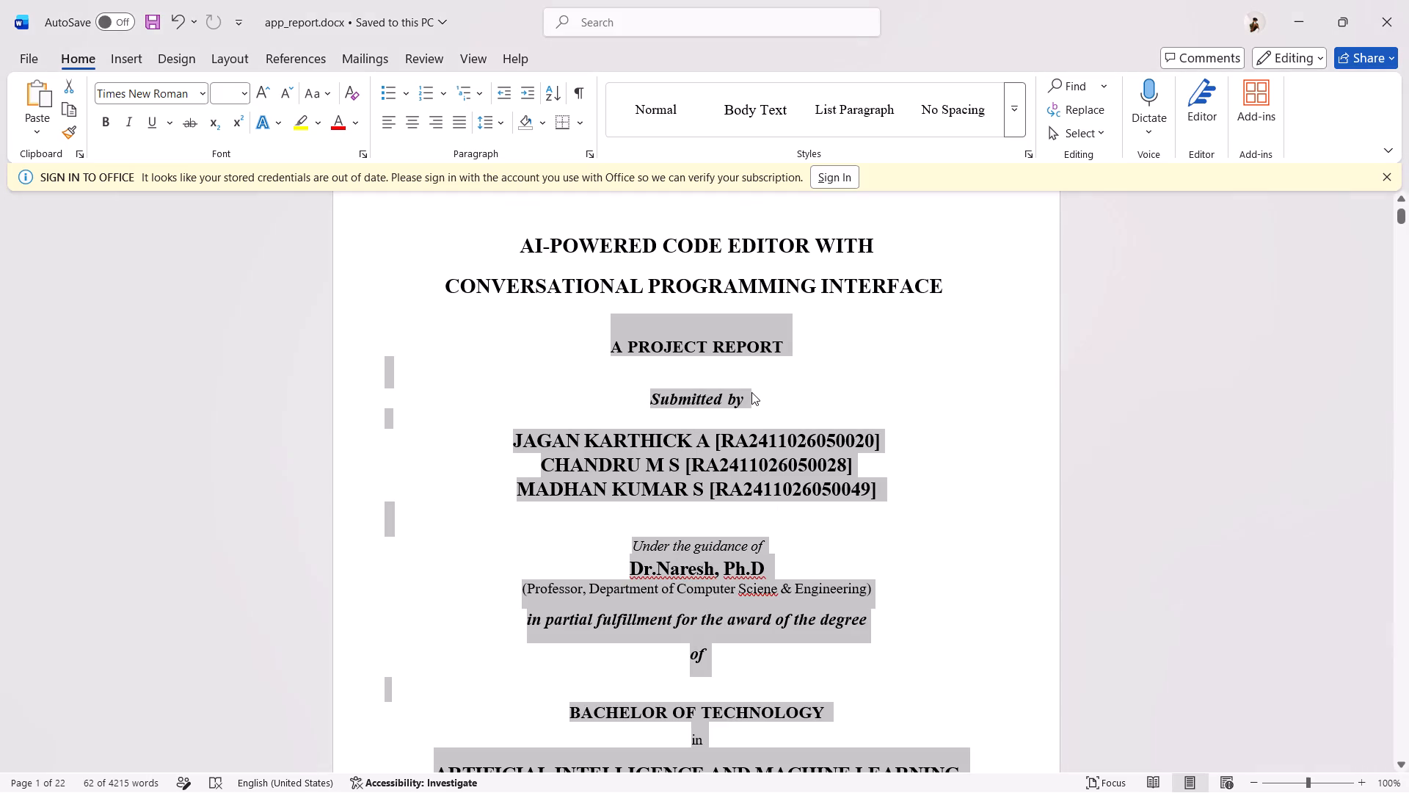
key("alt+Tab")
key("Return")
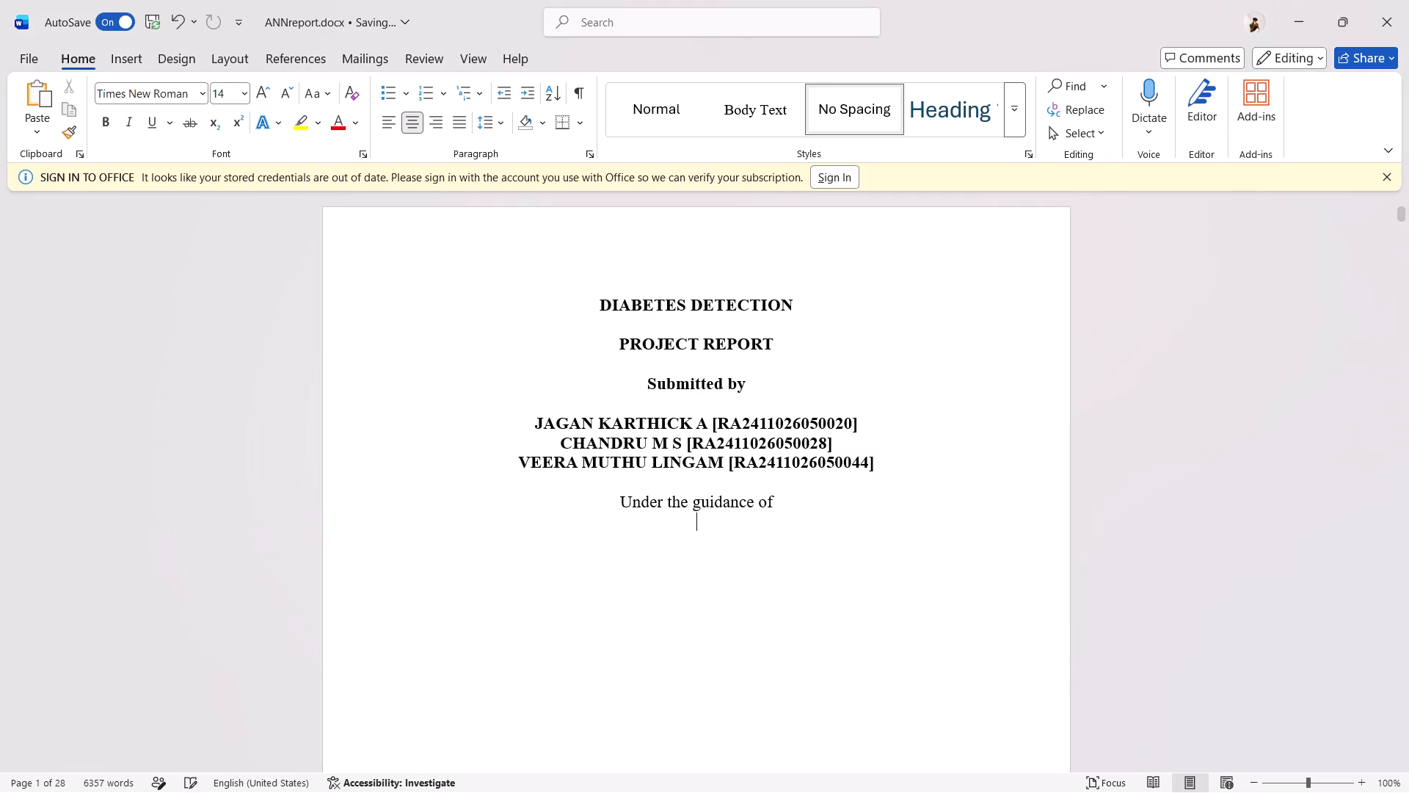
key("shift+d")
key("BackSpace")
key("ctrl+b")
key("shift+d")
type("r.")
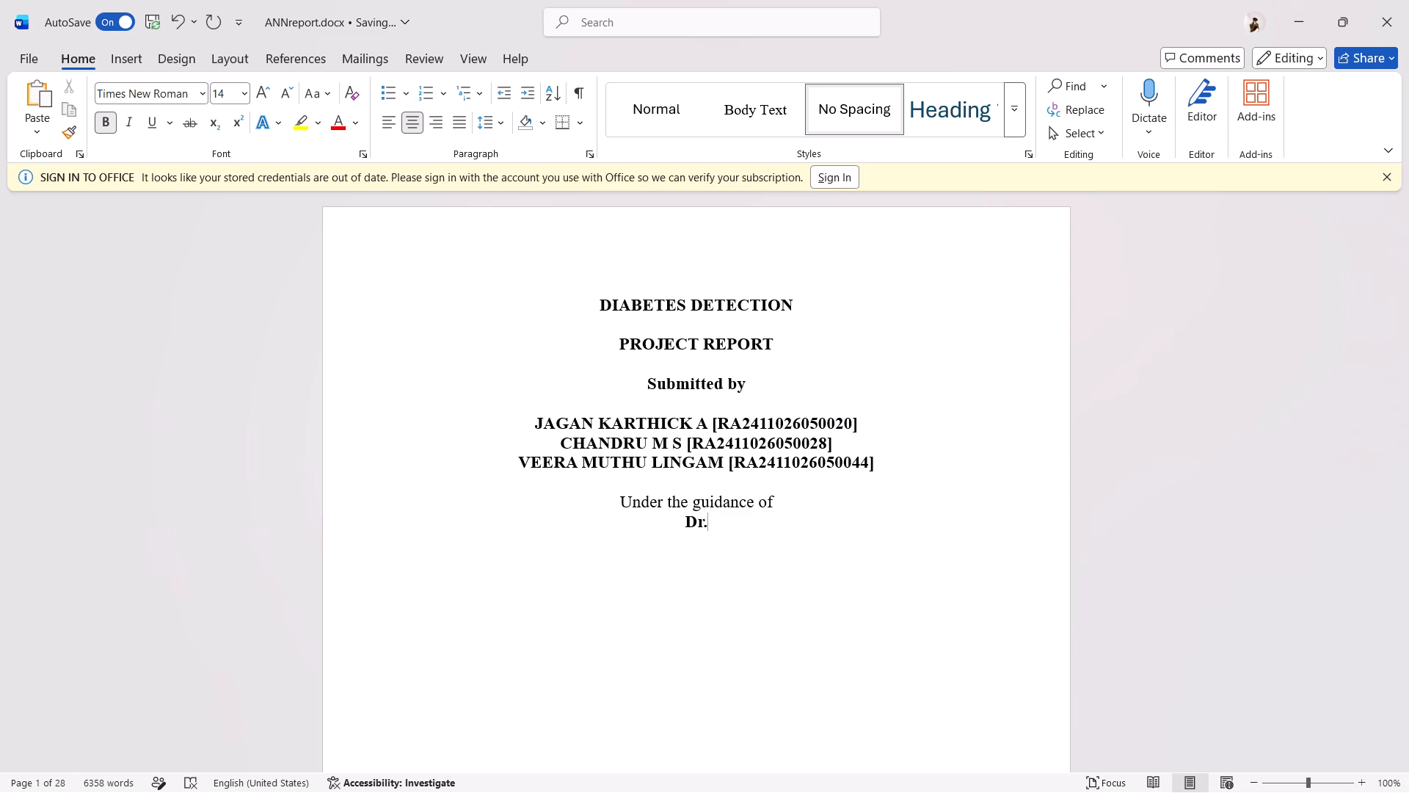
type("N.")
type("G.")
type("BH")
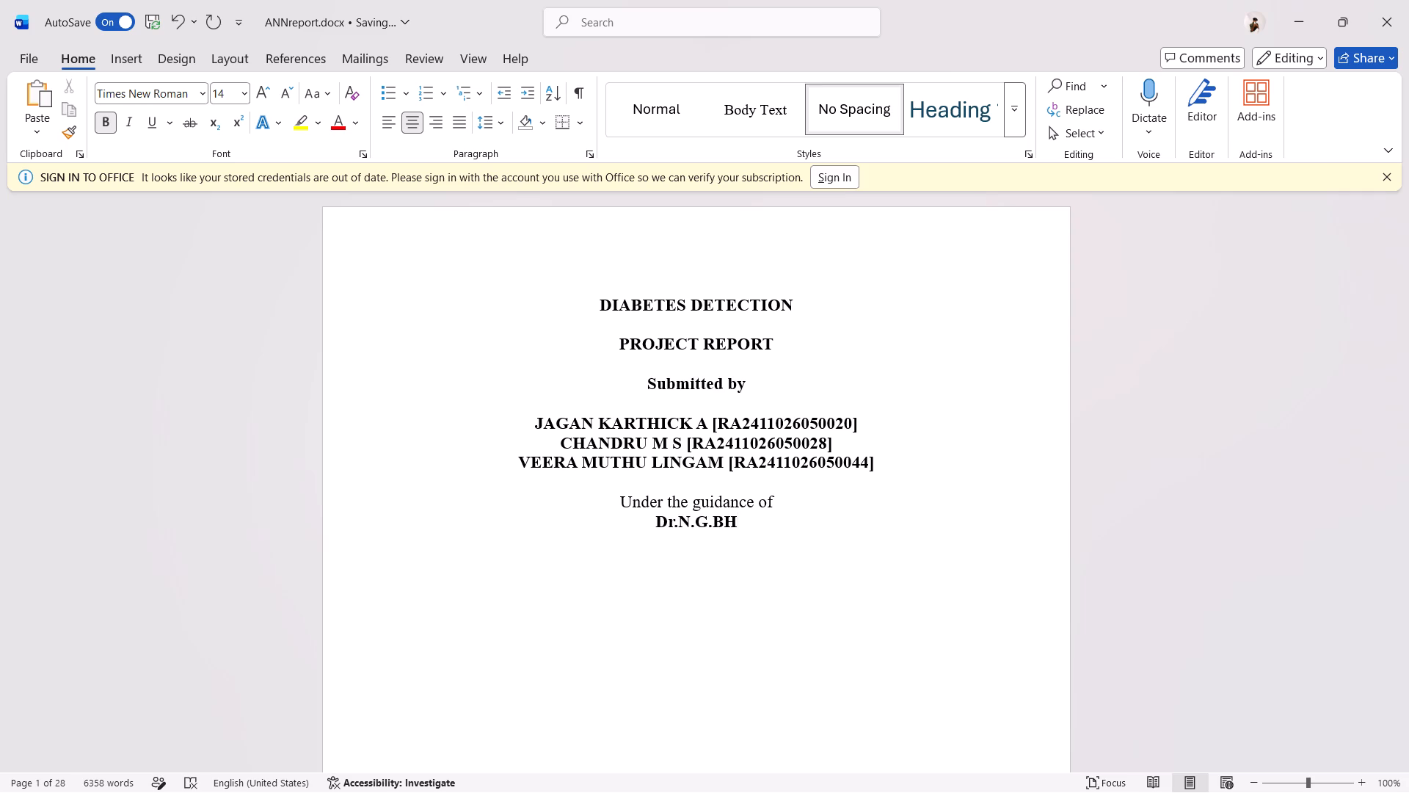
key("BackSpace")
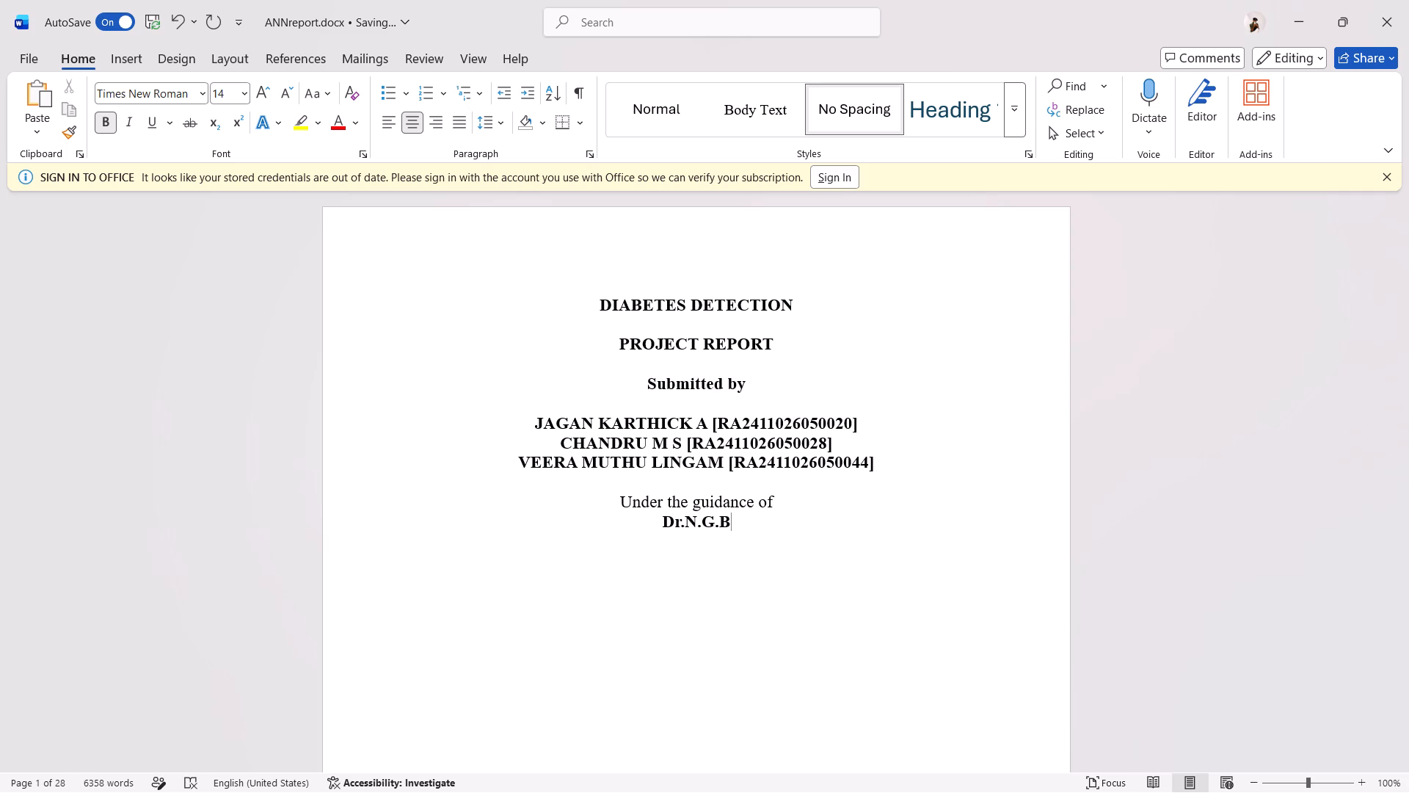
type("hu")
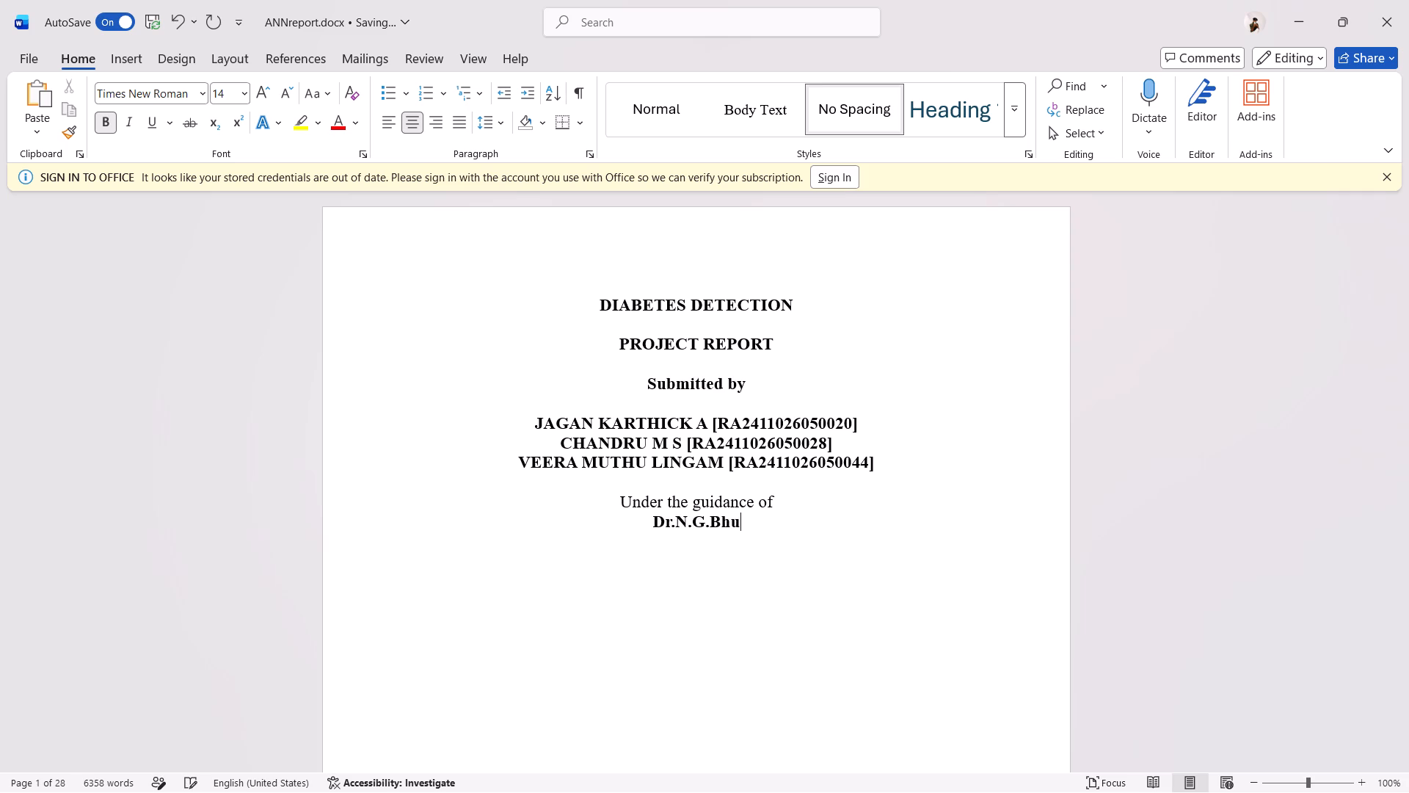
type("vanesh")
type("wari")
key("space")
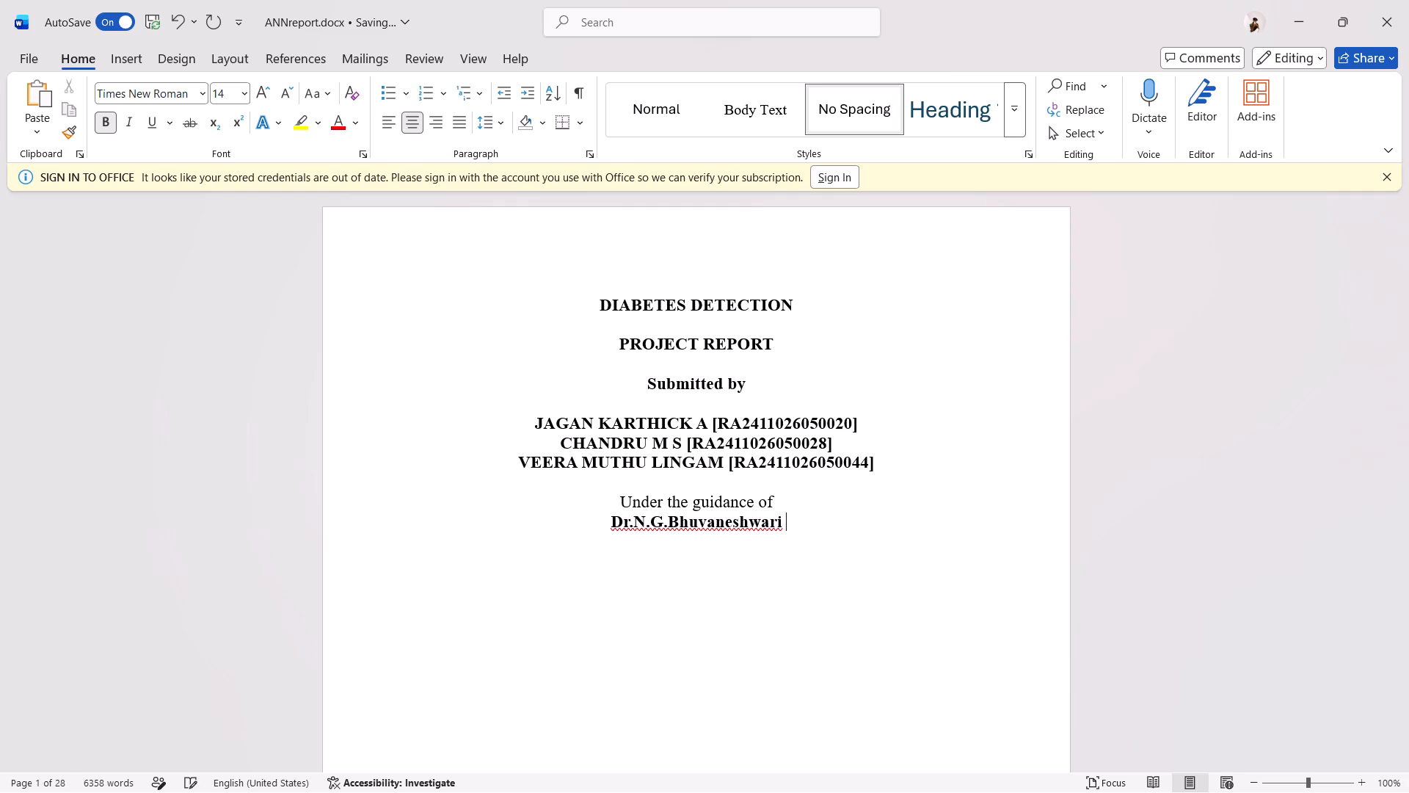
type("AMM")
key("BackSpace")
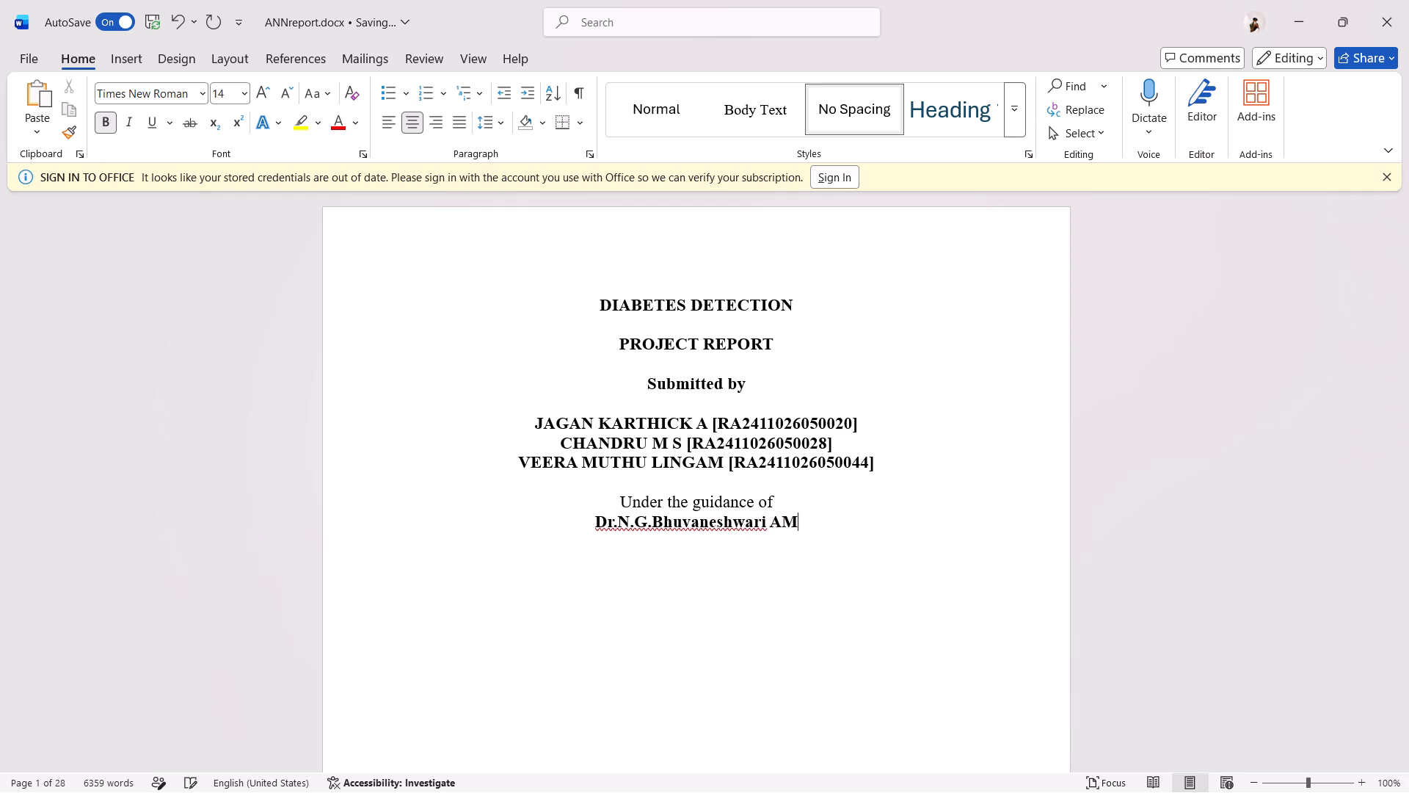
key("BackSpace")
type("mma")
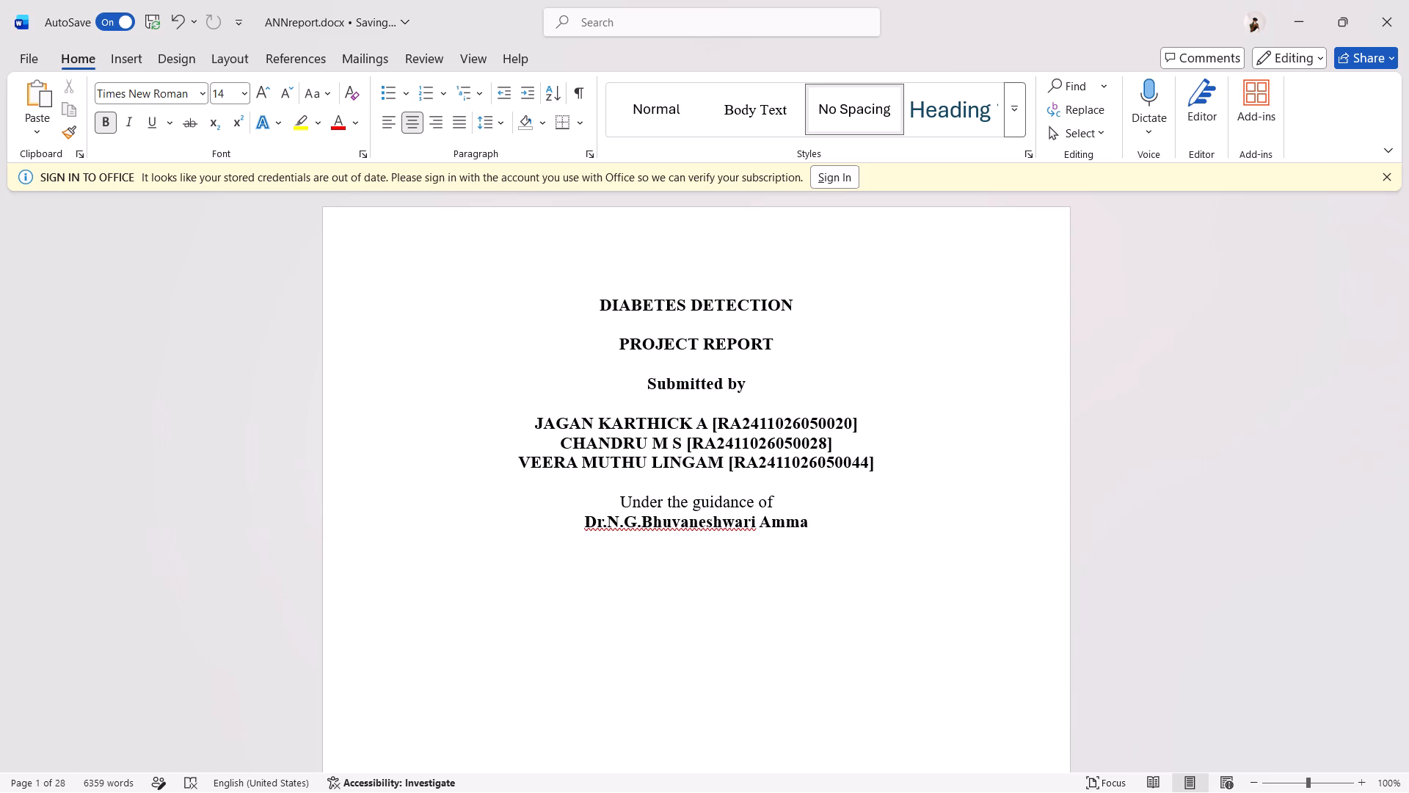
Insert a blank line between "Under the guidance of" and the guide's name.
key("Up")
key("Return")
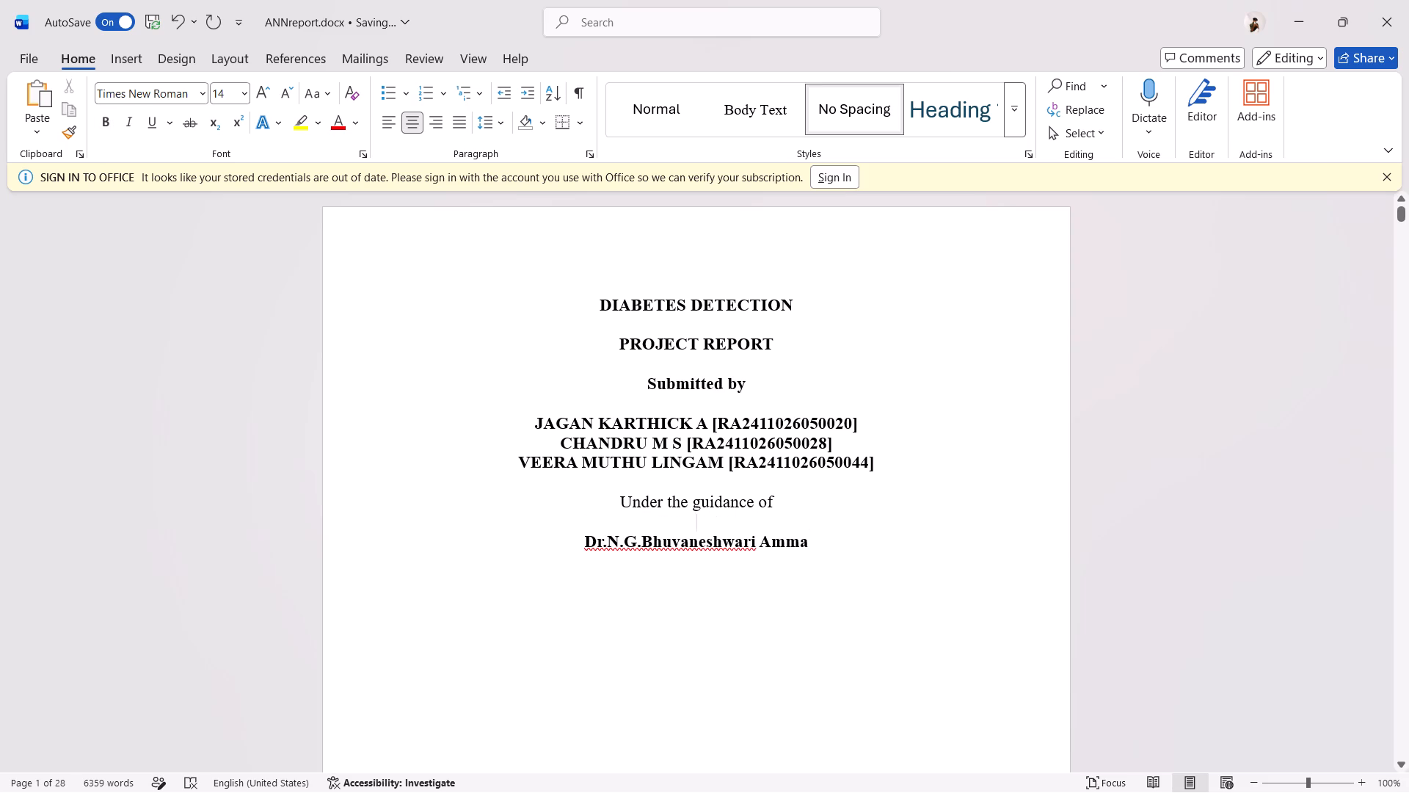
Following the guide block in app_report.docx, add a non-bold pair of parentheses on a new line below the guide's name.
left_click(812, 542)
key("Return")
key("alt+Tab")
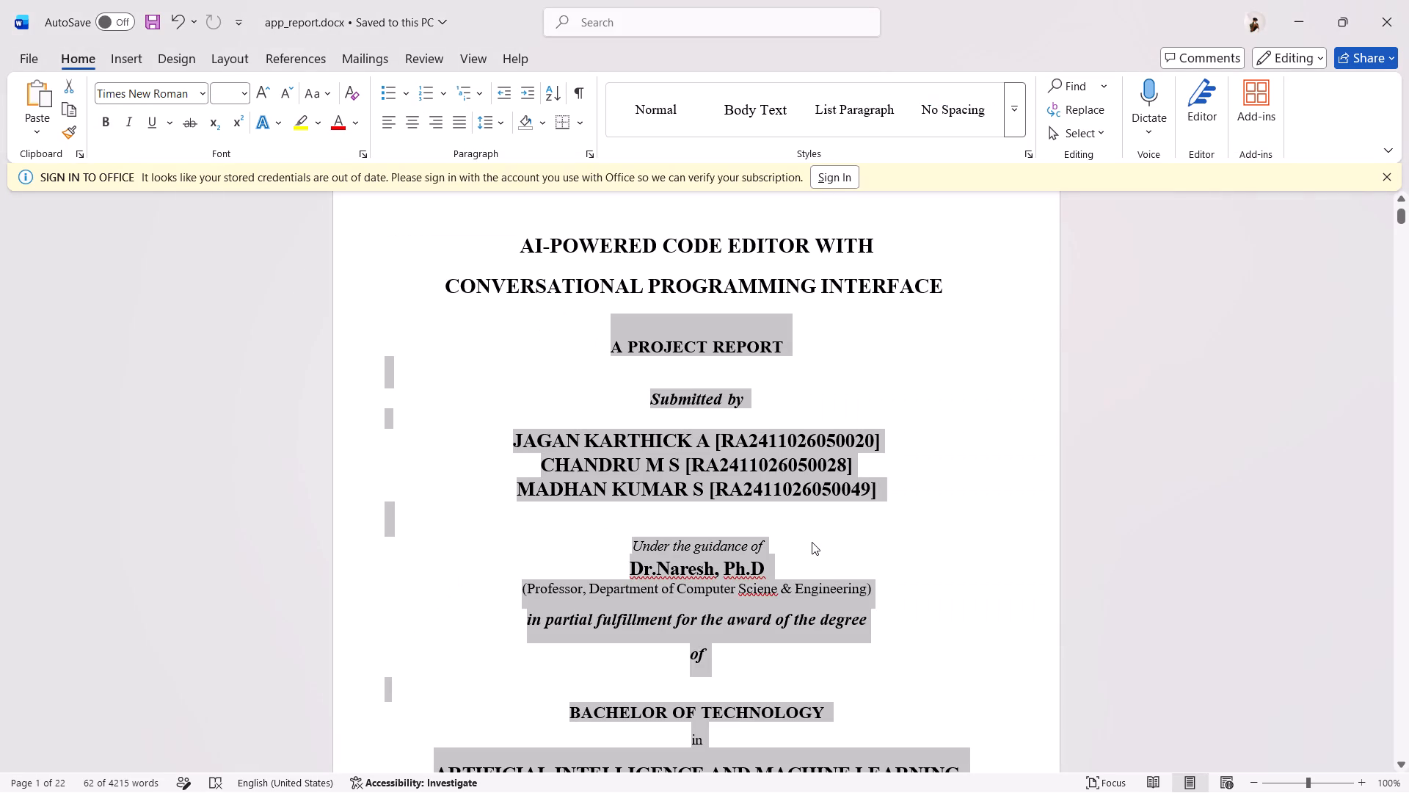
key("alt+Tab")
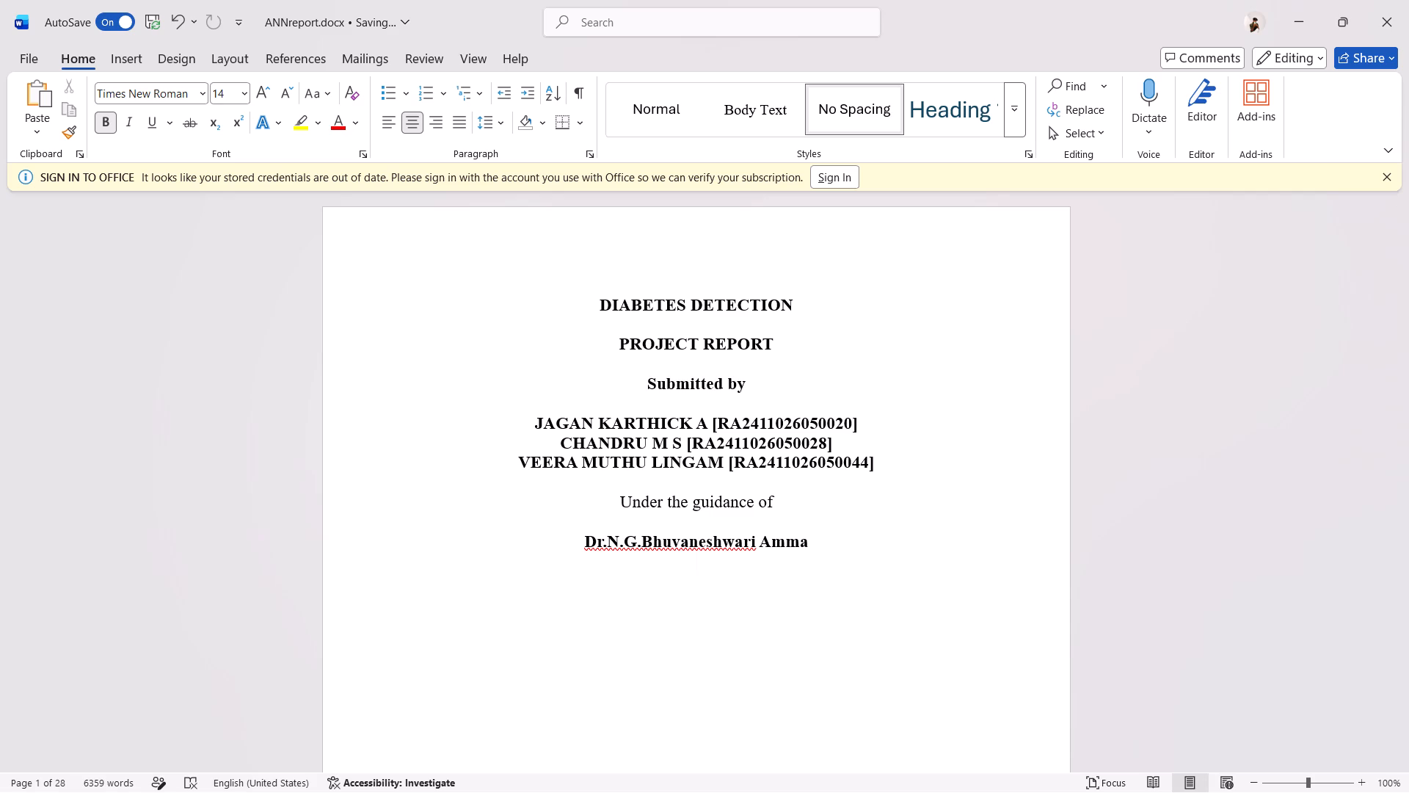
key("shift+parenleft")
key("shift+parenright")
key("shift+Left")
key("shift+Left")
key("ctrl+b")
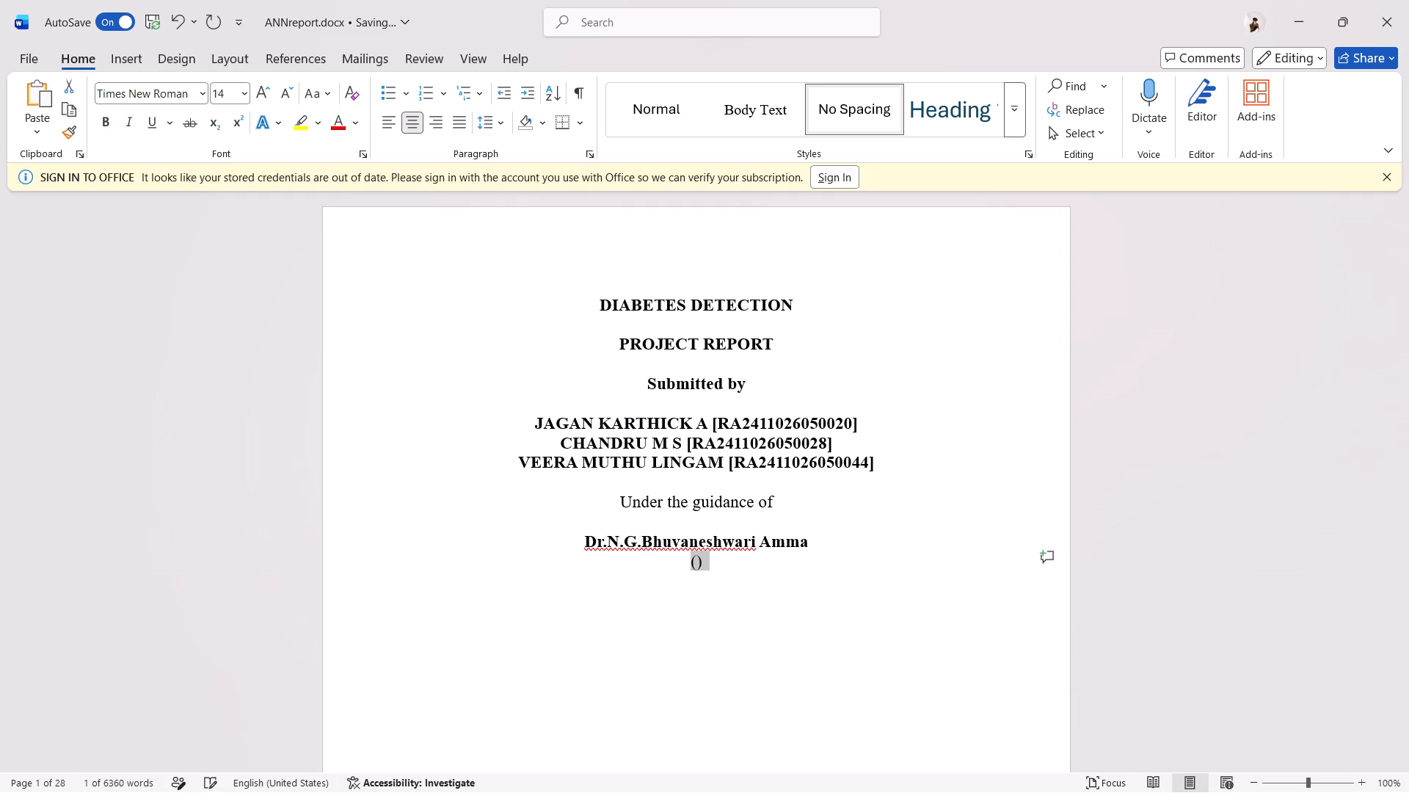
key("Left")
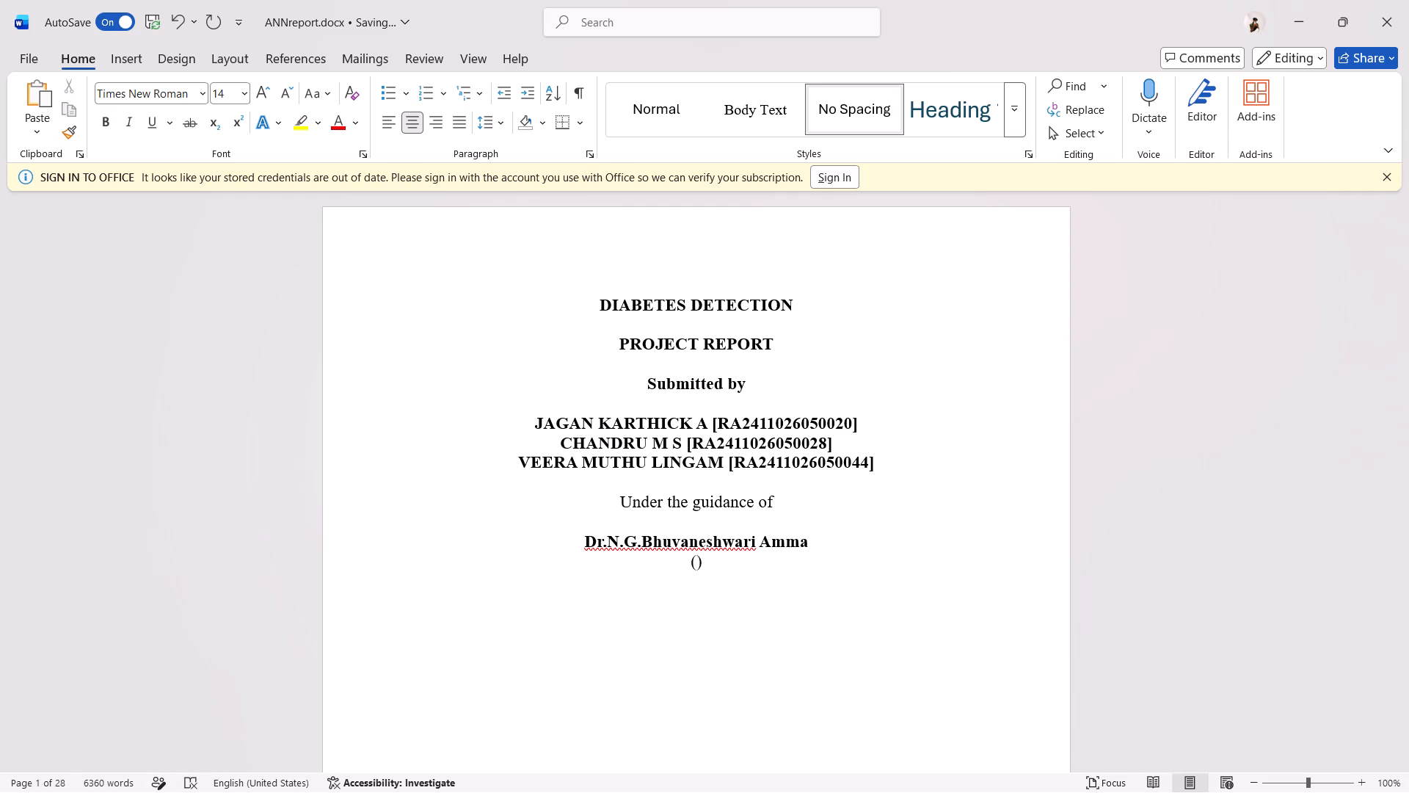
key("Right")
key("Down")
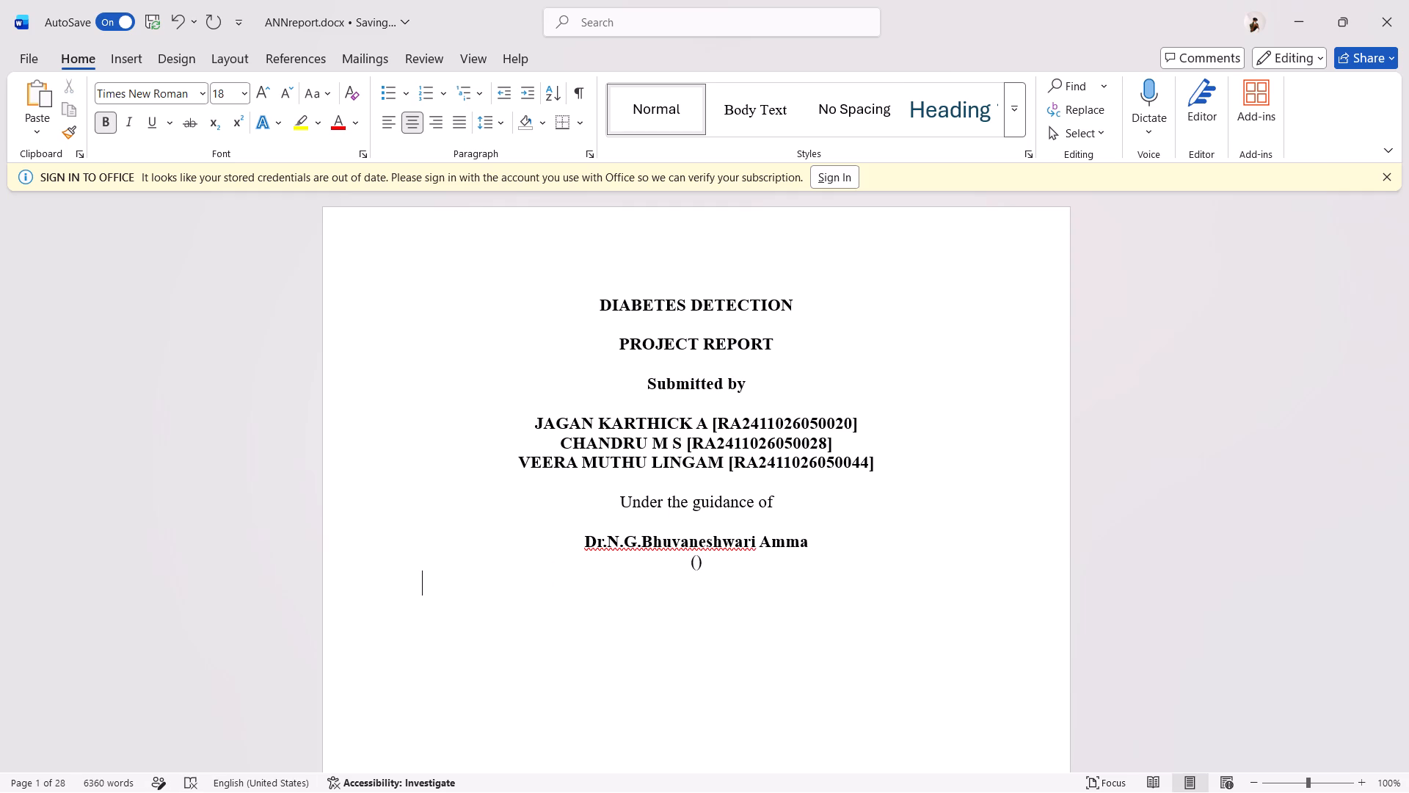
key("Left")
key("Left")
key("Left")
key("Left")
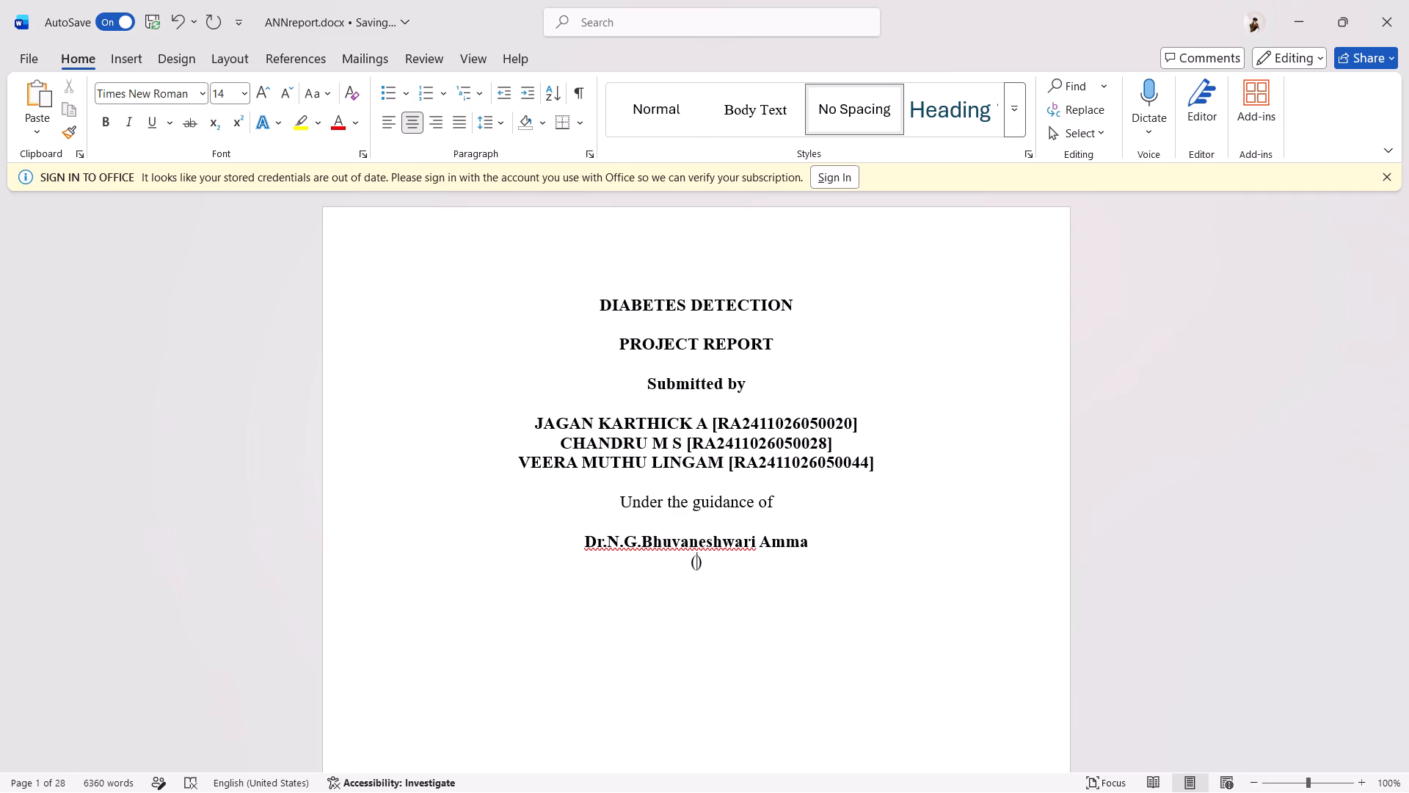
key("Left")
key("Right")
Fill the parentheses with "Associate Professor,Department of" and, on a second line, "Artificial Intelligence and Machine Lerning".
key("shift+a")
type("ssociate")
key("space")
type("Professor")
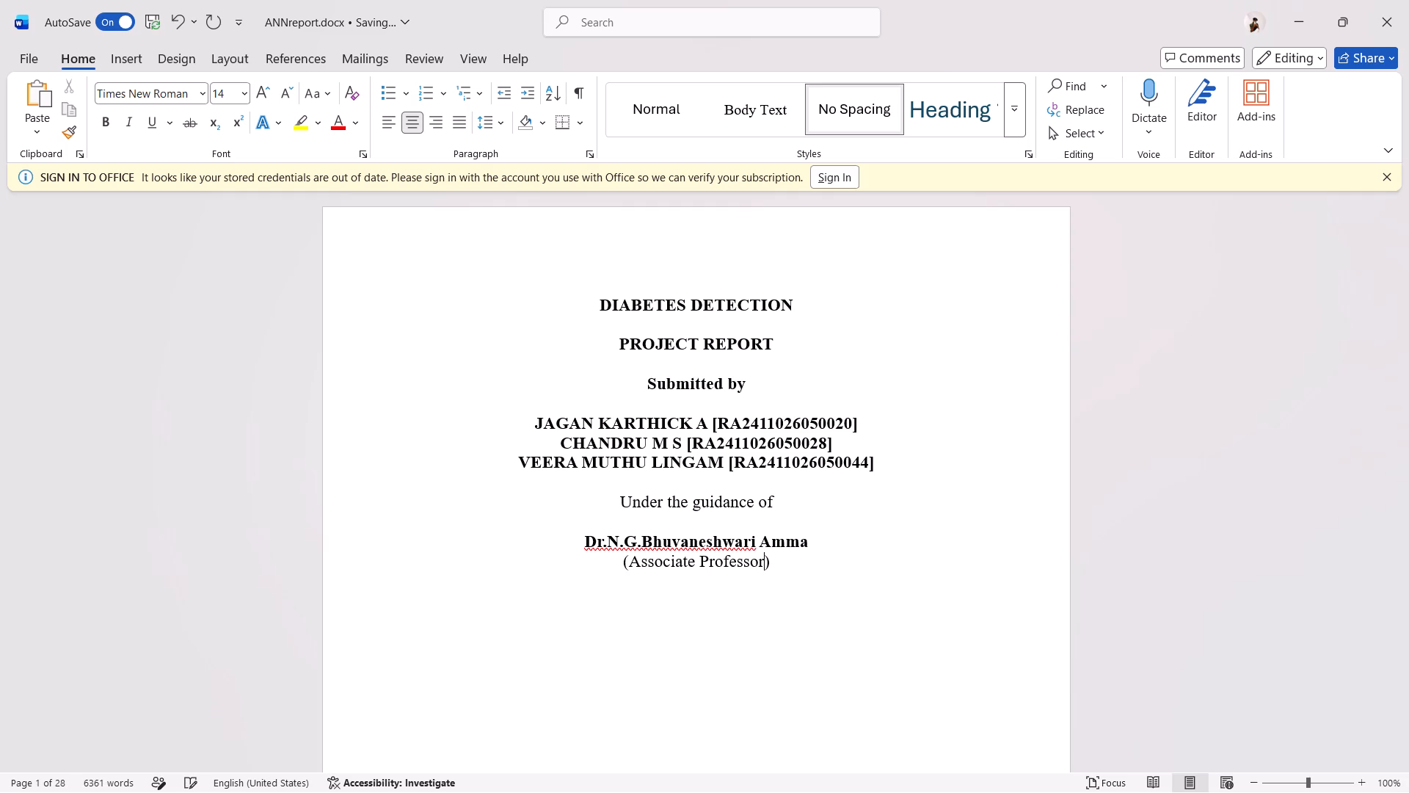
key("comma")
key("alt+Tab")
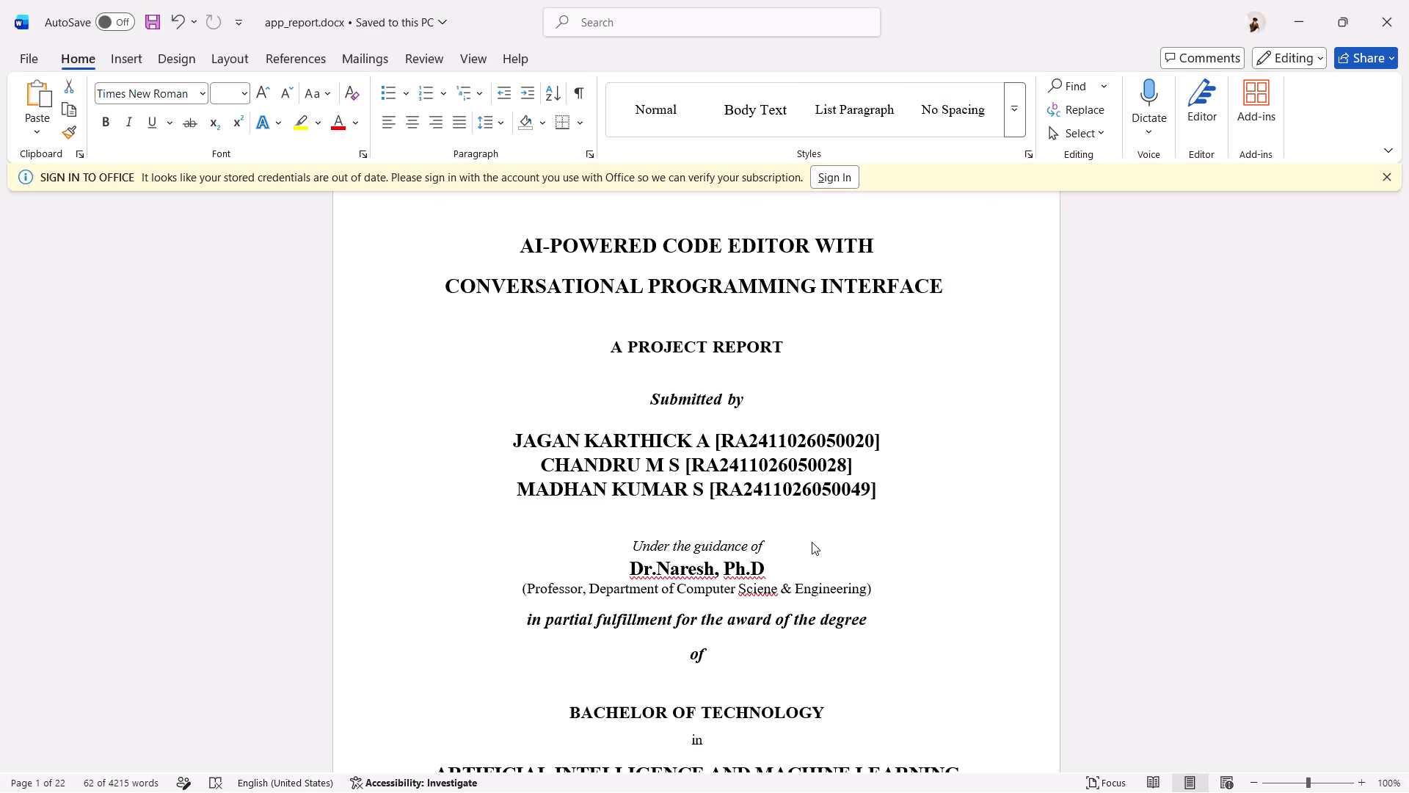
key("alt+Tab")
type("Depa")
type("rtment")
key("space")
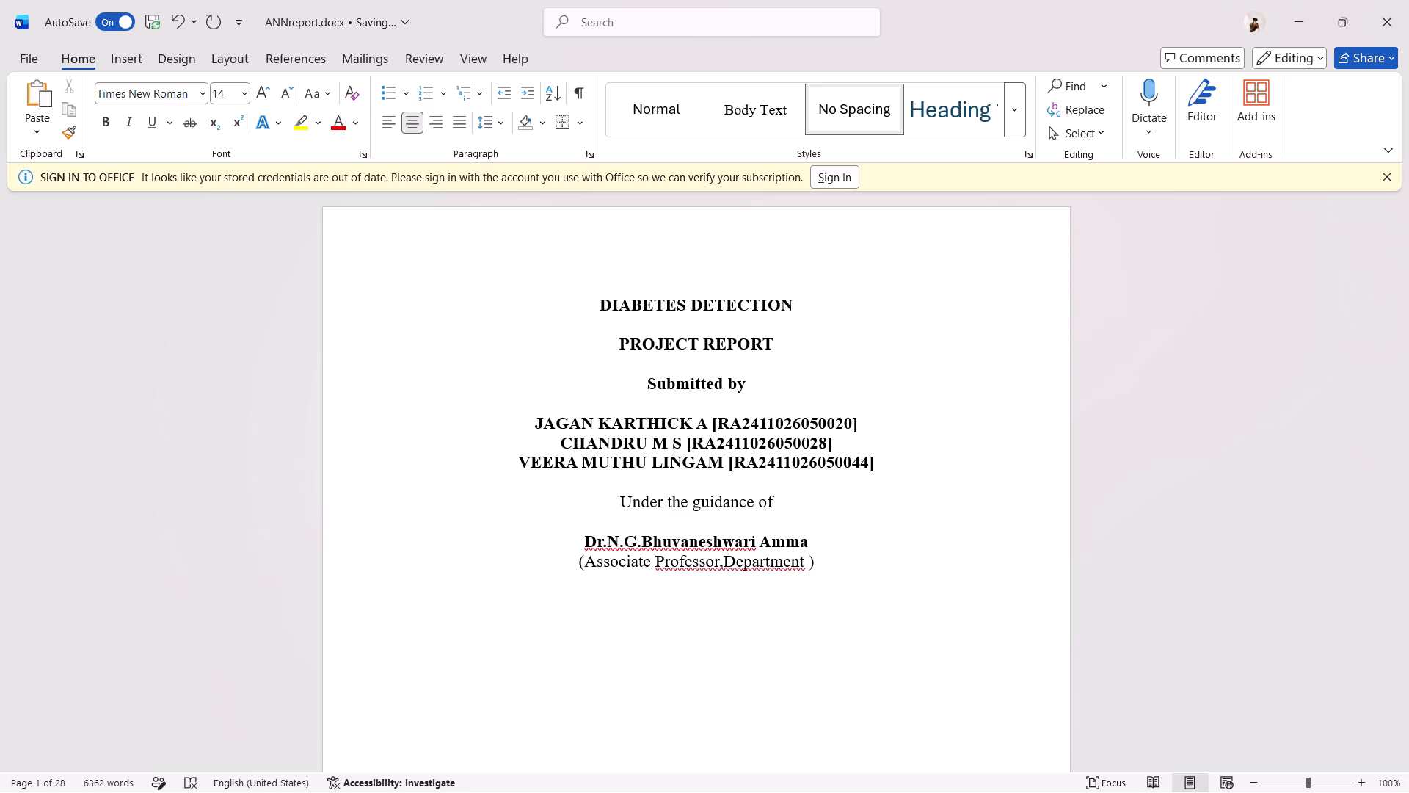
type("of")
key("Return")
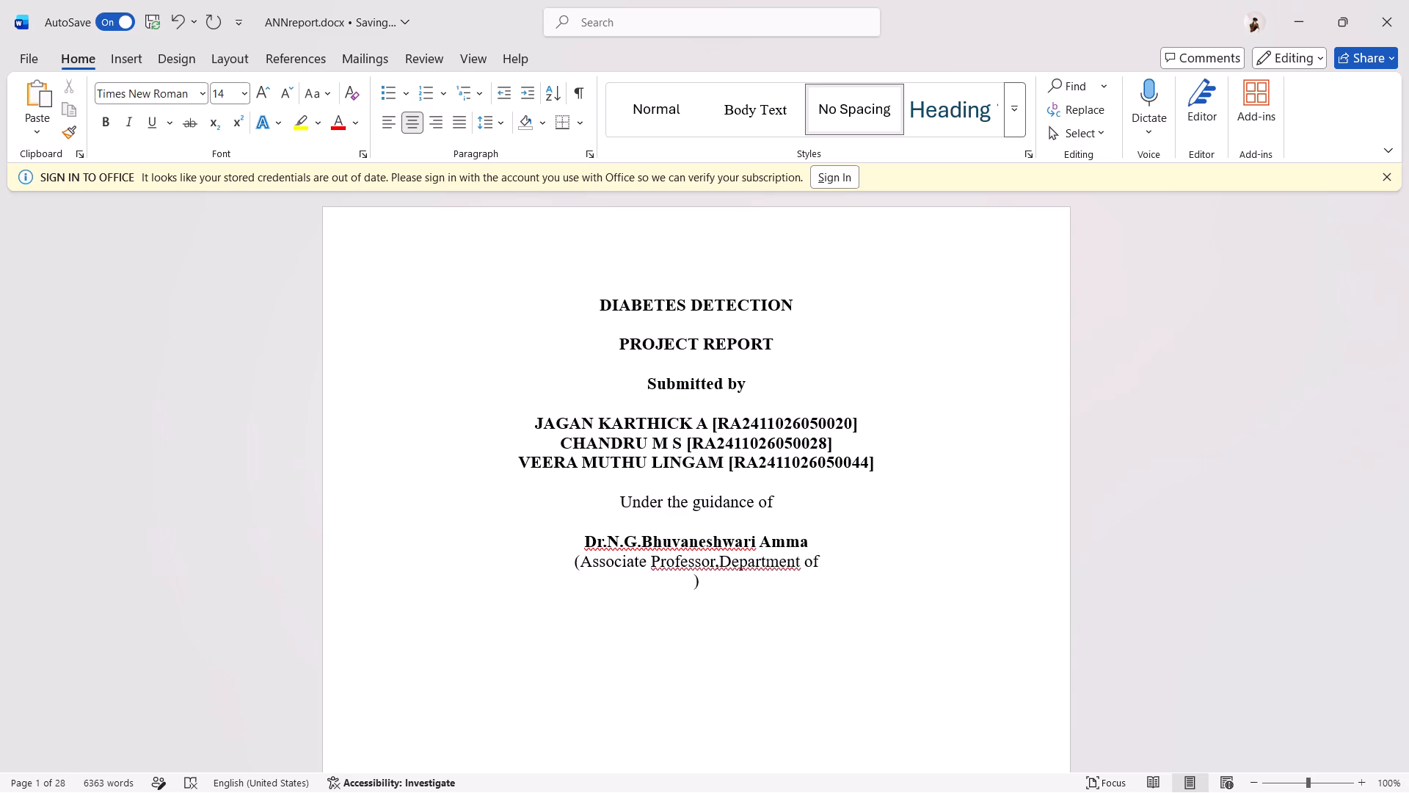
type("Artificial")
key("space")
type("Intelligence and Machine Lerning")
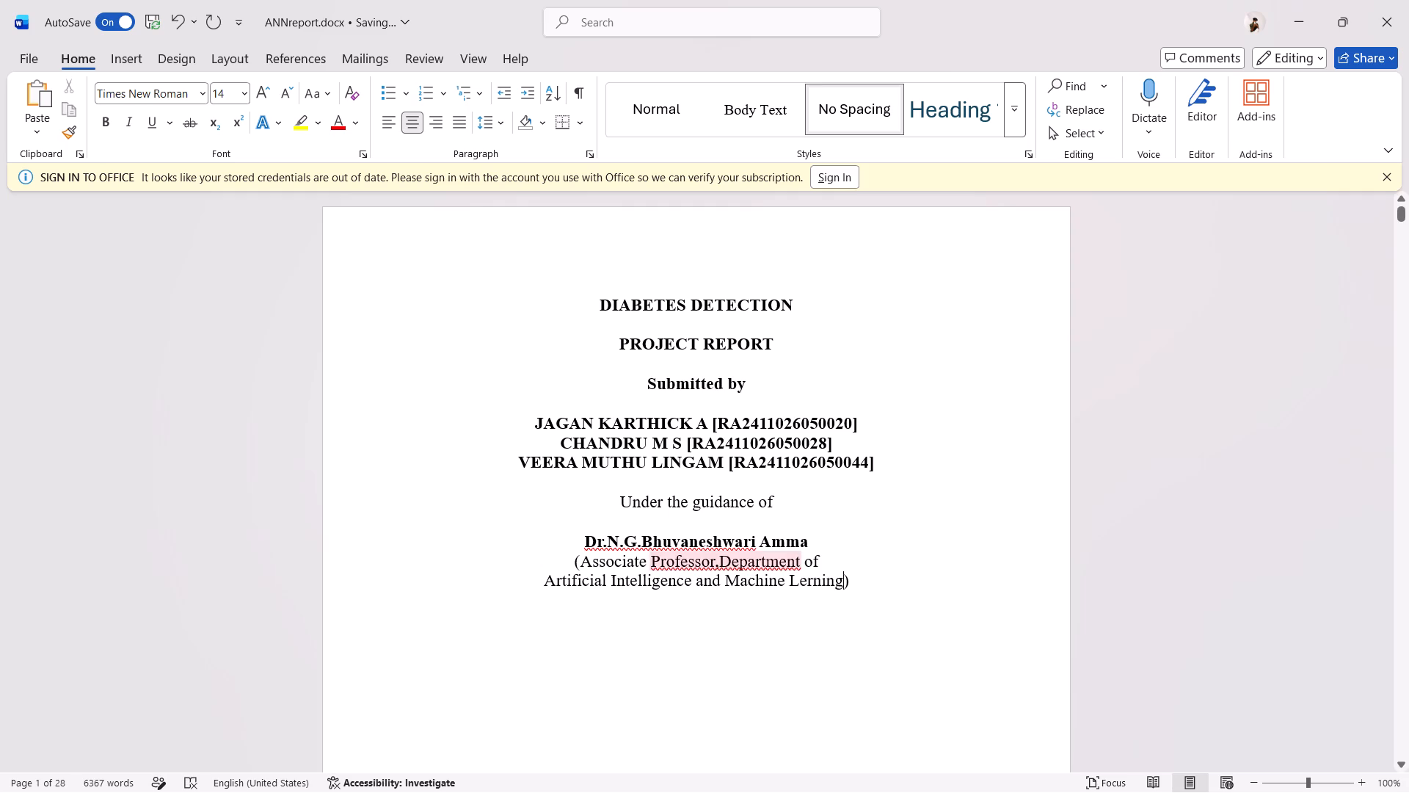
Rebreak the guide's designation so "Associate Professor," stands alone and "Department of" shares one line with the department's name.
left_click(721, 562)
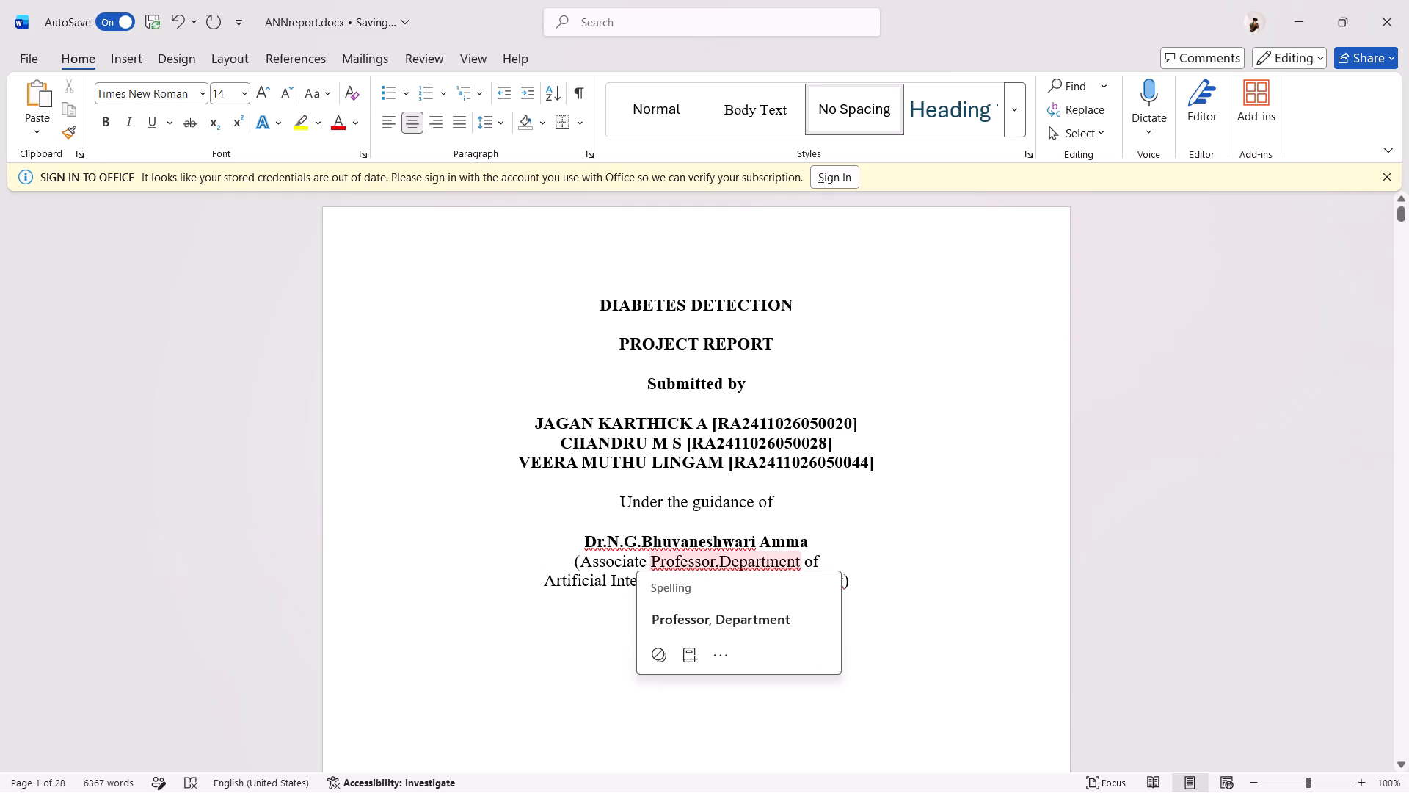
key("Return")
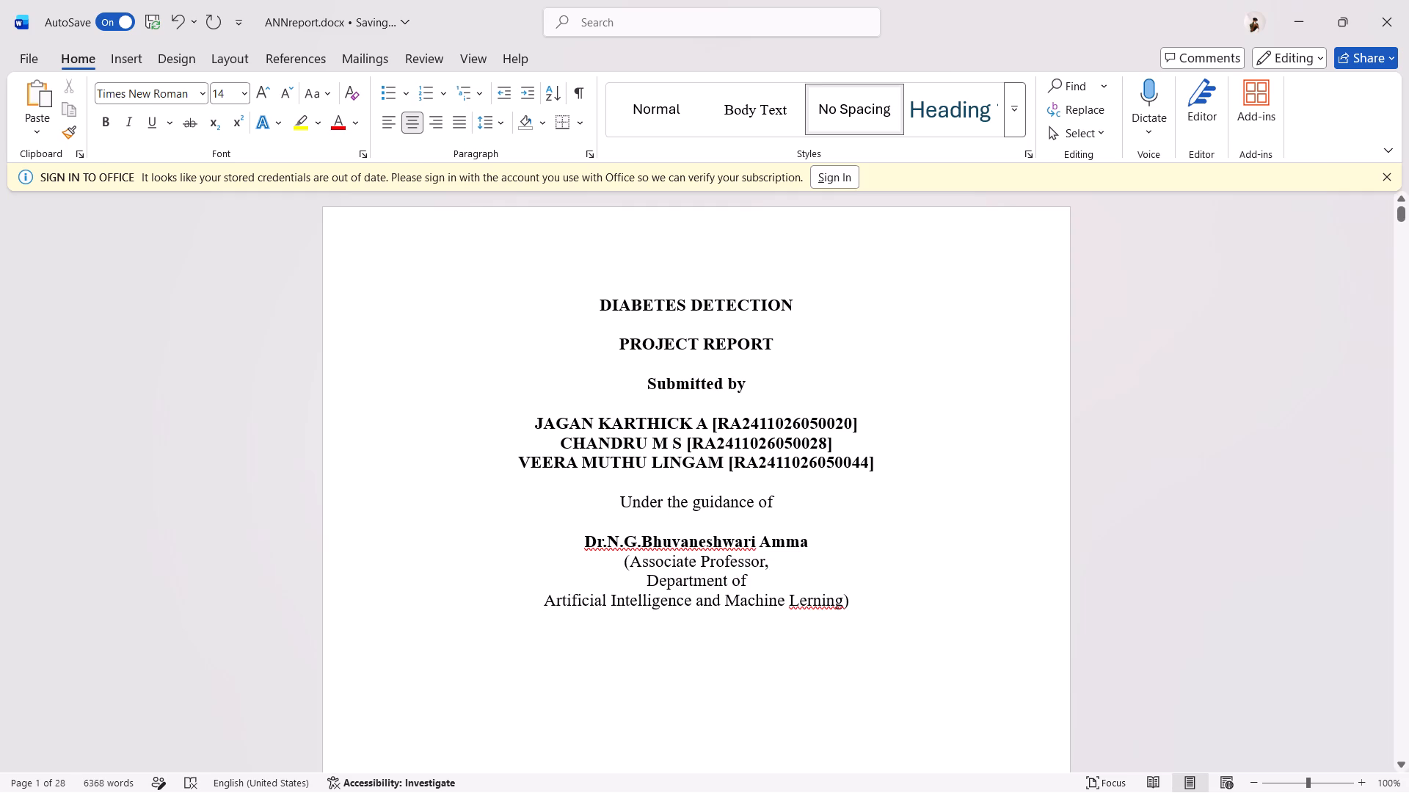
left_click(547, 605)
key("BackSpace")
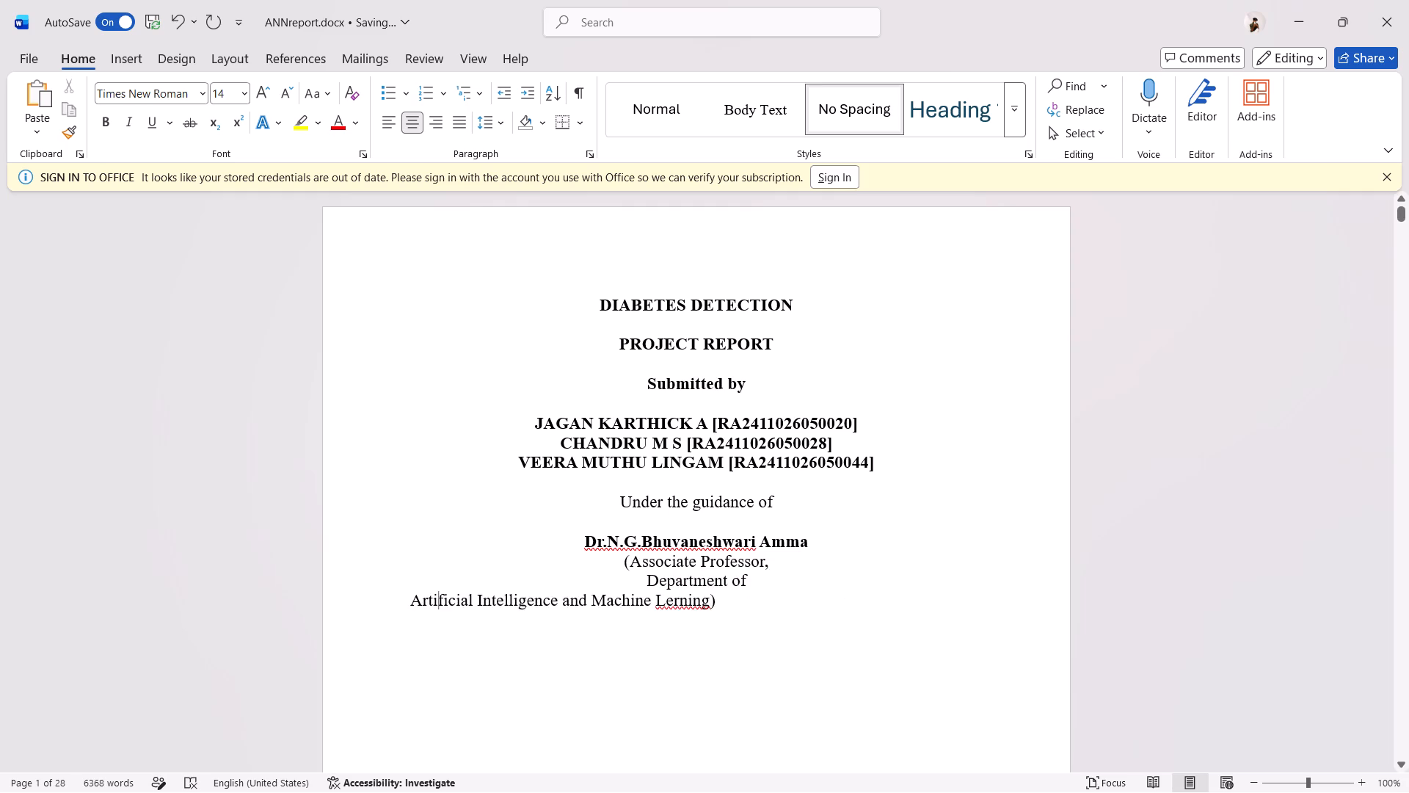
key("BackSpace")
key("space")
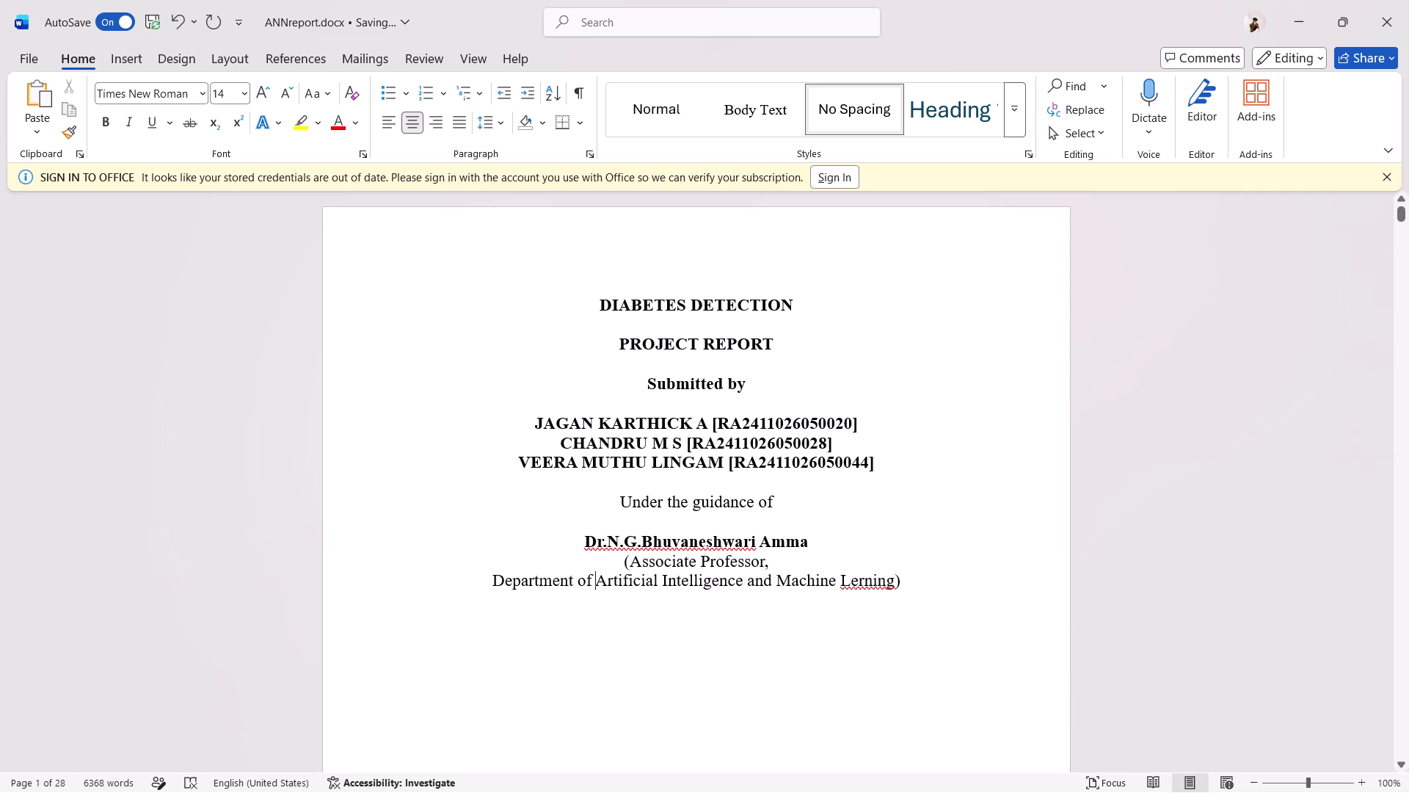
Remove the opening and closing parentheses around the guide's designation and department.
left_click(633, 557)
key("BackSpace")
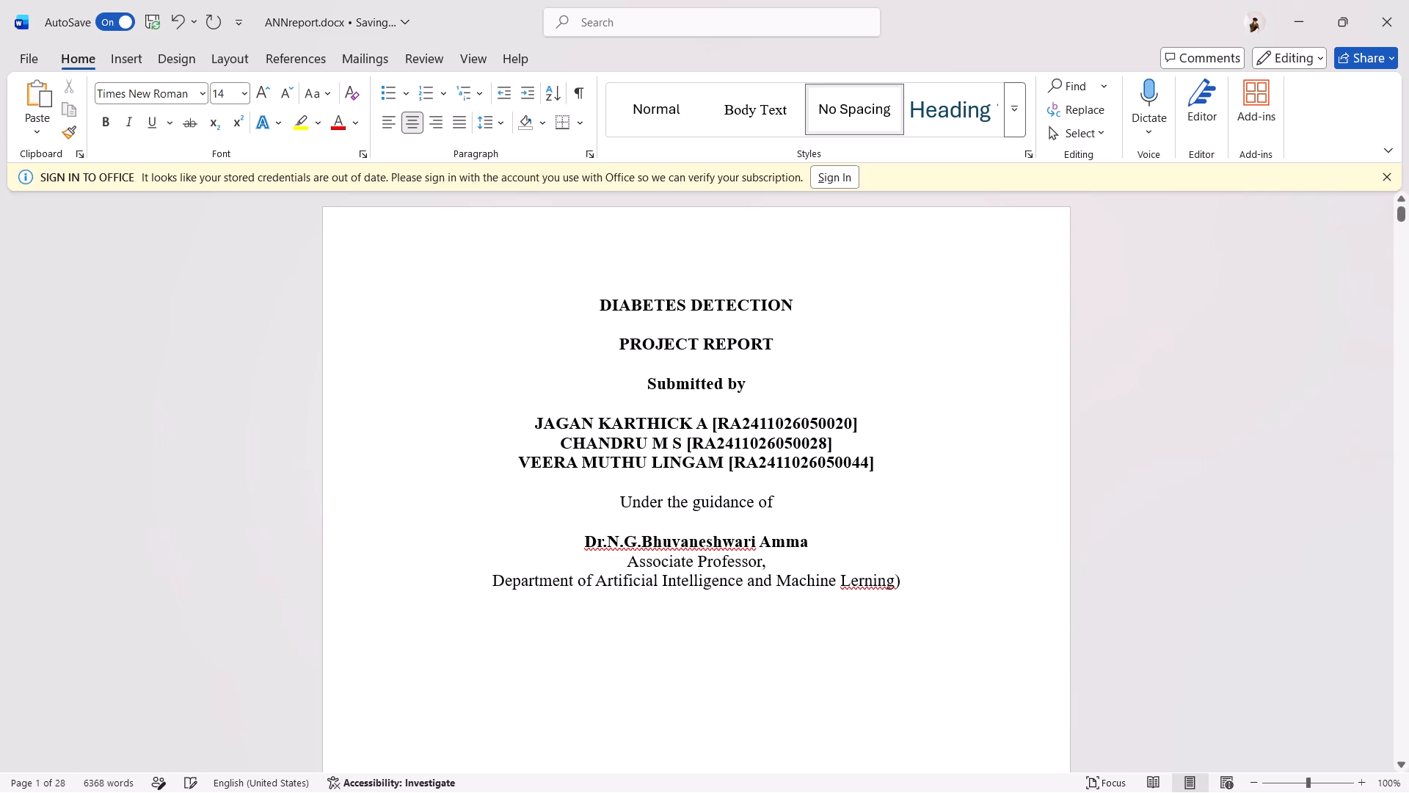
left_click(913, 592)
left_click(911, 584)
key("BackSpace")
Following app_report.docx, start a bold line below the department with the lowercase text "in partial fulfillment".
key("alt+Tab")
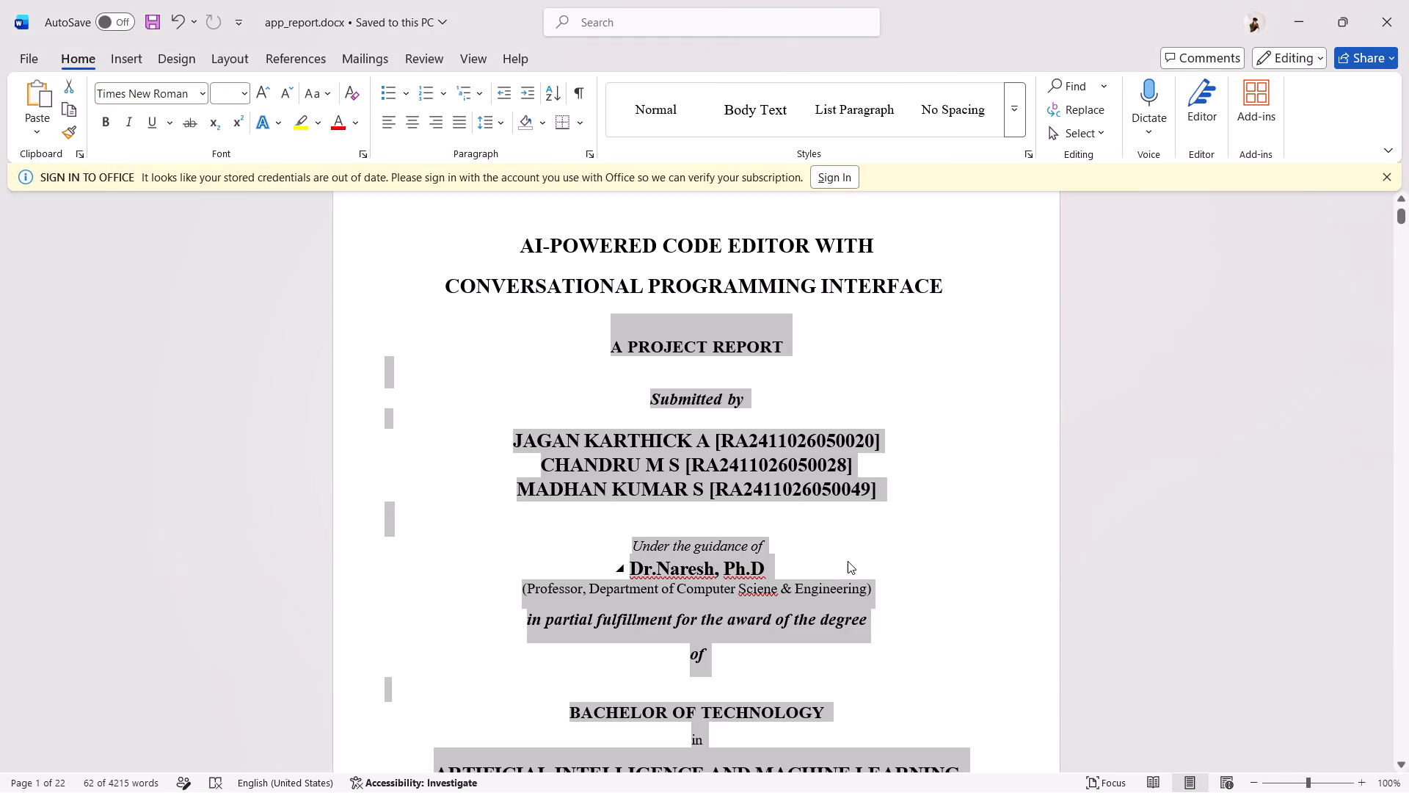
scroll(848, 561, "down", 1)
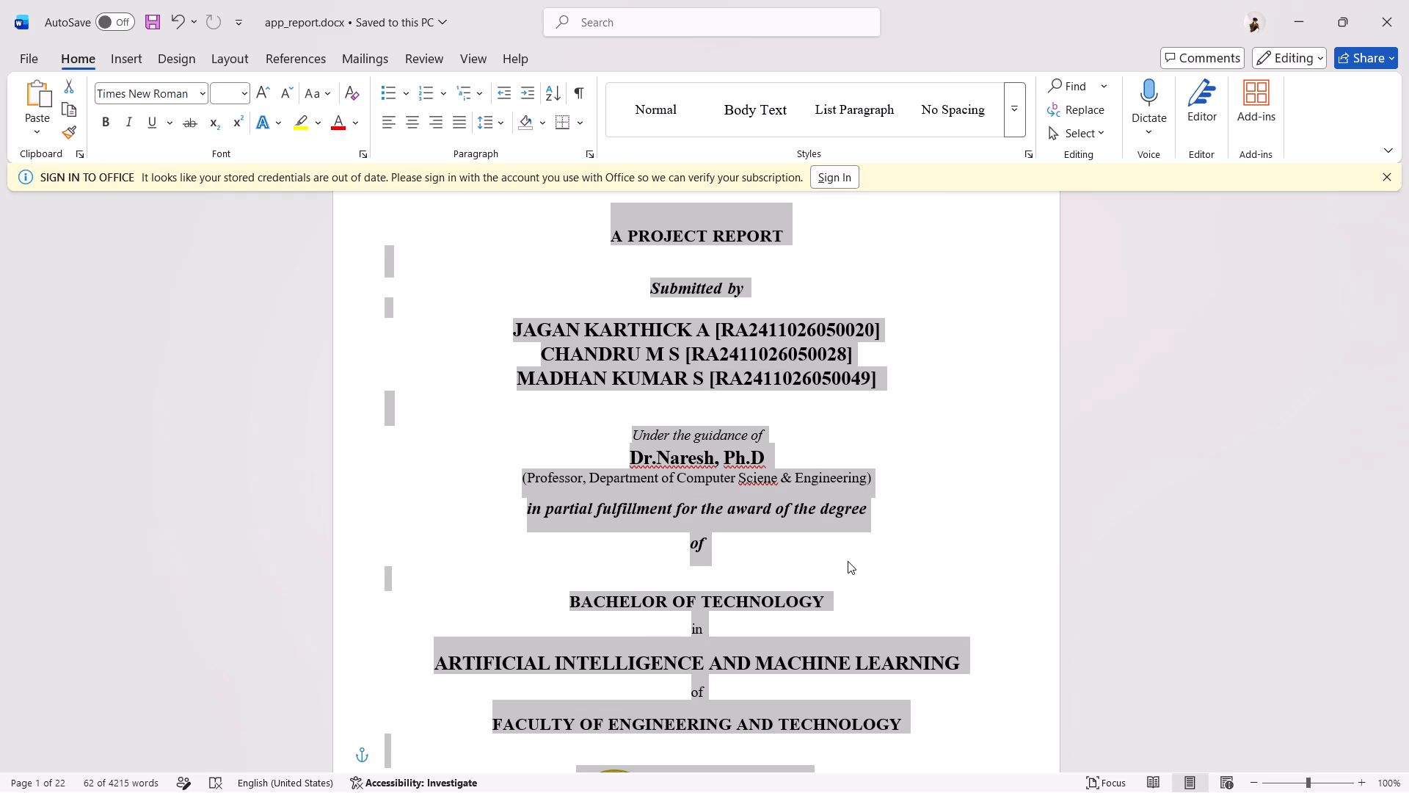
key("alt+Tab")
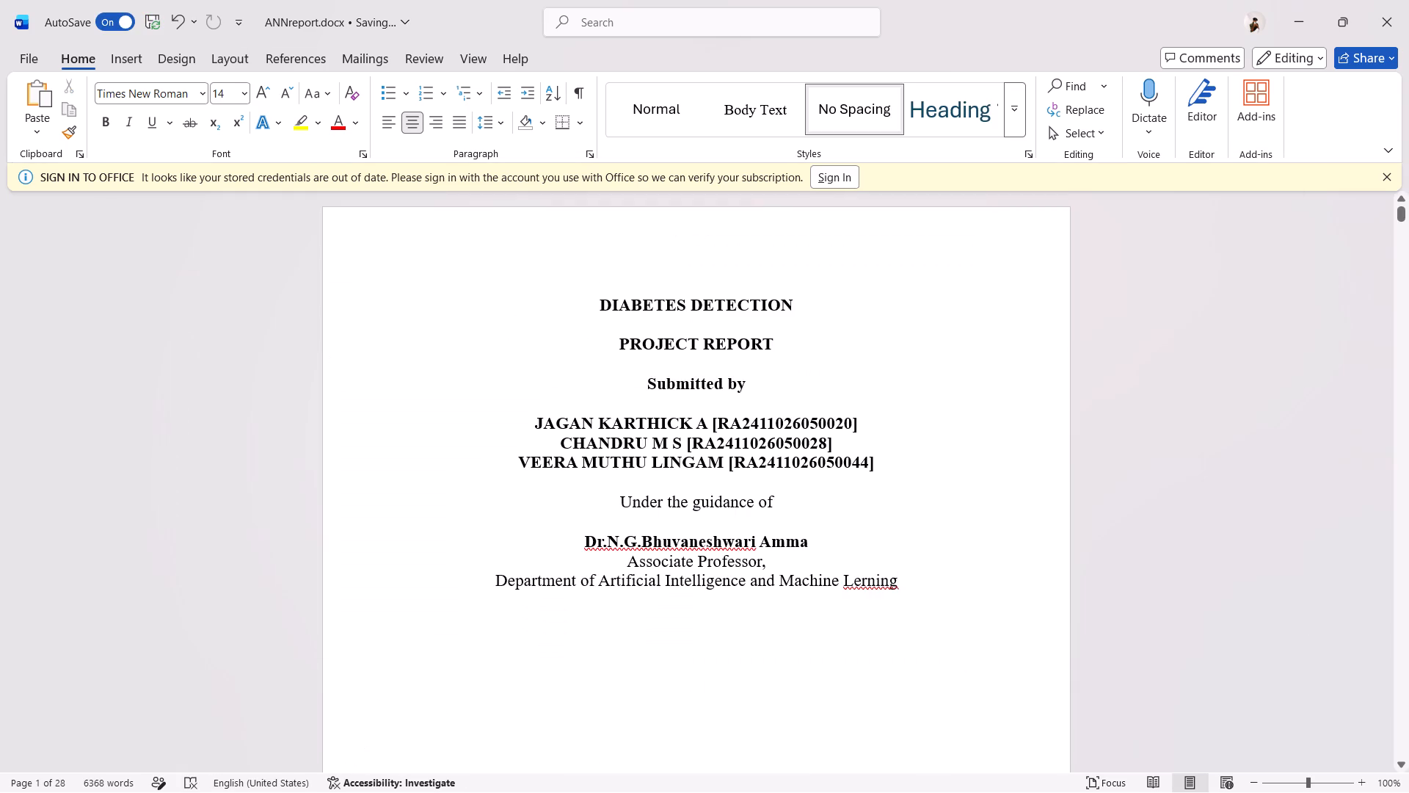
key("Return")
key("ctrl+b")
key("alt+Tab")
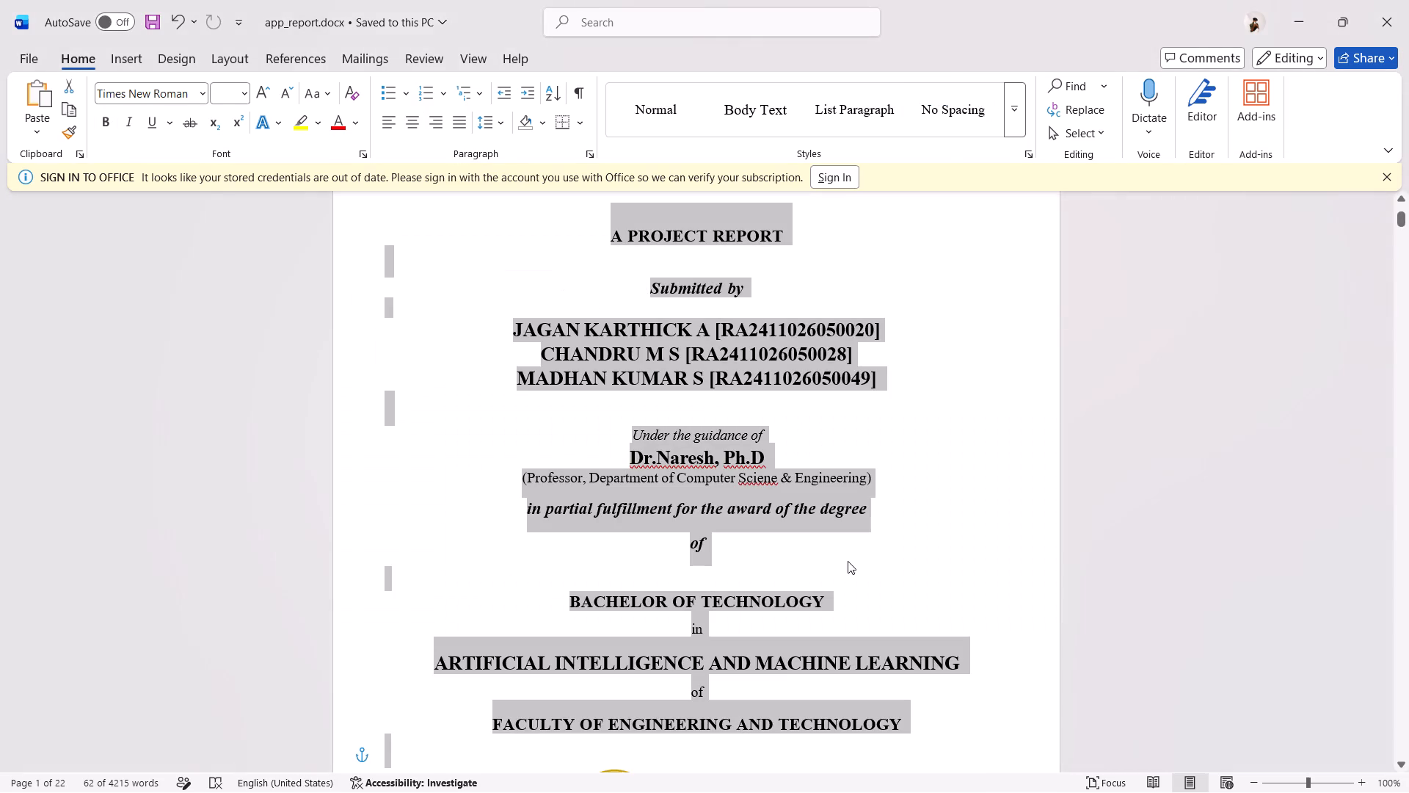
key("alt+Tab")
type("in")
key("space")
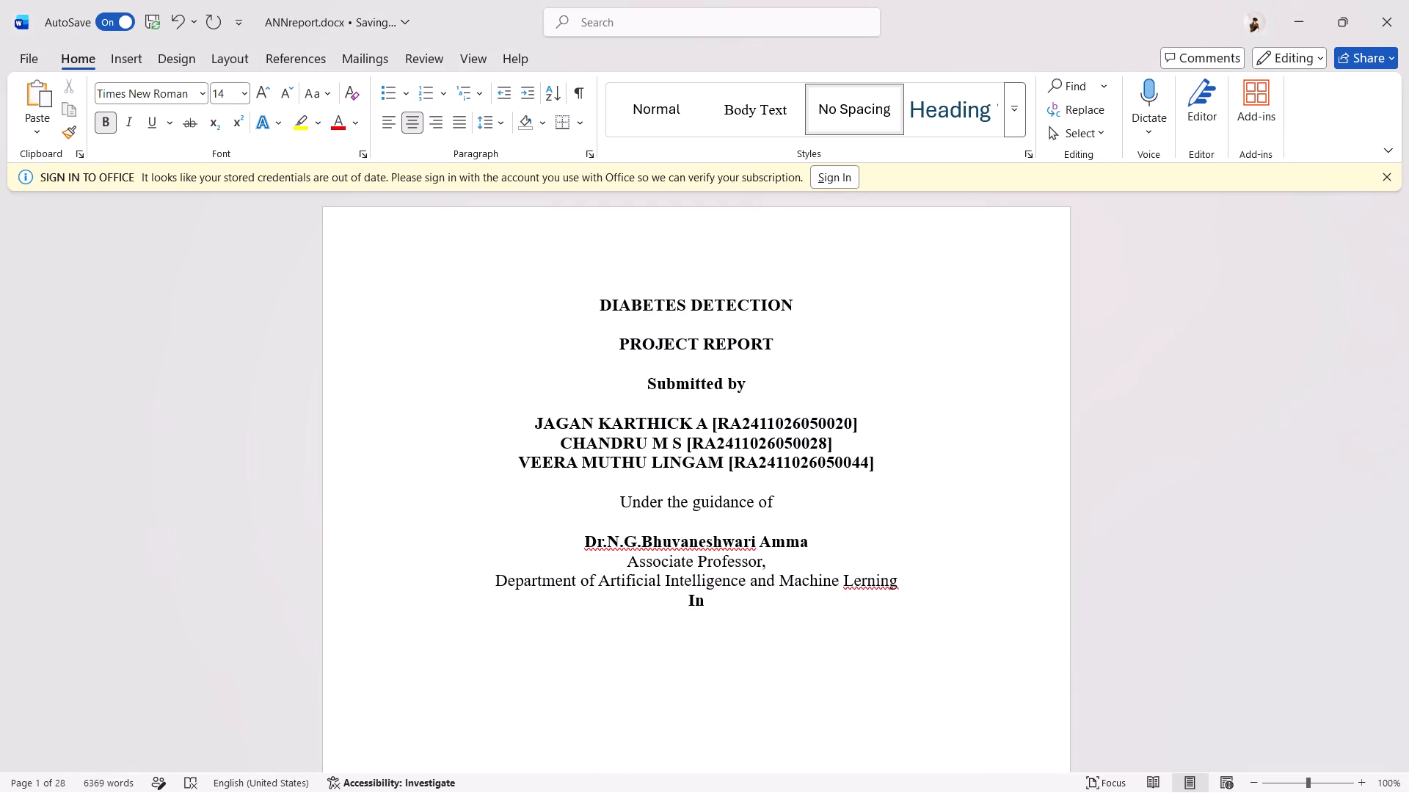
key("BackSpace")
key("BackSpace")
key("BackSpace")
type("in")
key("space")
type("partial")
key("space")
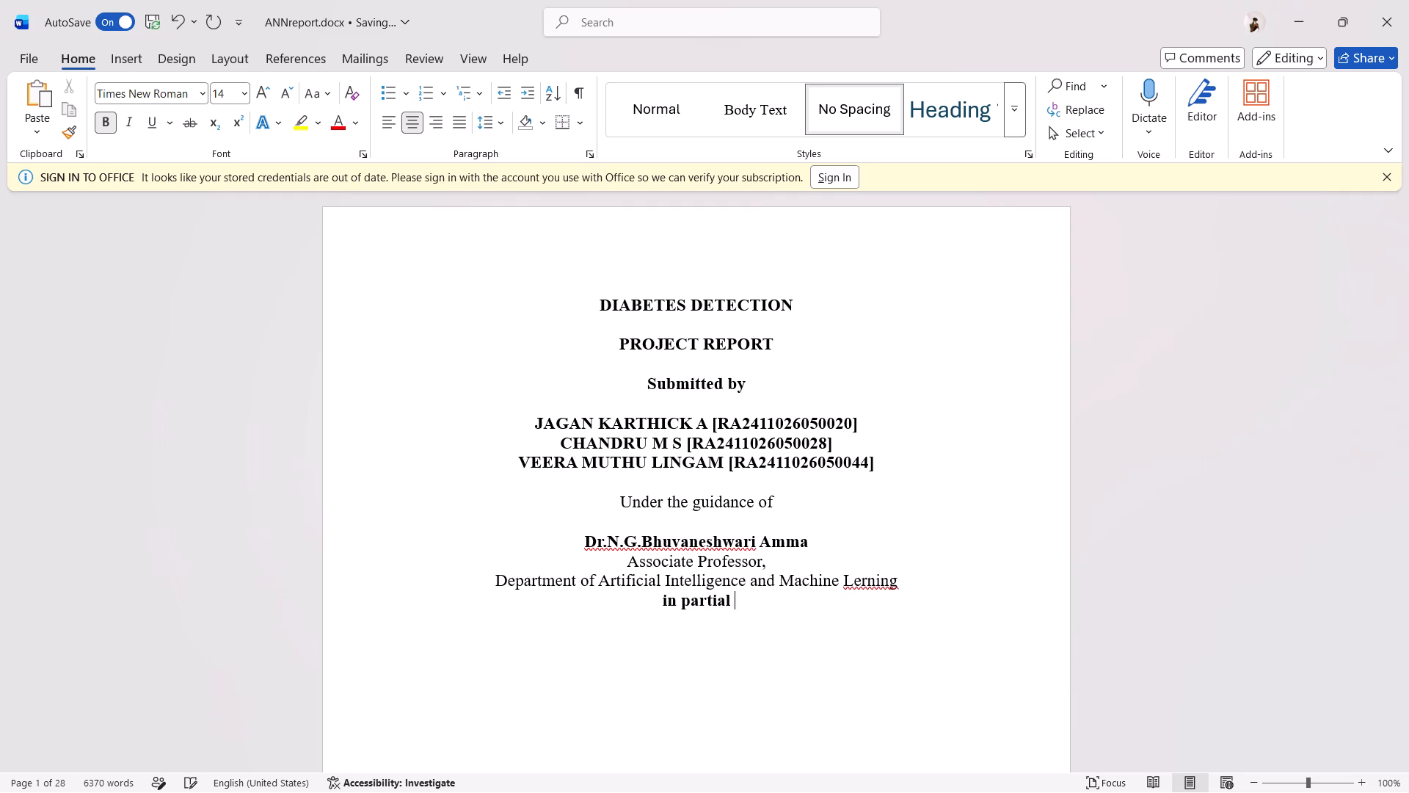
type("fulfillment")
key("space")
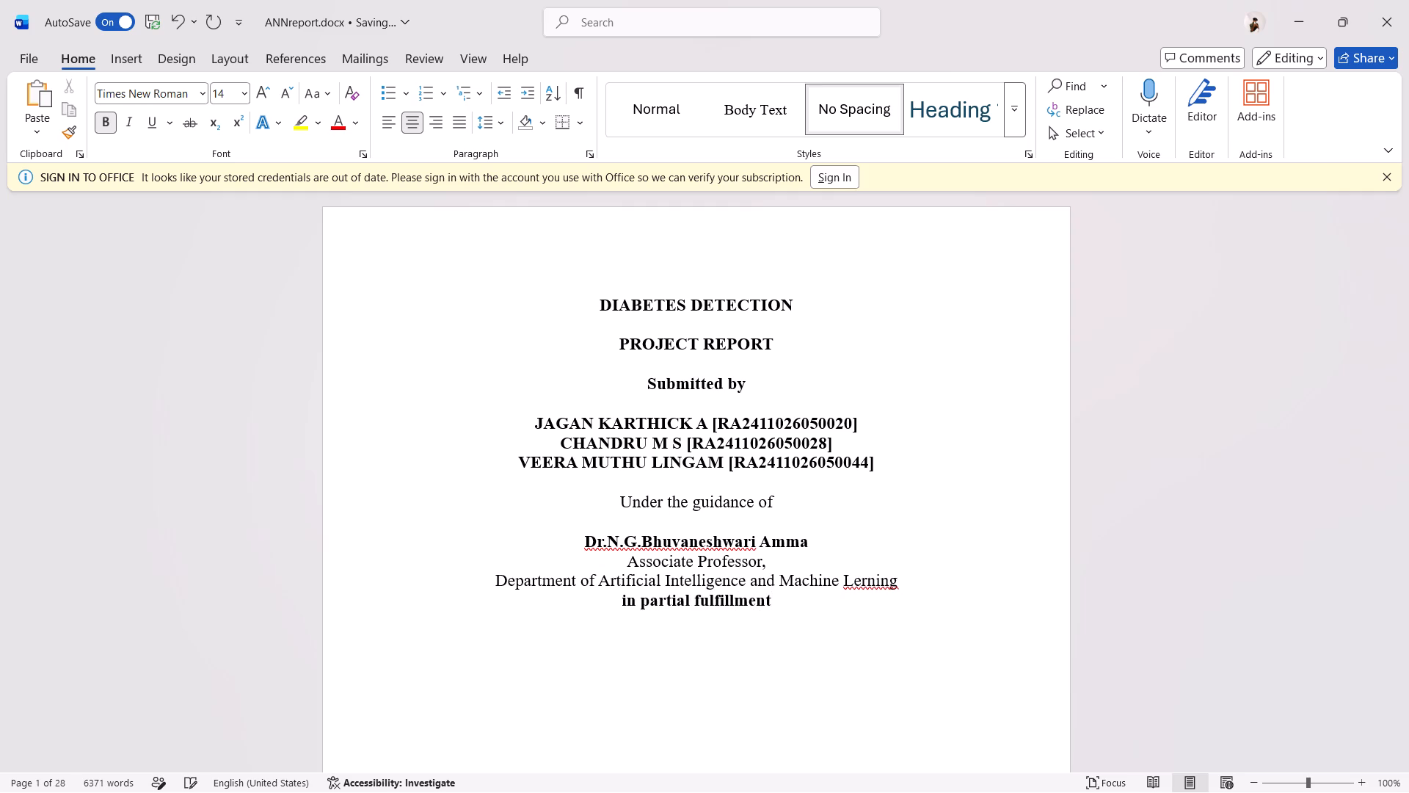
Following app_report.docx, complete the bold line as "in partial fulfillment for the award of the degree".
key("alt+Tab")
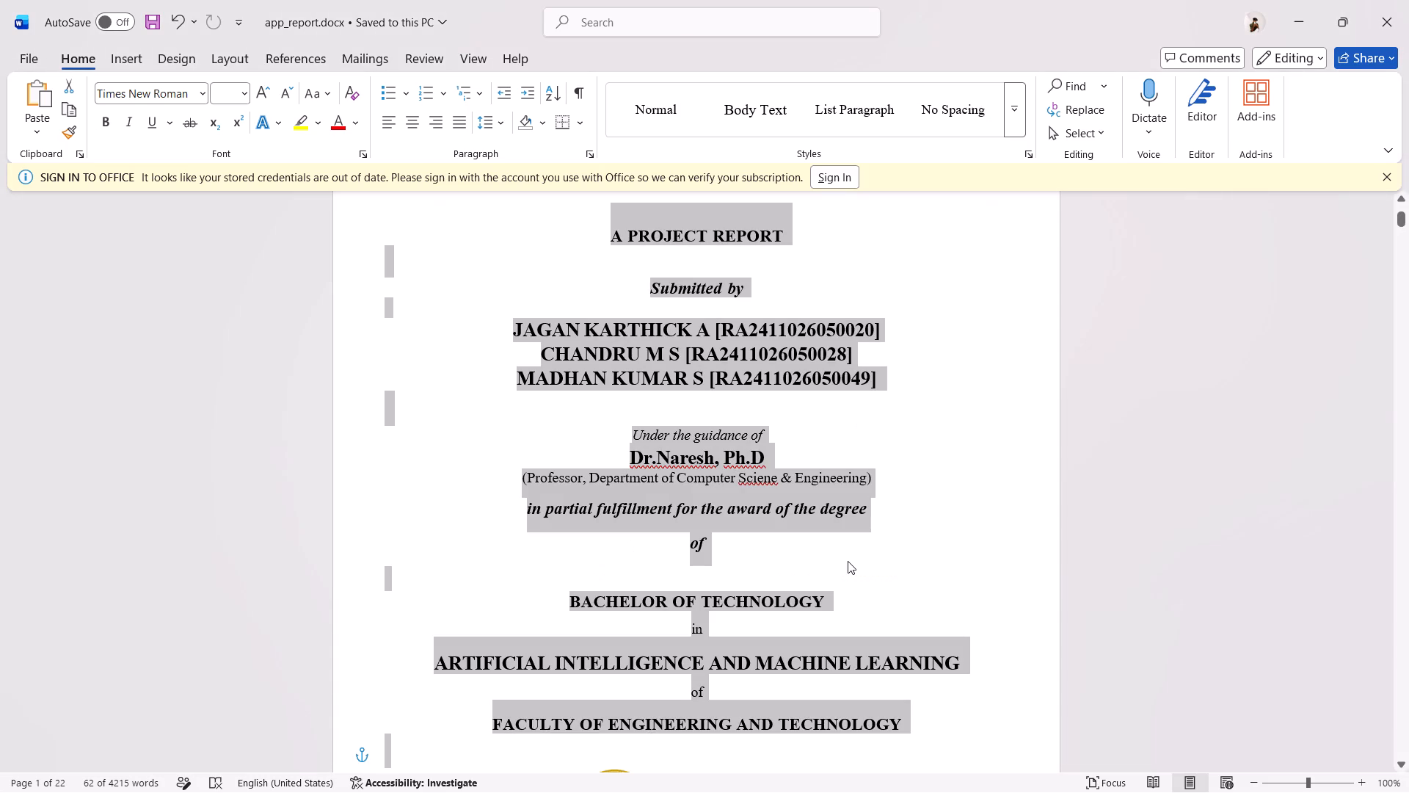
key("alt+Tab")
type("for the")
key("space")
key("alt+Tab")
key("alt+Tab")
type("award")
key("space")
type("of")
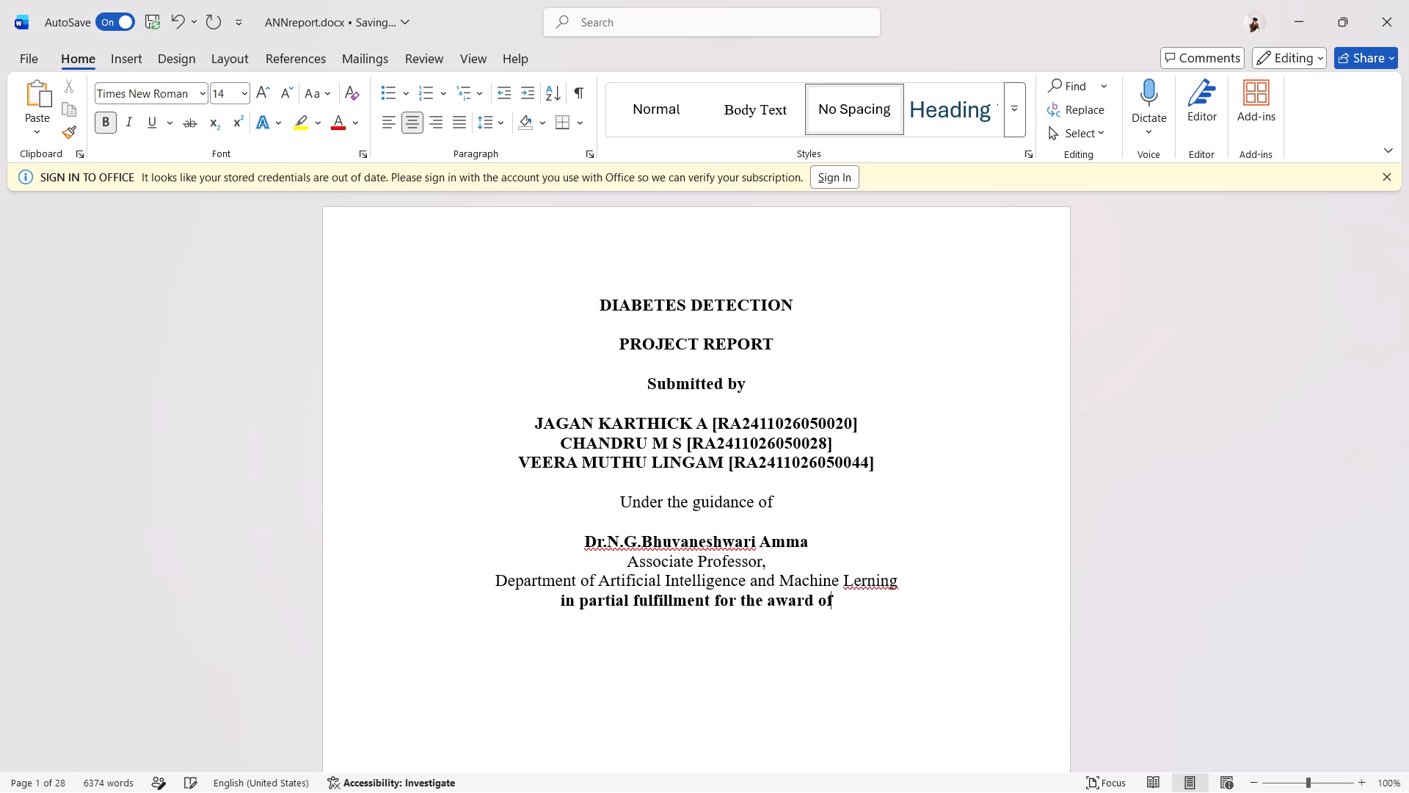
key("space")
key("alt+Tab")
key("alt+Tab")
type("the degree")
Insert a blank line between the guide's department line and the "in partial fulfillment" line.
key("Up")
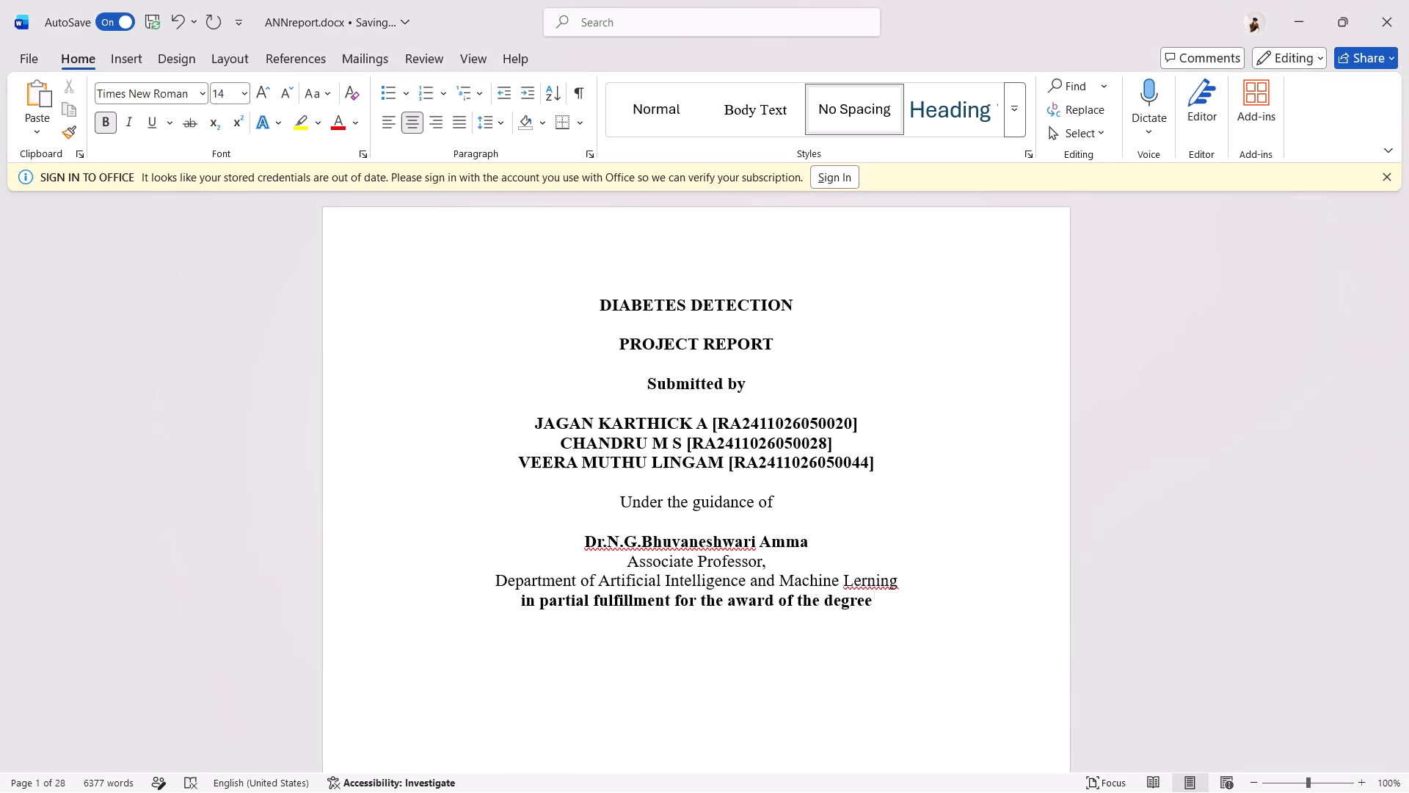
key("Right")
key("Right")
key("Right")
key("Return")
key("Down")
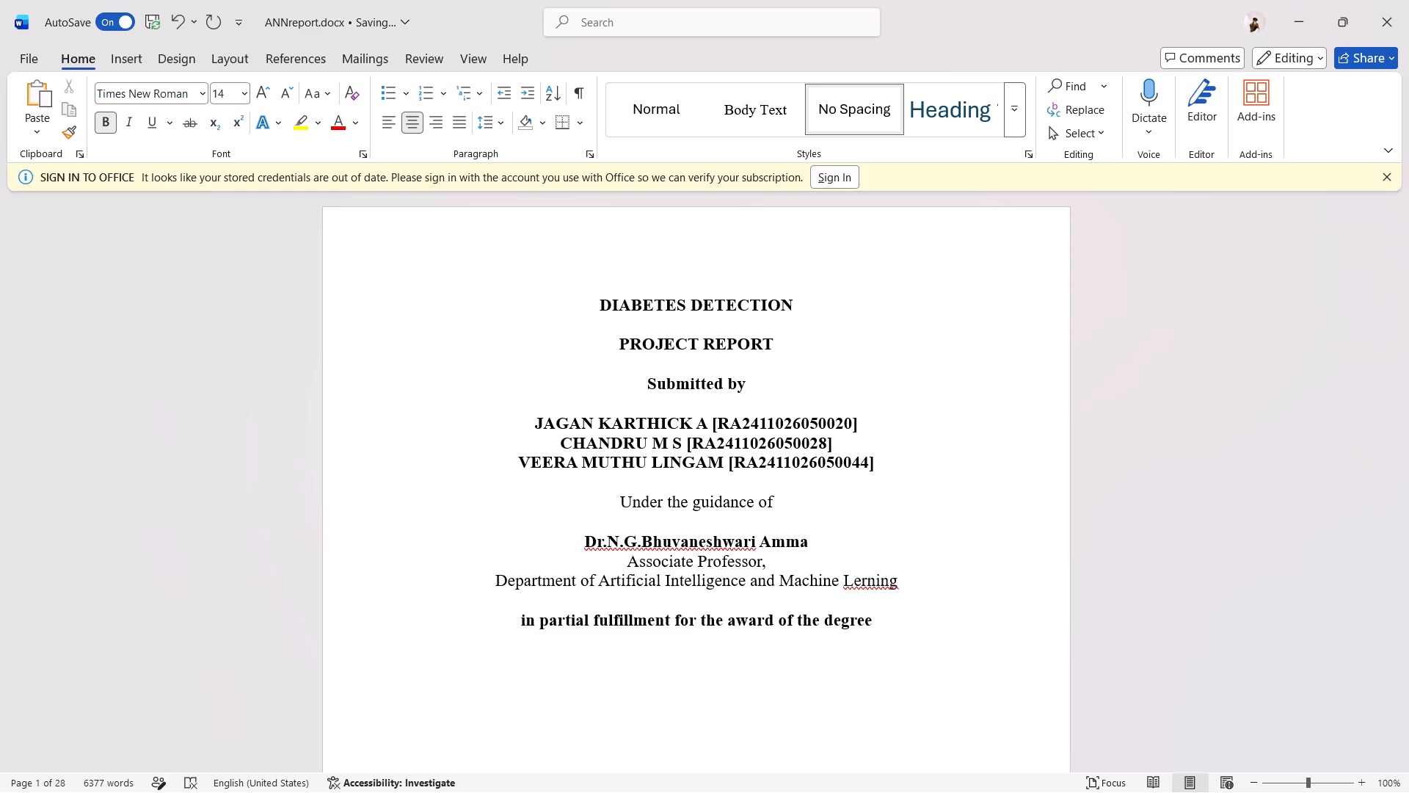
Following app_report.docx, add two bold lines below the "in partial fulfillment" line: "of" and "Bachelor of Technology".
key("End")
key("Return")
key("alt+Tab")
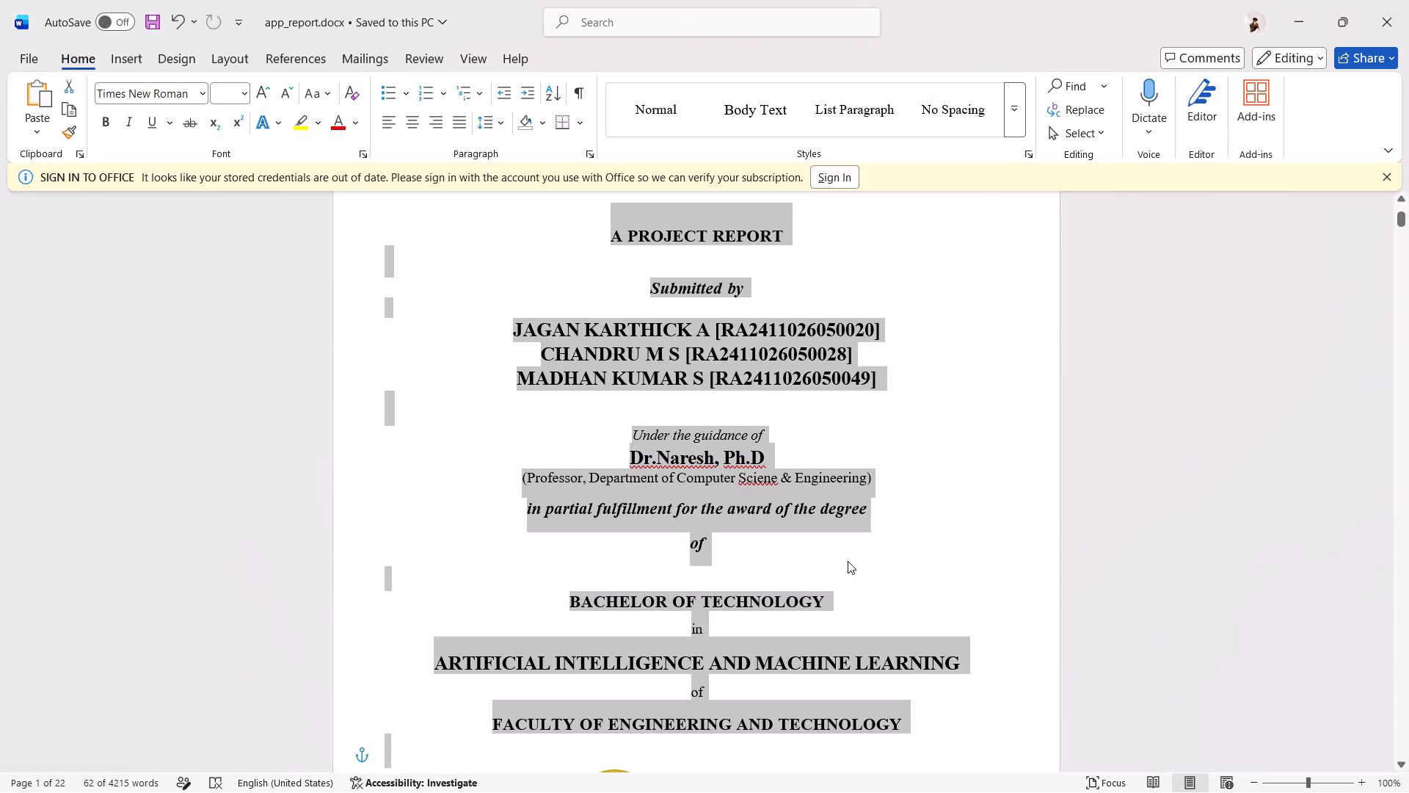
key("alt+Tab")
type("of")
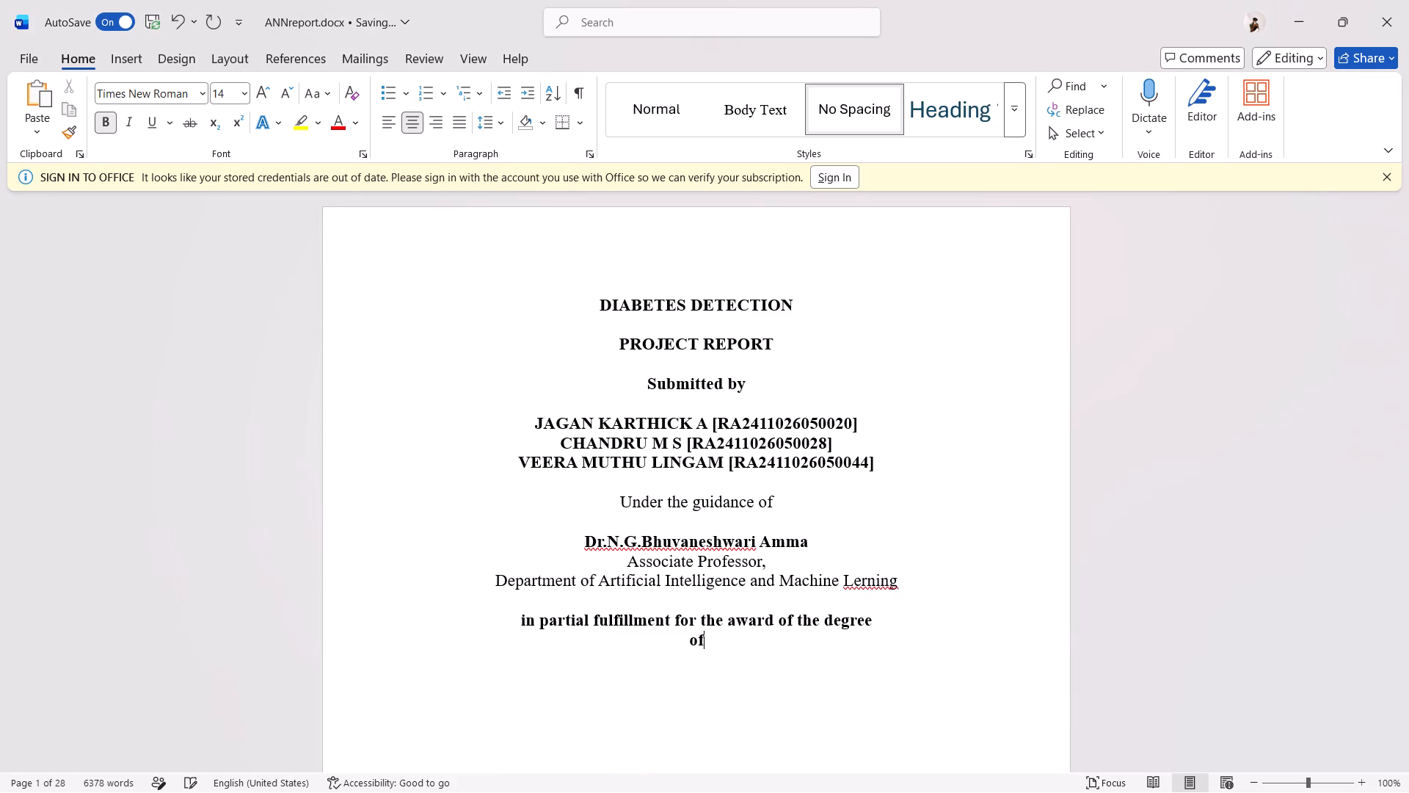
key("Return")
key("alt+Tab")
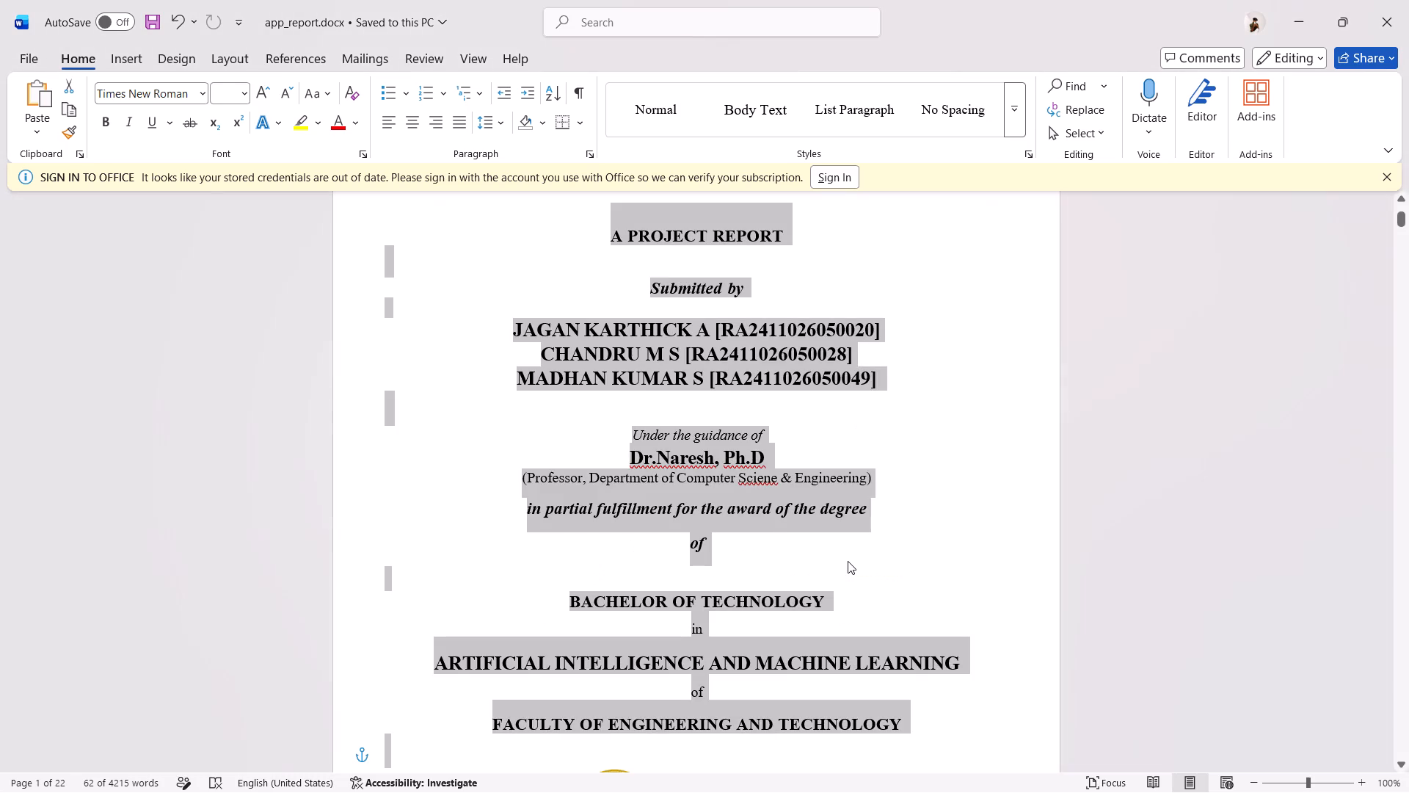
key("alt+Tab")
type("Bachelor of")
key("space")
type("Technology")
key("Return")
Add a non-bold line with the lowercase word "in" below "Bachelor of Technology".
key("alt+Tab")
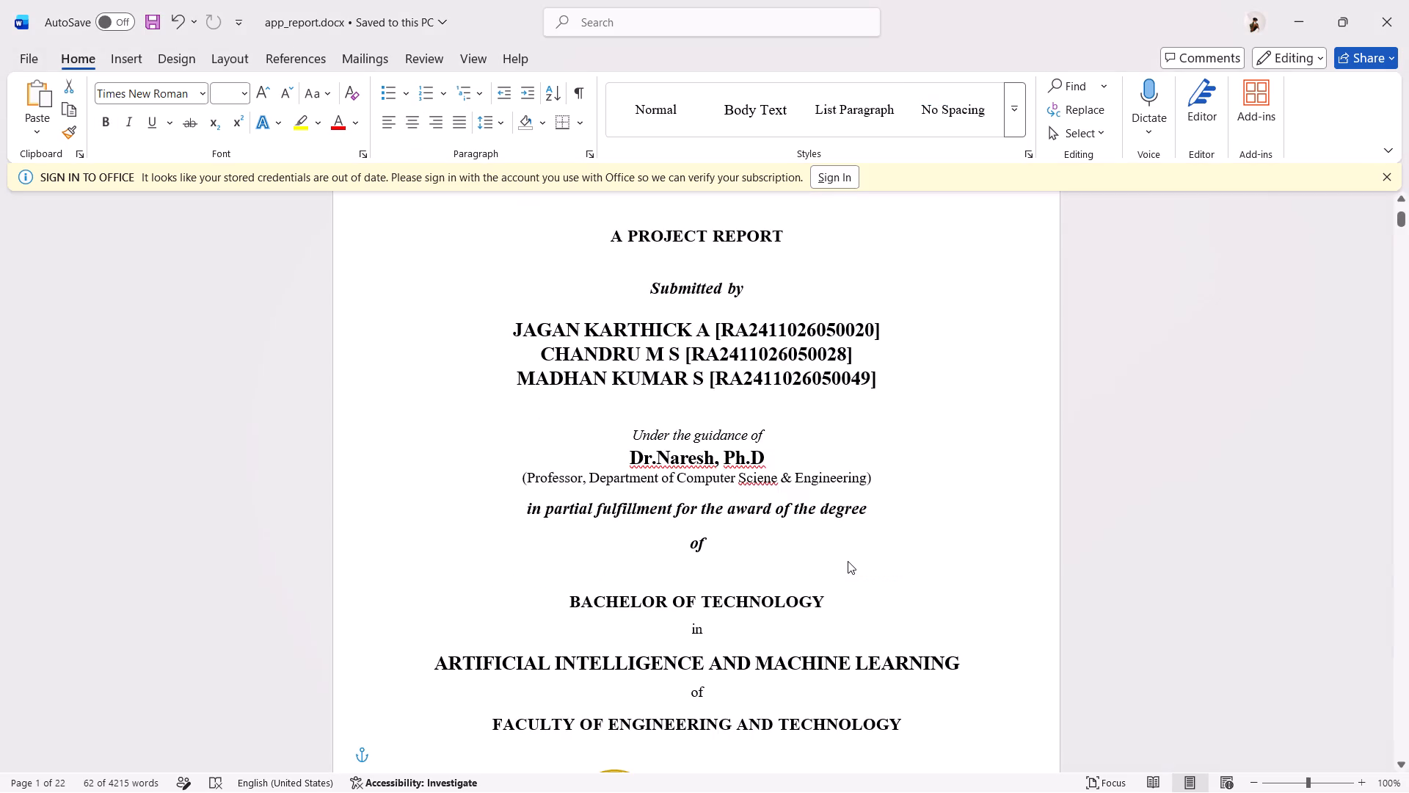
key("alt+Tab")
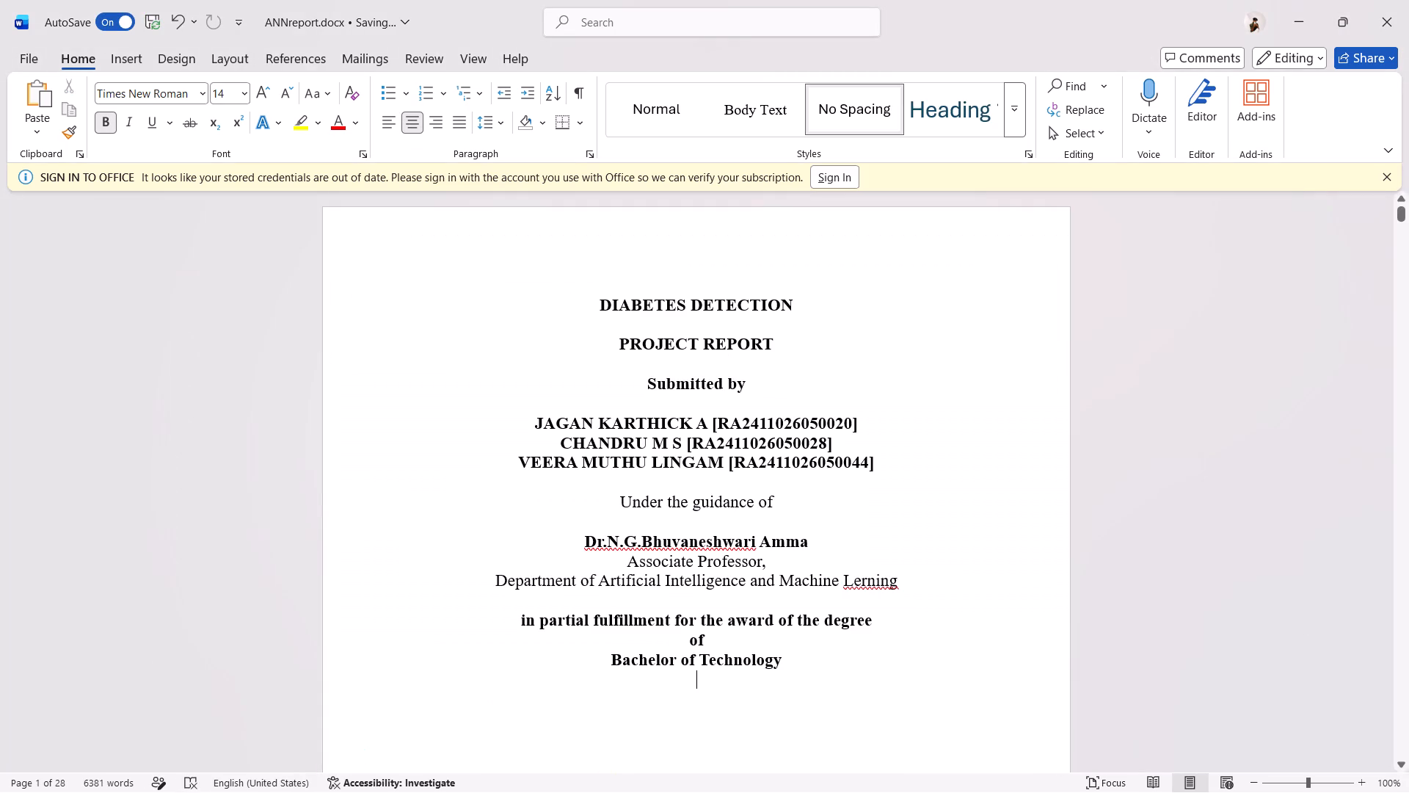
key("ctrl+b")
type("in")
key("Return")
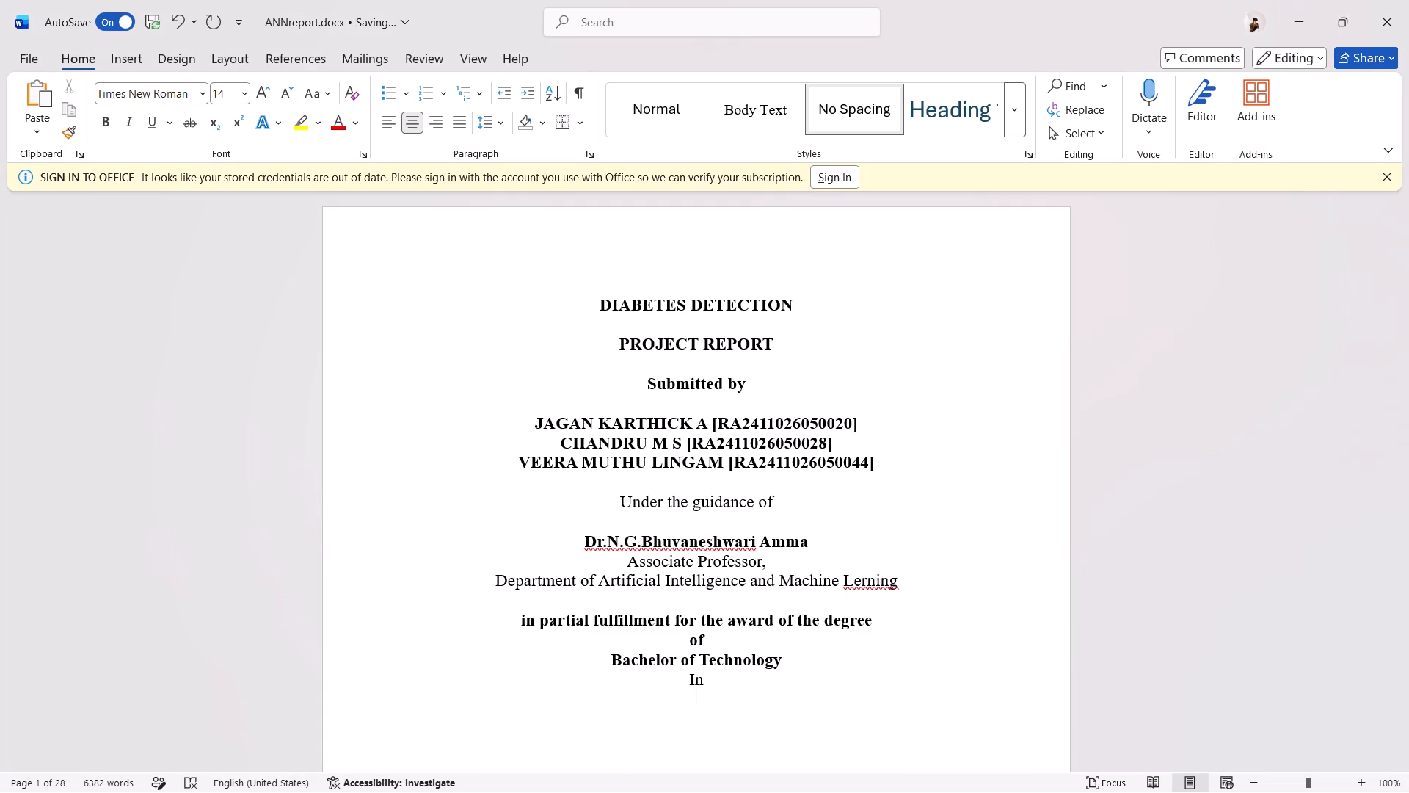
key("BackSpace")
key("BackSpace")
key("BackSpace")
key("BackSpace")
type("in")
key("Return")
Start a bold line below "in" with "Arti" and check the degree wording in app_report.docx.
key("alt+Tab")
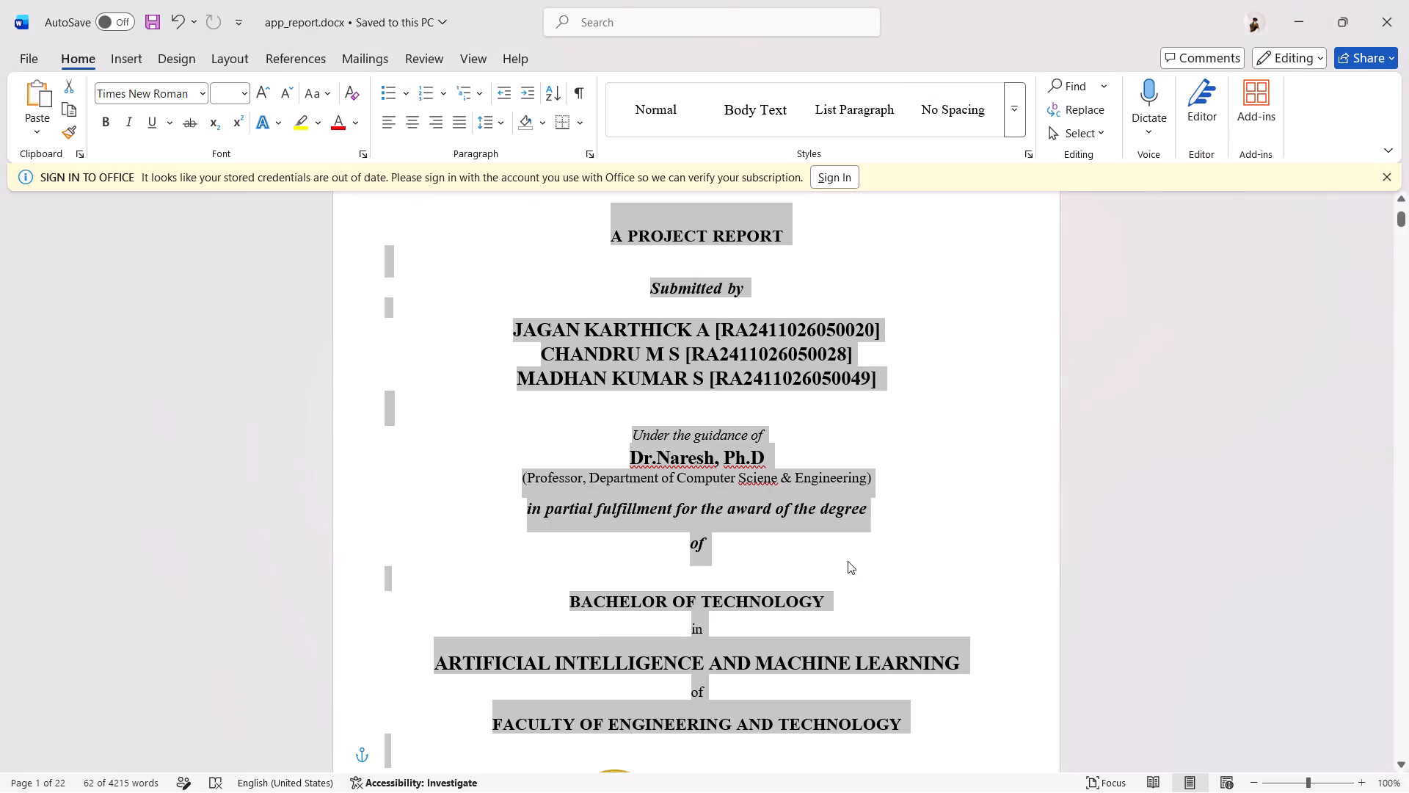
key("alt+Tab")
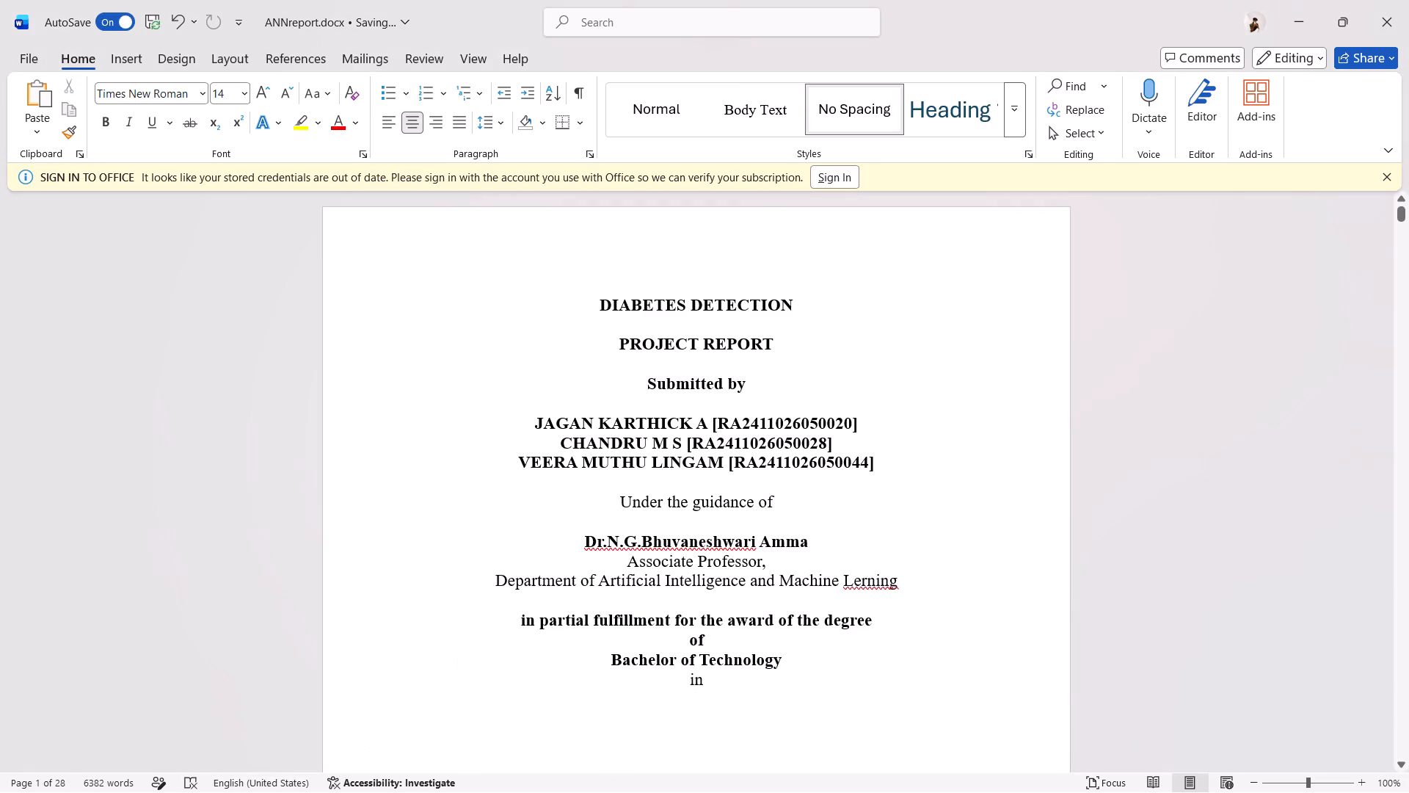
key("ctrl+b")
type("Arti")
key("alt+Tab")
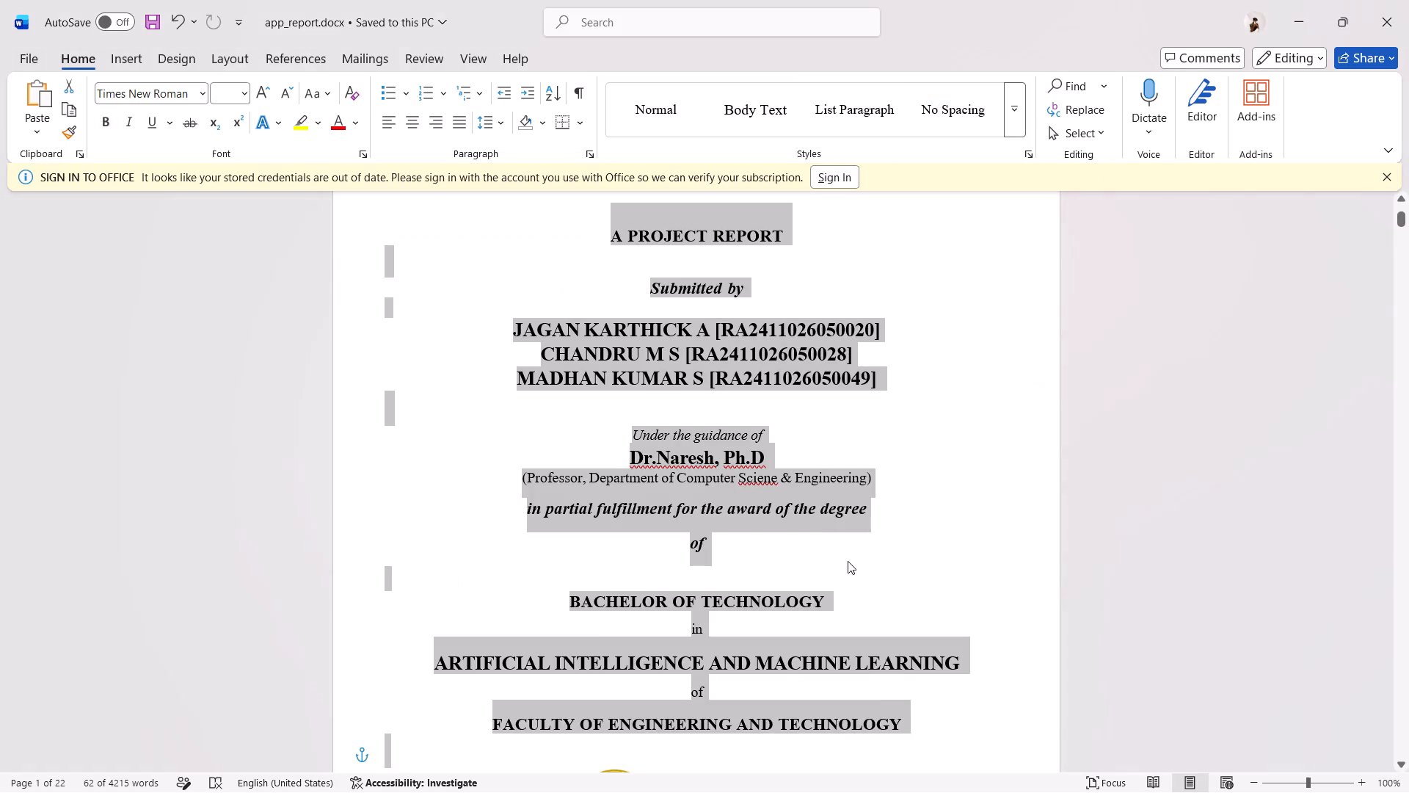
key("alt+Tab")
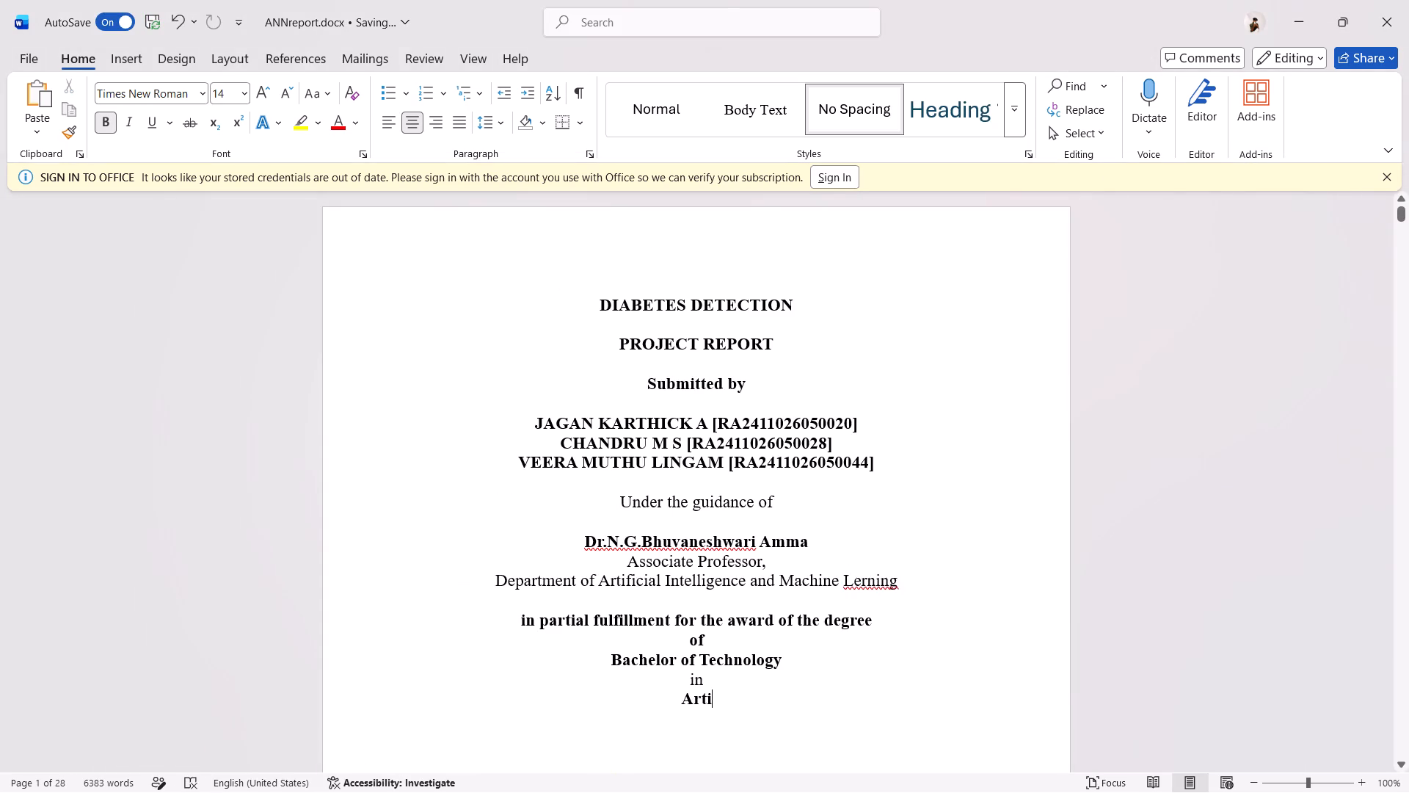
Change the "Bachelor of Technology" line to uppercase.
left_click_drag(780, 661, 625, 654)
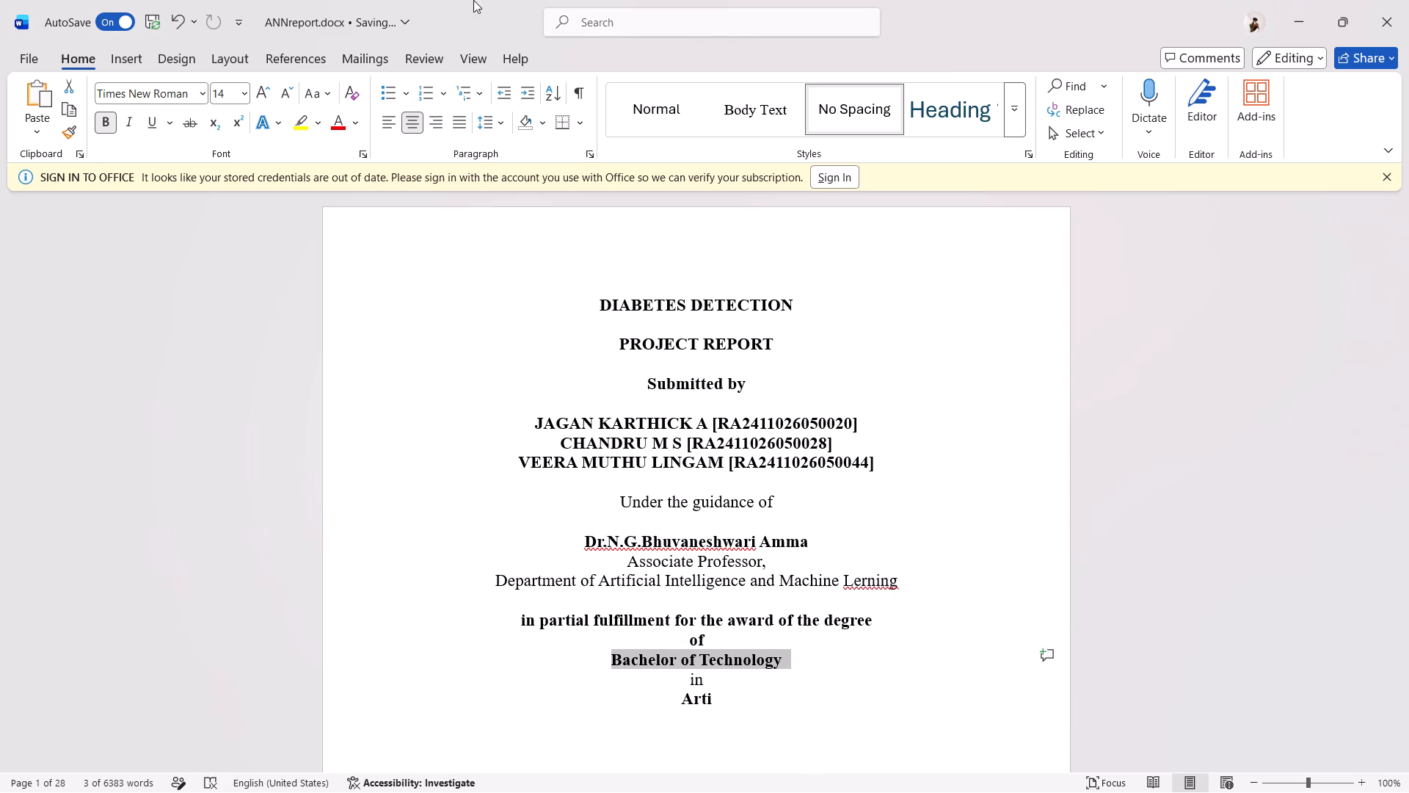
left_click(308, 93)
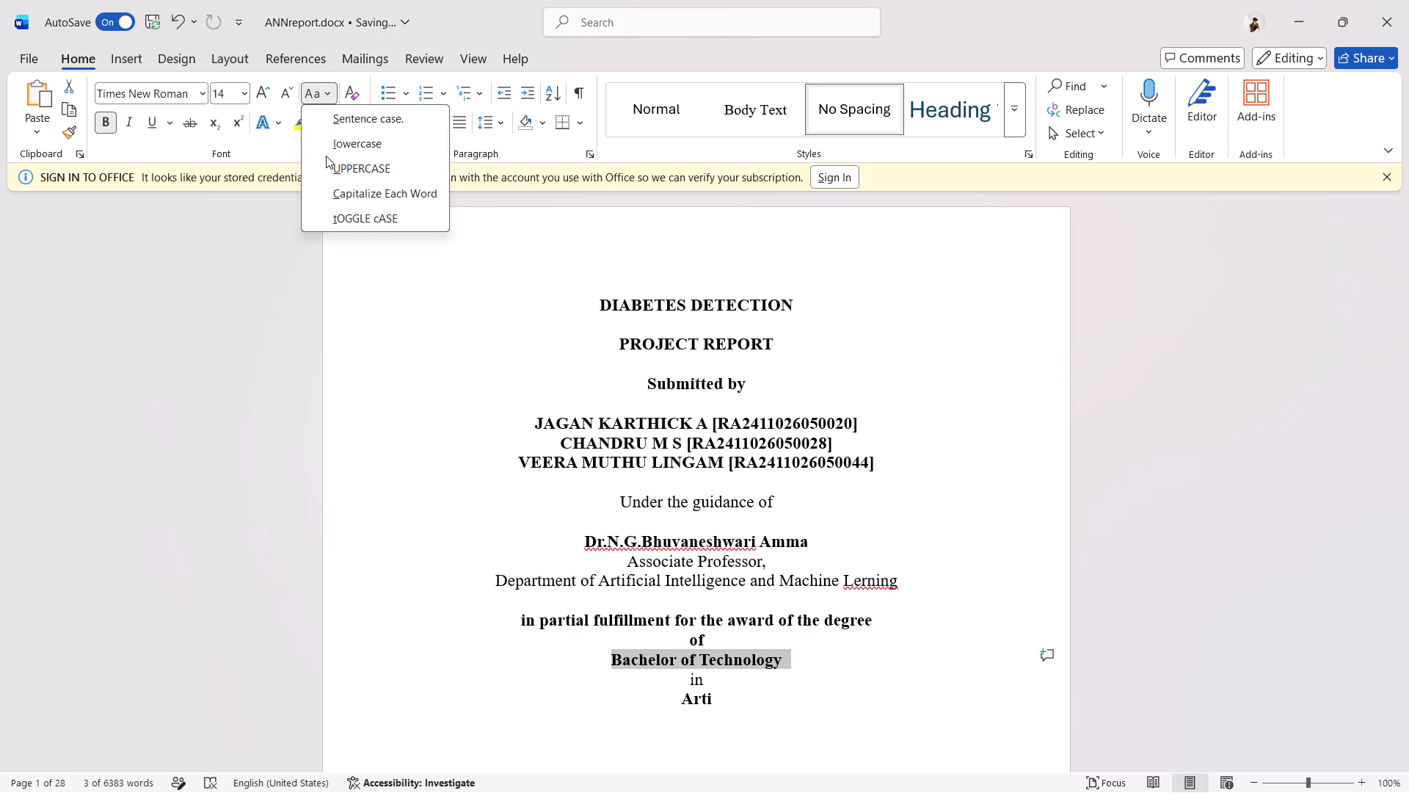
left_click(329, 166)
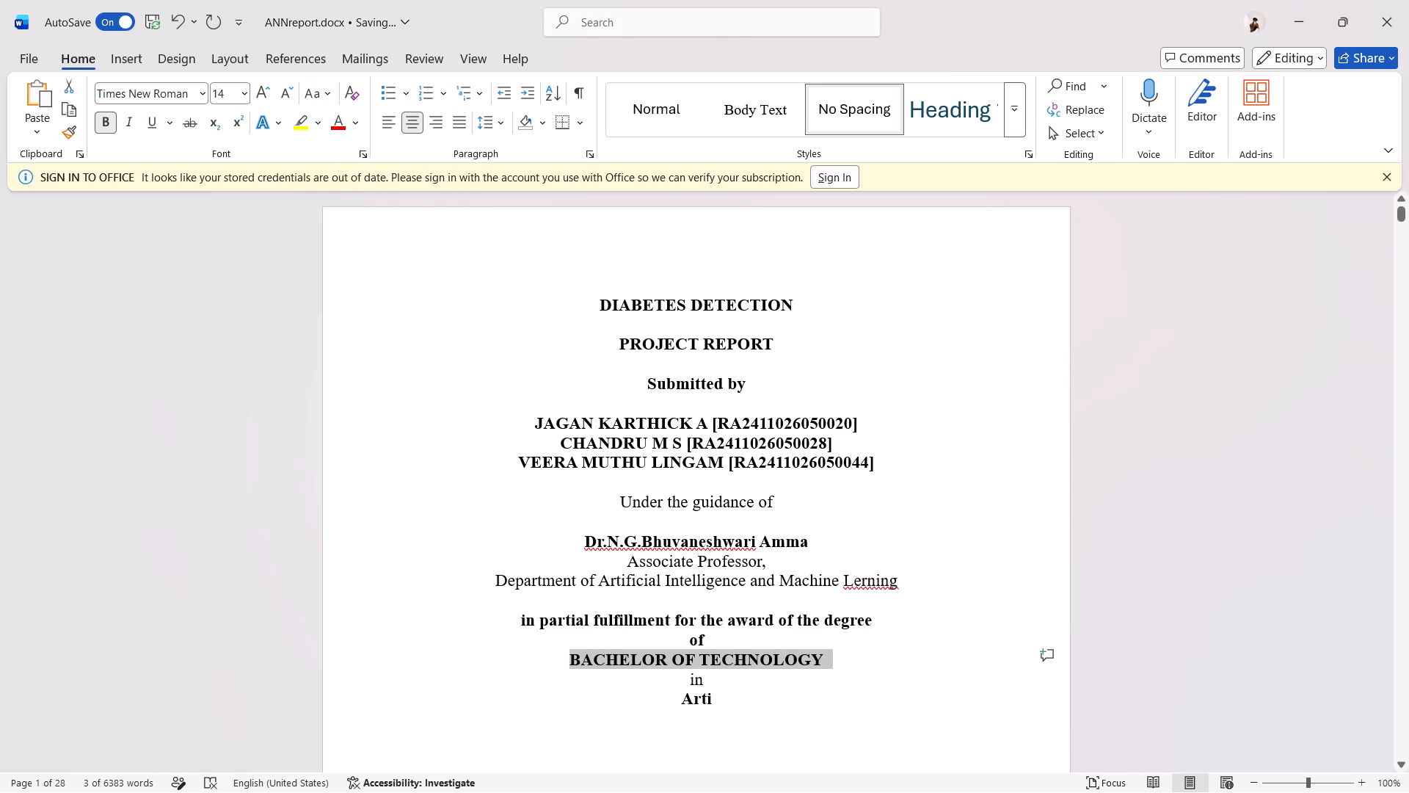
Rewrite the unfinished "Arti" line in capitals as "ARTIFICIAL INTELLIGENCE AND MACHINE LEARNING".
left_click(729, 697)
key("BackSpace")
key("BackSpace")
key("BackSpace")
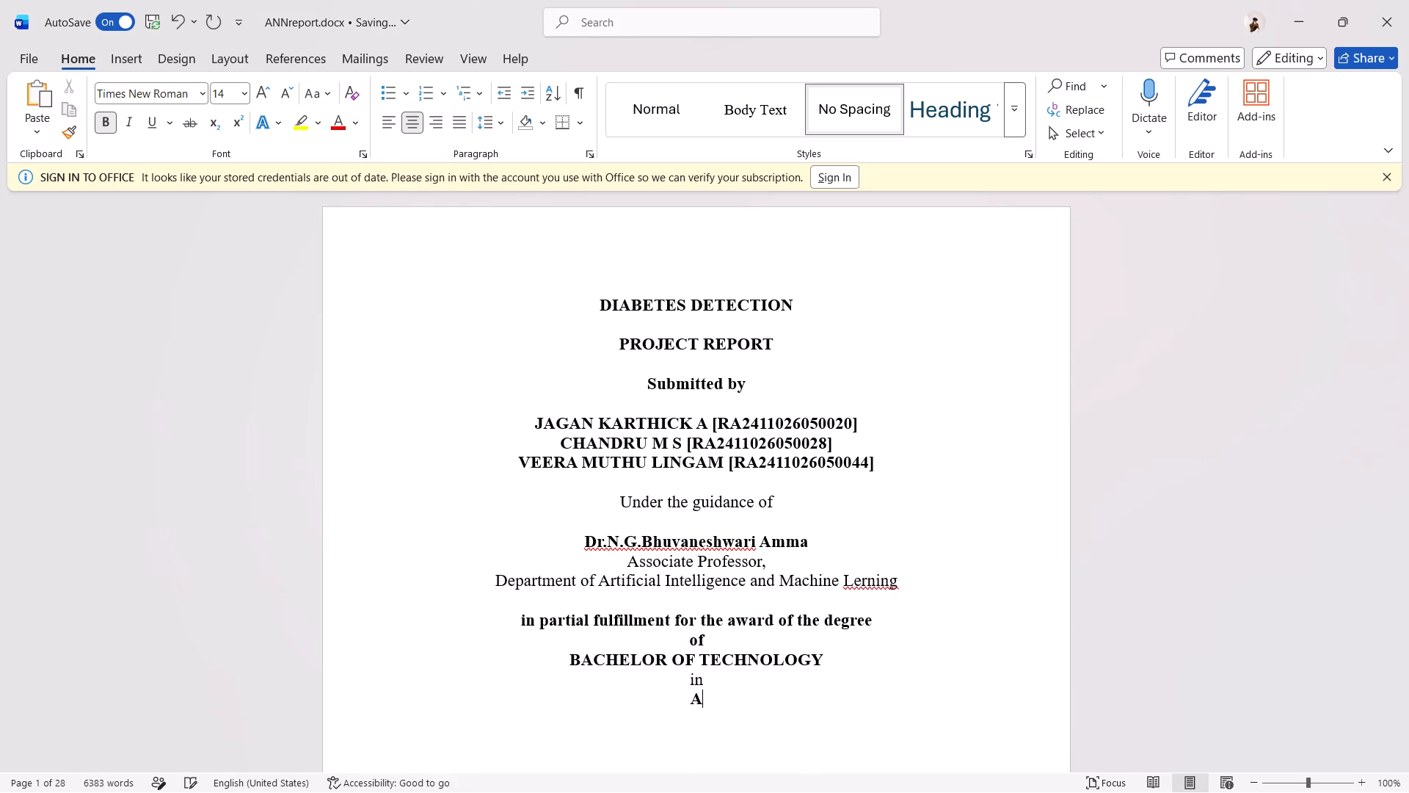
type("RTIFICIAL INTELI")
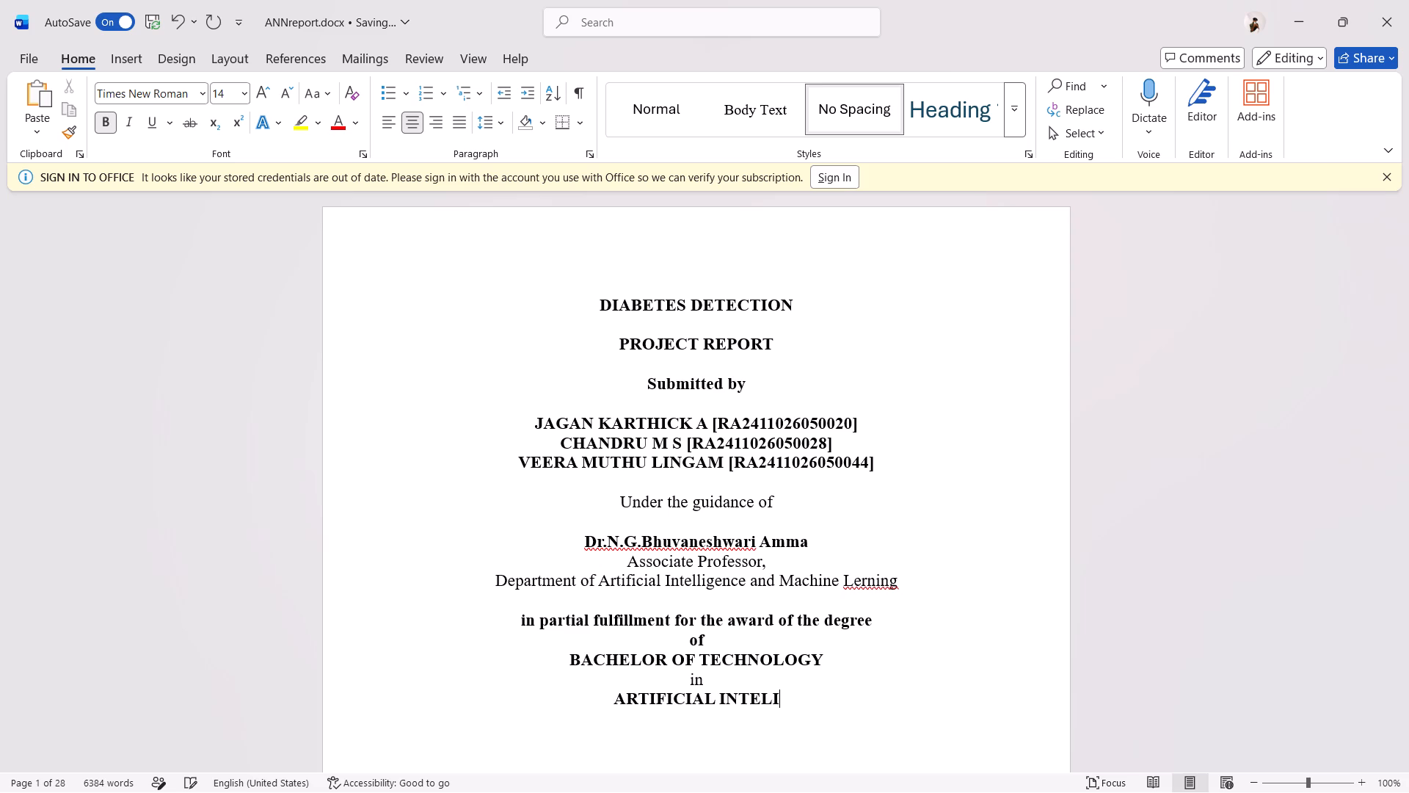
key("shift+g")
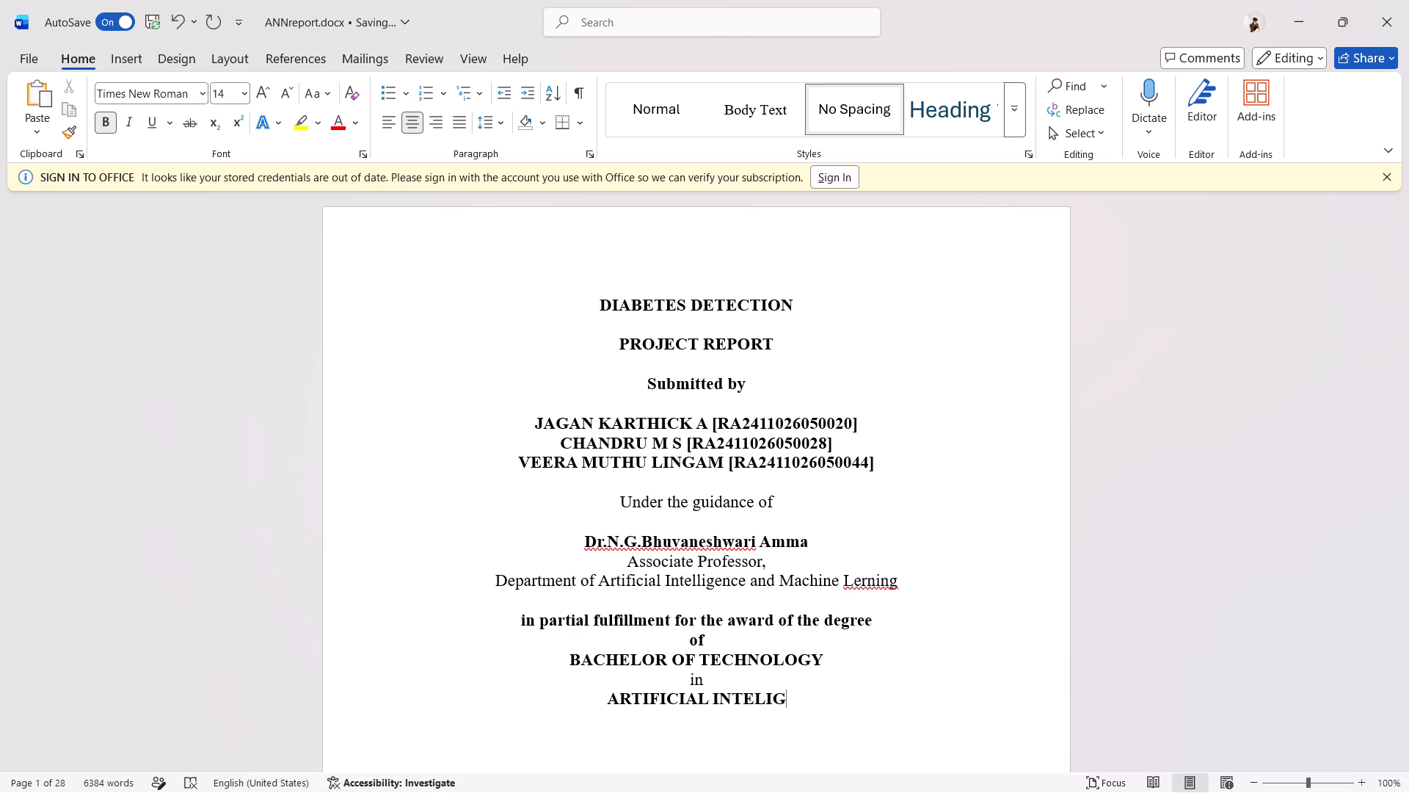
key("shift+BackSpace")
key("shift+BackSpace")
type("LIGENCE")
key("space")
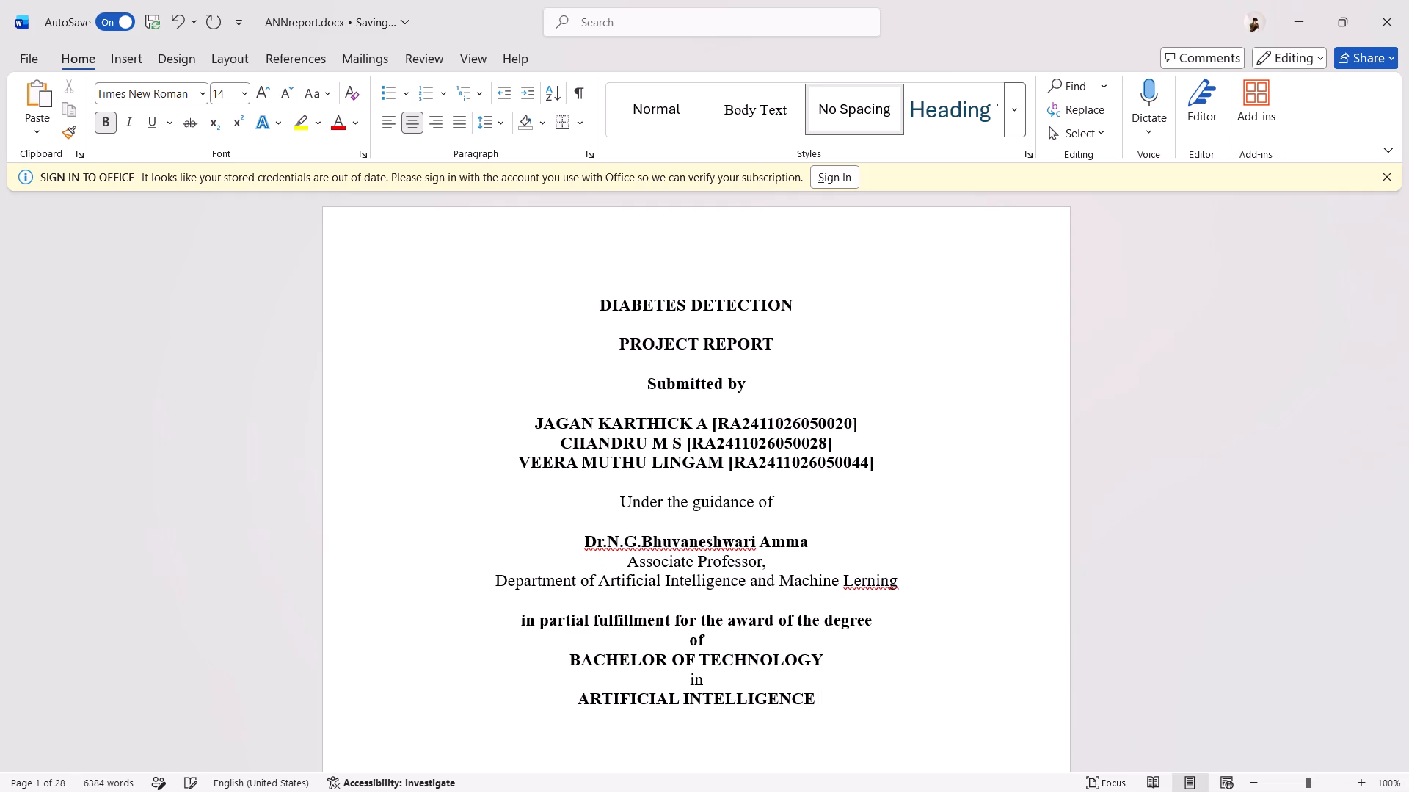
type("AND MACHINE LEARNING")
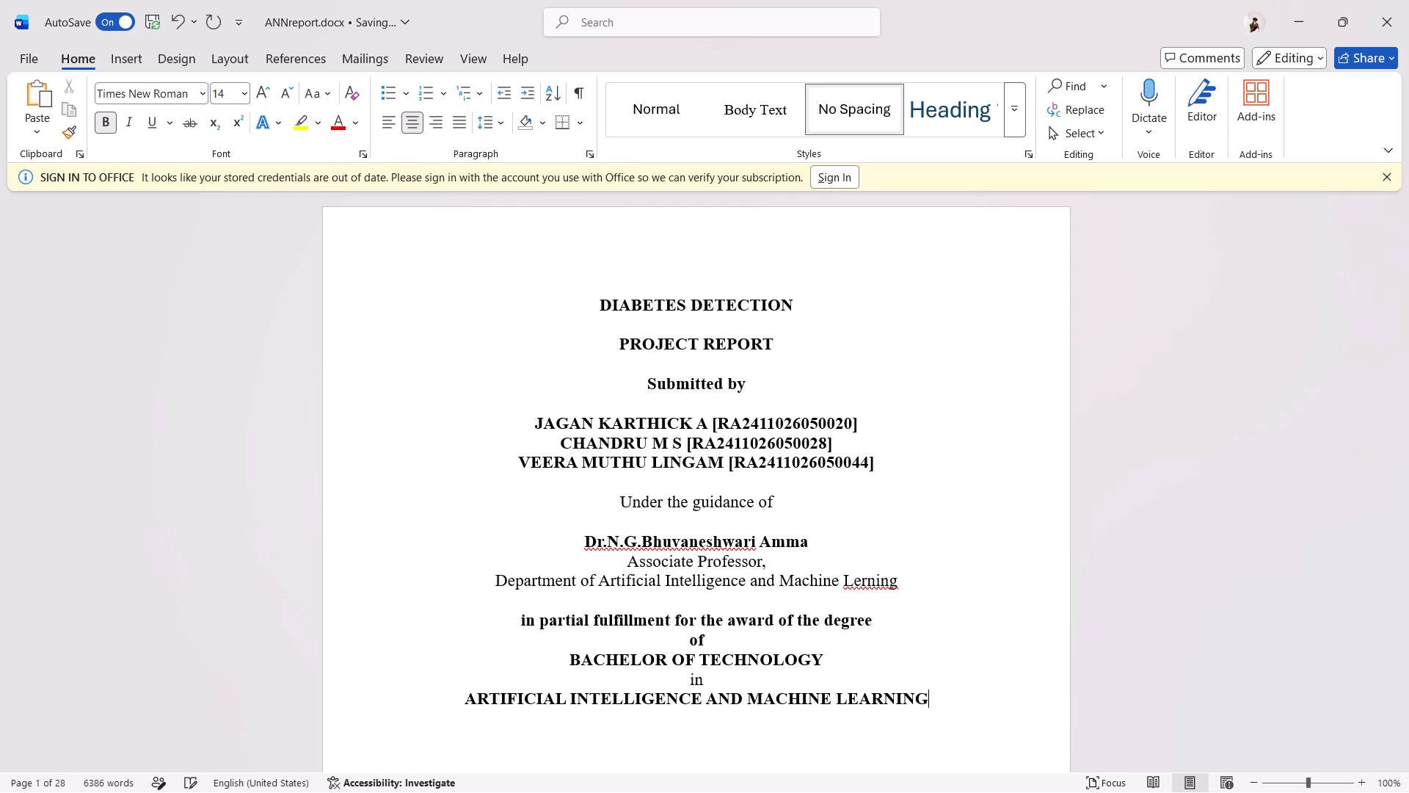
Following app_report.docx, add a non-bold line with the lowercase word "of" below the specialization line.
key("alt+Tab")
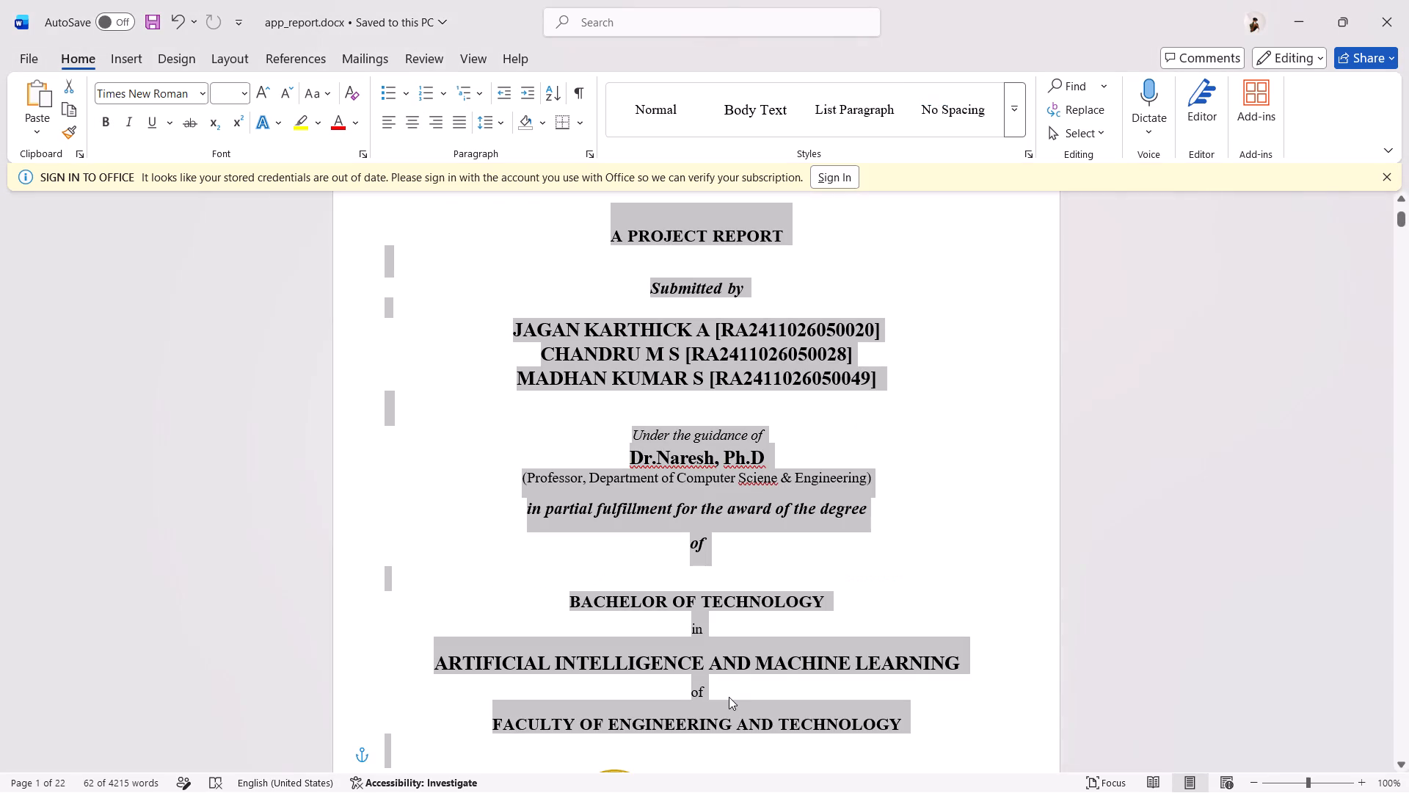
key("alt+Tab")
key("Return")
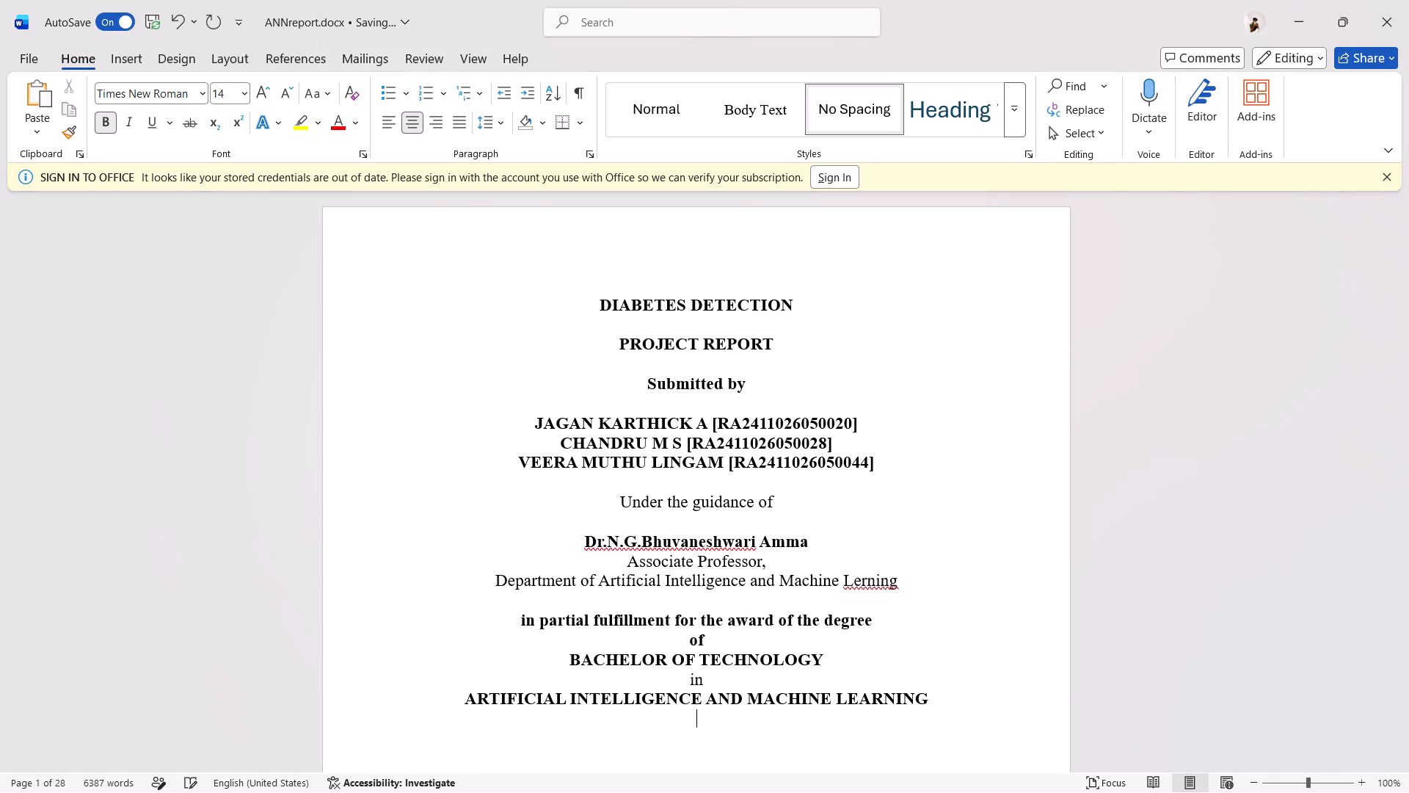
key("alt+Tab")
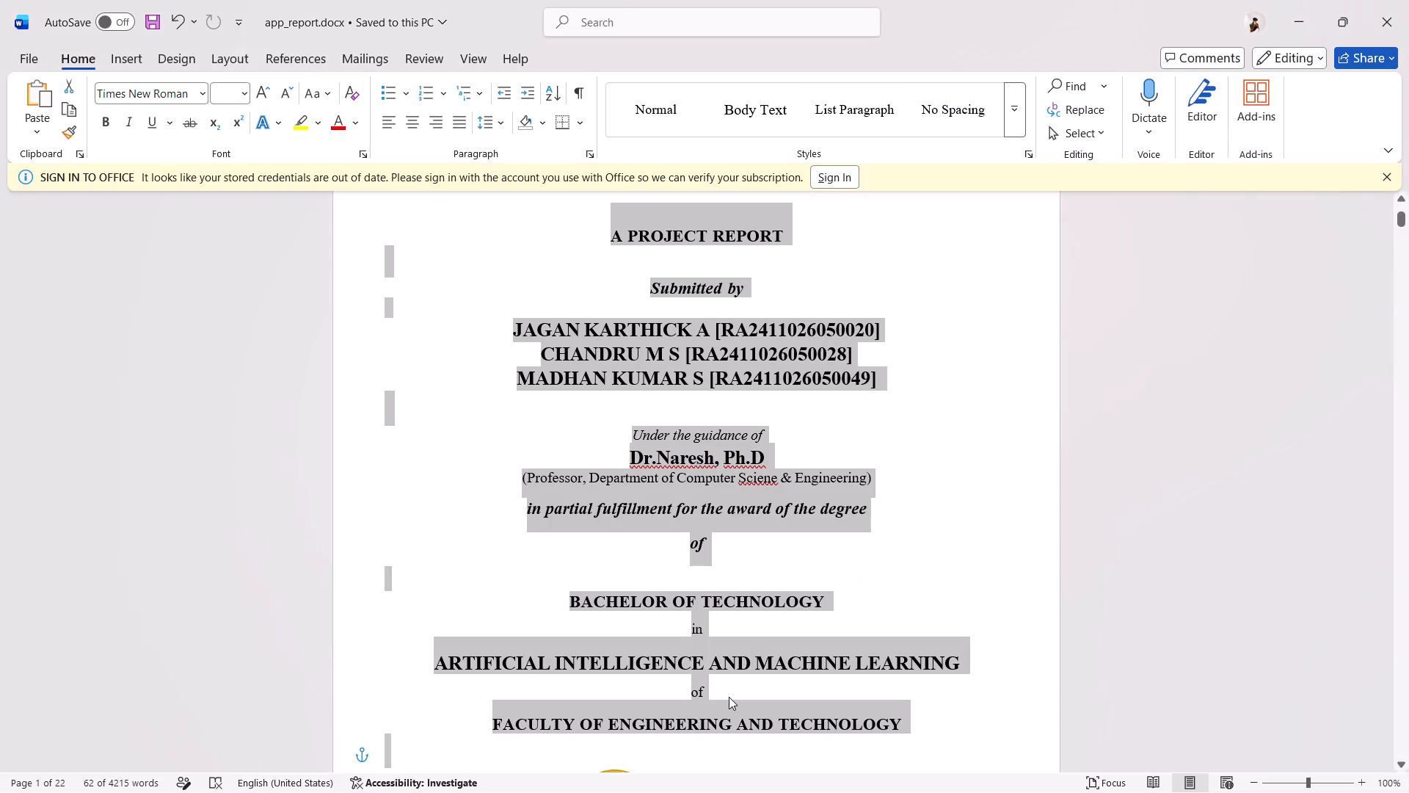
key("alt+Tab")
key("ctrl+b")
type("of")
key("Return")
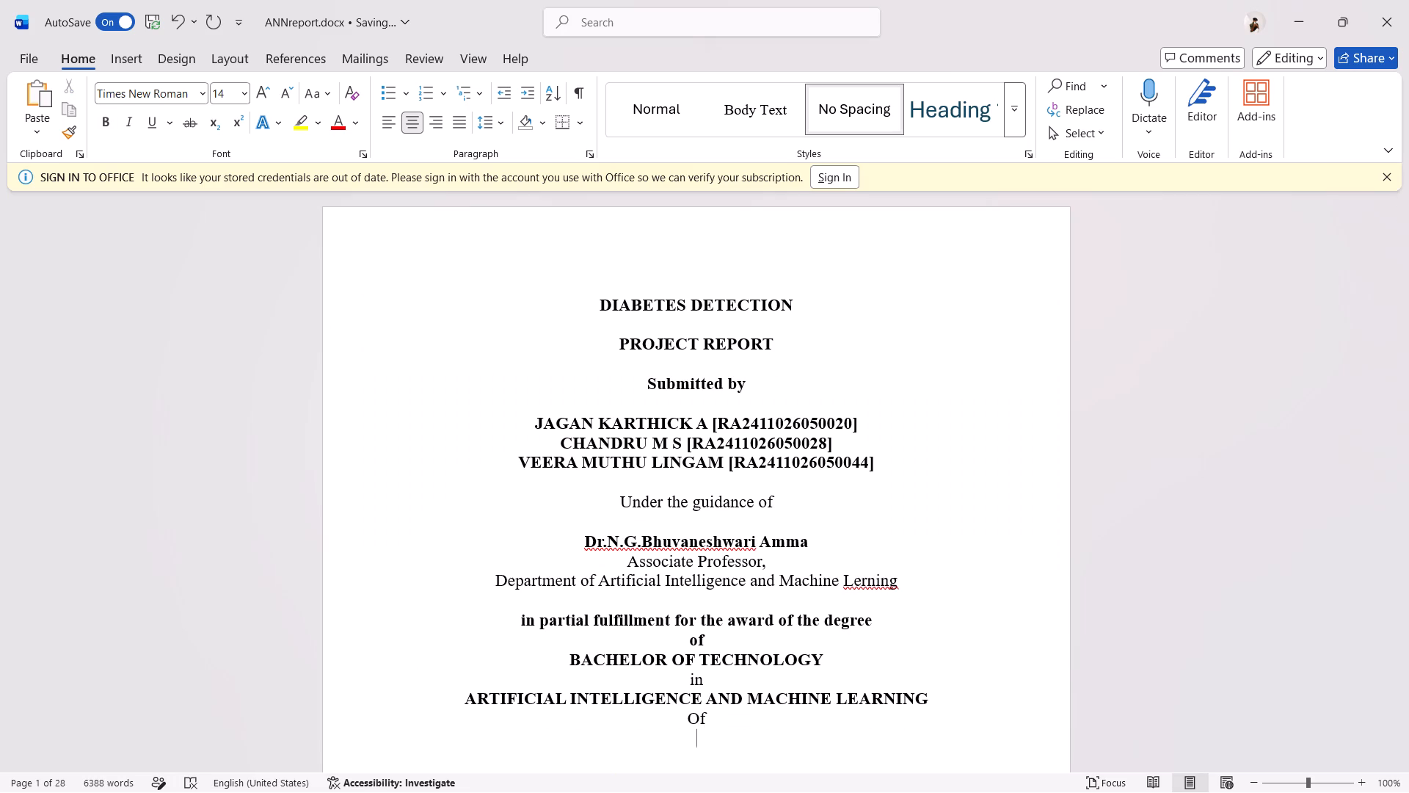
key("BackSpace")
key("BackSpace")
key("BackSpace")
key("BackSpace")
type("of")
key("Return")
Add the bold line "FACULTY OF ENGINEERING AND TECHNOLOGY" below the last "of" on the cover page.
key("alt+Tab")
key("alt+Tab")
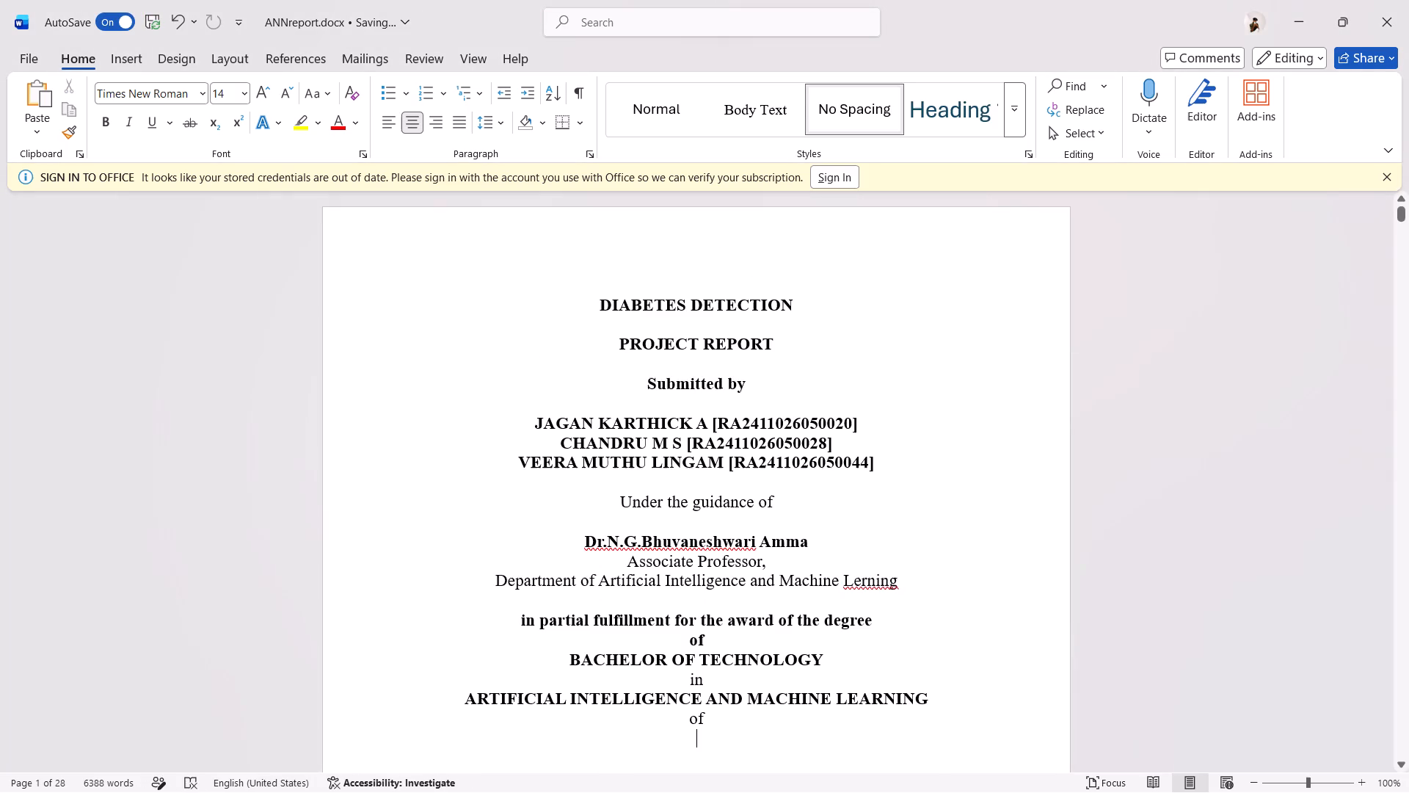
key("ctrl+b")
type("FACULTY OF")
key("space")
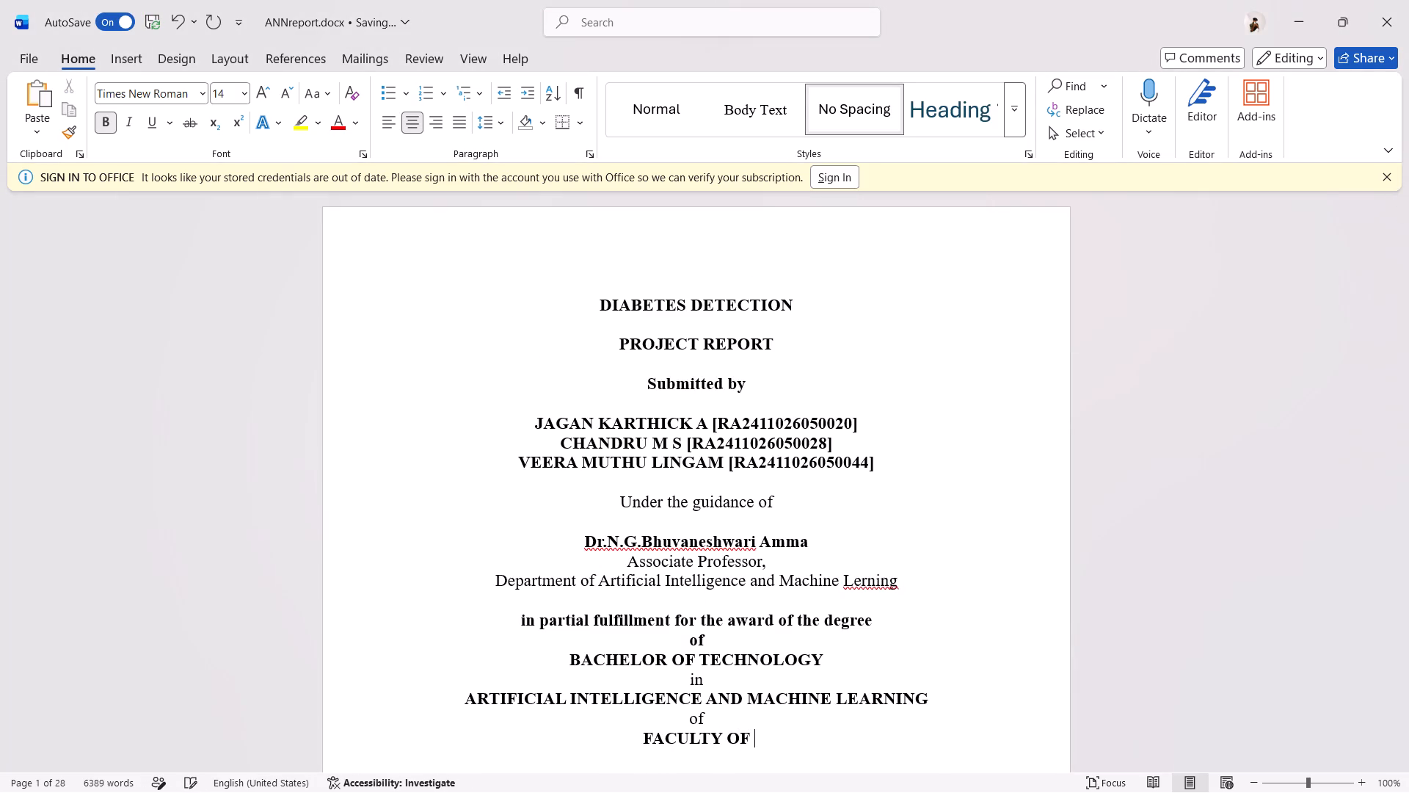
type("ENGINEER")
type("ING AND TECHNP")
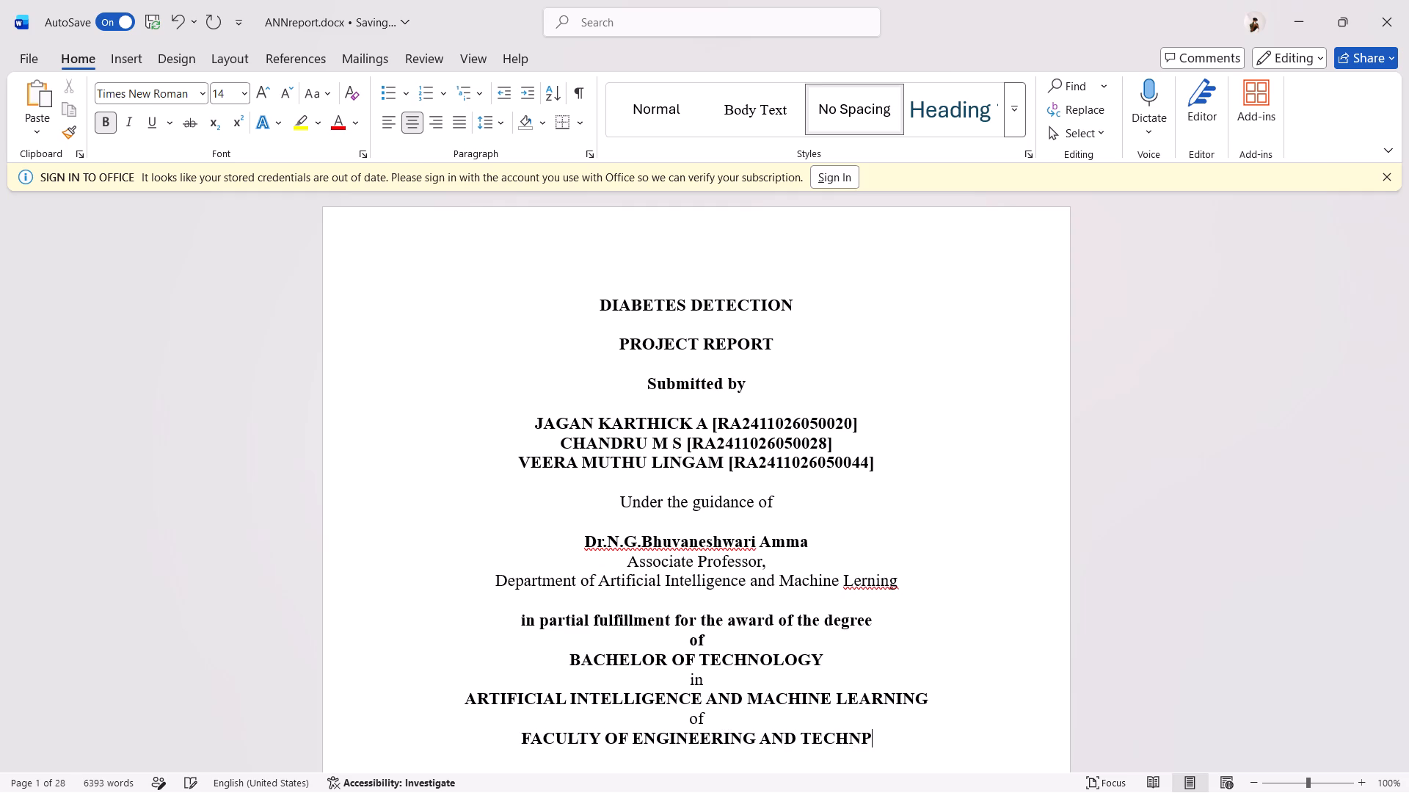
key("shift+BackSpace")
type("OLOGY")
Copy the SRM logo from the app_report.docx cover and paste it below the faculty line in ANNreport.docx, leaving a blank line between.
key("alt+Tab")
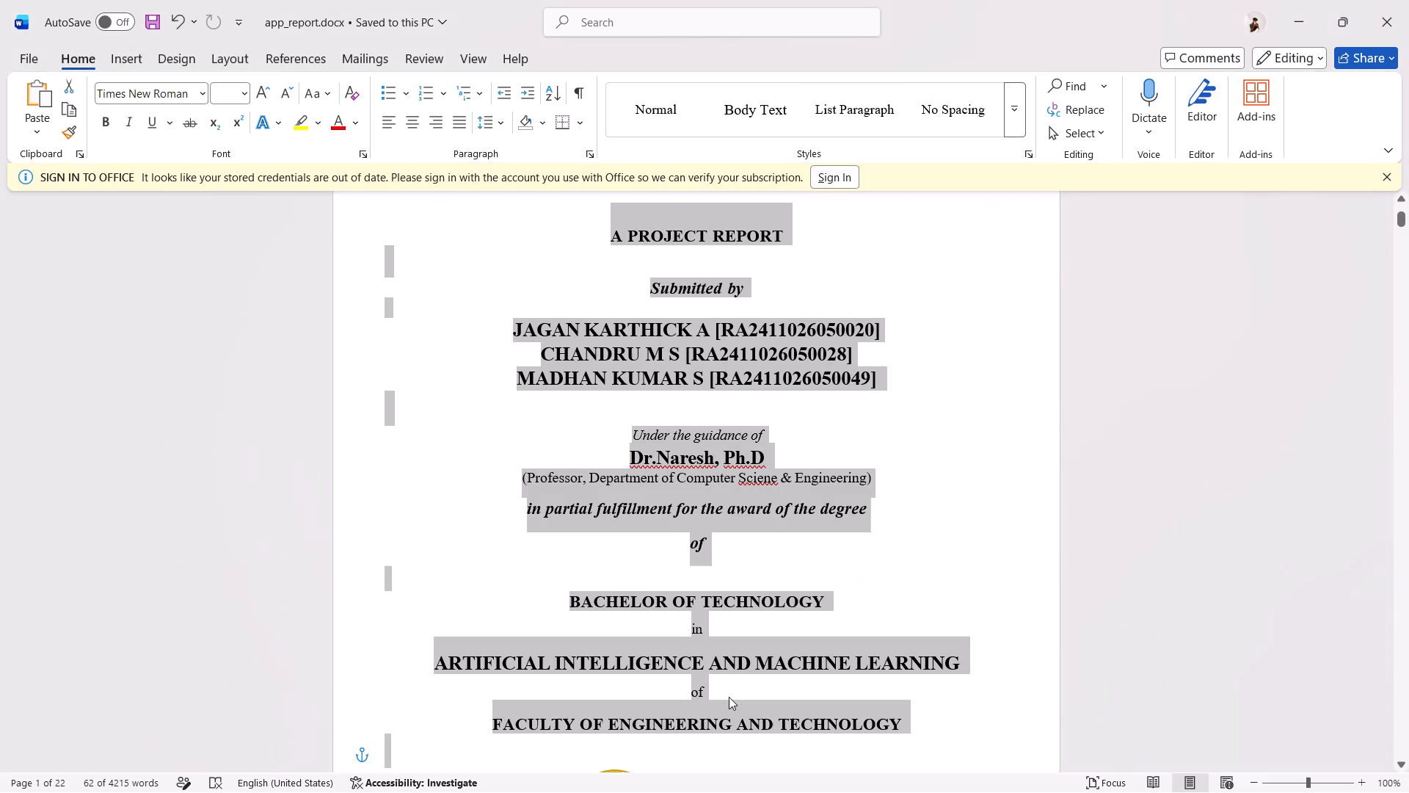
scroll(729, 697, "down", 2)
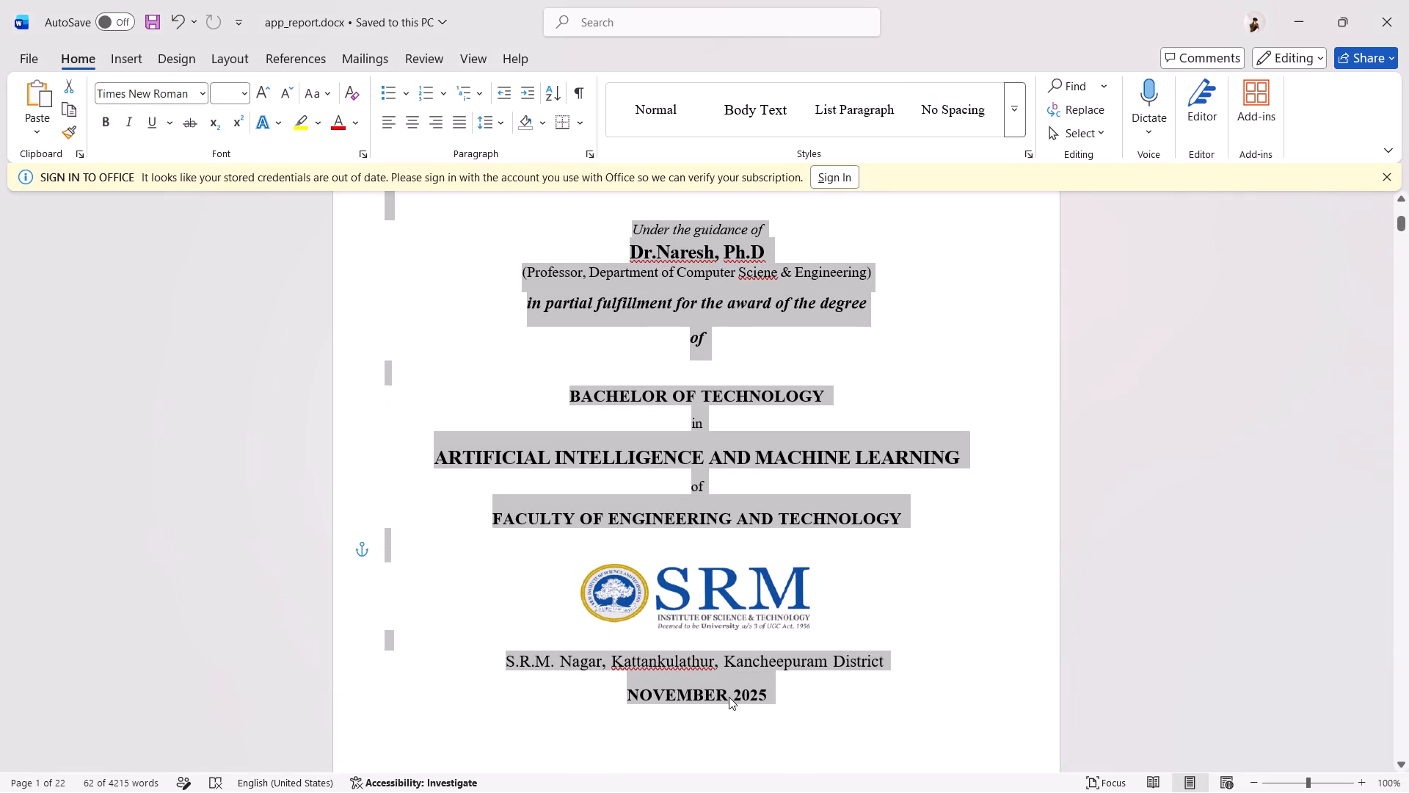
left_click(714, 571)
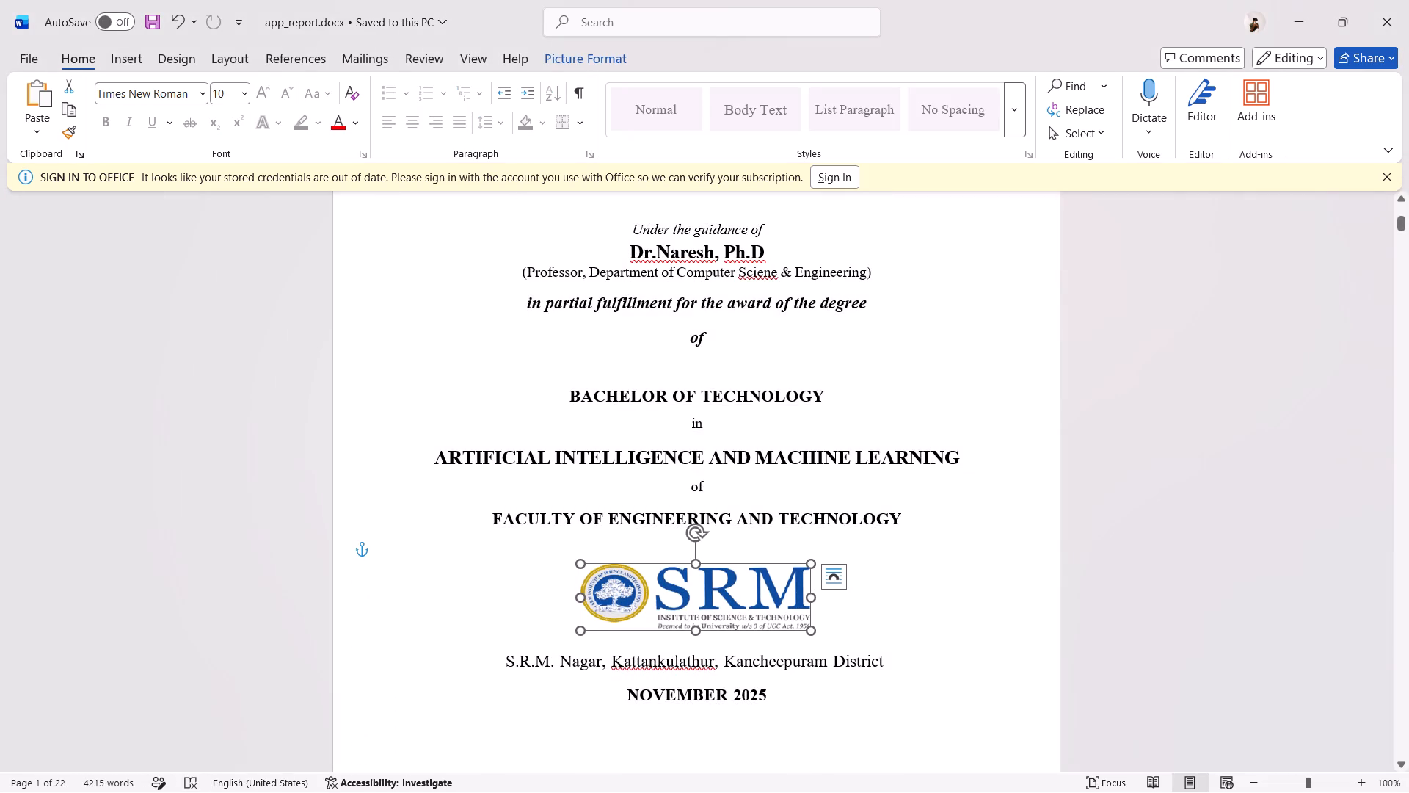
key("ctrl+c")
key("alt+Tab")
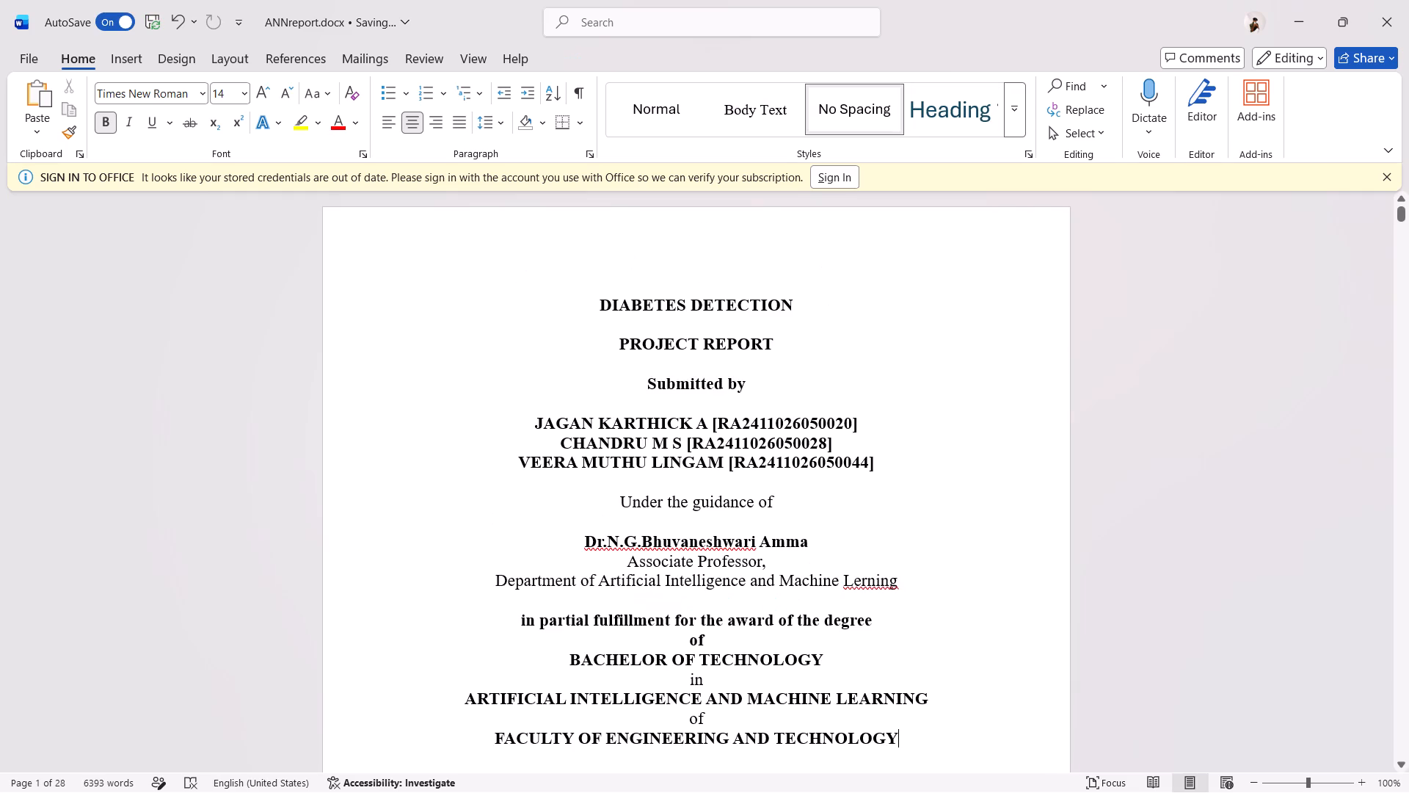
key("Return")
scroll(939, 745, "down", 2)
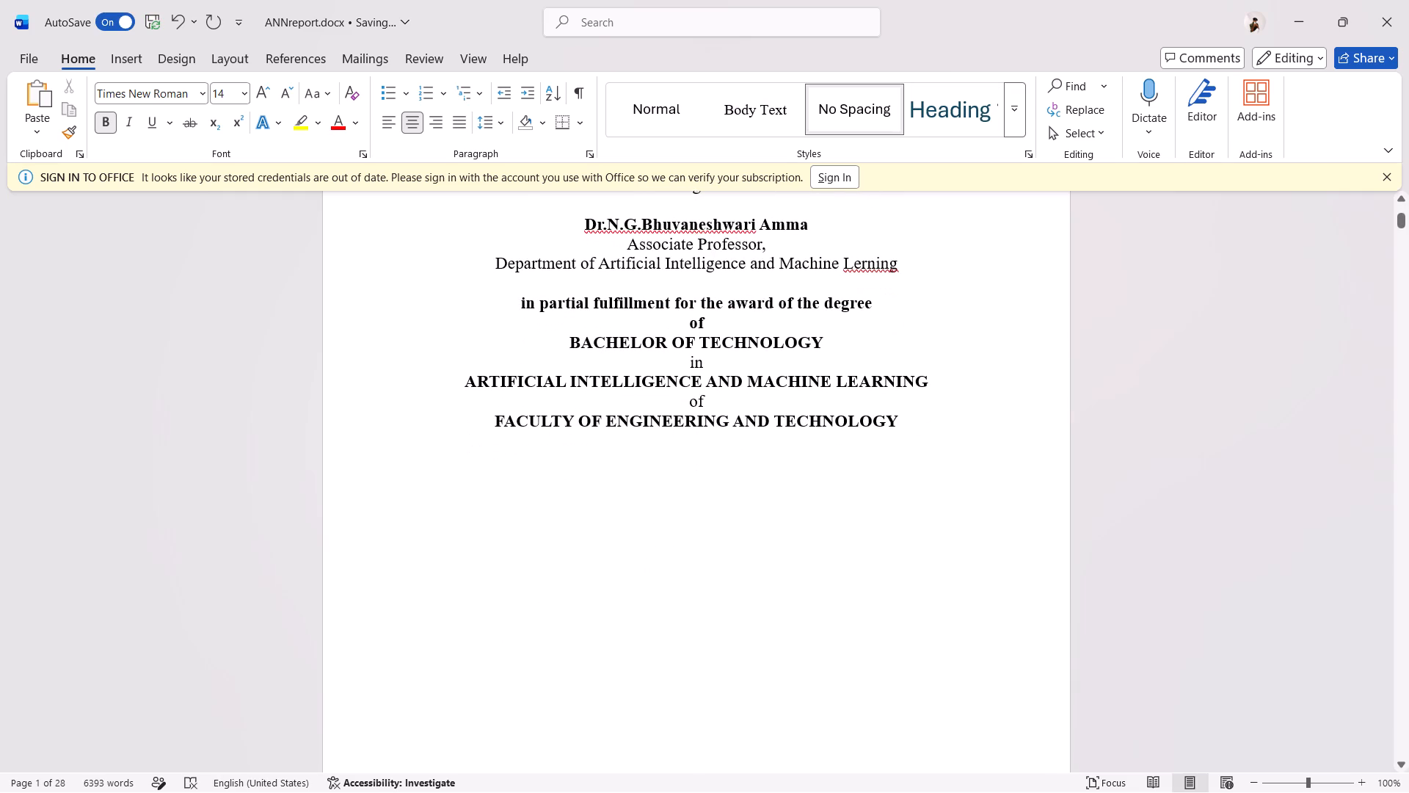
key("Return")
key("ctrl+v")
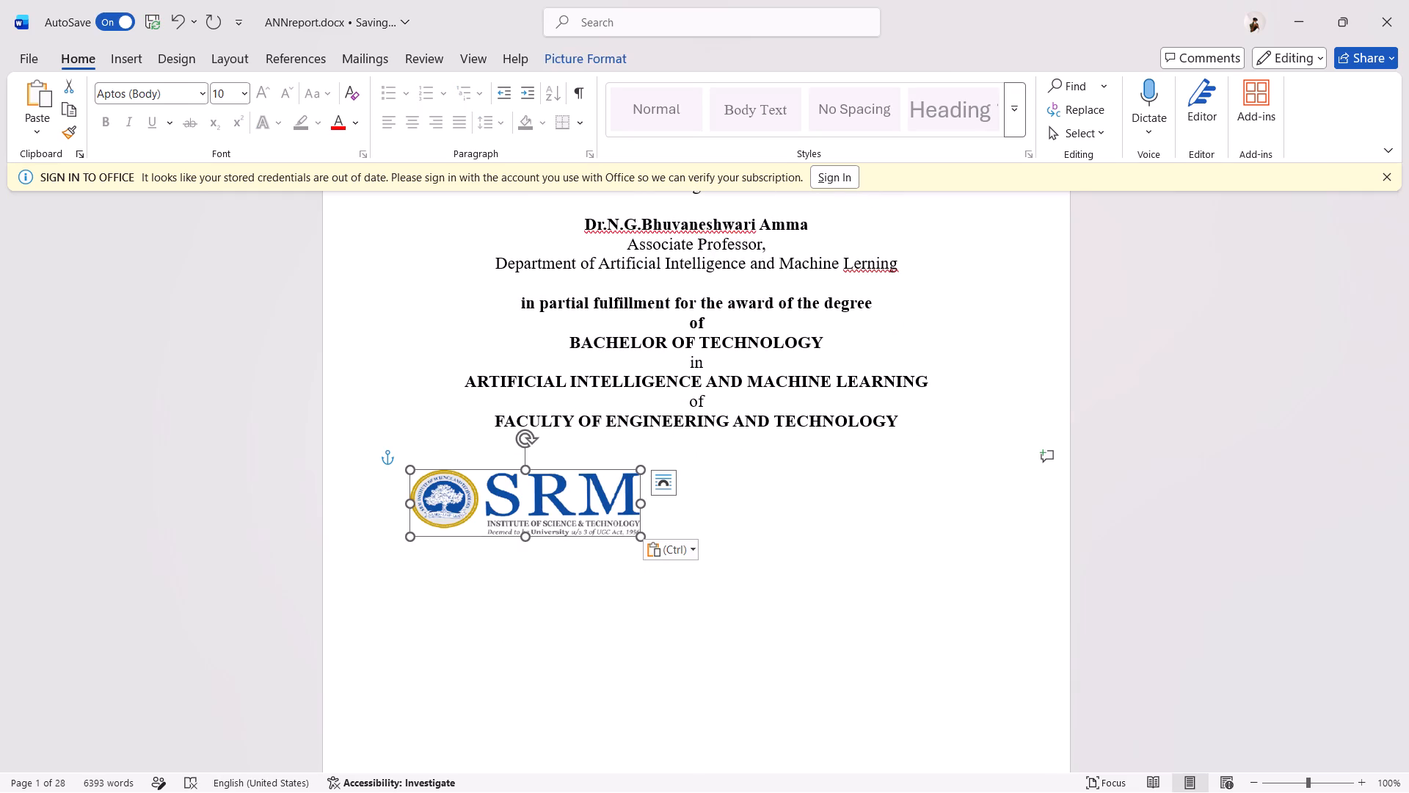
Reposition the pasted SRM logo so it sits roughly centred on the page beneath the faculty line.
left_click(428, 485)
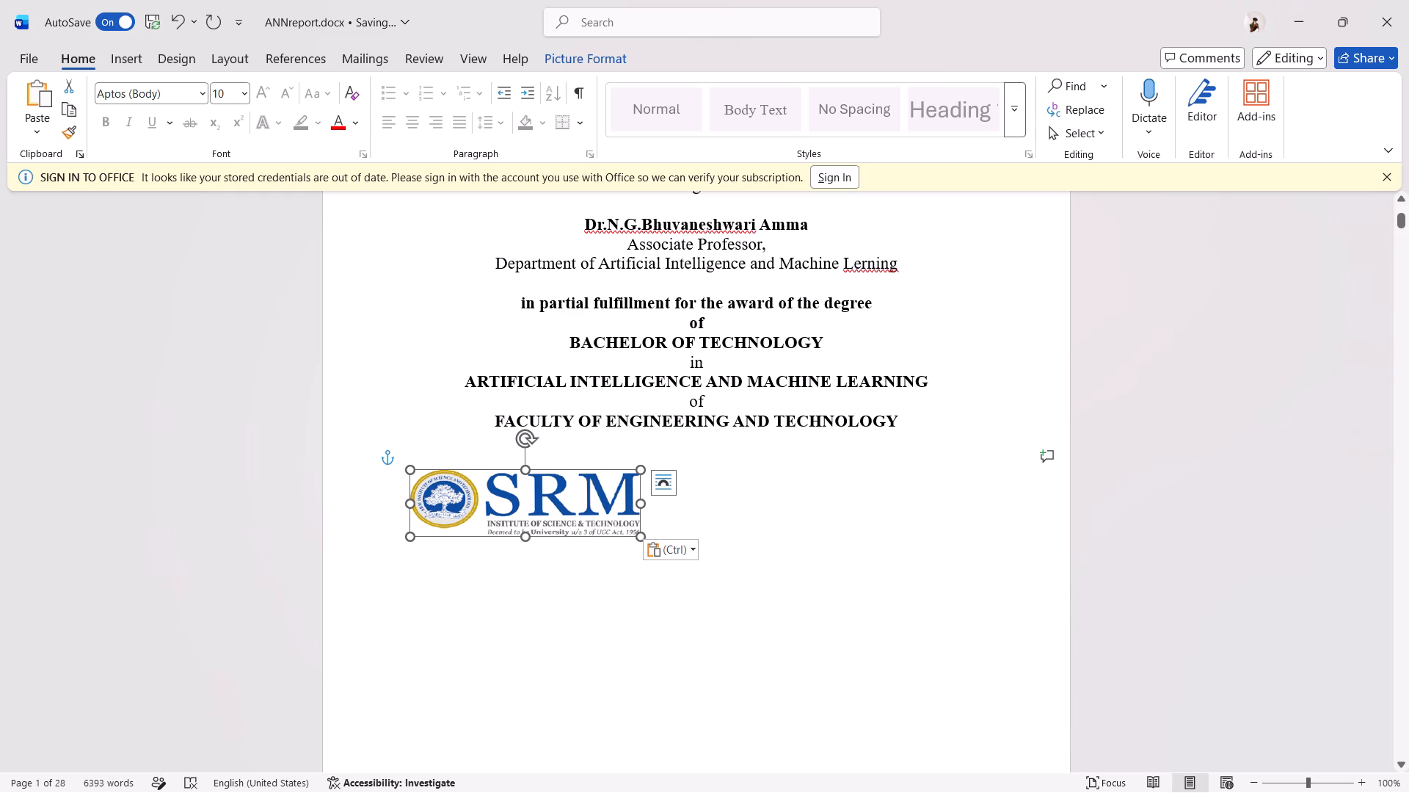
left_click(473, 503)
key("ctrl+e")
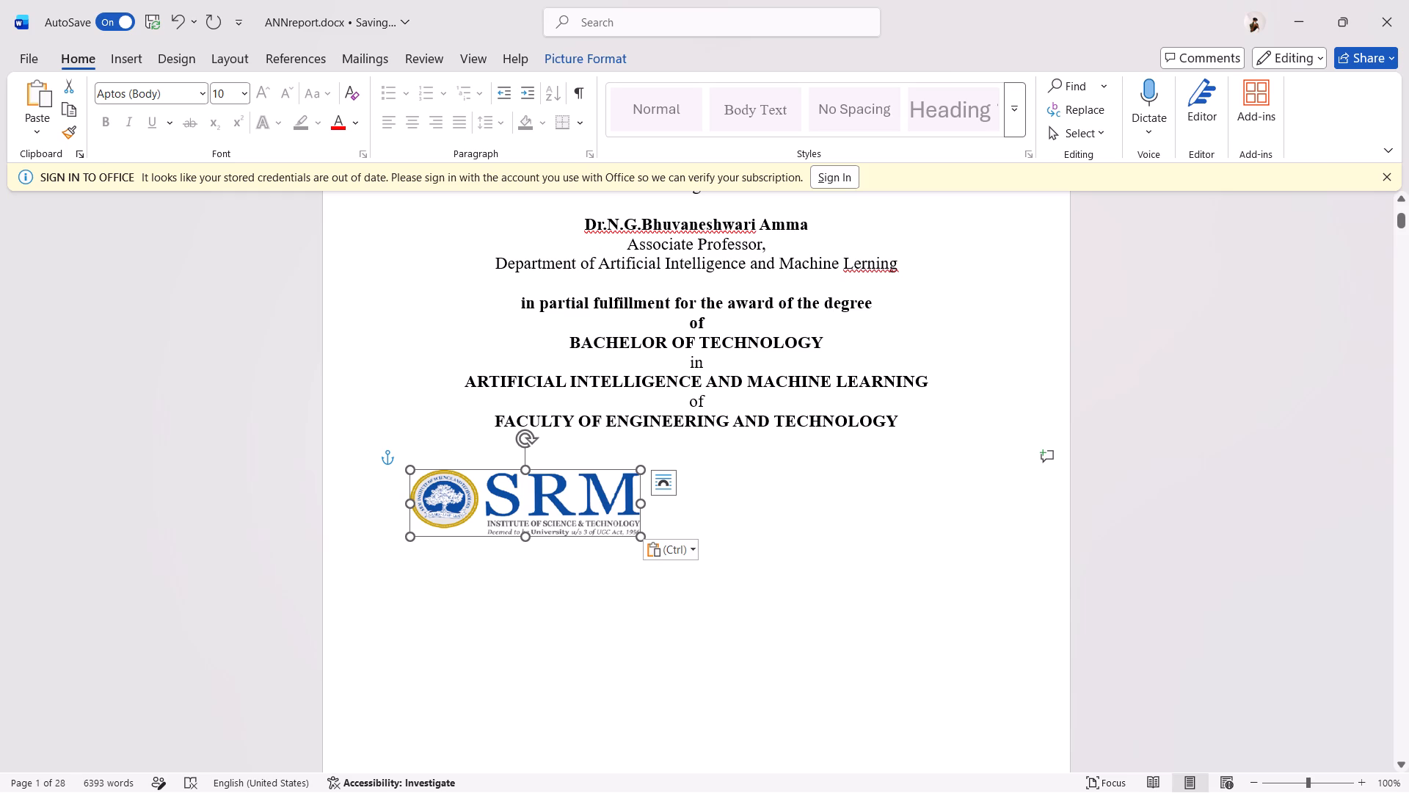
left_click(437, 384)
left_click(405, 479)
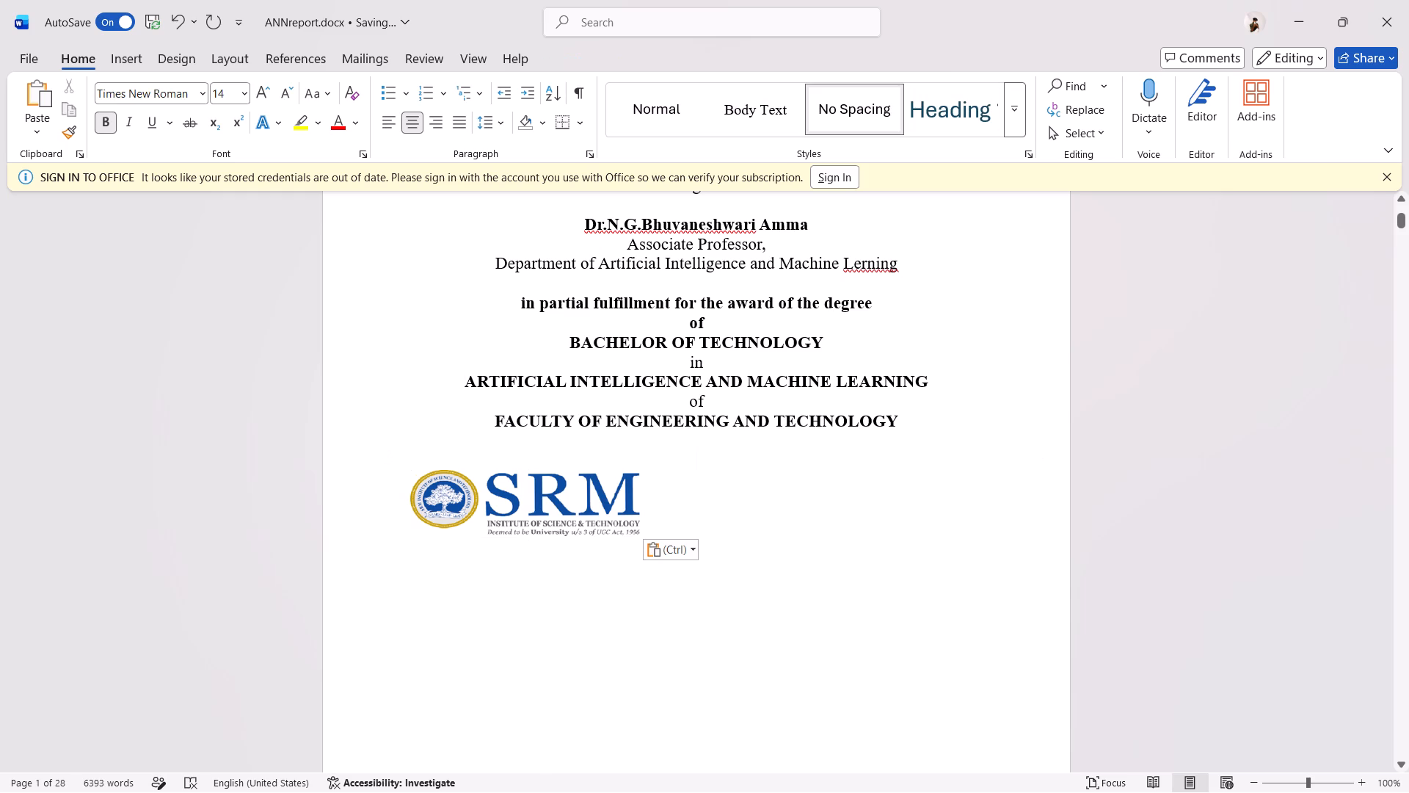
key("Down")
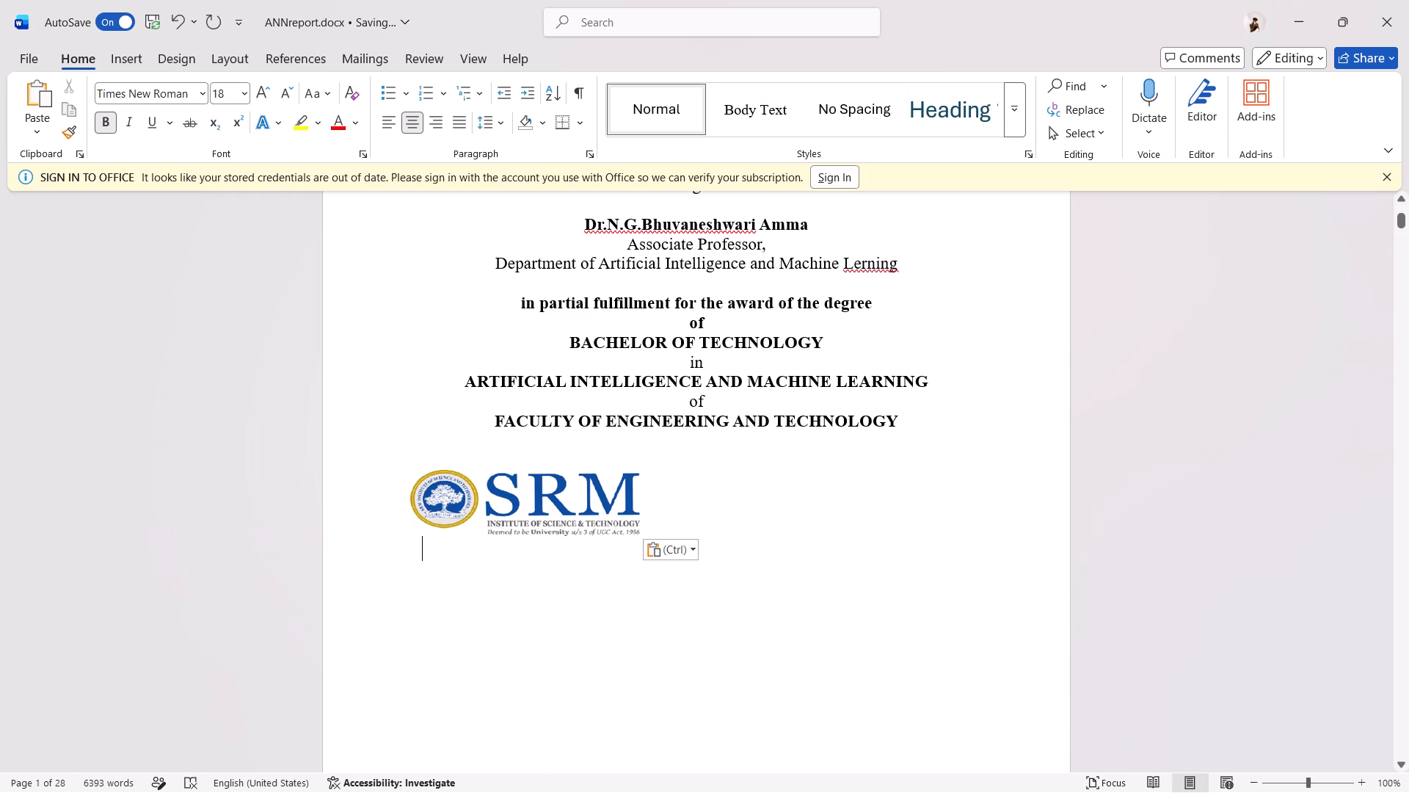
key("Up")
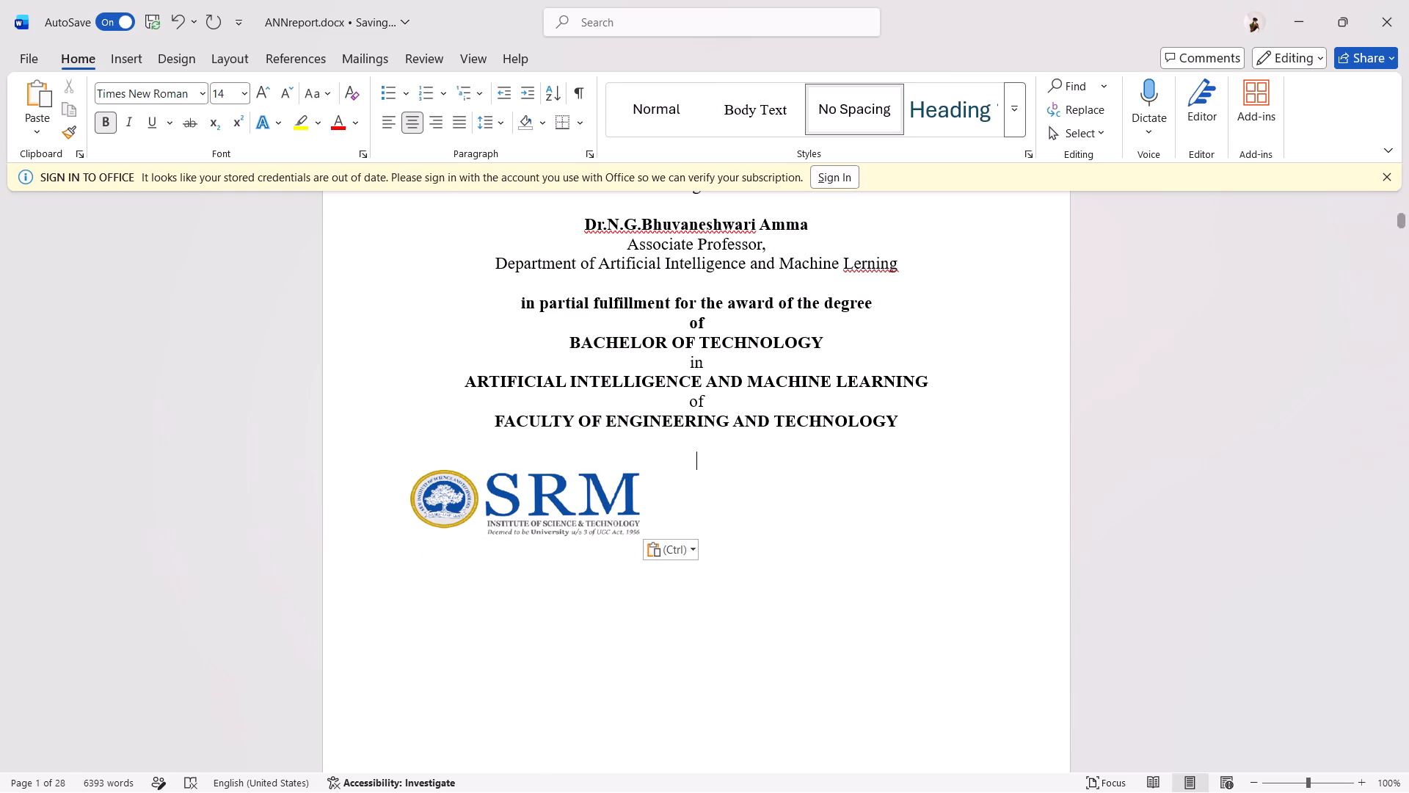
left_click(406, 508)
left_click_drag(482, 511, 637, 511)
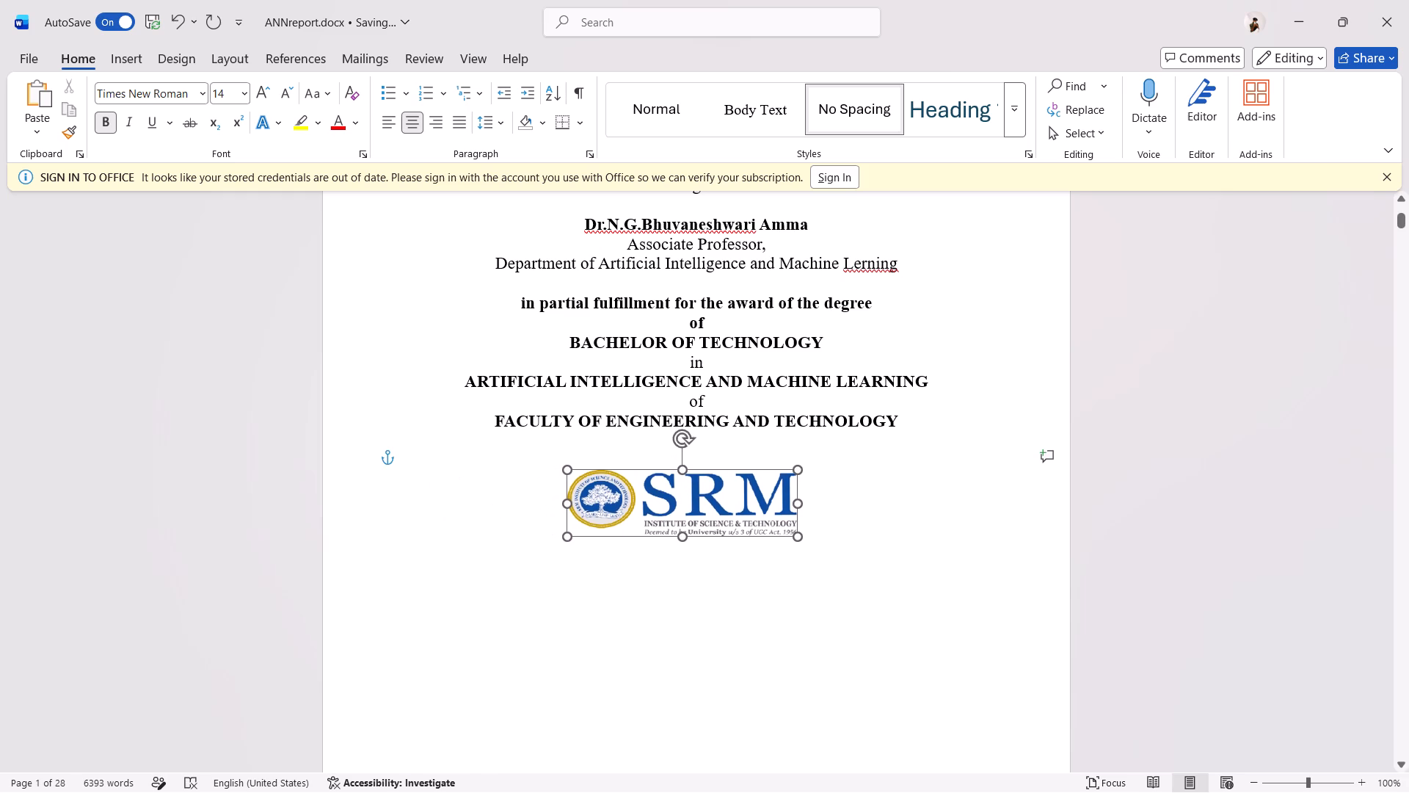
left_click_drag(637, 511, 631, 508)
left_click(629, 579)
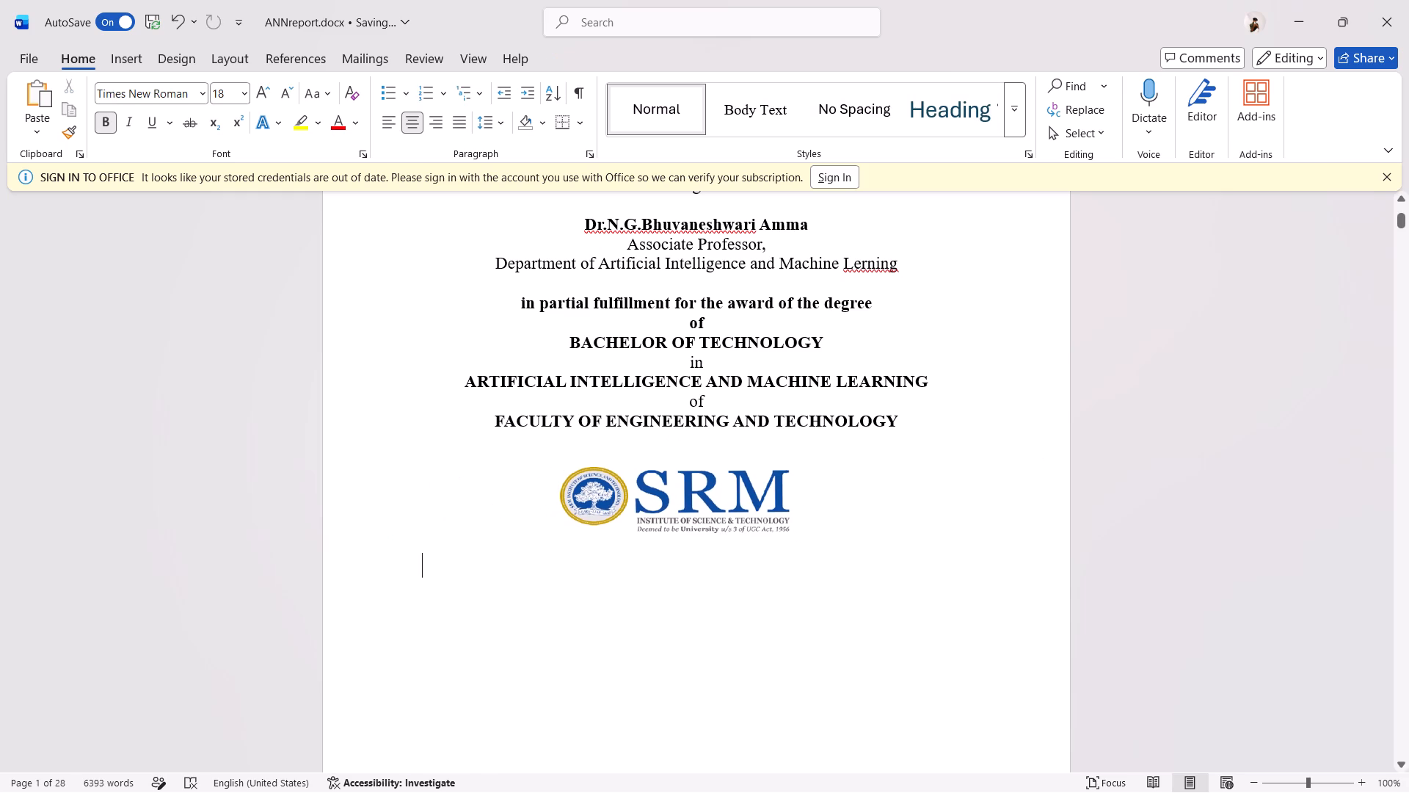
left_click_drag(648, 510, 658, 506)
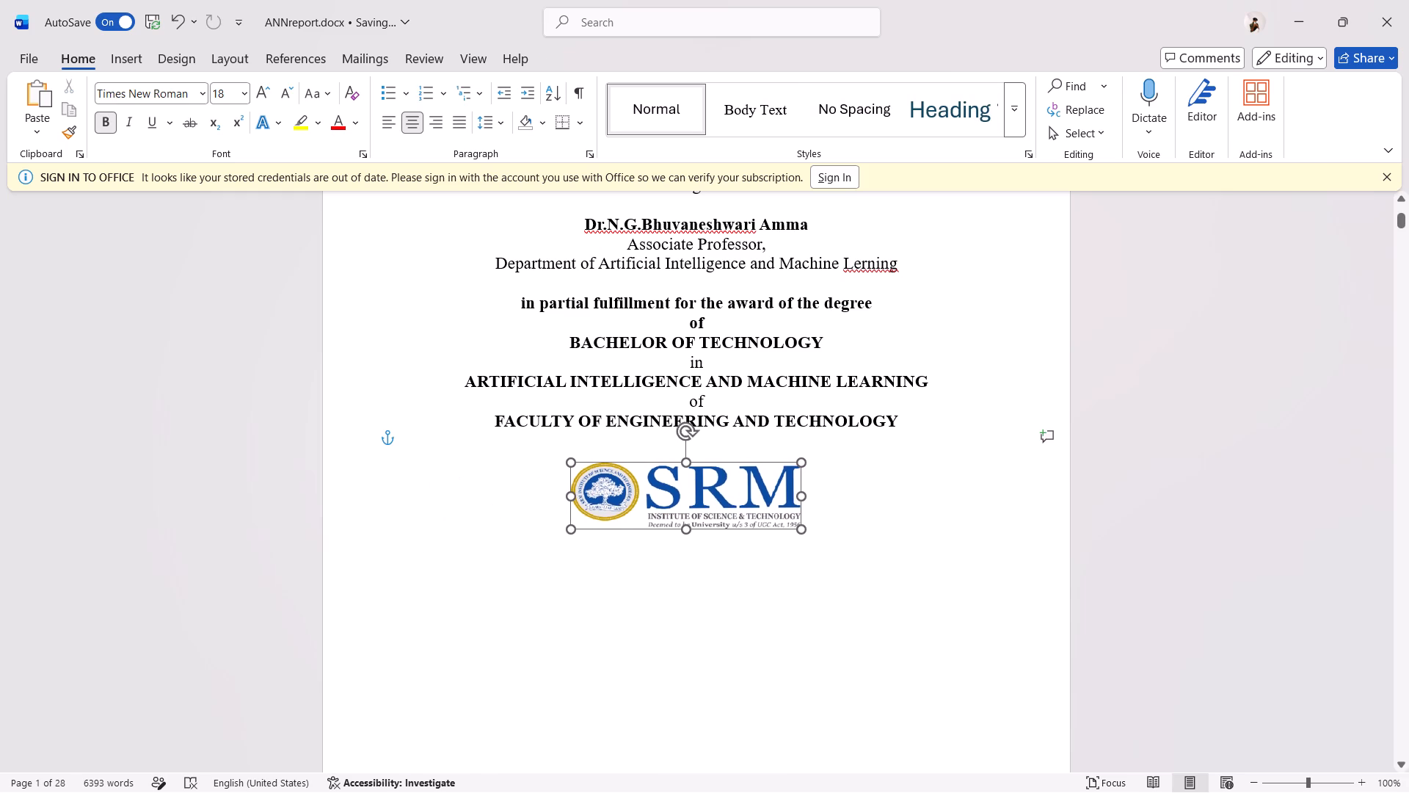
left_click_drag(658, 506, 656, 505)
left_click(651, 537)
Following app_report.docx, start the address line below the logo in ANNreport.docx with "S.R.M. Nagar".
key("alt+Tab")
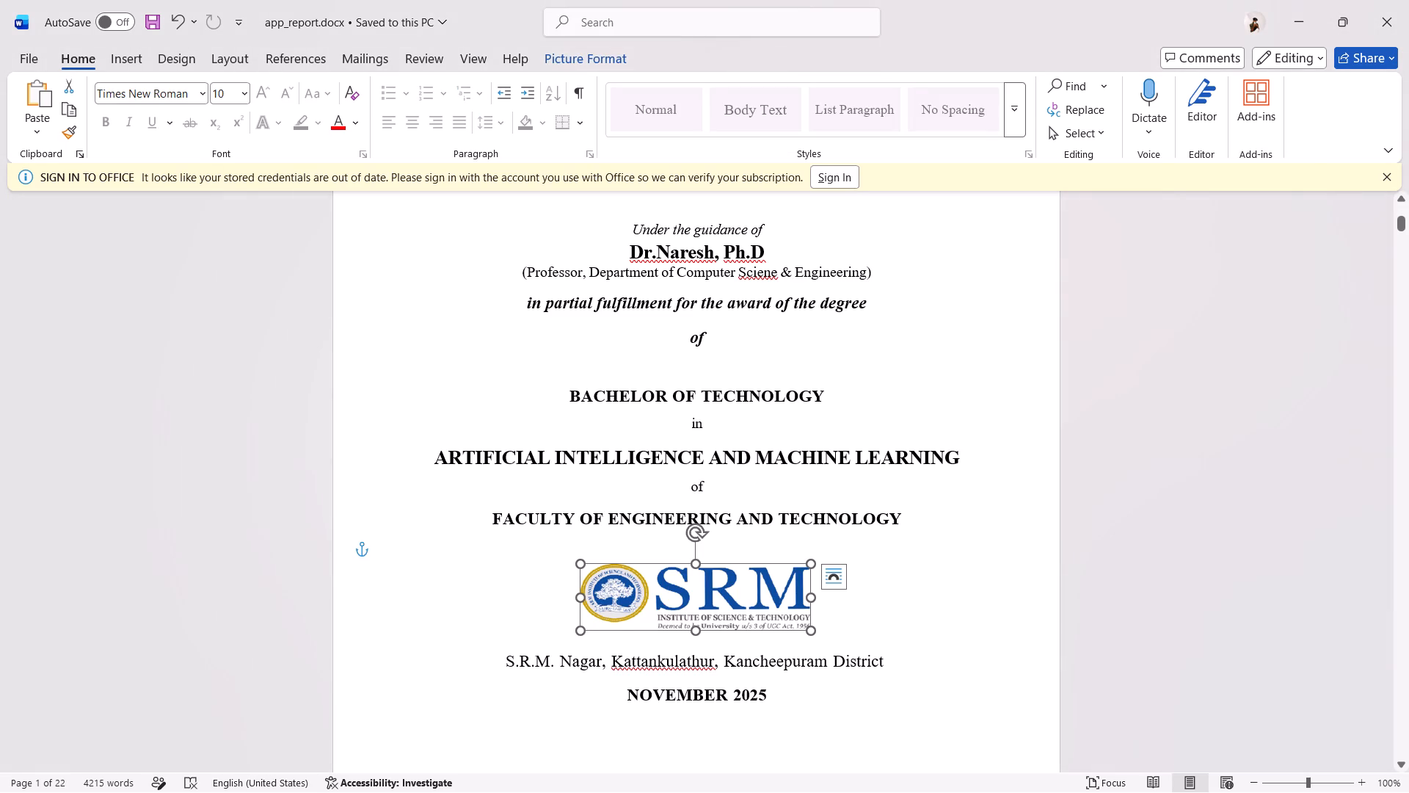
scroll(545, 696, "down", 1)
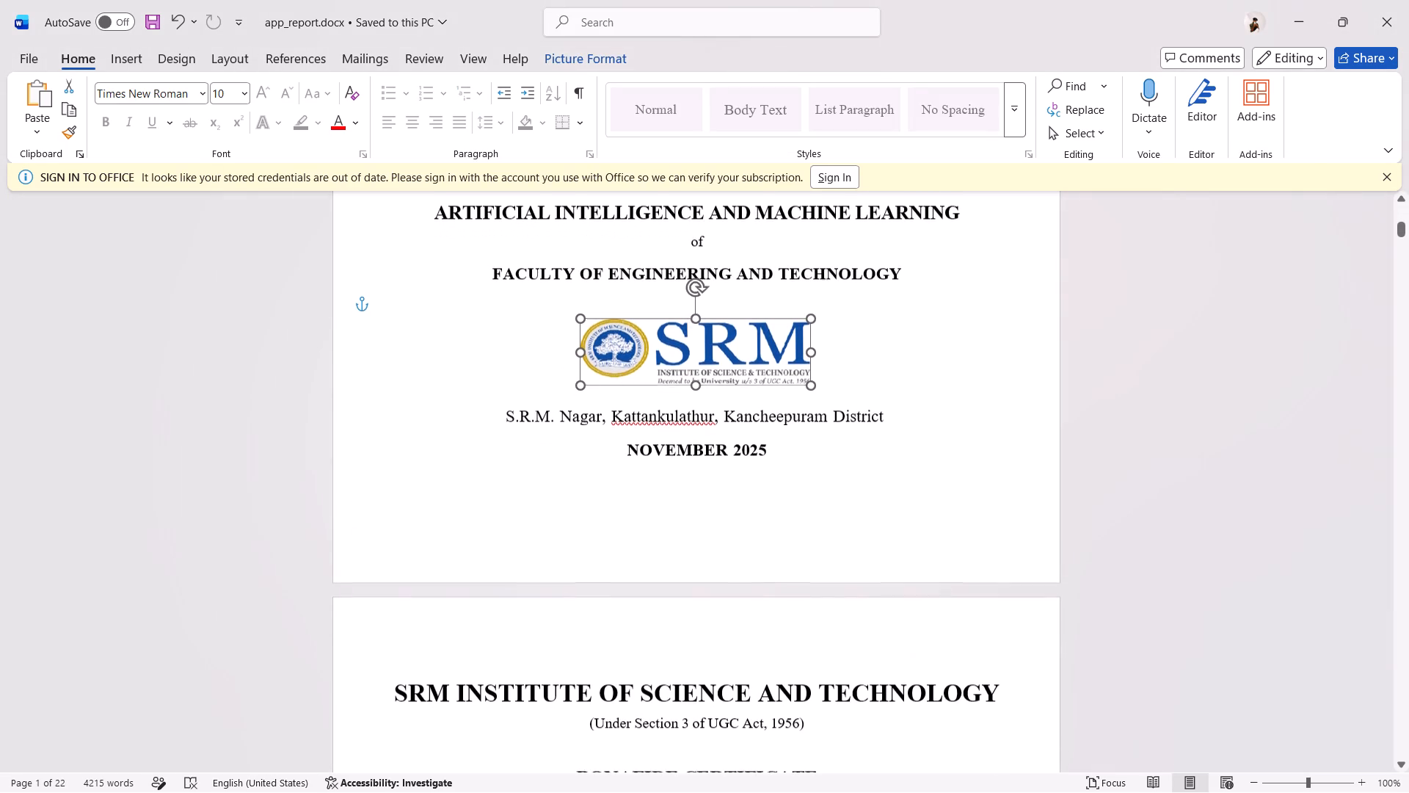
scroll(545, 696, "down", 1)
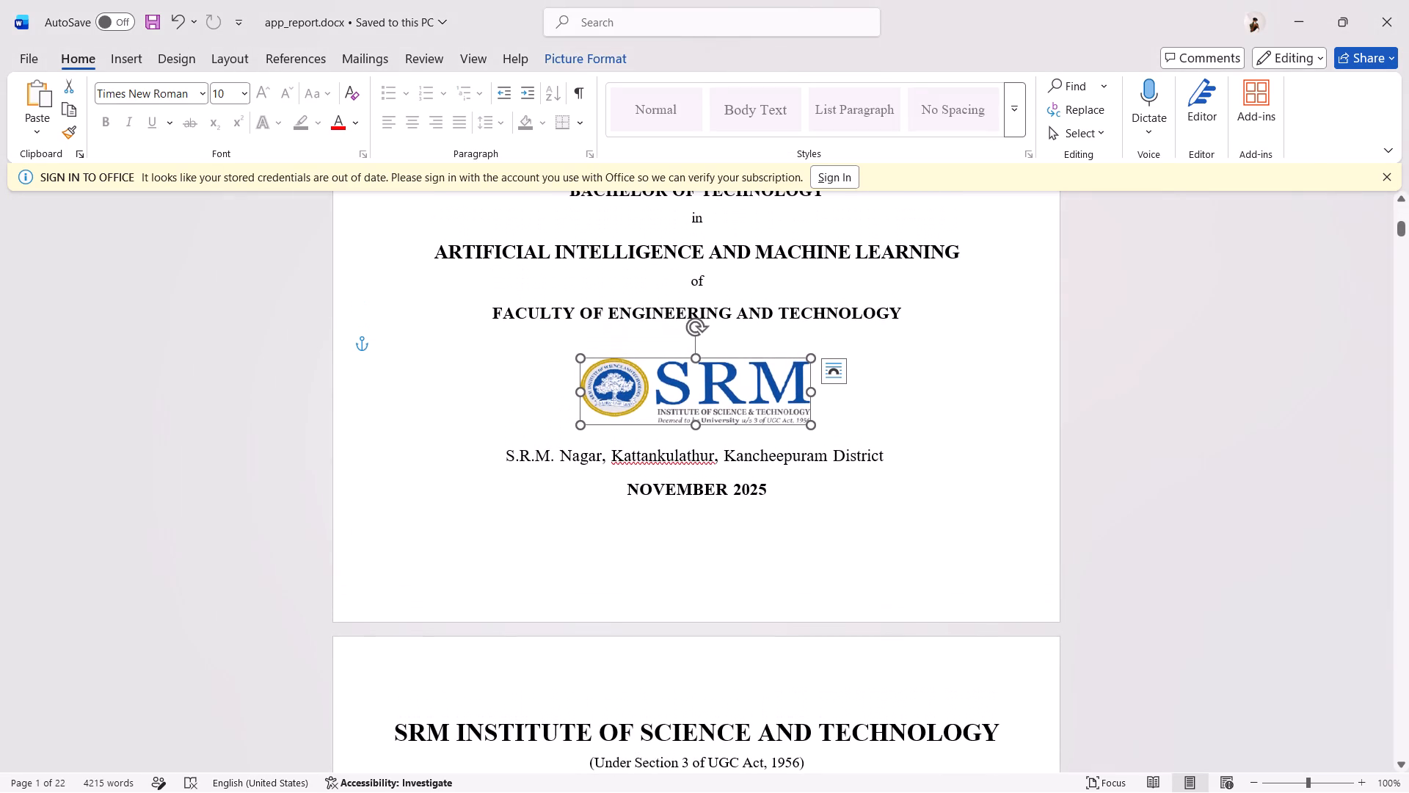
key("alt+Tab")
key("Return")
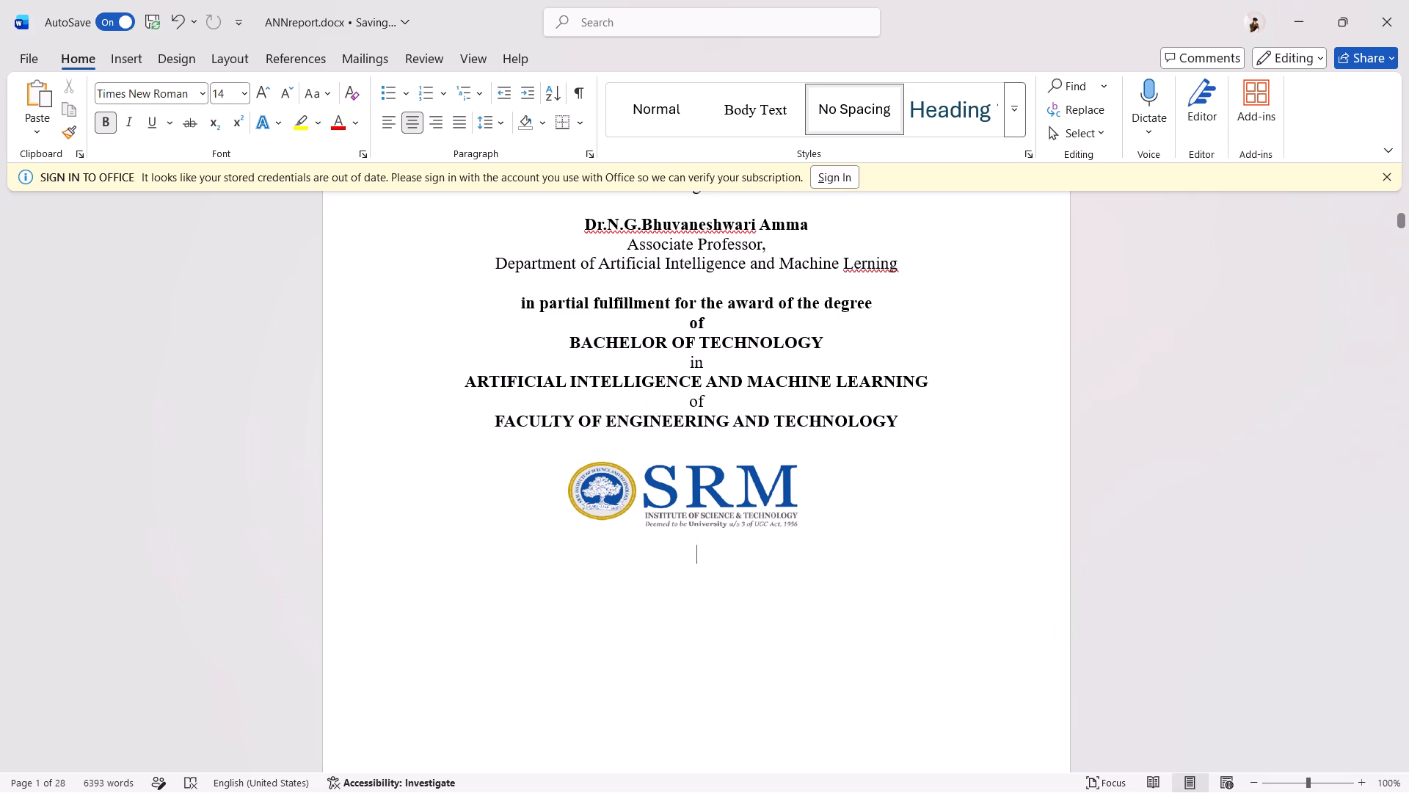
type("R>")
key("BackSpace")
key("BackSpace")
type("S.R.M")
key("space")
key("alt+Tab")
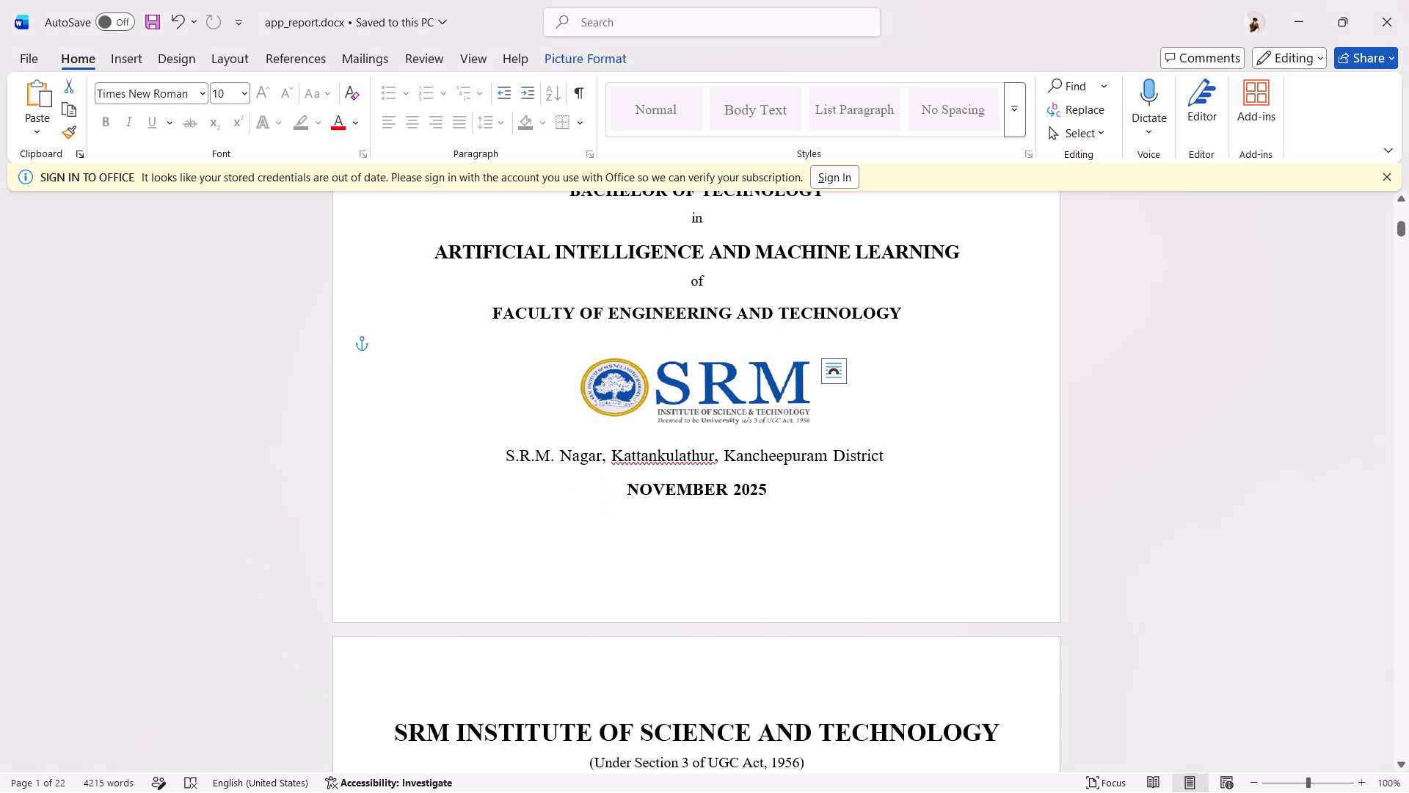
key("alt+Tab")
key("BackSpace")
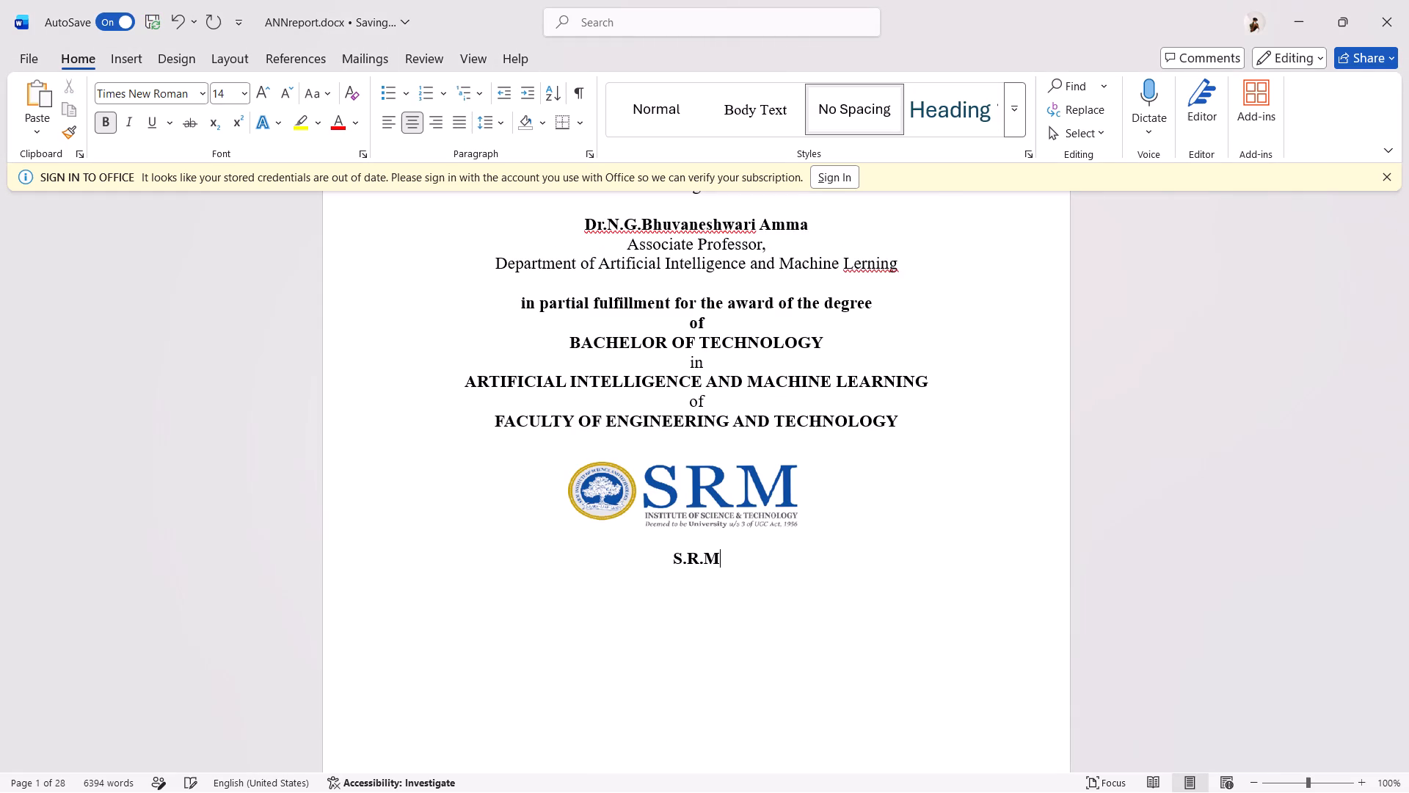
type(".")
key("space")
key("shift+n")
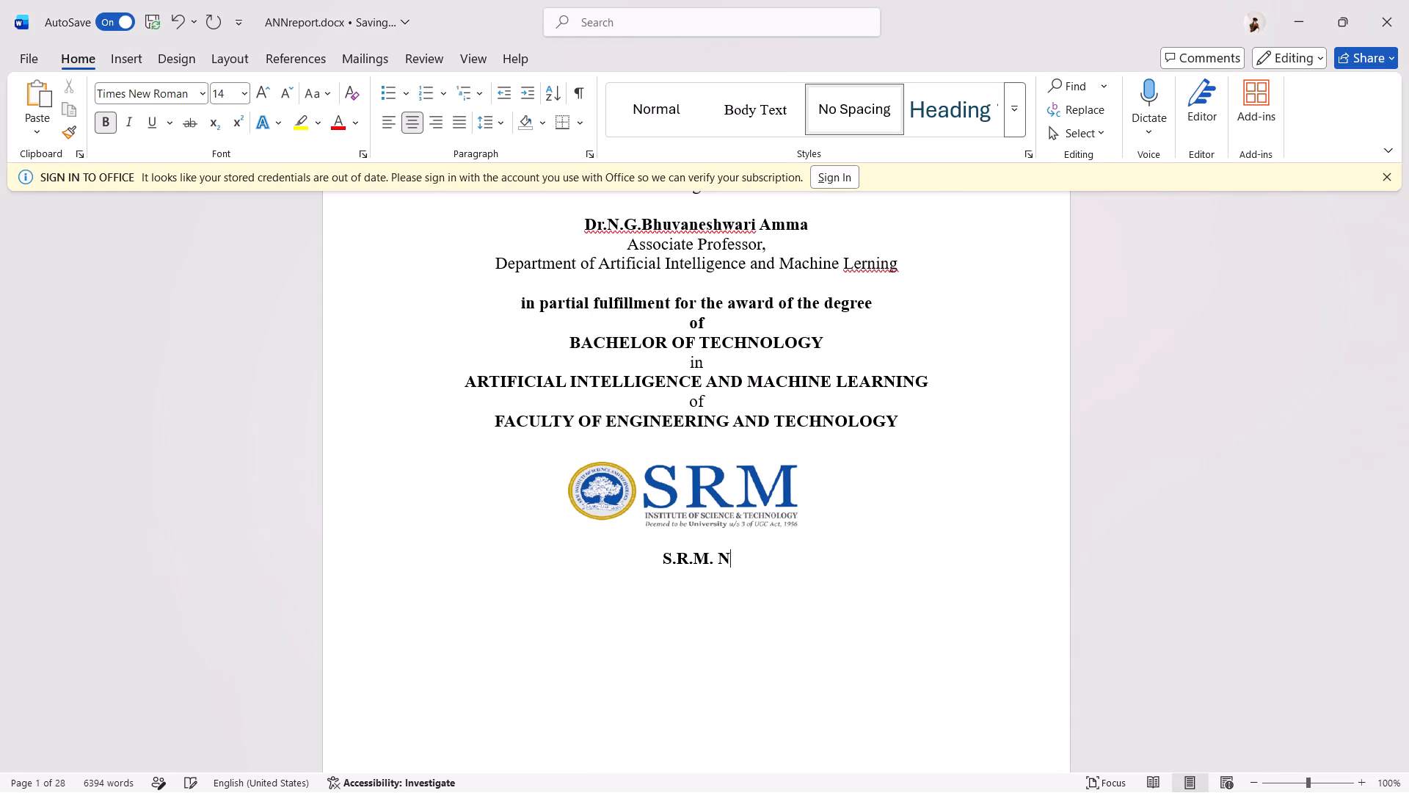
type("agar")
Remove the bold formatting from the "S.R.M. Nagar" line to match app_report.docx, and return the cursor to its end.
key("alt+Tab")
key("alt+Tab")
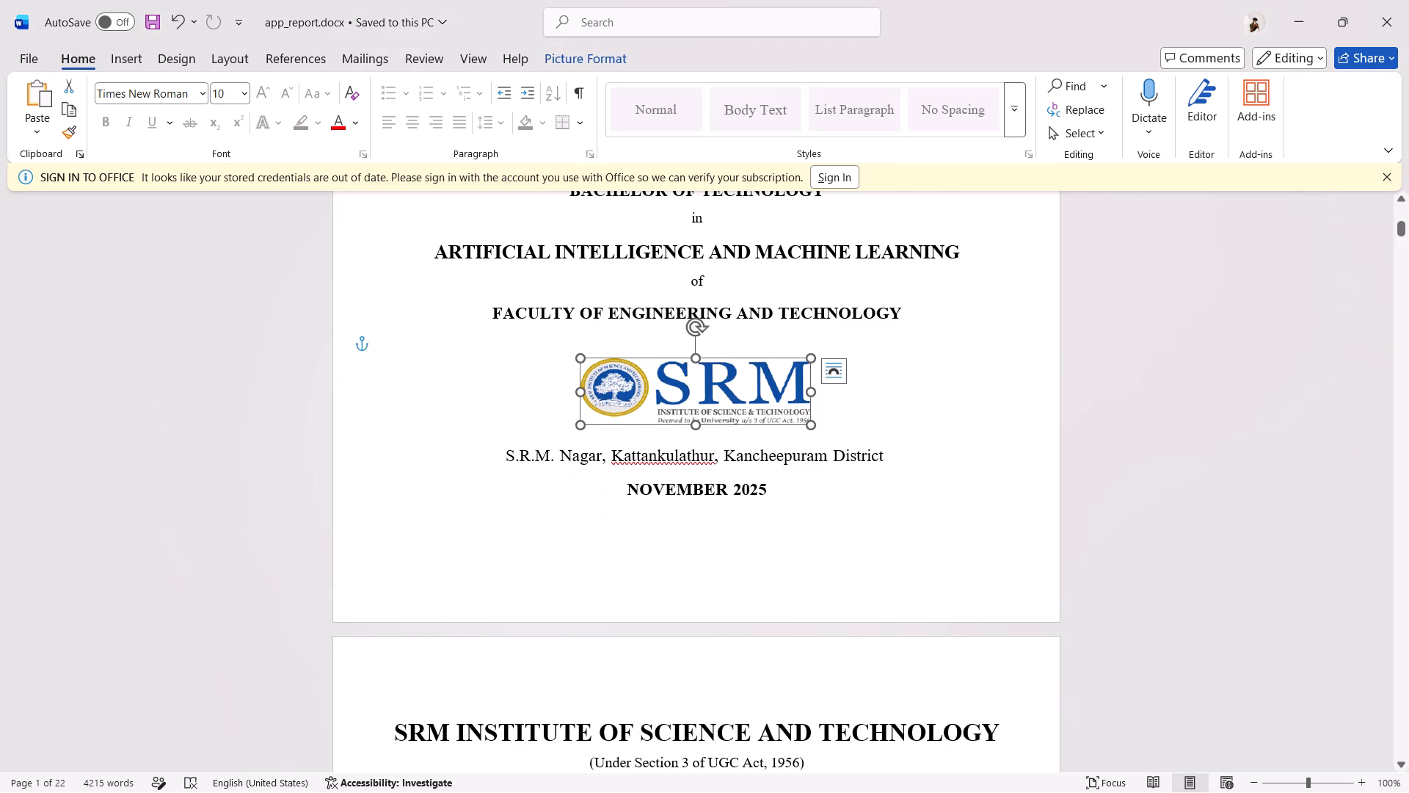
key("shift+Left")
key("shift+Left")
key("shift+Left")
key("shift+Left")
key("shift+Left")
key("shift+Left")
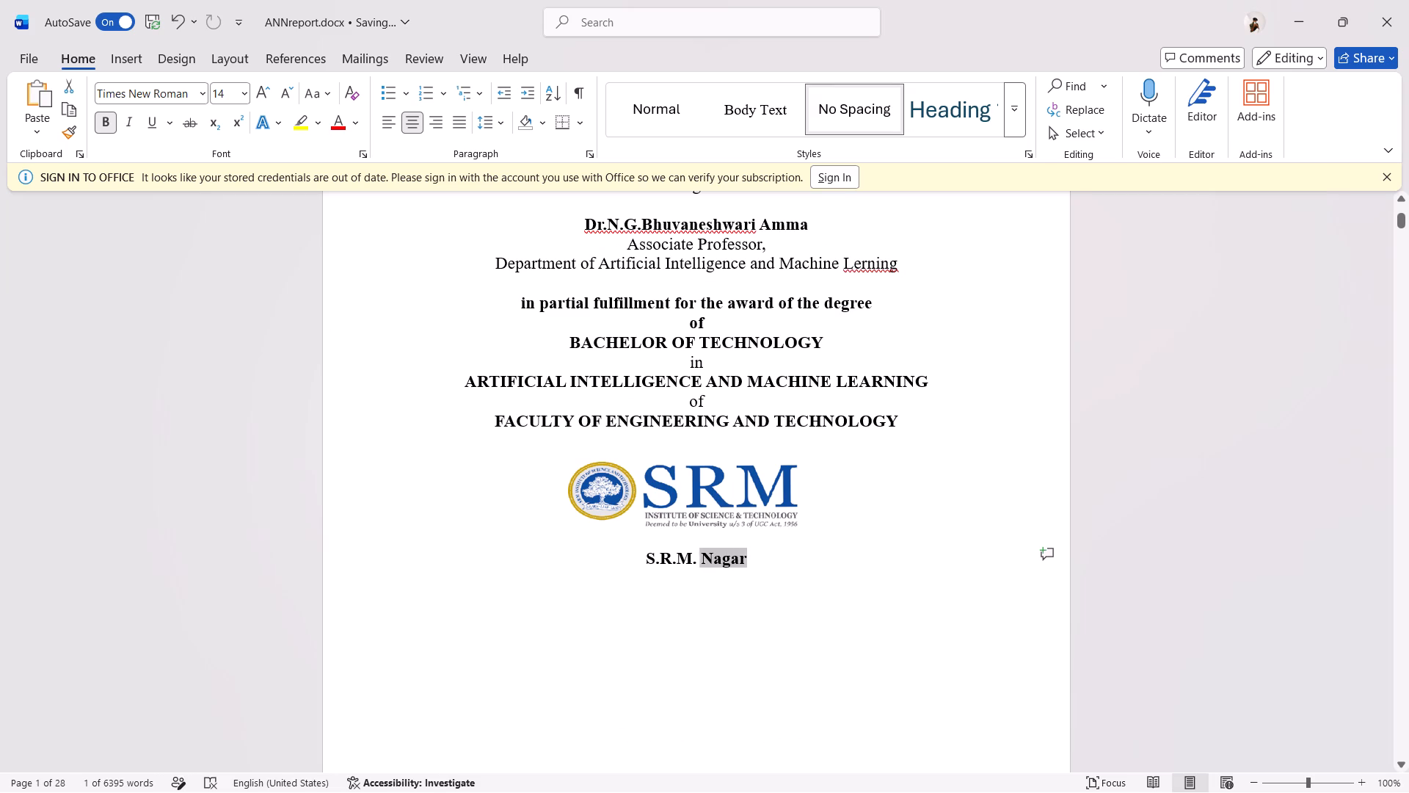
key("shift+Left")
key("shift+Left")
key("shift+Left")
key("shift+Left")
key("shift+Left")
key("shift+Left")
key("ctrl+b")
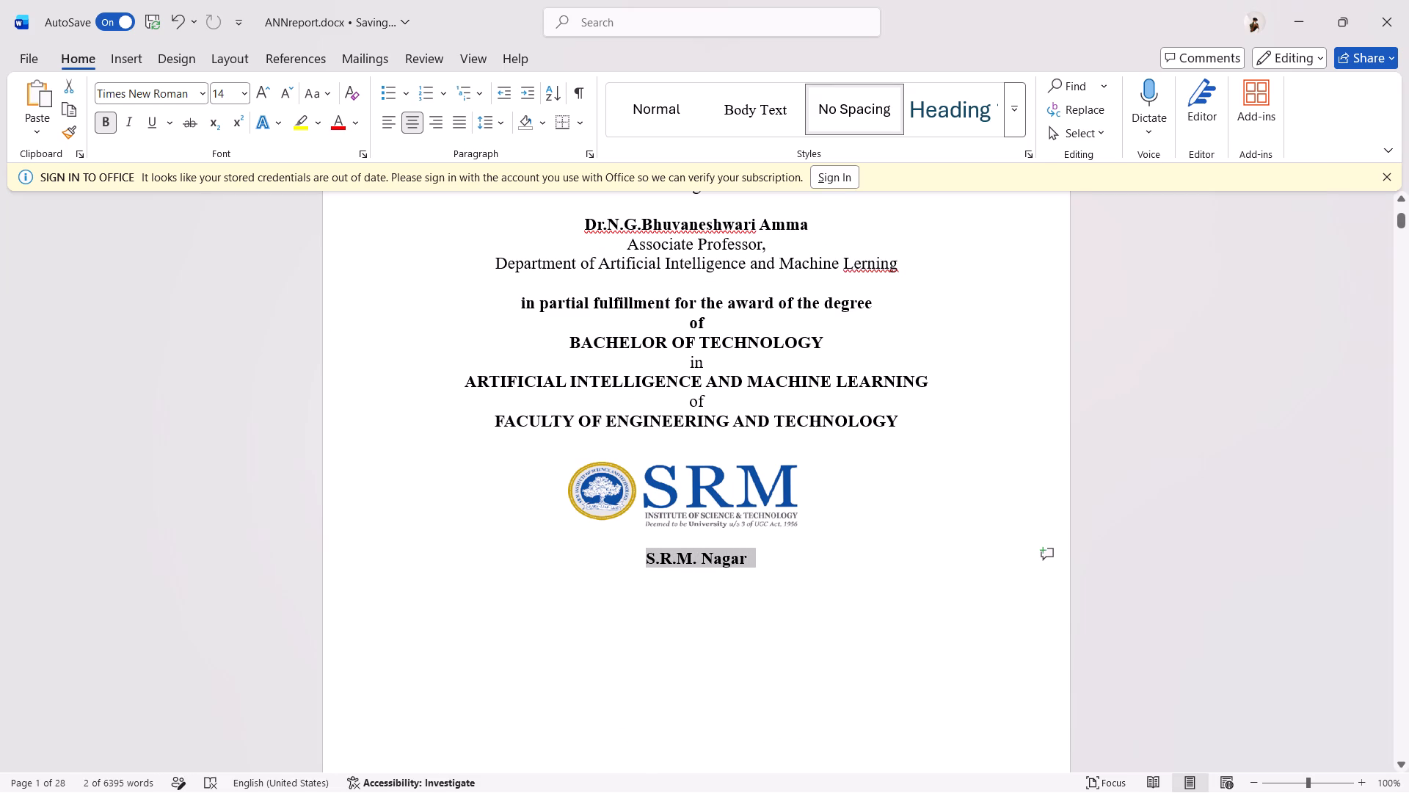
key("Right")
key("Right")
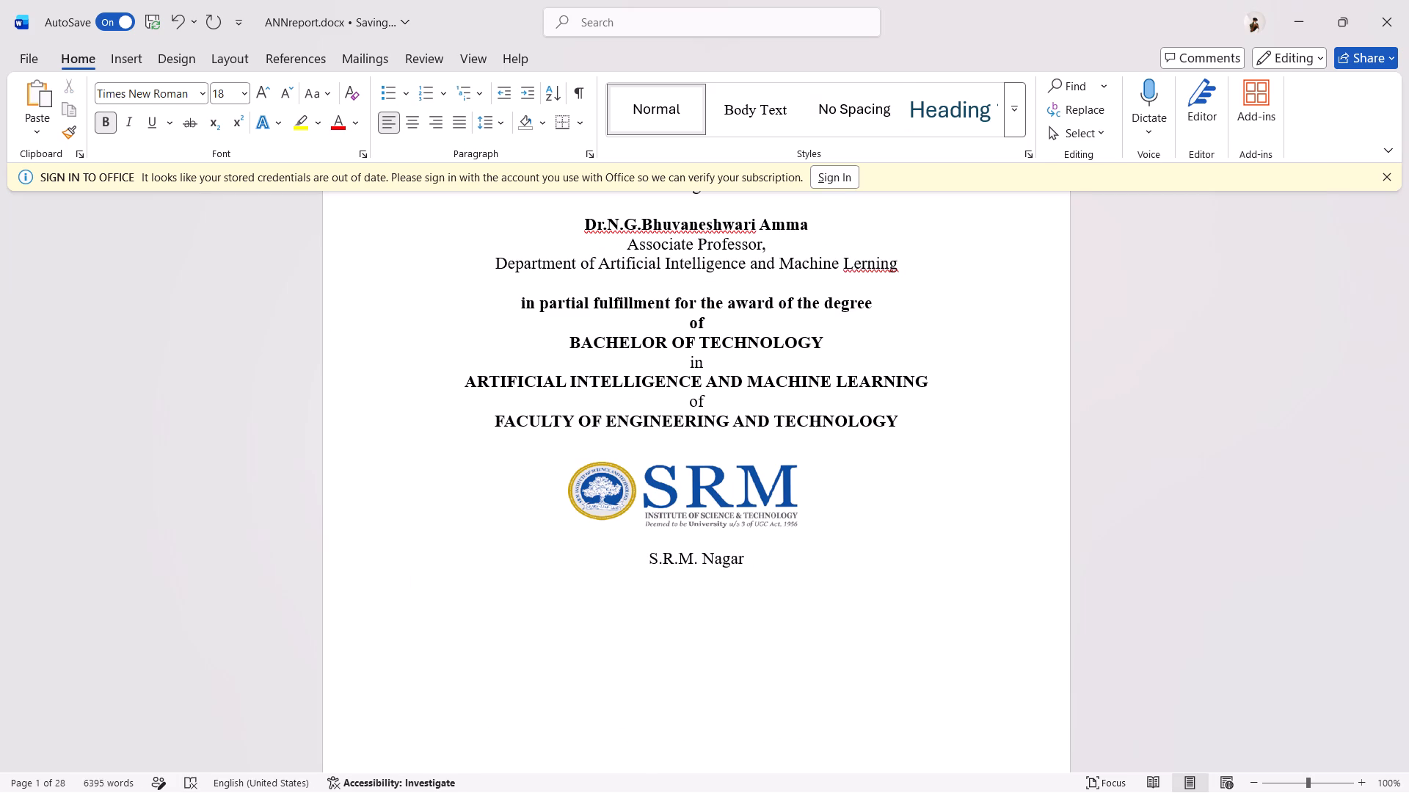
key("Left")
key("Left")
left_click(760, 560)
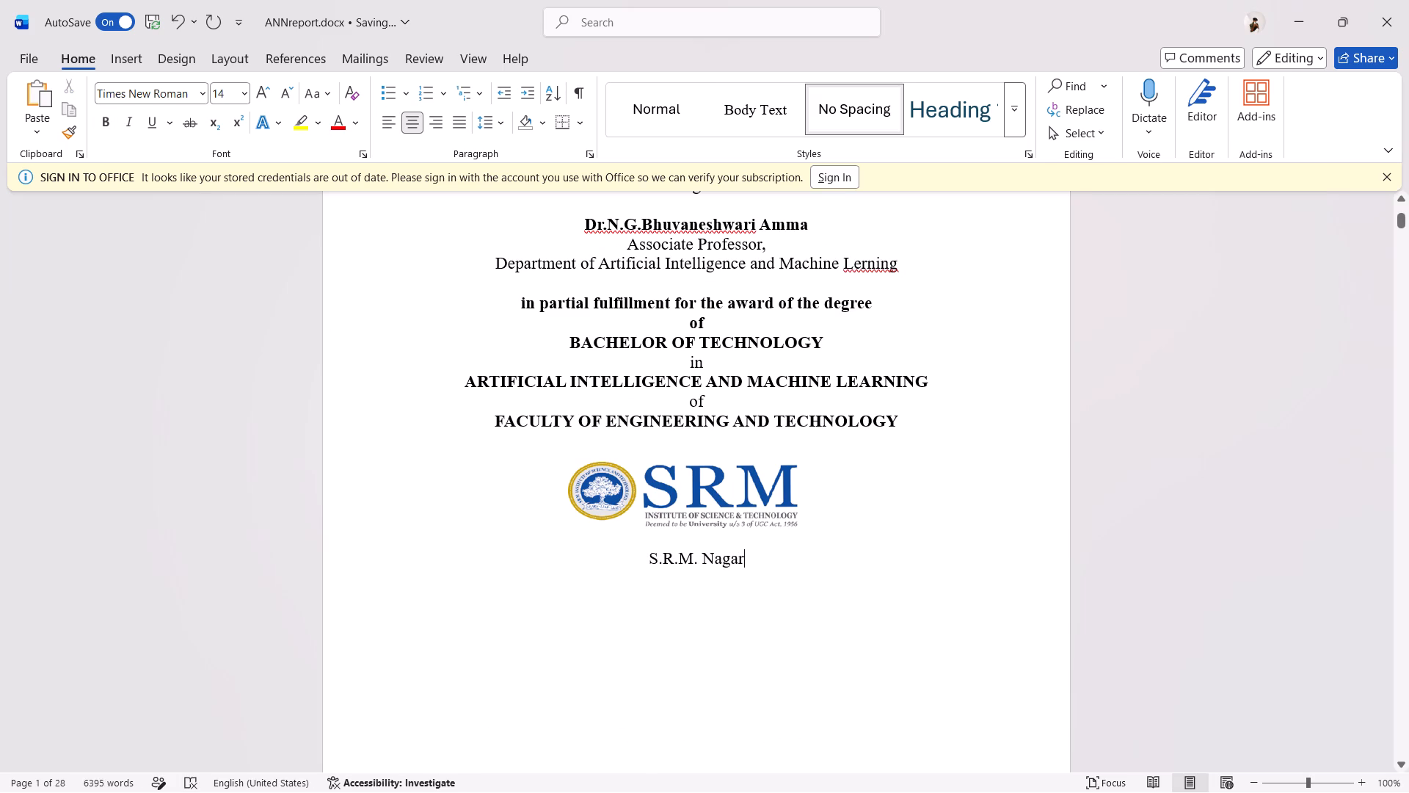
Using app_report.docx as reference, complete the address line after "S.R.M. Nagar" in ANNreport.docx with ",Irungalur,Tiruchirapalli District".
key("alt+Tab")
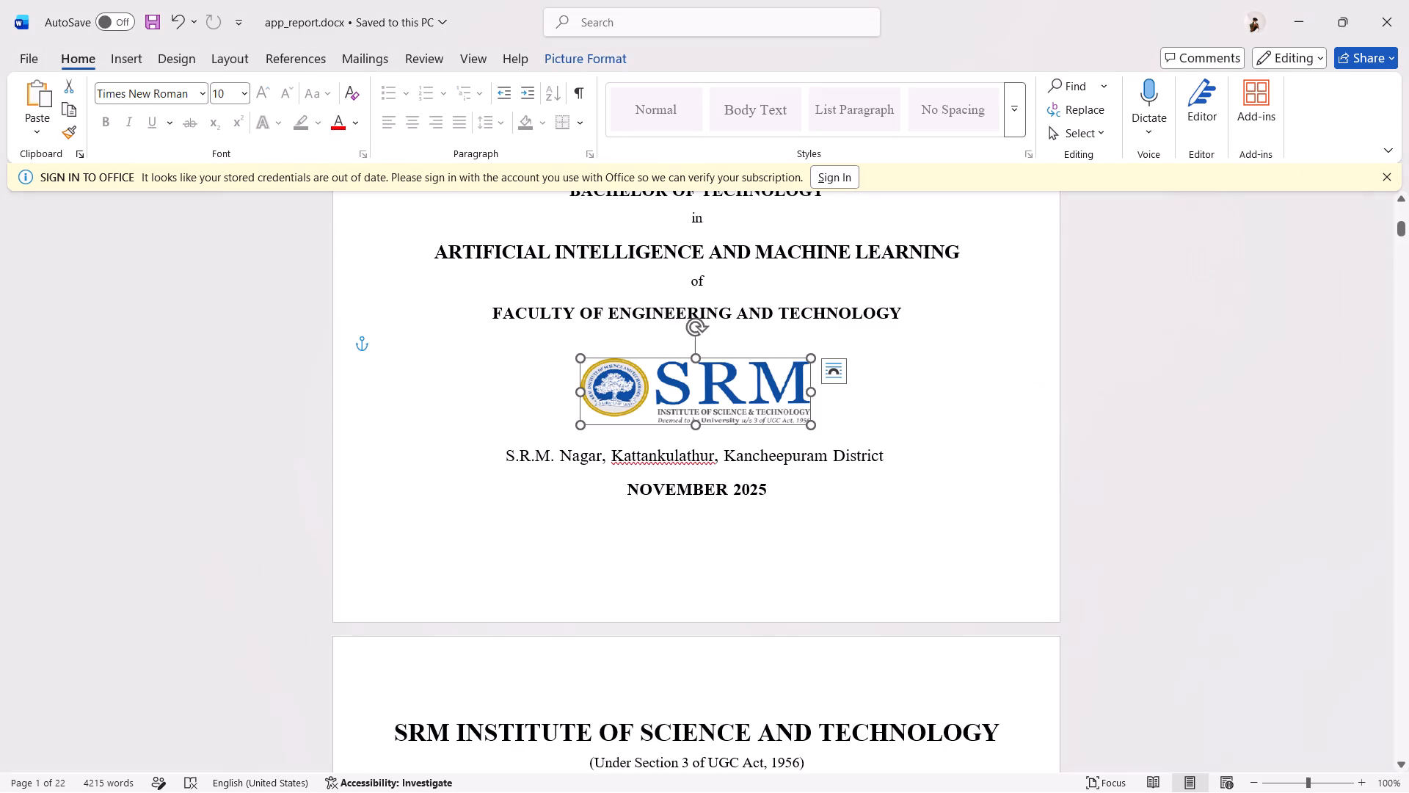
left_click(687, 446)
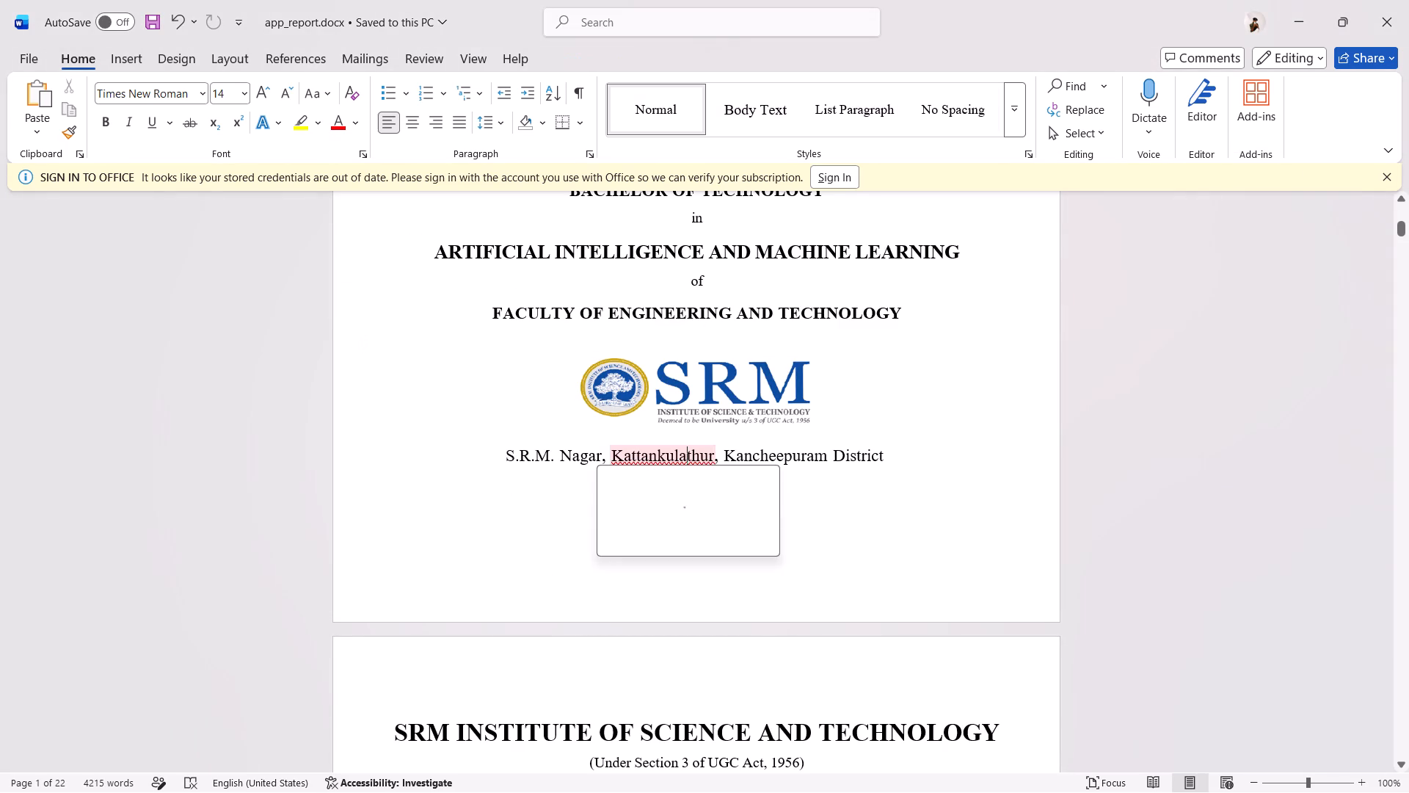
left_click(851, 544)
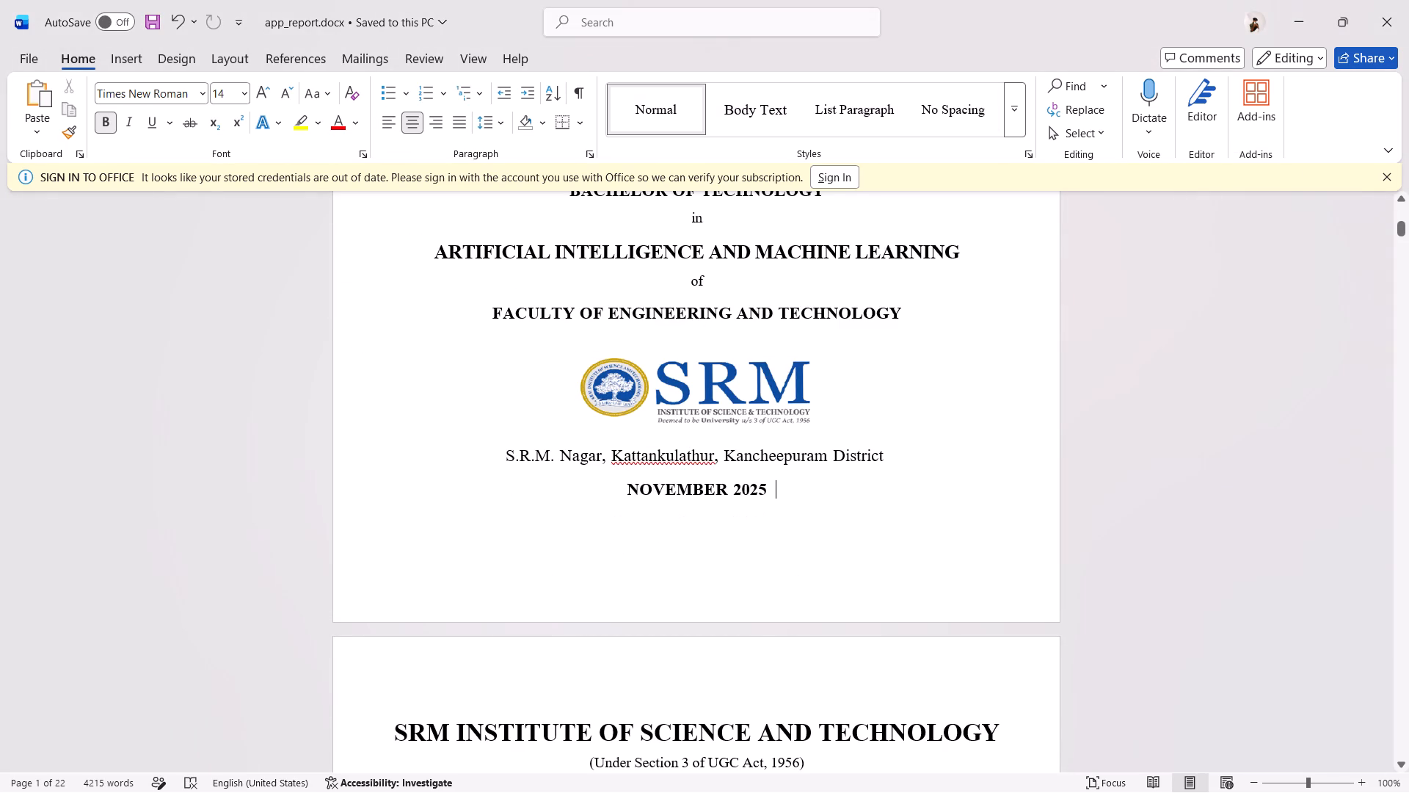
key("alt+Tab")
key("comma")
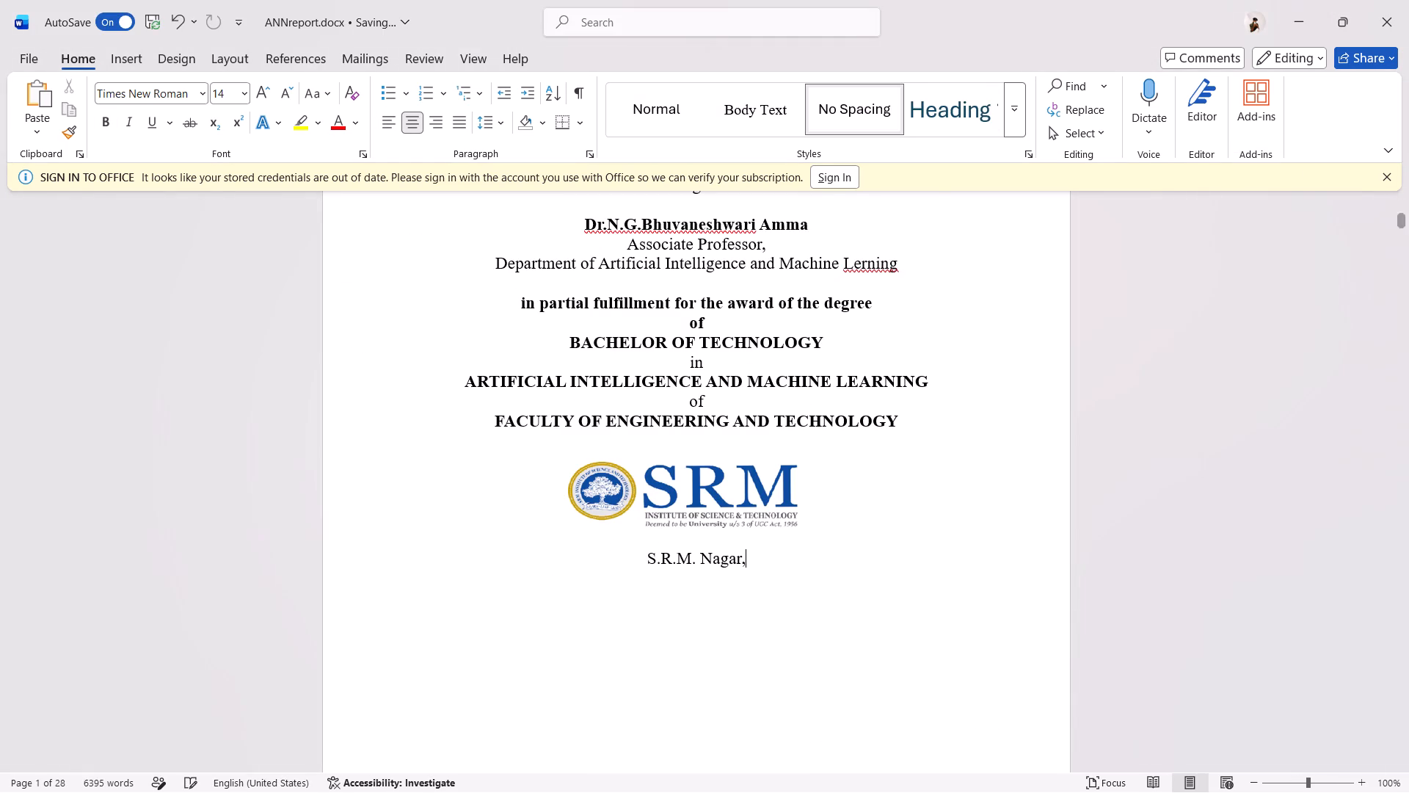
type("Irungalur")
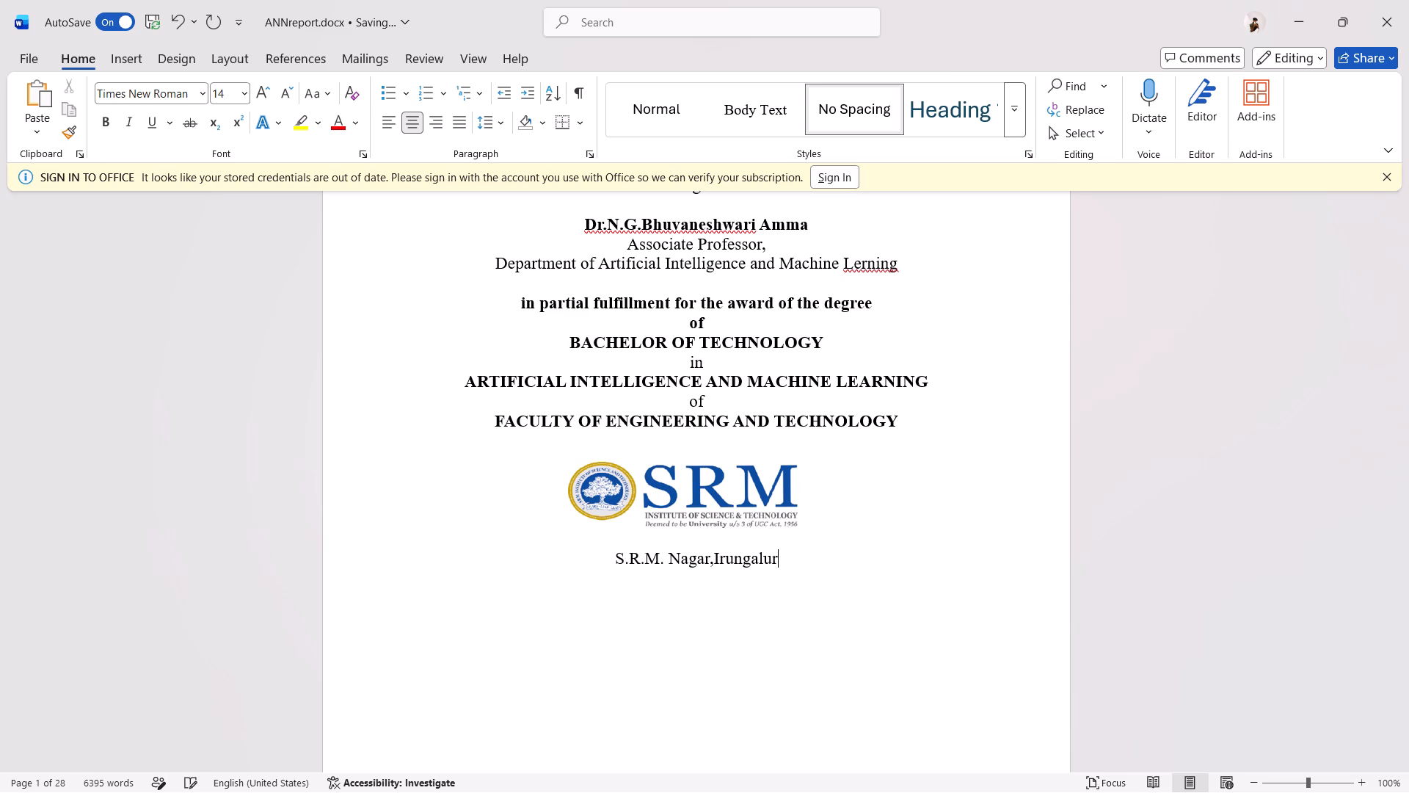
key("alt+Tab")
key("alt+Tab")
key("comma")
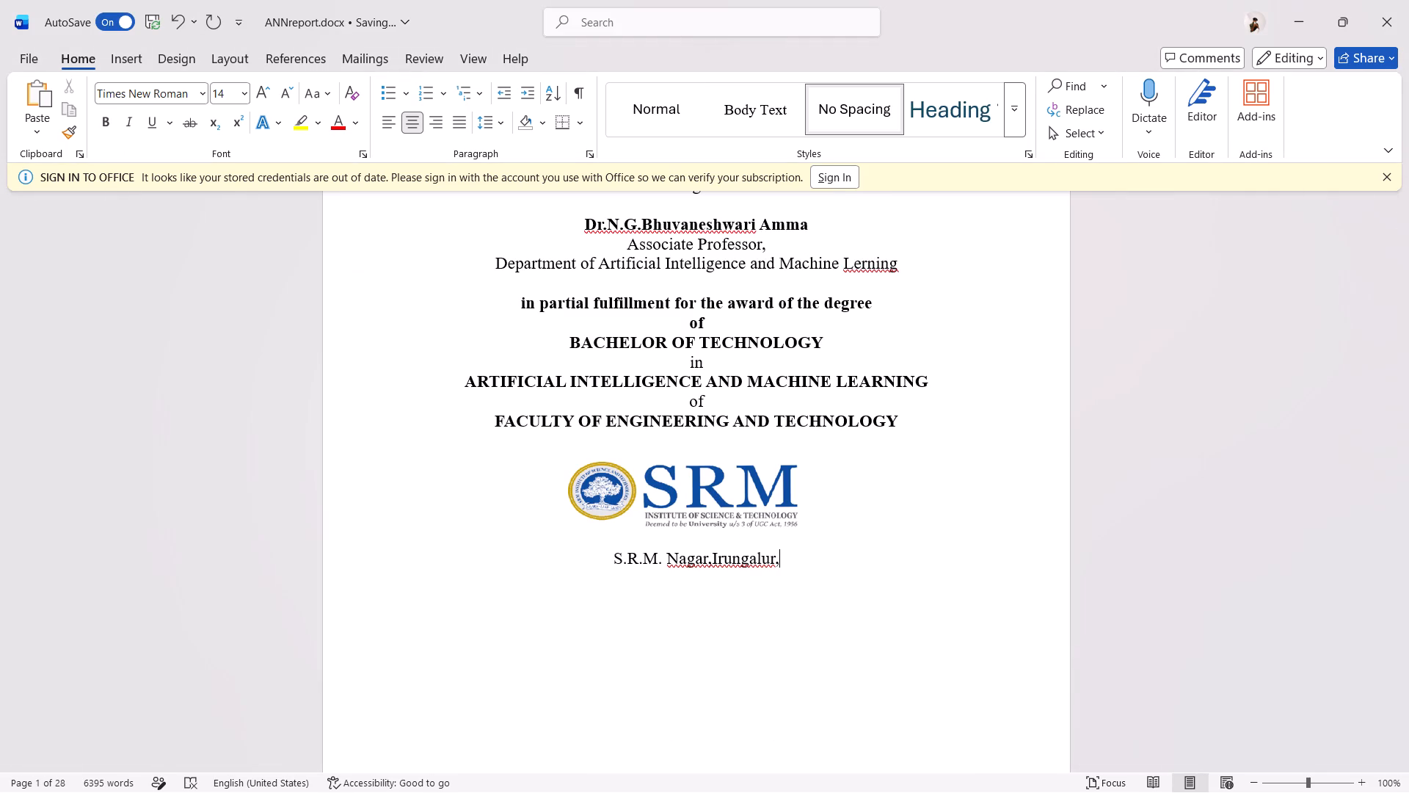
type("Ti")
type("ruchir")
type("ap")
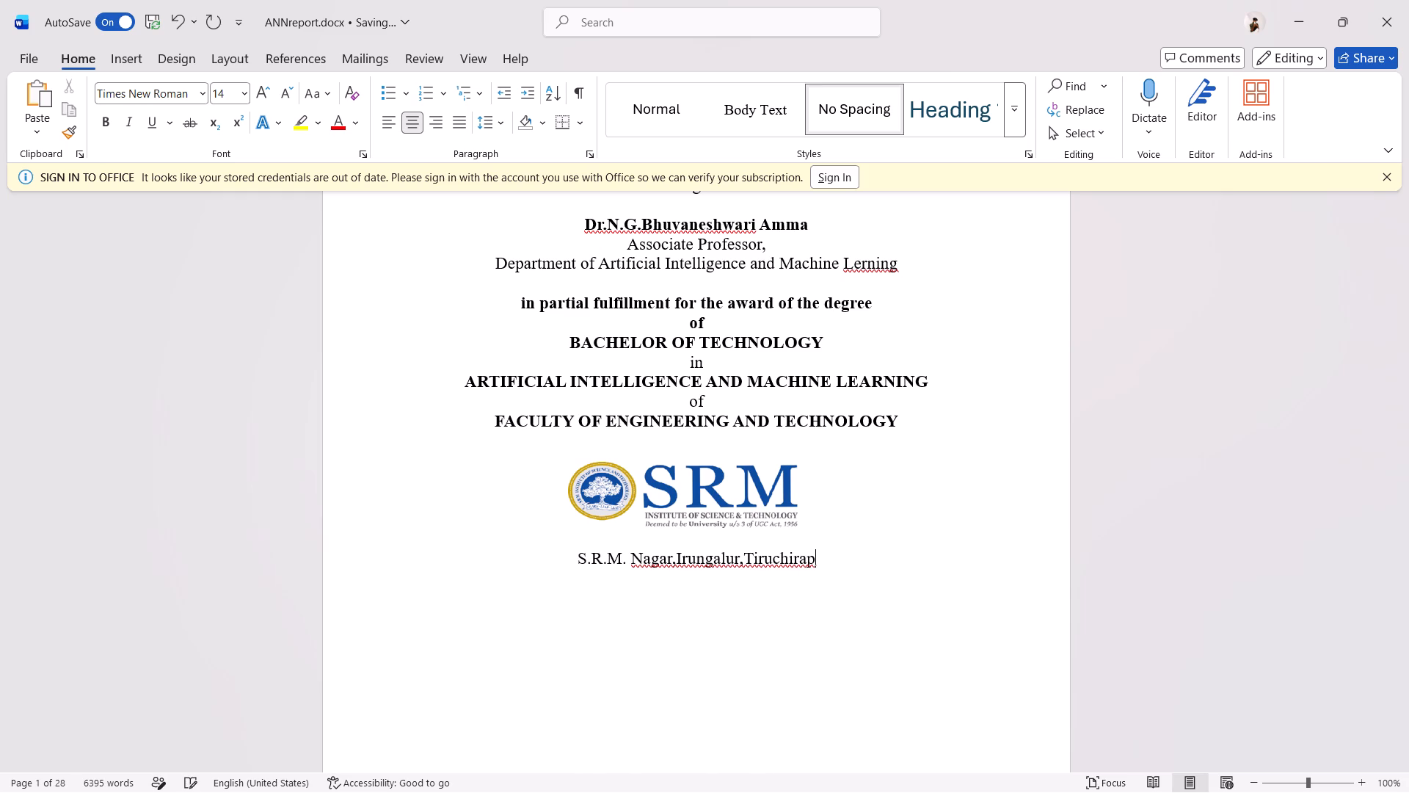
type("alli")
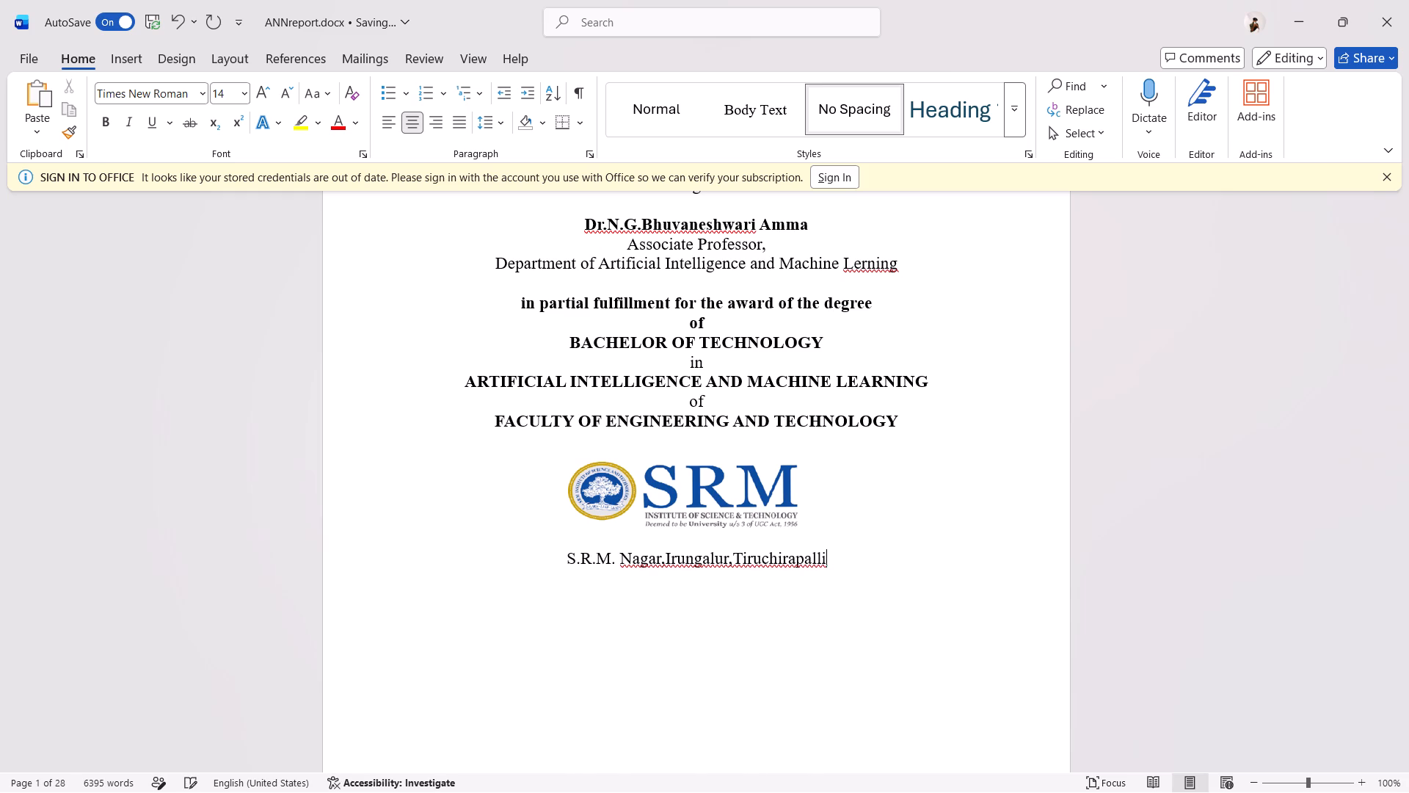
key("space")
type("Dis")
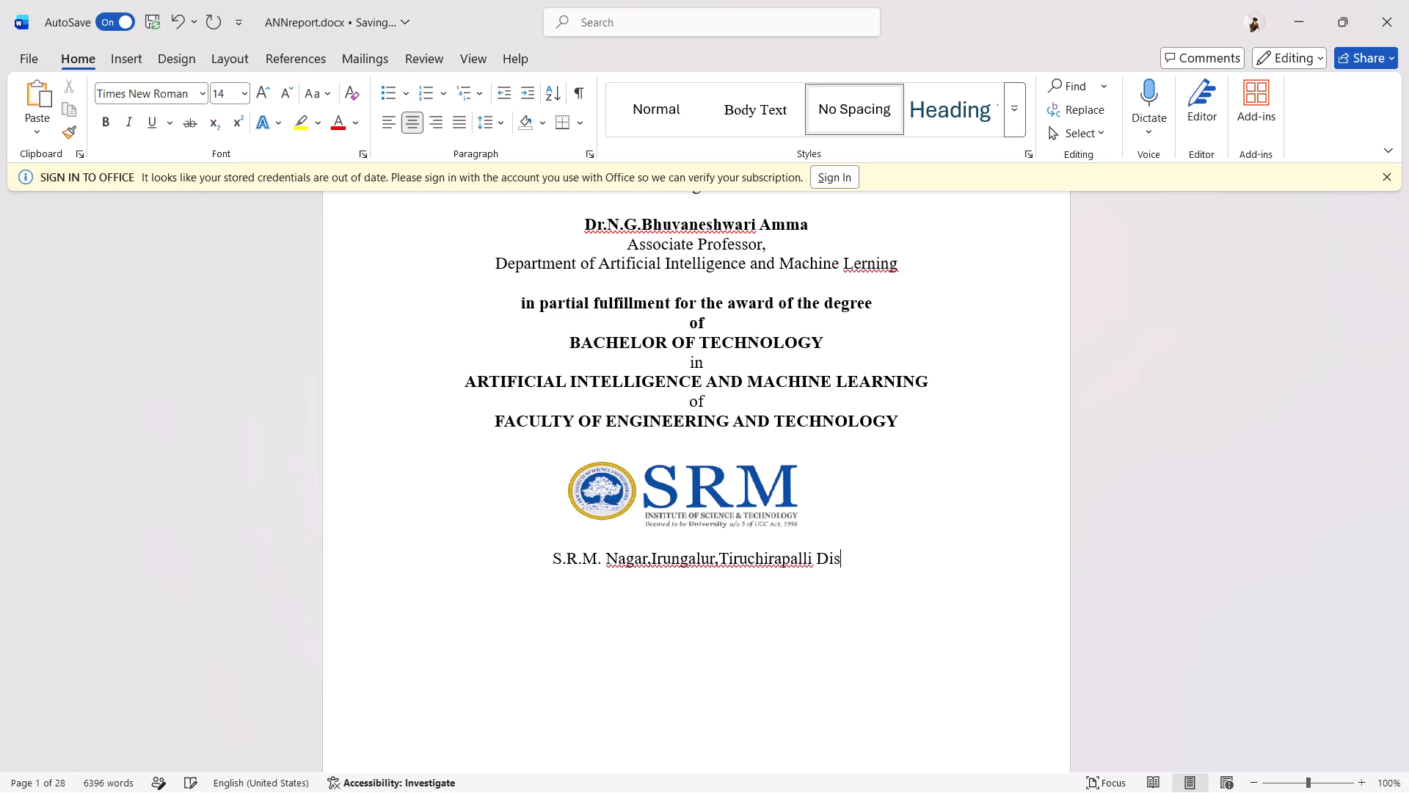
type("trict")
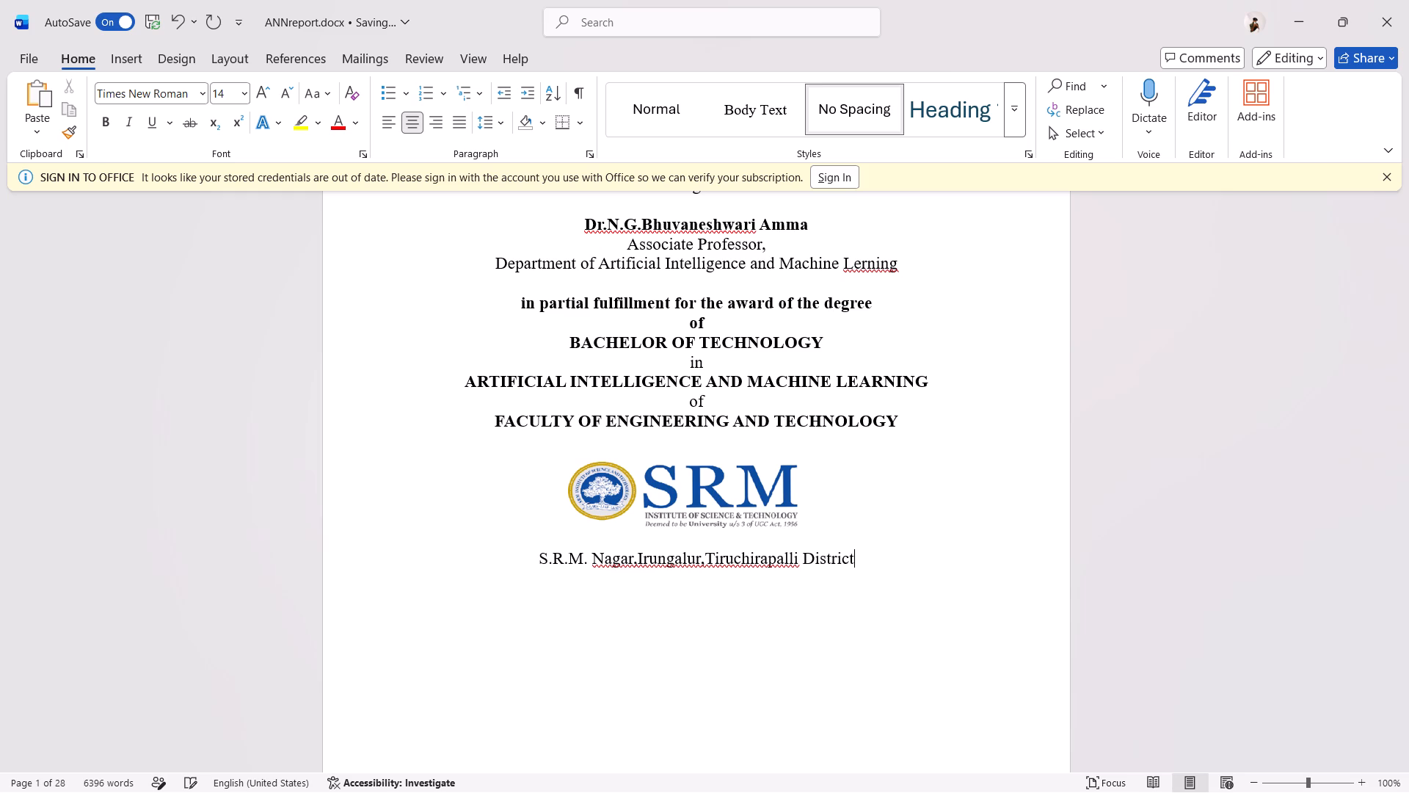
Insert a space after each comma in the address line, before "Tiruchirapalli" and before "Irungalur".
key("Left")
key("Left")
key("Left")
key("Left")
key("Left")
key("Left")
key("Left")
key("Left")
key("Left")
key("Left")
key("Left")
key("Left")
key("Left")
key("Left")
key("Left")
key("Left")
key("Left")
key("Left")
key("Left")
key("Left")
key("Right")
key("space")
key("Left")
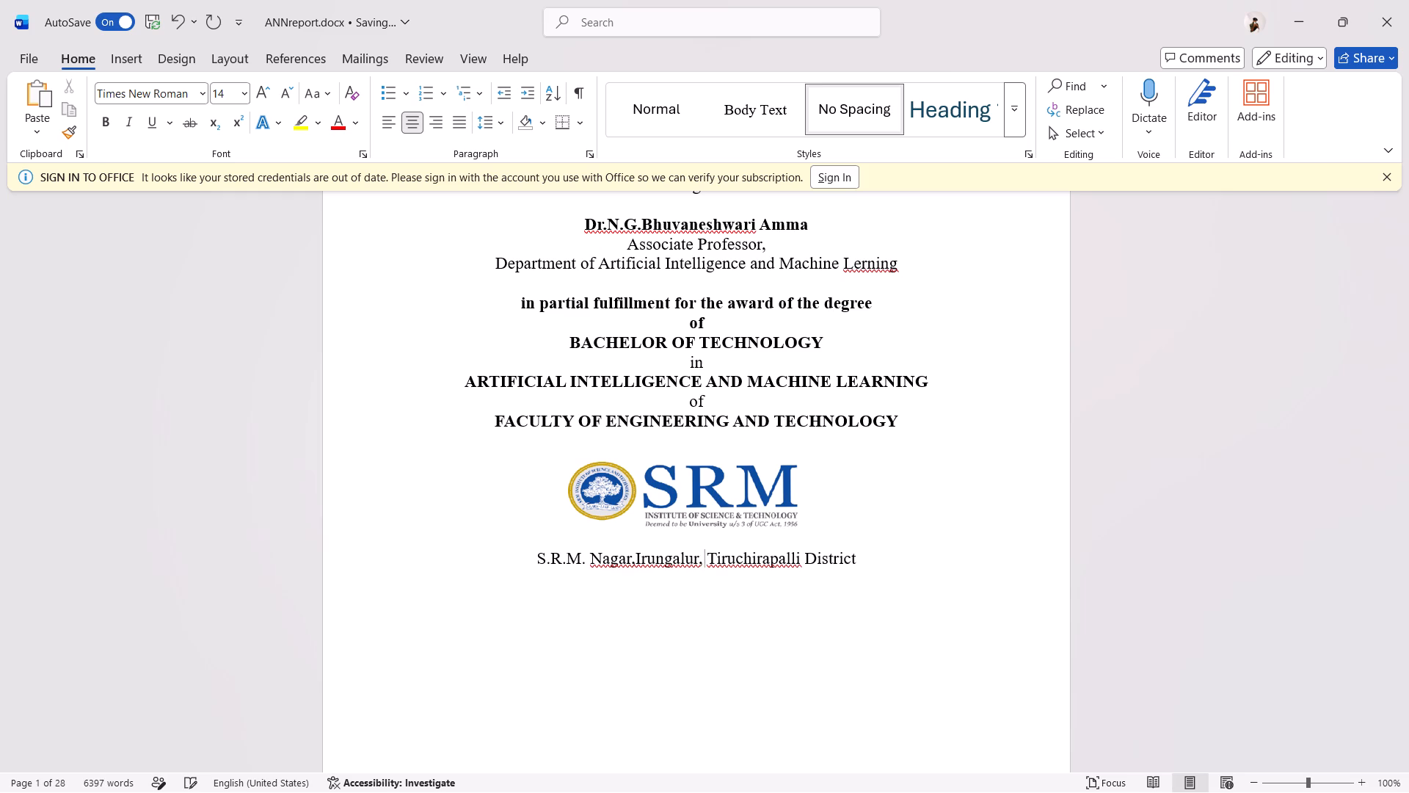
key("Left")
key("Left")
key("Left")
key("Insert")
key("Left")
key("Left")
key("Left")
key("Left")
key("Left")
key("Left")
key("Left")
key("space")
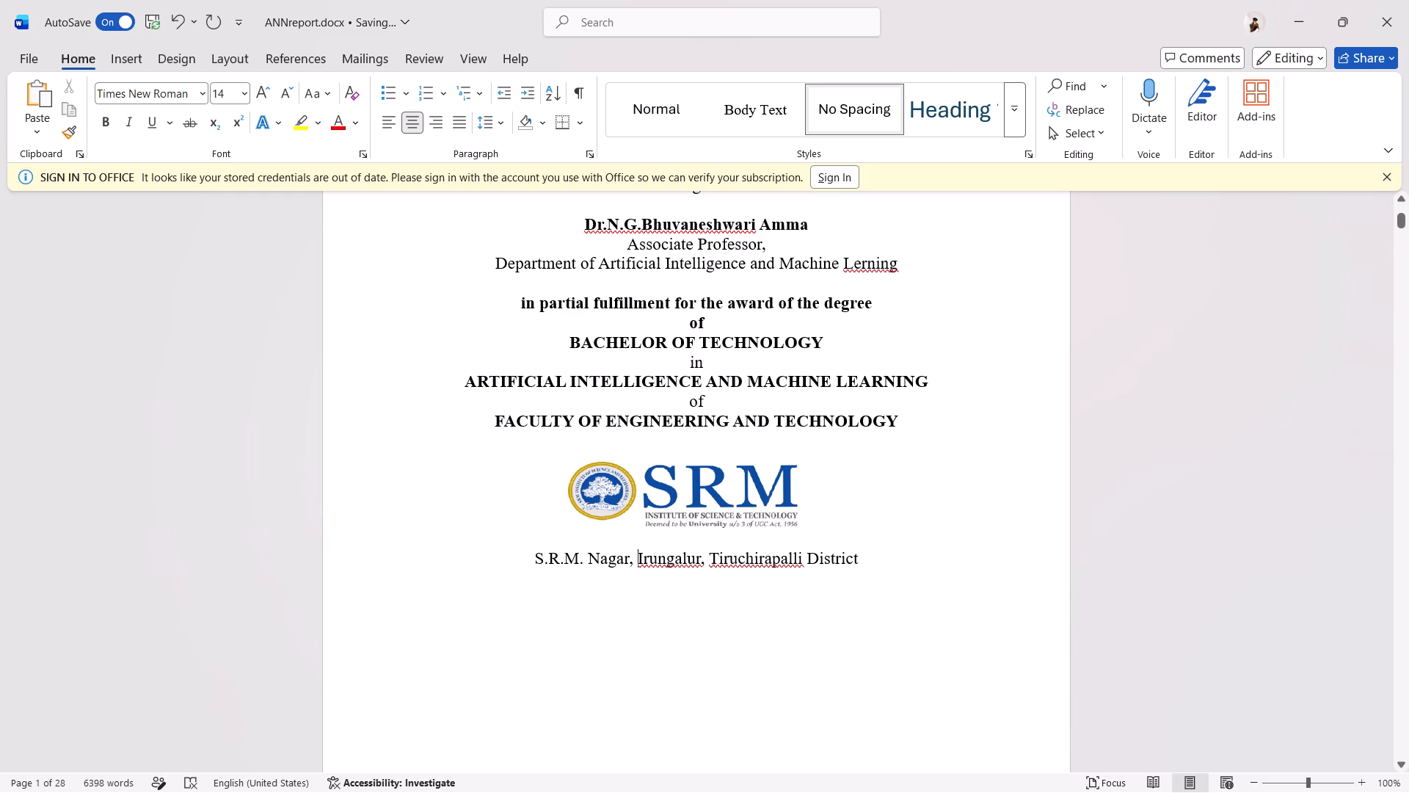
Check the flagged place names in the address line and correct the district's spelling to "Tiruchirappalli".
left_click(685, 559)
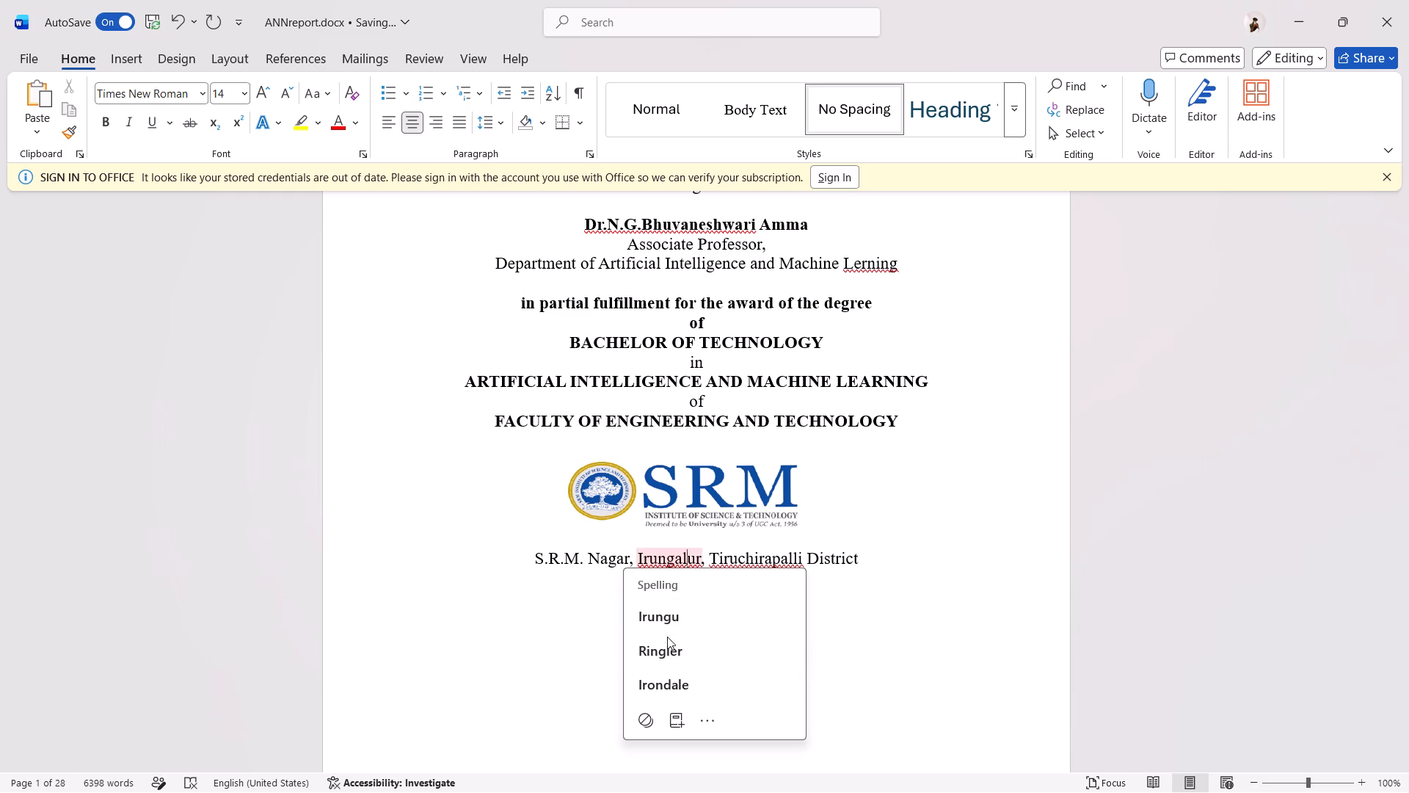
left_click(746, 563)
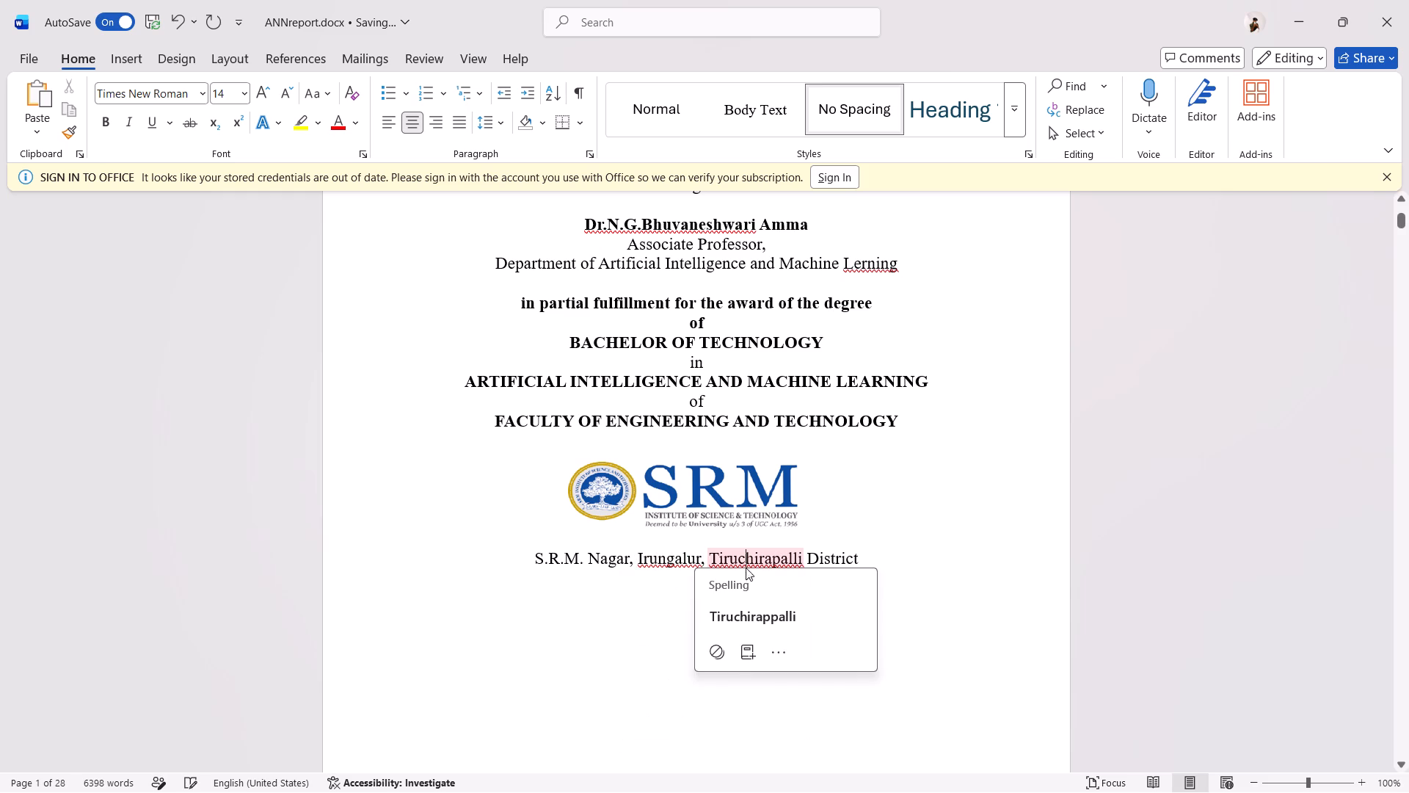
left_click(738, 622)
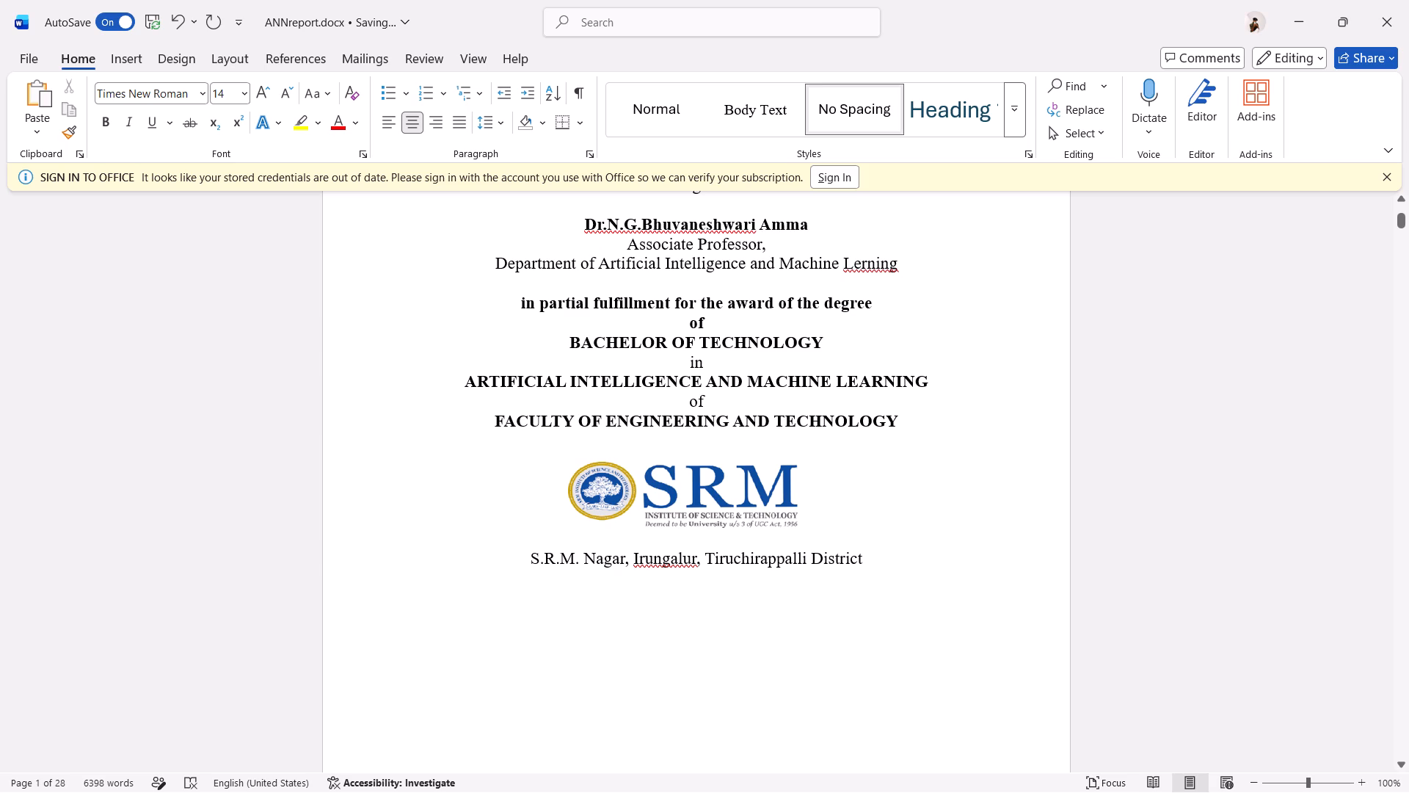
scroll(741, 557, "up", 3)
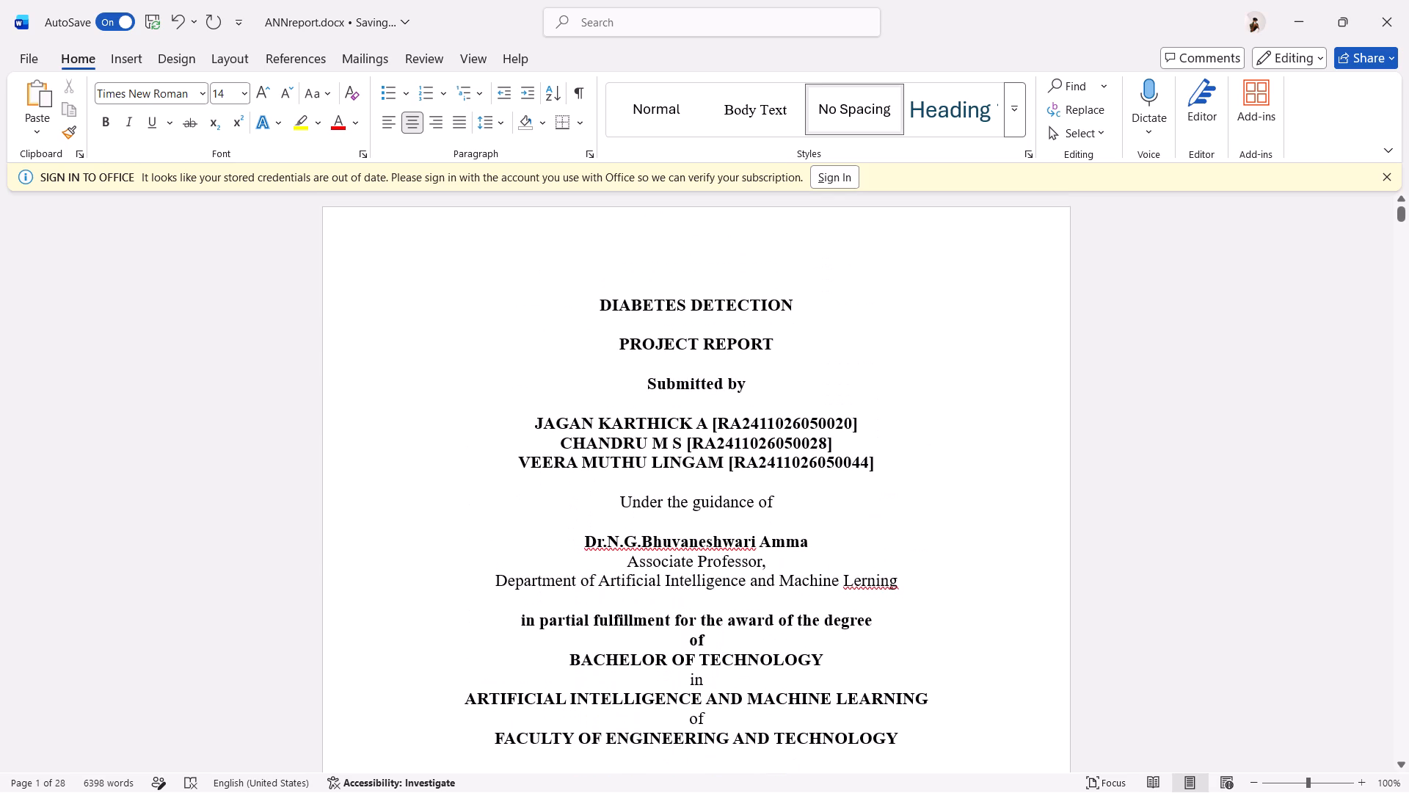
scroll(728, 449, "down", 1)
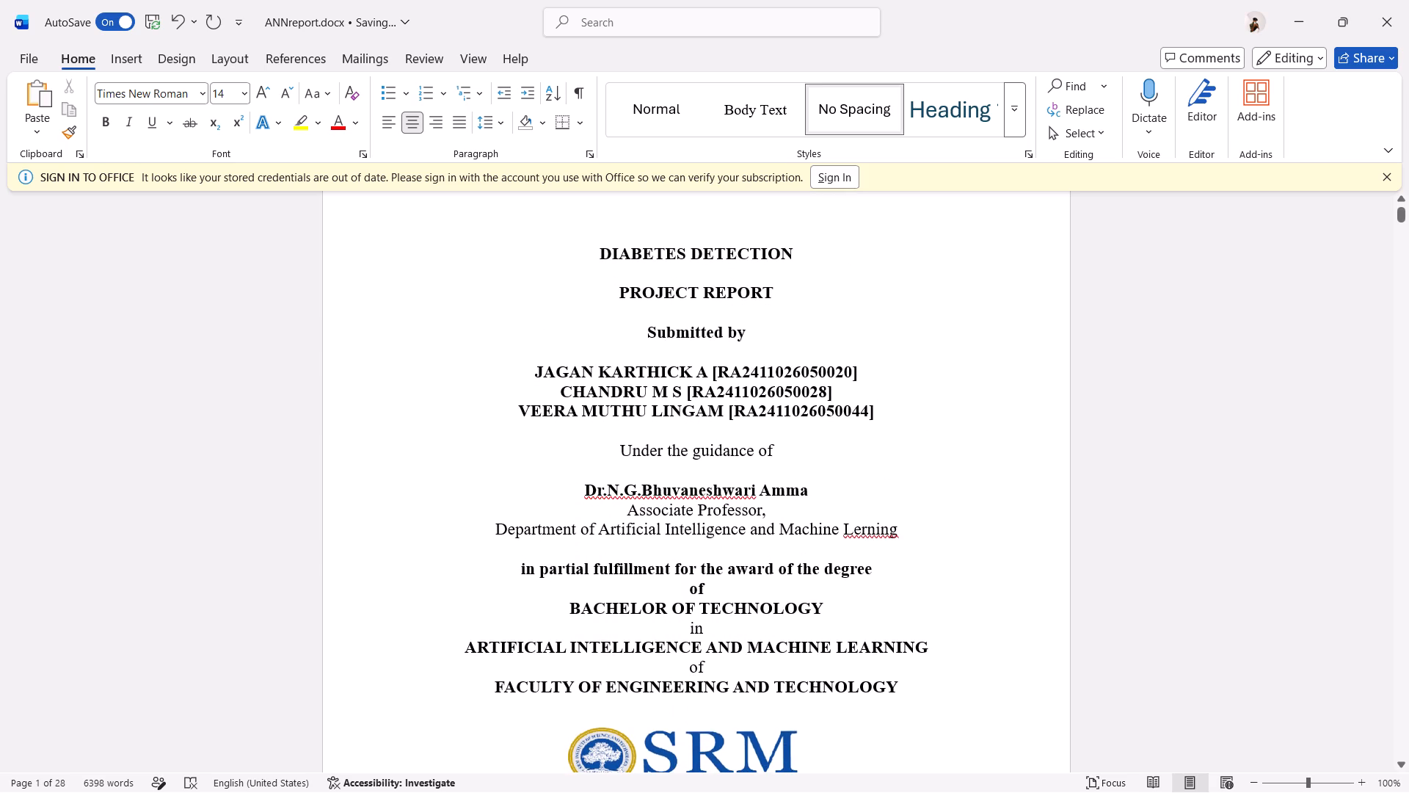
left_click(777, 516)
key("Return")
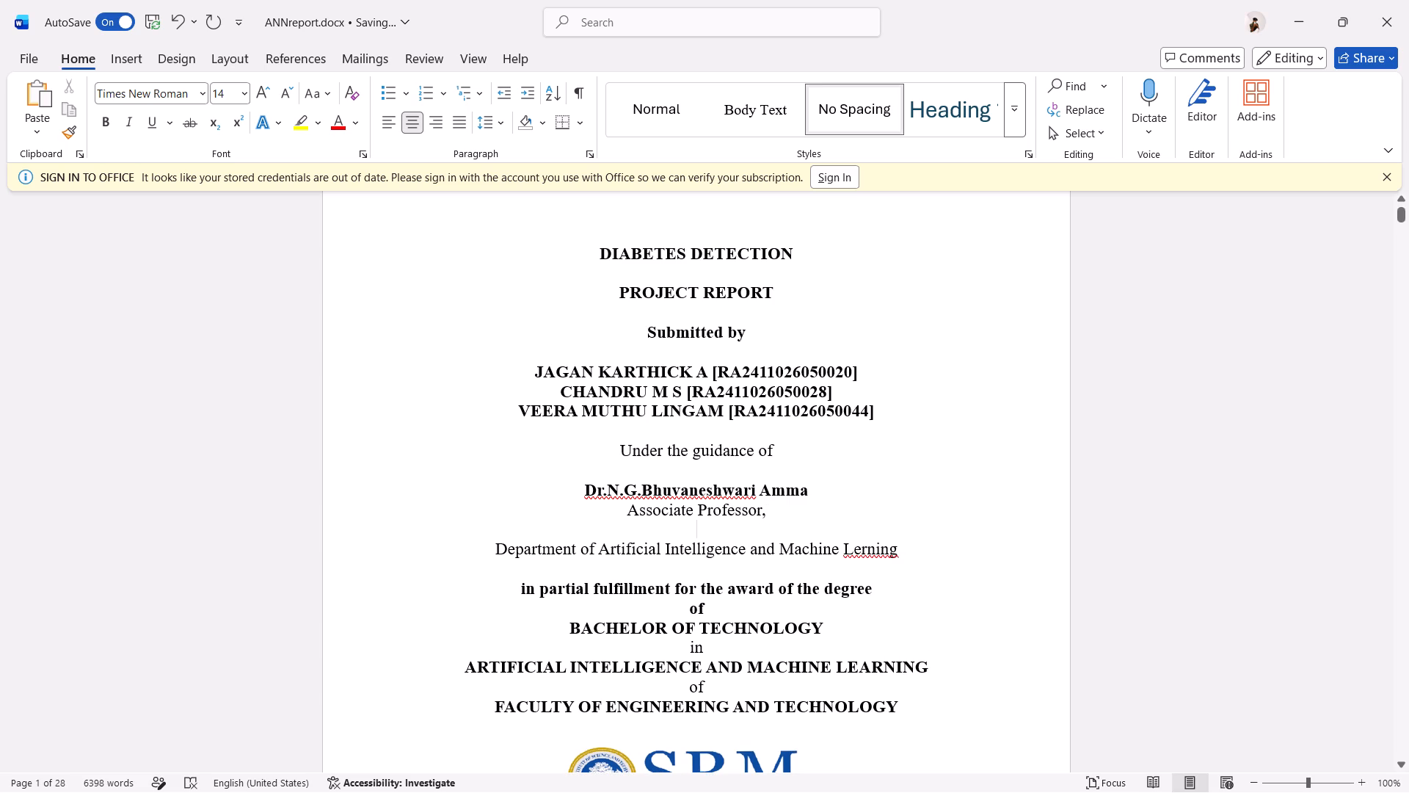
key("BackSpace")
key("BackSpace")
Insert a blank line between the guide's name and "Associate Professor," on the cover page.
left_click(815, 491)
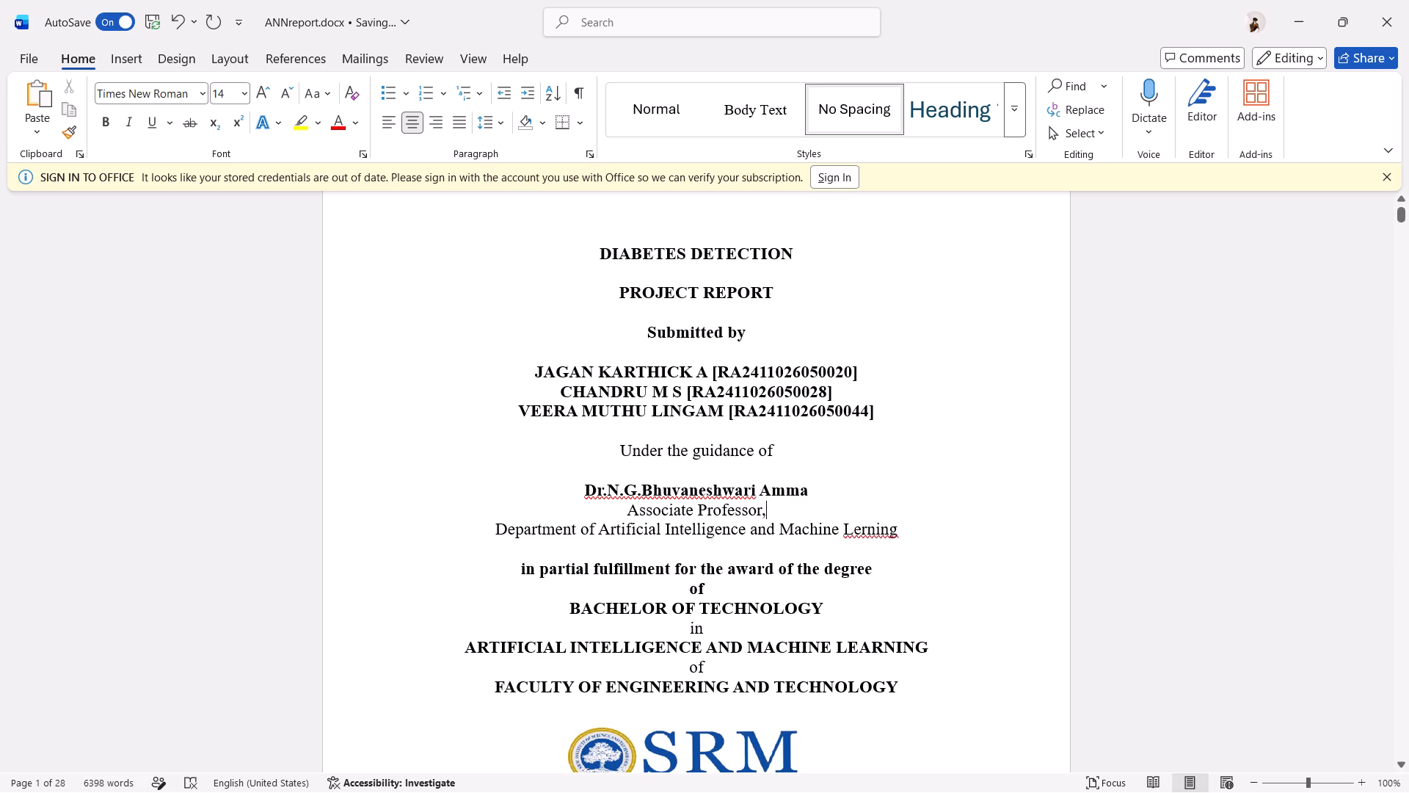
key("Return")
Insert a blank line between each of the degree lines, from "in partial fulfillment for the award of the degree" to "FACULTY OF ENGINEERING AND TECHNOLOGY".
scroll(790, 512, "down", 1)
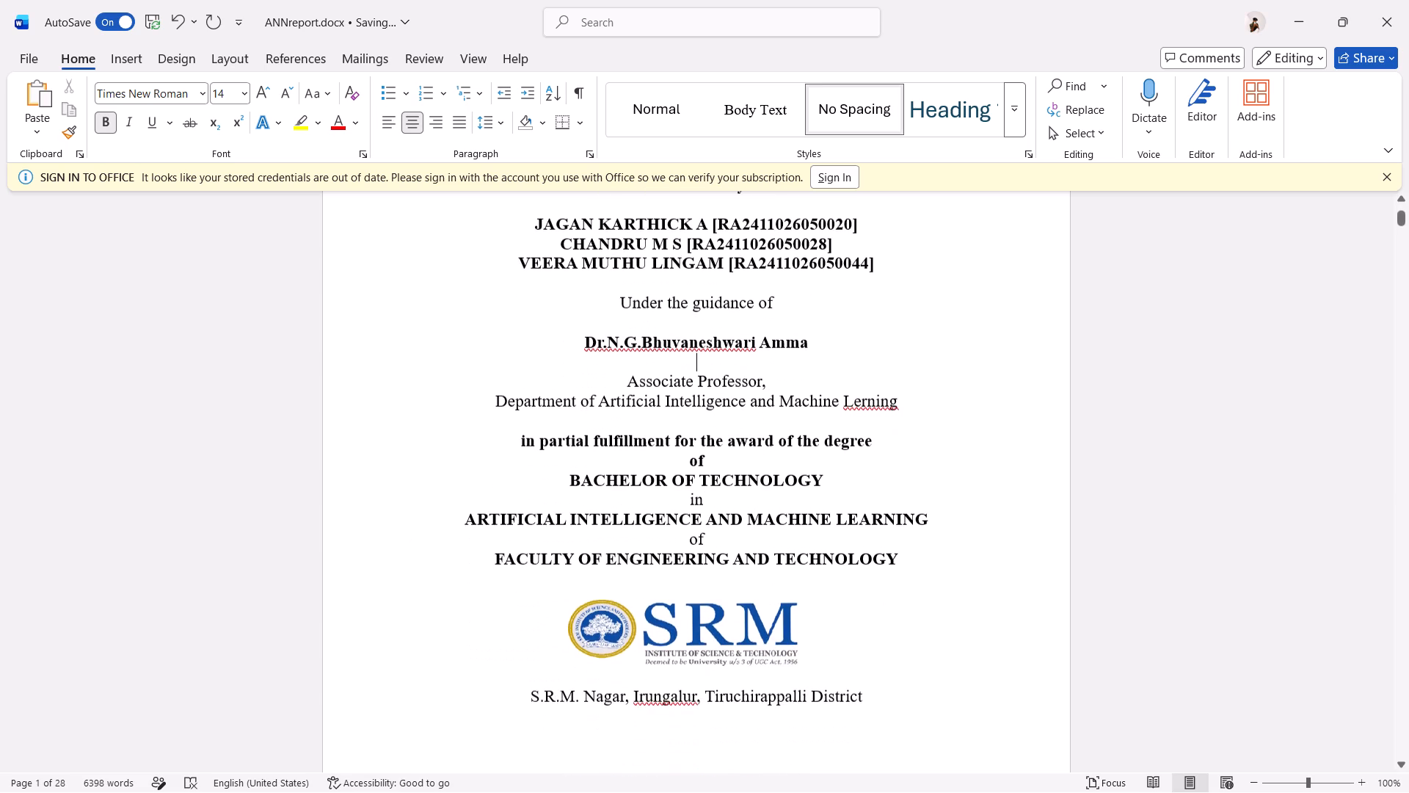
scroll(790, 512, "down", 1)
left_click(881, 435)
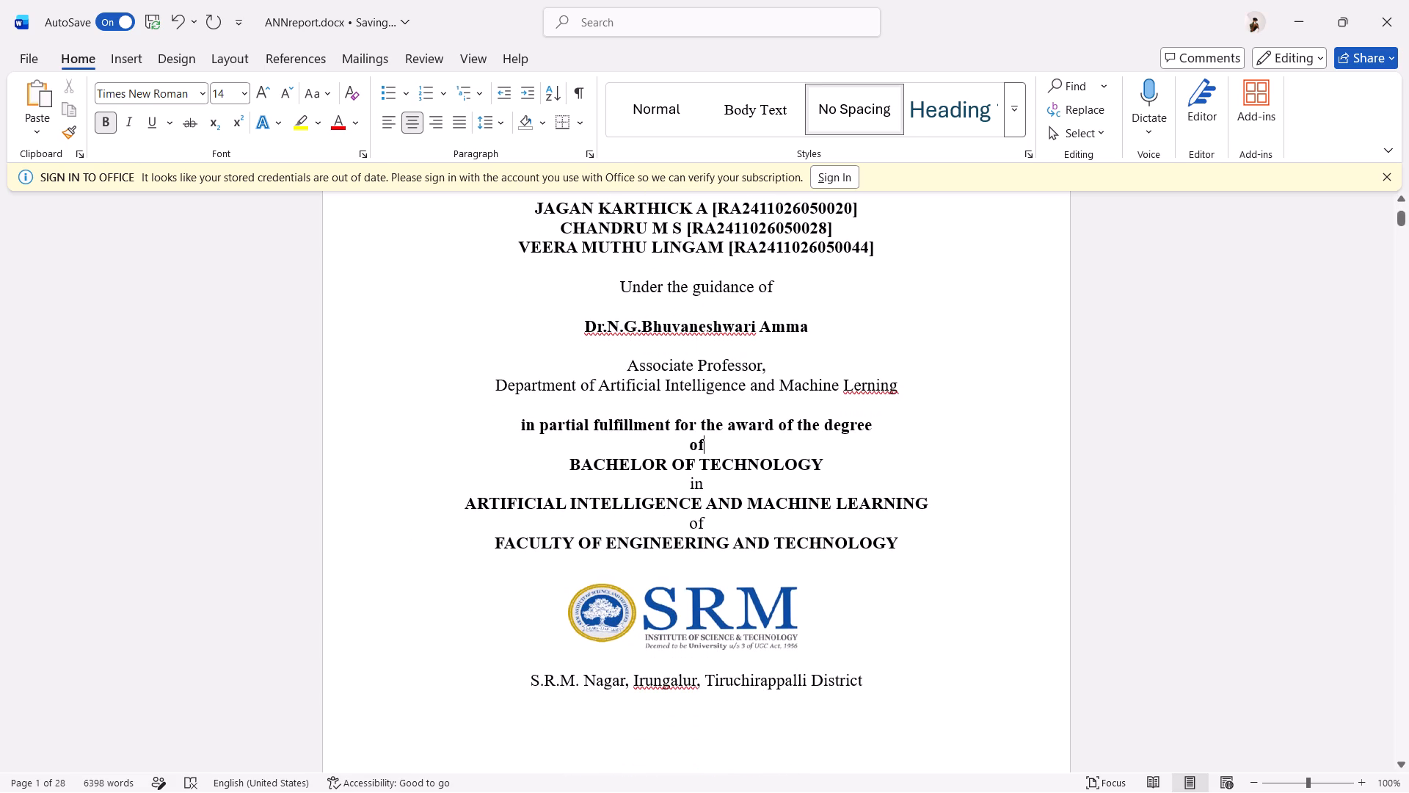
left_click(889, 418)
key("Return")
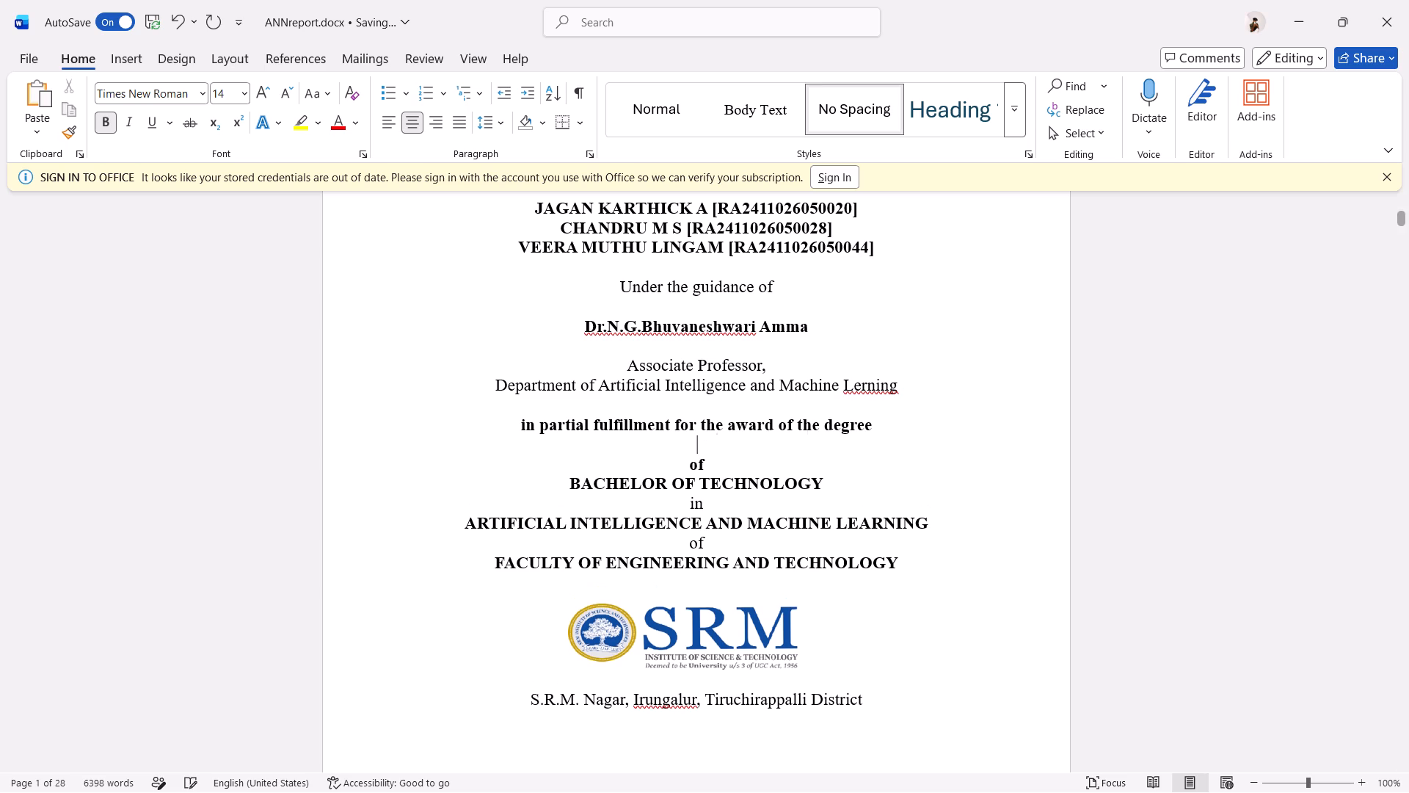
left_click(791, 466)
key("Return")
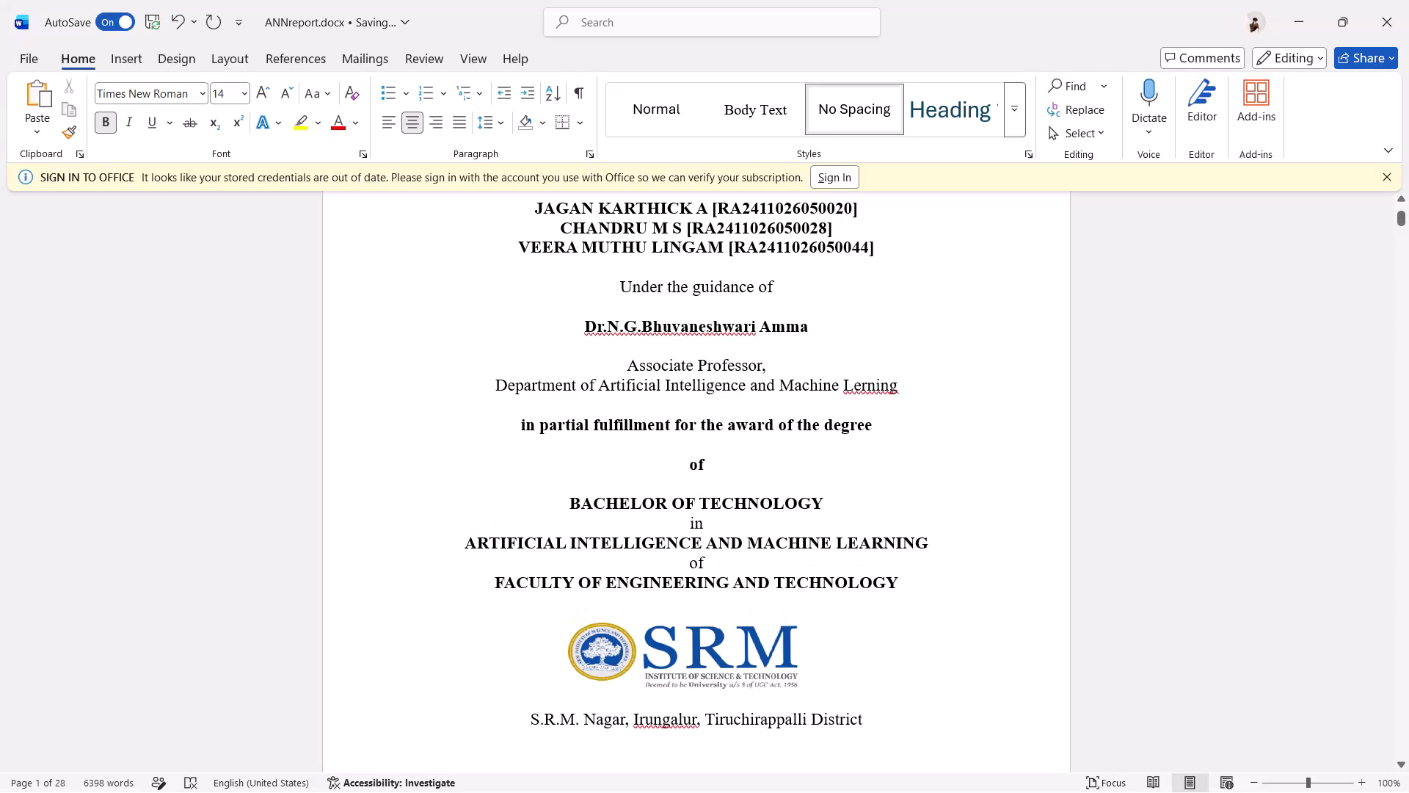
left_click(834, 499)
key("Return")
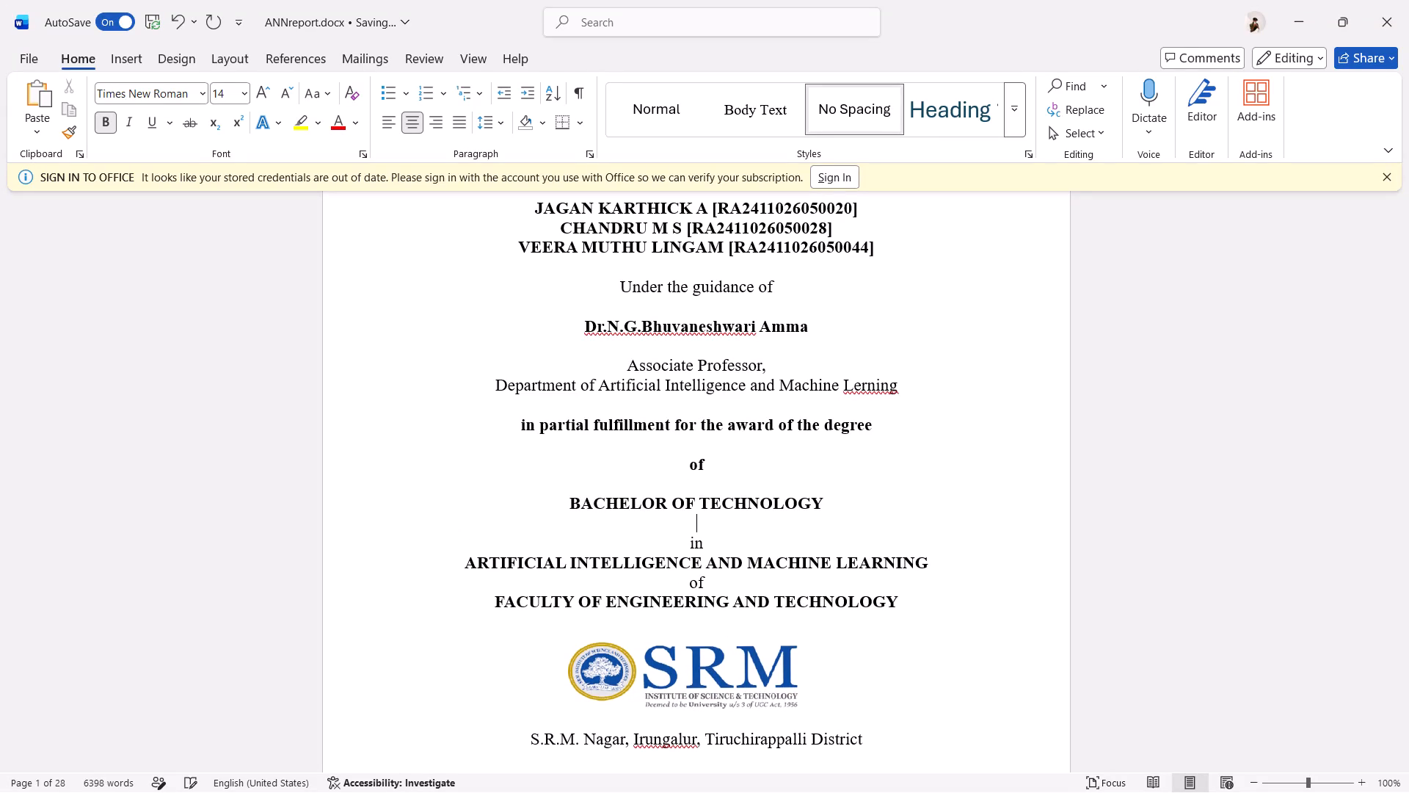
left_click(782, 533)
key("Return")
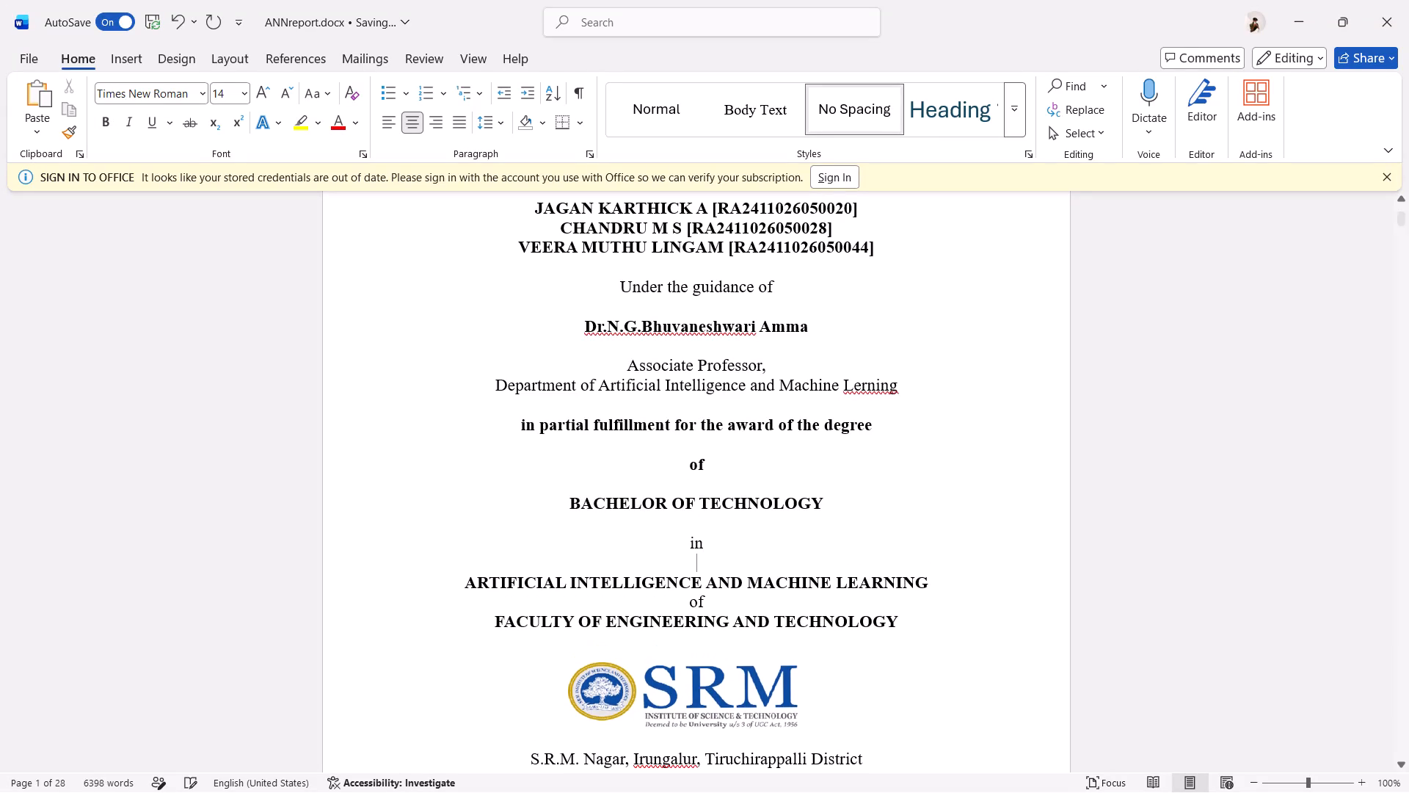
left_click(933, 584)
key("Return")
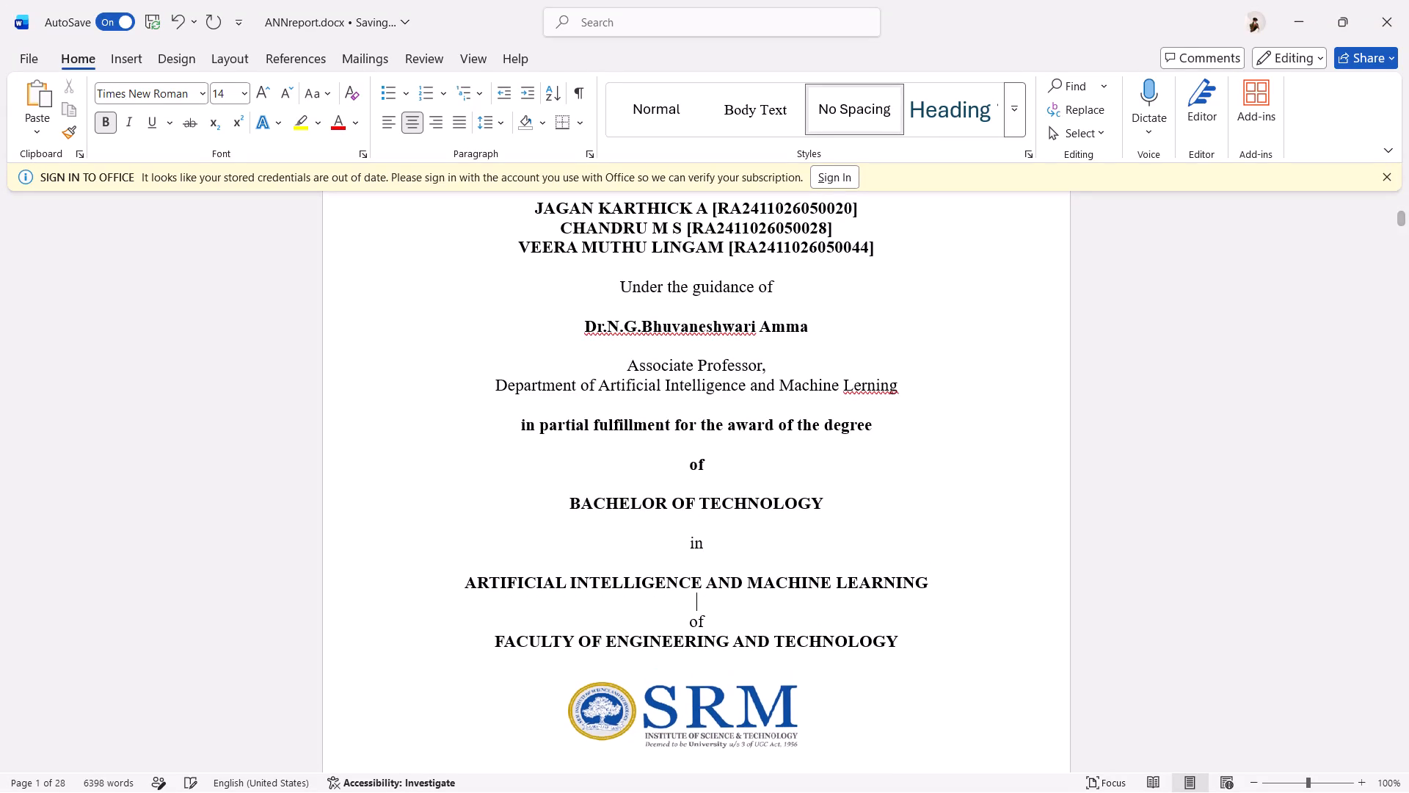
left_click(889, 612)
key("Return")
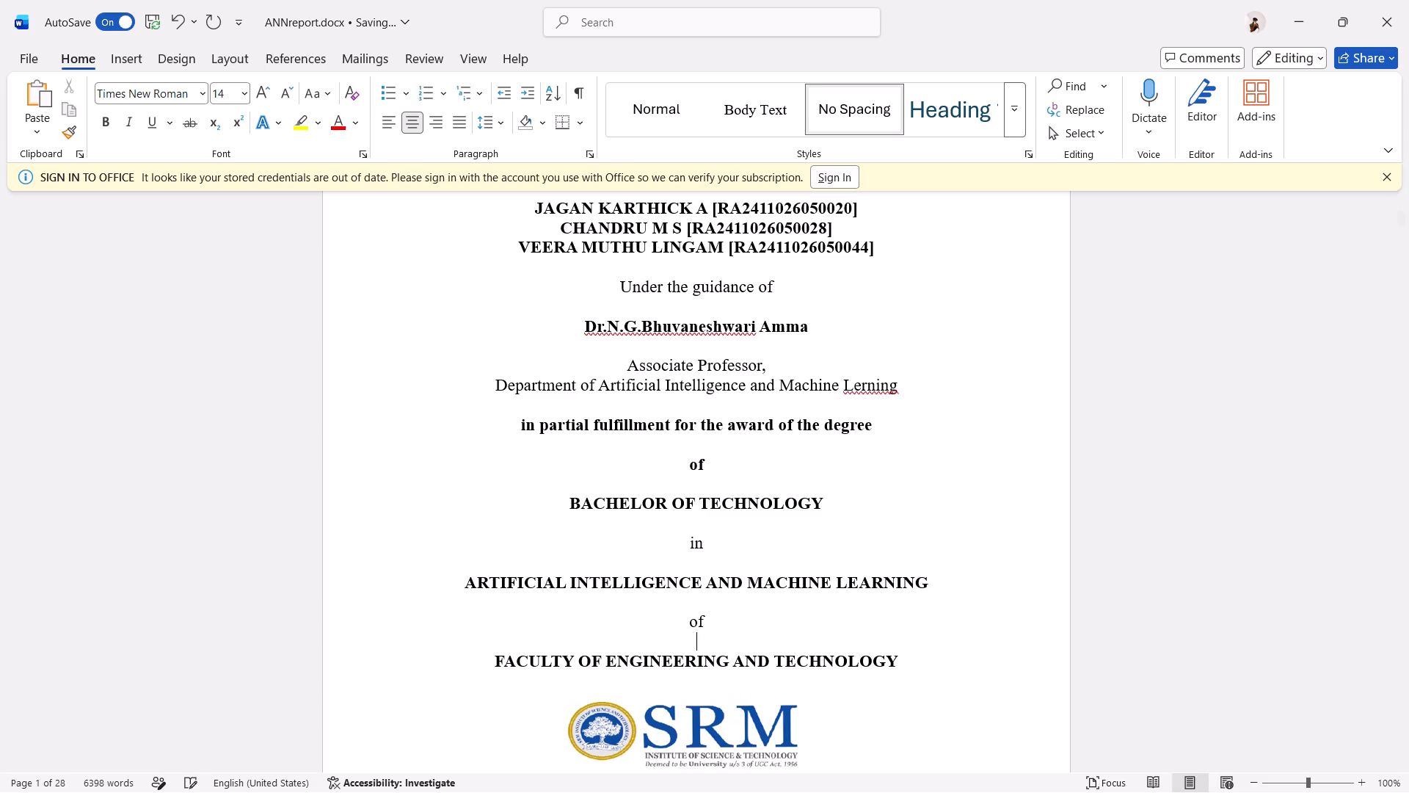
Add the bold date line "November 2026" below the address line, separated by a blank line, using app_report.docx as reference.
scroll(889, 612, "down", 8)
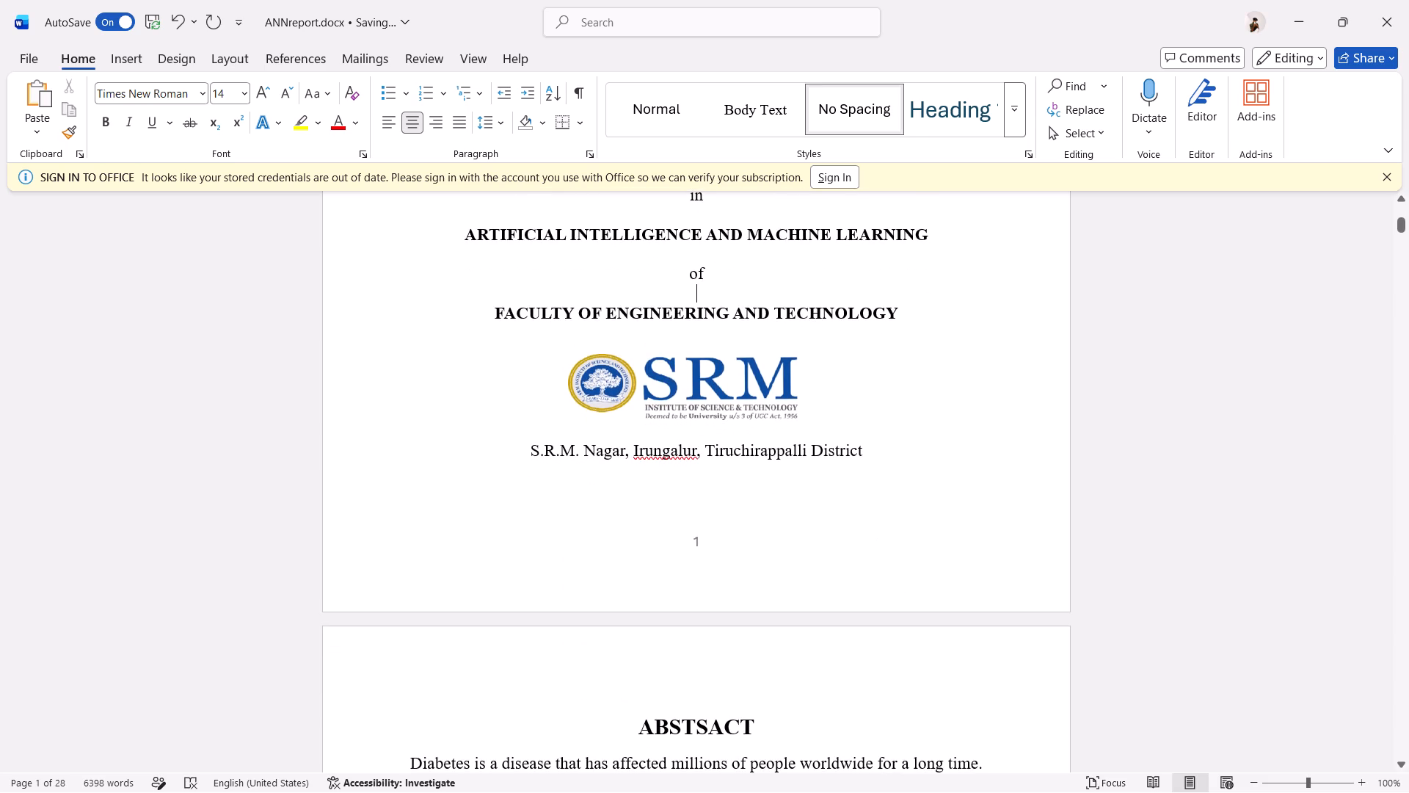
left_click(883, 452)
key("Return")
key("Return")
key("alt+Tab")
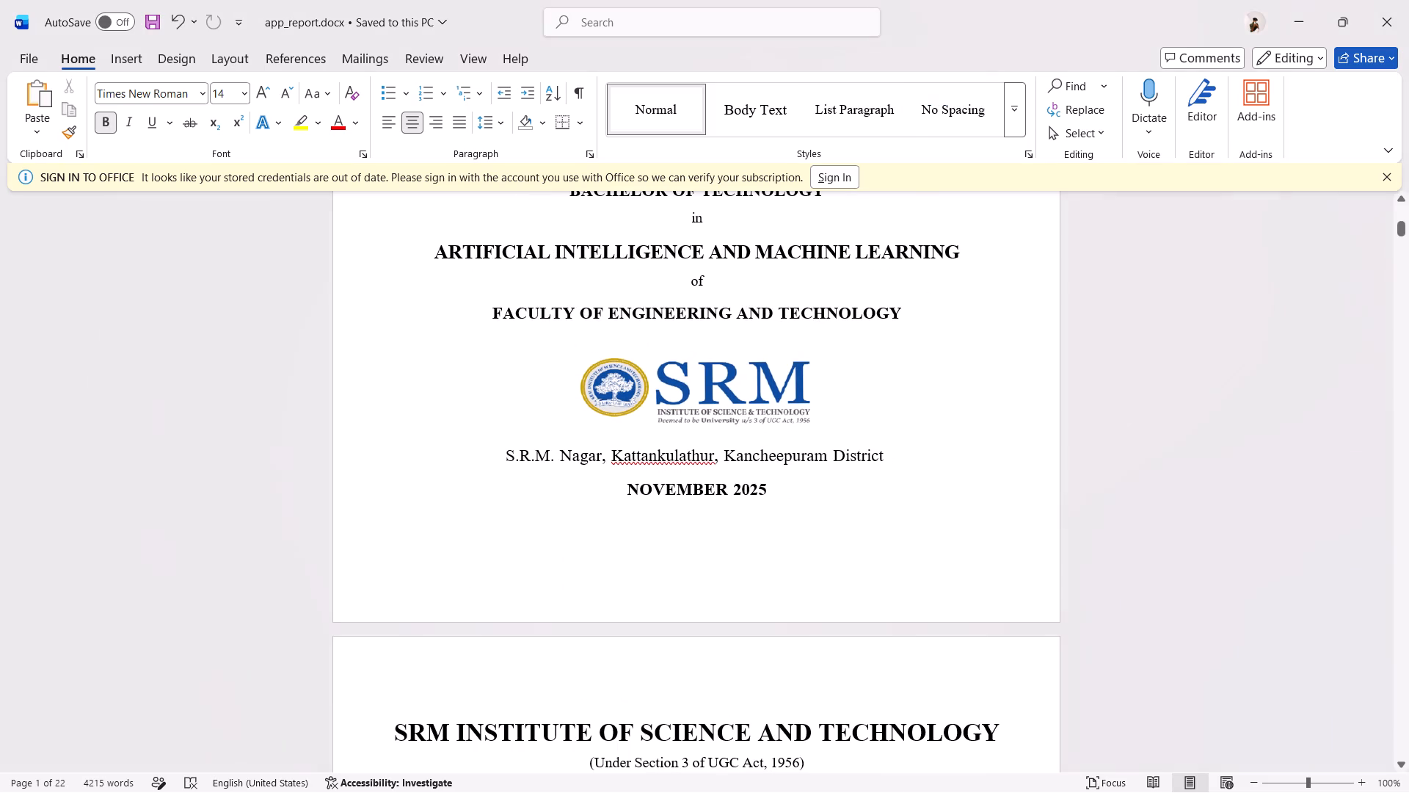
key("alt+Tab")
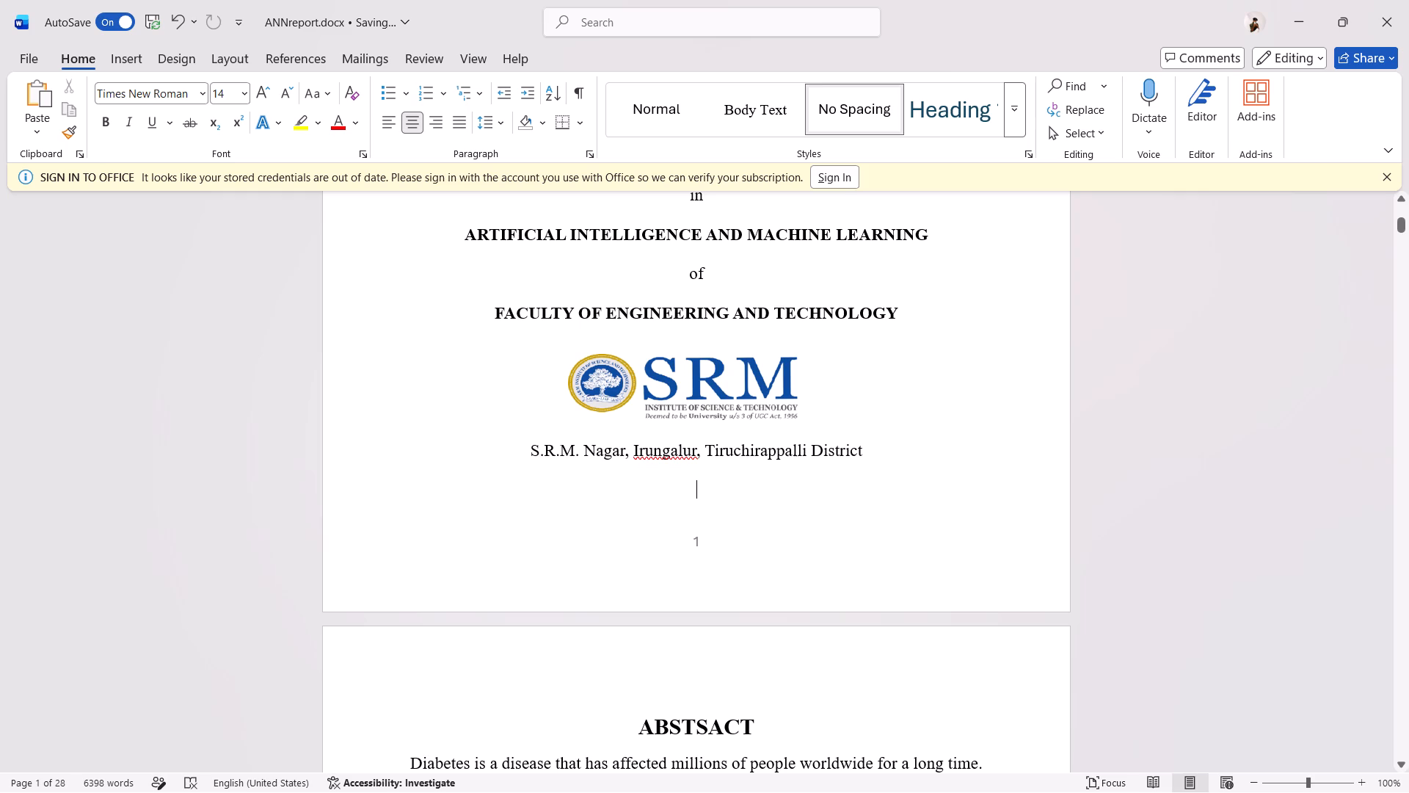
key("alt+Tab")
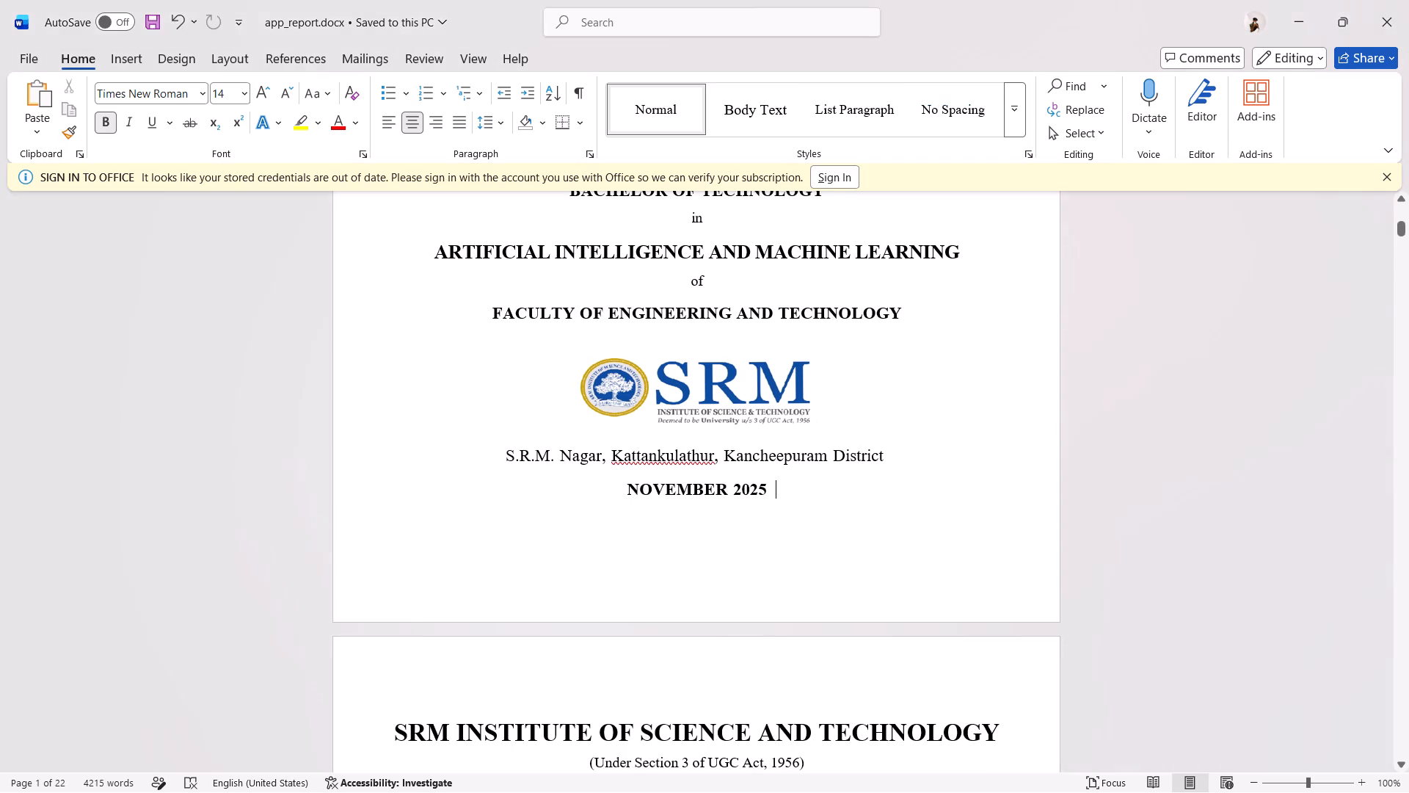
key("alt+Tab")
key("ctrl+b")
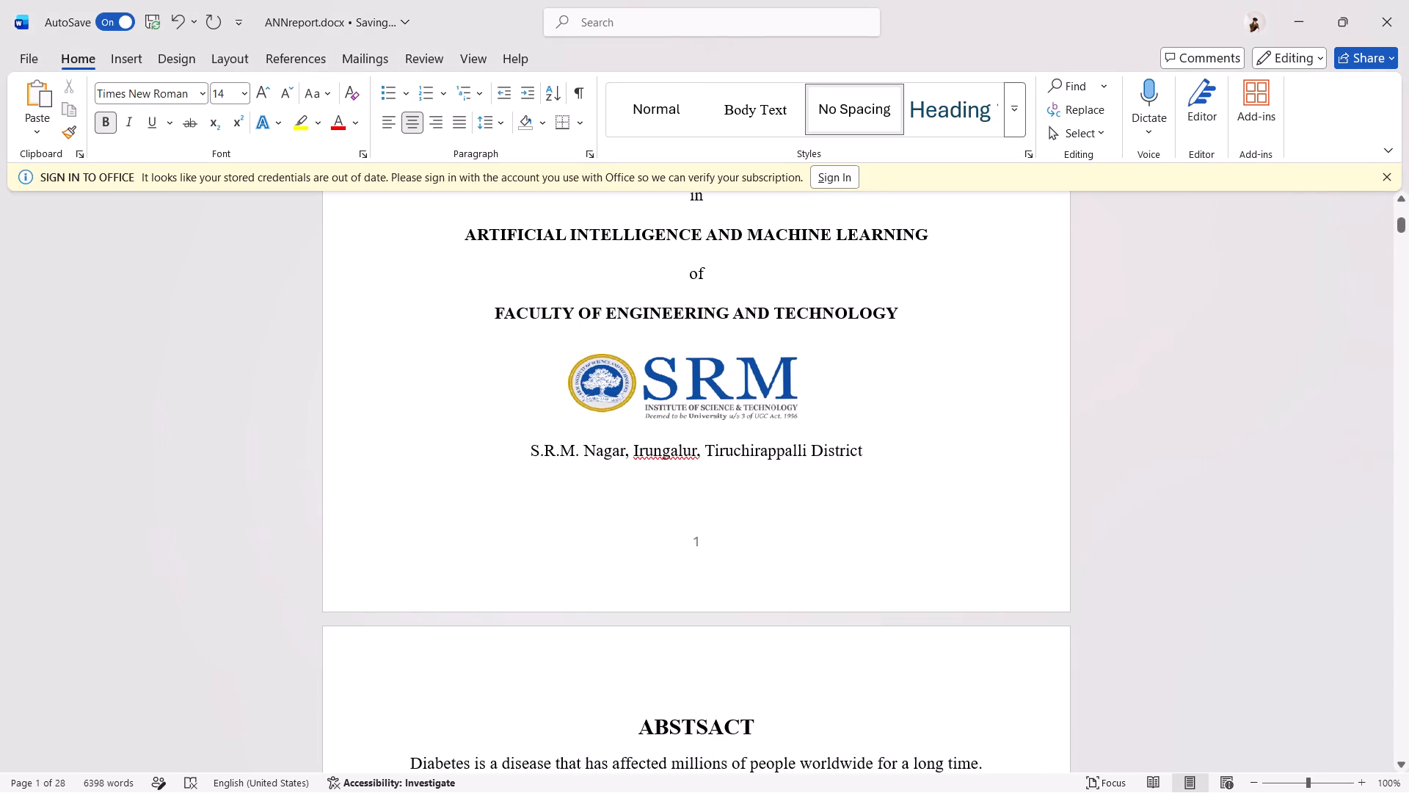
scroll(815, 416, "up", 10)
scroll(815, 416, "down", 4)
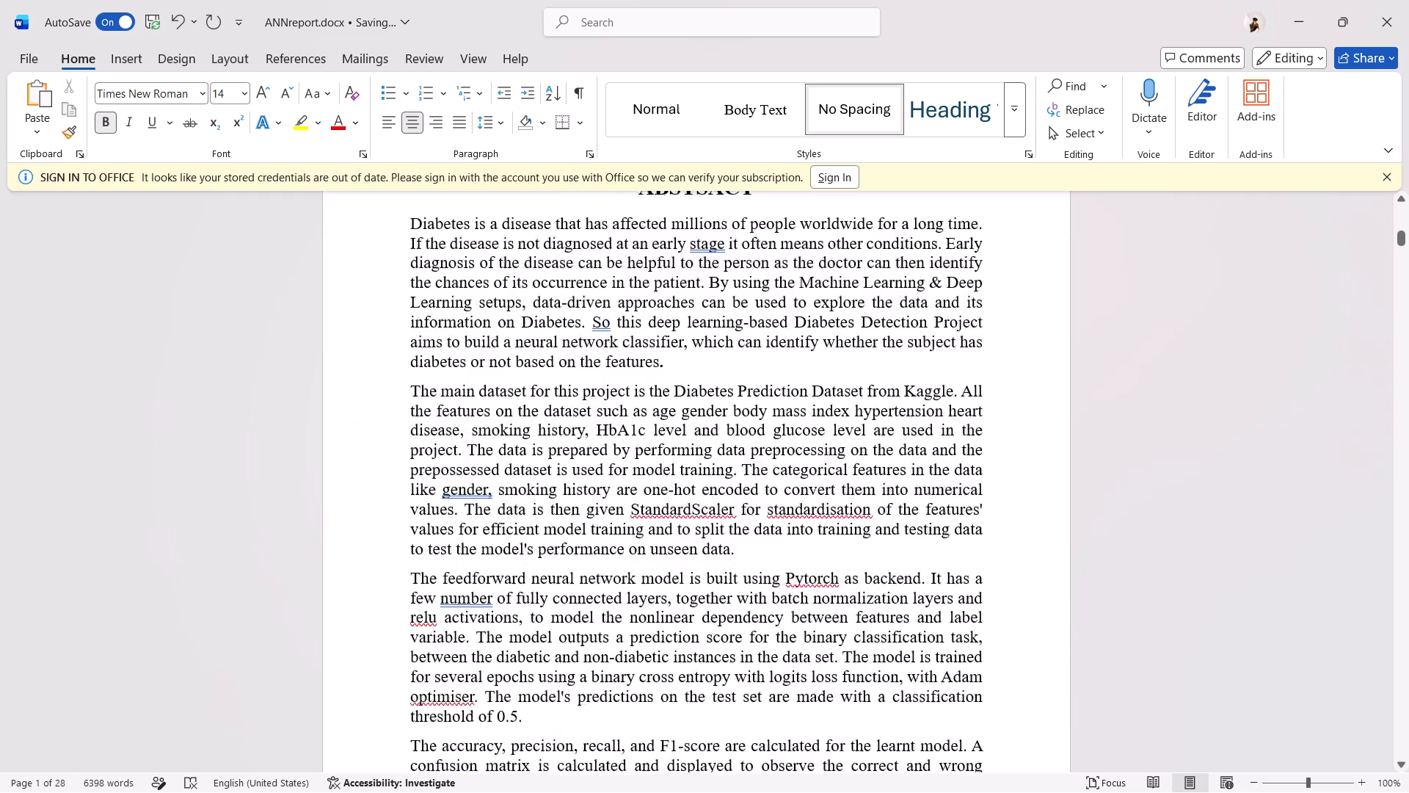
scroll(815, 416, "down", 3)
scroll(815, 416, "up", 2)
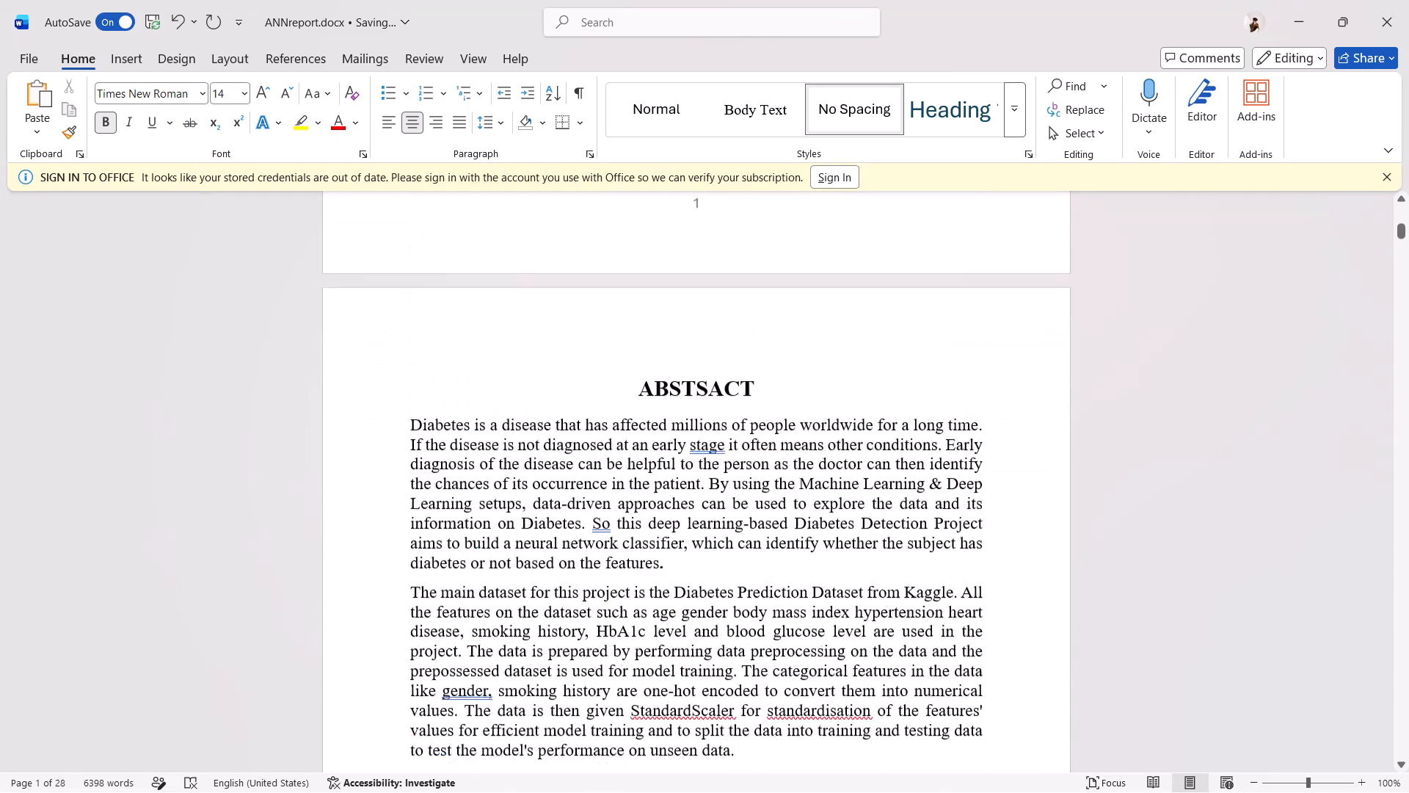
scroll(815, 416, "up", 11)
scroll(815, 416, "down", 2)
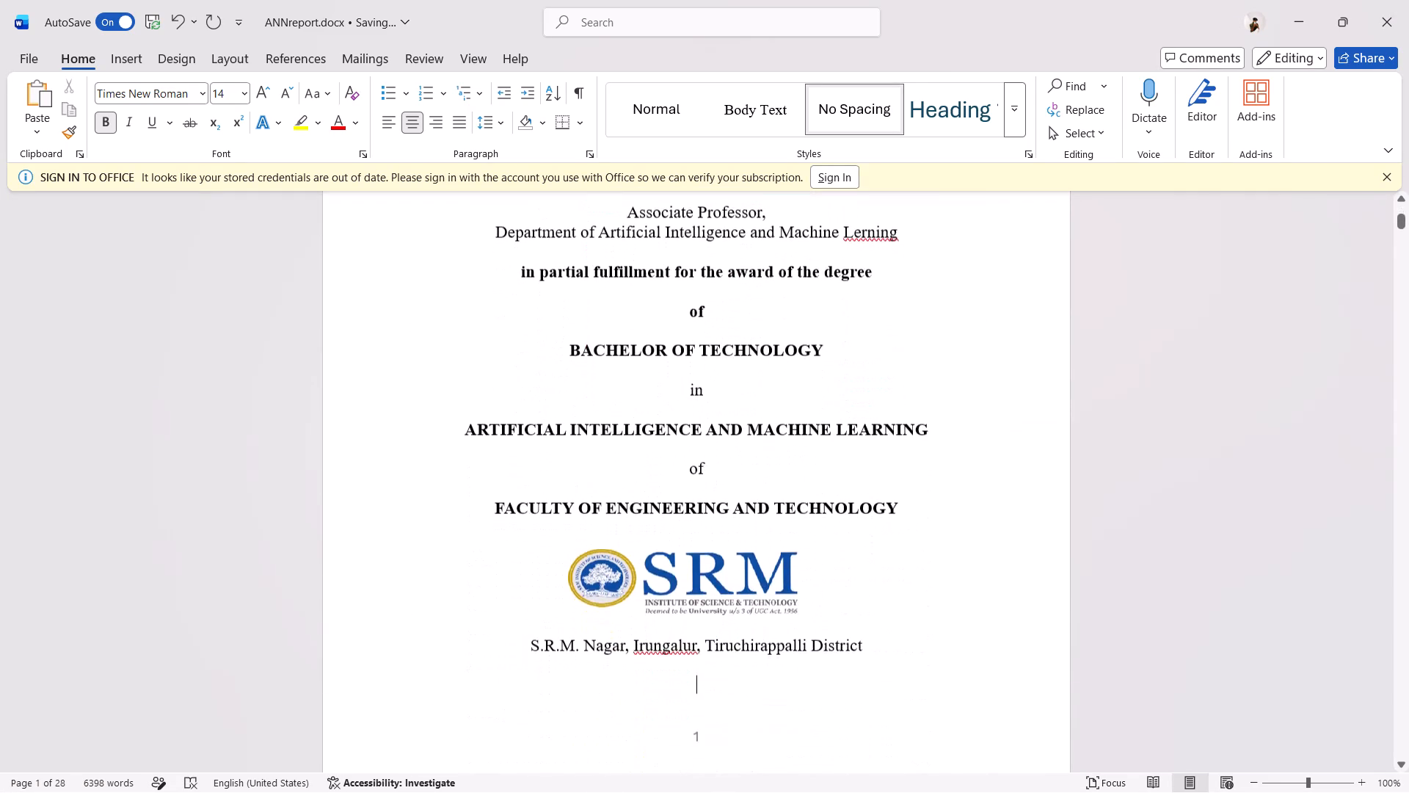
scroll(815, 416, "down", 1)
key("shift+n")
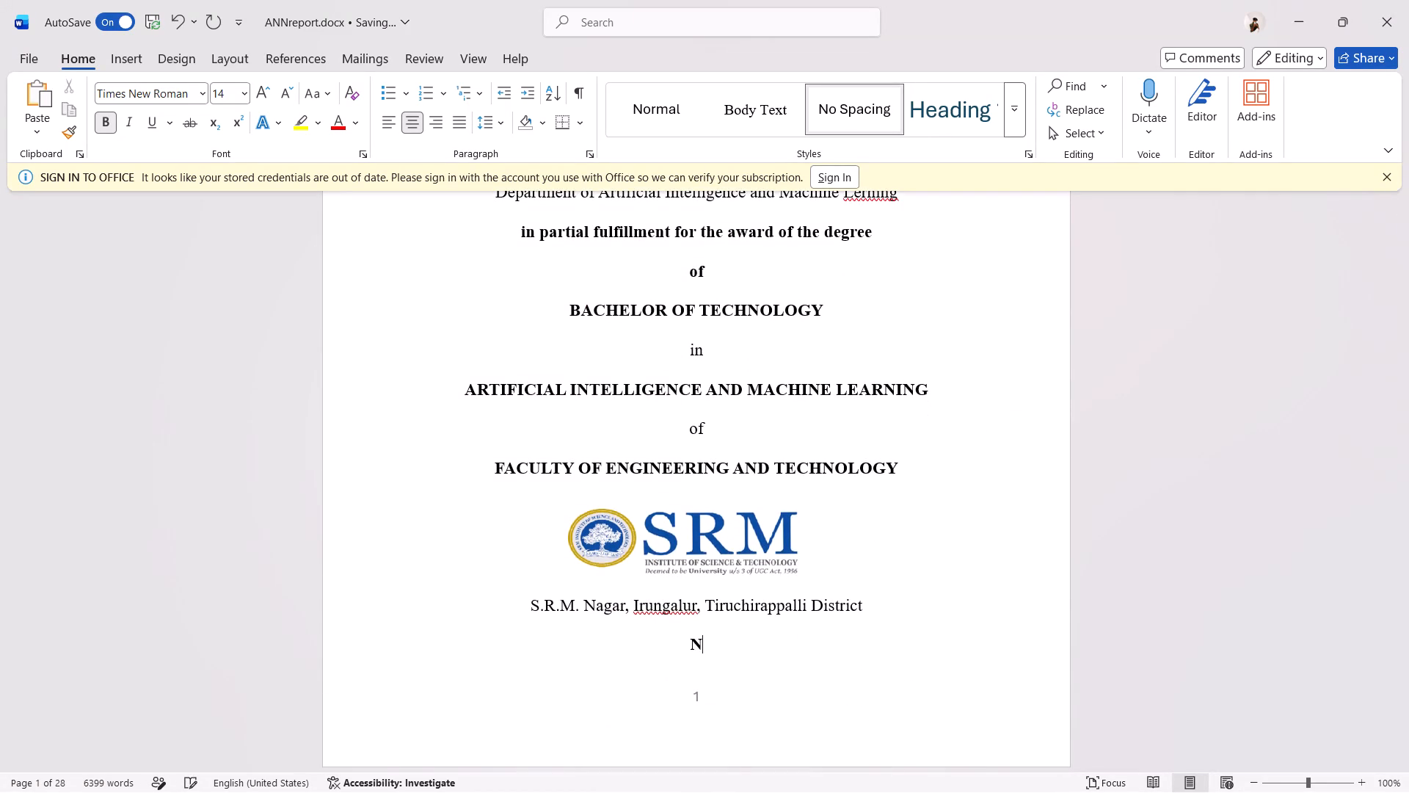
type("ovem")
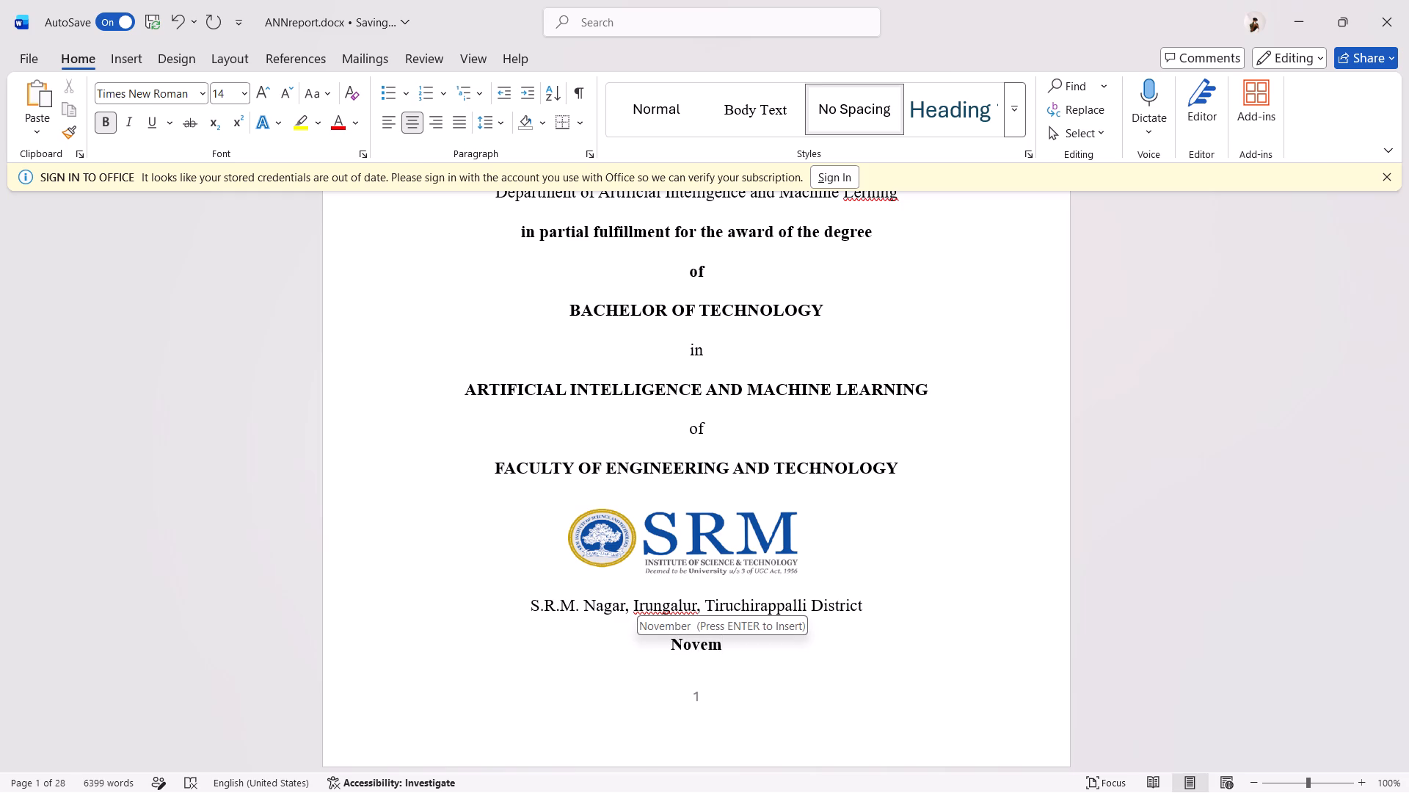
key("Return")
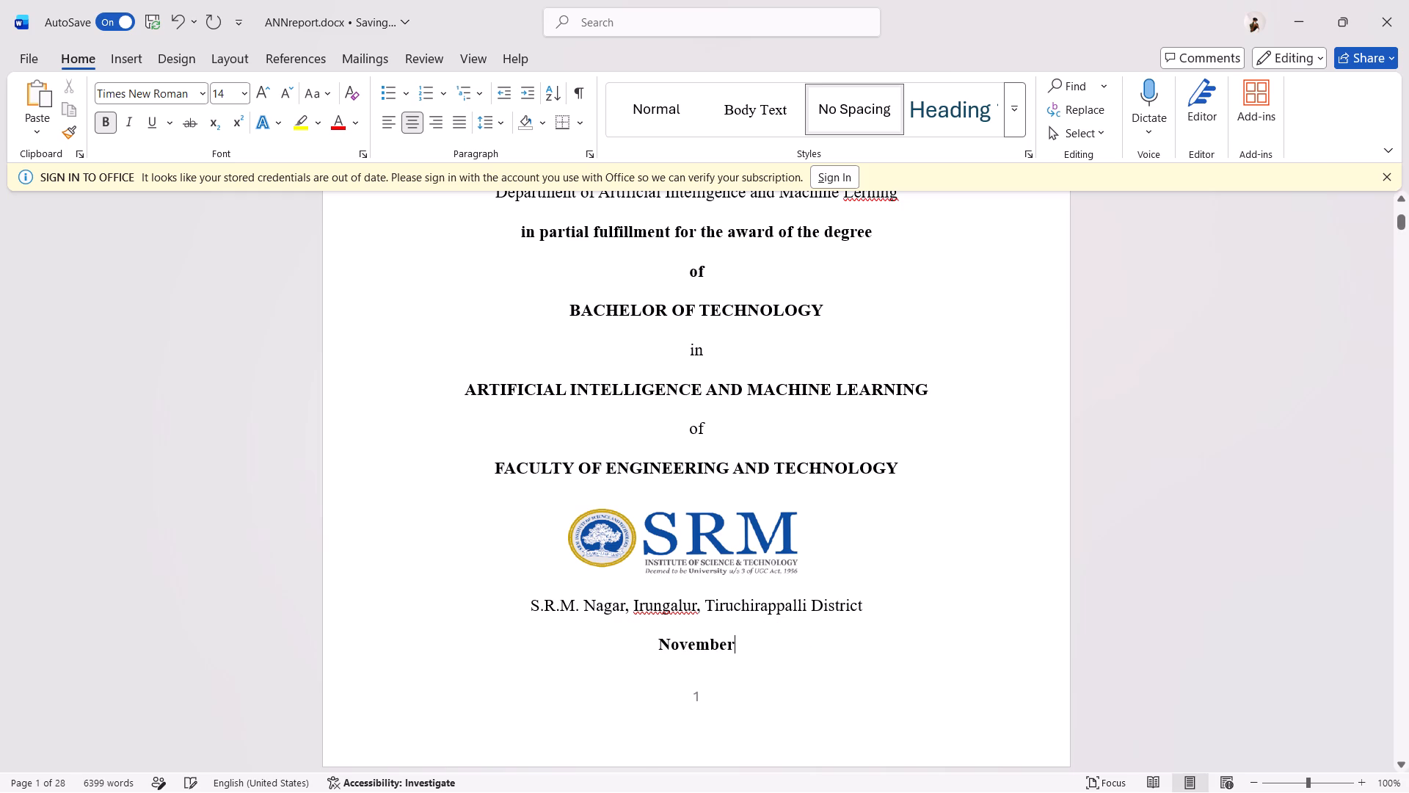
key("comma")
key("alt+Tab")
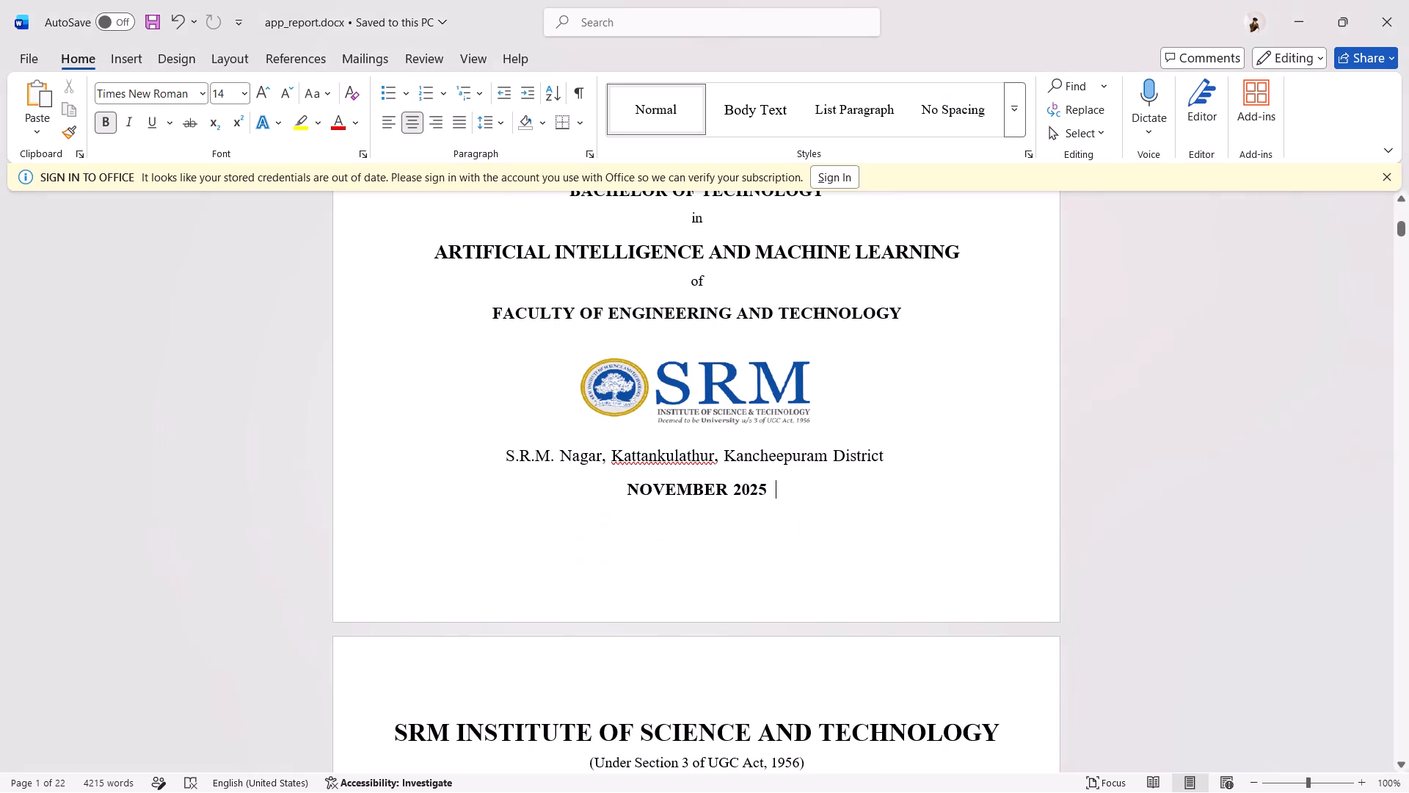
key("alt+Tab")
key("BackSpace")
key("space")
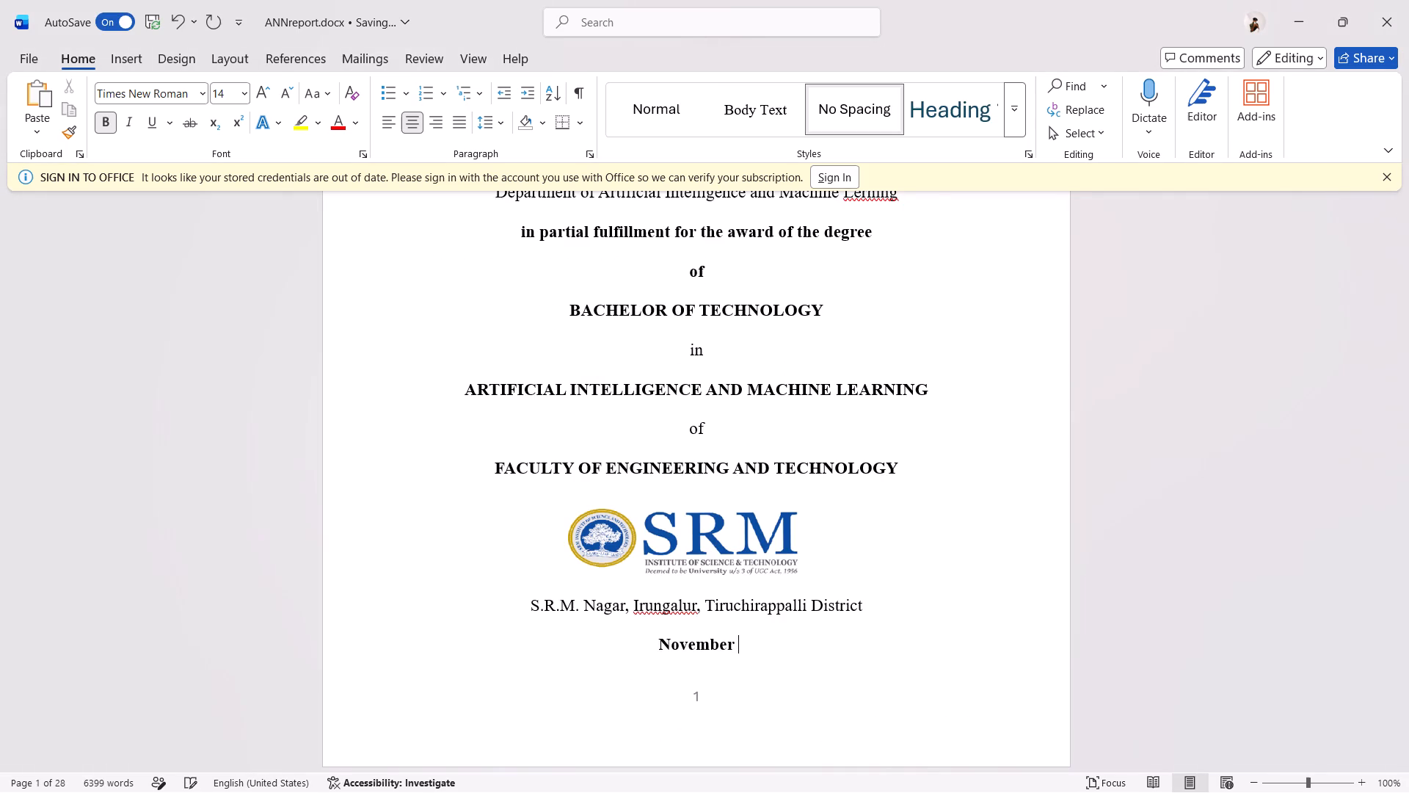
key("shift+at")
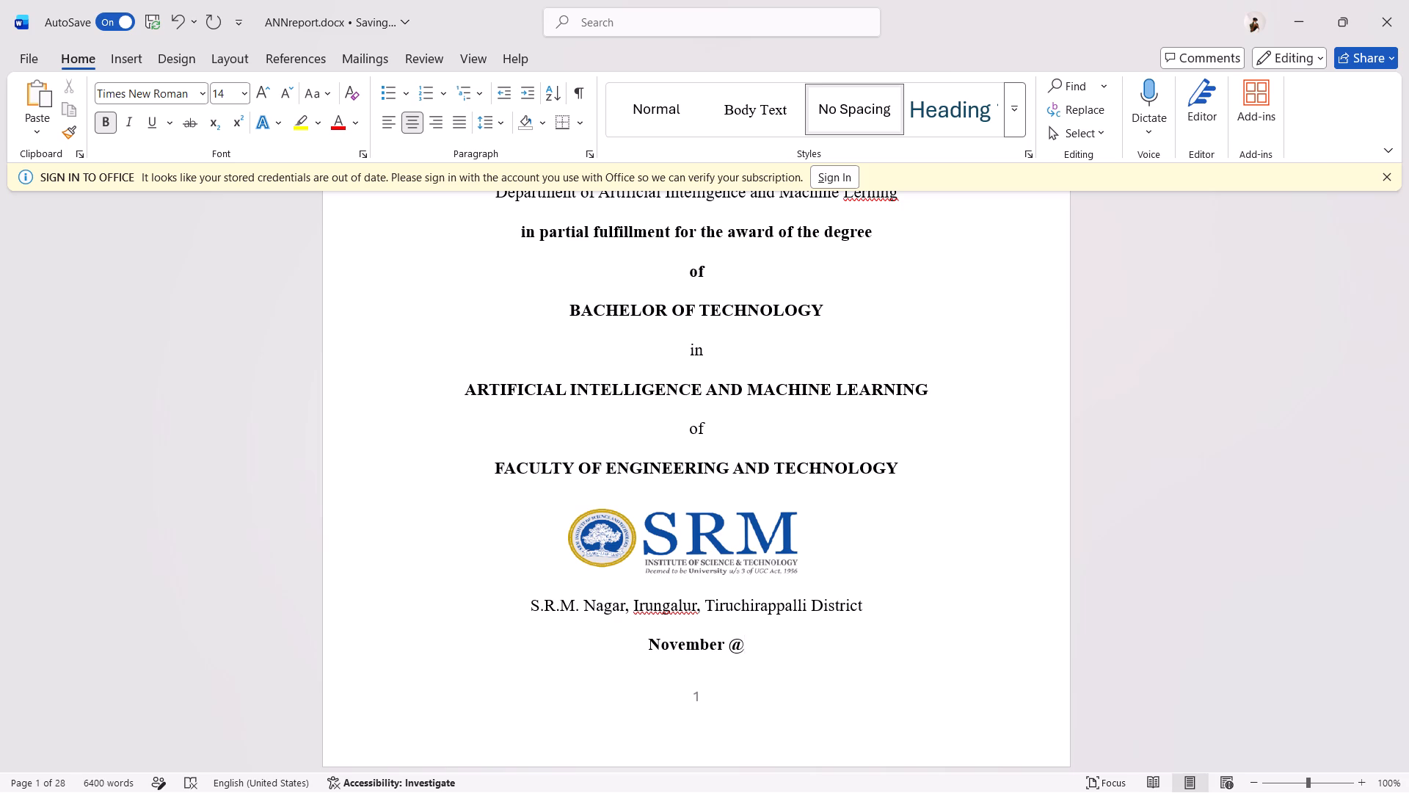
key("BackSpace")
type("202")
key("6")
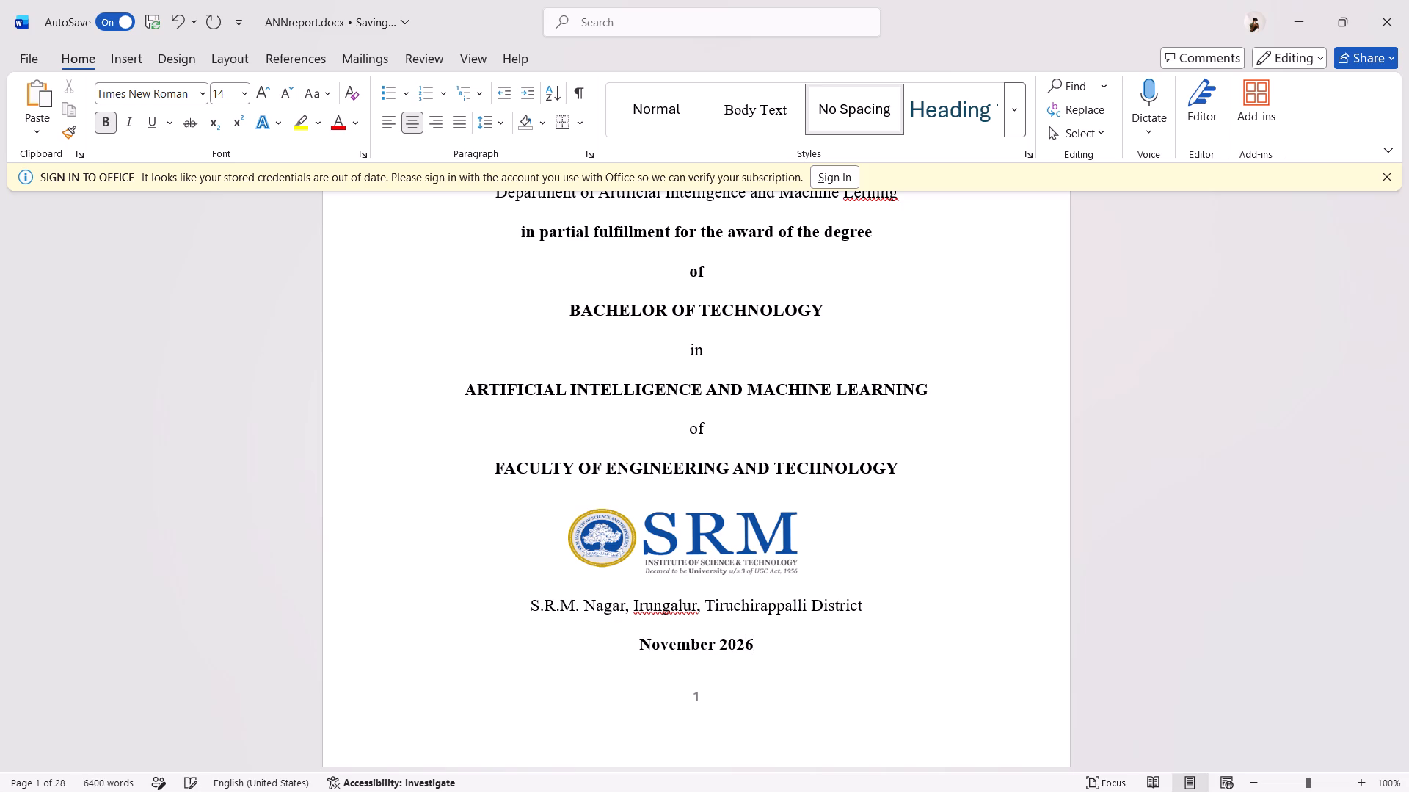
Review the cover page from the project title down to the date line and the start of the abstract.
scroll(745, 358, "up", 6)
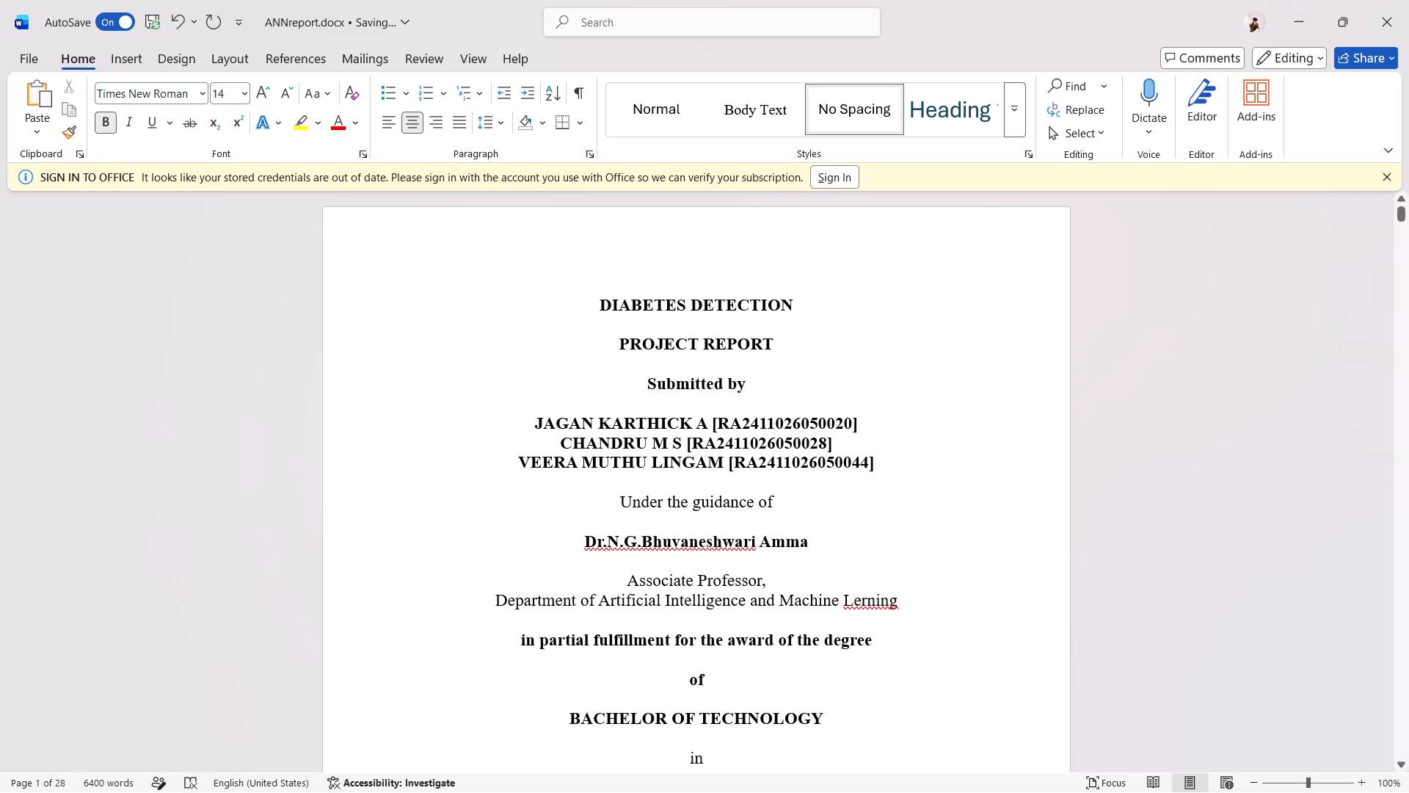
left_click(799, 314)
scroll(754, 360, "down", 2)
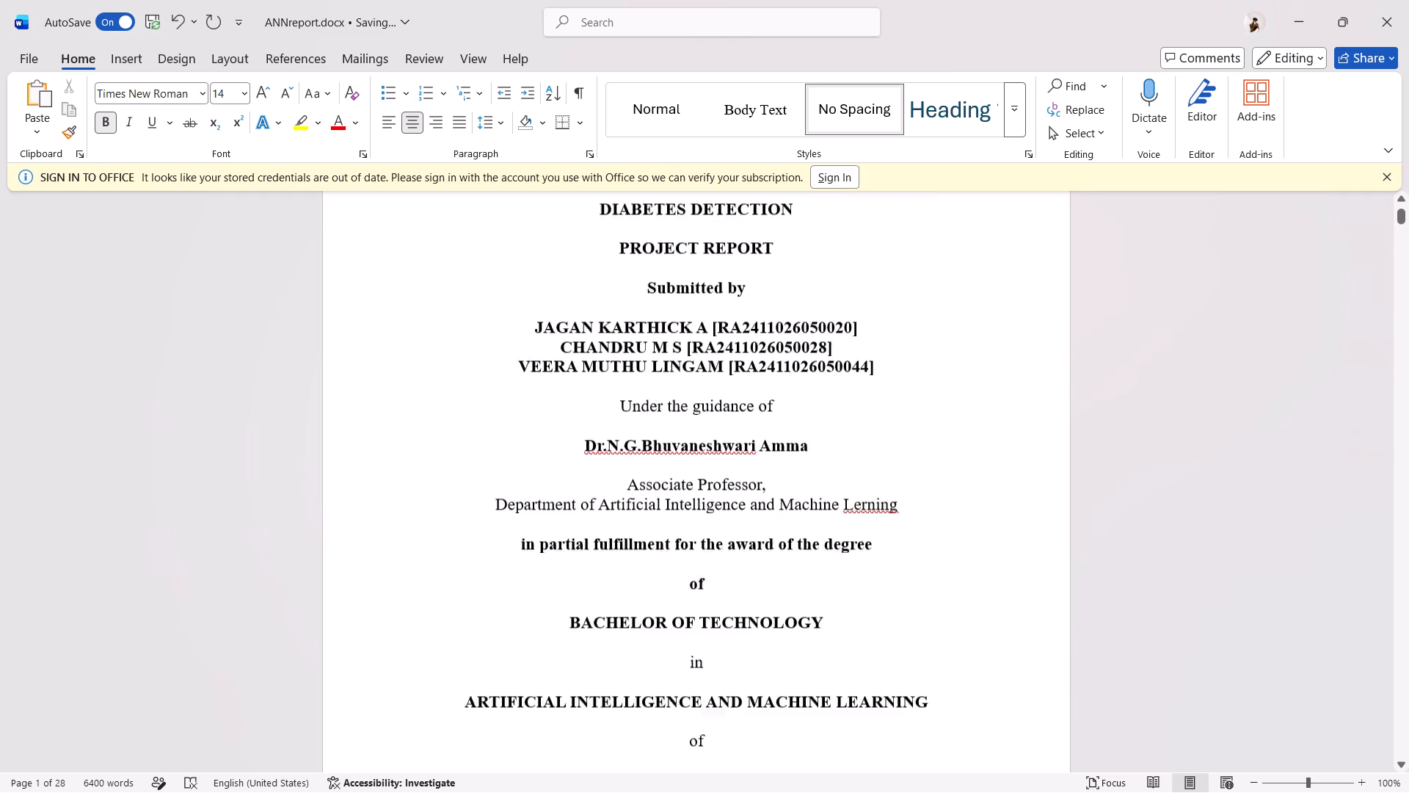
scroll(754, 360, "down", 3)
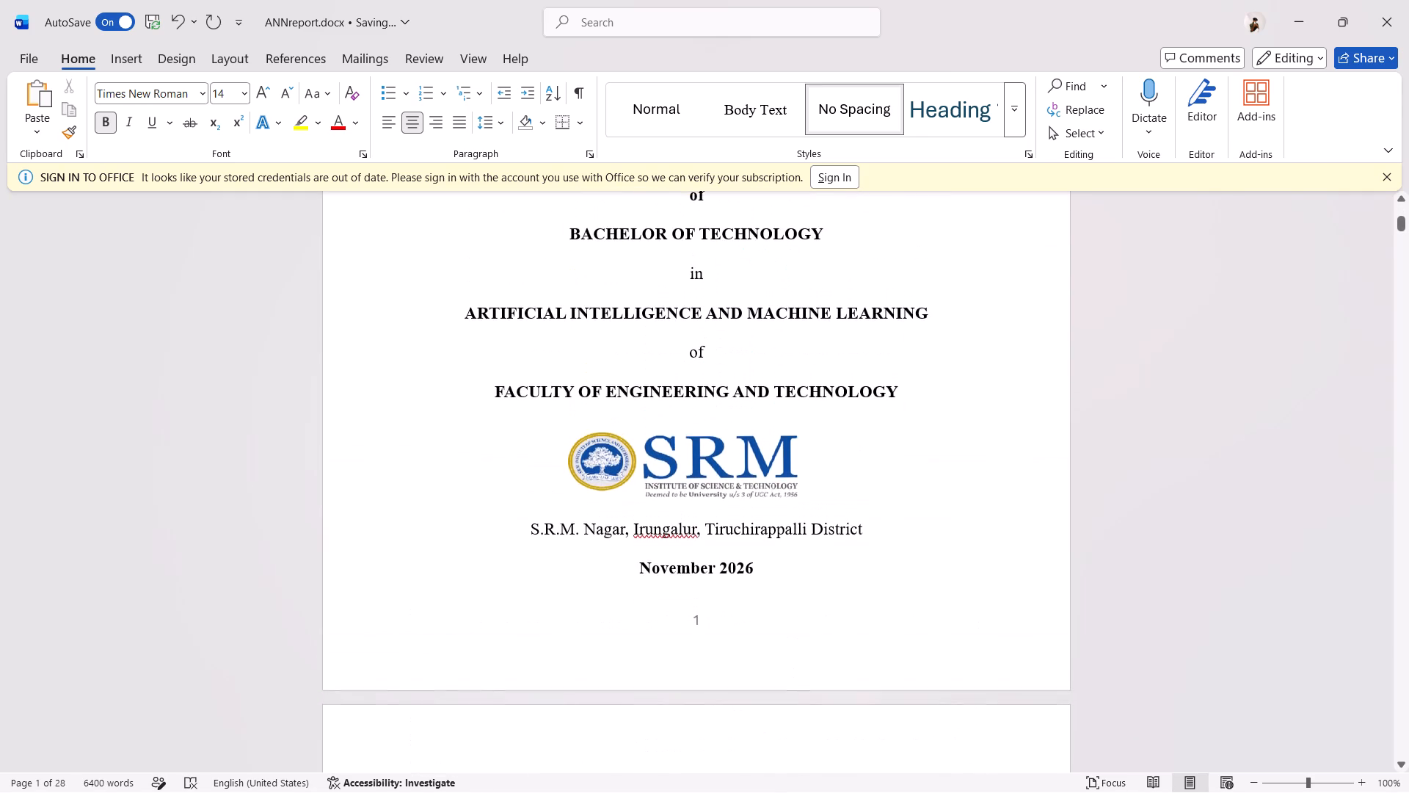
key("alt+Tab")
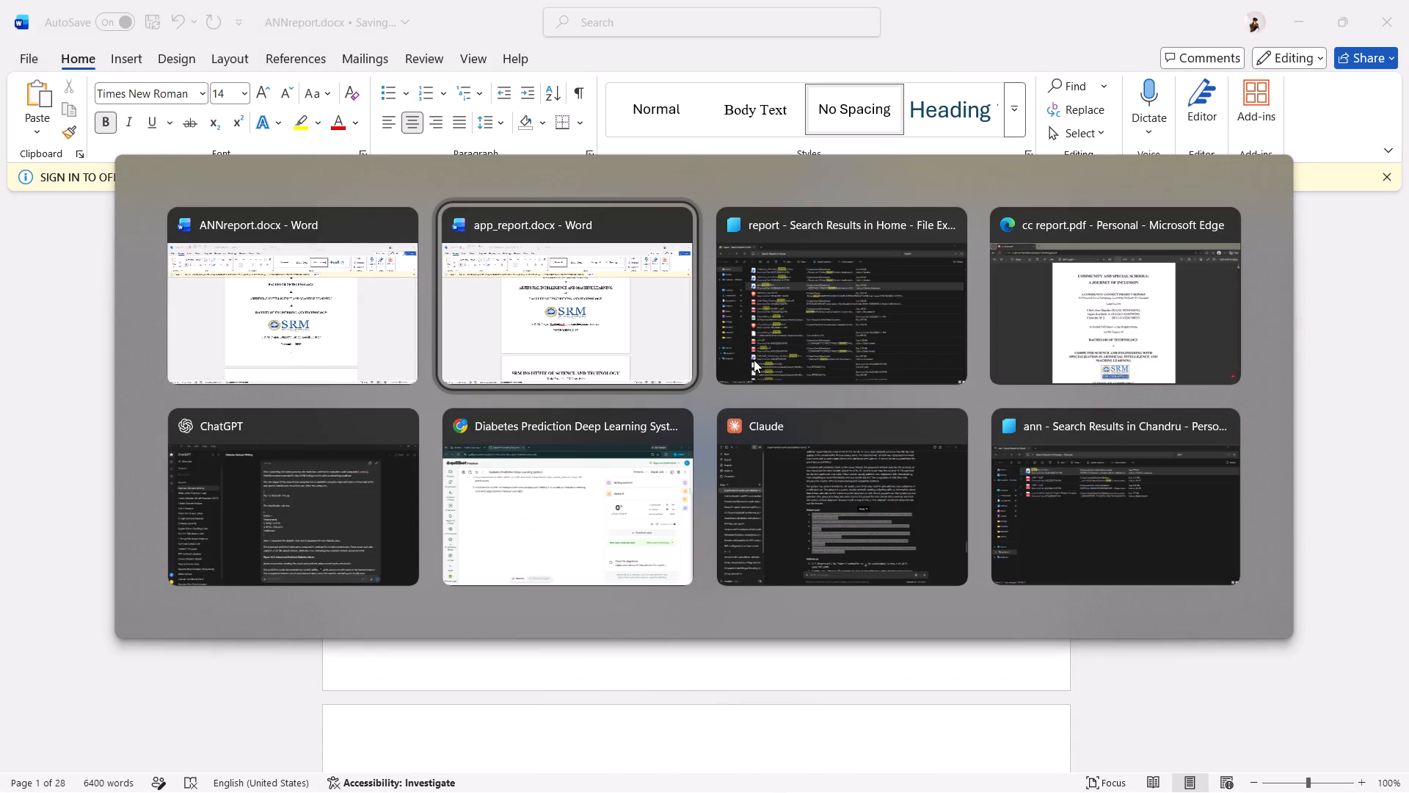
key("alt+Left")
scroll(787, 461, "down", 1)
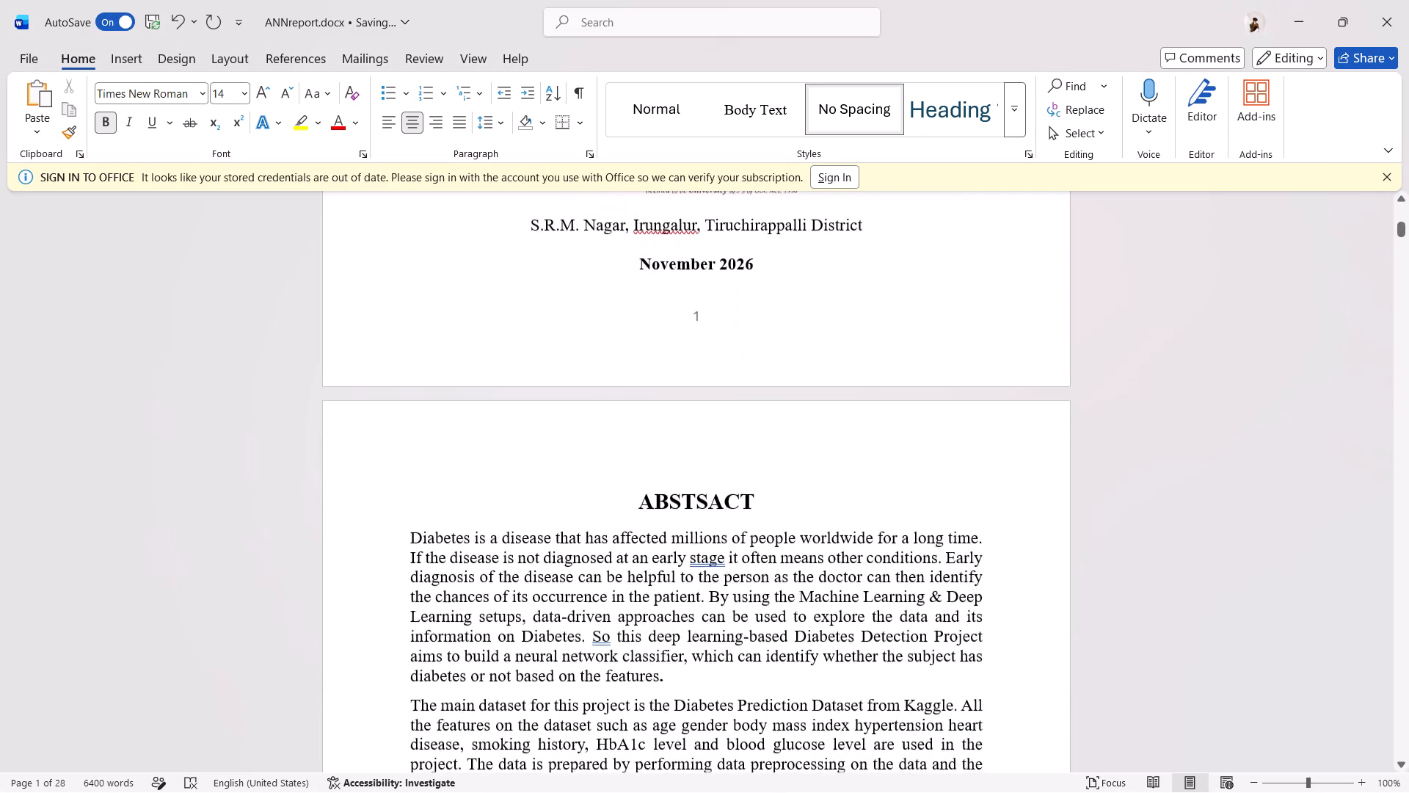
scroll(787, 461, "down", 1)
scroll(787, 461, "up", 1)
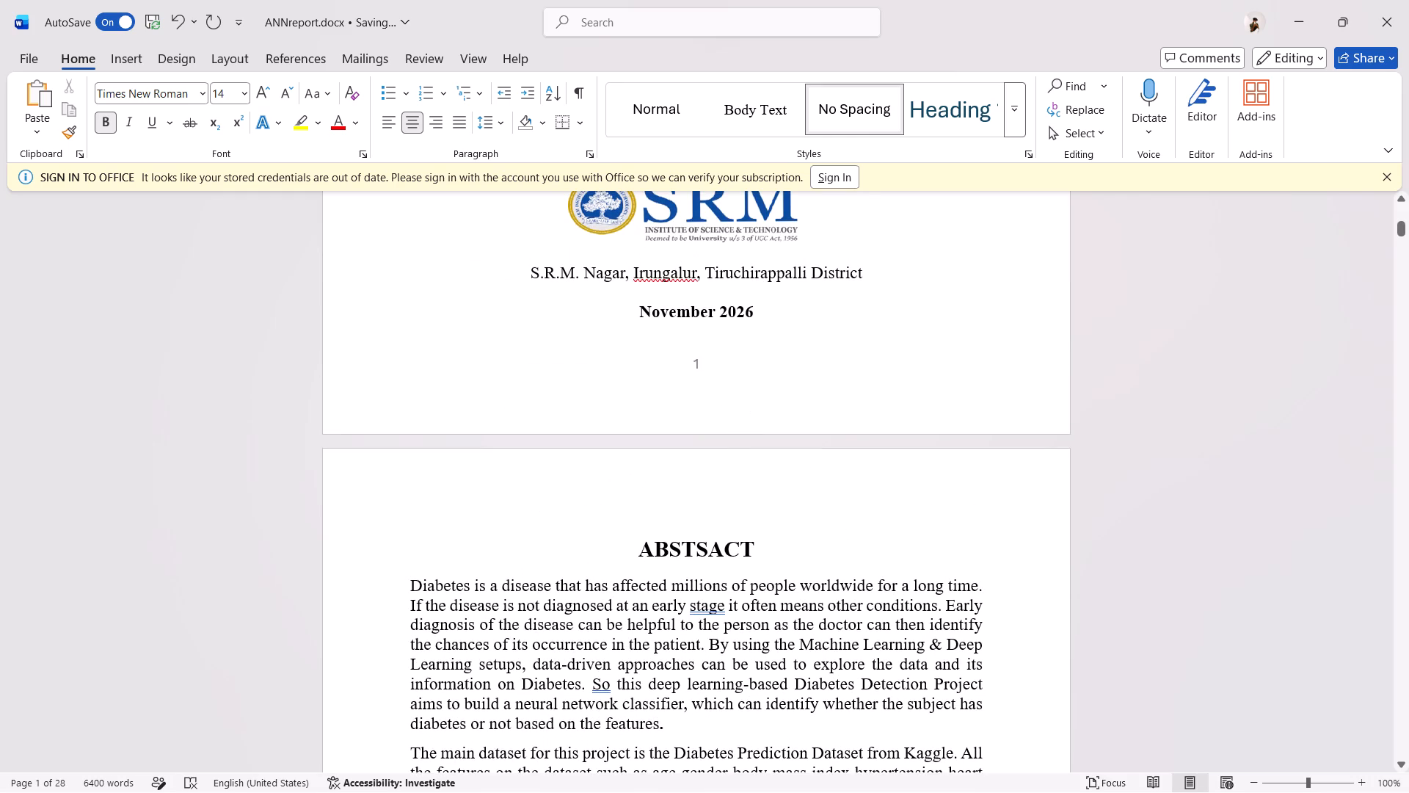
Insert a blank page after the date line, between the cover page and the abstract.
left_click(776, 320)
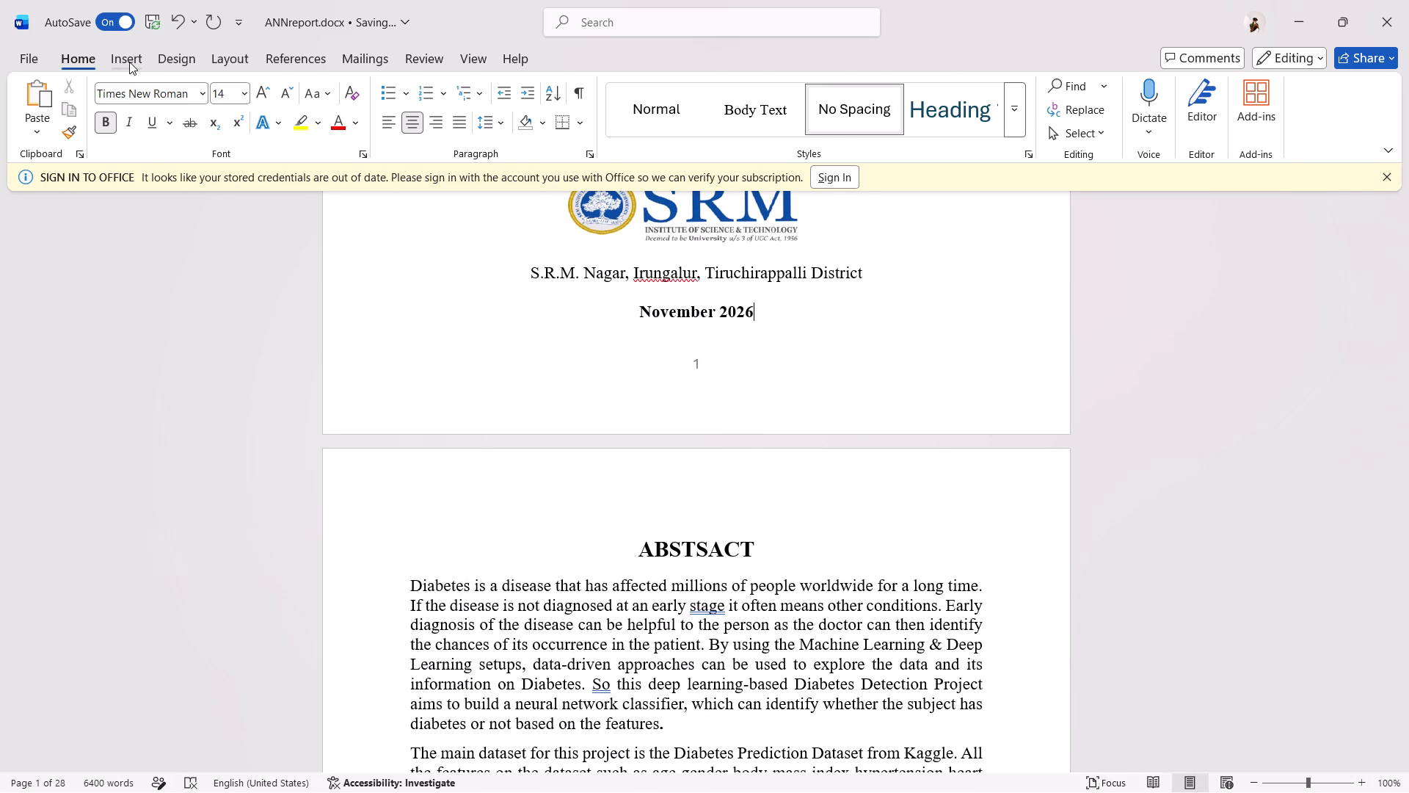
left_click(129, 62)
left_click(92, 108)
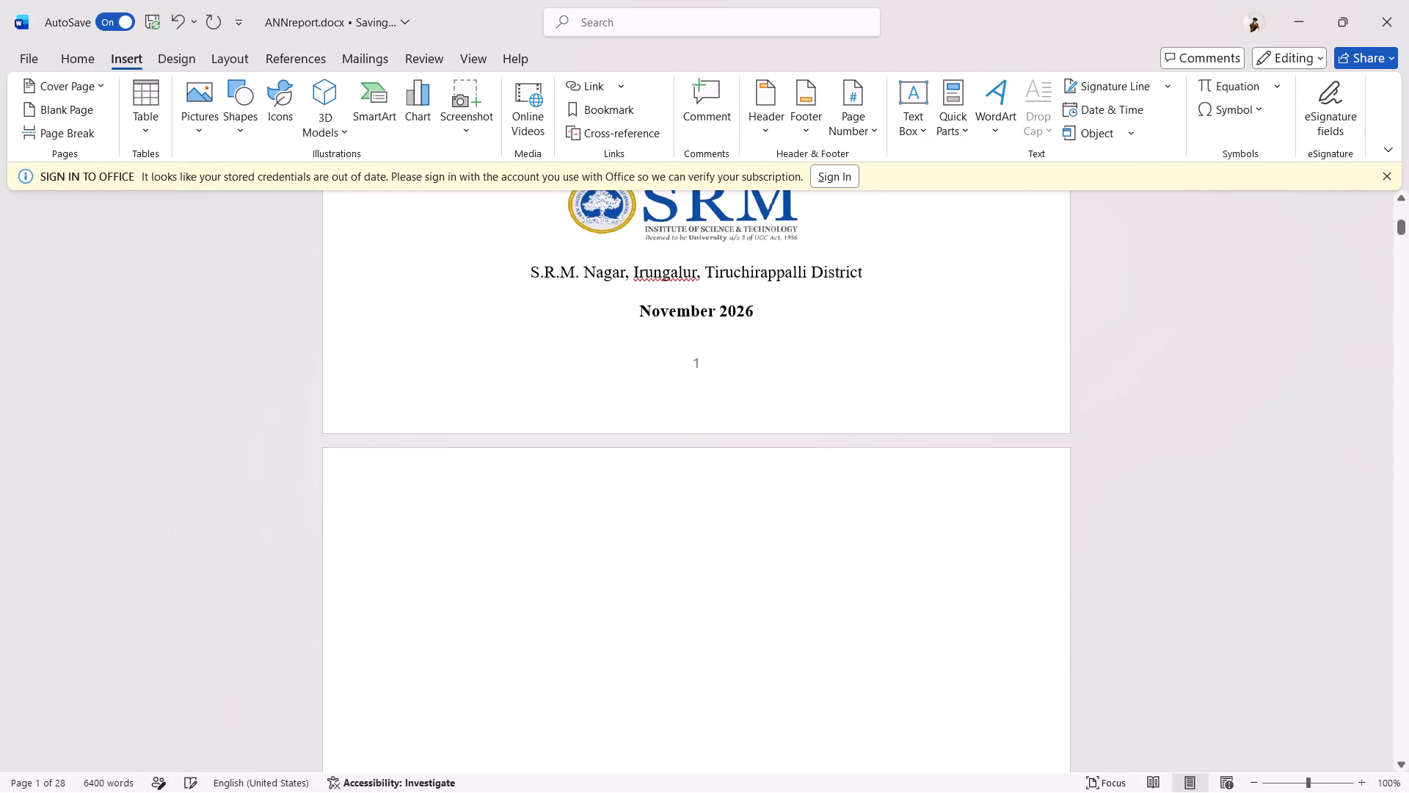
Check the placement of the blank page between the cover page and the abstract.
scroll(314, 499, "down", 4)
scroll(314, 499, "up", 2)
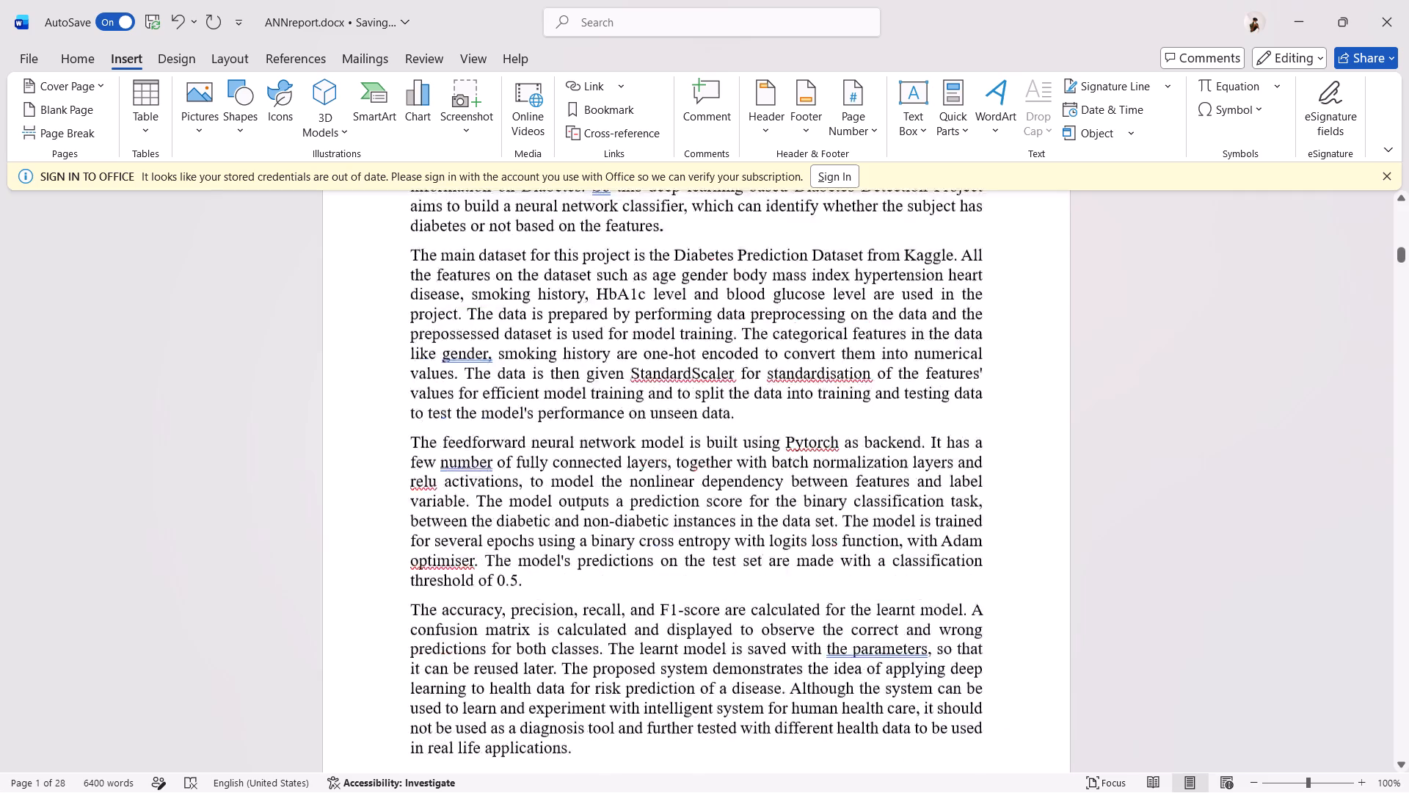
scroll(314, 499, "up", 10)
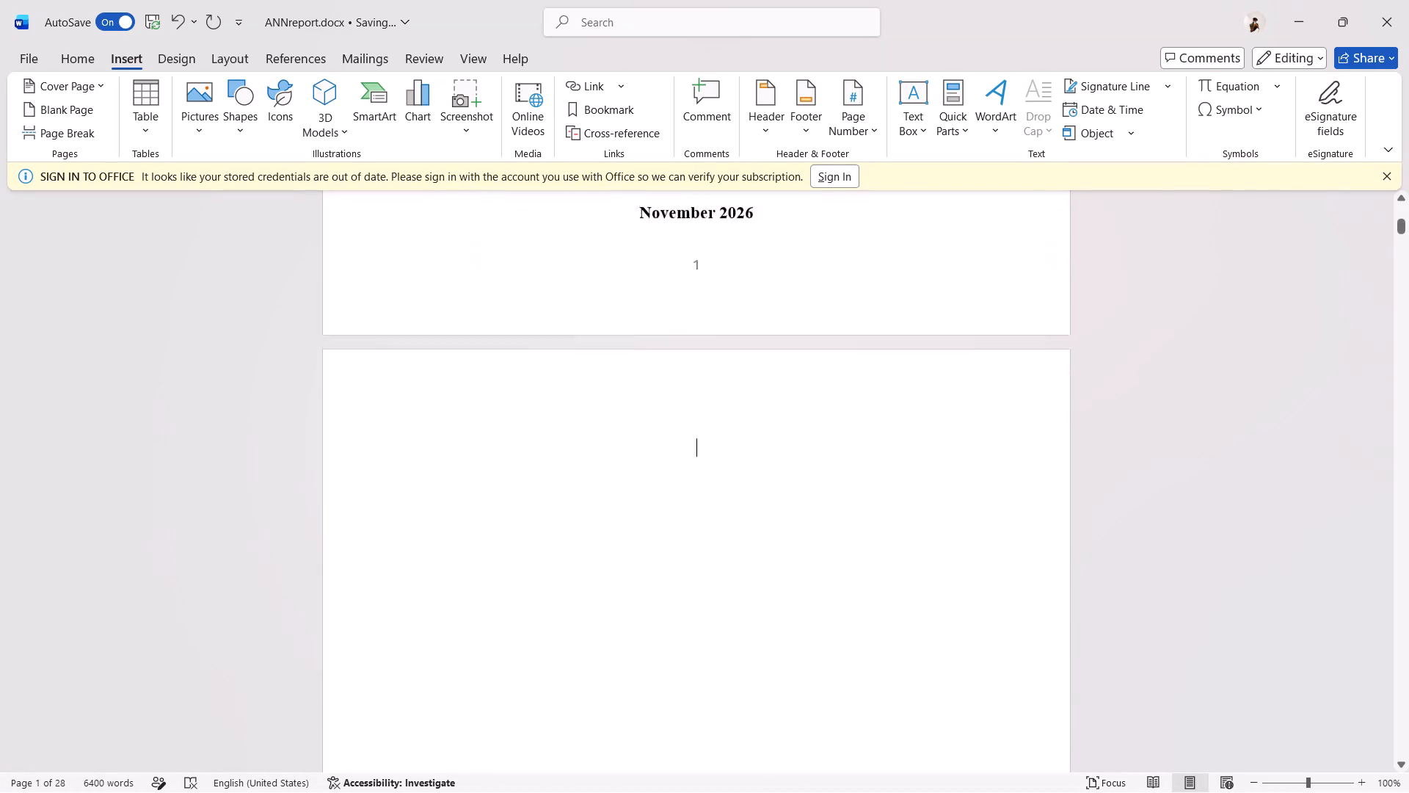
scroll(314, 499, "up", 2)
scroll(314, 499, "down", 3)
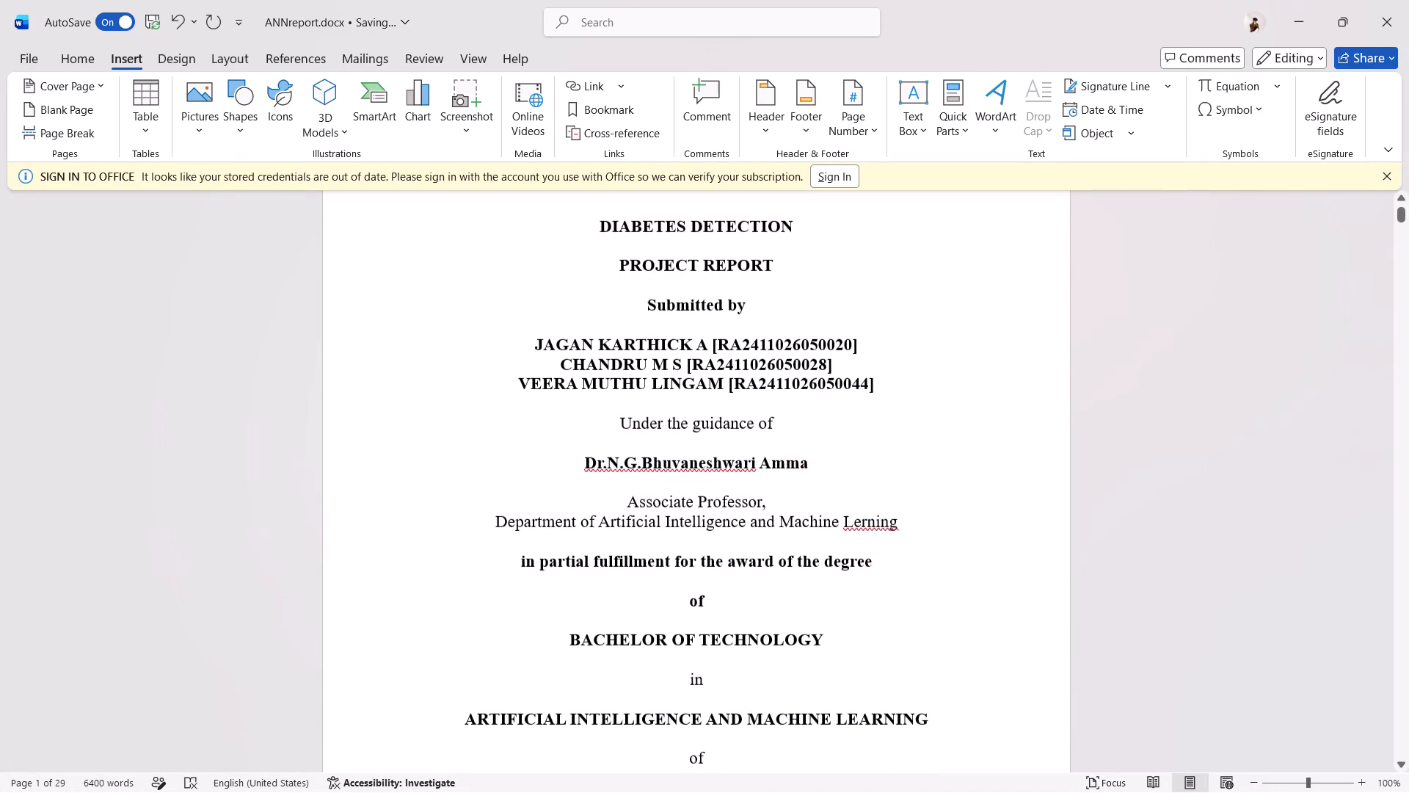
scroll(314, 499, "down", 5)
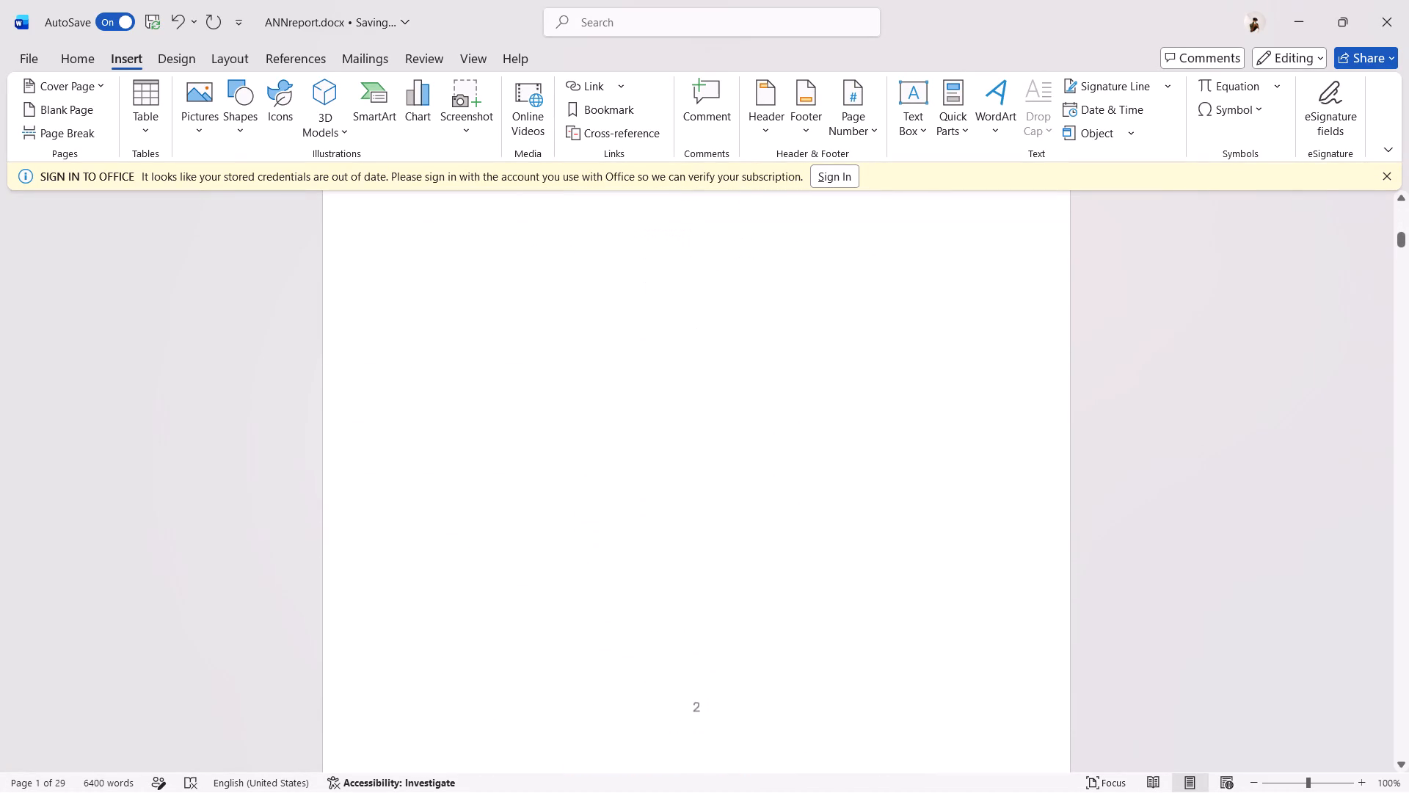
scroll(314, 499, "down", 2)
Examine the bonafide certificate pages in app_report.docx and in cc report.pdf in the browser.
key("alt+Tab")
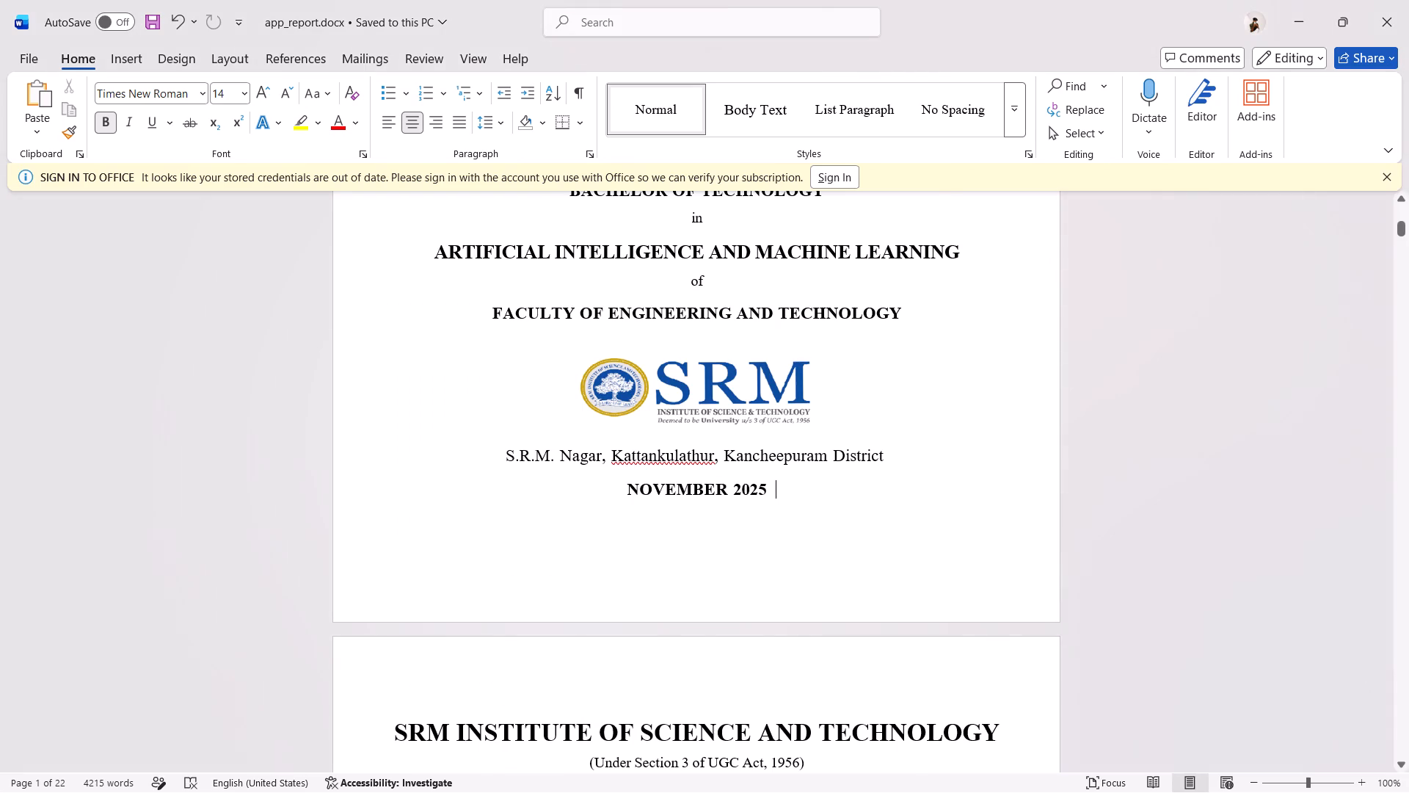
scroll(423, 592, "down", 4)
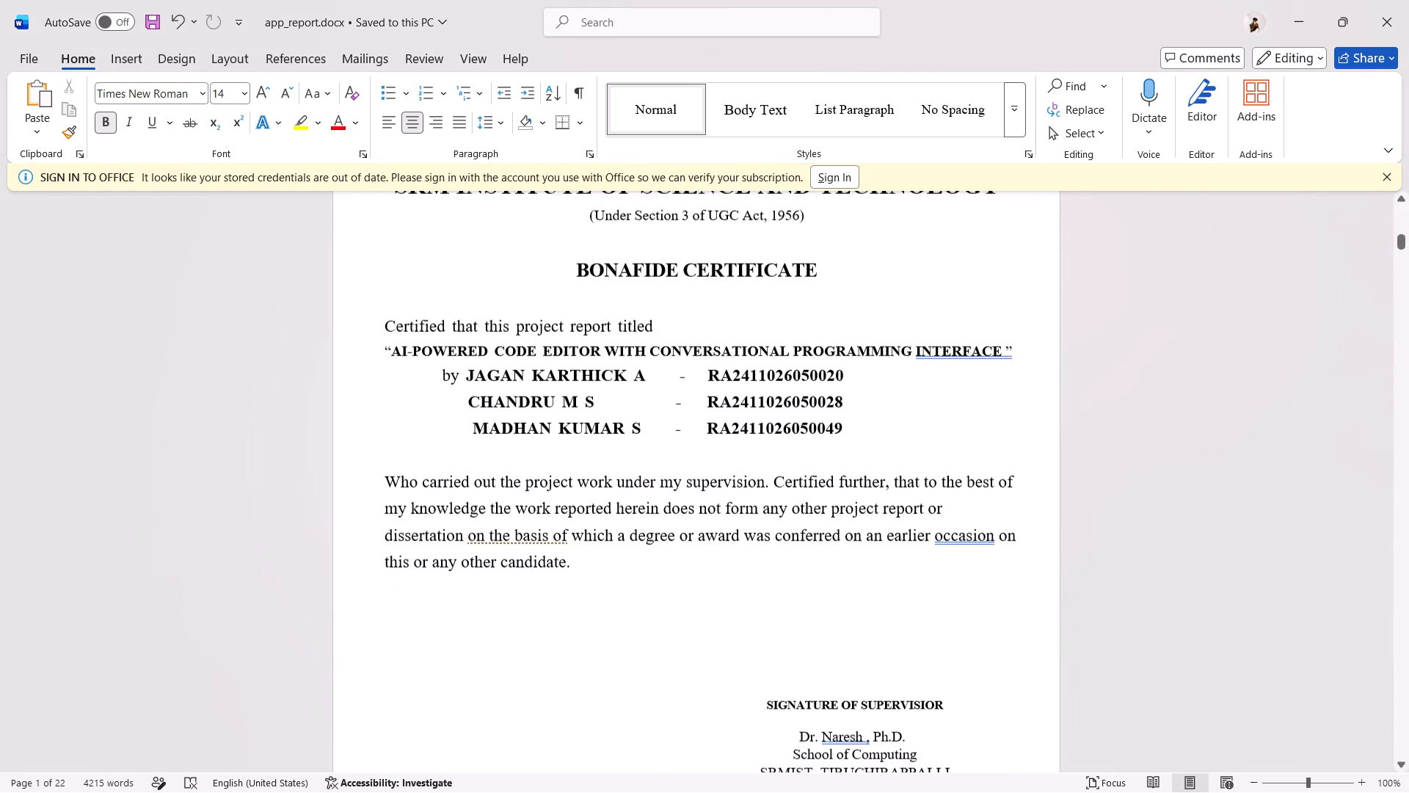
scroll(423, 592, "down", 2)
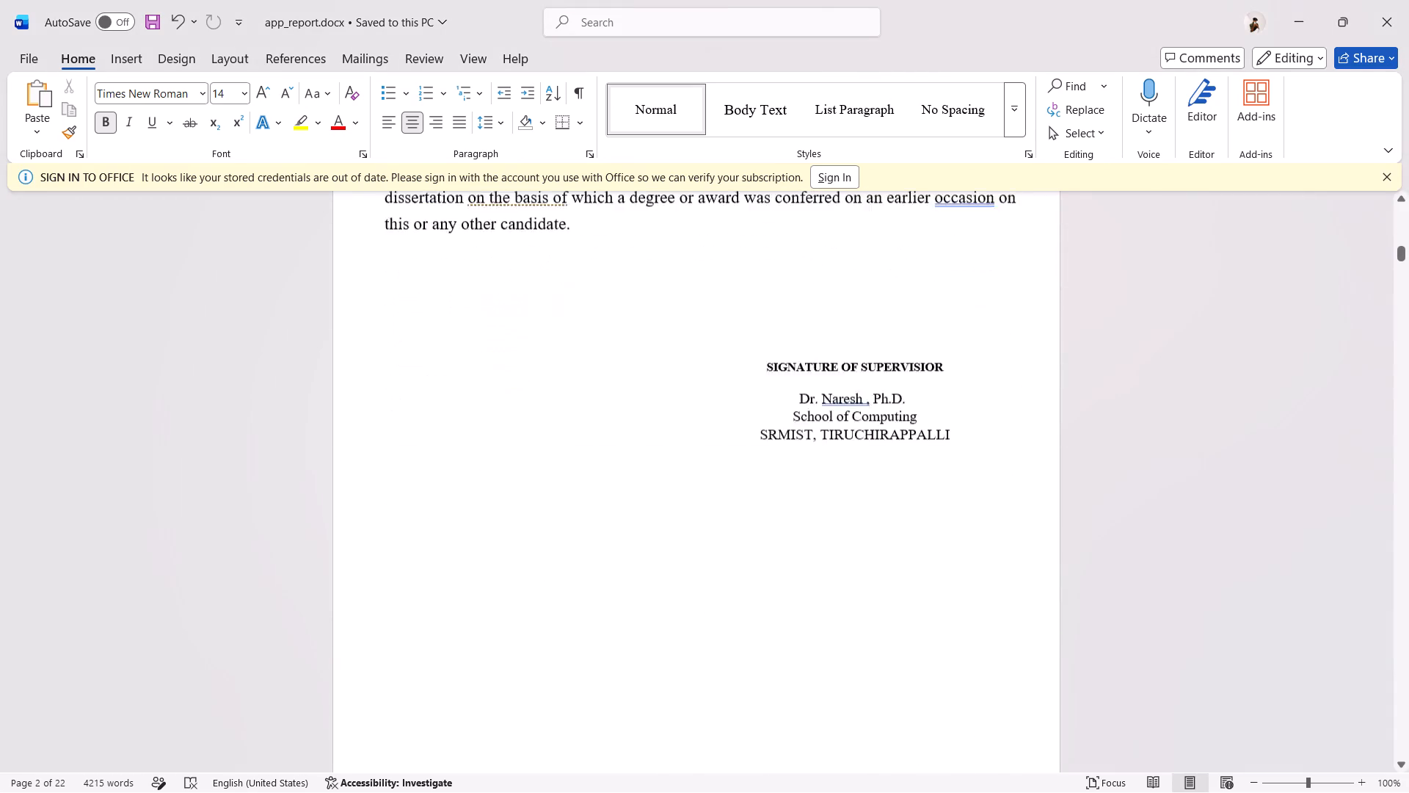
scroll(423, 592, "down", 1)
key("alt+Tab")
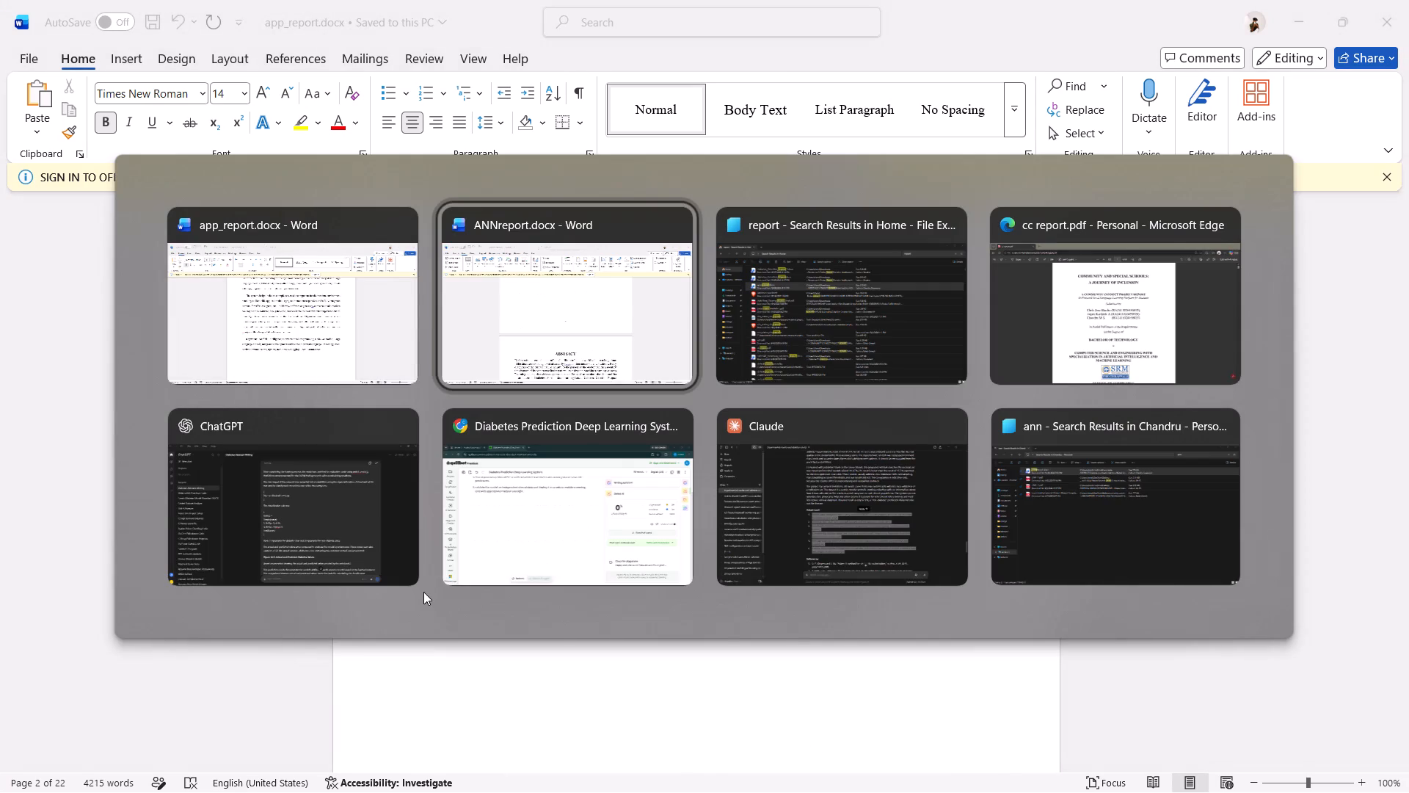
key("alt+Tab")
key("alt+Tab")
scroll(369, 477, "down", 2)
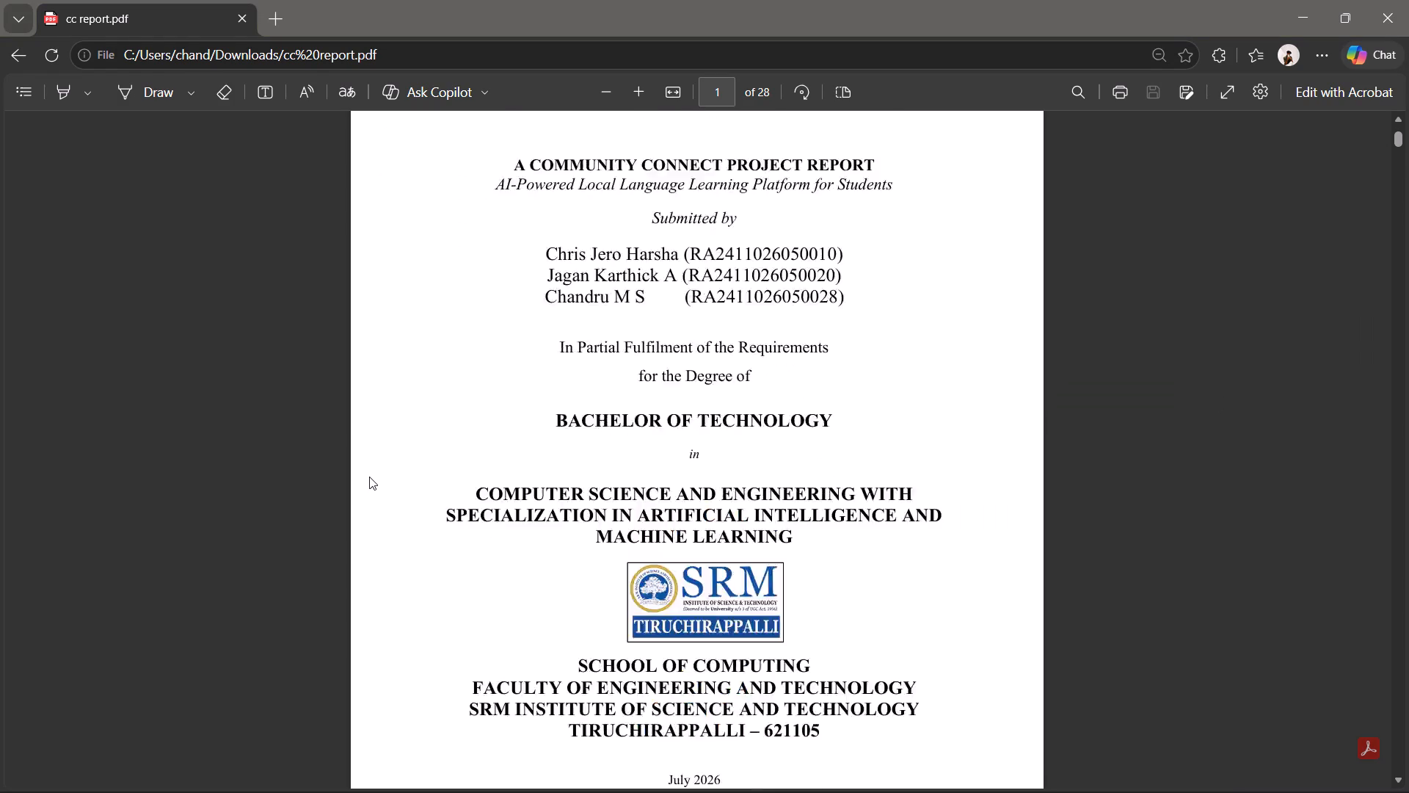
scroll(369, 477, "down", 8)
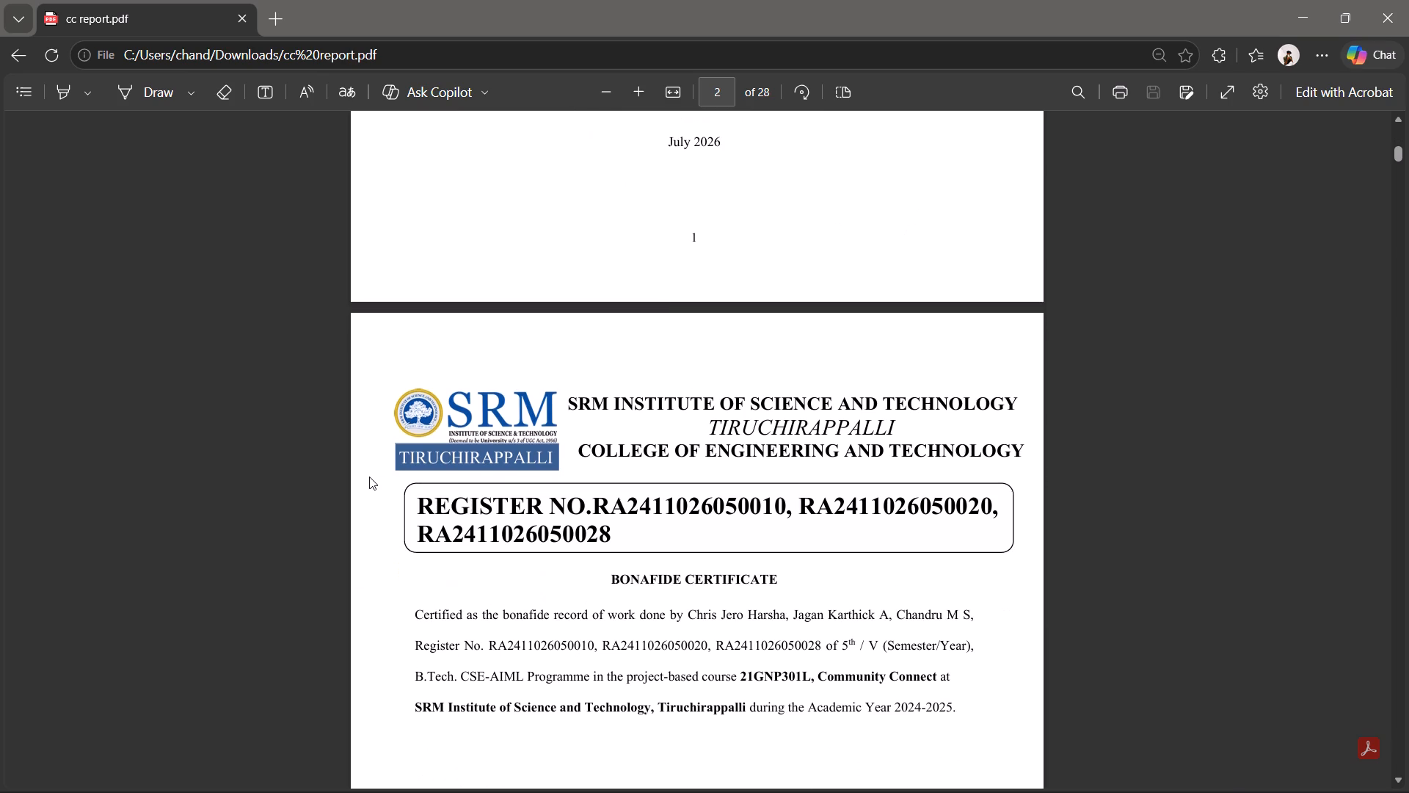
scroll(369, 477, "down", 2)
scroll(369, 477, "up", 1)
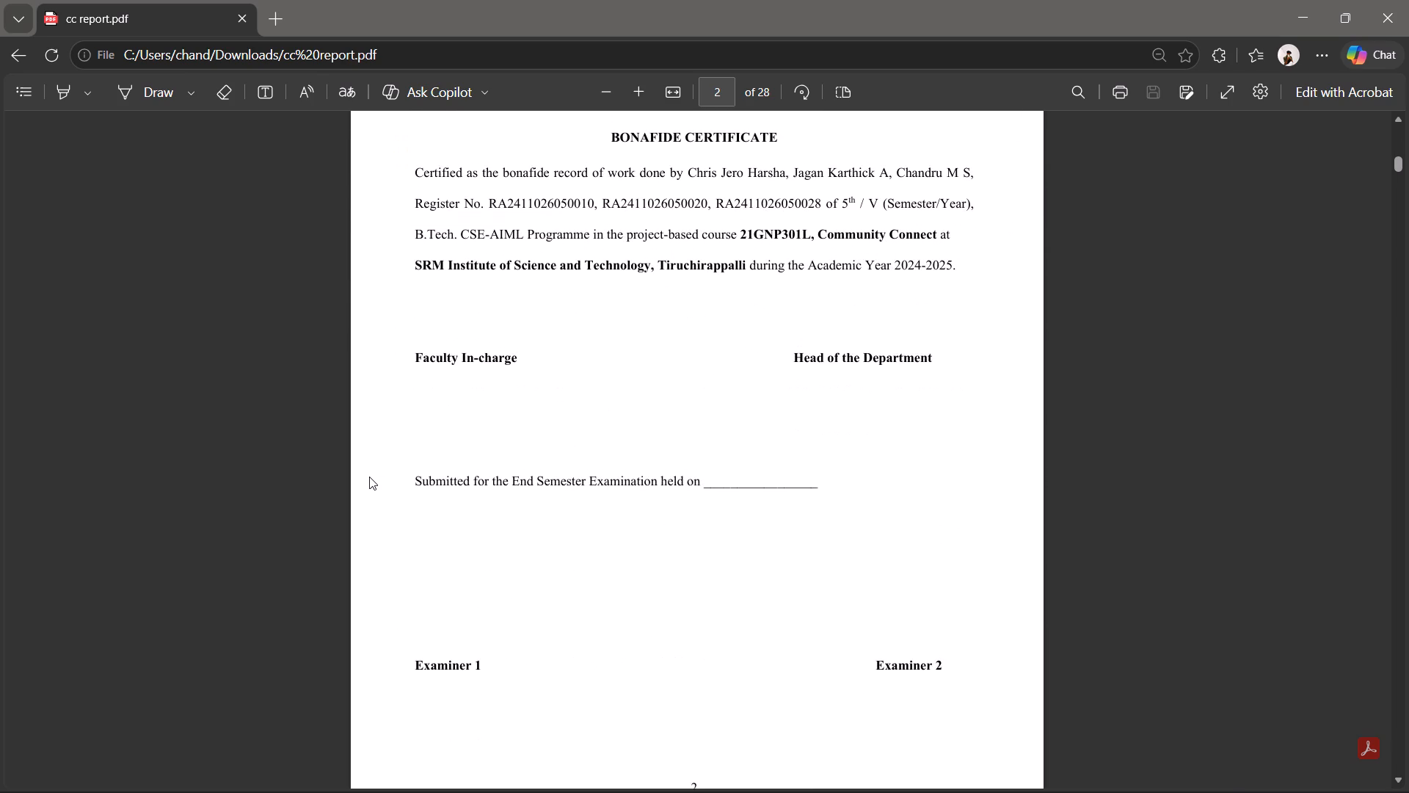
Open Community Connect Project Report Template.docx from the File Explorer search results for report.
scroll(369, 477, "up", 1)
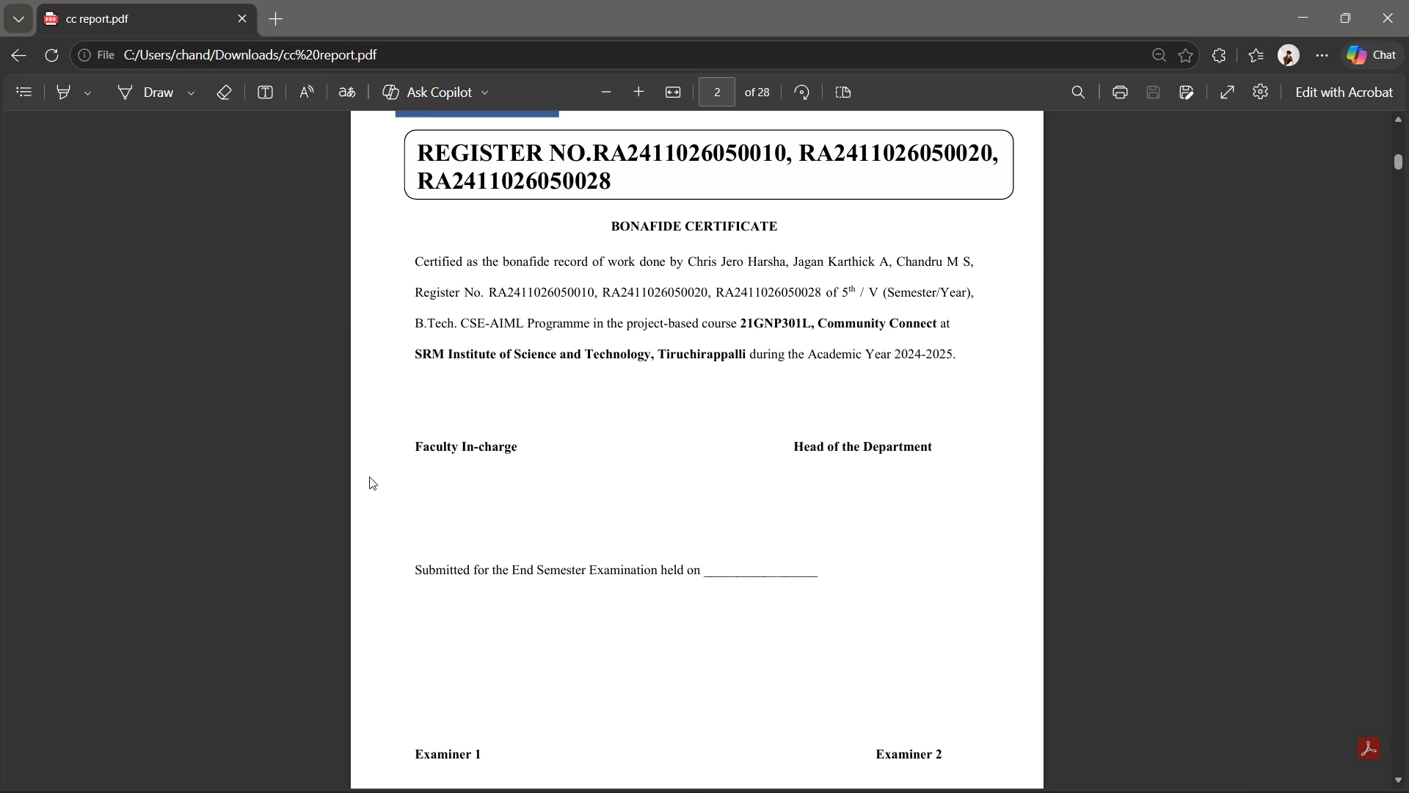
scroll(369, 477, "up", 1)
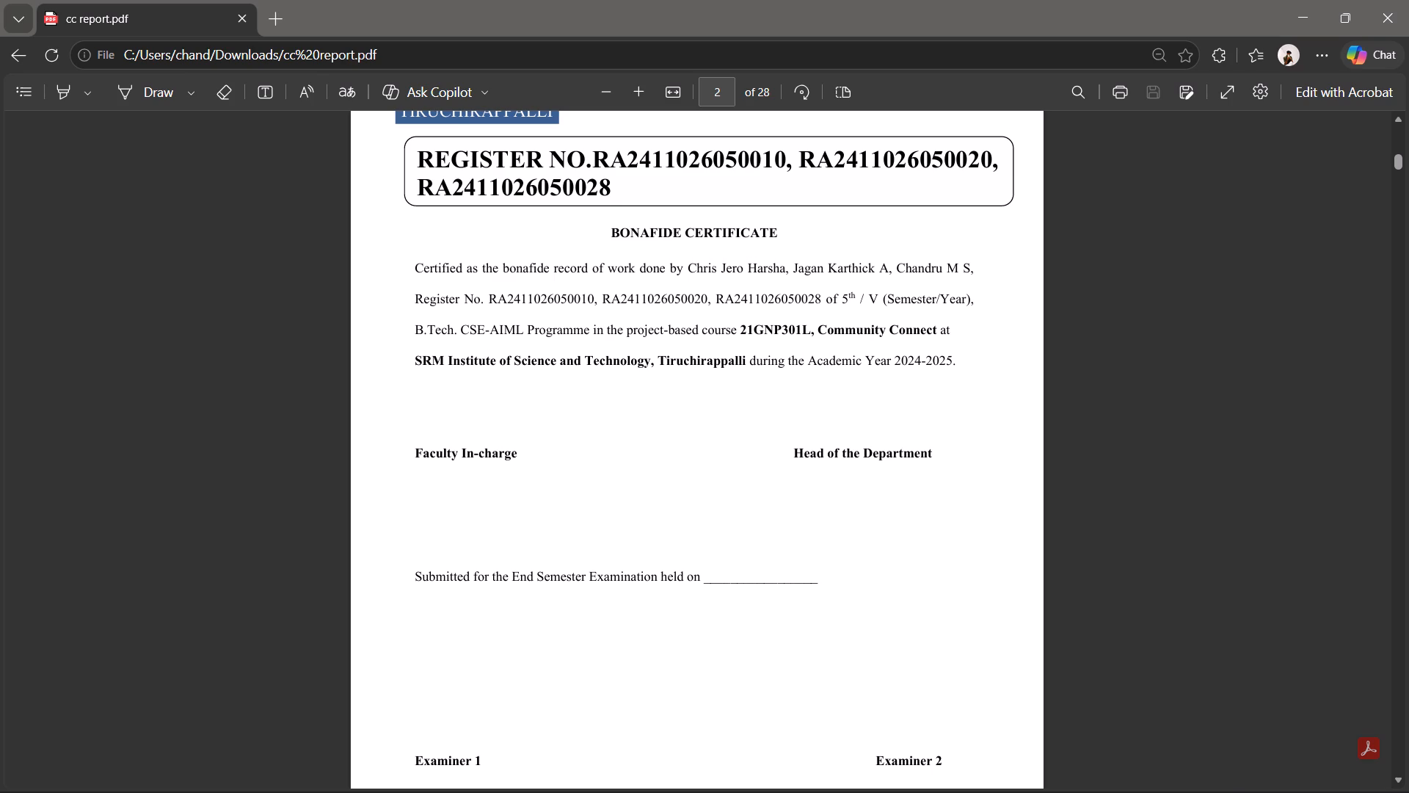
key("alt+Tab")
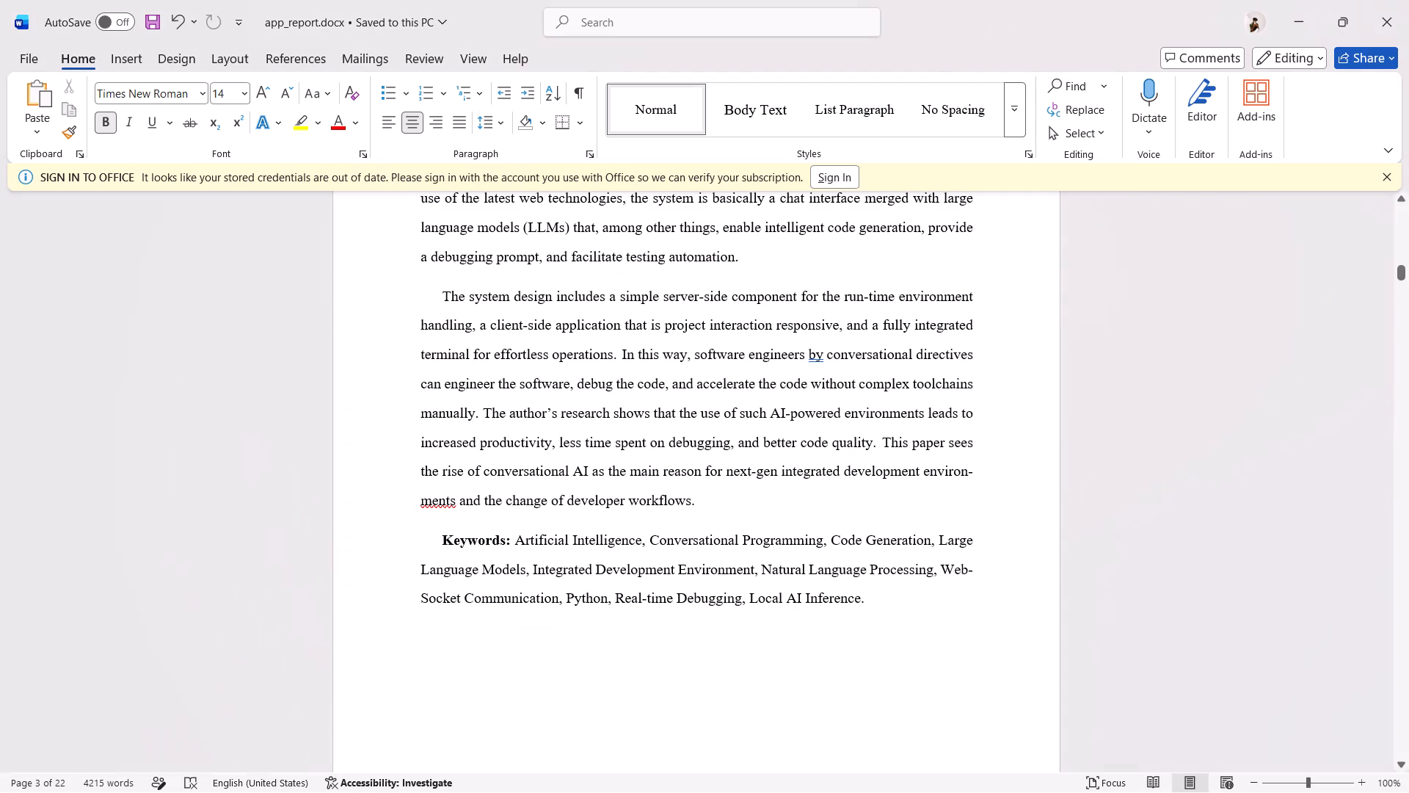
key("alt+Tab")
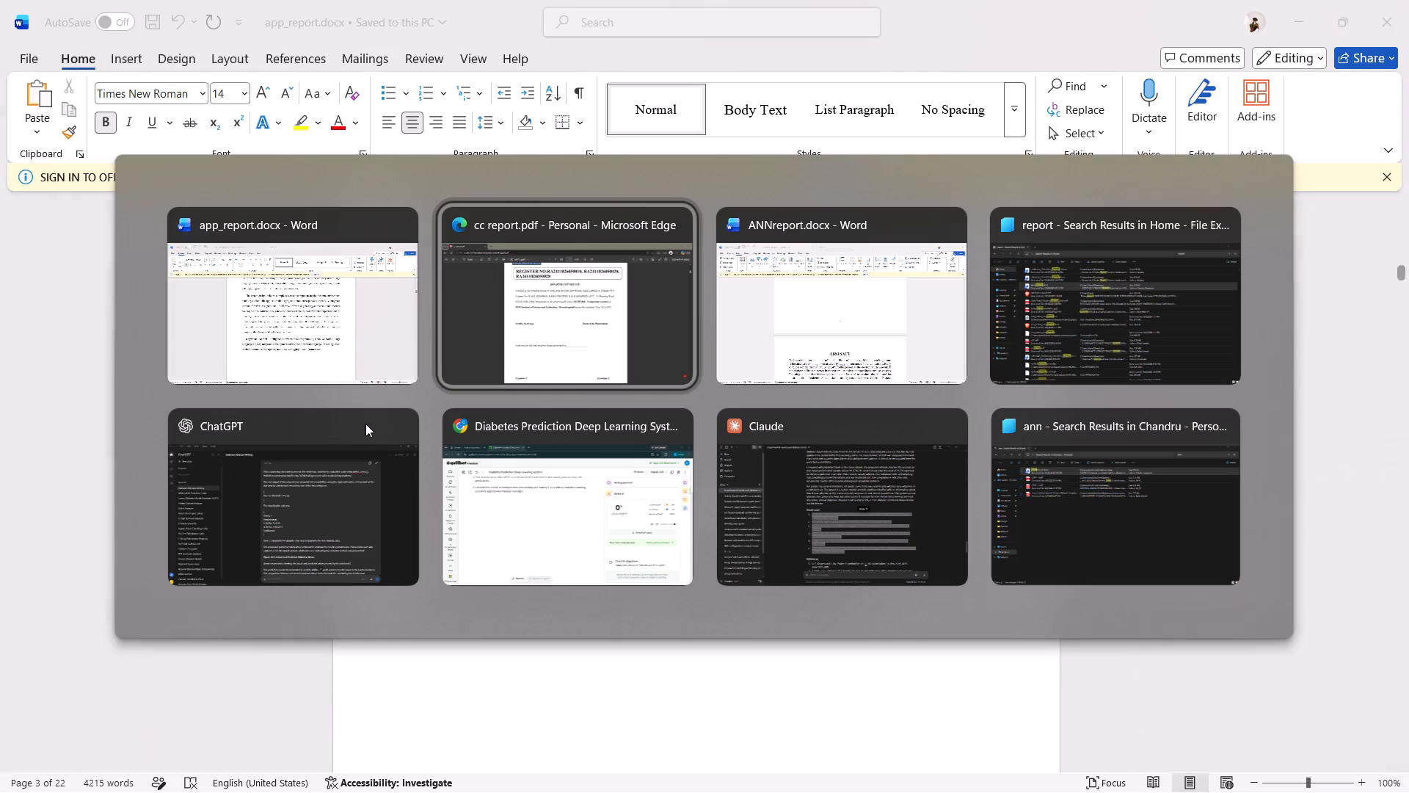
key("alt+Tab")
key("alt+Tab")
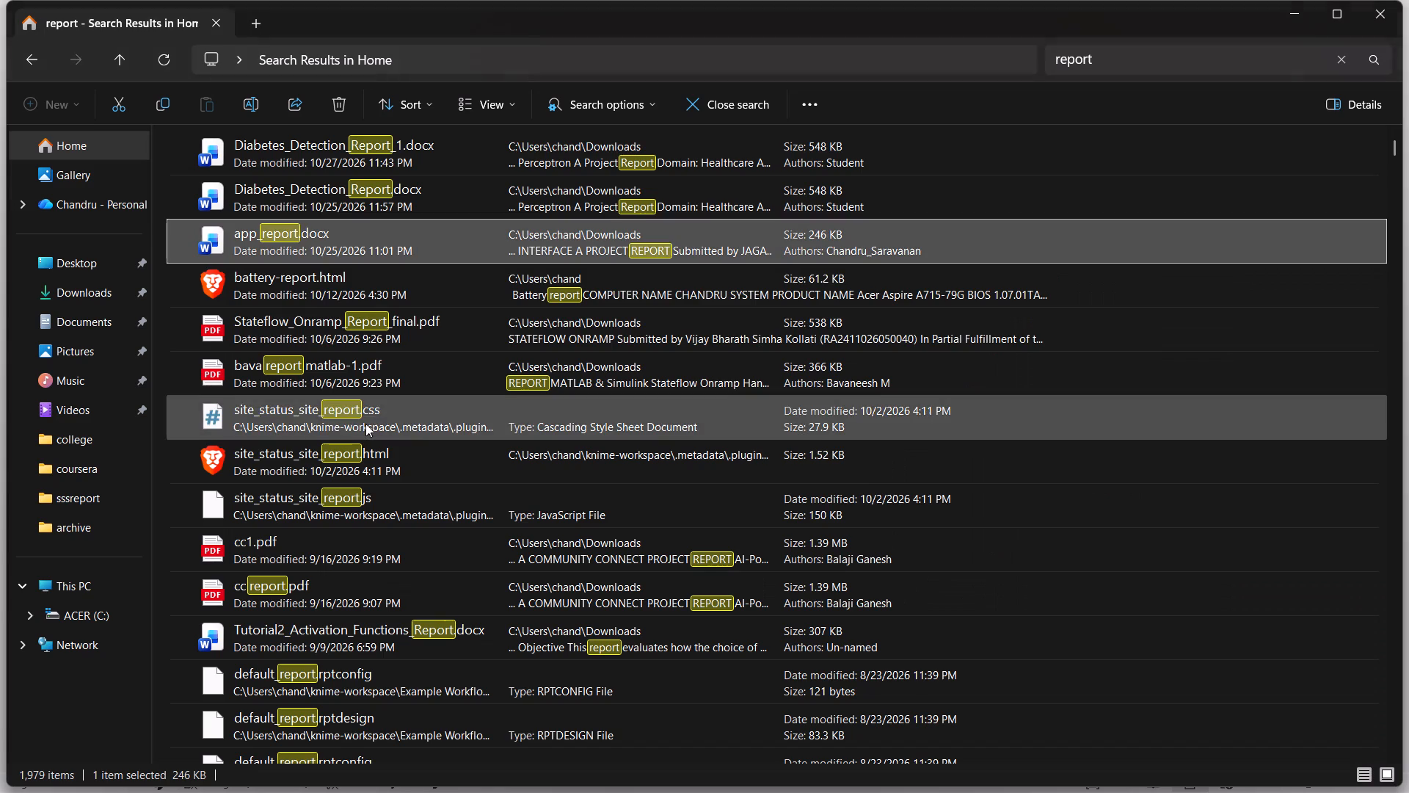
scroll(335, 281, "up", 6)
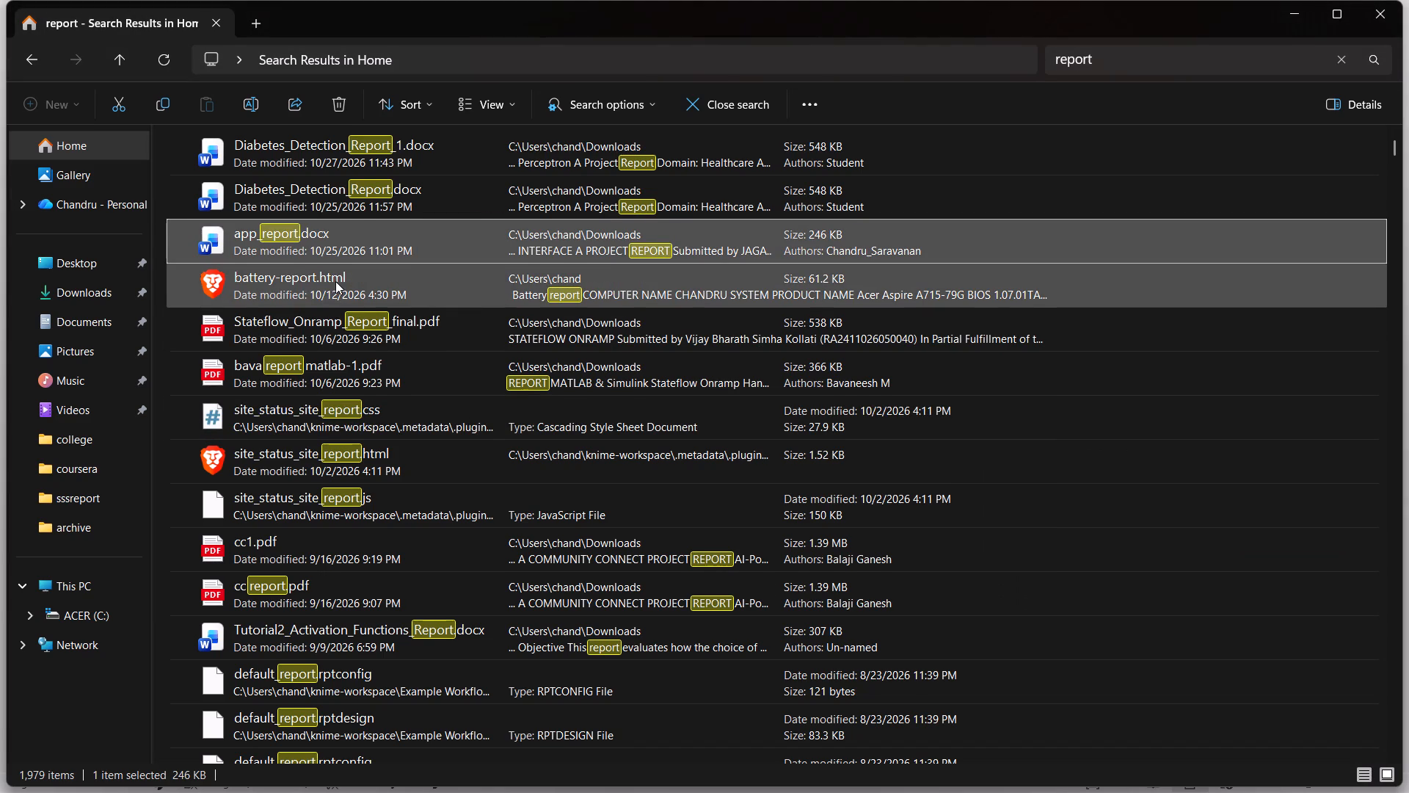
scroll(335, 281, "down", 2)
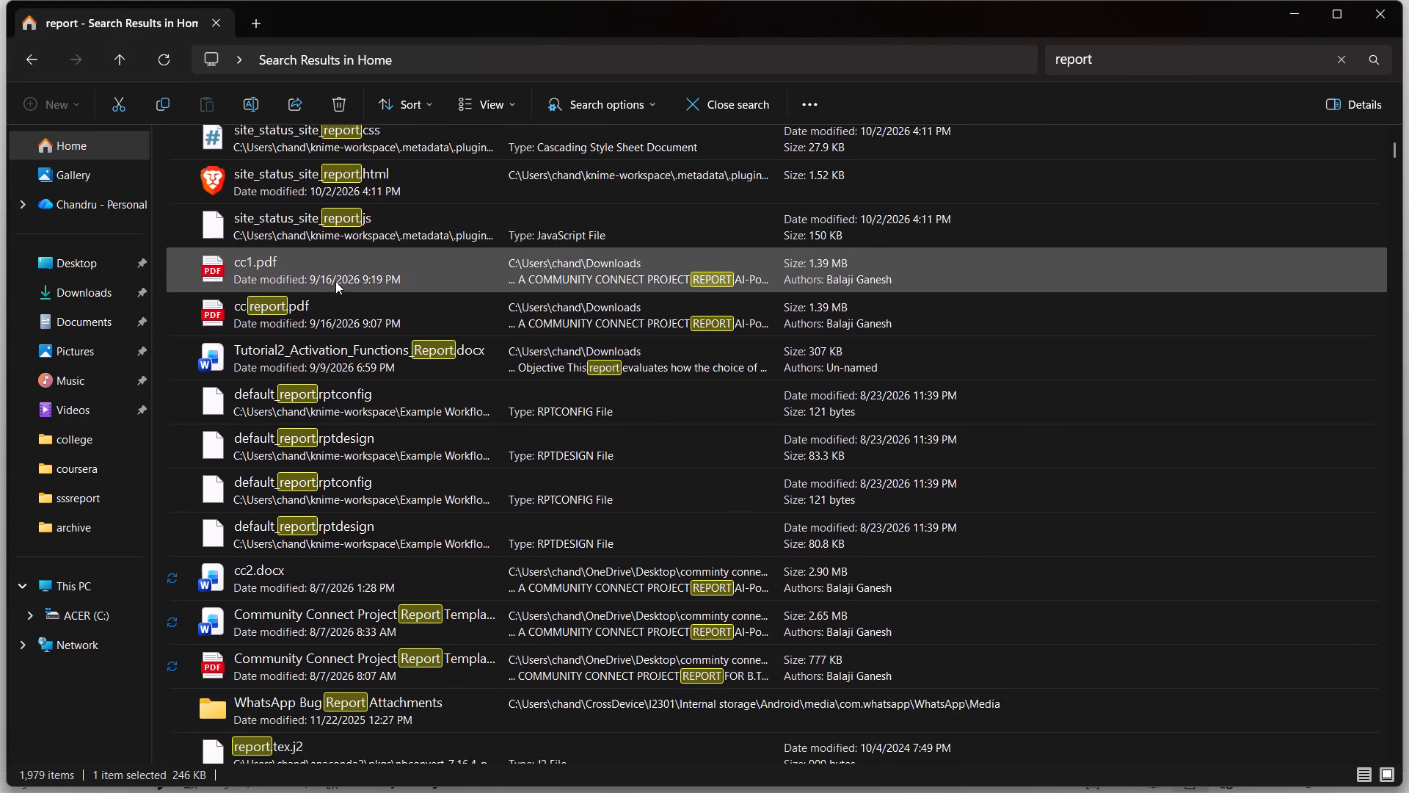
scroll(335, 281, "down", 1)
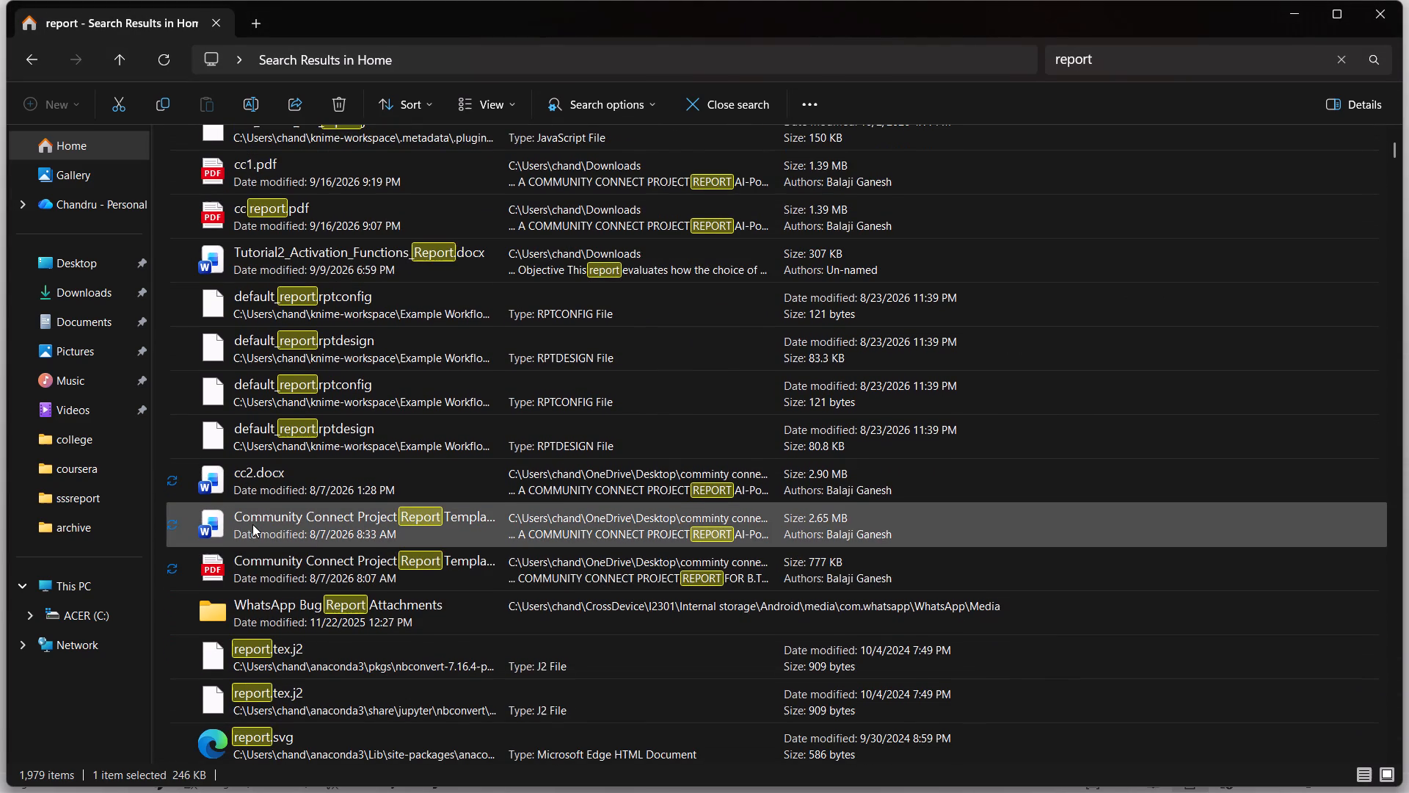
double_click(252, 524)
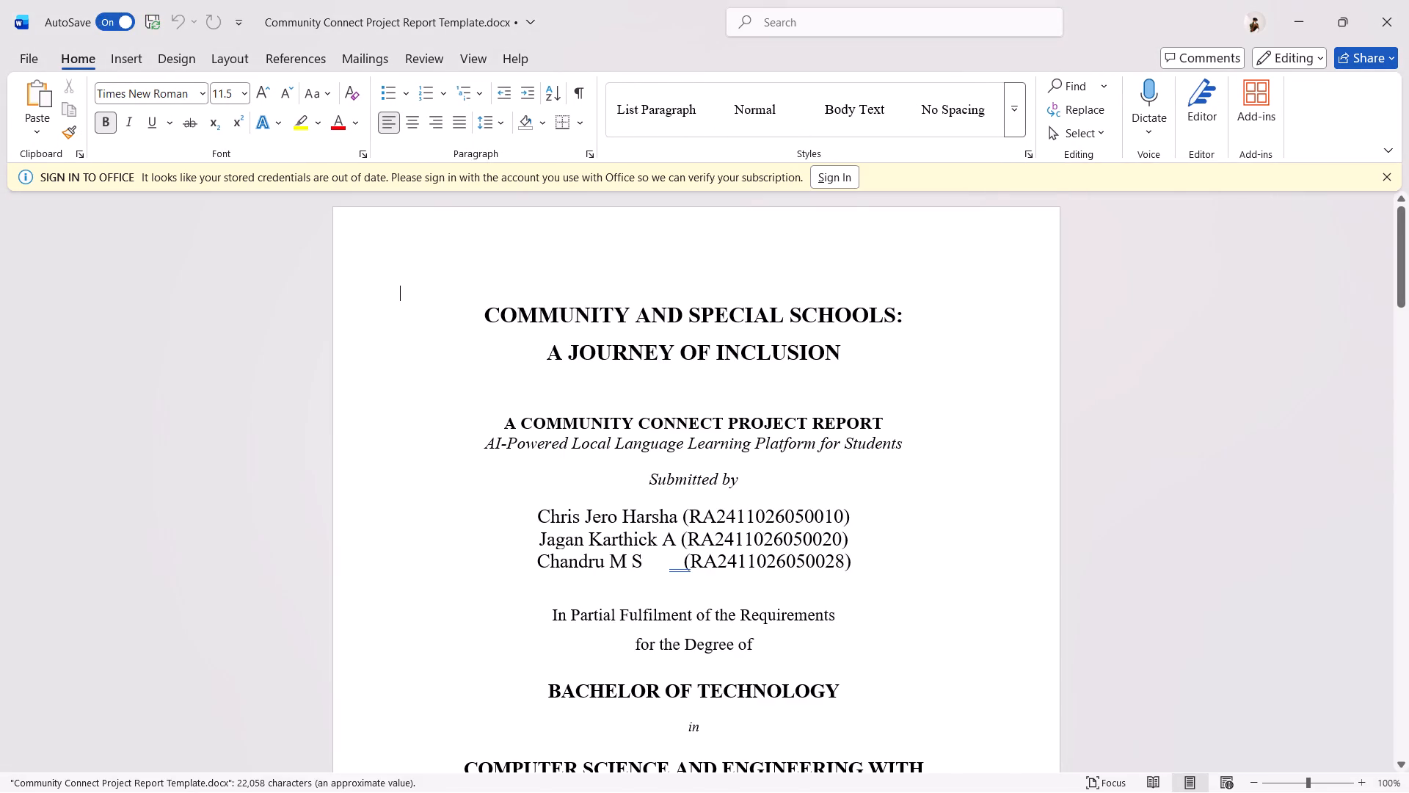
Copy the SRM Tiruchirappalli logo from the header of the template's bonafide certificate page.
scroll(481, 520, "down", 4)
scroll(481, 520, "up", 1)
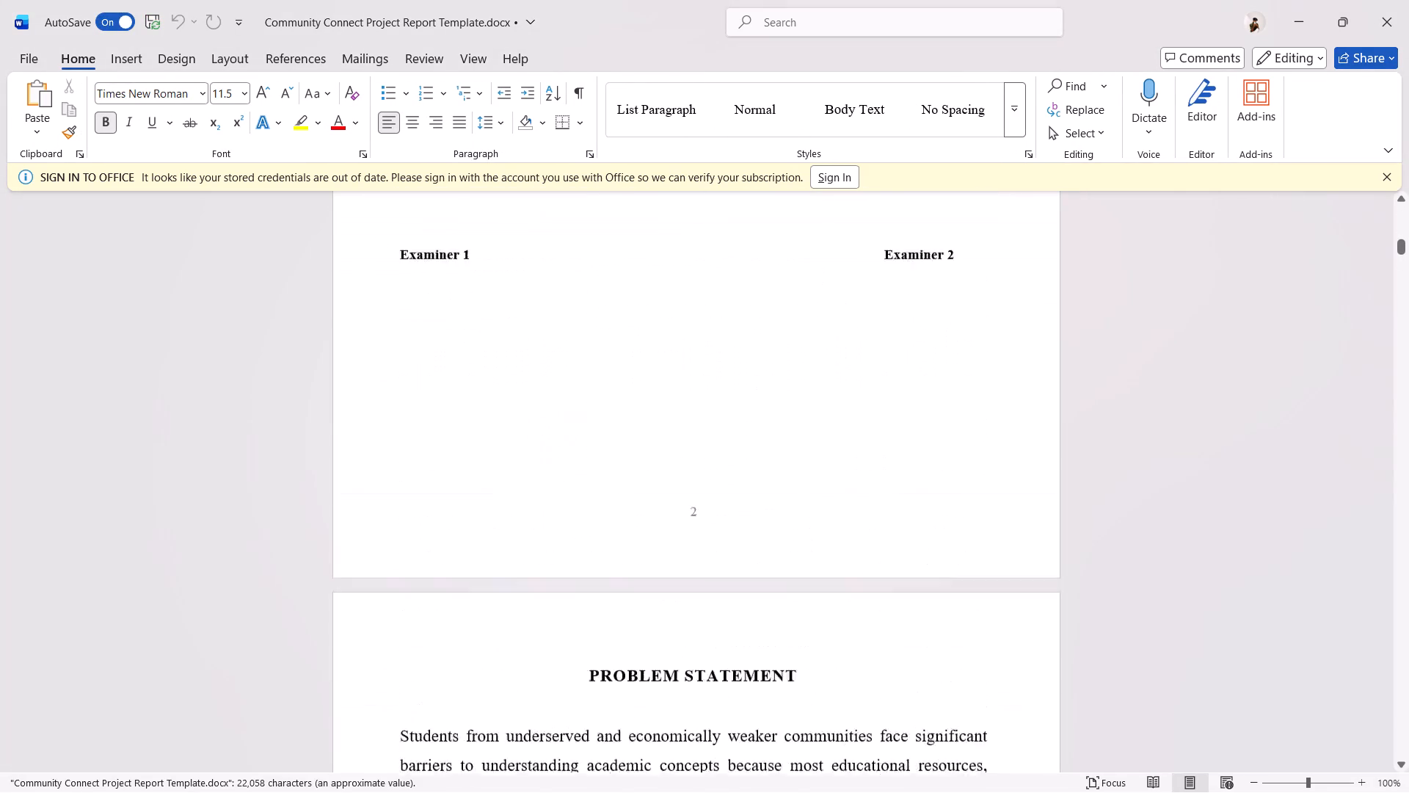
scroll(481, 520, "up", 2)
scroll(841, 559, "up", 1)
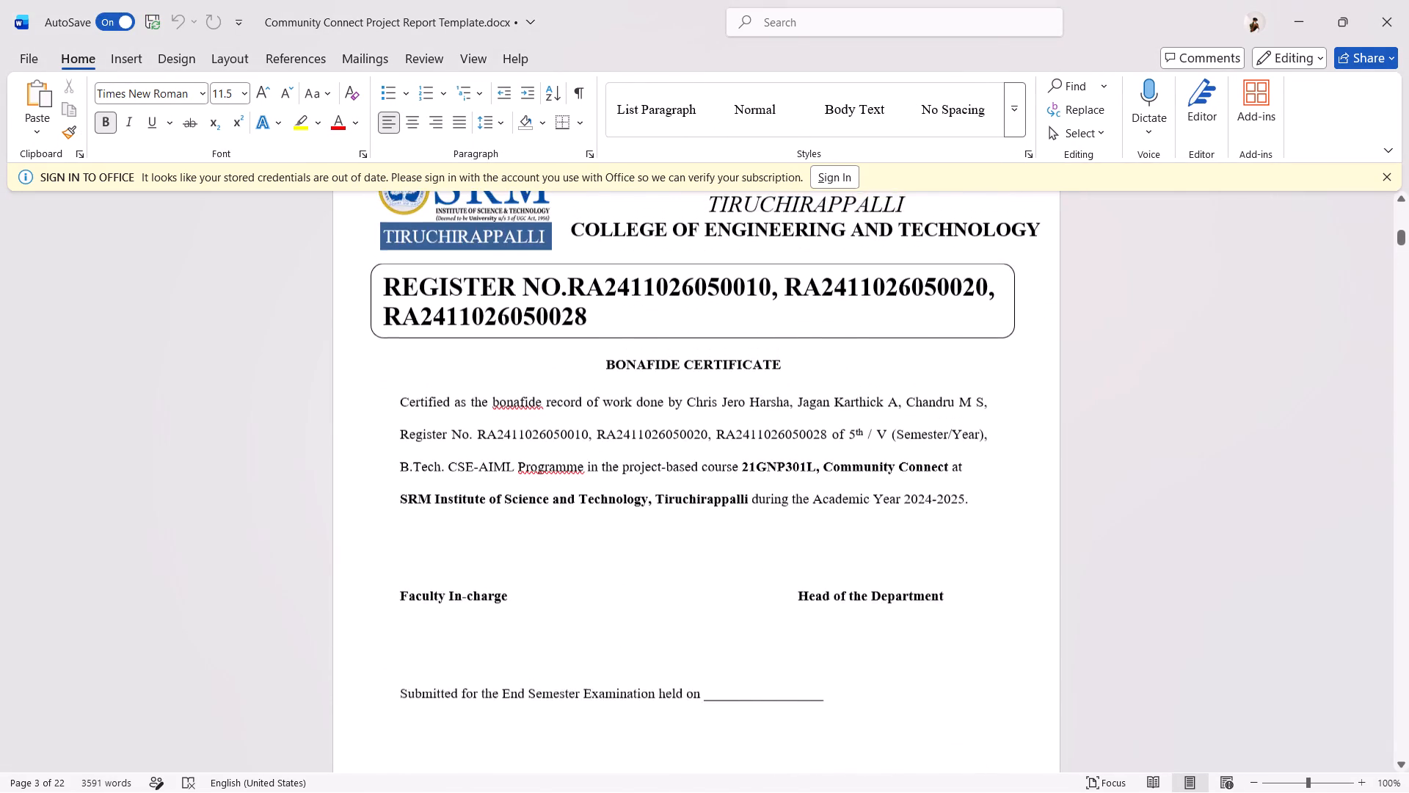
scroll(841, 559, "up", 2)
left_click(503, 413)
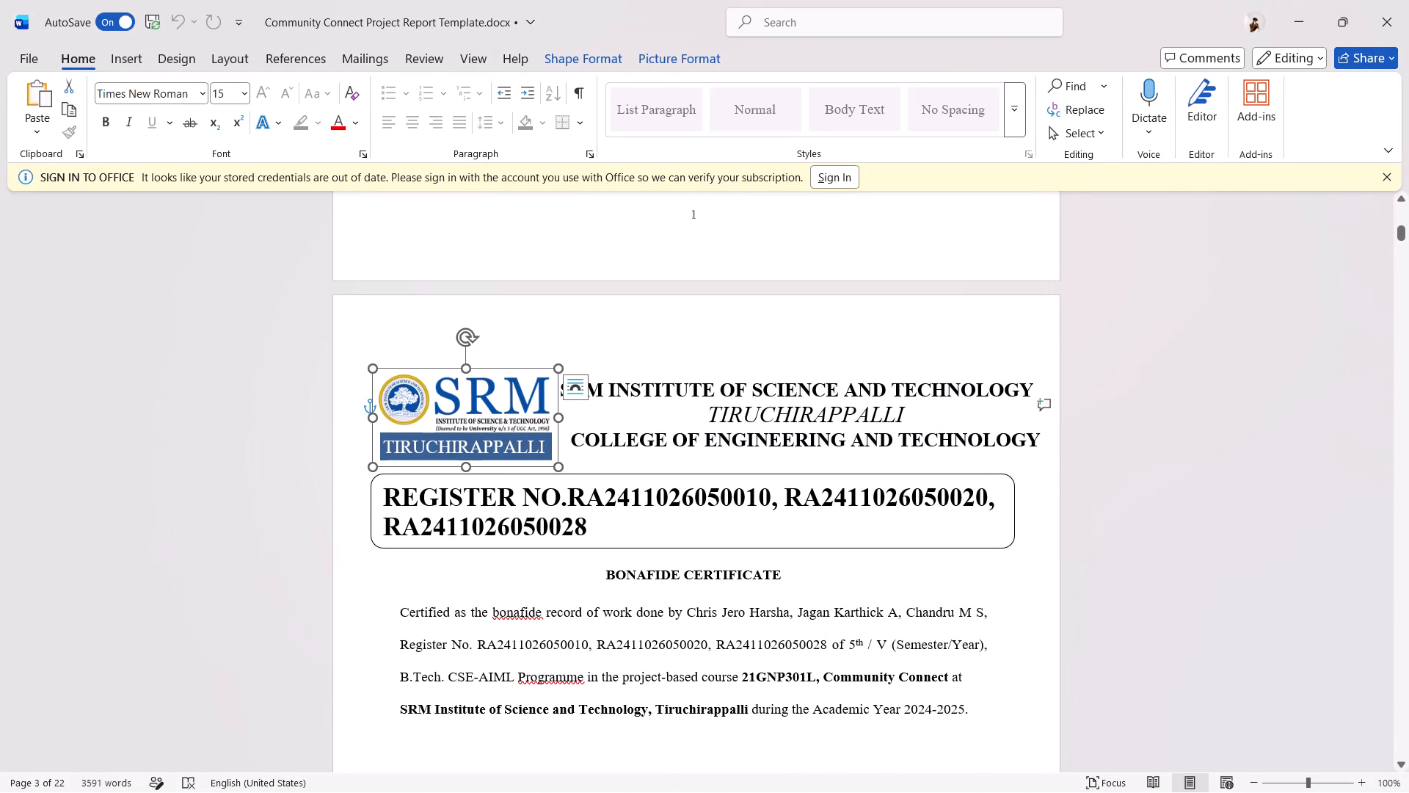
key("ctrl+c")
Paste the copied logo, left-aligned, at the top of the blank page after the cover page in ANNreport.docx.
key("alt+Tab")
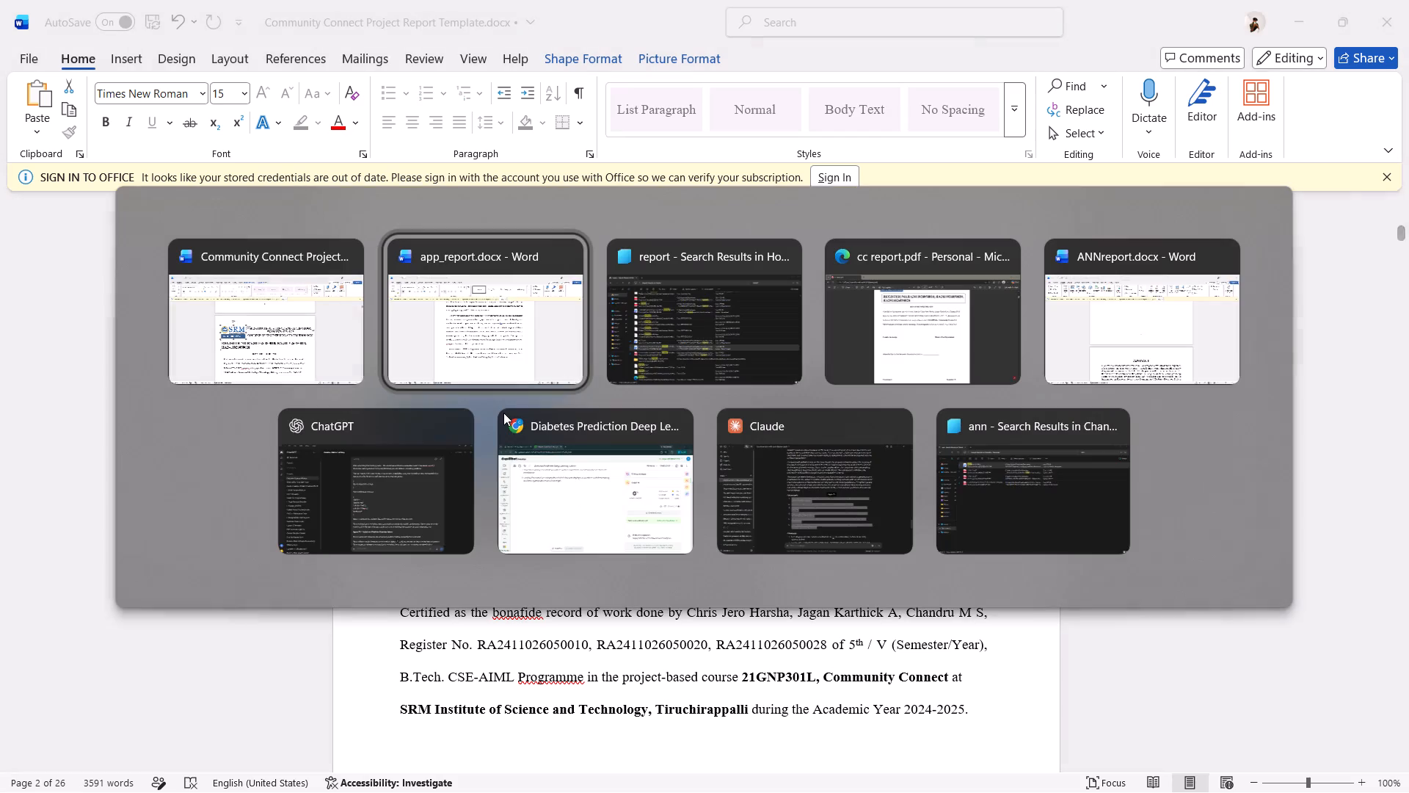
scroll(437, 495, "up", 4)
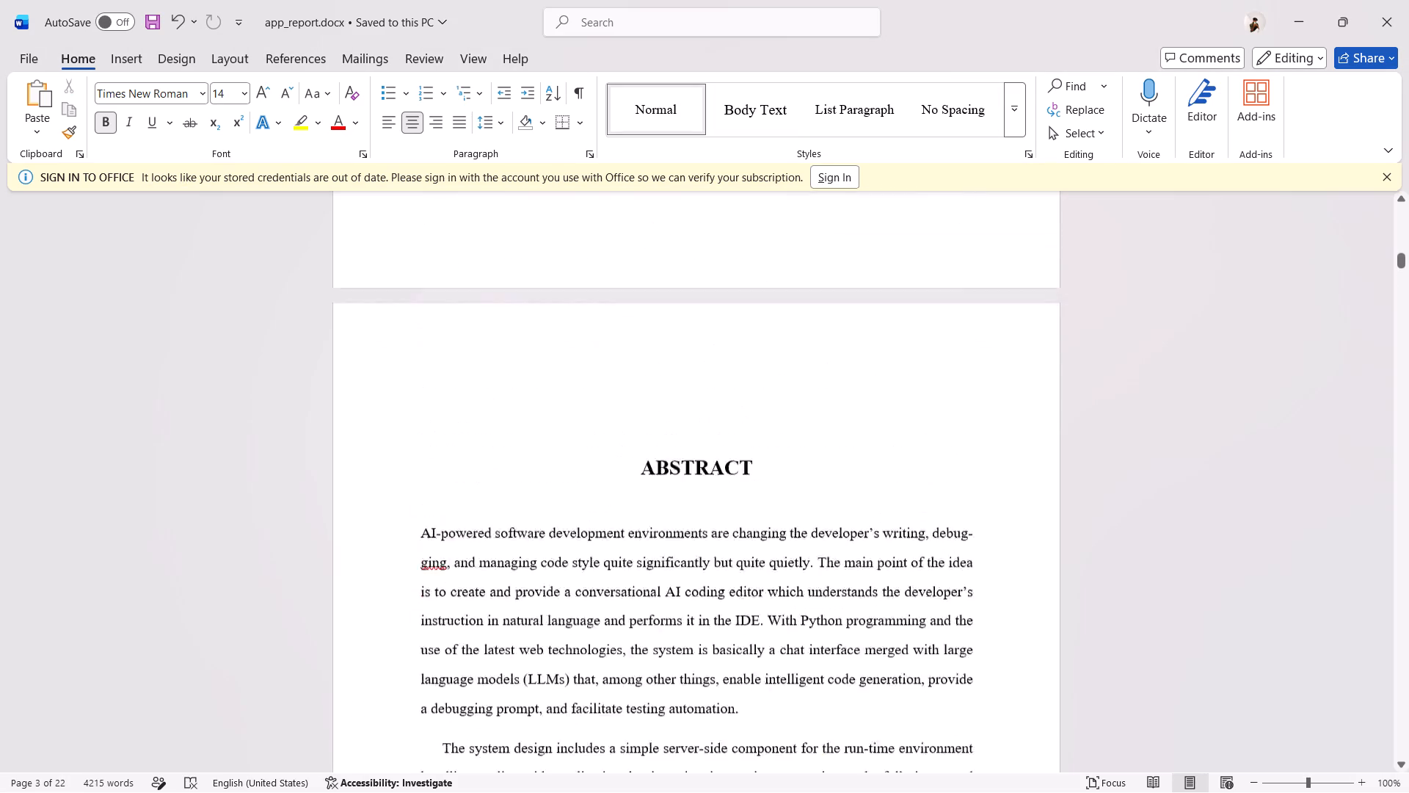
scroll(437, 495, "up", 5)
key("alt+Tab")
key("alt+Tab")
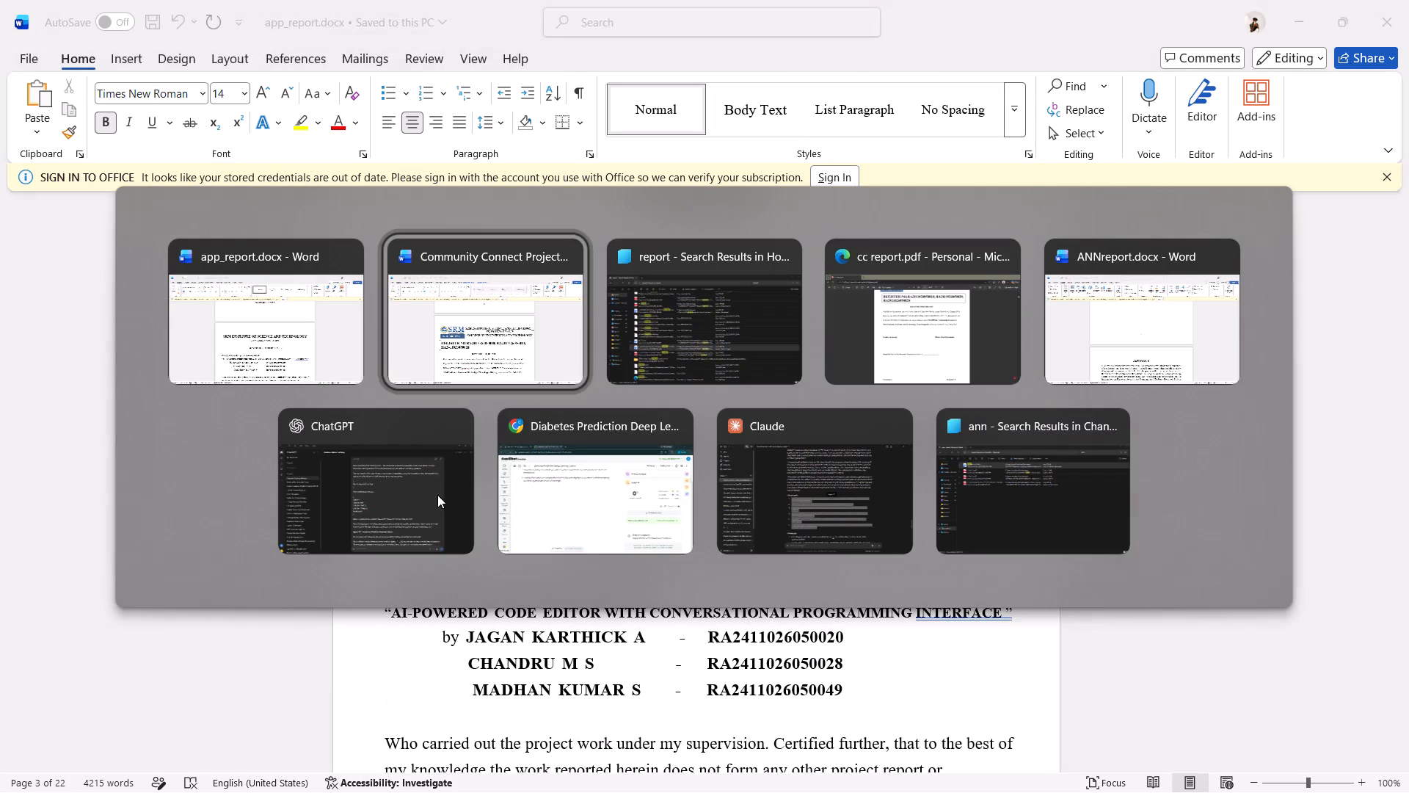
key("alt+Tab")
key("alt+Tab")
scroll(455, 416, "up", 6)
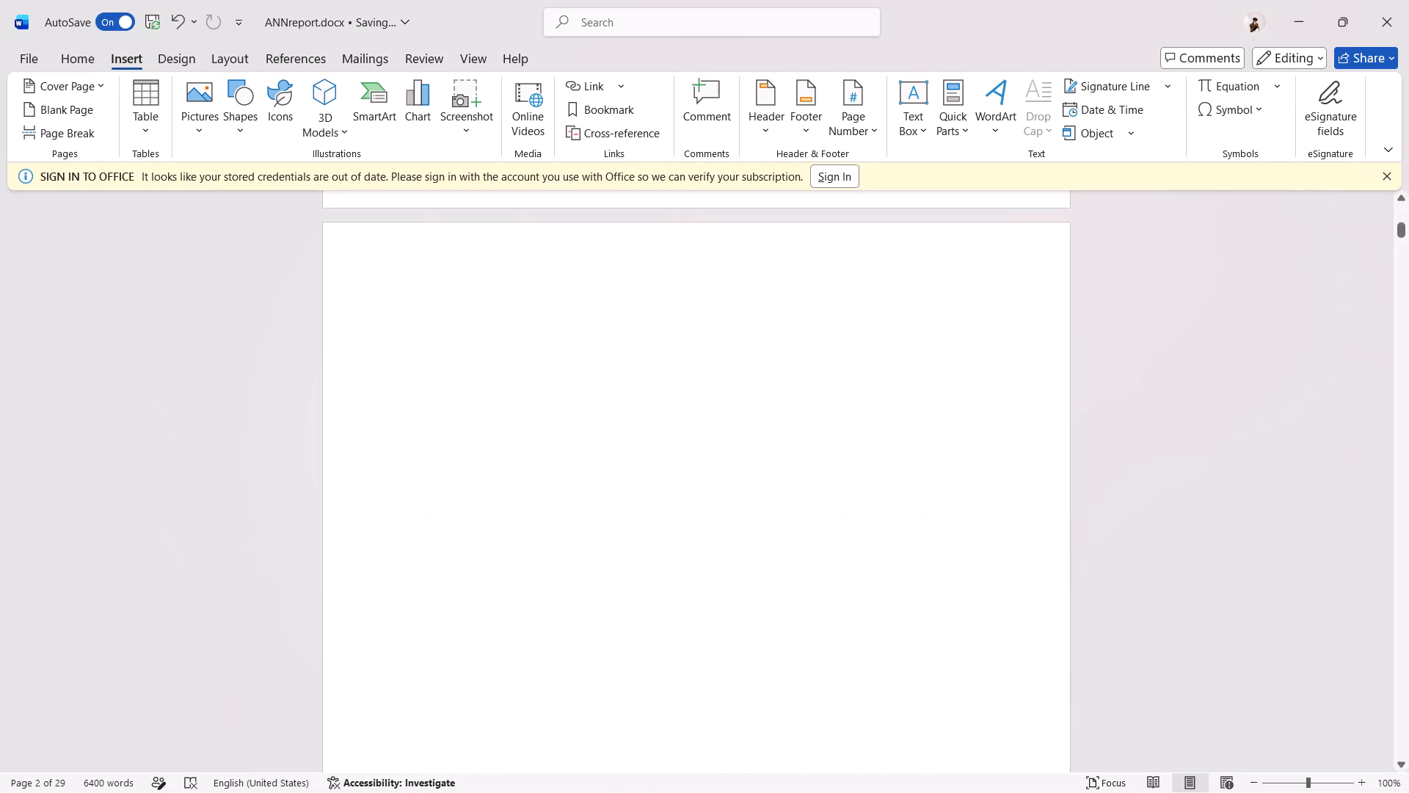
scroll(455, 416, "up", 2)
scroll(451, 476, "down", 2)
left_click(442, 562)
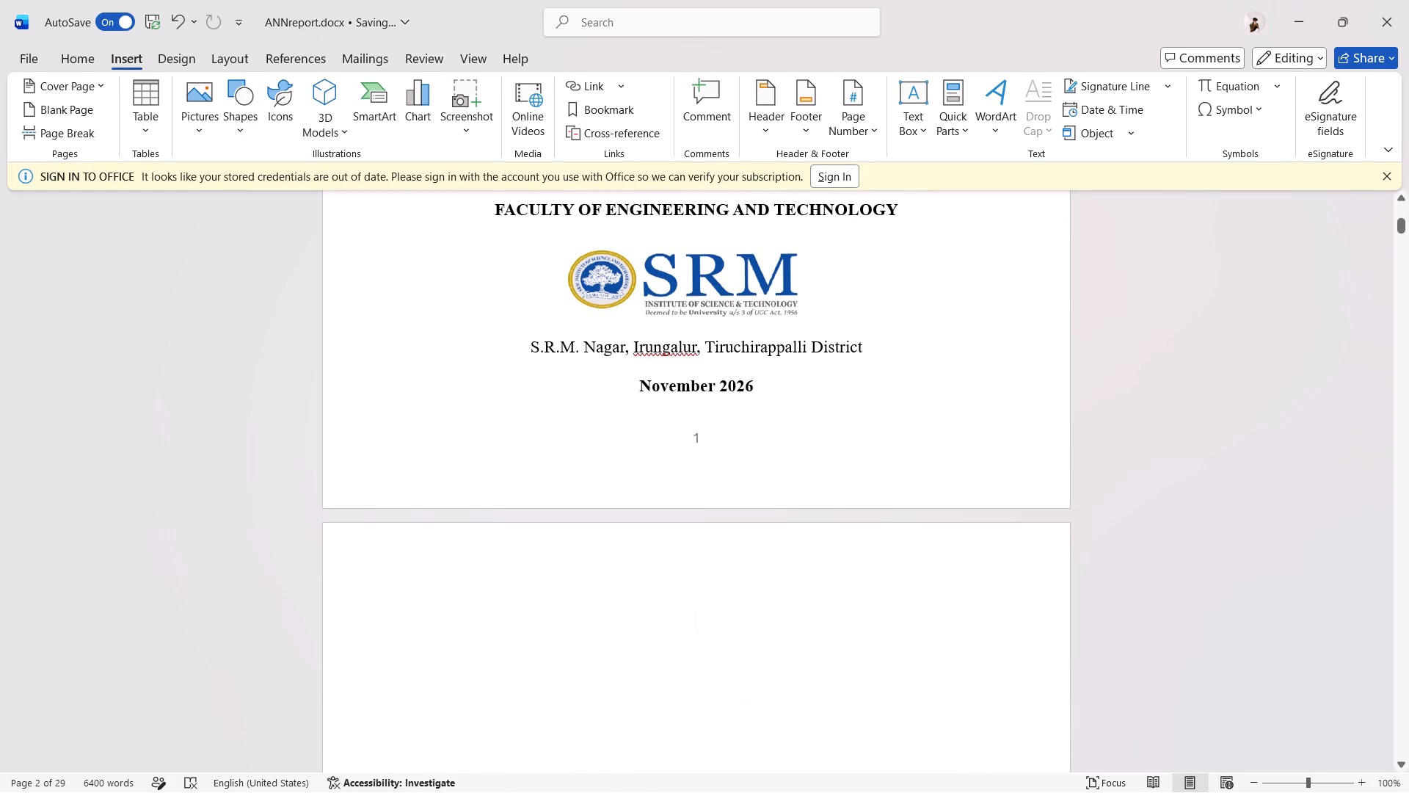
key("ctrl+l")
key("ctrl+v")
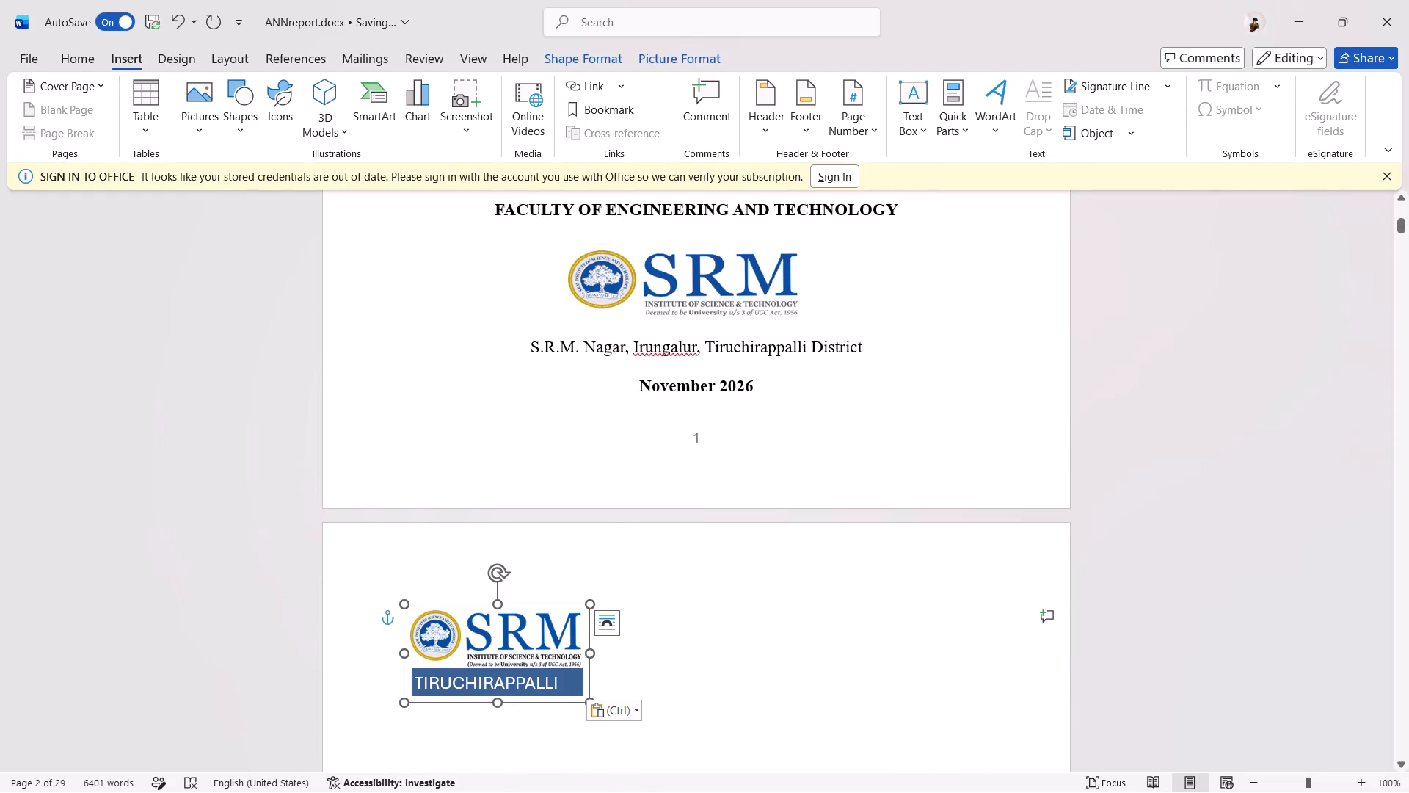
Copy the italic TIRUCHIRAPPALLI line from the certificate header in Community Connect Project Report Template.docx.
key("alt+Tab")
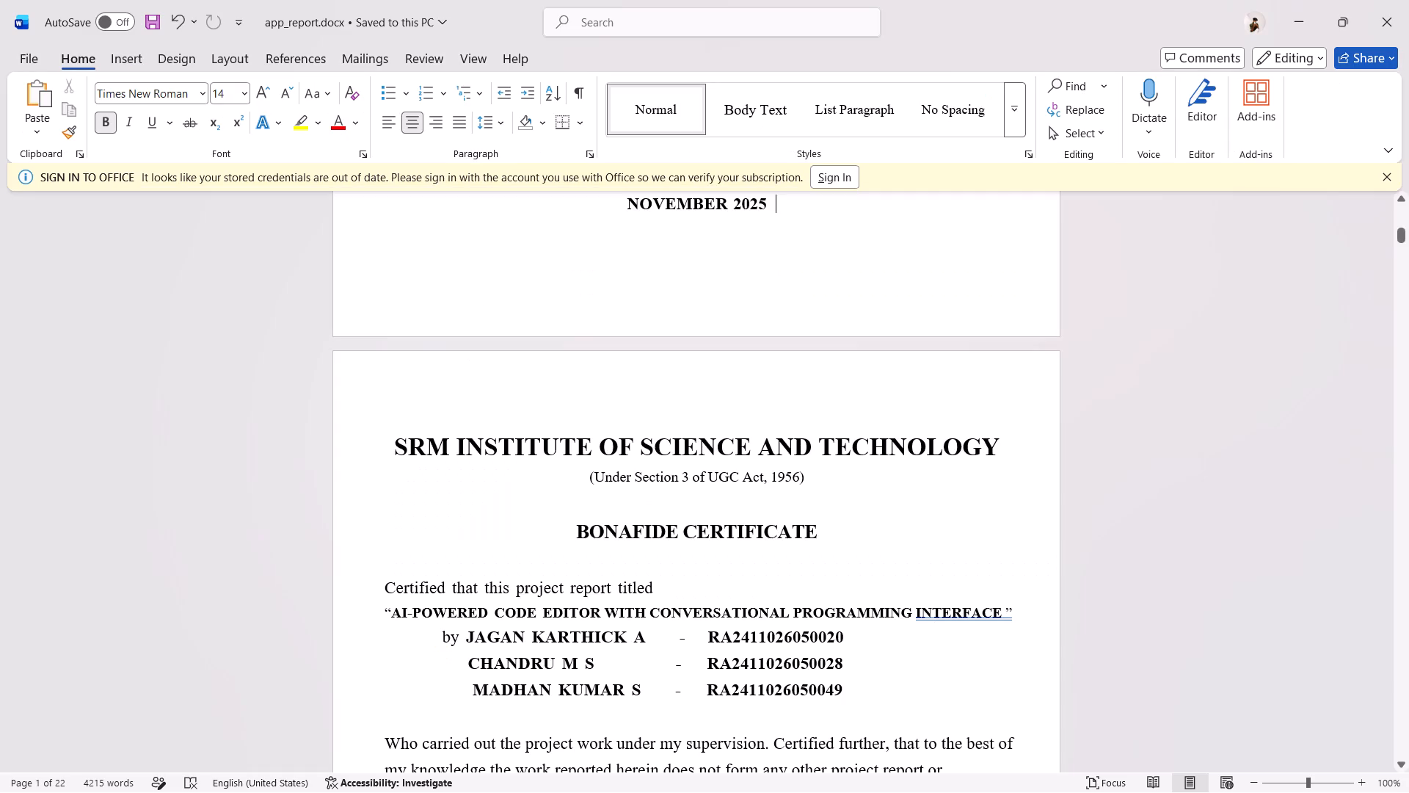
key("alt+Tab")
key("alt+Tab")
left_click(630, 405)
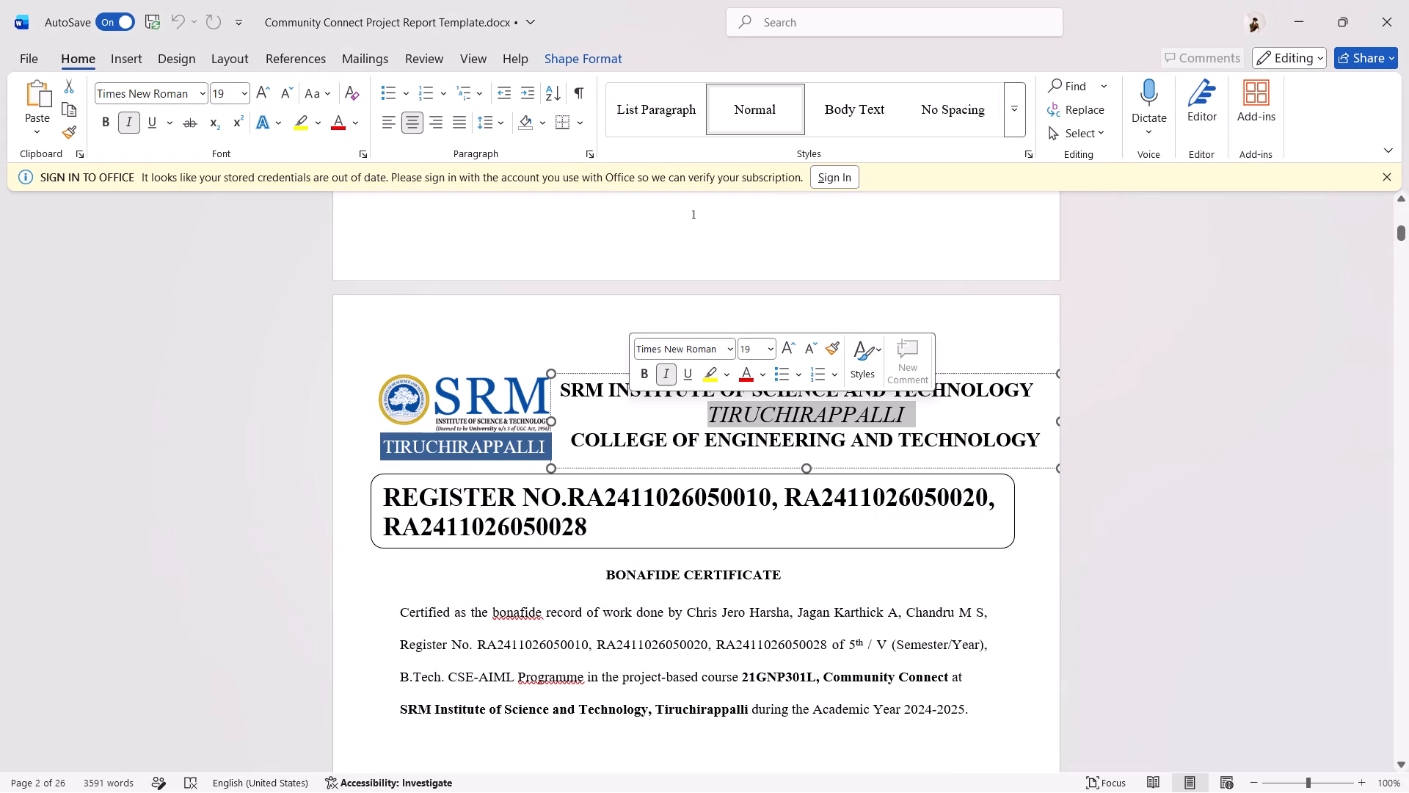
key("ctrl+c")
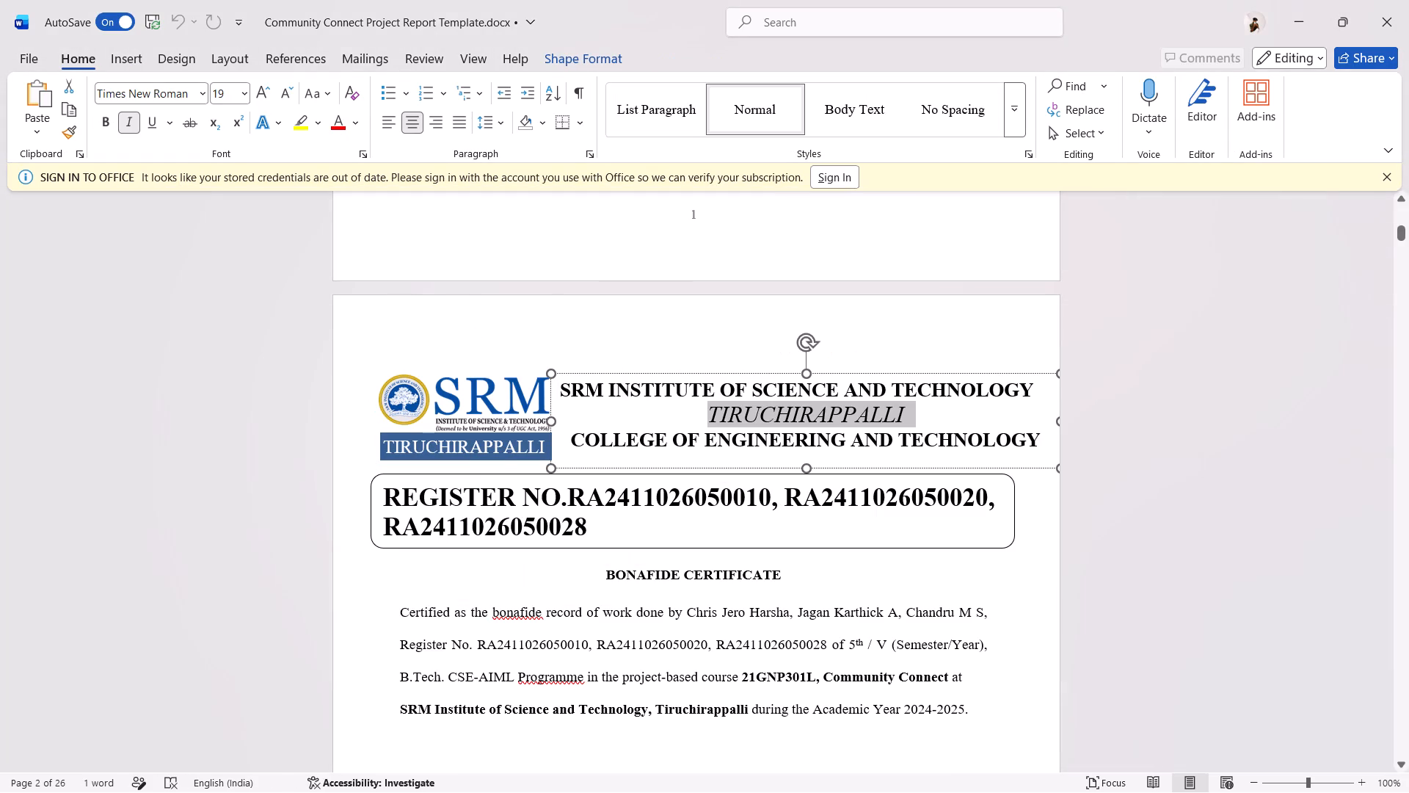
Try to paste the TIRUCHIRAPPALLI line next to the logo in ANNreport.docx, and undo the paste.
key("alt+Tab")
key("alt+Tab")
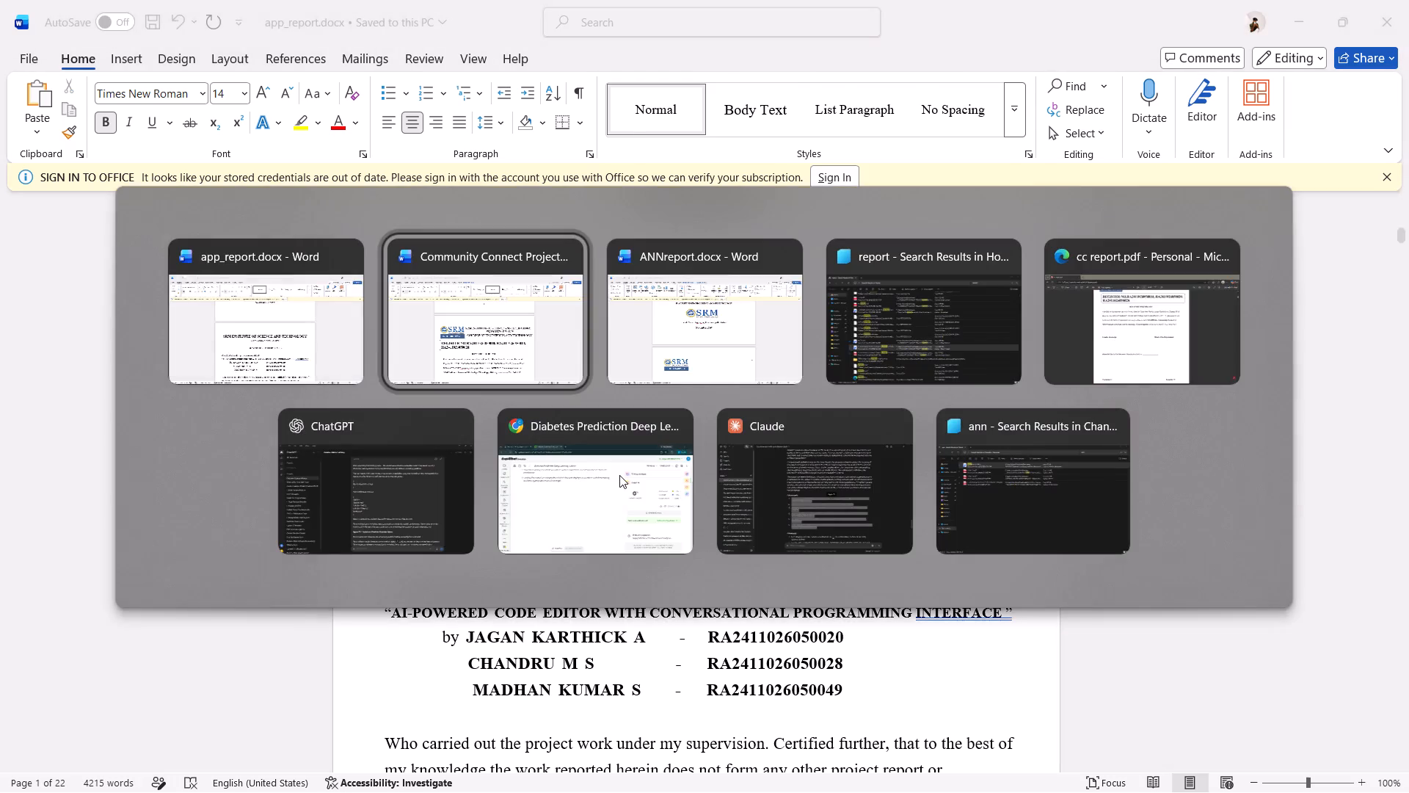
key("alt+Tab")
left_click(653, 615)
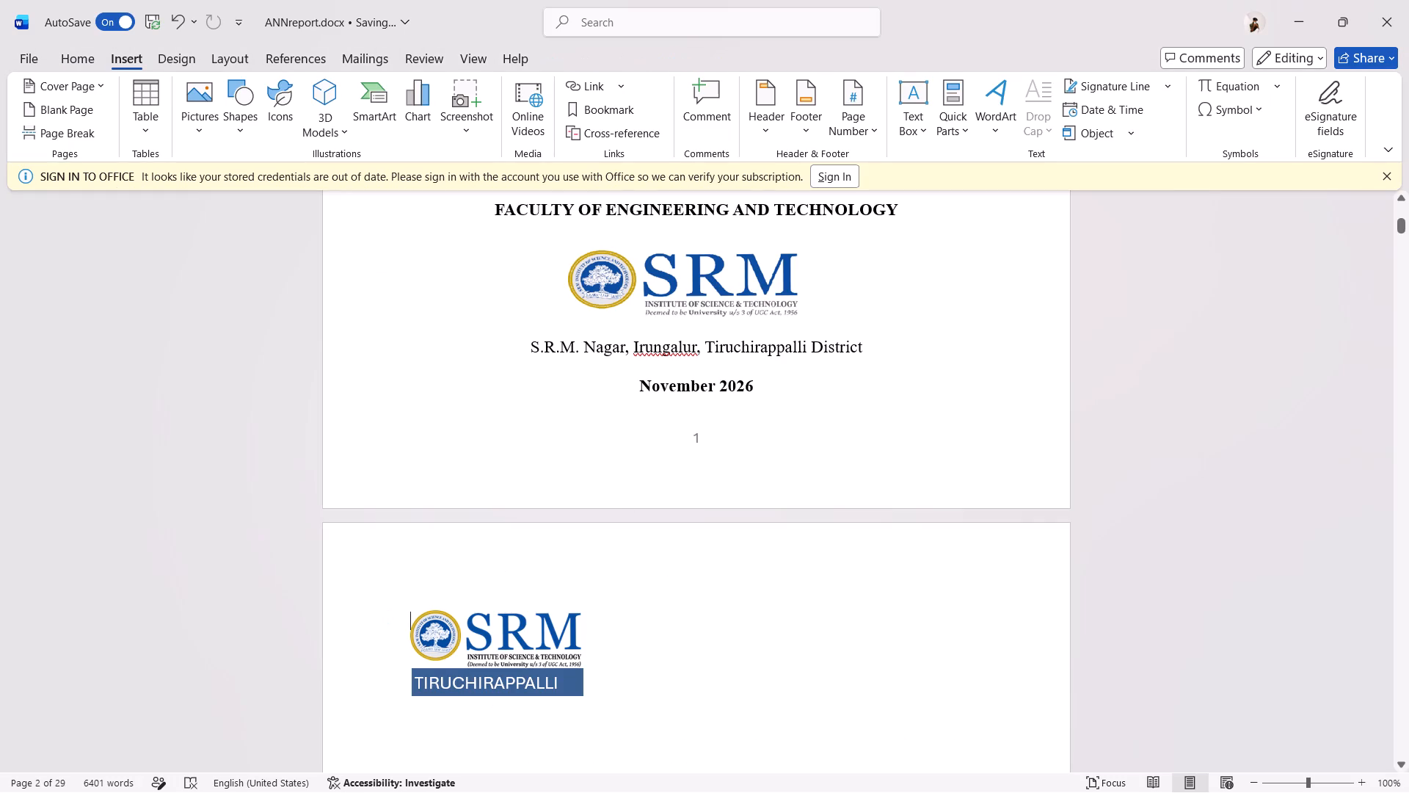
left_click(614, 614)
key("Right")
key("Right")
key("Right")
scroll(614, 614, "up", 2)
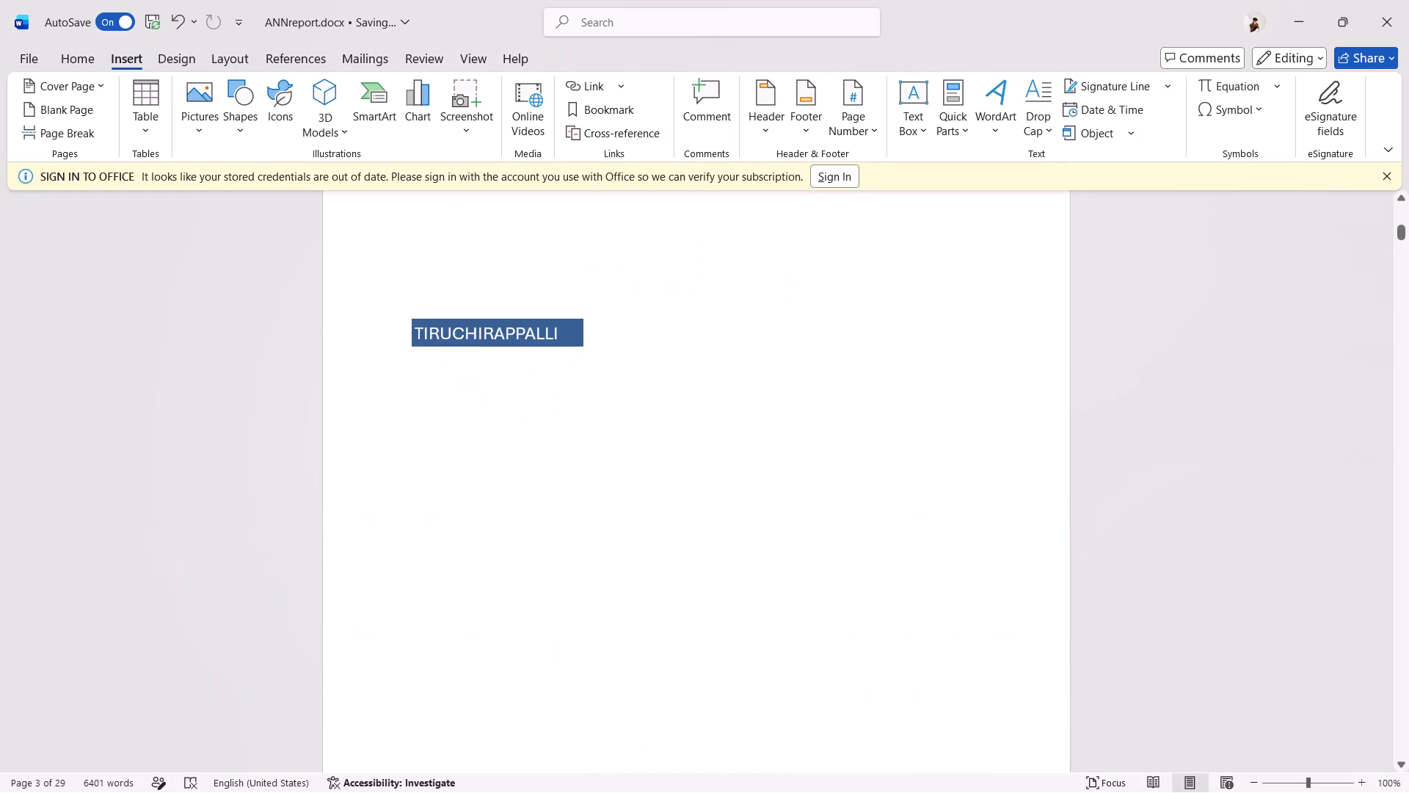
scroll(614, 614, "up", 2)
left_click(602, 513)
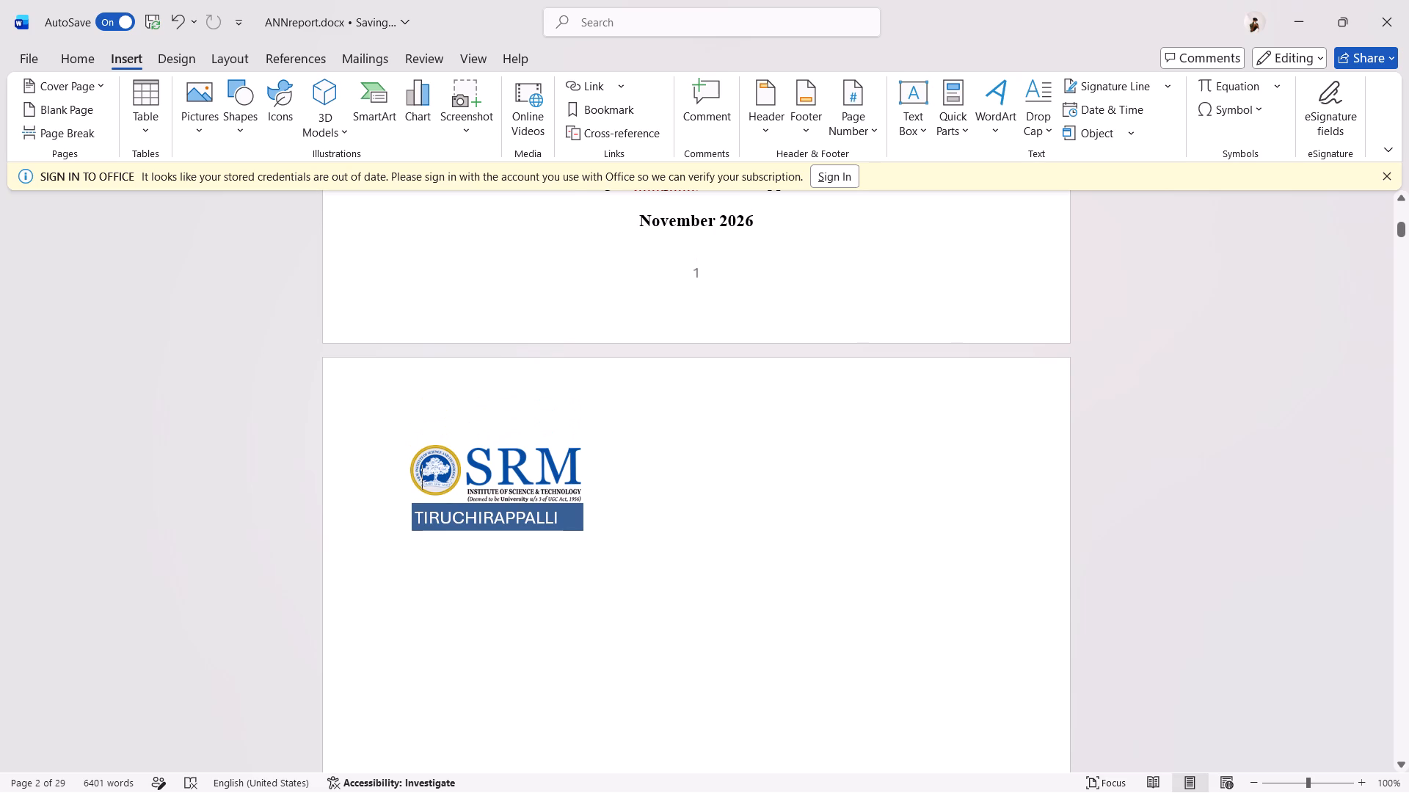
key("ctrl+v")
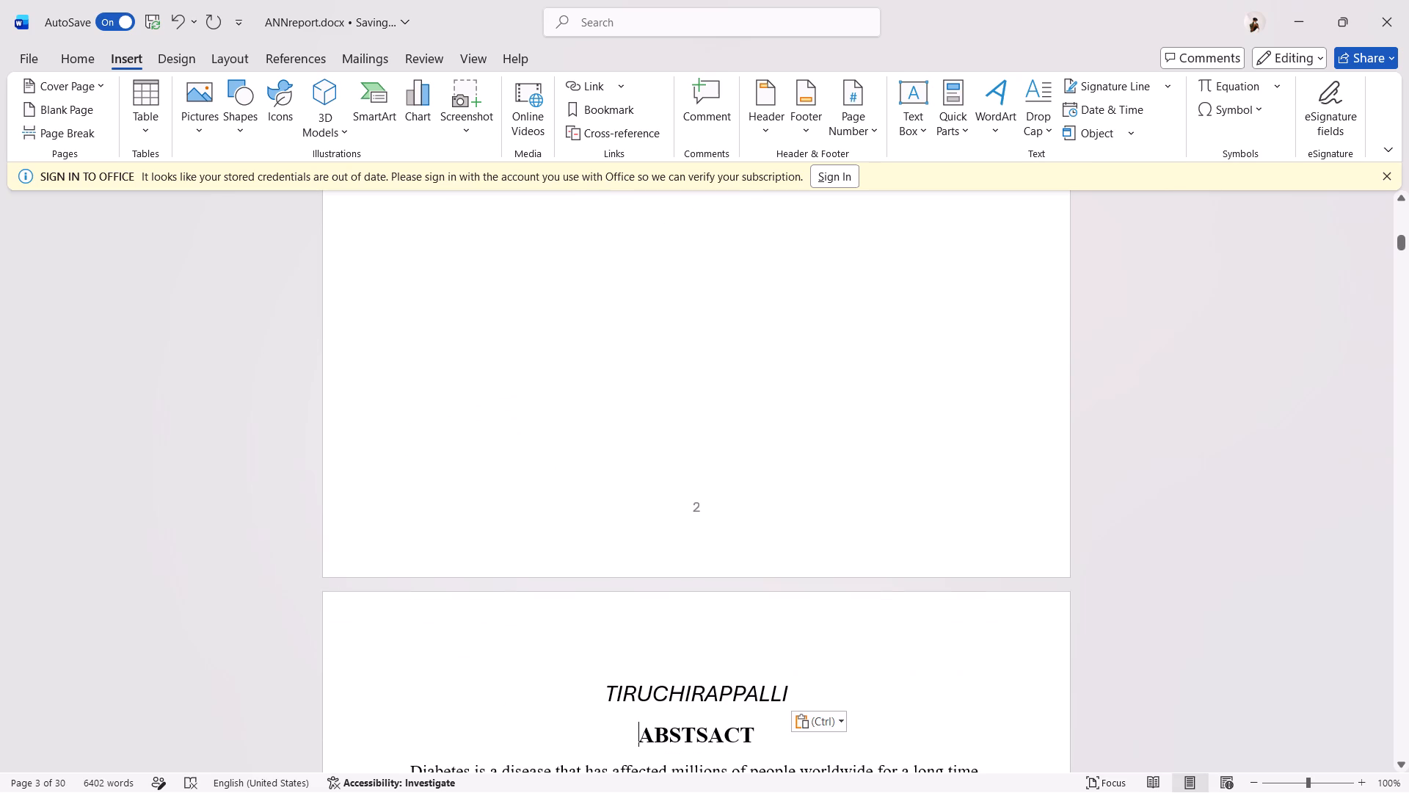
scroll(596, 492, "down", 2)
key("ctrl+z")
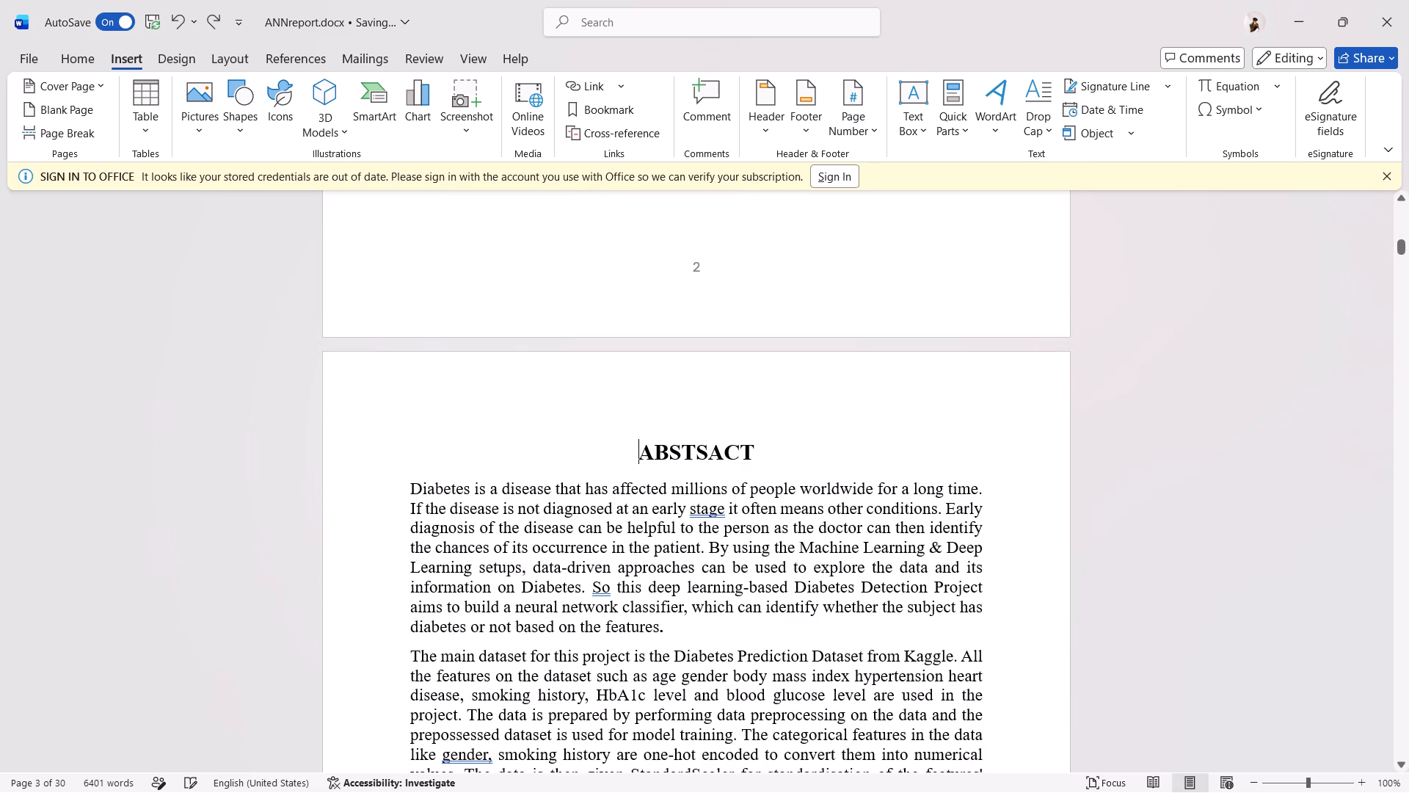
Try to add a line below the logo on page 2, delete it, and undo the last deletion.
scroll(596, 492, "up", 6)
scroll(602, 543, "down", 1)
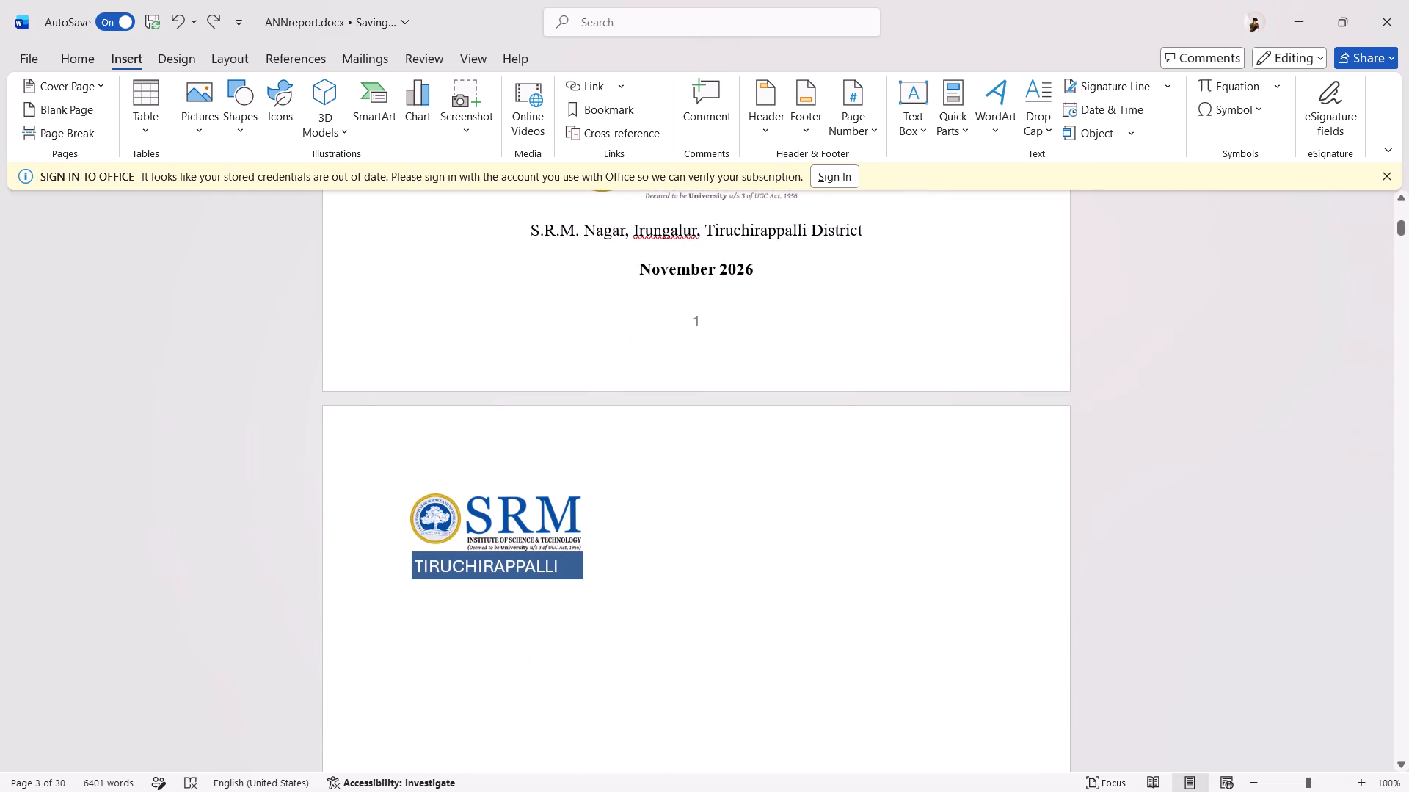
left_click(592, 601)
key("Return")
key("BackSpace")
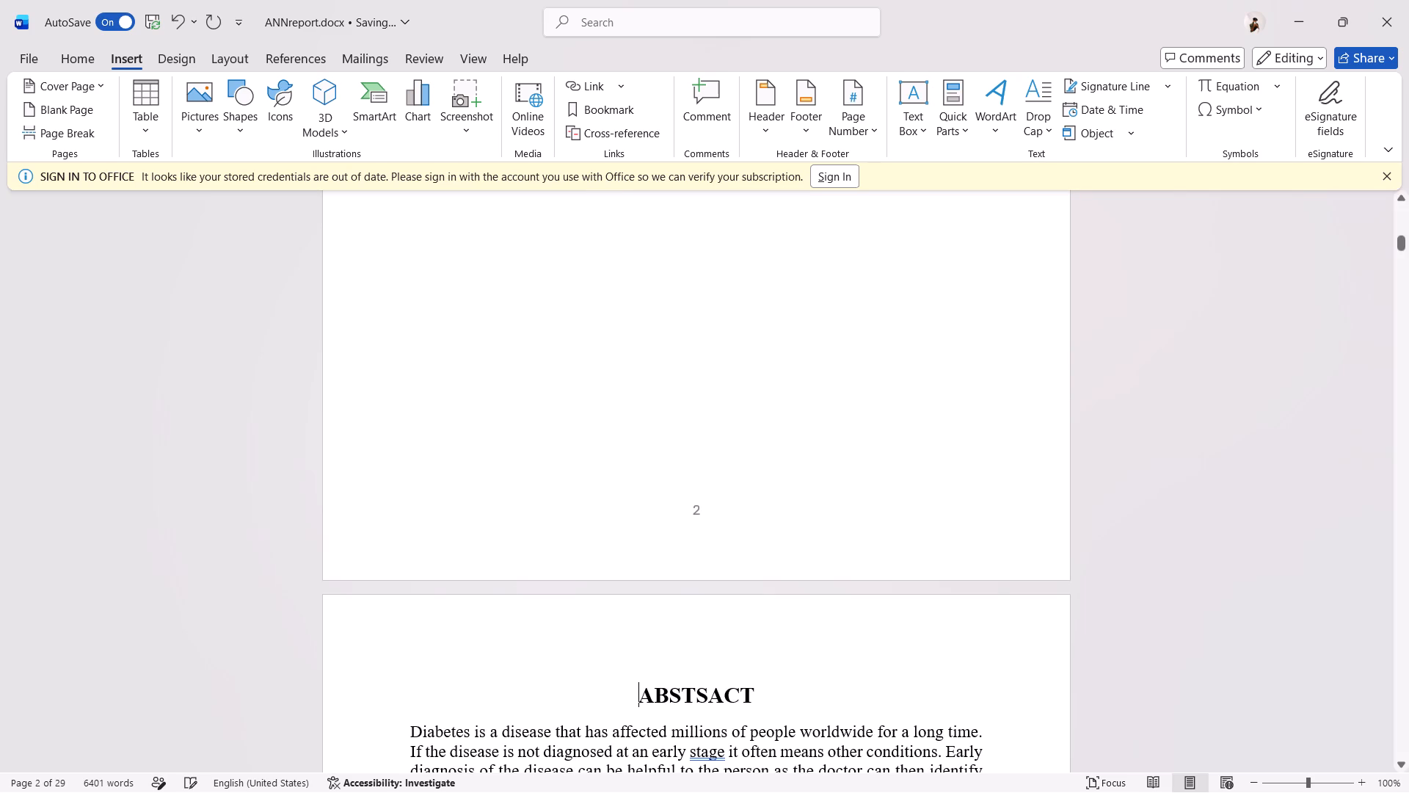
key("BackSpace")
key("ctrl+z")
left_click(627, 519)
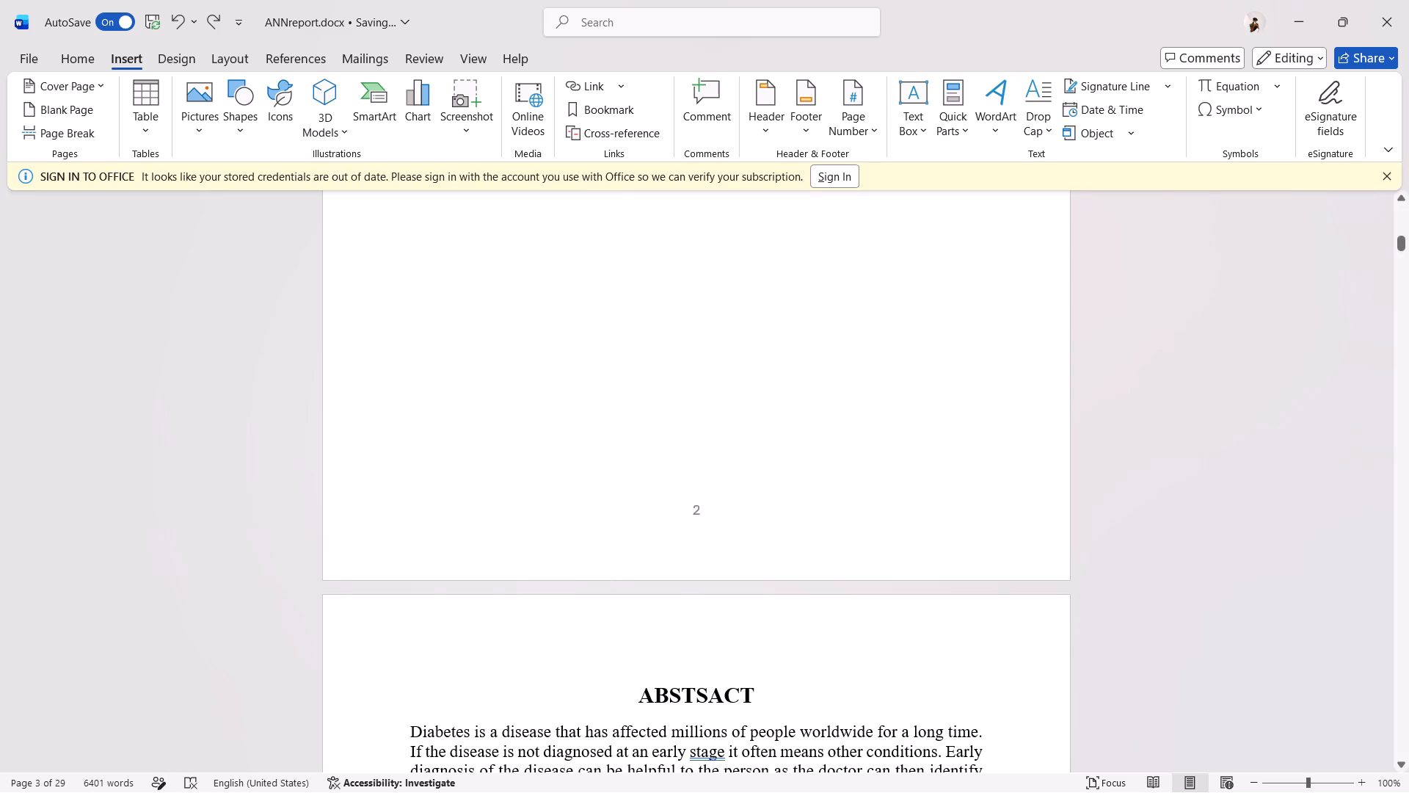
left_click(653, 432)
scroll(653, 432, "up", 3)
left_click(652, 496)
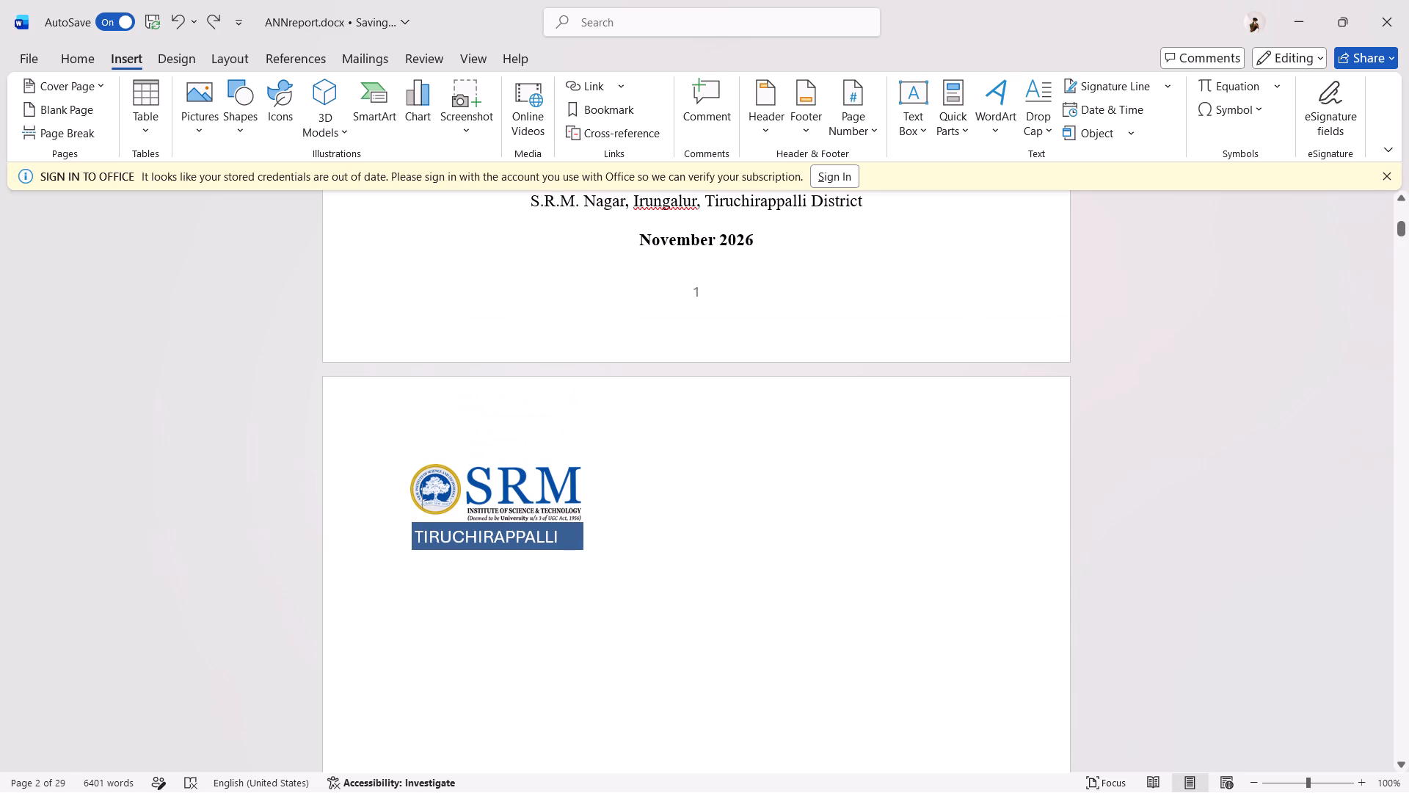
Copy the certificate header's text box from Community Connect Project Report Template.docx and return to ANNreport.docx.
key("alt+Tab")
key("alt+Tab")
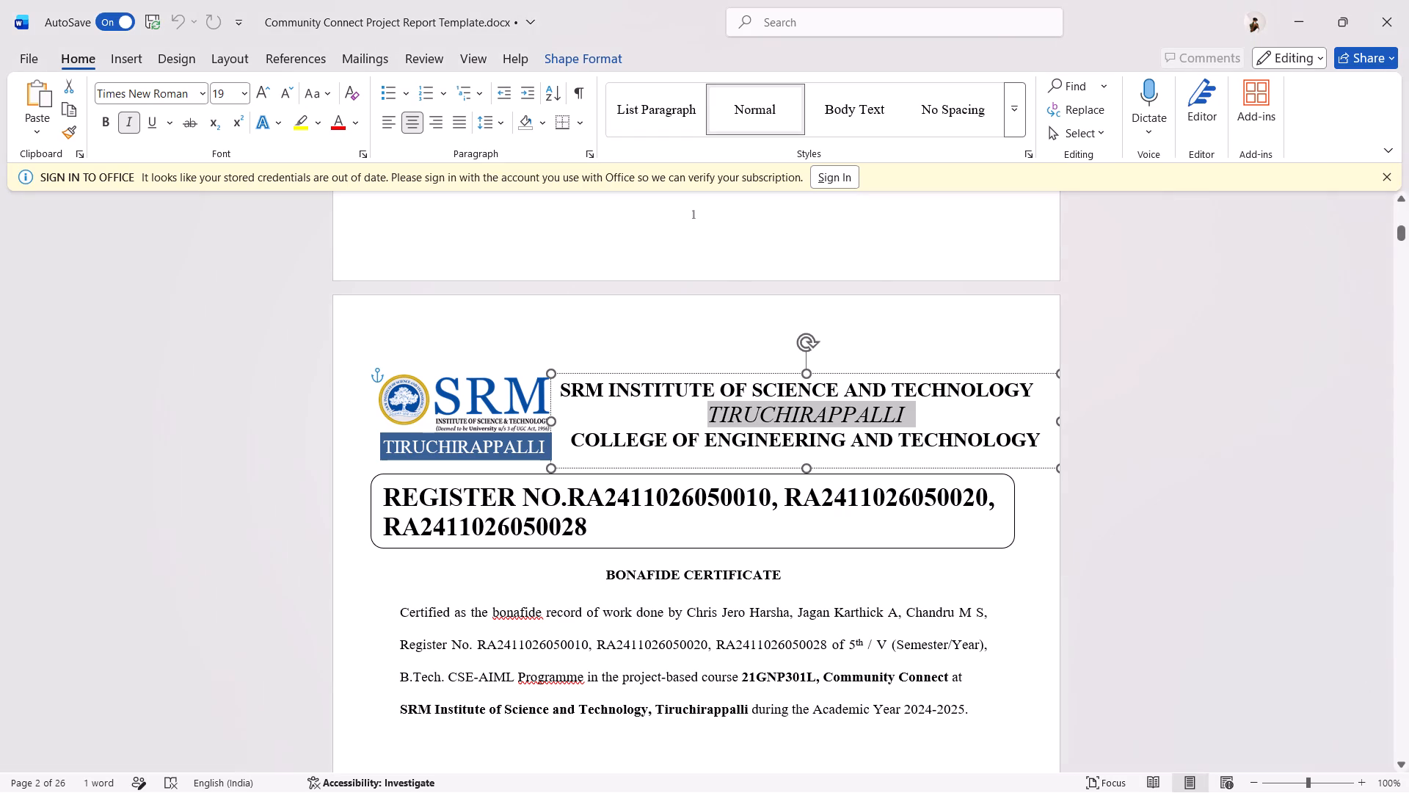
left_click(571, 391)
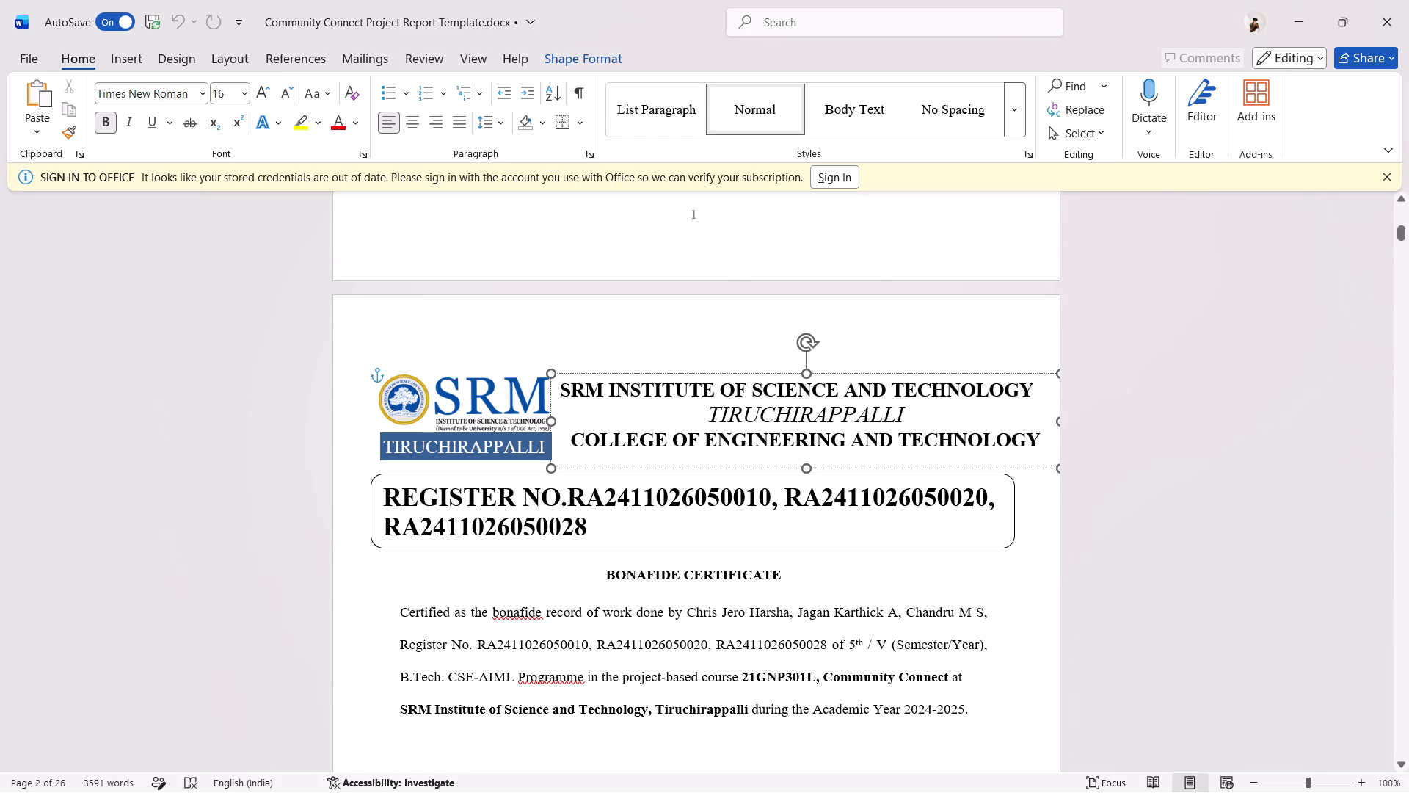
left_click(560, 378)
left_click(564, 374)
left_click(564, 374)
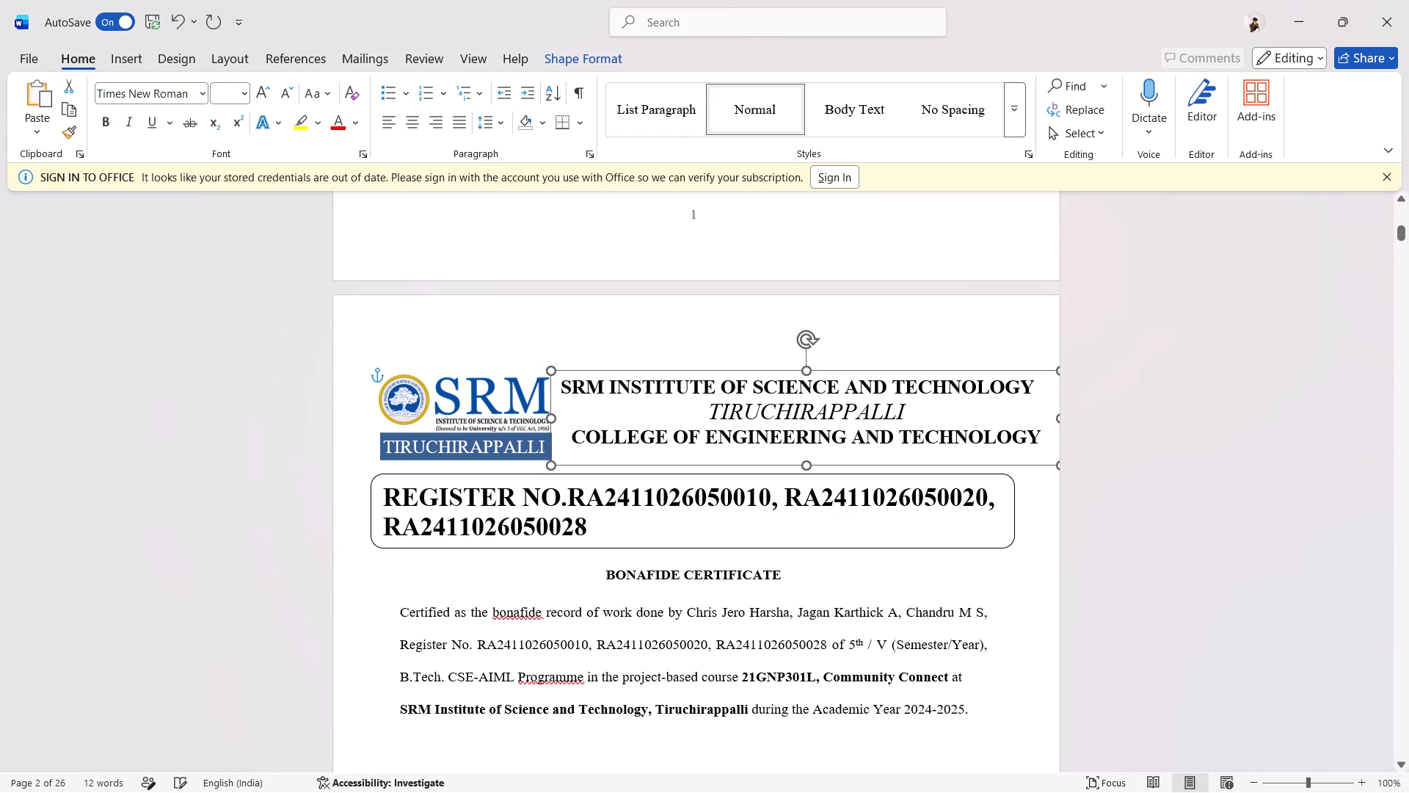
key("ctrl+c")
key("alt+Tab")
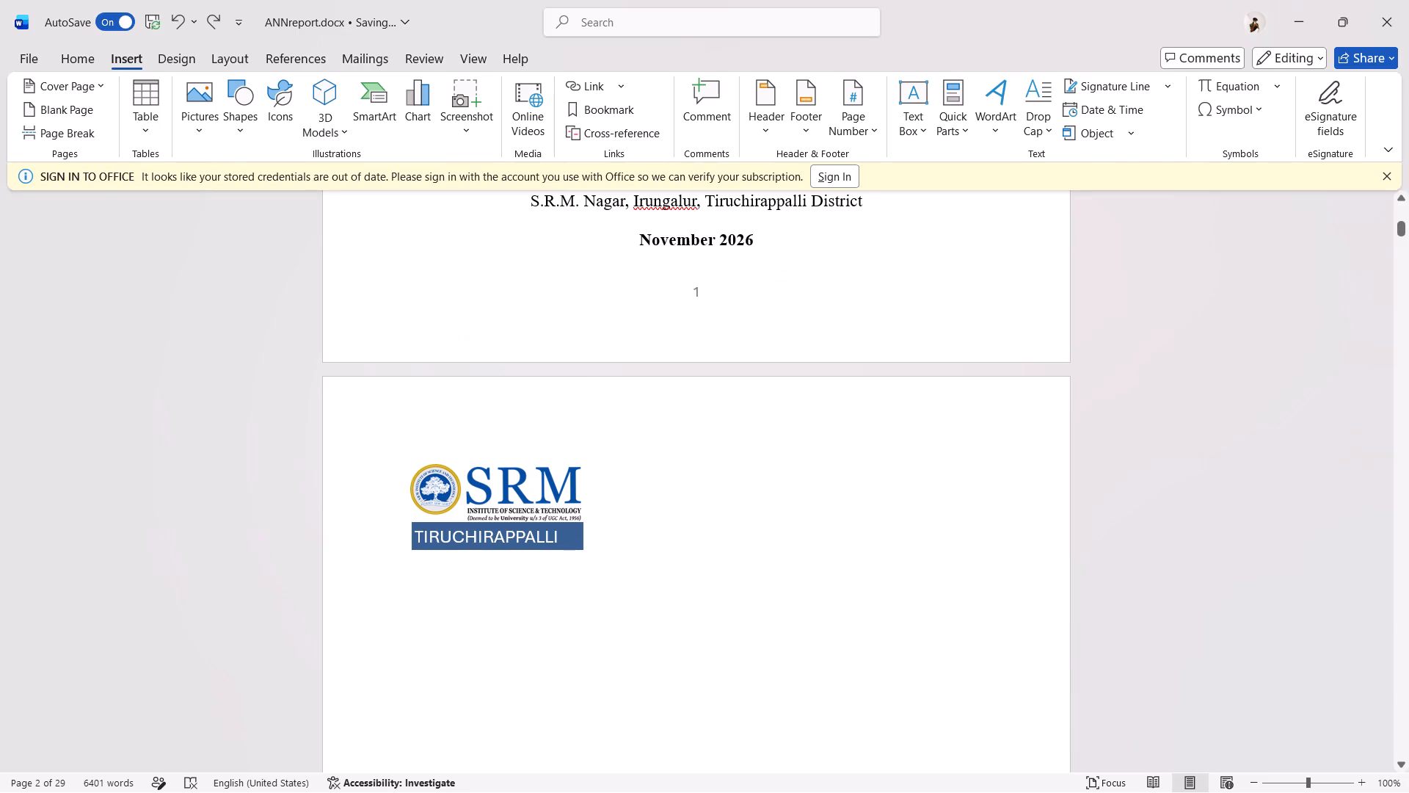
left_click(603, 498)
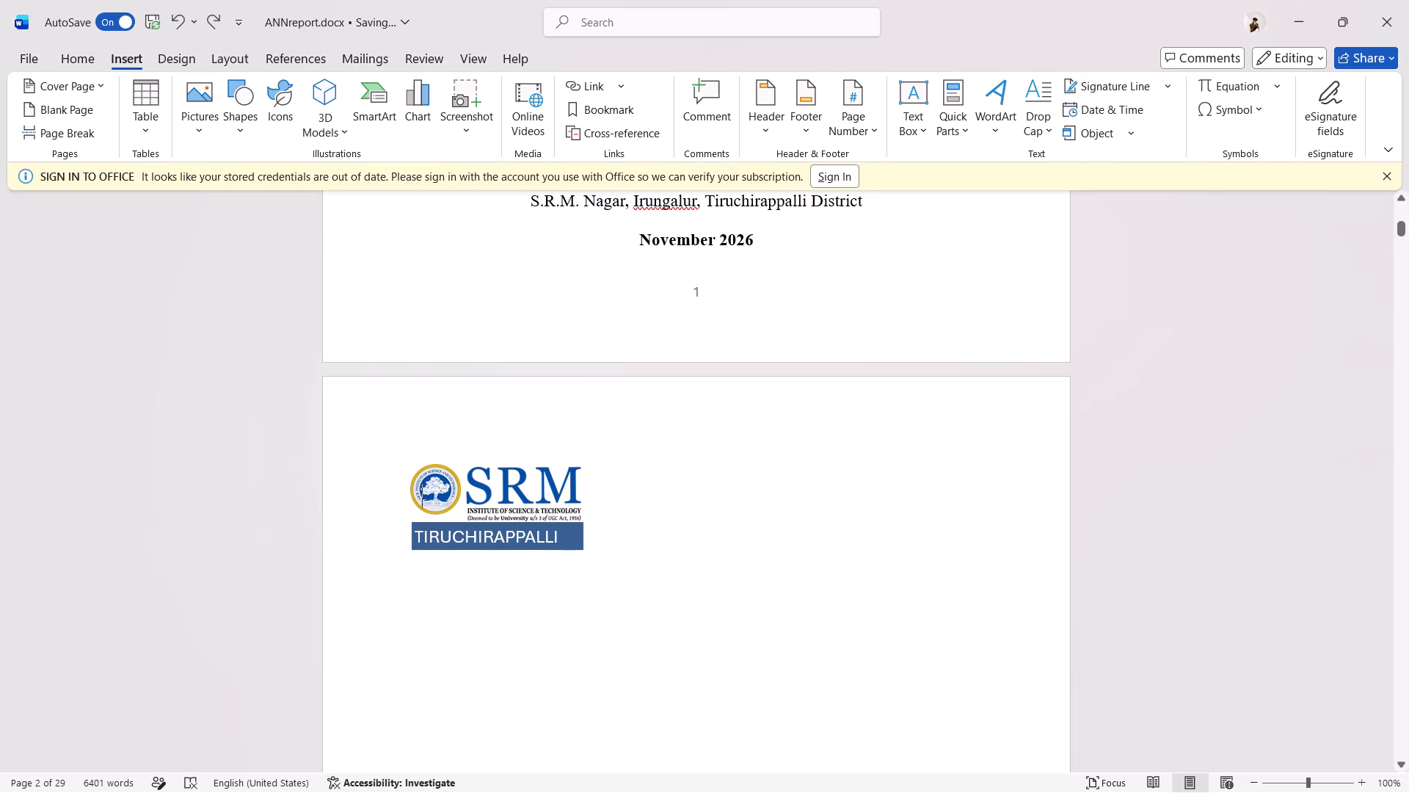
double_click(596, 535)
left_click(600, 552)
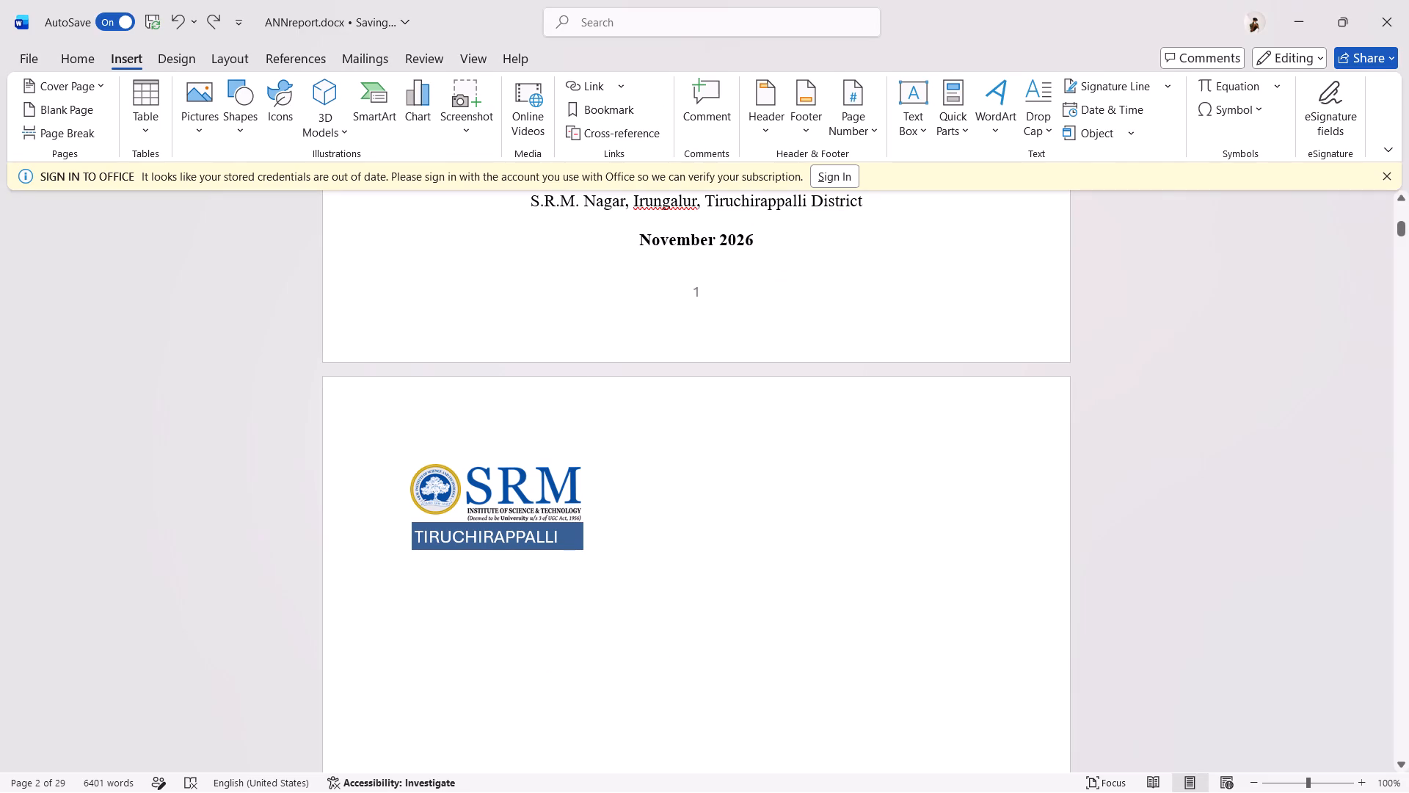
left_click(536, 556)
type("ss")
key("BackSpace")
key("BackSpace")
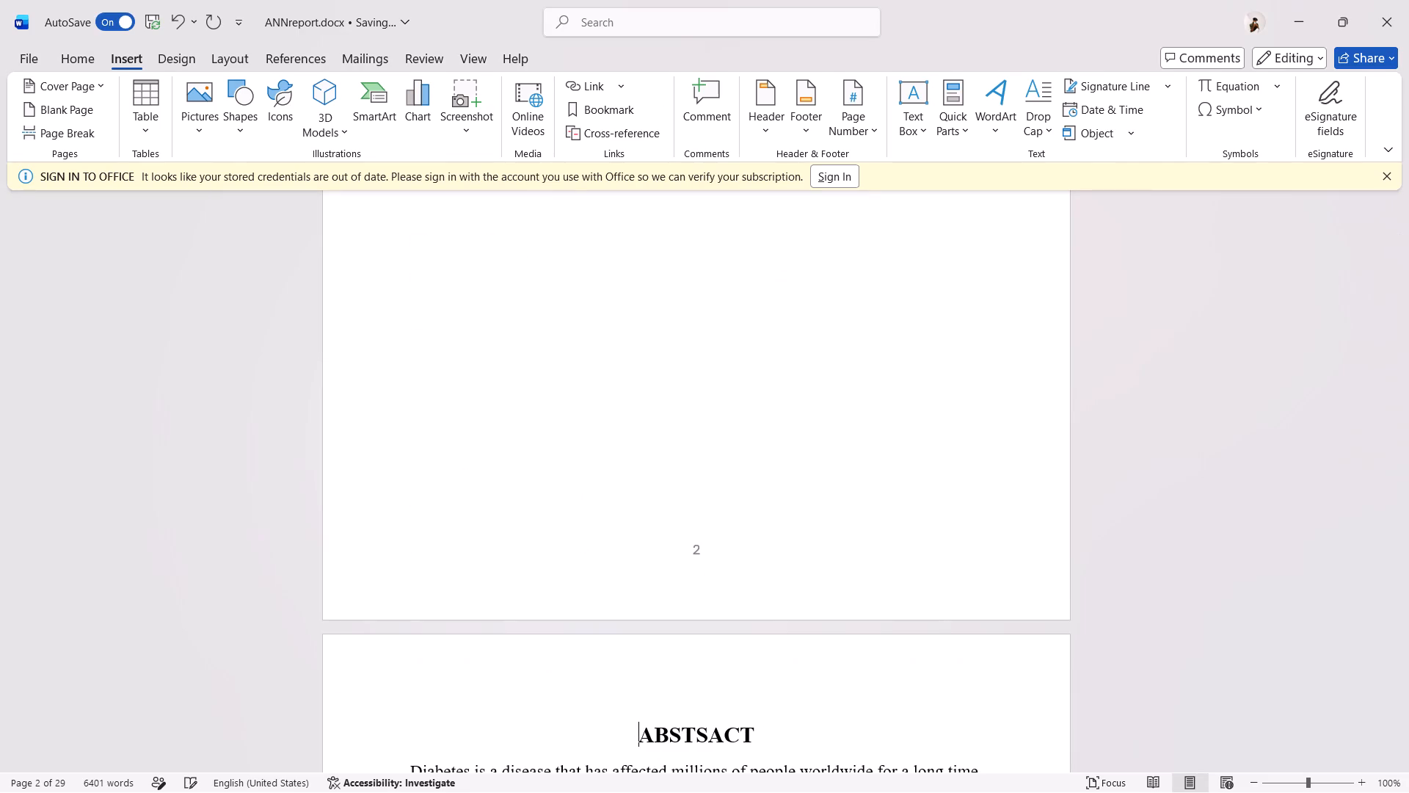
Paste the copied header text box into ANNreport.docx and move it beside the logo at the top of page 2.
scroll(536, 556, "up", 4)
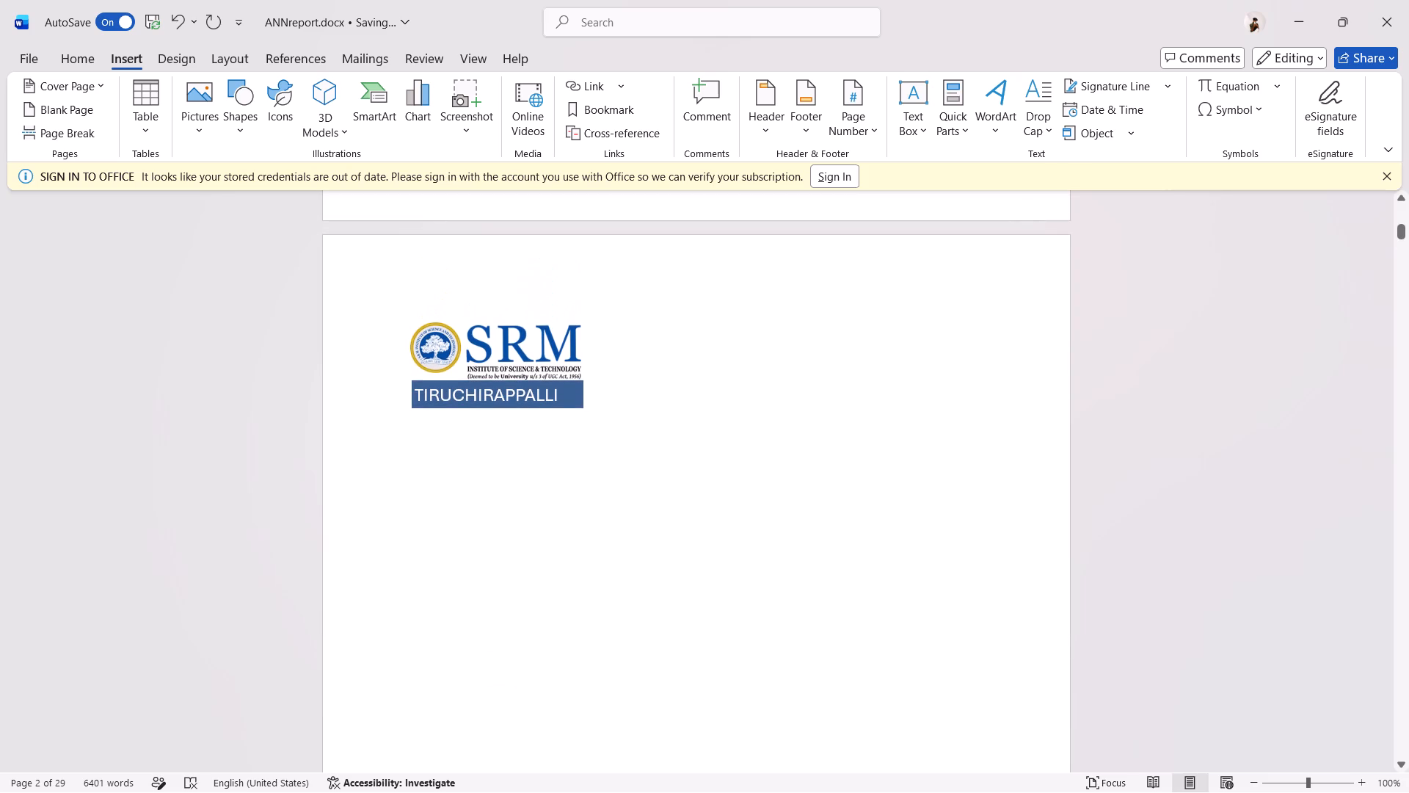
left_click(618, 399)
key("ctrl+v")
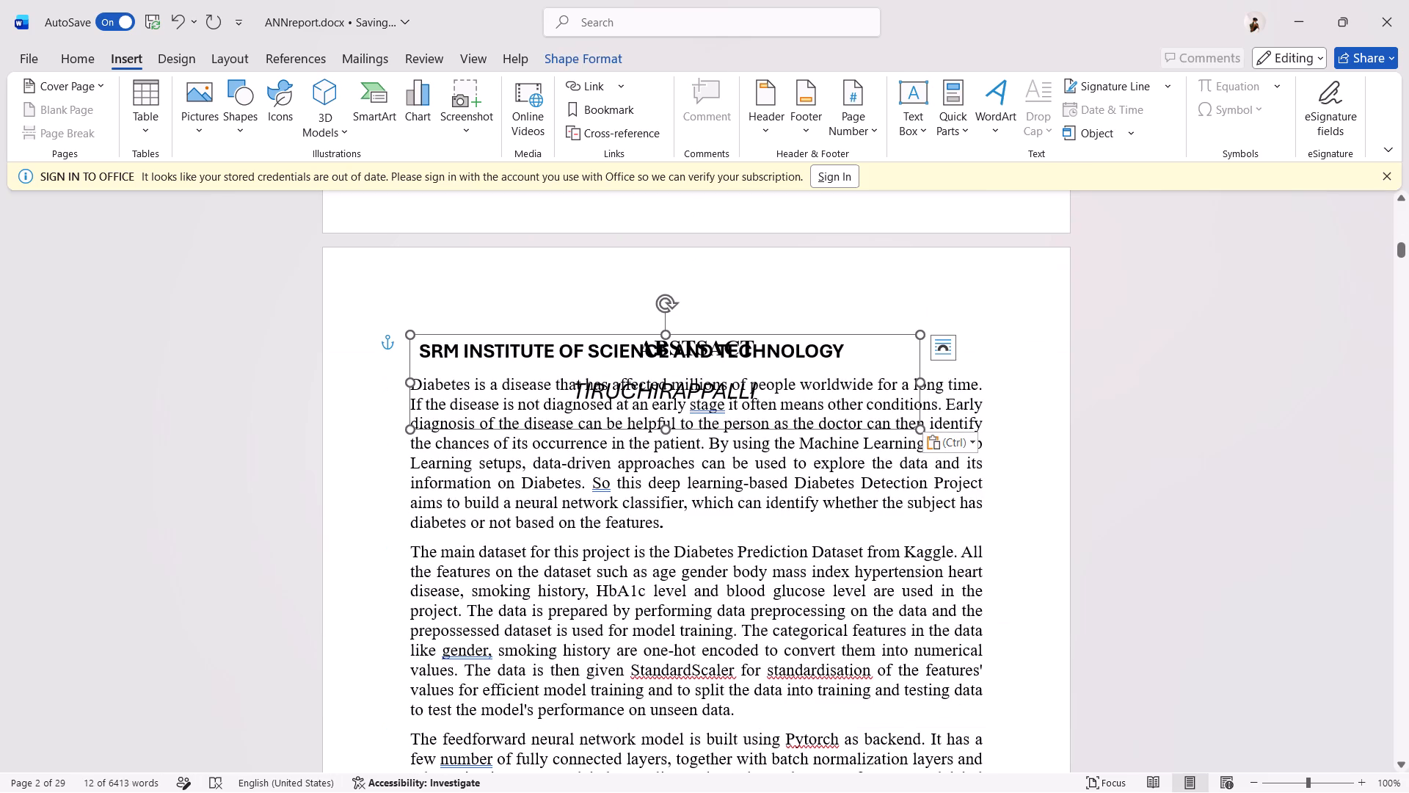
left_click_drag(630, 367, 638, 312)
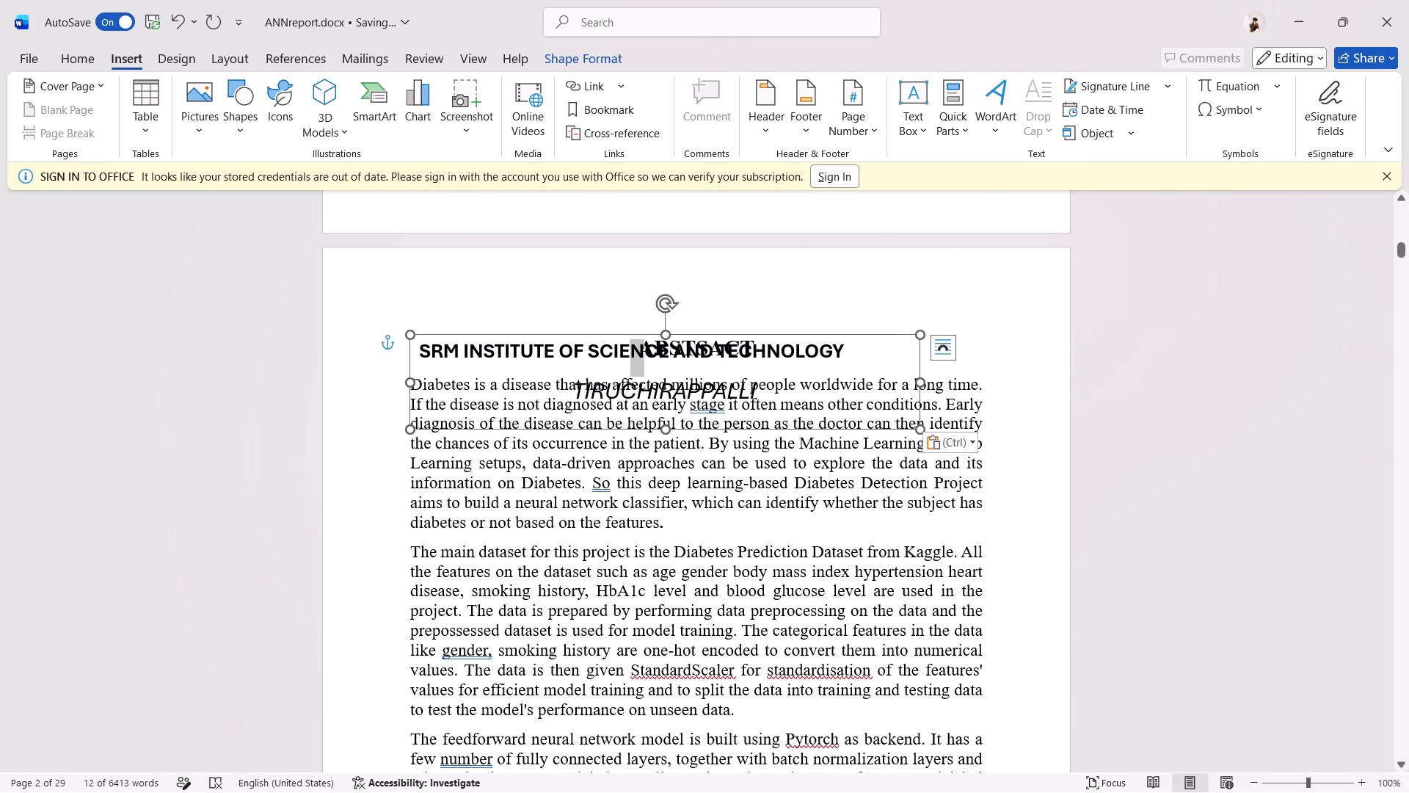
left_click_drag(435, 335, 434, 203)
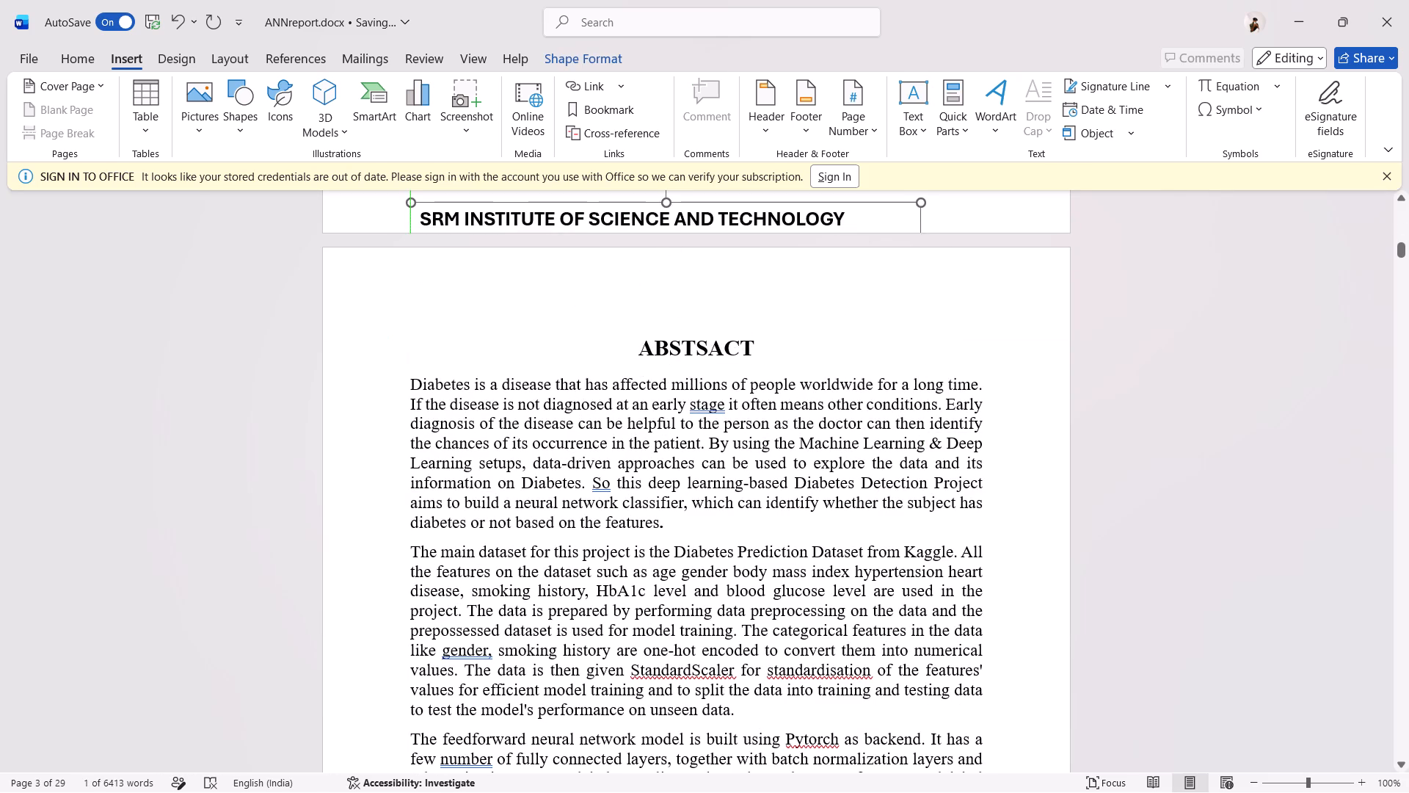
left_click_drag(434, 203, 435, 167)
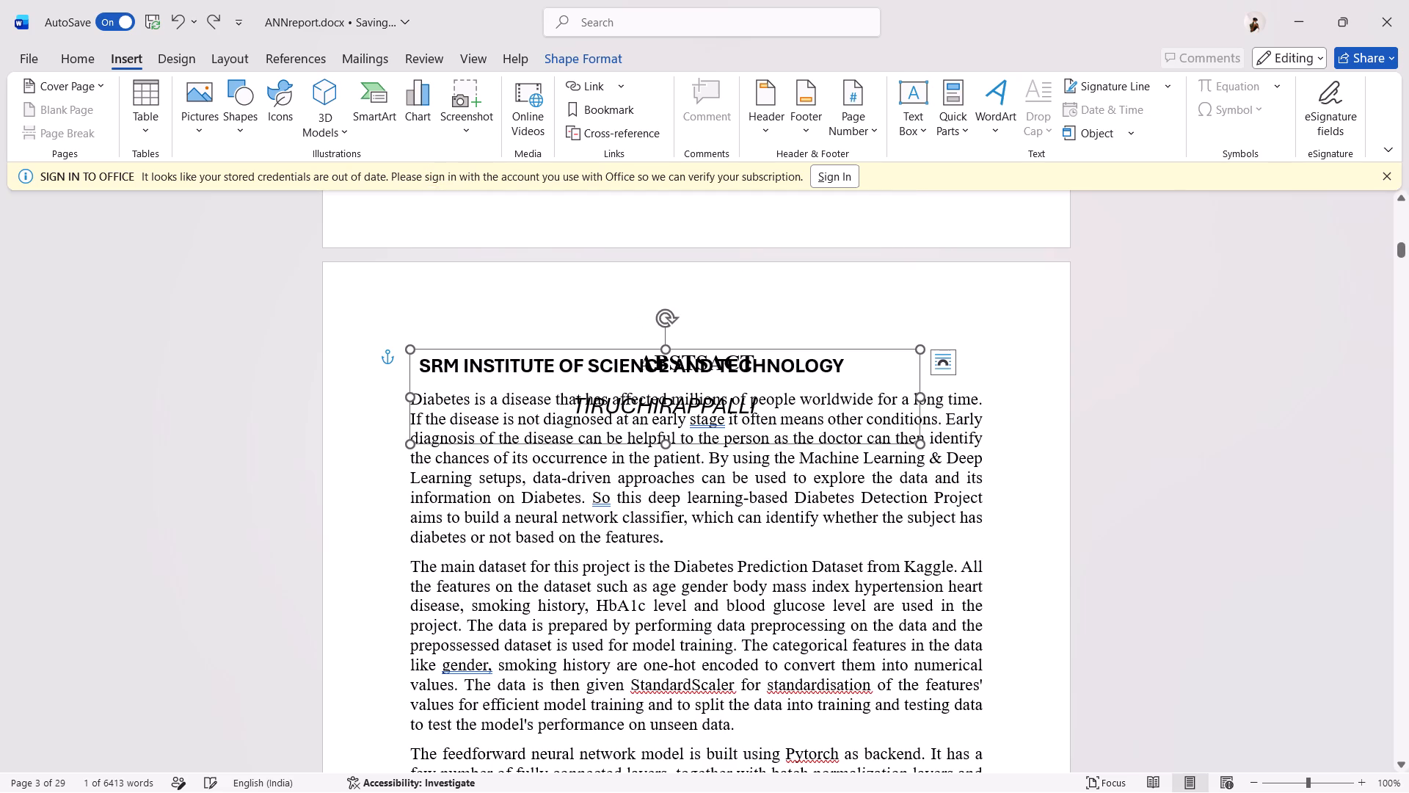
scroll(466, 334, "up", 2)
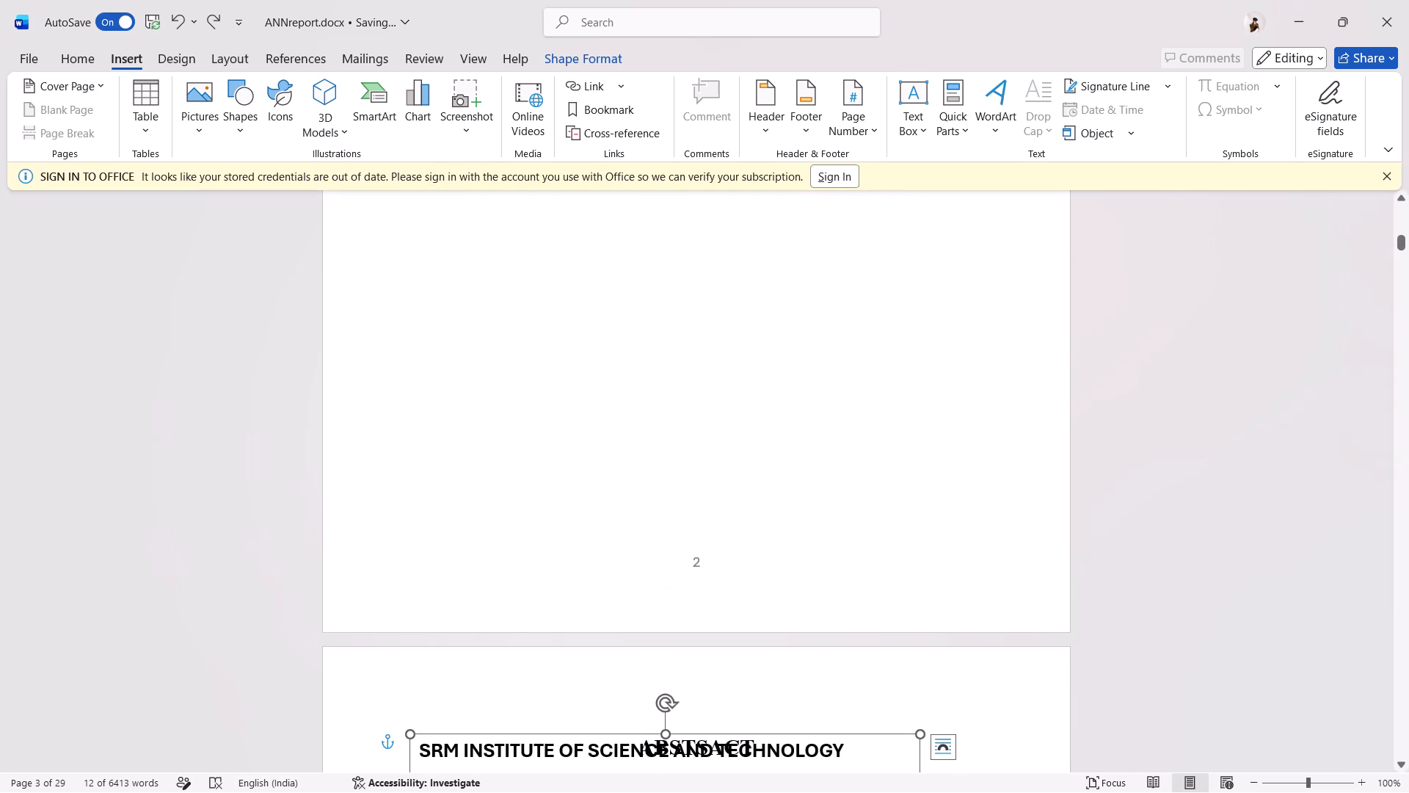
left_click_drag(451, 731, 484, 412)
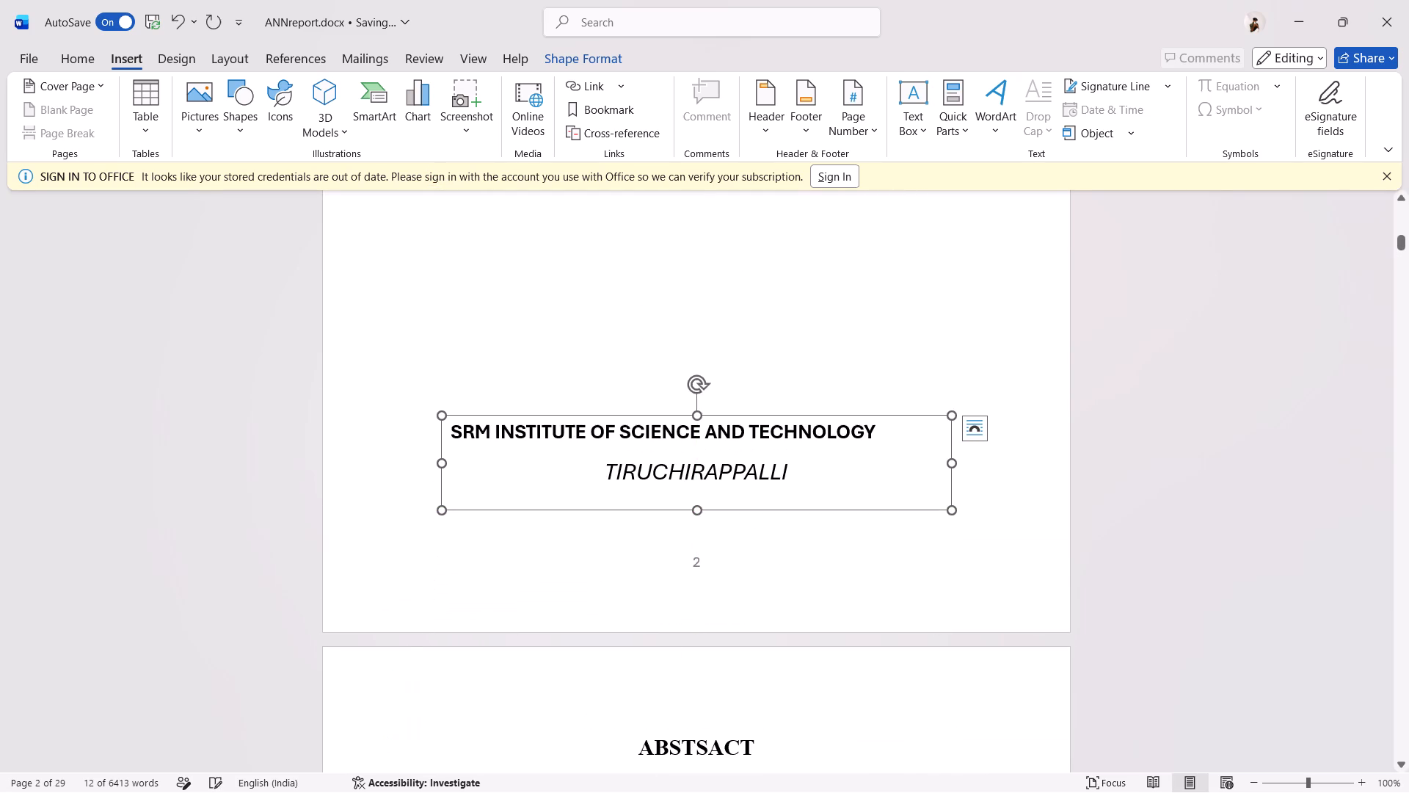
scroll(525, 362, "up", 1)
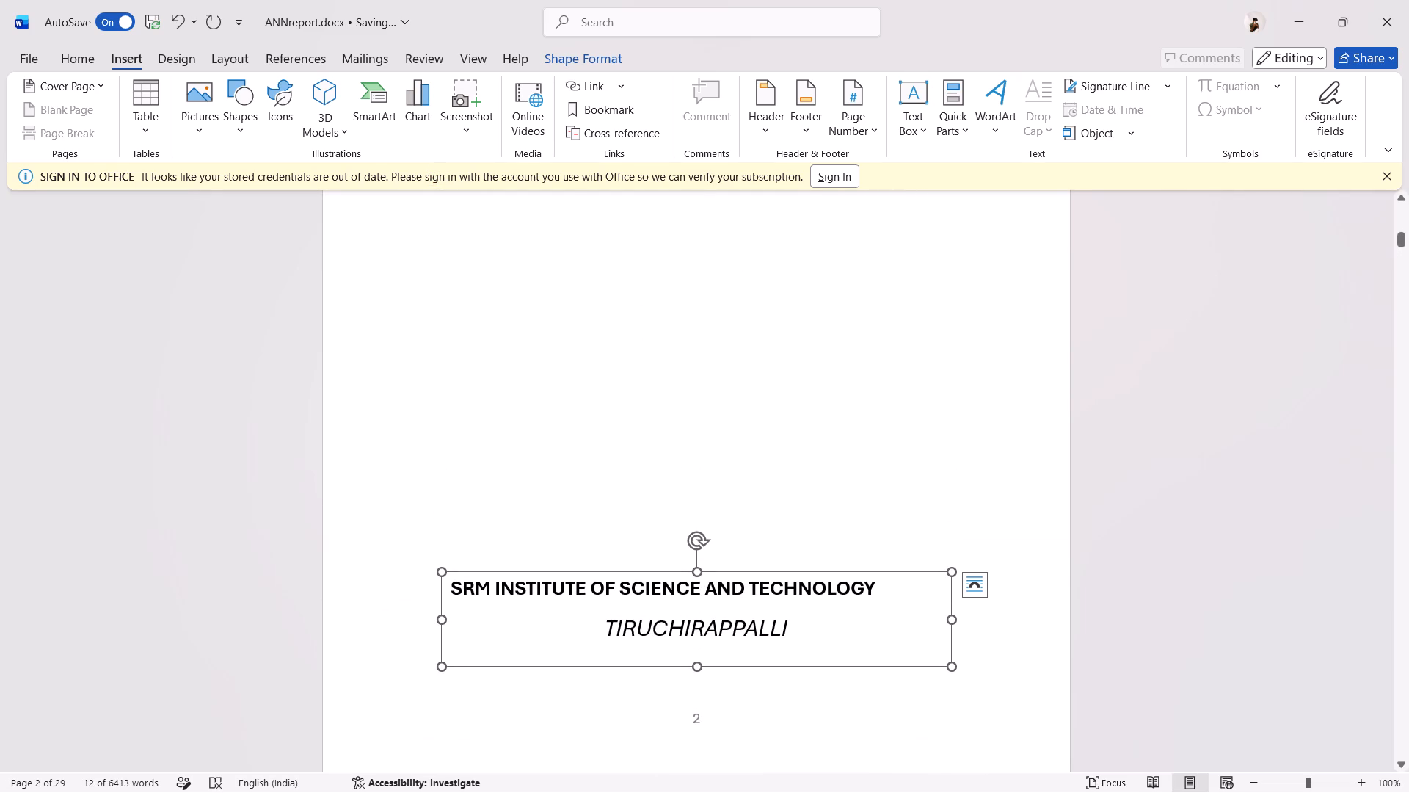
left_click_drag(518, 570, 528, 324)
scroll(528, 324, "up", 1)
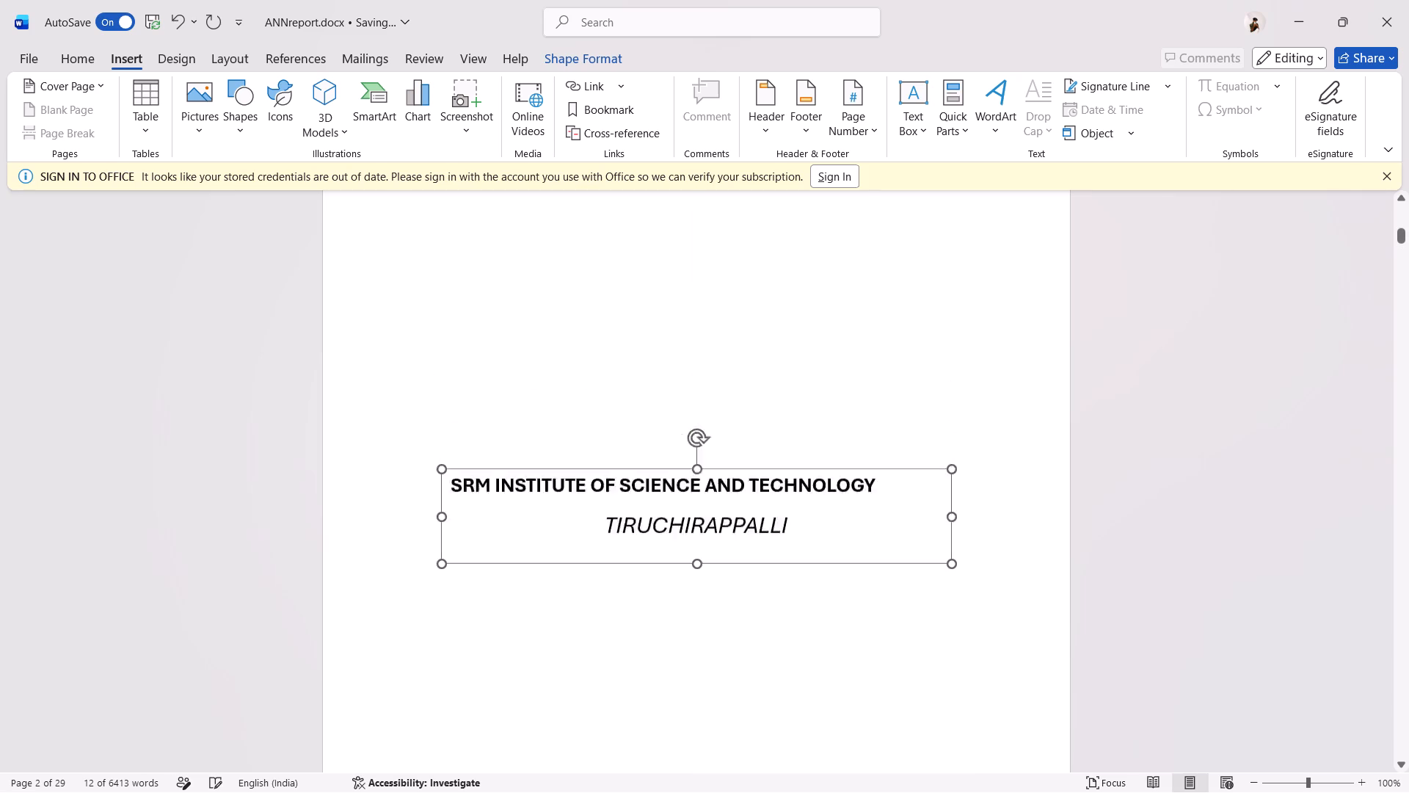
scroll(528, 324, "up", 1)
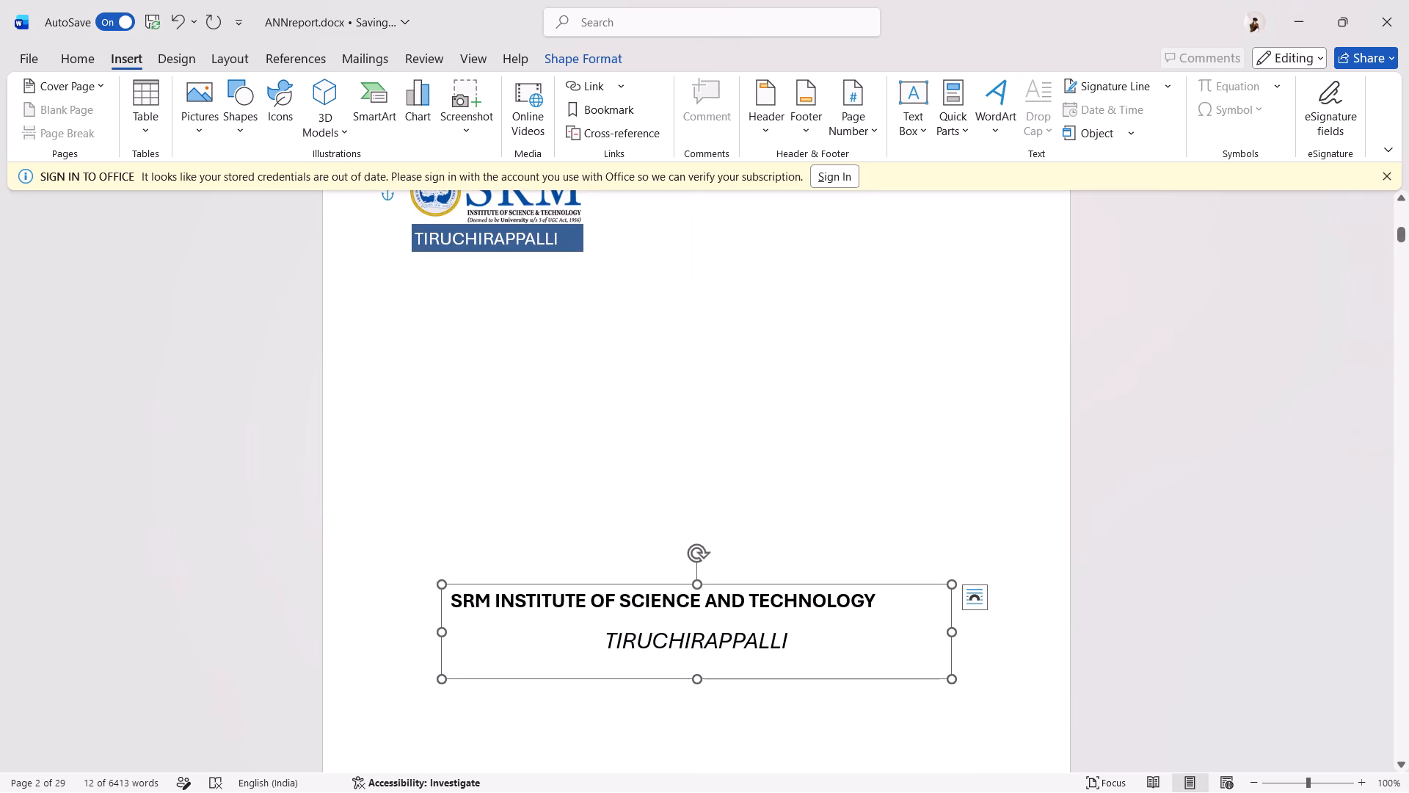
left_click_drag(525, 582, 625, 202)
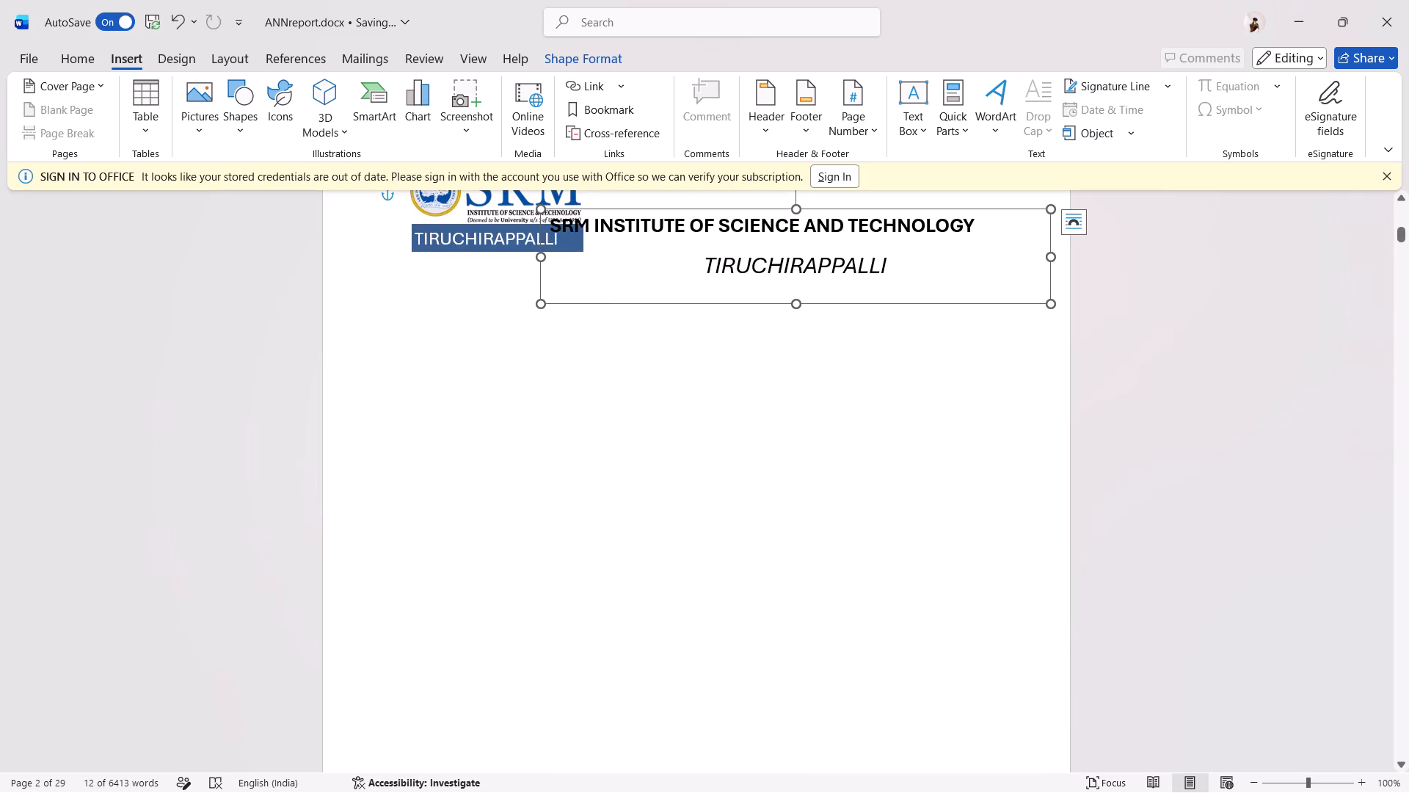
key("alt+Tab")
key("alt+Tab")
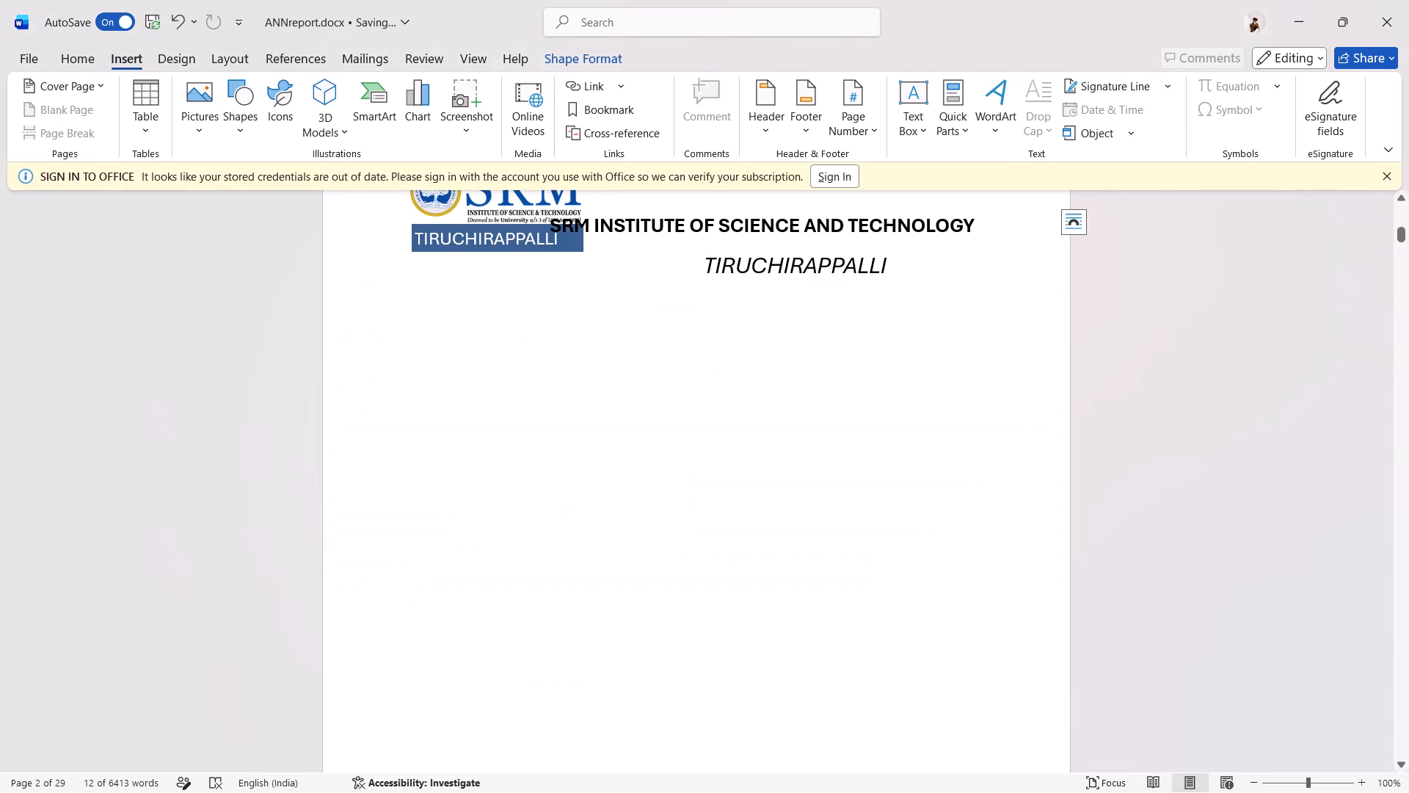
Move the logo up and toward the left page edge, and raise the header text box to line up beside it.
scroll(641, 486, "up", 1)
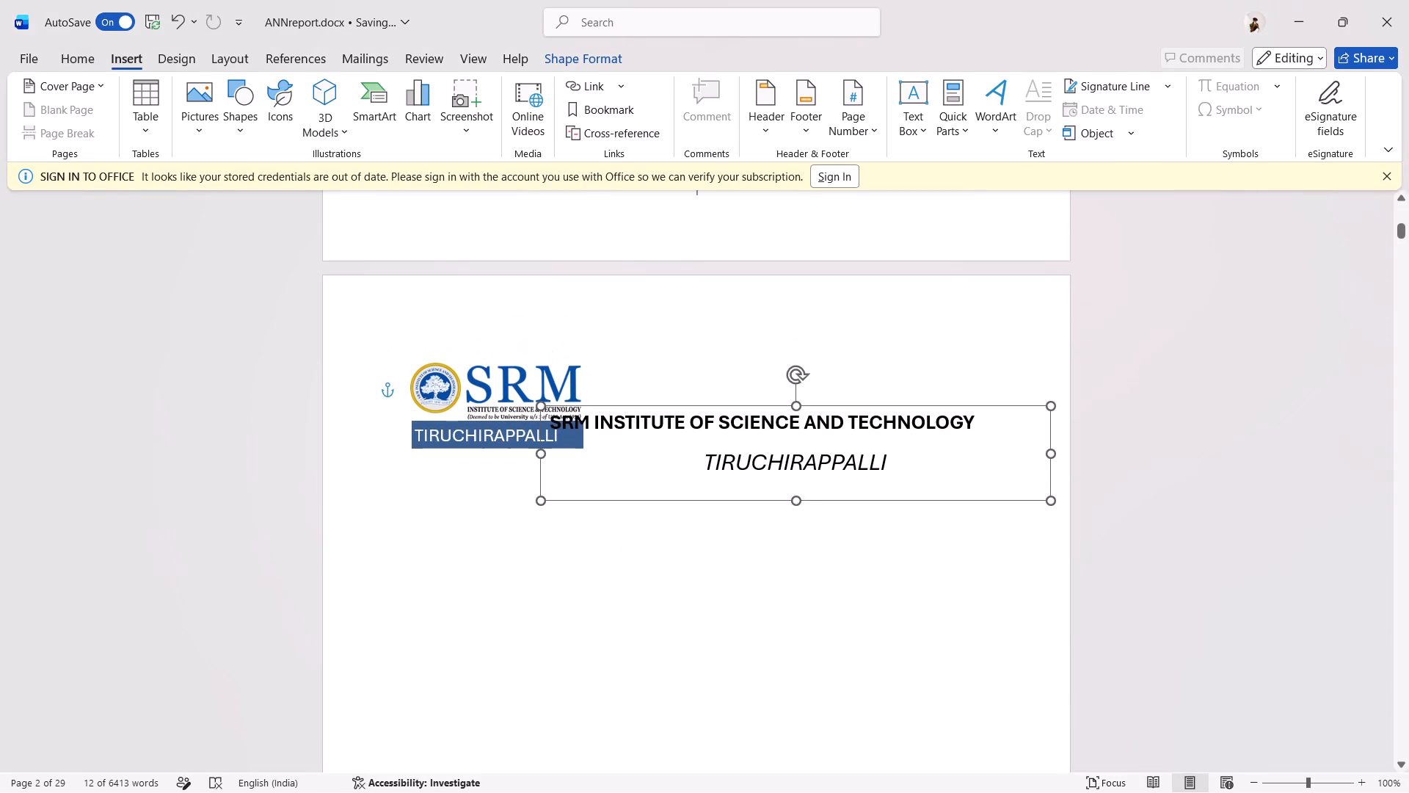
left_click_drag(440, 395, 390, 379)
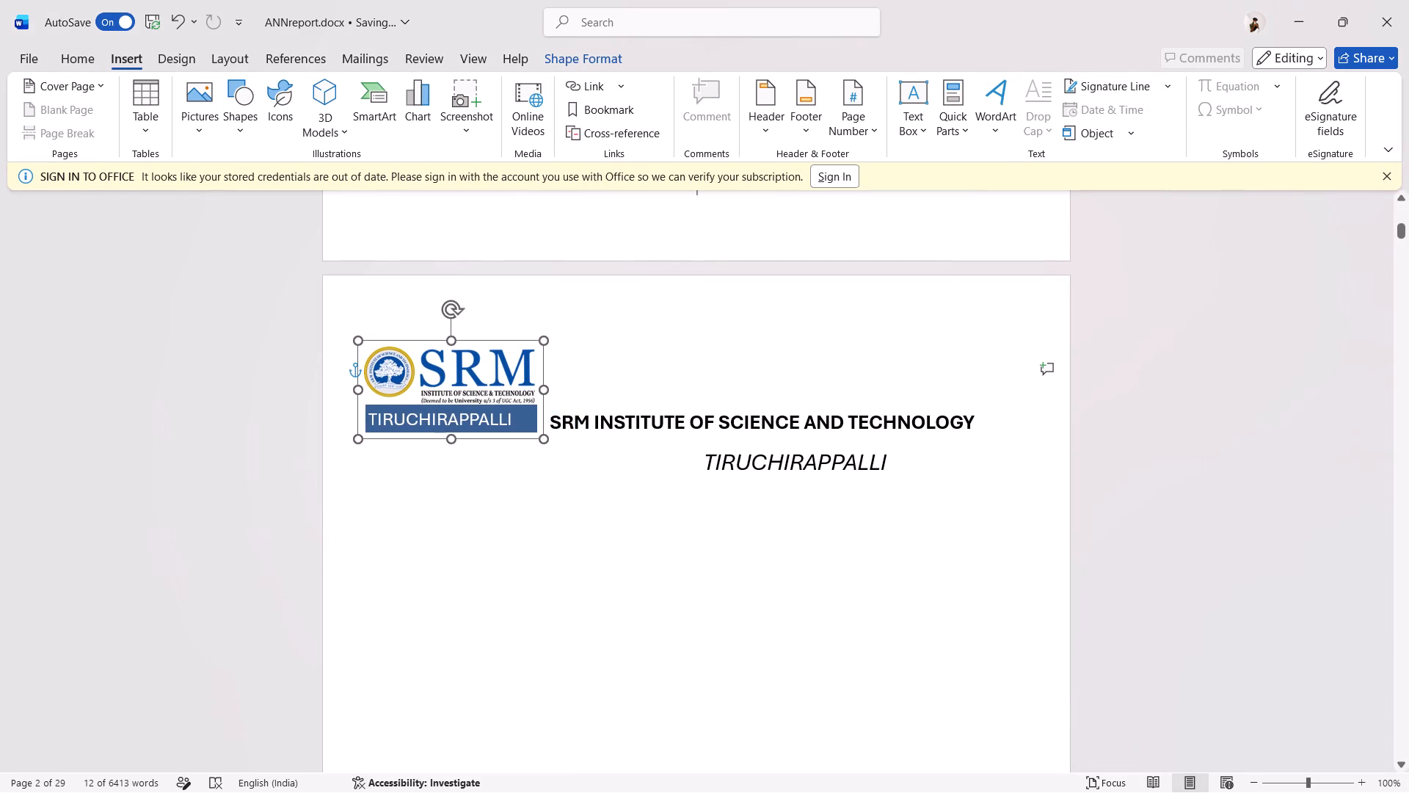
left_click_drag(390, 379, 393, 383)
left_click(591, 434)
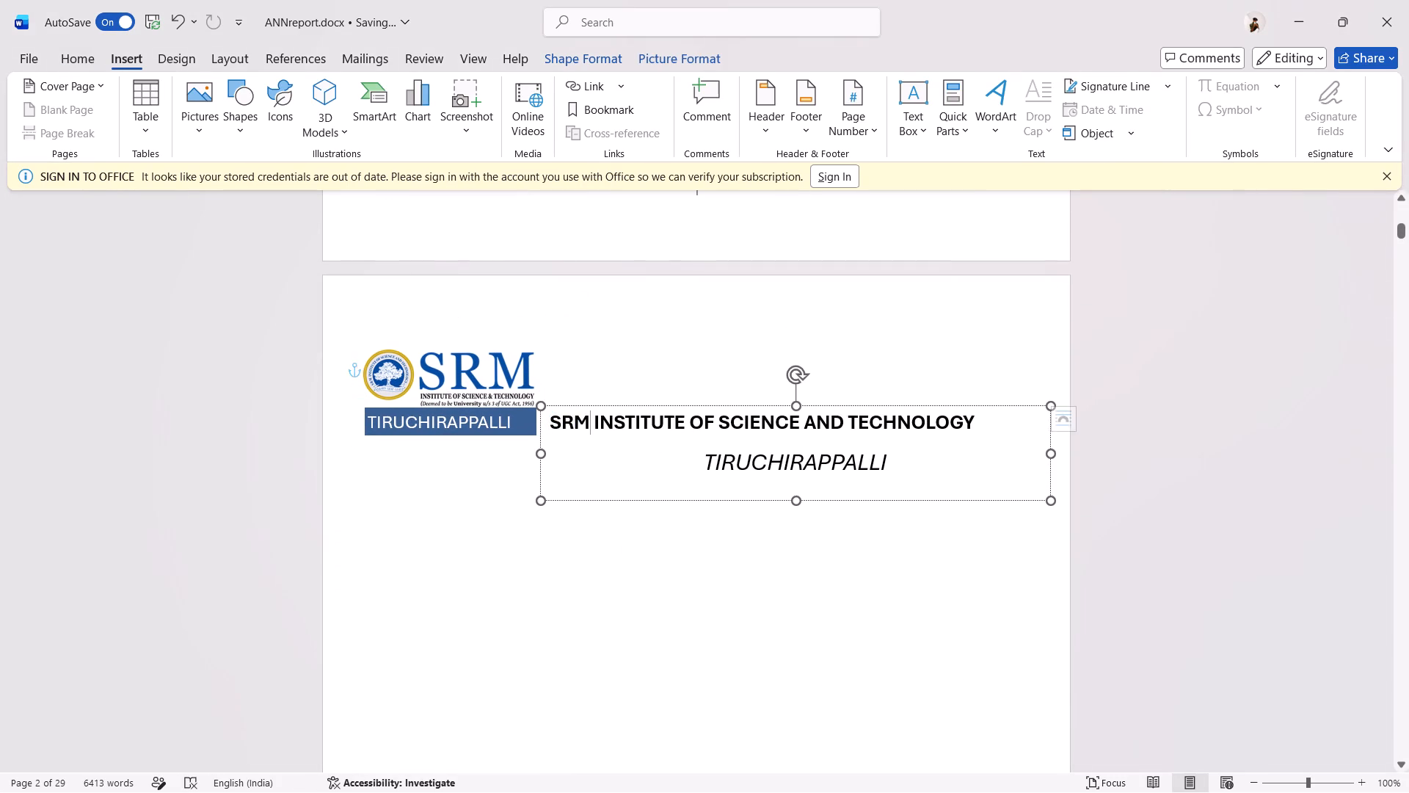
left_click_drag(601, 408, 599, 361)
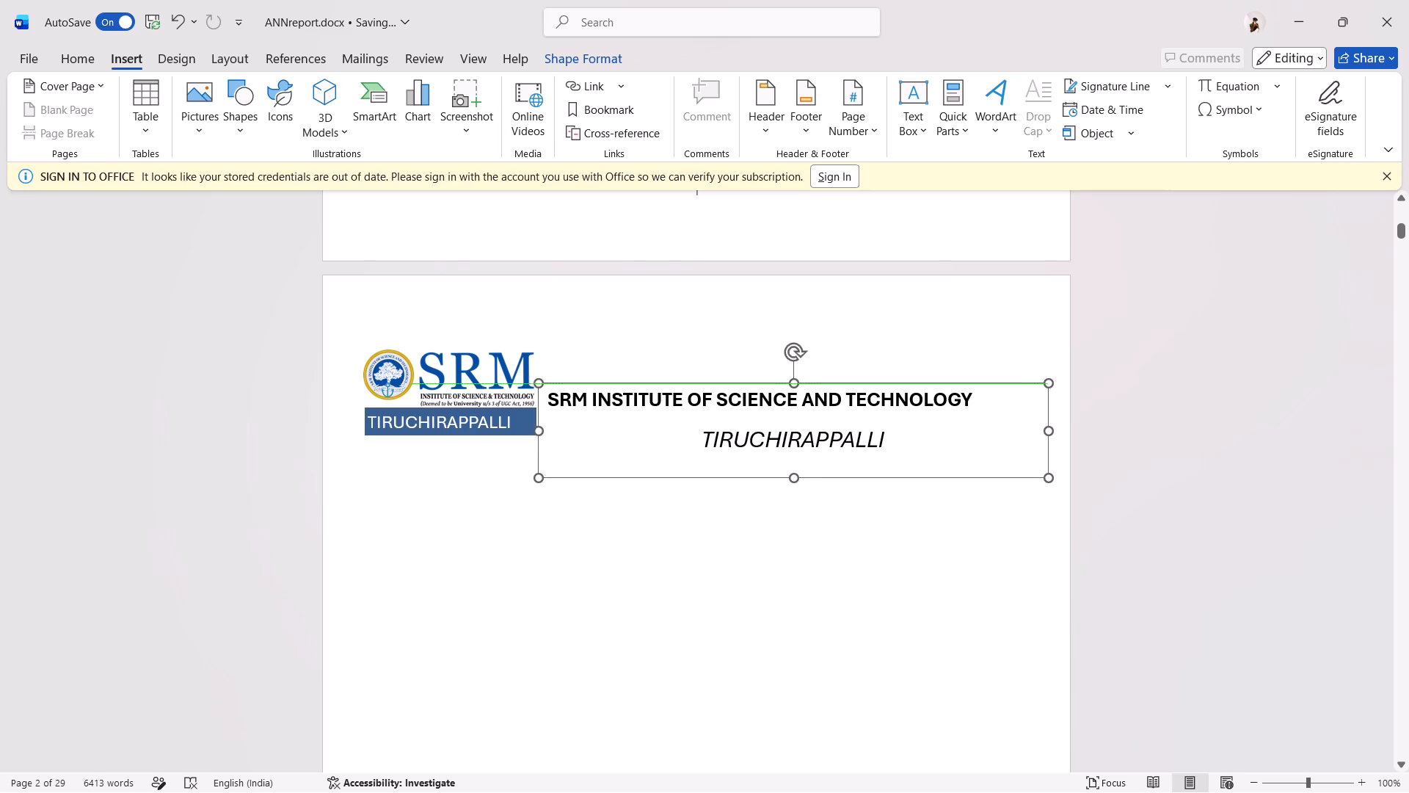
left_click_drag(599, 361, 599, 353)
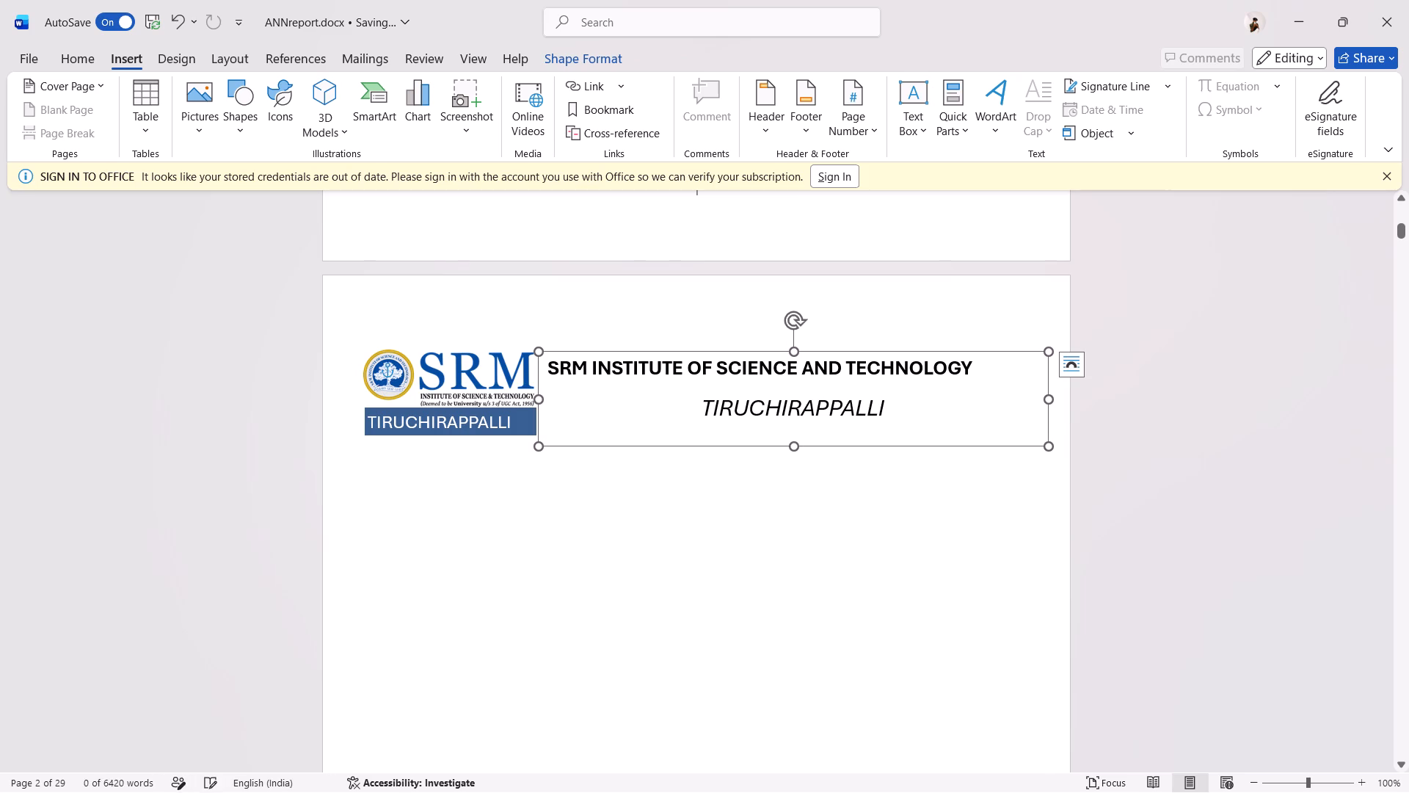
left_click(540, 509)
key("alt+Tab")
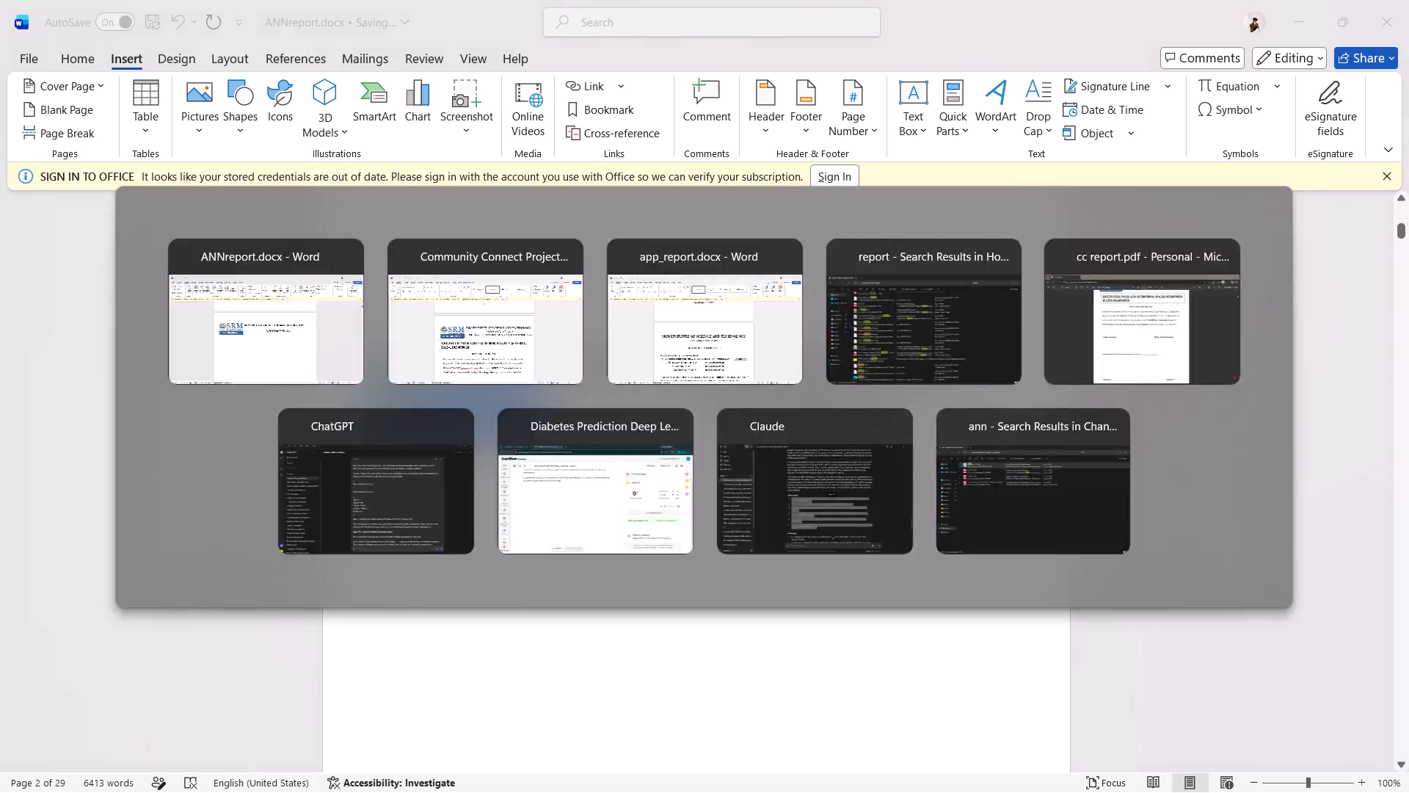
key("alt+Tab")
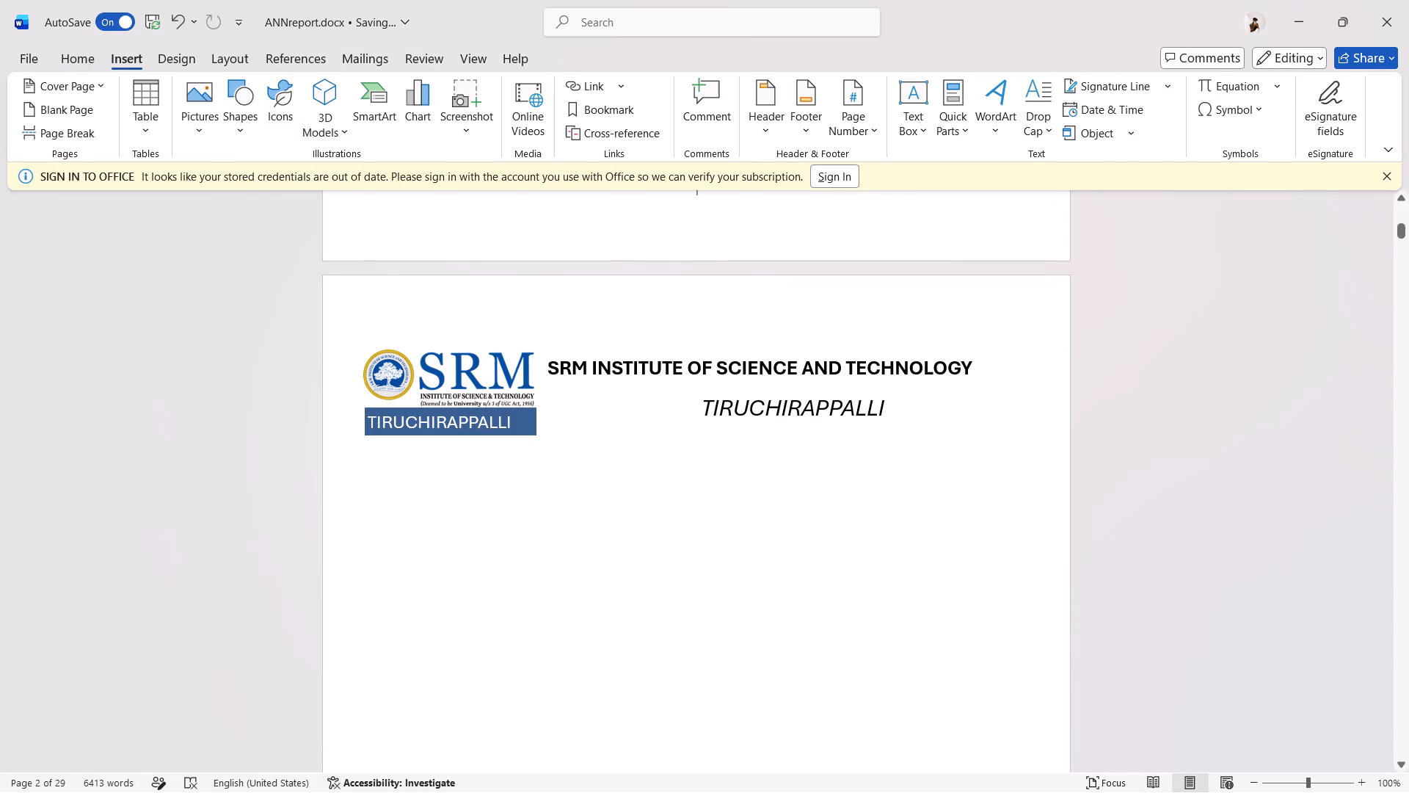
Add a new line starting with C below TIRUCHIRAPPALLI in the header text box.
left_click(925, 405)
key("Return")
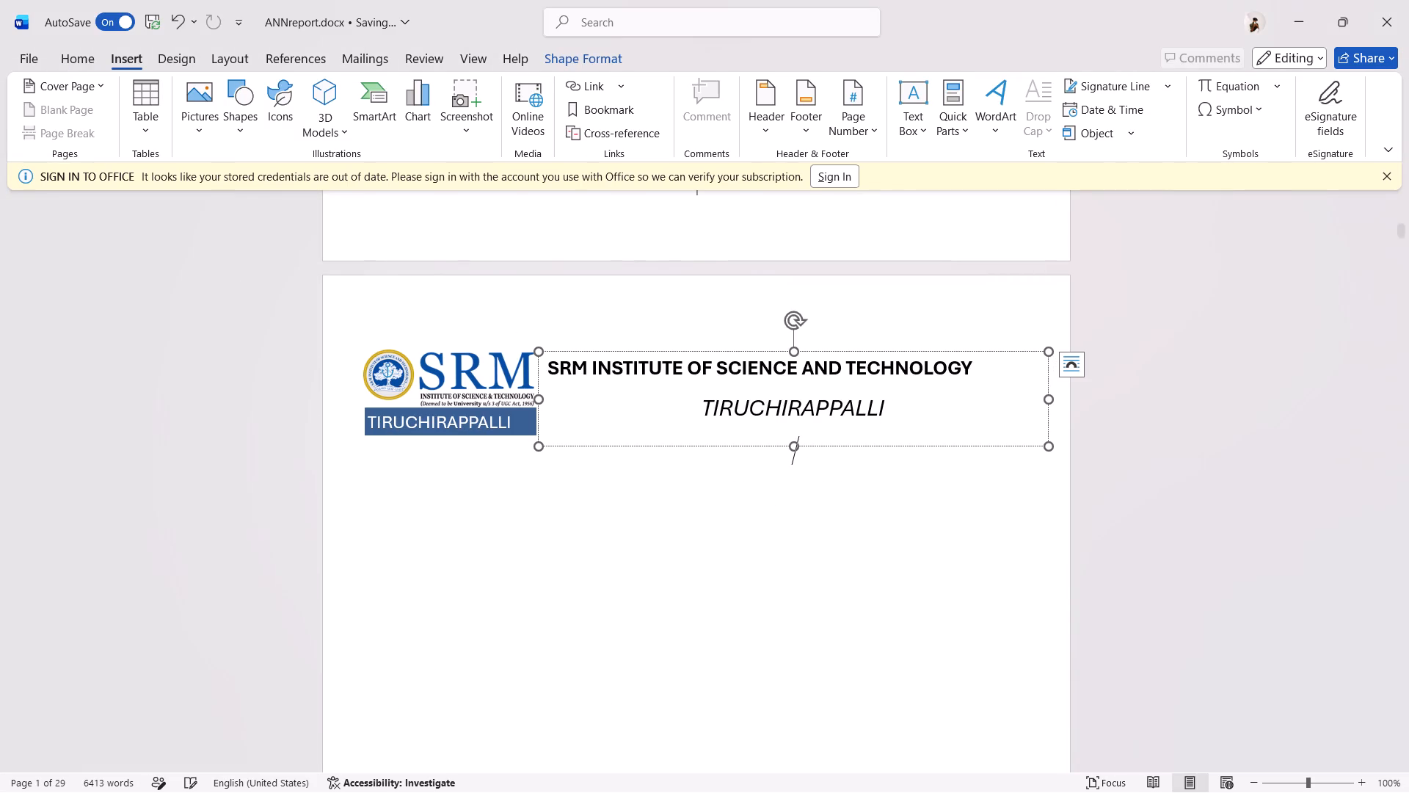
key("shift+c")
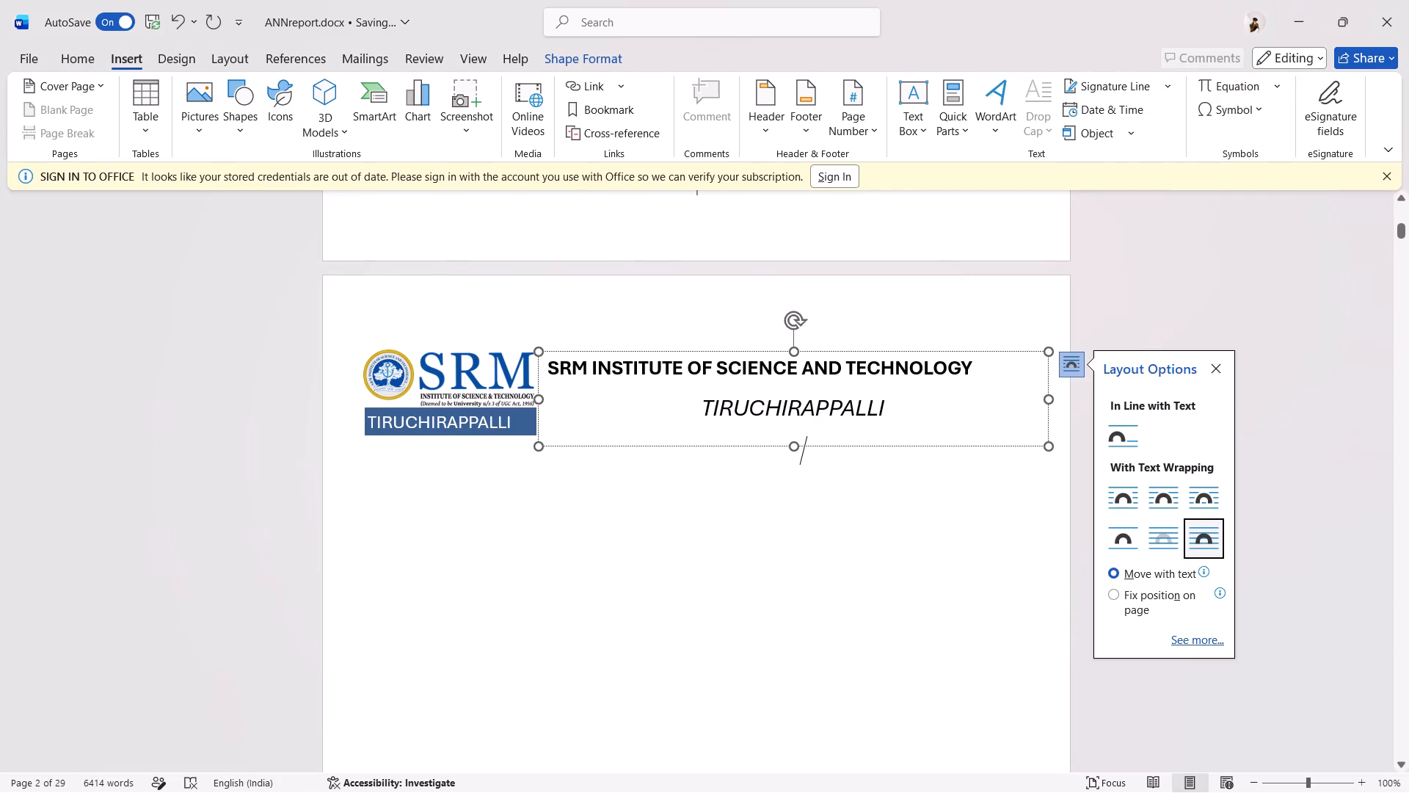
Set the header text box's layout to Square text wrapping.
left_click(1129, 499)
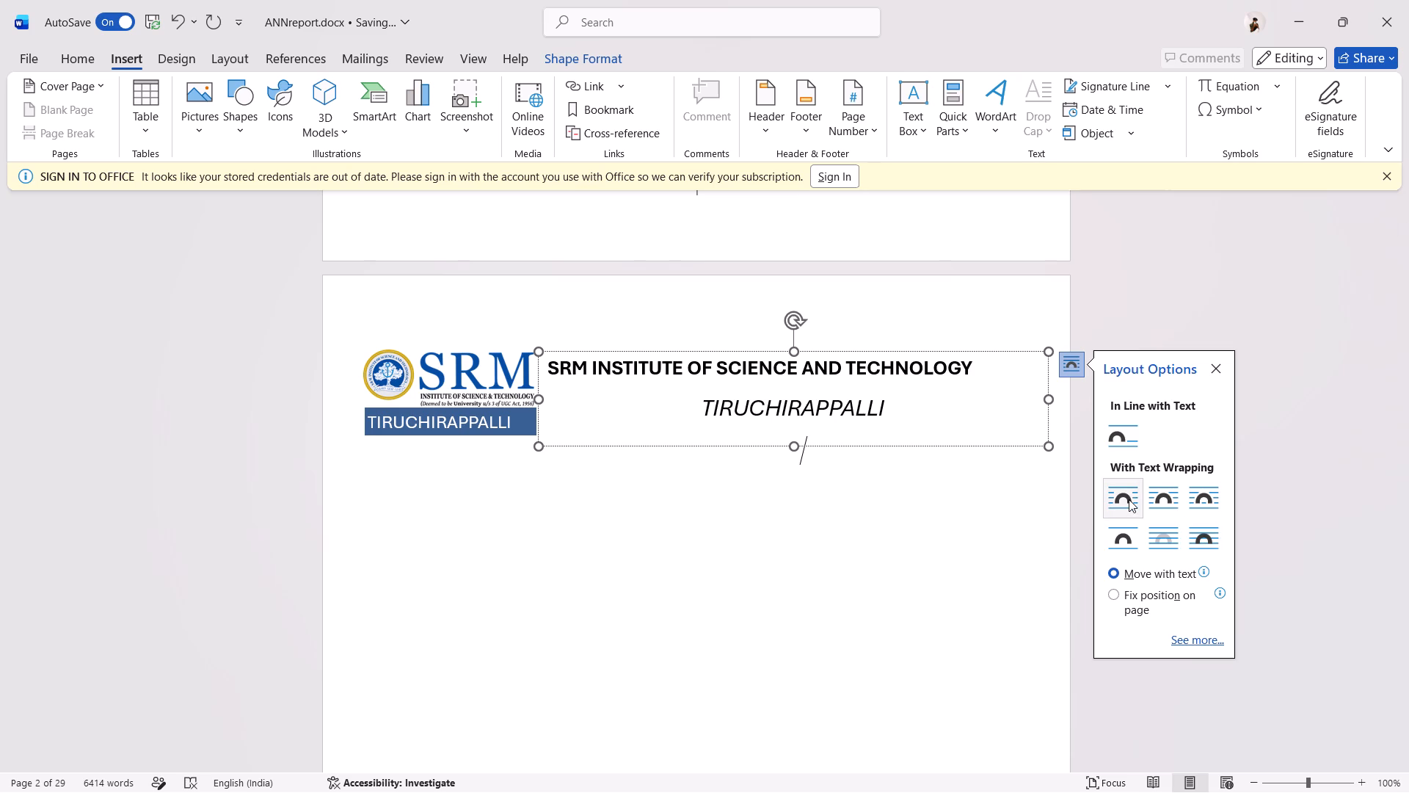
Insert another line starting with C directly after TIRUCHIRAPPALLI in the header text box.
left_click(911, 410)
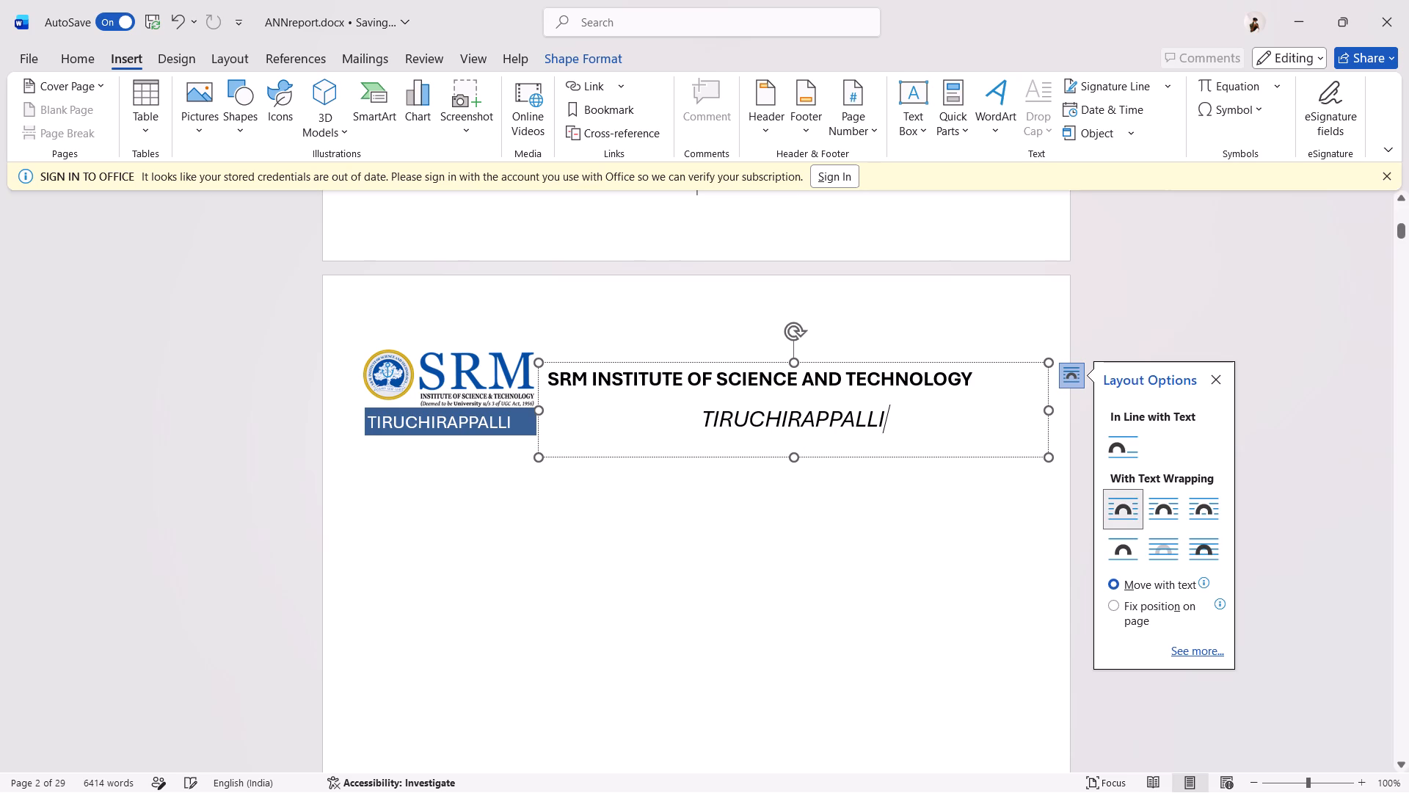
key("Return")
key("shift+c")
Copy the COLLEGE OF ENGINEERING AND TECHNOLOGY header line from Community Connect Project Report Template.docx and return to ANNreport.docx.
key("alt+Tab")
left_click(878, 437)
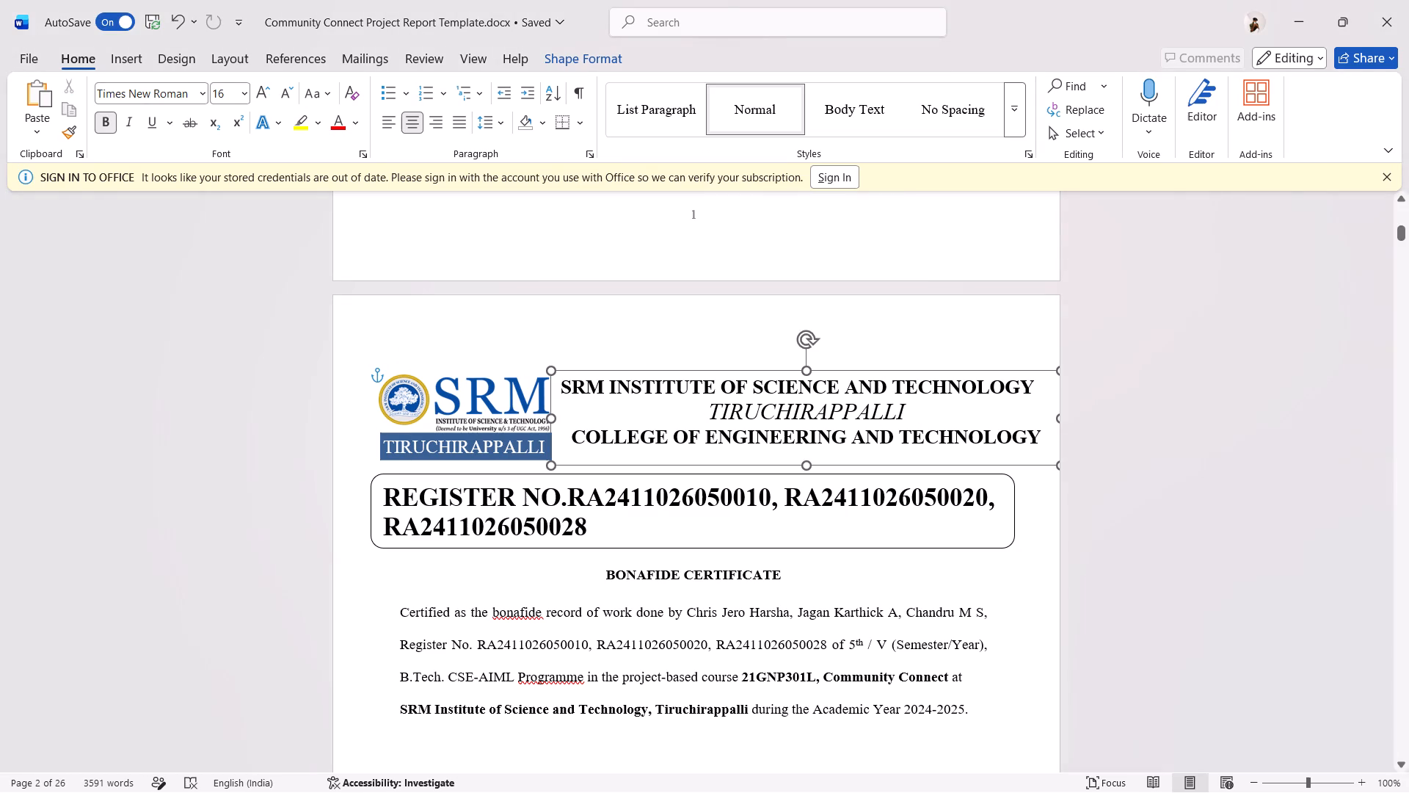
left_click_drag(576, 427, 970, 426)
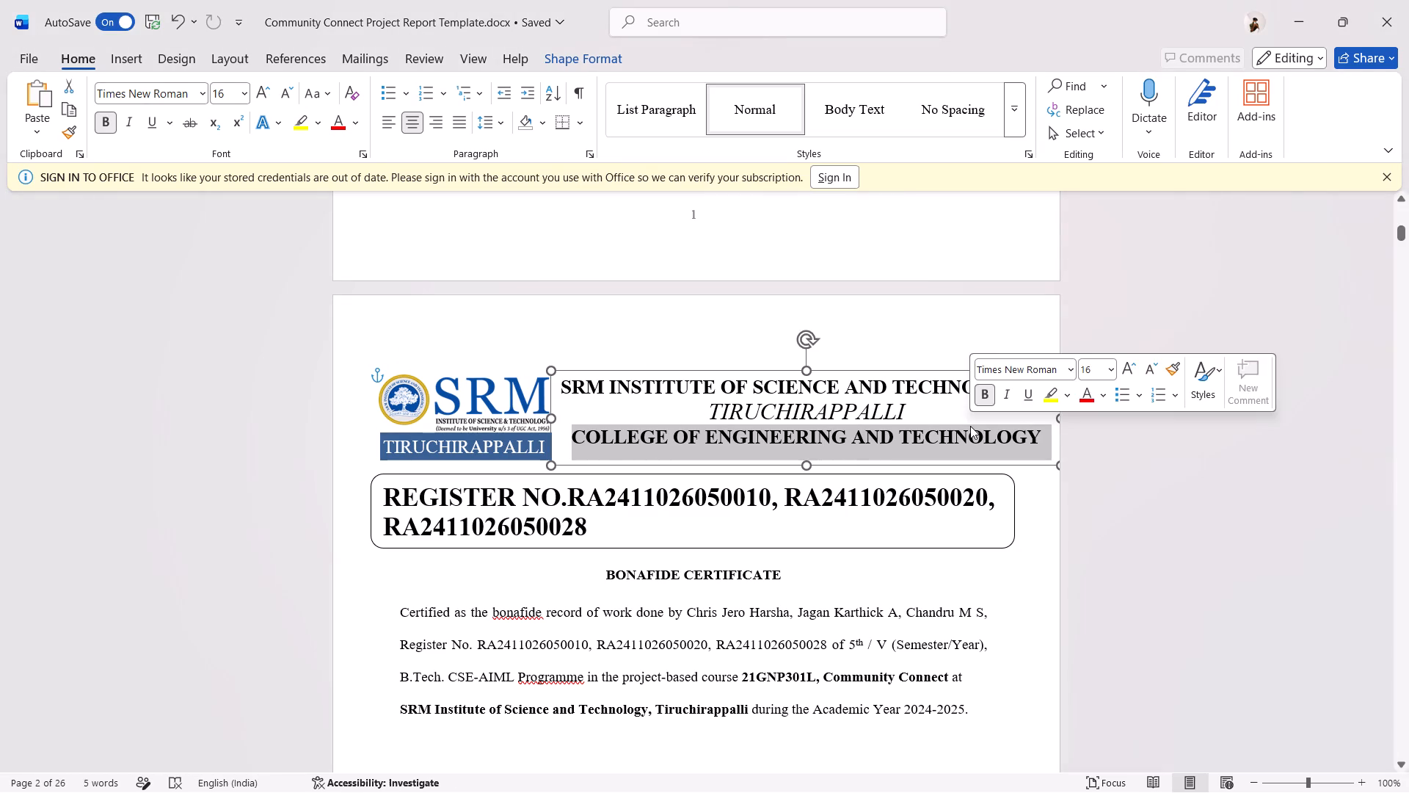
key("ctrl+c")
key("alt+Tab")
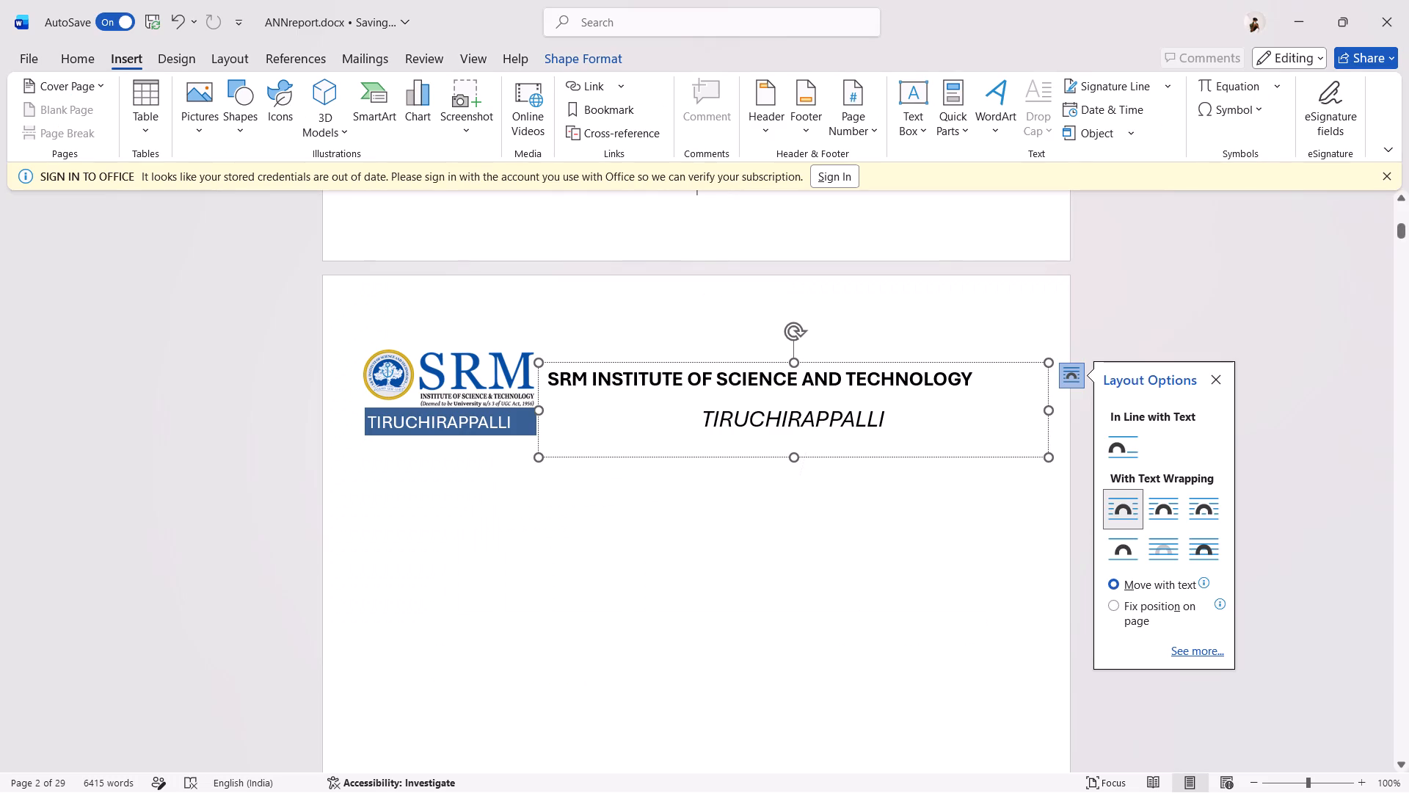
Paste the COLLEGE OF ENGINEERING AND TECHNOLOGY line into the header text box and enlarge the box to fit three lines.
key("ctrl+v")
left_click(957, 401)
scroll(892, 524, "down", 5)
scroll(892, 524, "up", 1)
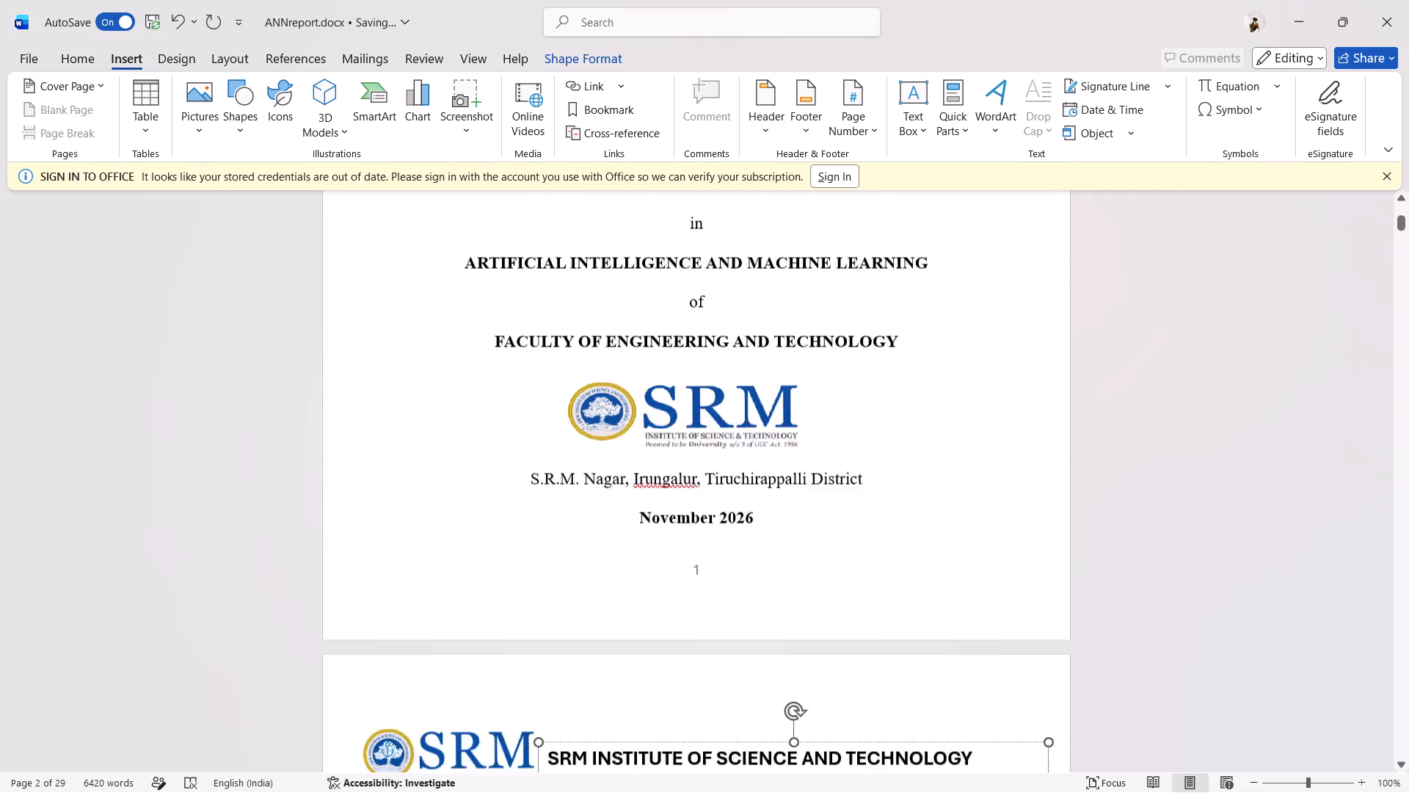
scroll(892, 524, "up", 1)
scroll(892, 524, "down", 2)
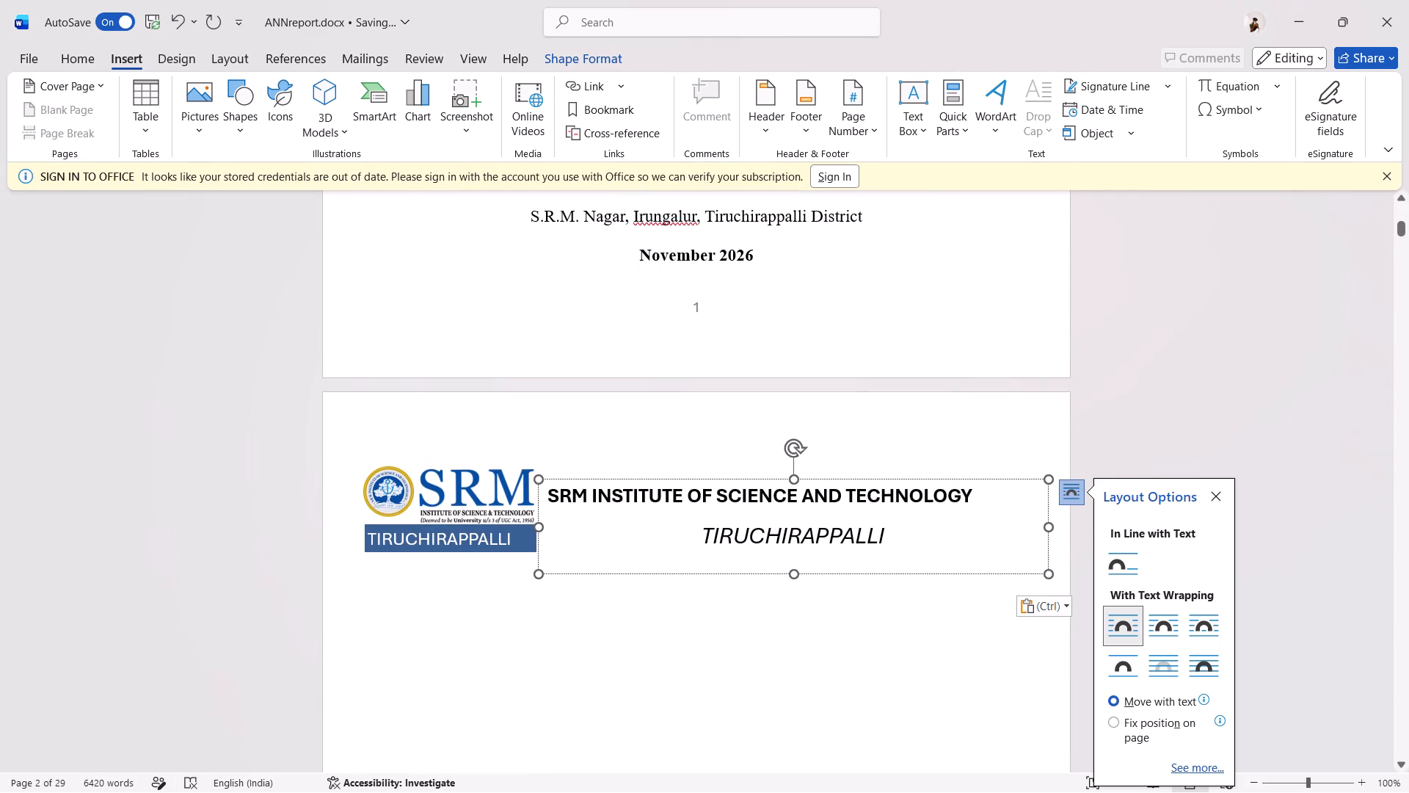
left_click_drag(795, 474, 790, 435)
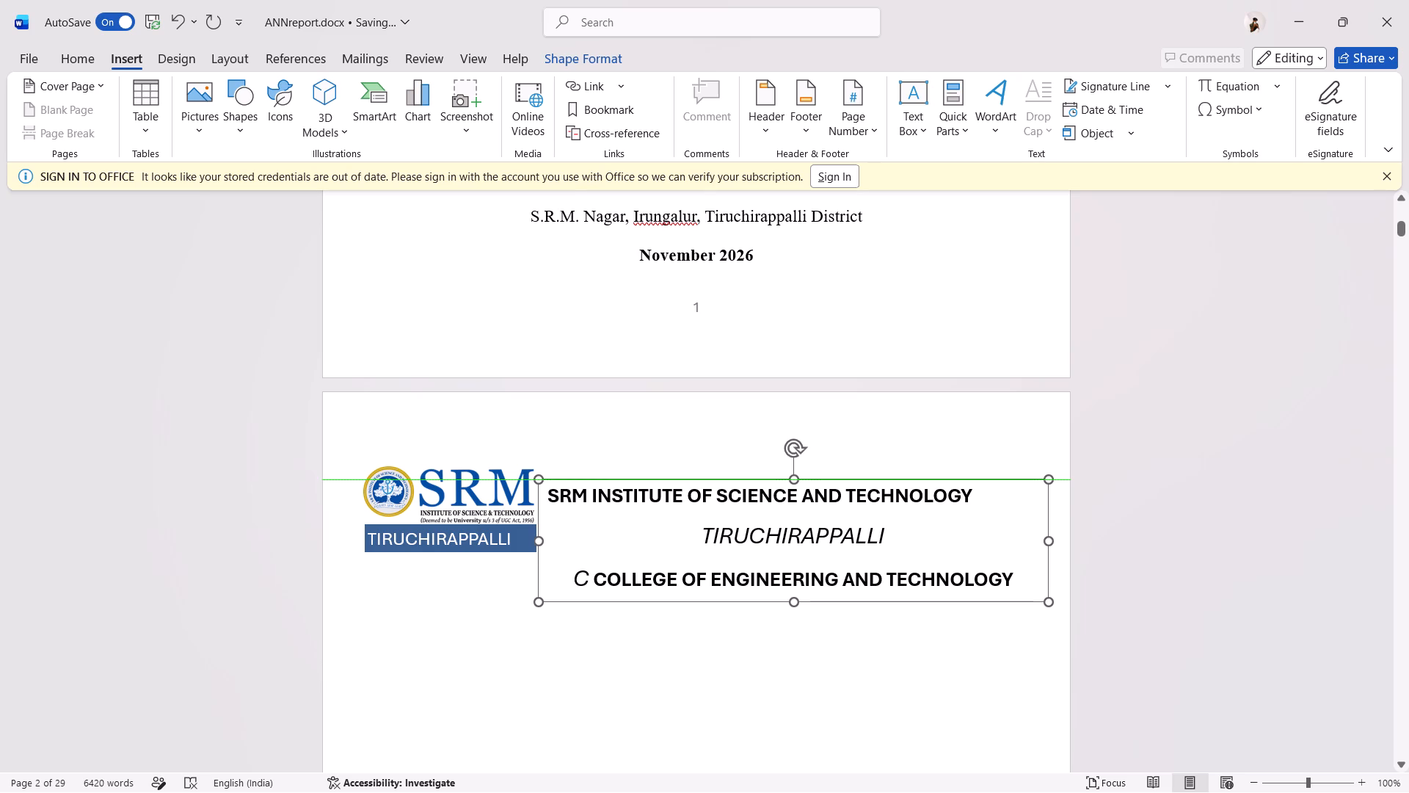
left_click_drag(790, 435, 790, 424)
Delete the stray C and the space before COLLEGE OF ENGINEERING AND TECHNOLOGY in the header text box.
left_click(593, 571)
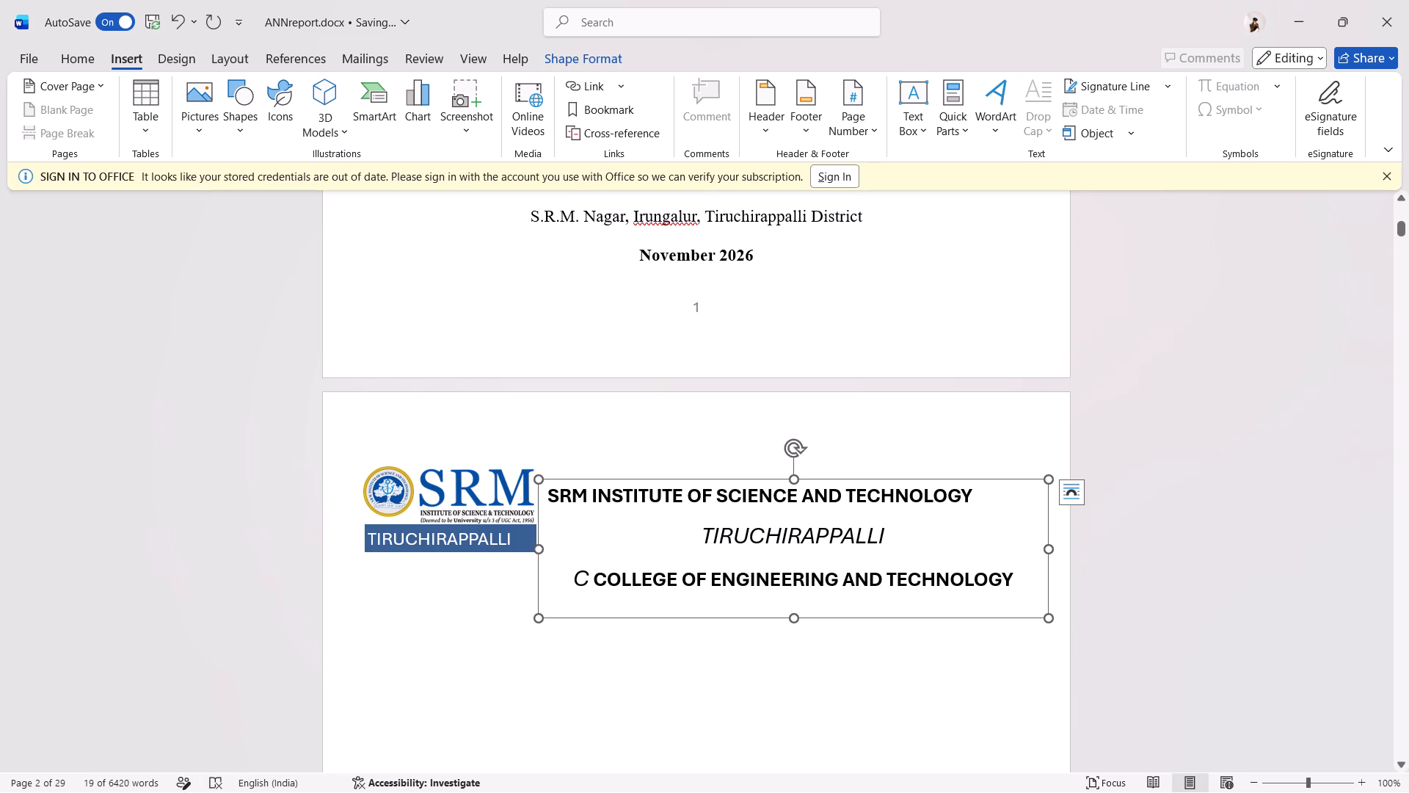
key("BackSpace")
key("BackSpace")
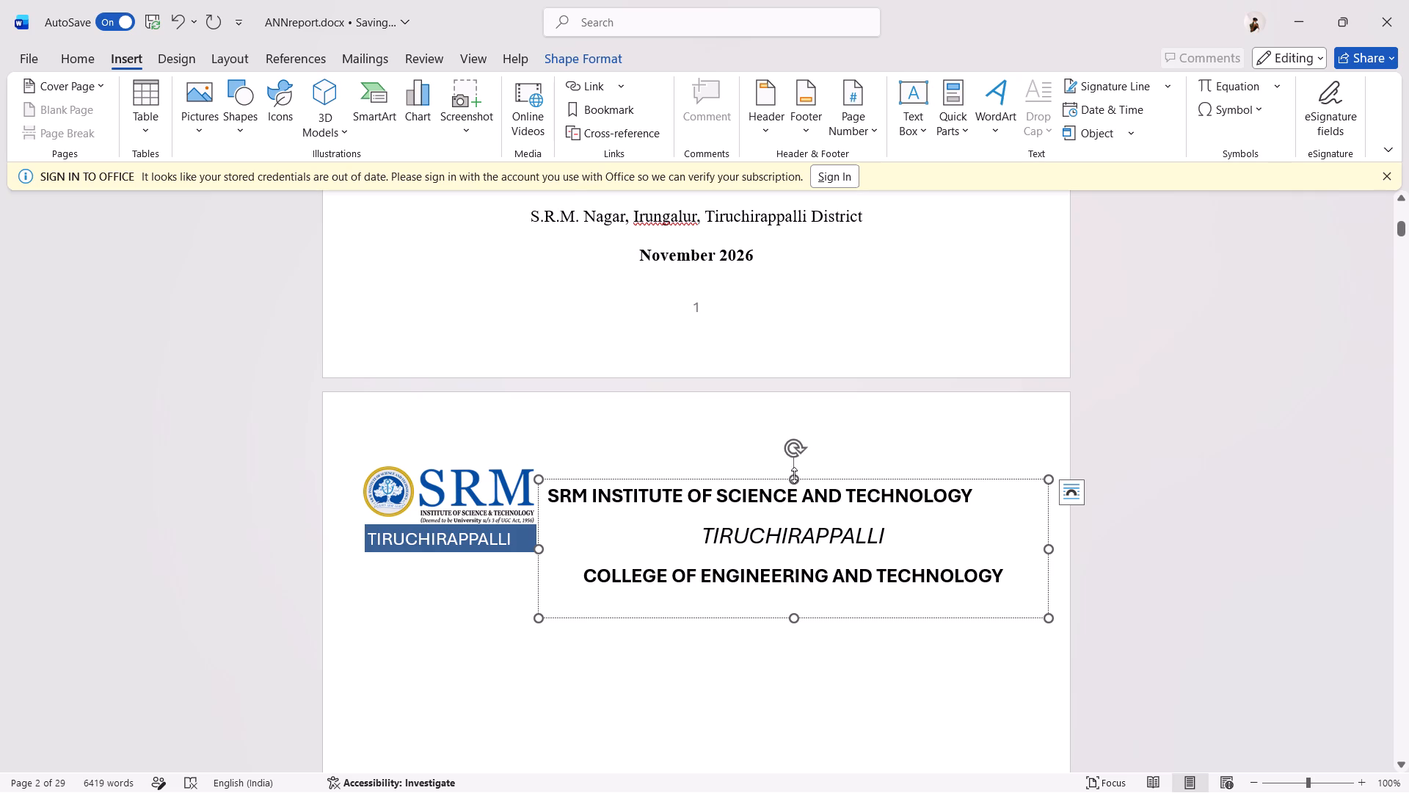
Nudge the header text box slightly and move the SRM logo group down a little beside it.
left_click_drag(782, 481, 782, 462)
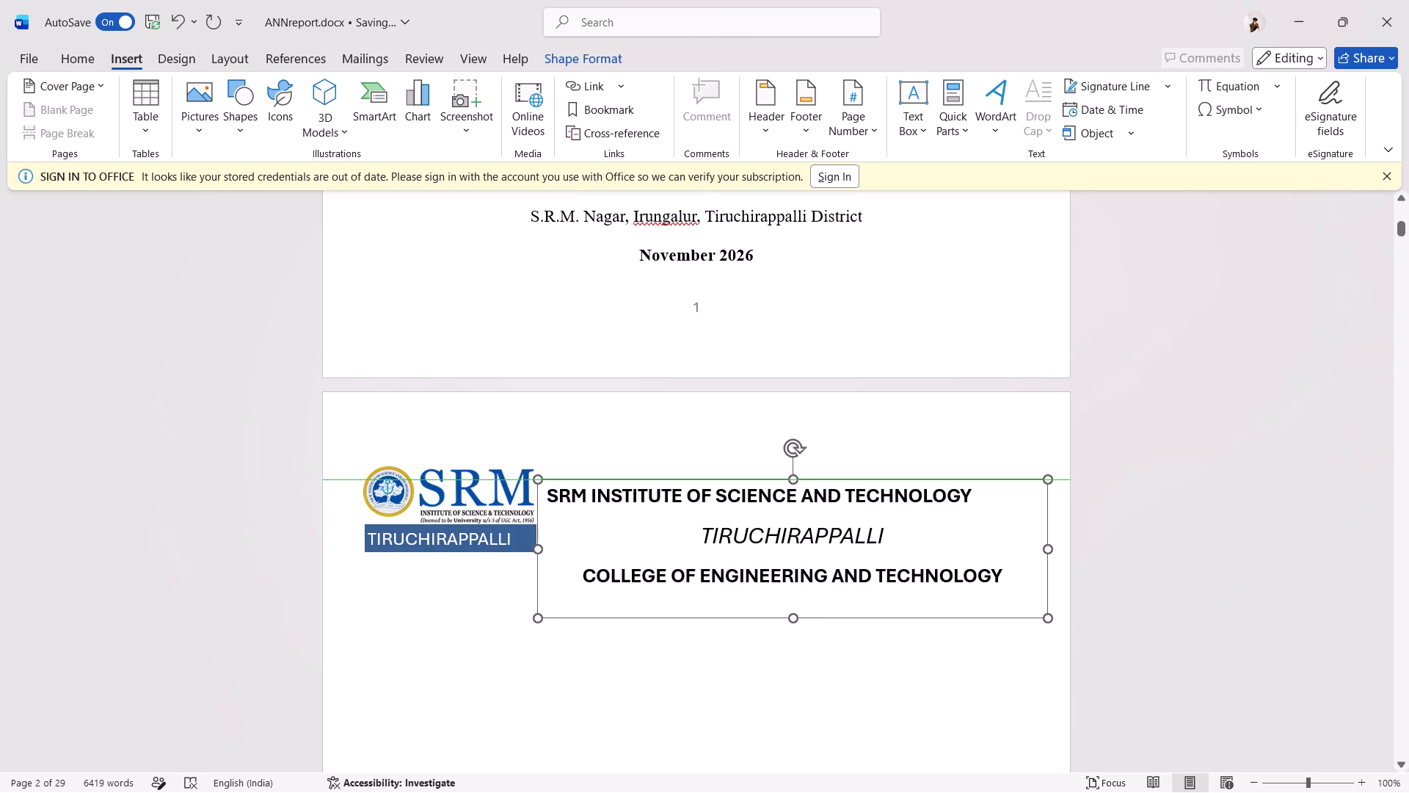
left_click_drag(782, 462, 782, 463)
left_click_drag(472, 491, 471, 506)
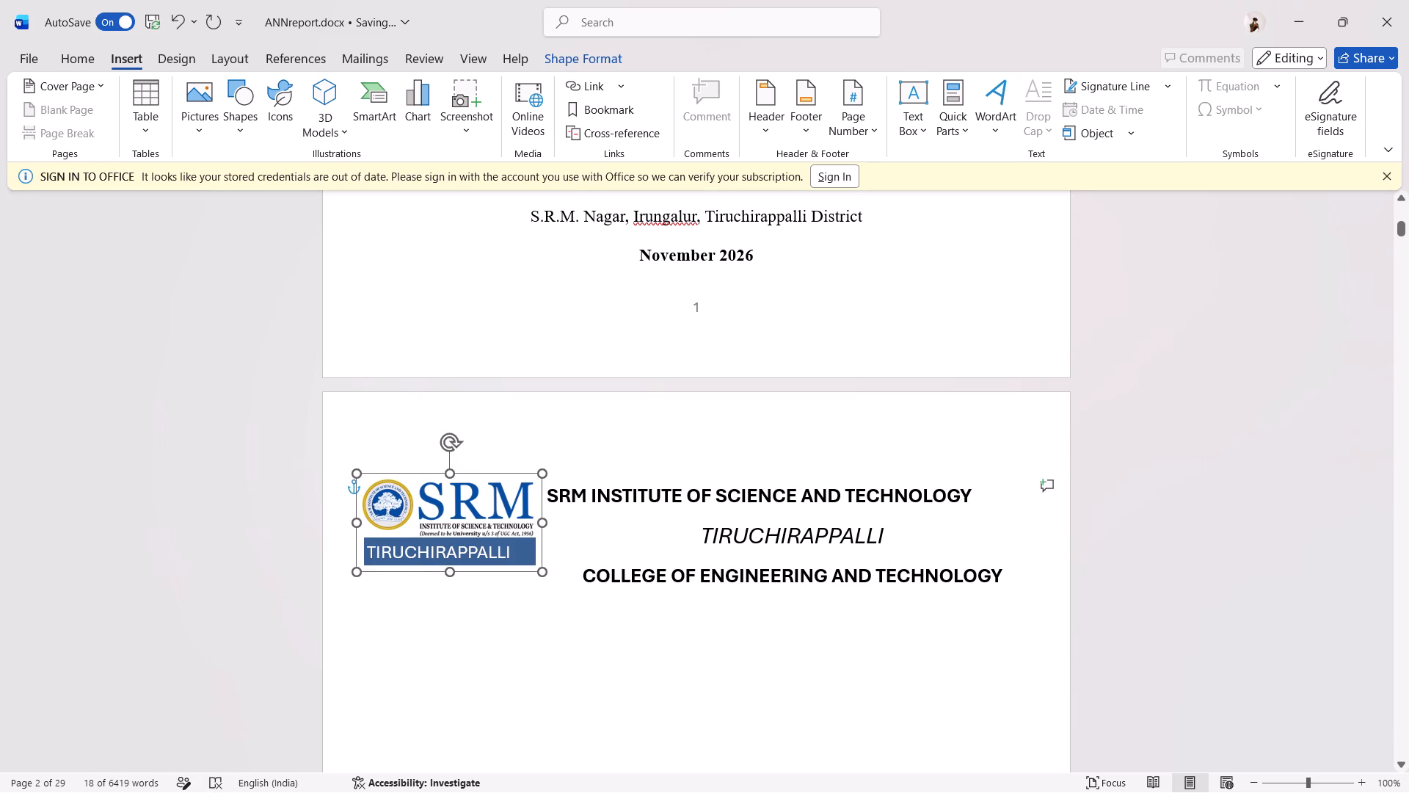
left_click_drag(471, 506, 473, 508)
left_click(458, 653)
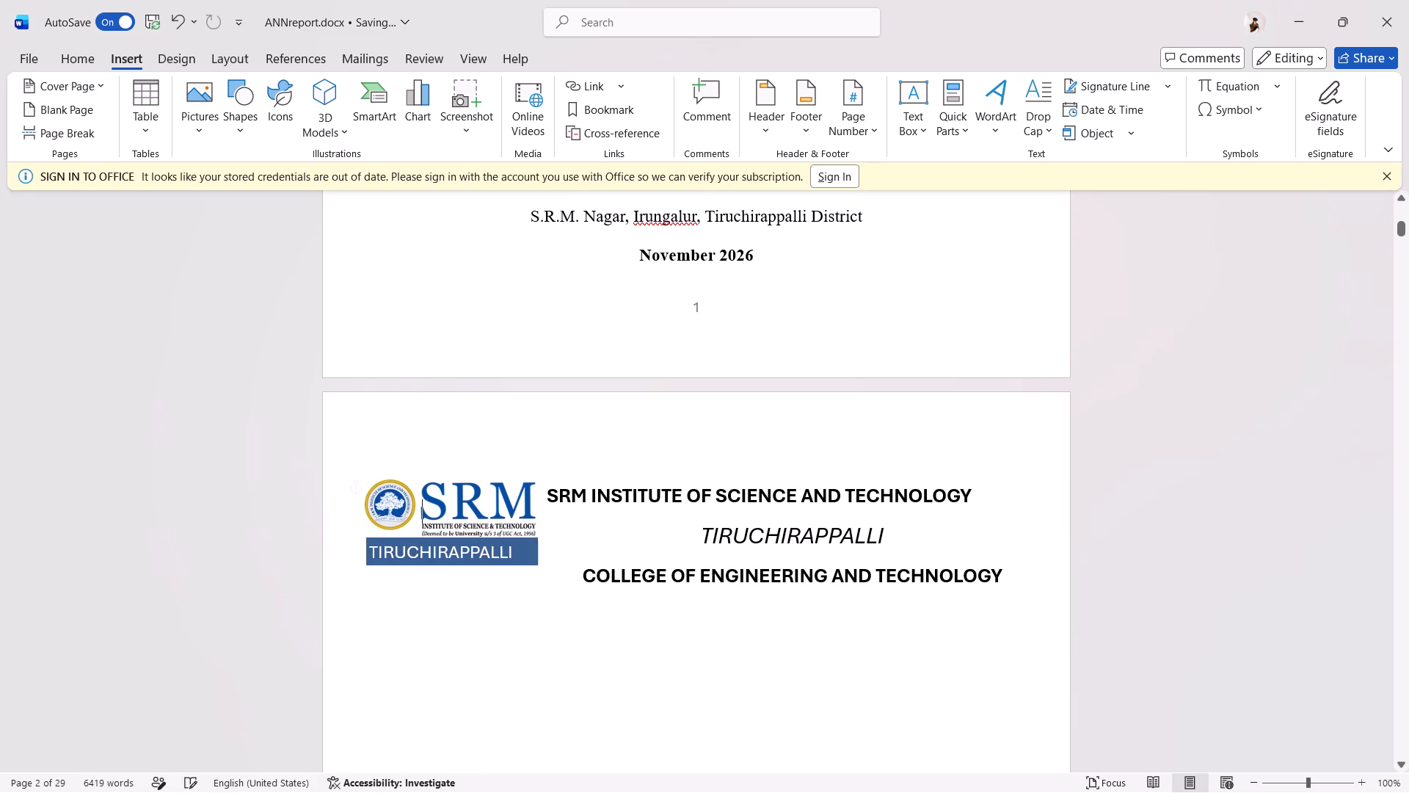
Set all three lines of the header text box to Times New Roman, size 14.
scroll(732, 554, "down", 1)
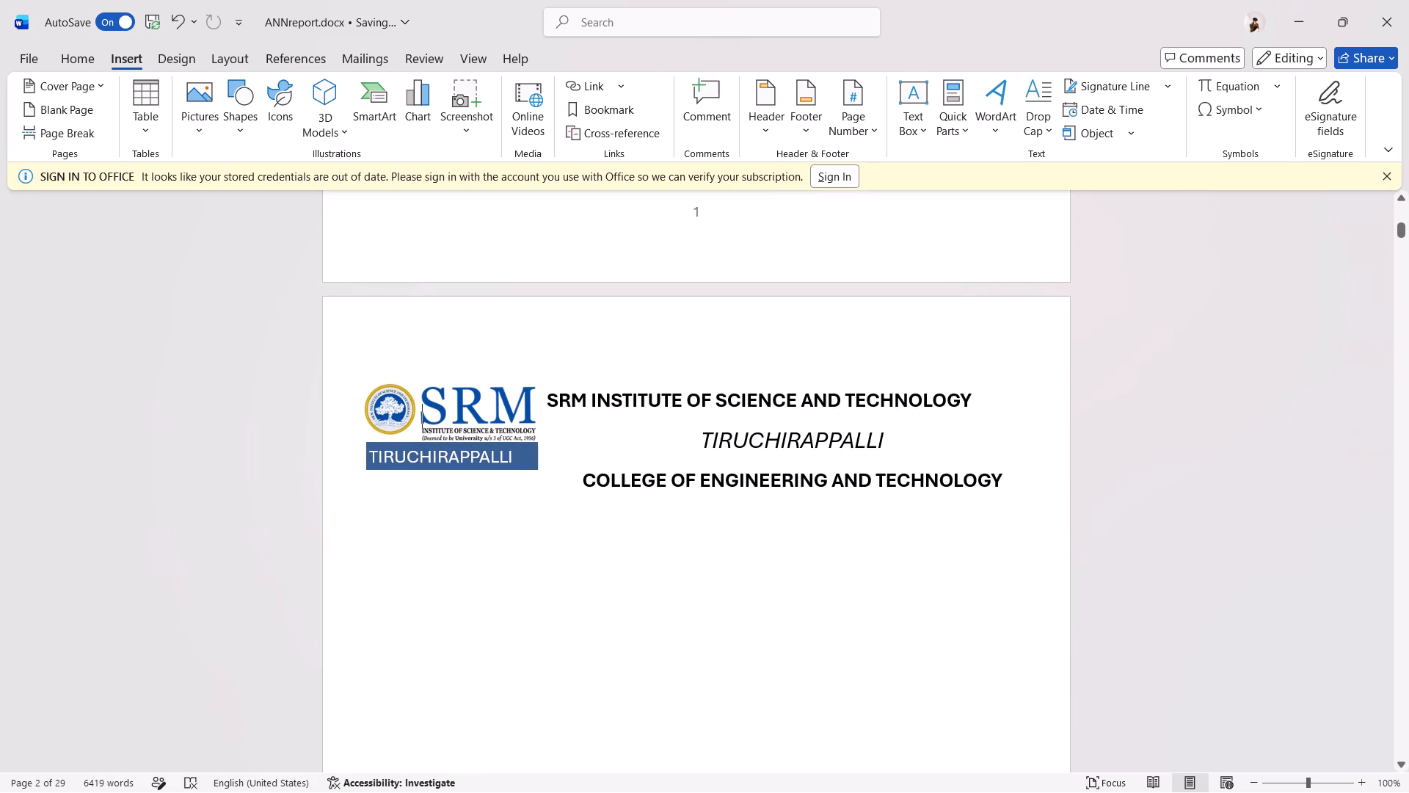
left_click_drag(1002, 483, 603, 413)
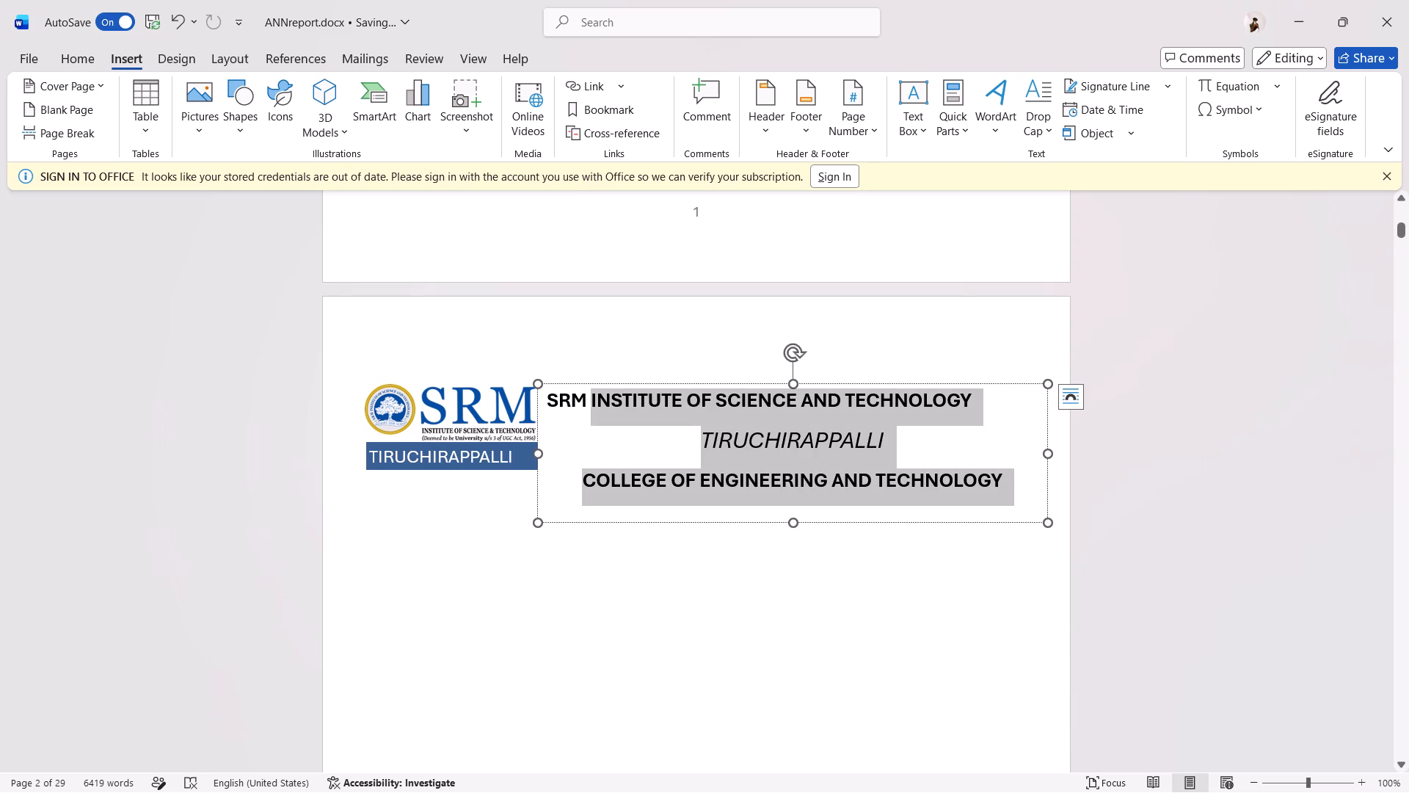
left_click_drag(603, 413, 573, 409)
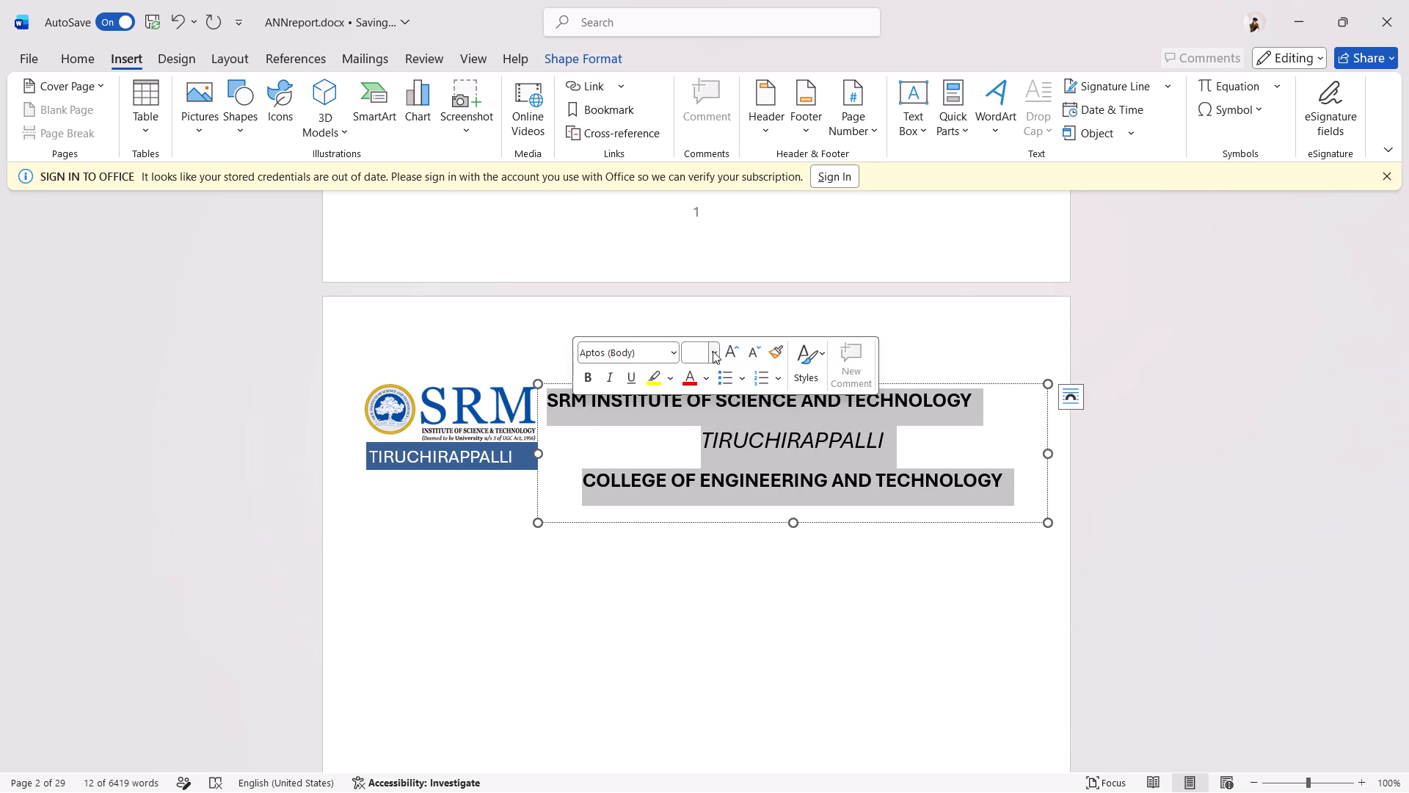
left_click(655, 356)
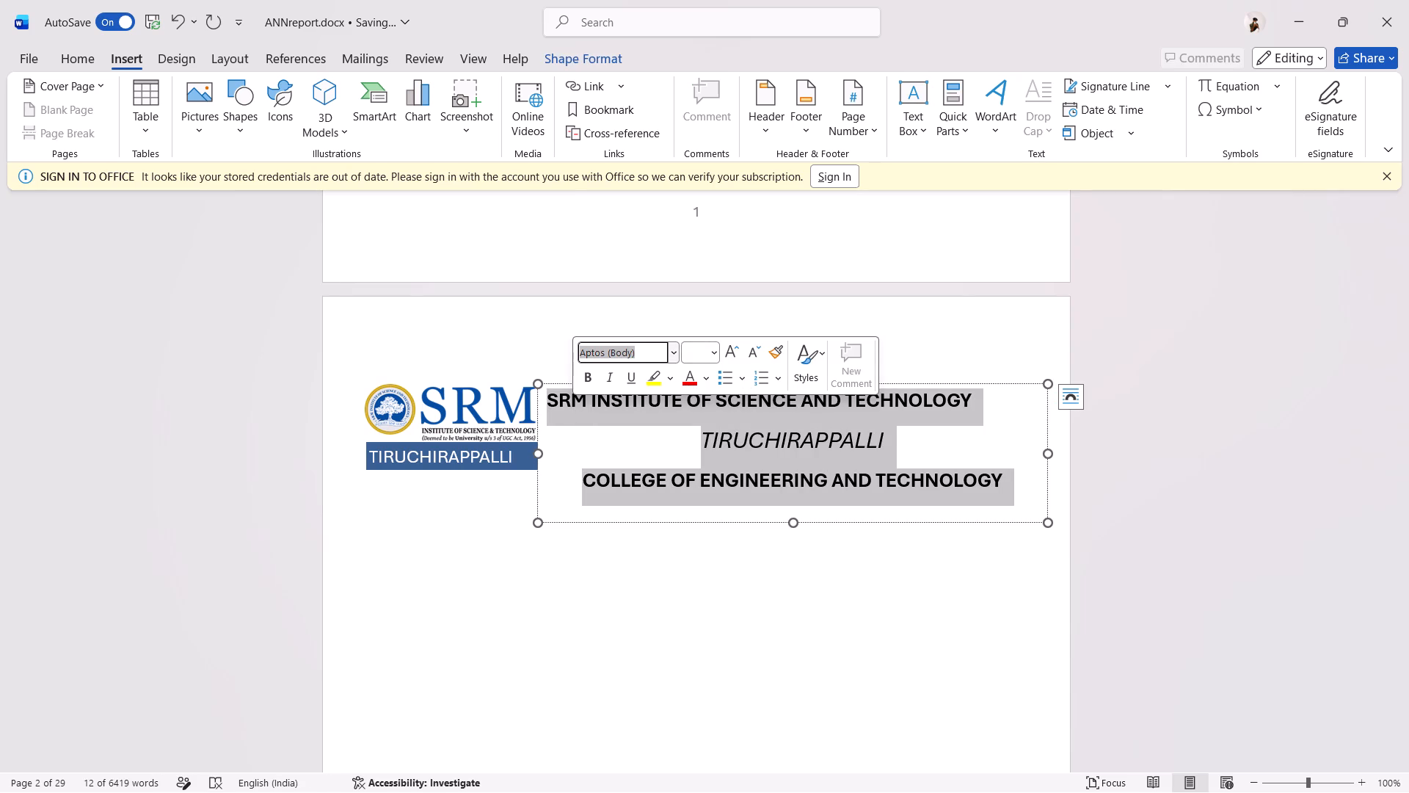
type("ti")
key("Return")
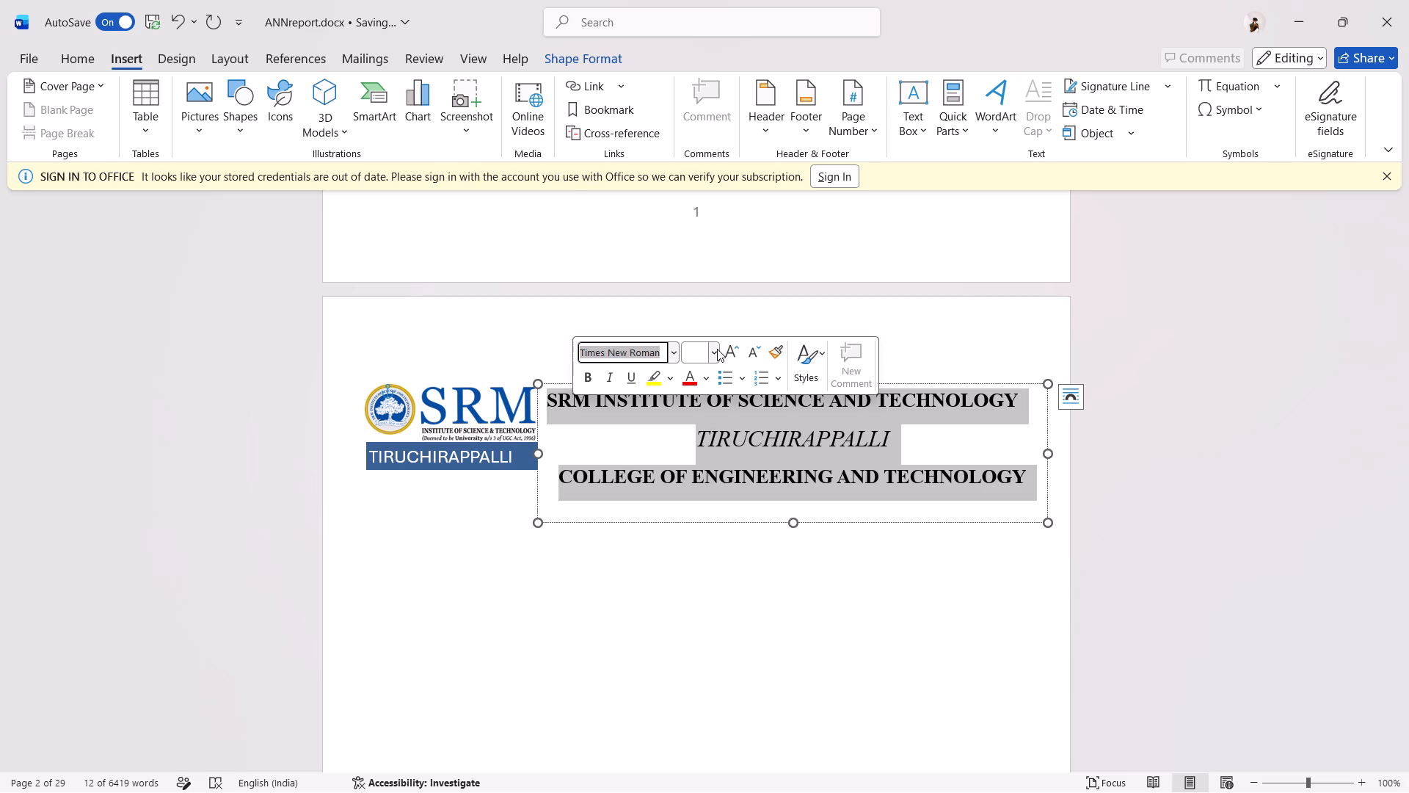
left_click(716, 349)
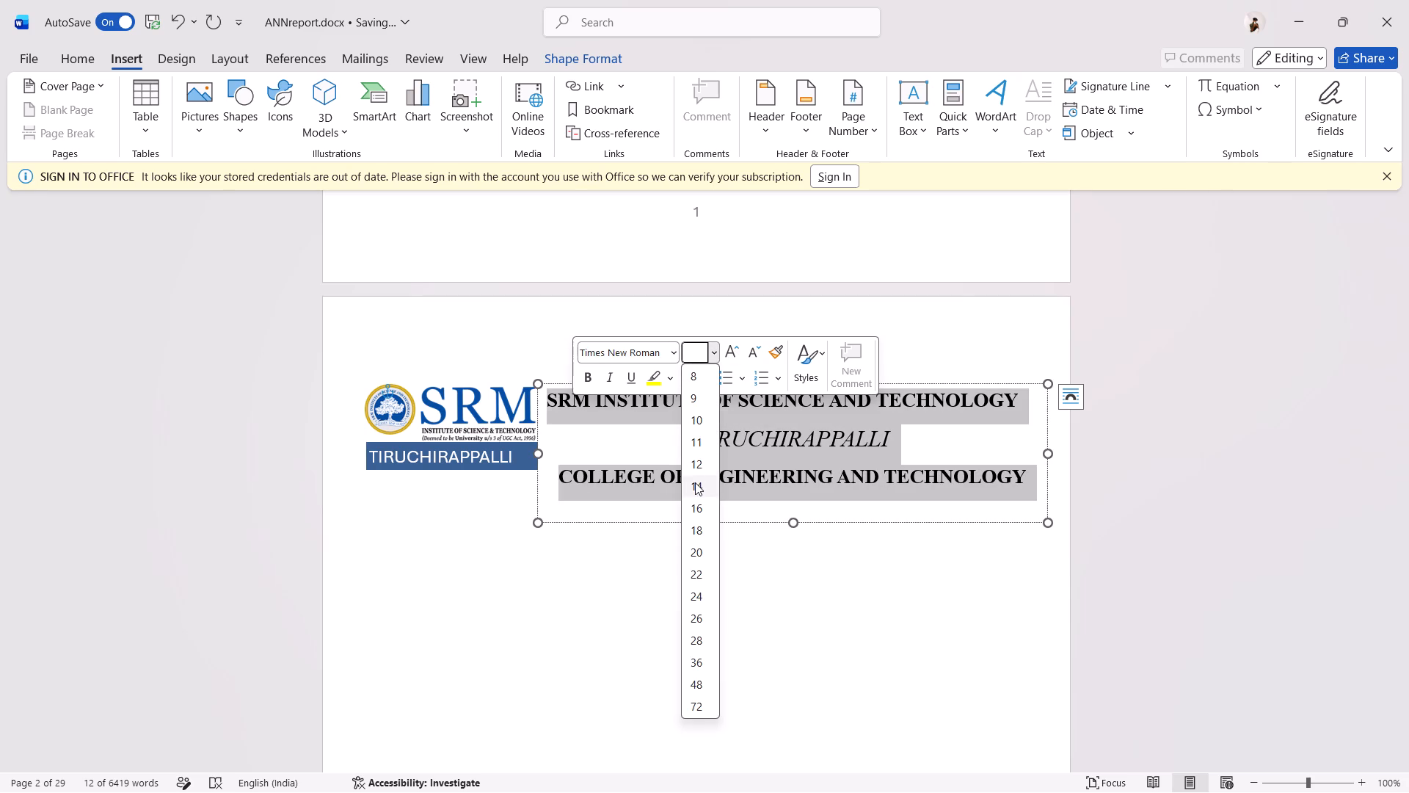
left_click(695, 482)
left_click(667, 554)
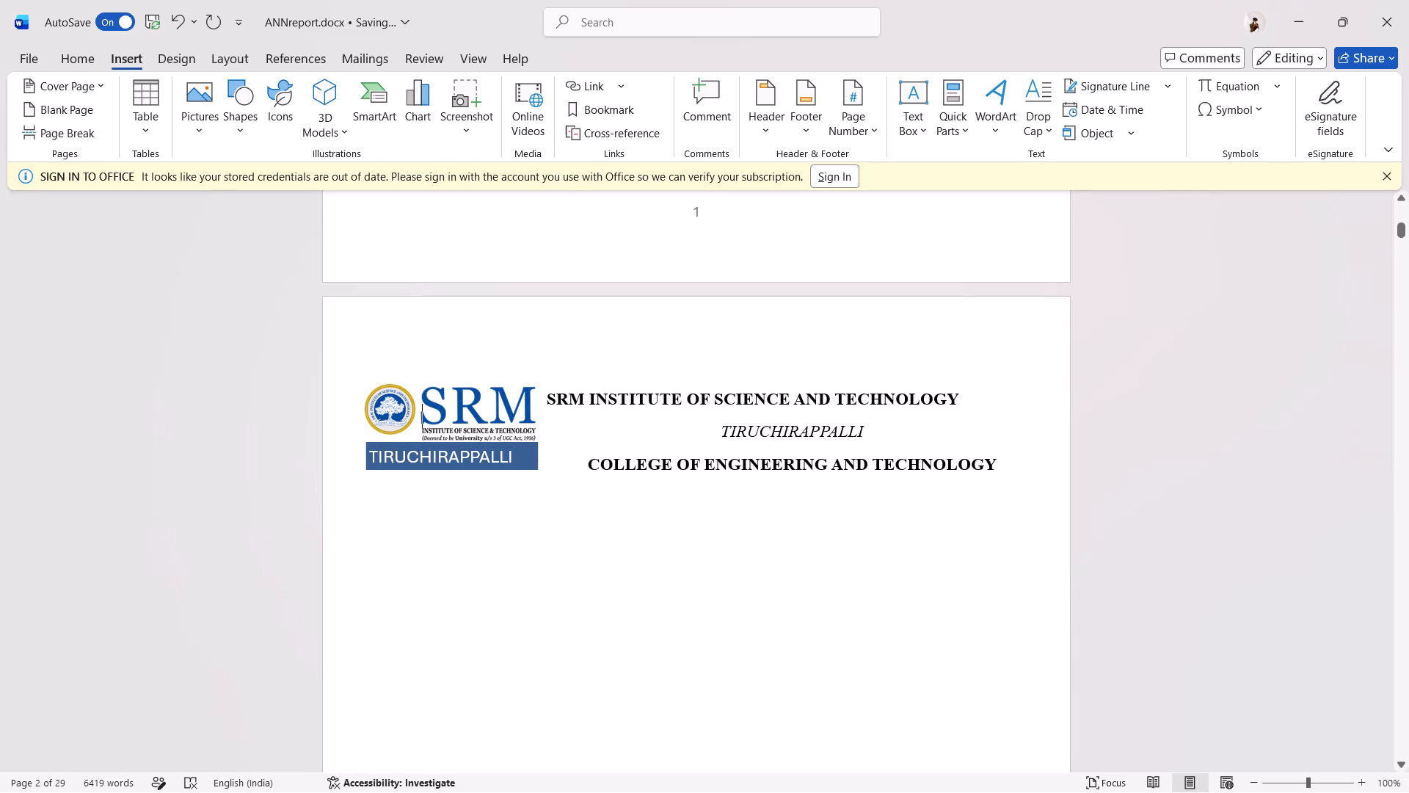
Remove the centring of the TIRUCHIRAPPALLI line in the header text box and indent it with three tabs.
left_click(713, 435)
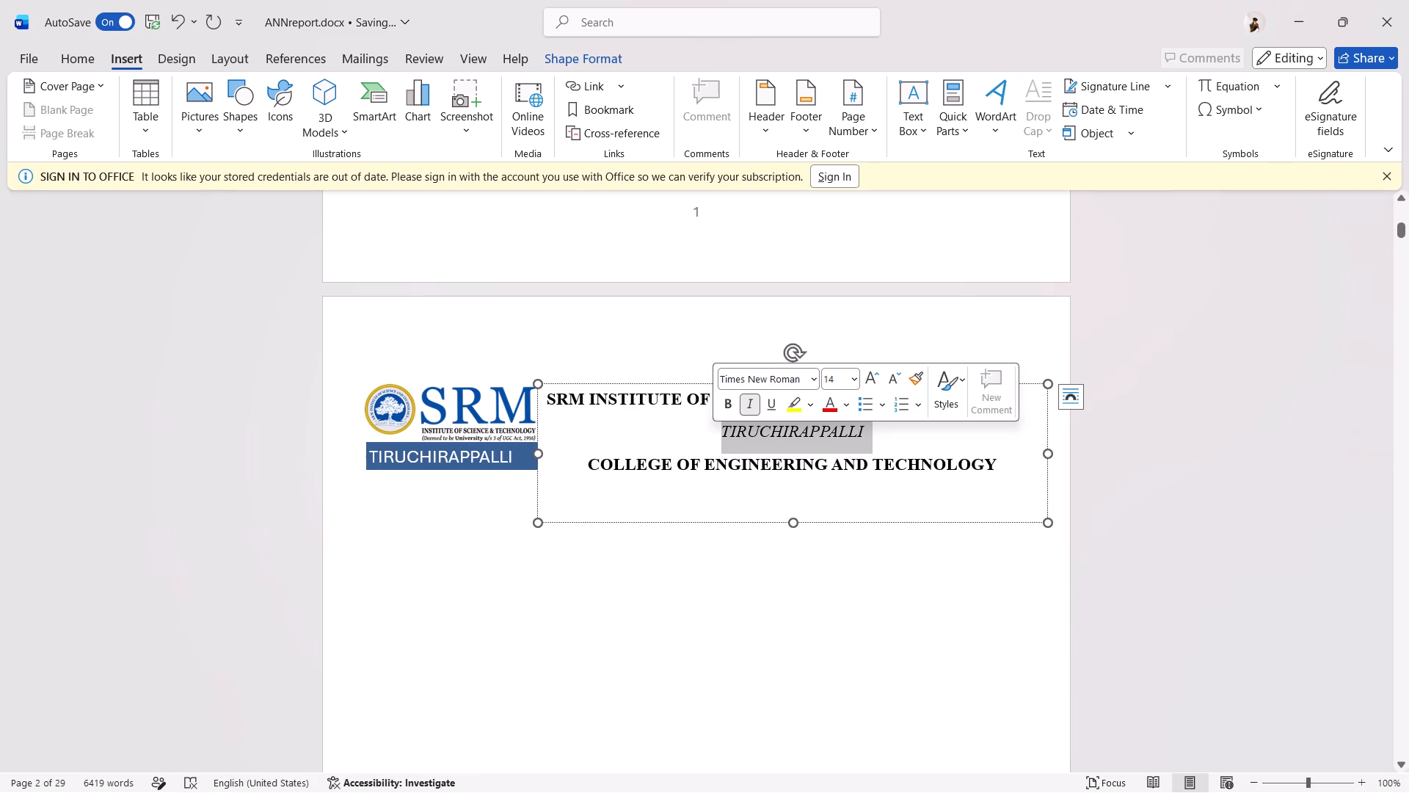
left_click(724, 434)
key("BackSpace")
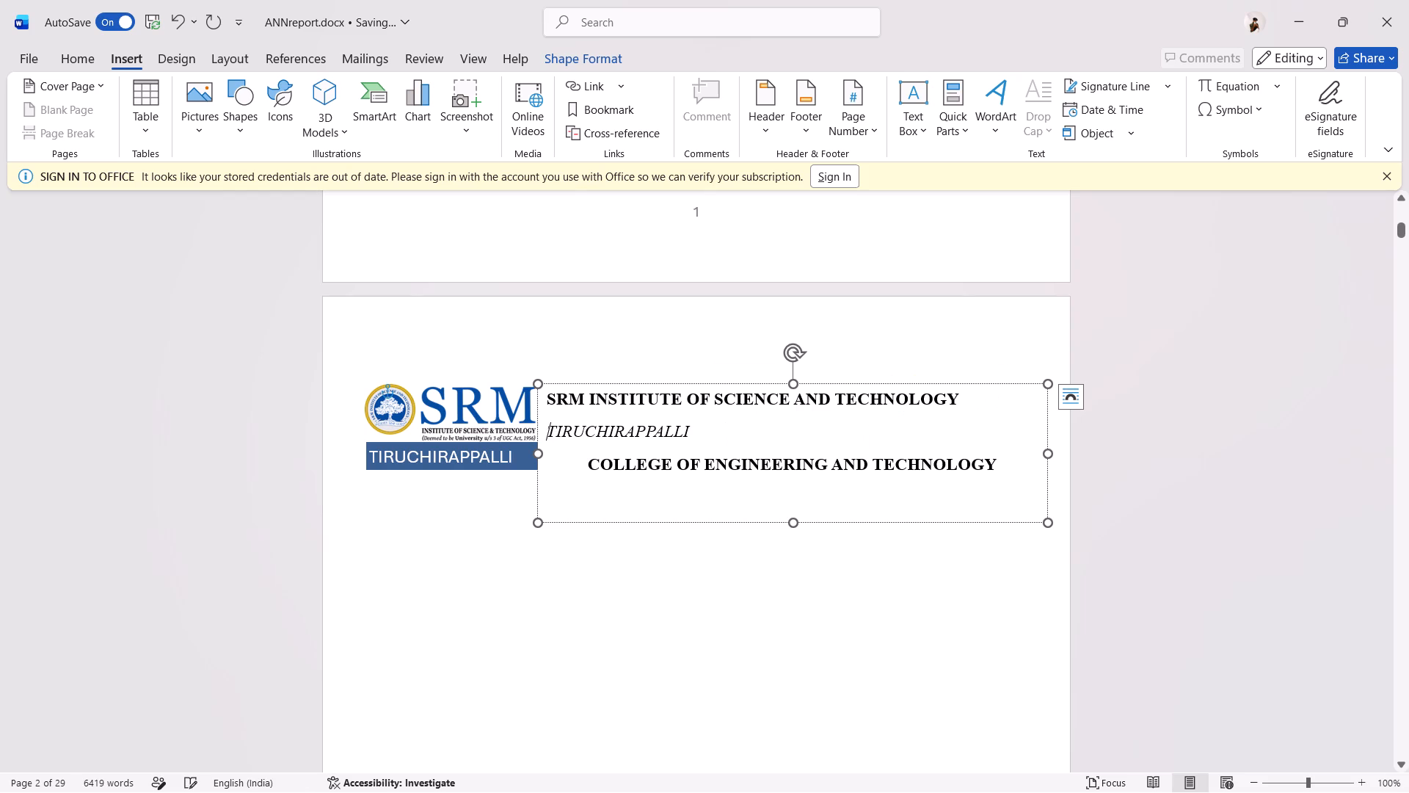
key("Tab")
key("Tab")
key("Tab")
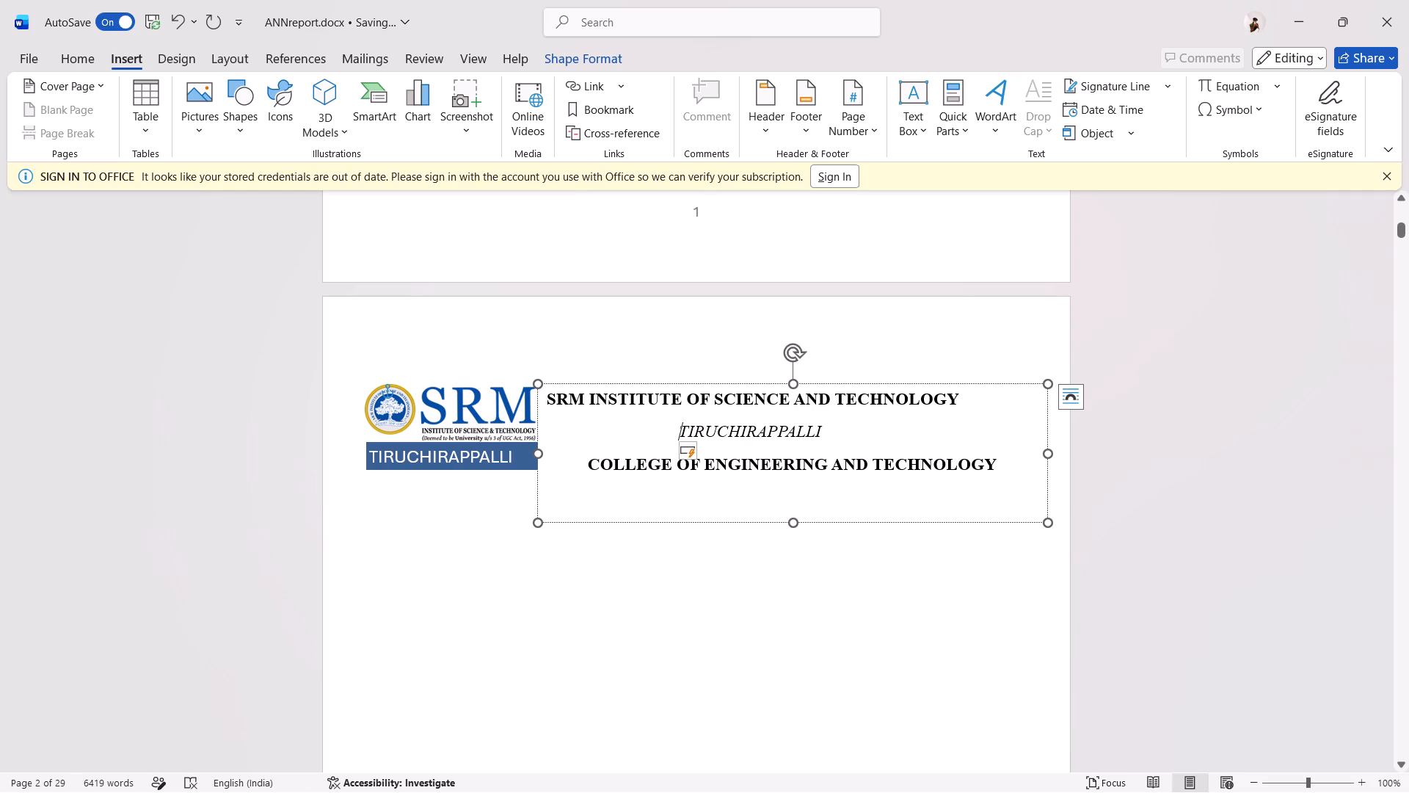
Remove the centring of the COLLEGE OF ENGINEERING AND TECHNOLOGY line so it starts flush with the first header line.
left_click(589, 463)
key("BackSpace")
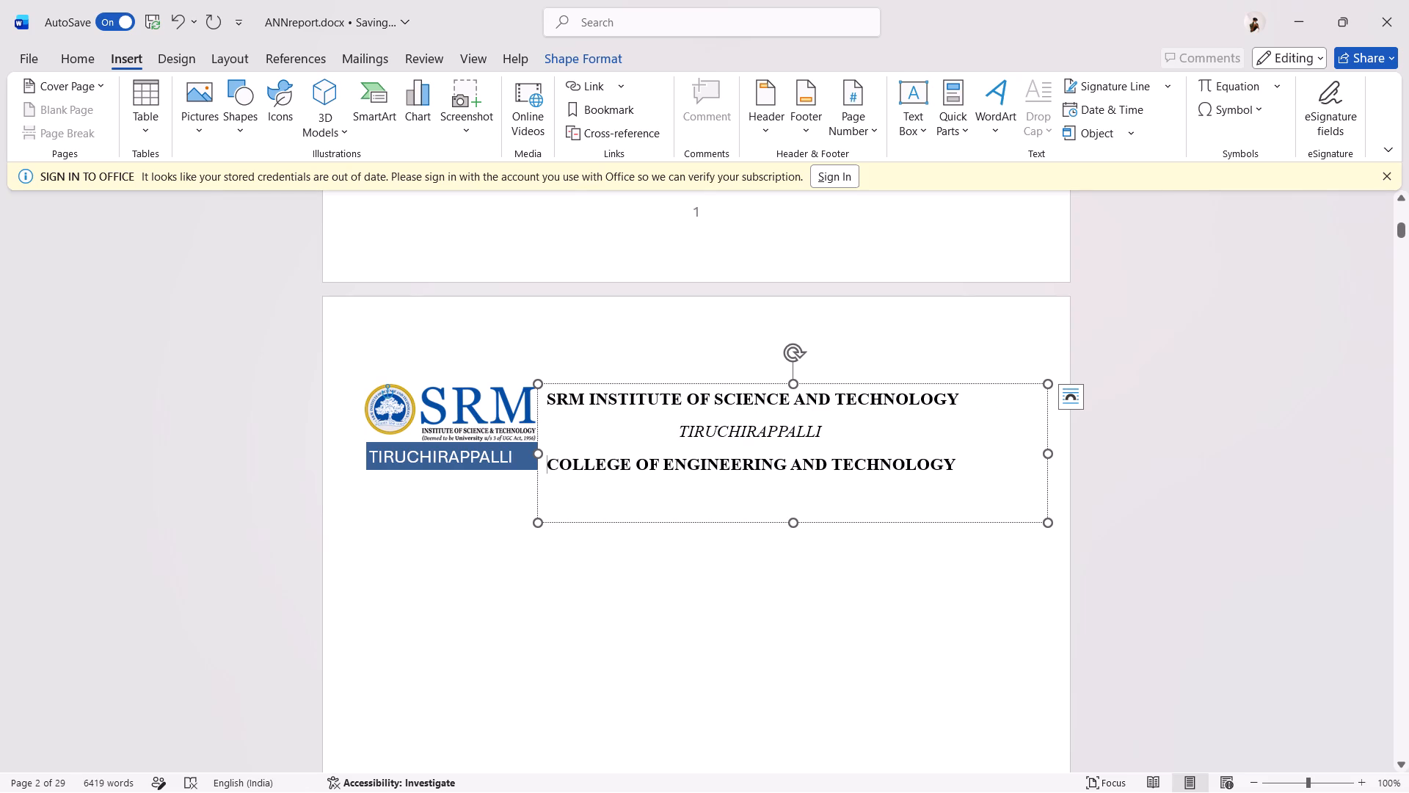
left_click(581, 694)
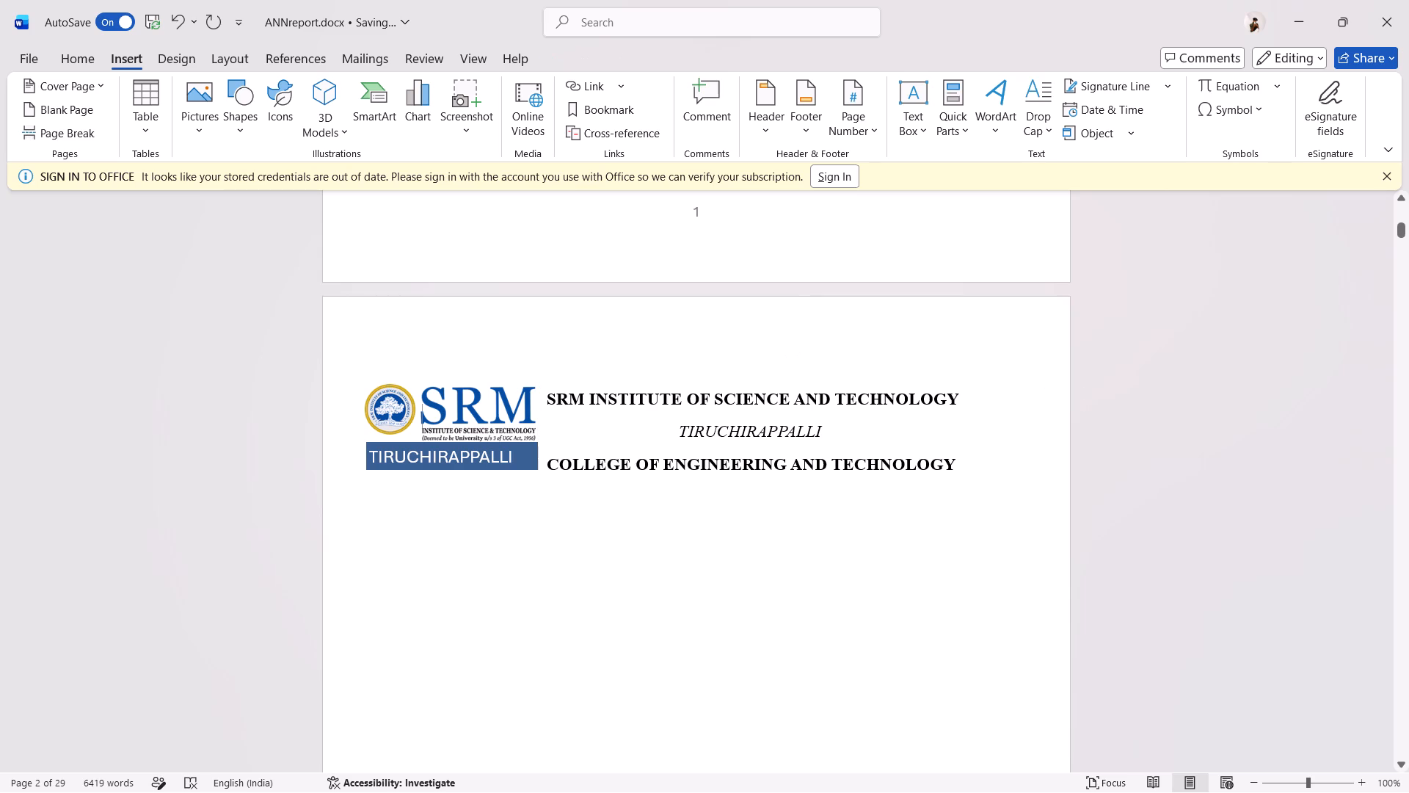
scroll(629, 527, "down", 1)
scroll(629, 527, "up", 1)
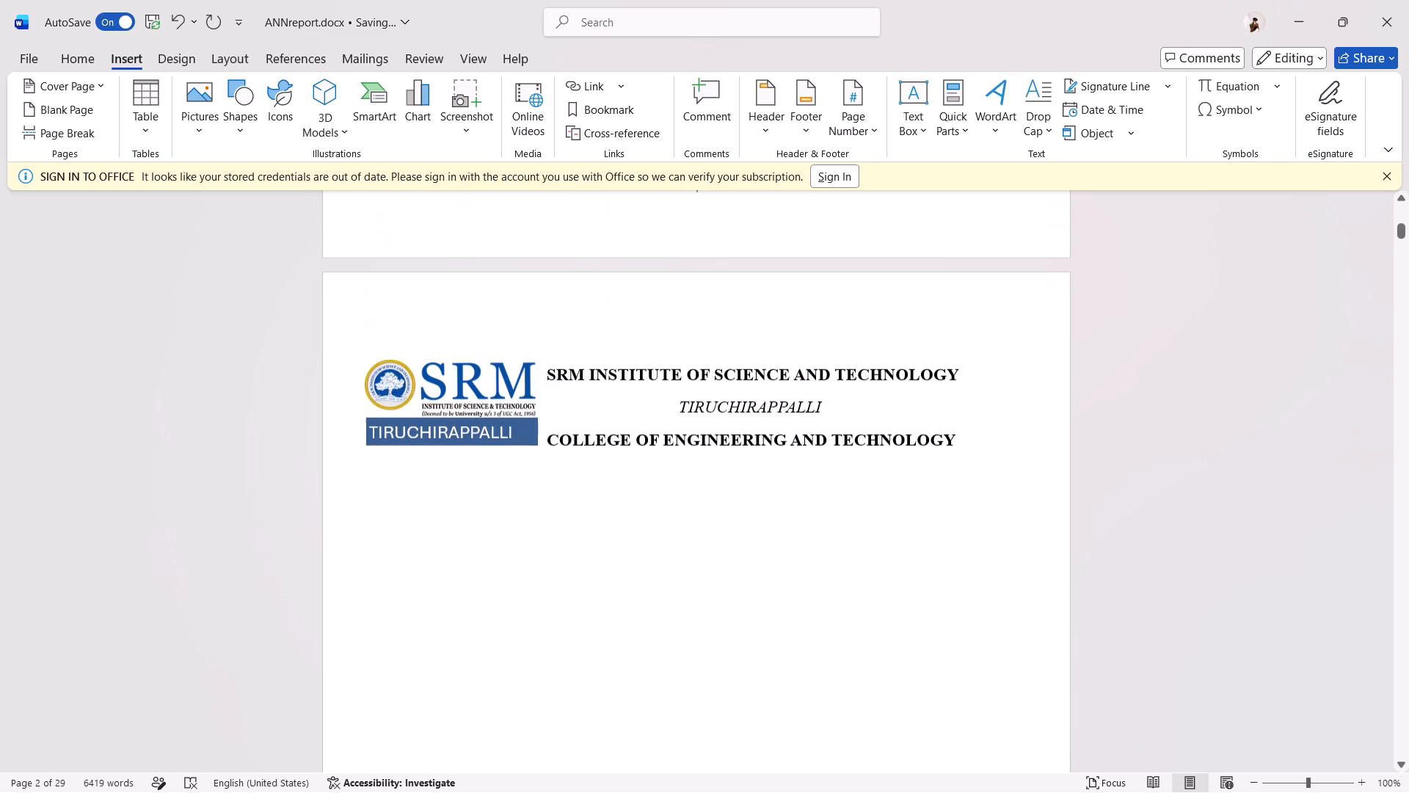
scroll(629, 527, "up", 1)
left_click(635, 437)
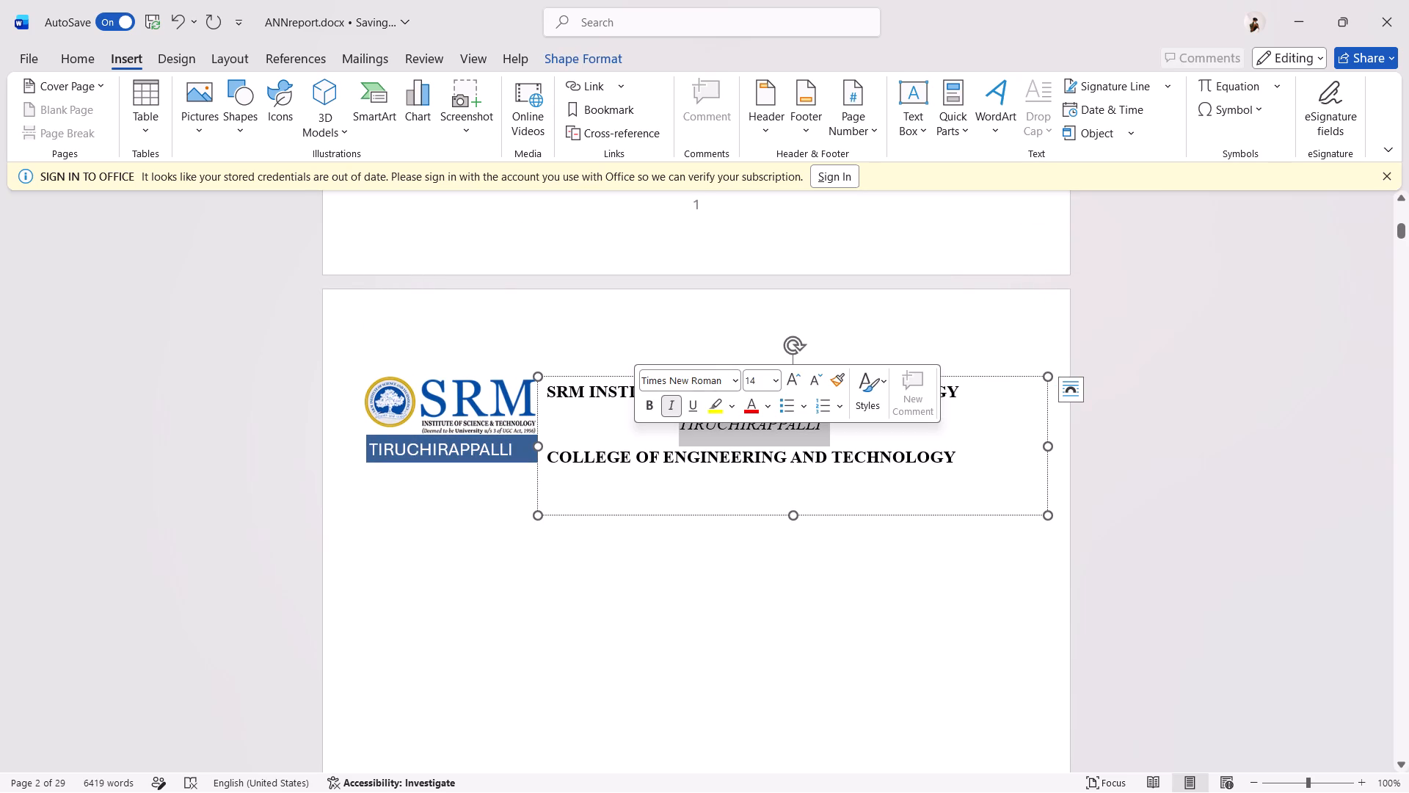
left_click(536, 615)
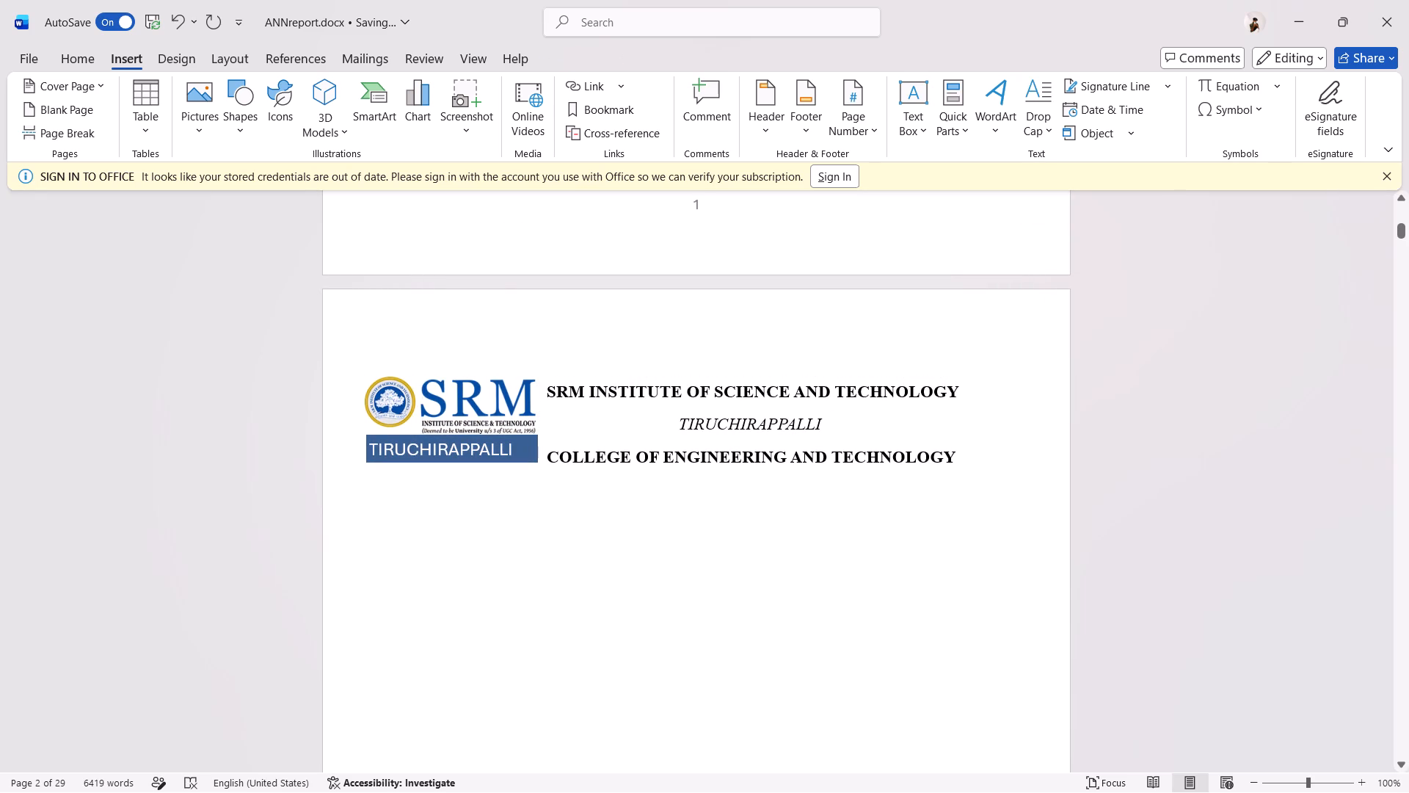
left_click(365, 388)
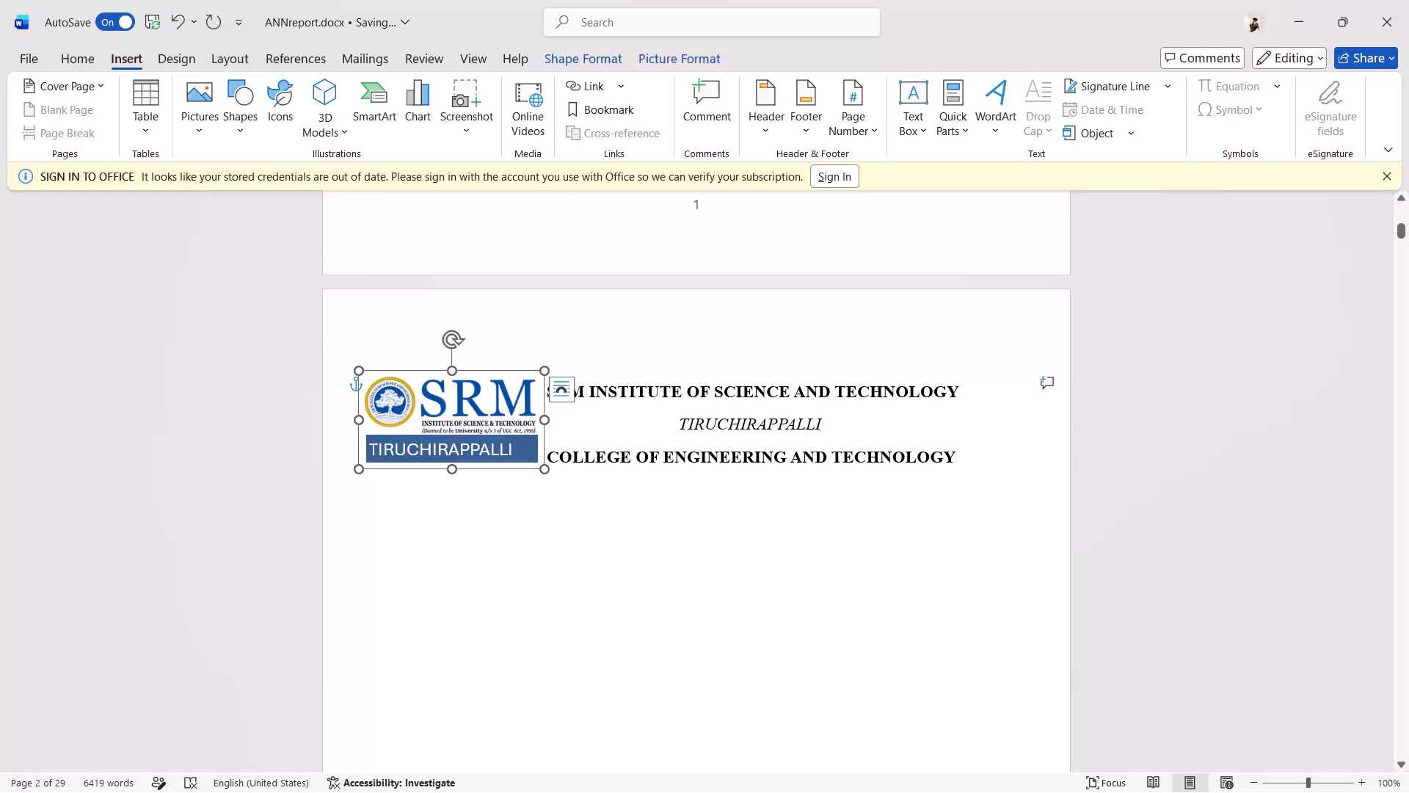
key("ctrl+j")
Move the header text box rightward away from the SRM logo until it reaches the page's right edge.
left_click(610, 413)
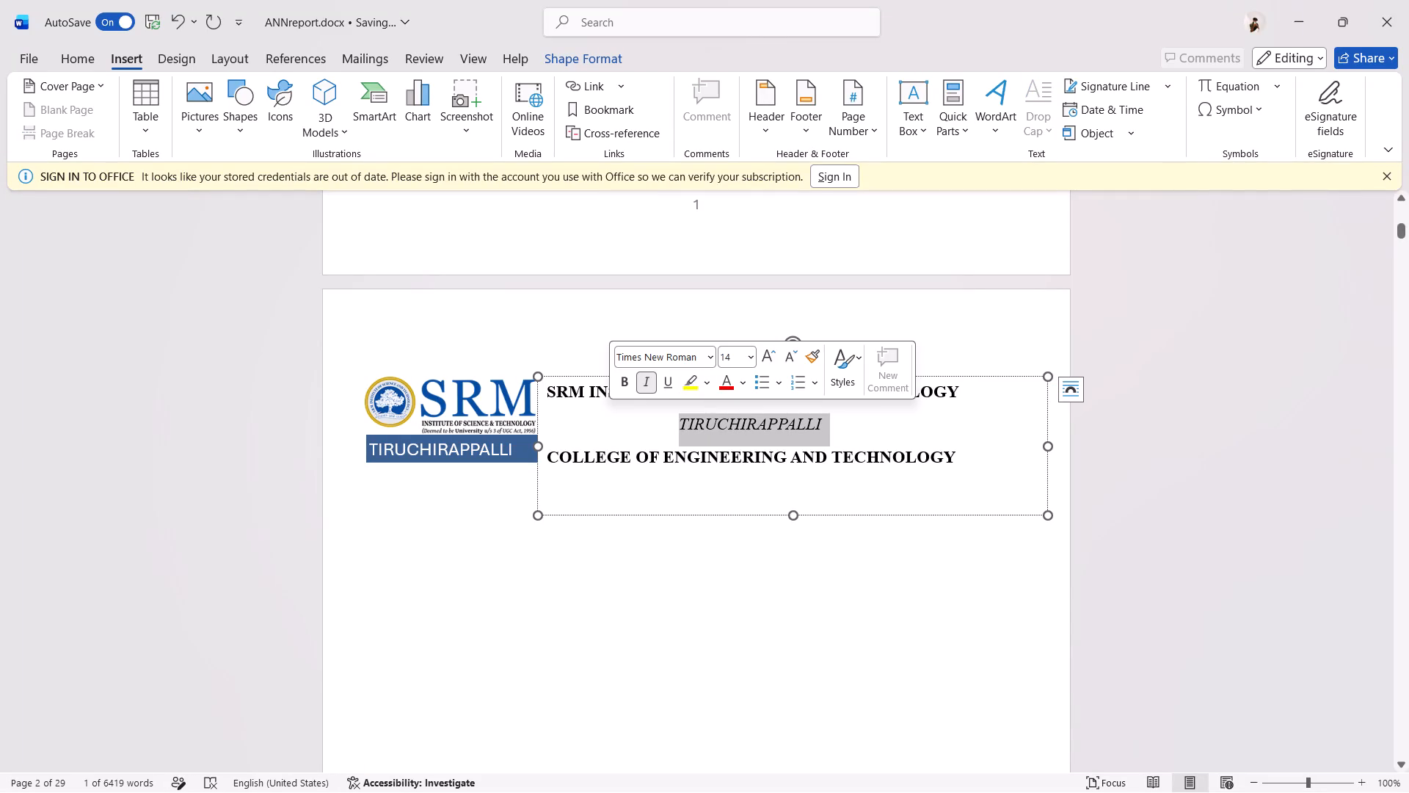
left_click_drag(972, 373, 982, 372)
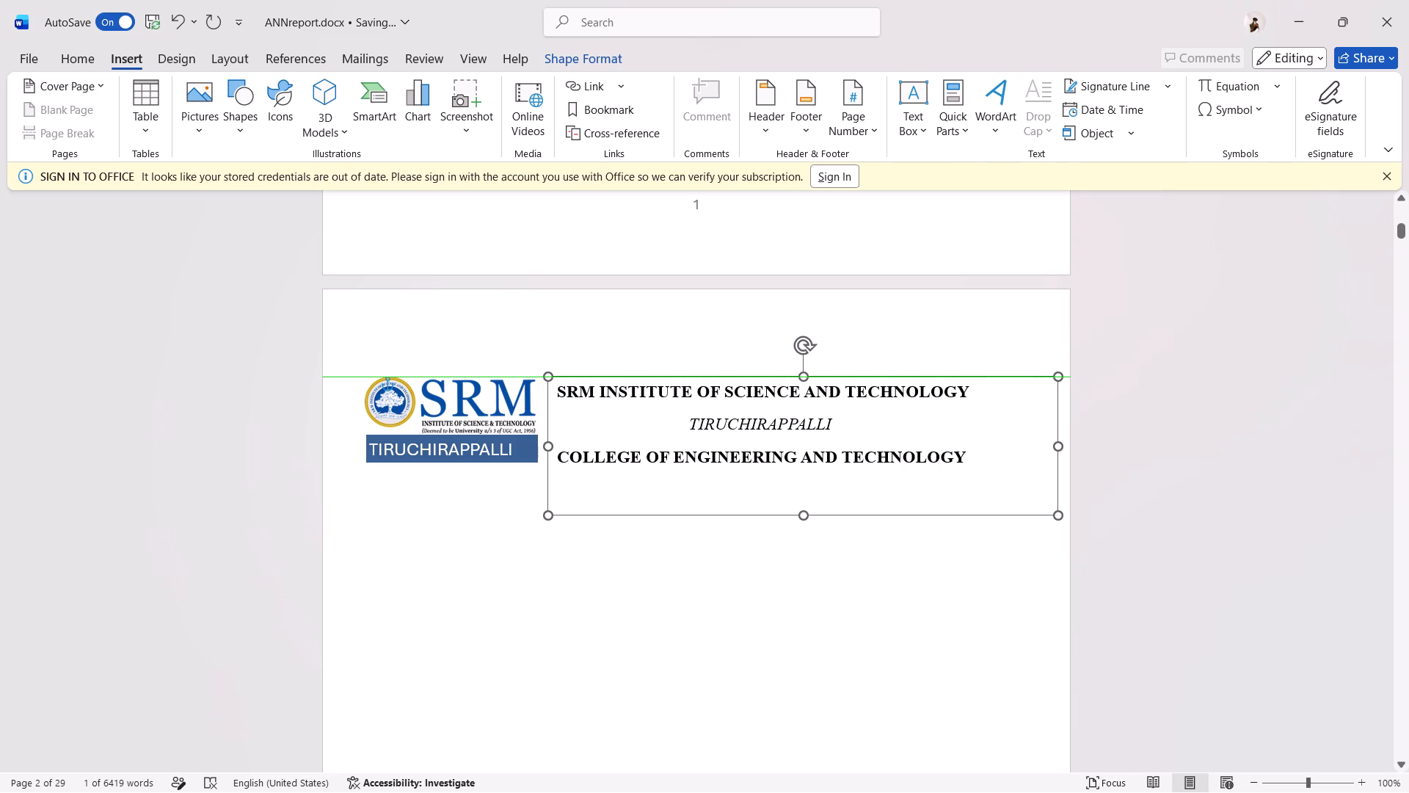
left_click_drag(982, 372, 1002, 371)
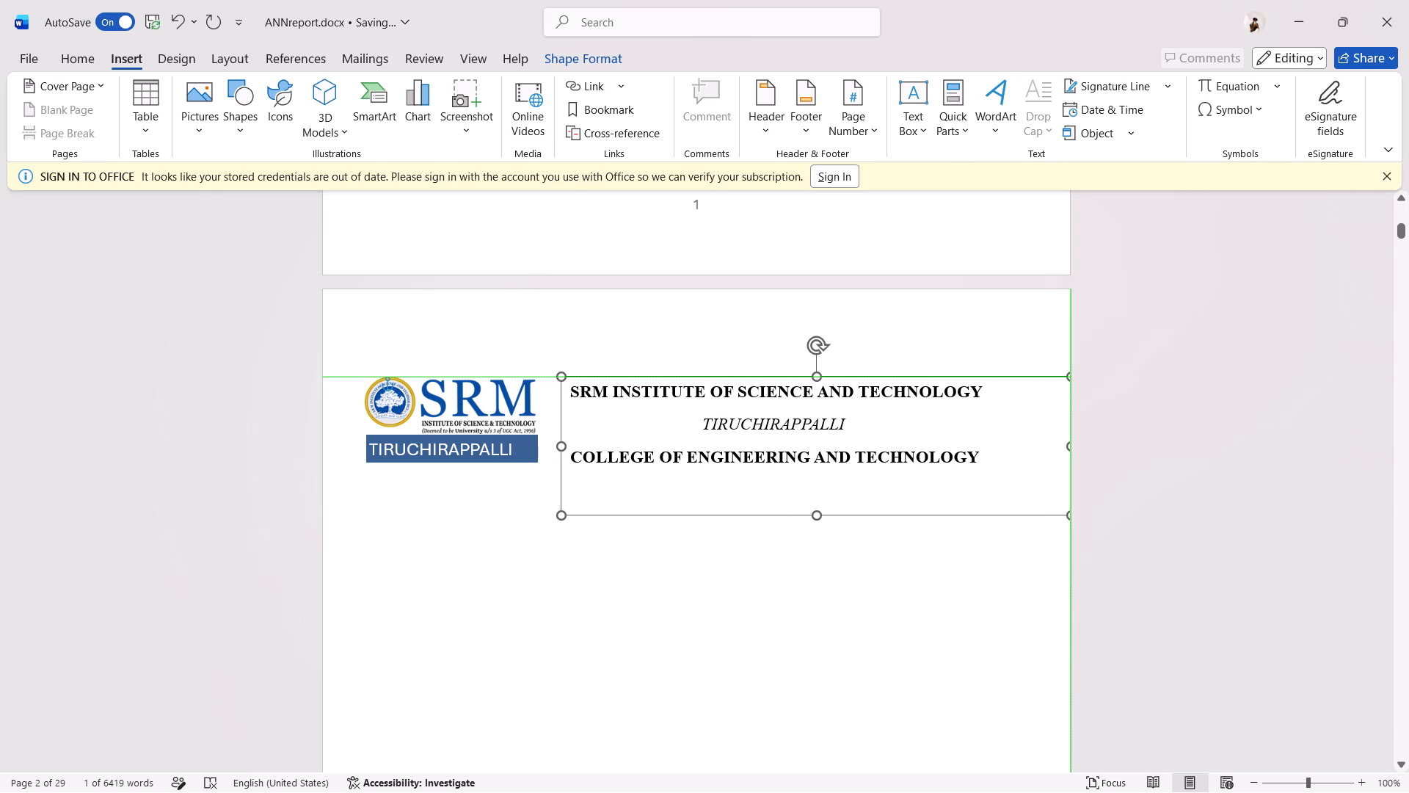
left_click_drag(1002, 371, 1004, 370)
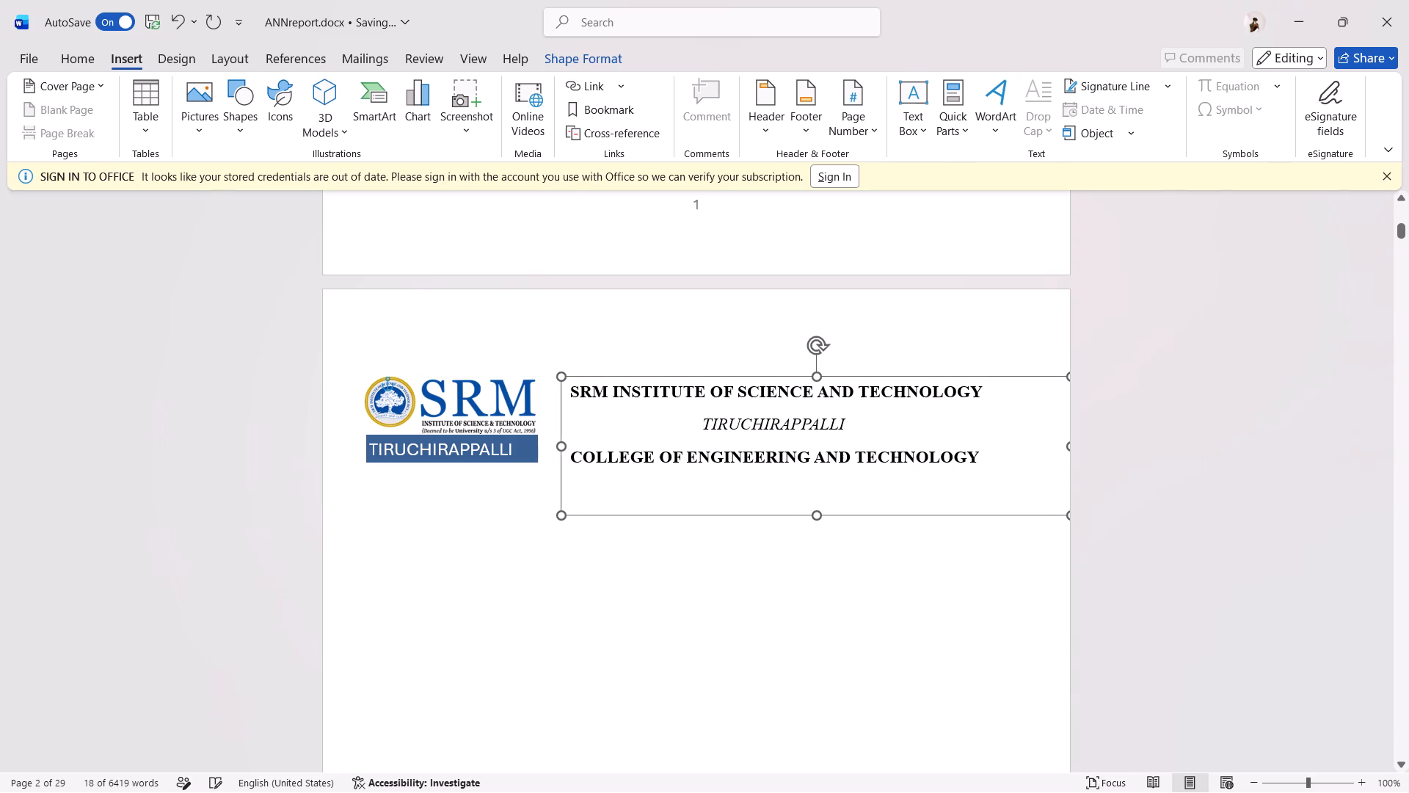
Shift the SRM logo group slightly rightward and align its top with the header text.
left_click(514, 432)
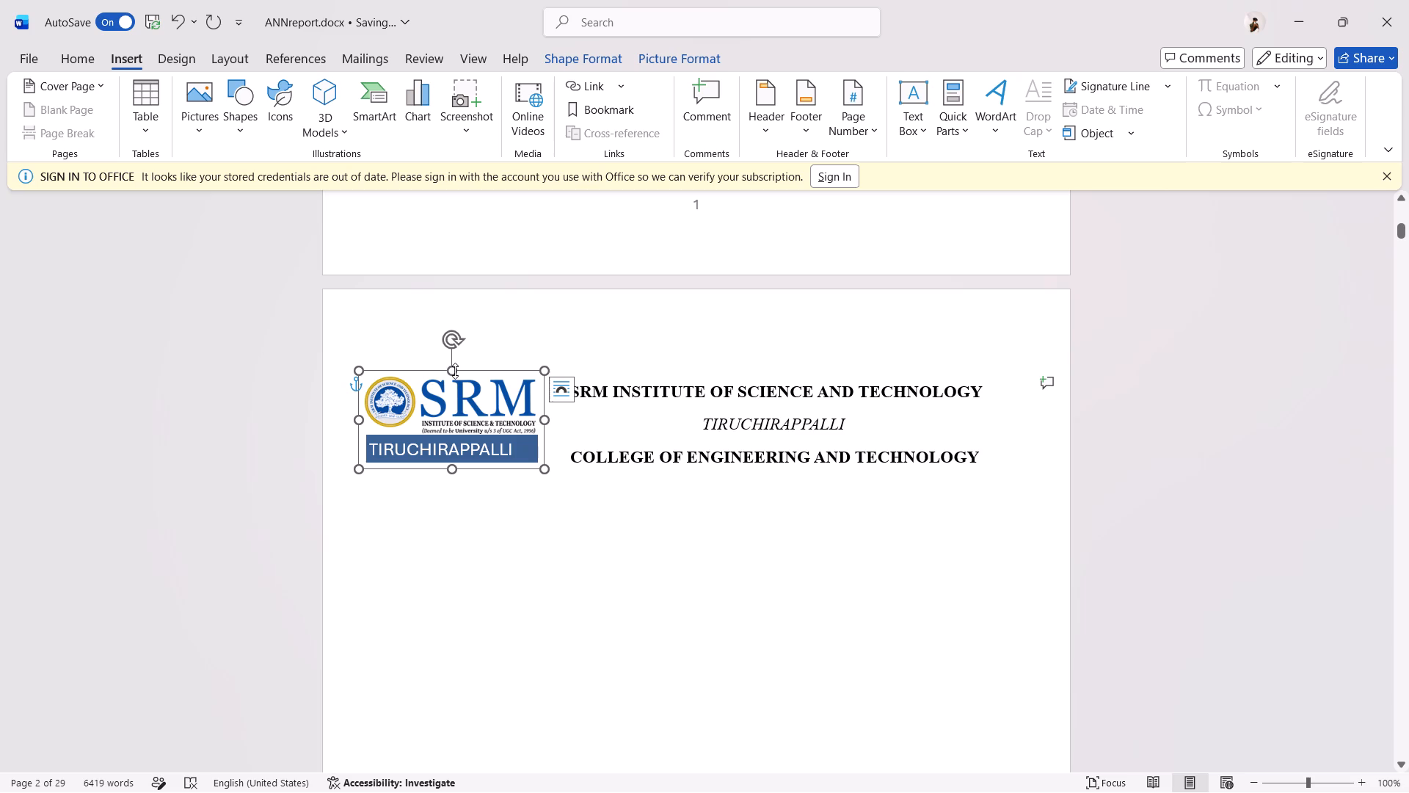
left_click_drag(459, 370, 466, 373)
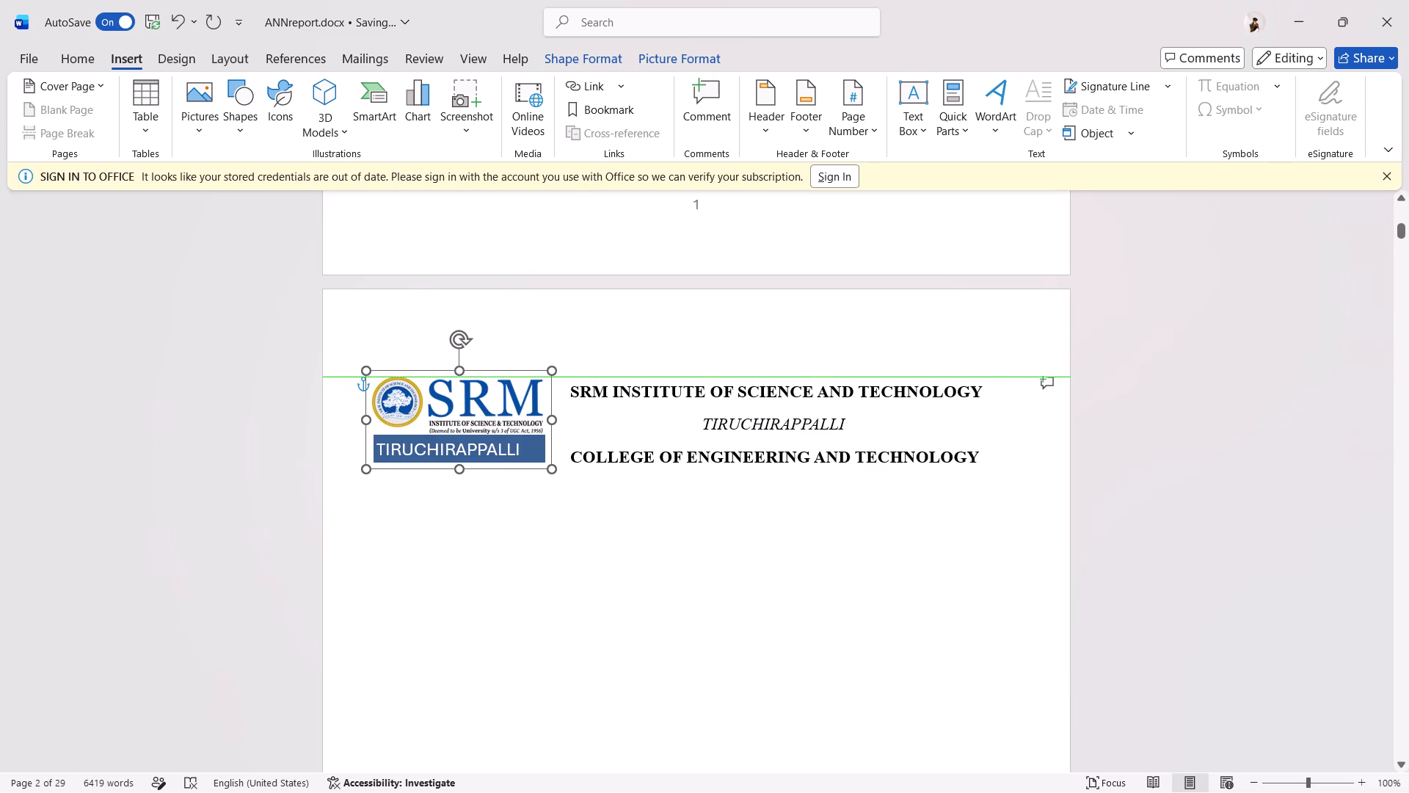
left_click_drag(466, 373, 469, 399)
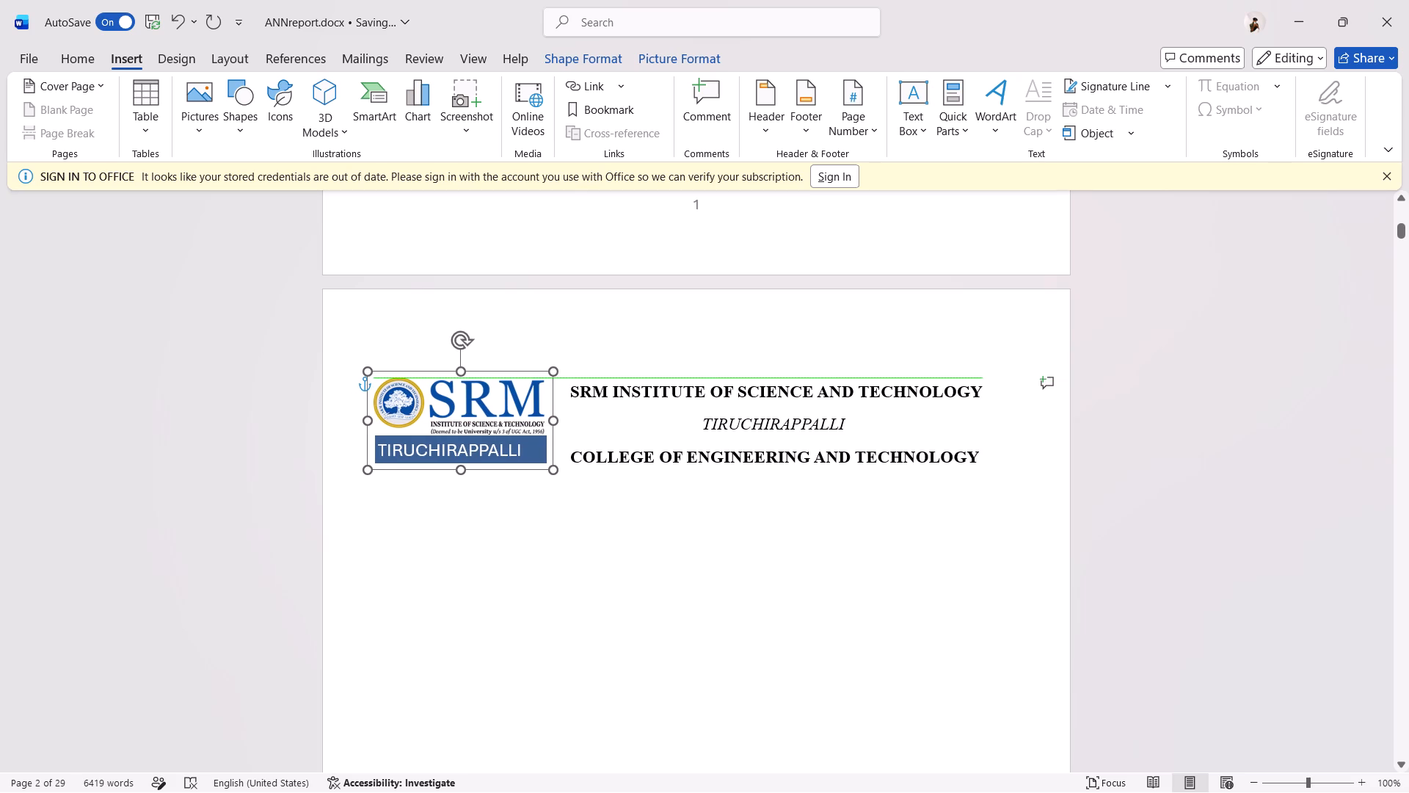
Move the SRM logo group further rightward, keeping its top level with the header text.
left_click_drag(469, 399, 481, 402)
left_click(467, 535)
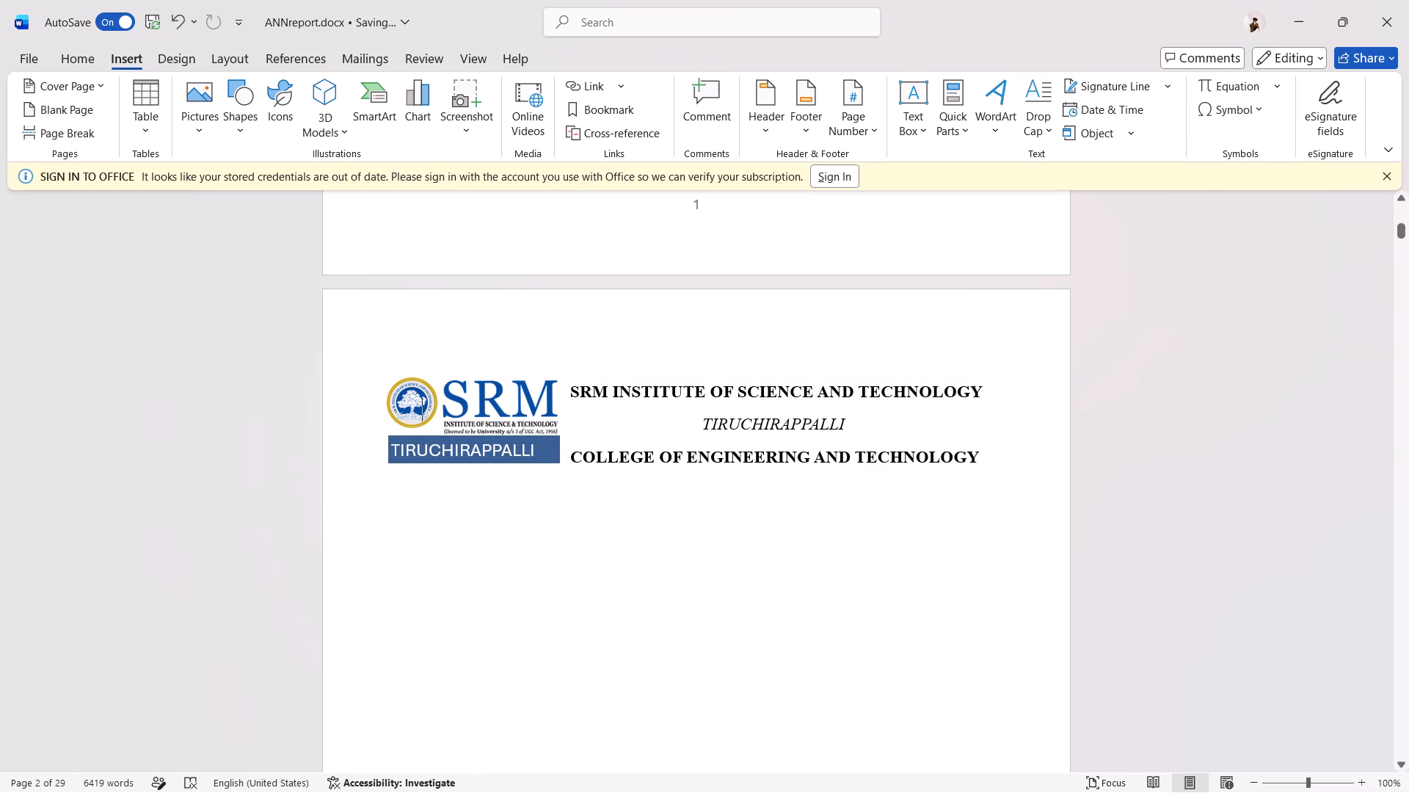
key("Left")
key("Left")
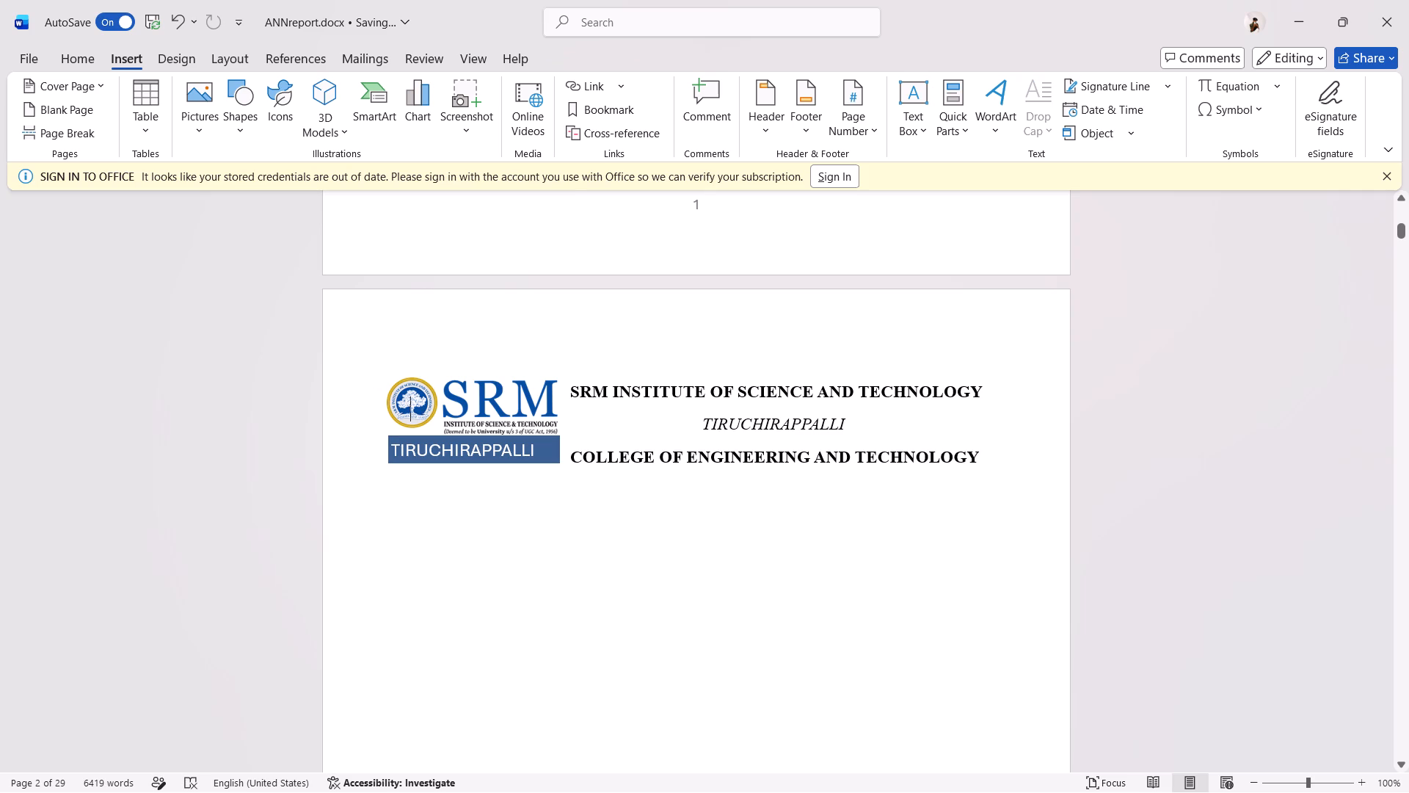
left_click(456, 425)
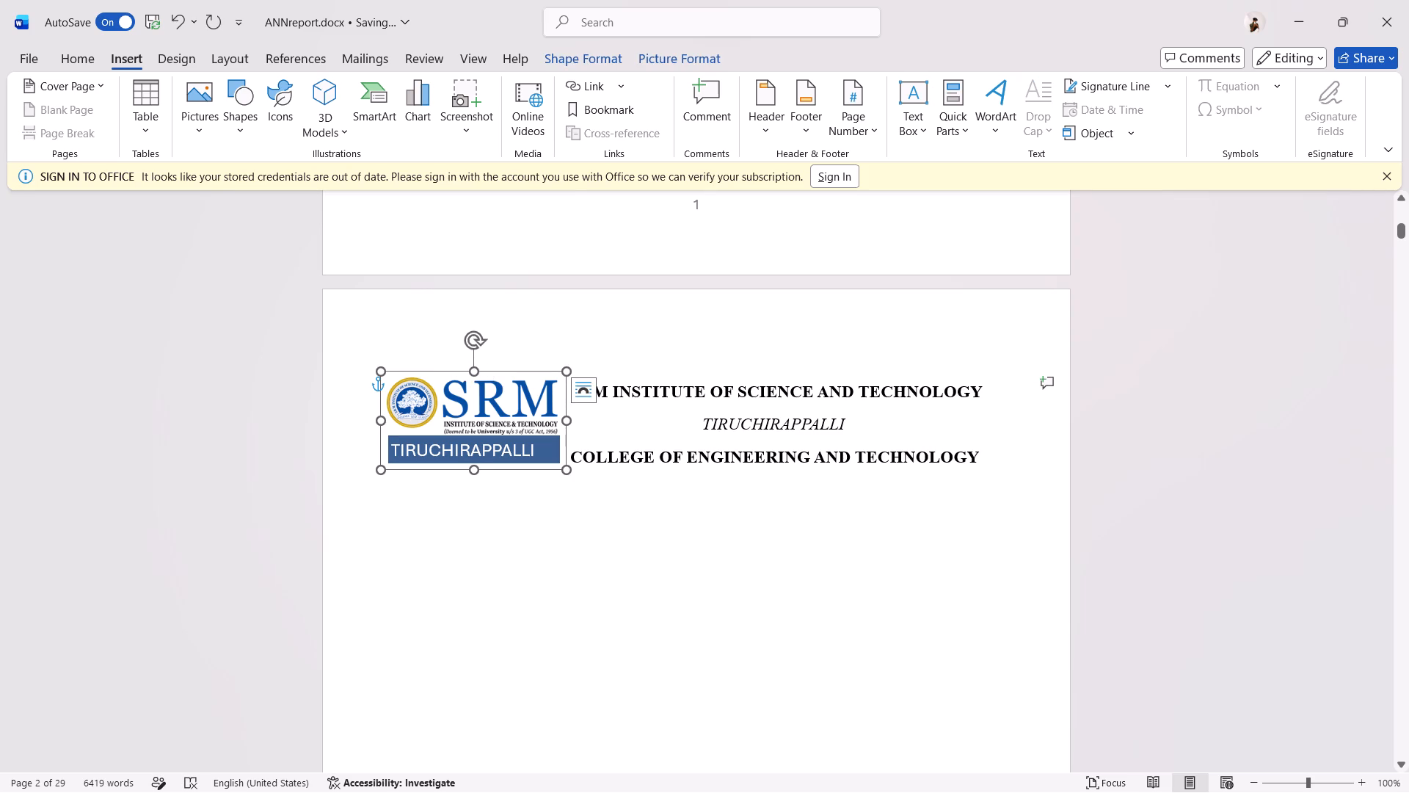
left_click_drag(488, 367, 505, 369)
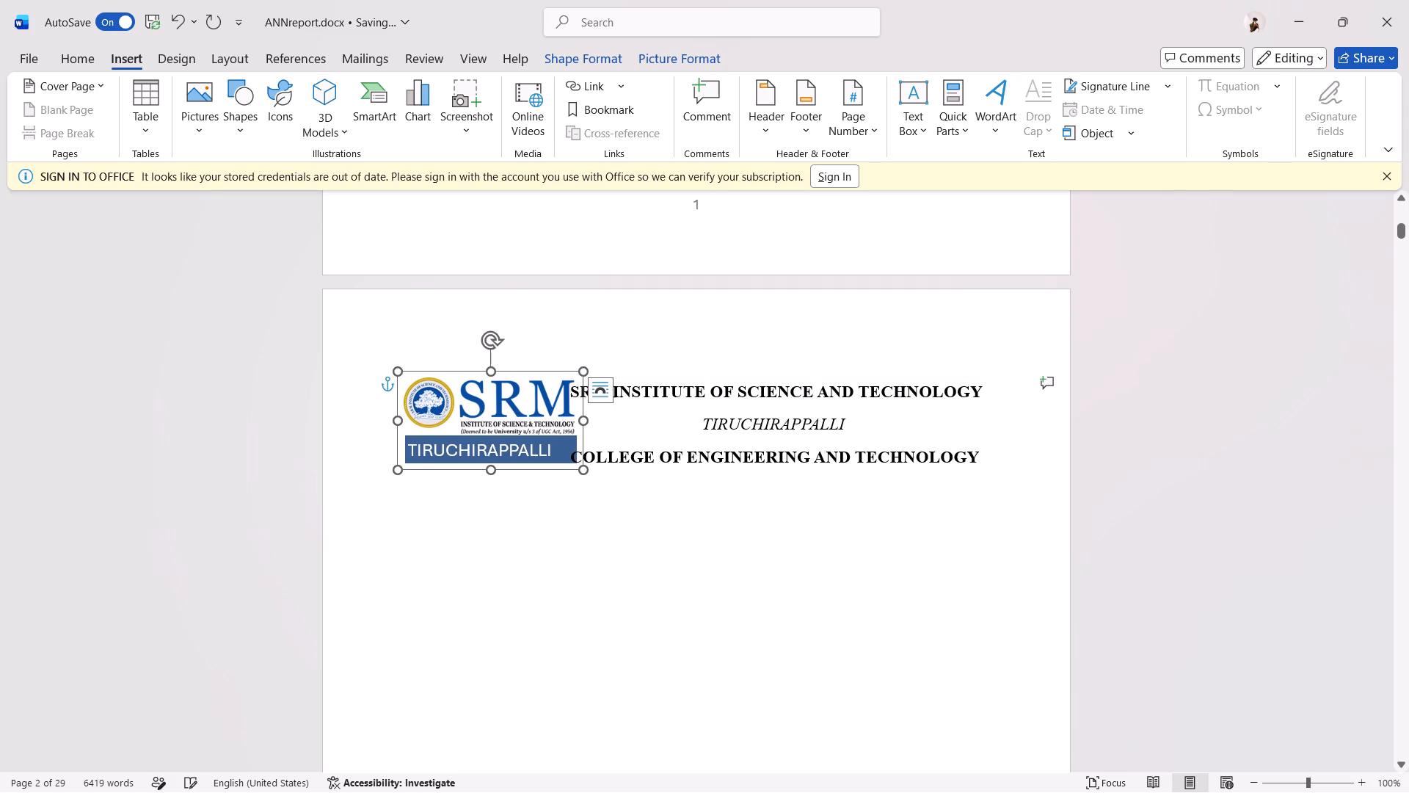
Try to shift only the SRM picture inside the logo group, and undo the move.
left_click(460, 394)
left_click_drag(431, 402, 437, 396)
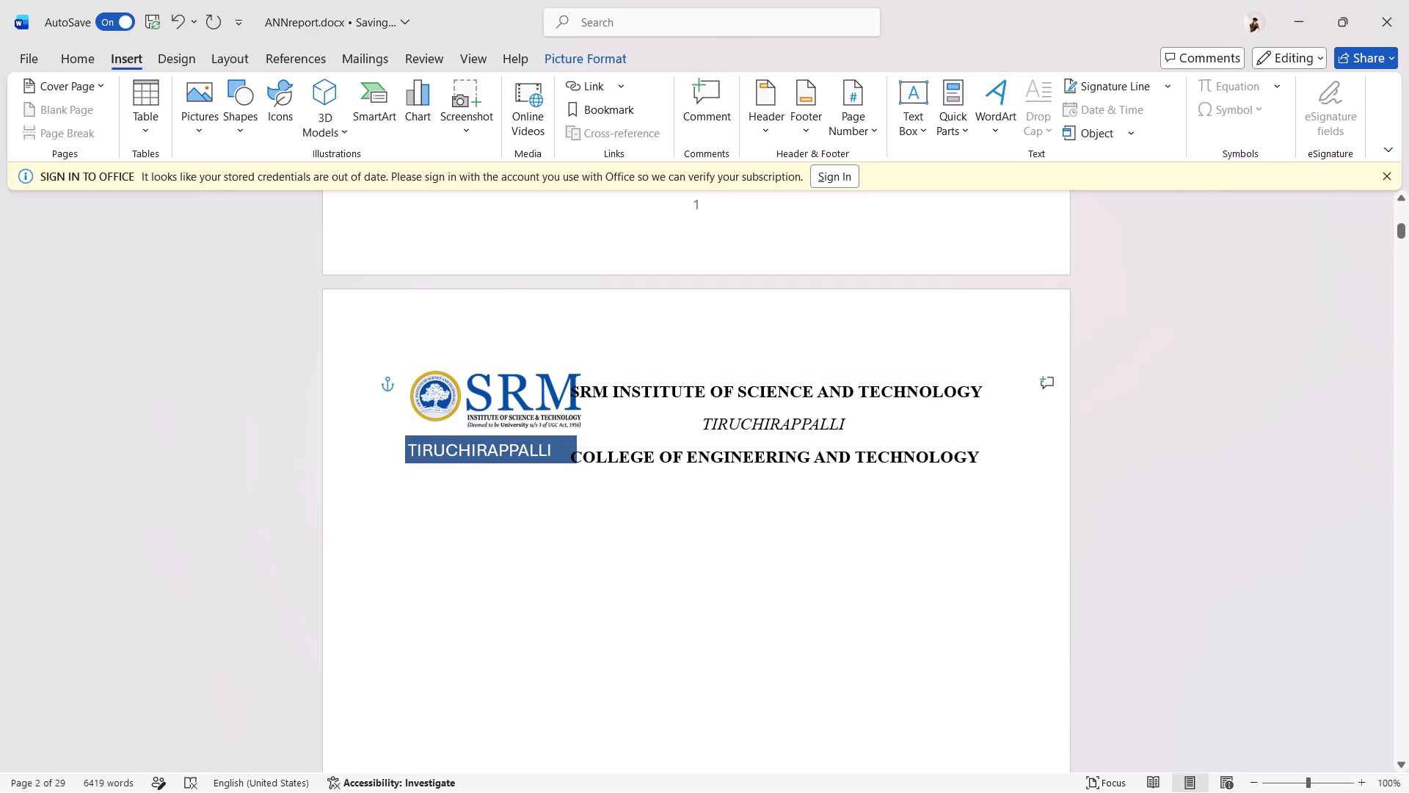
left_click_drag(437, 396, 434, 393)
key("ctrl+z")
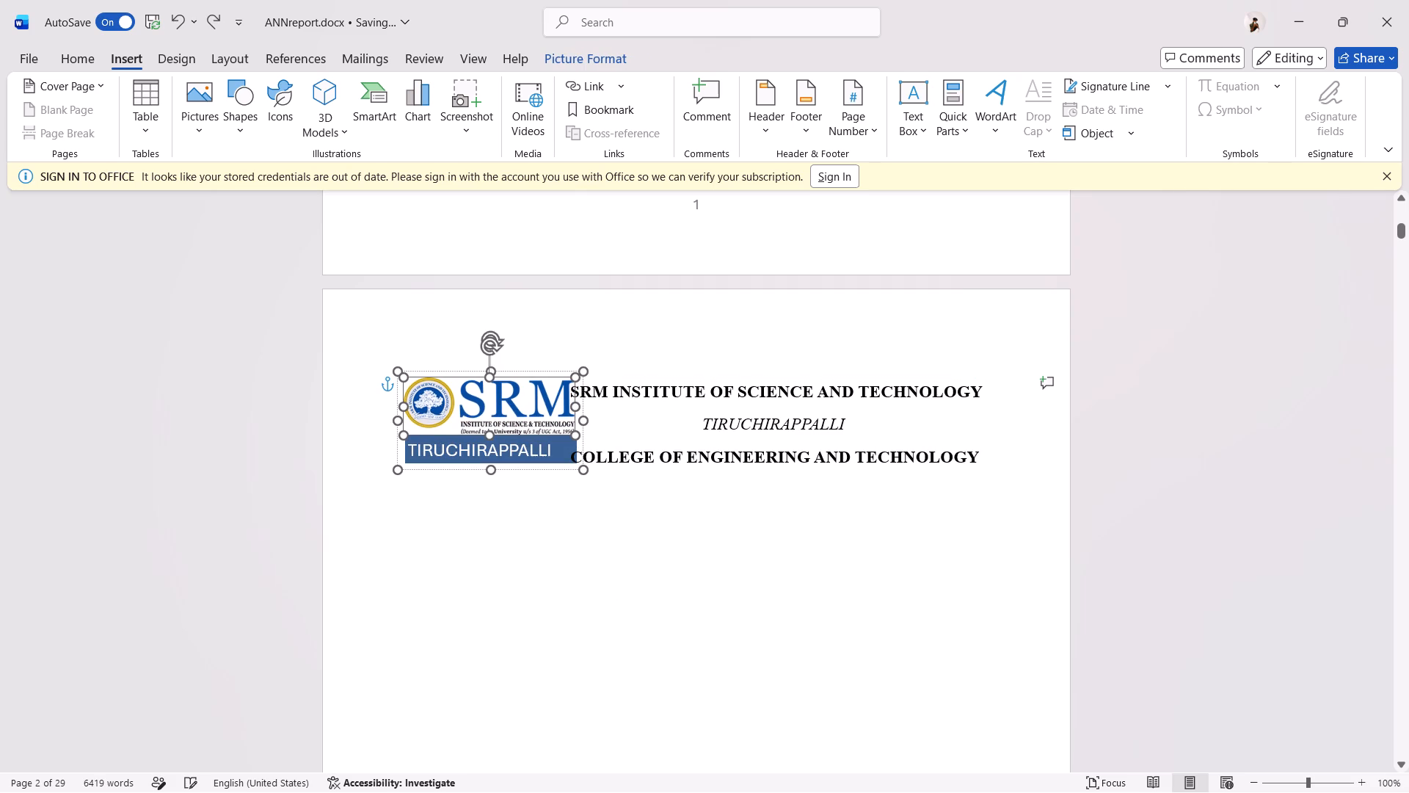
Move the SRM logo group slightly rightward so its left edge aligns with the page's left text margin.
left_click(445, 347)
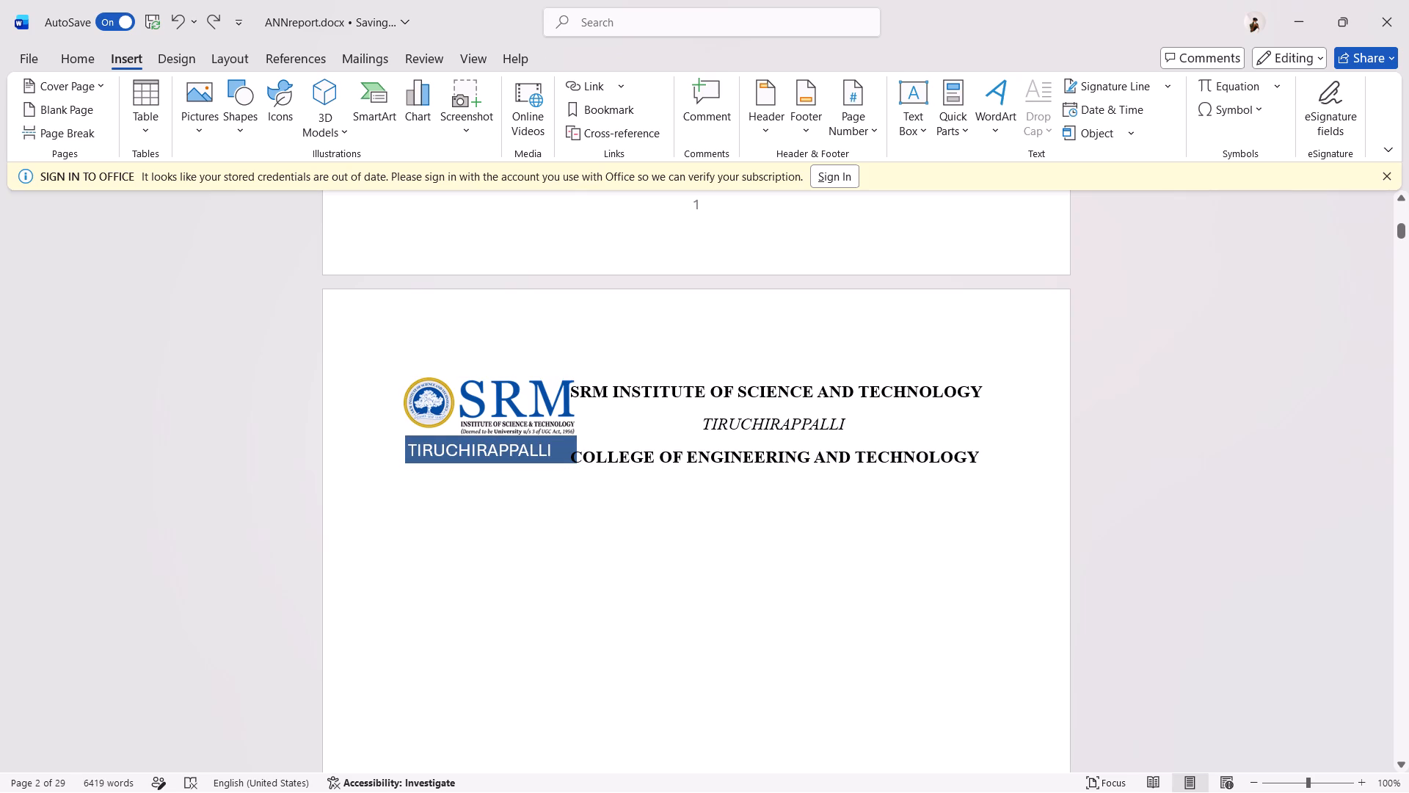
left_click(459, 373)
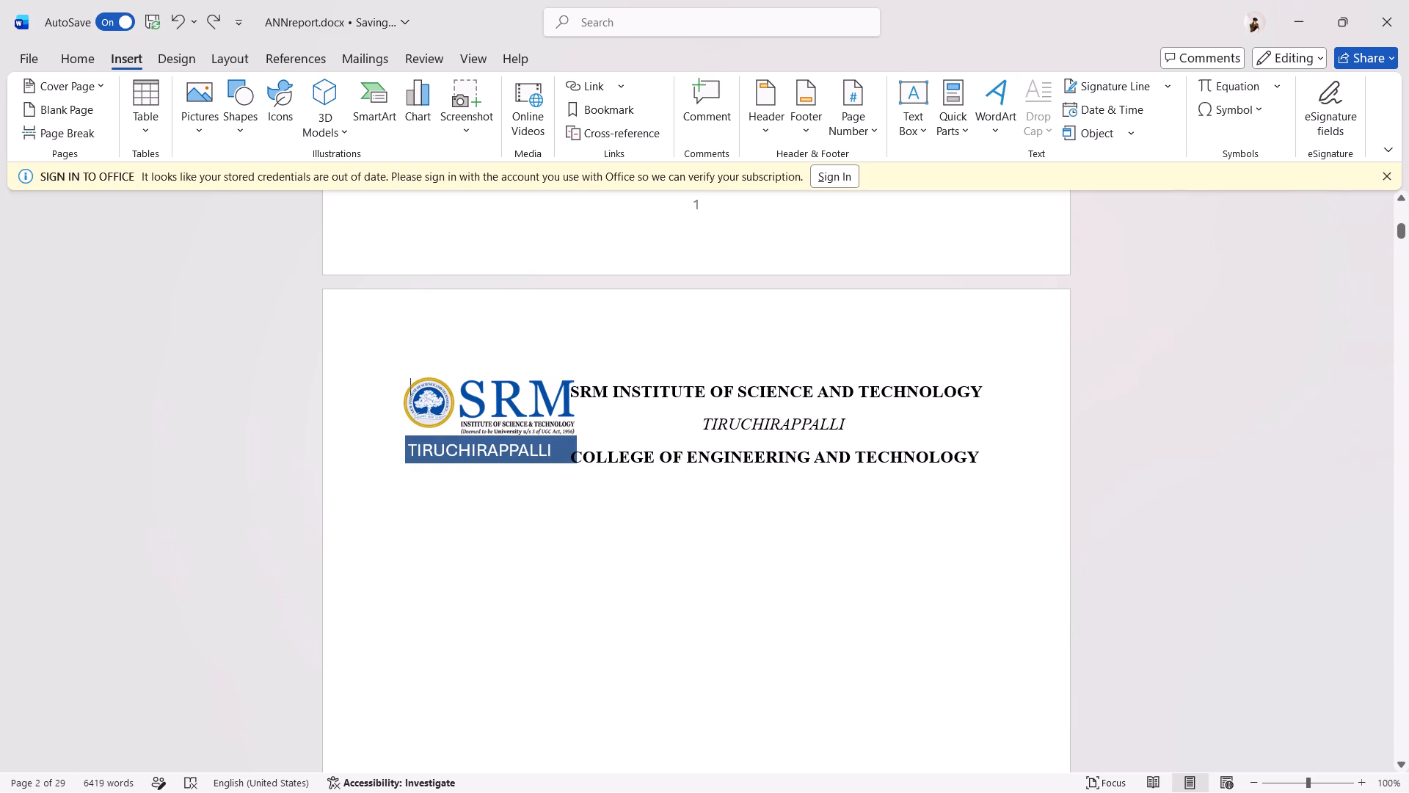
left_click(481, 380)
left_click_drag(469, 368, 476, 368)
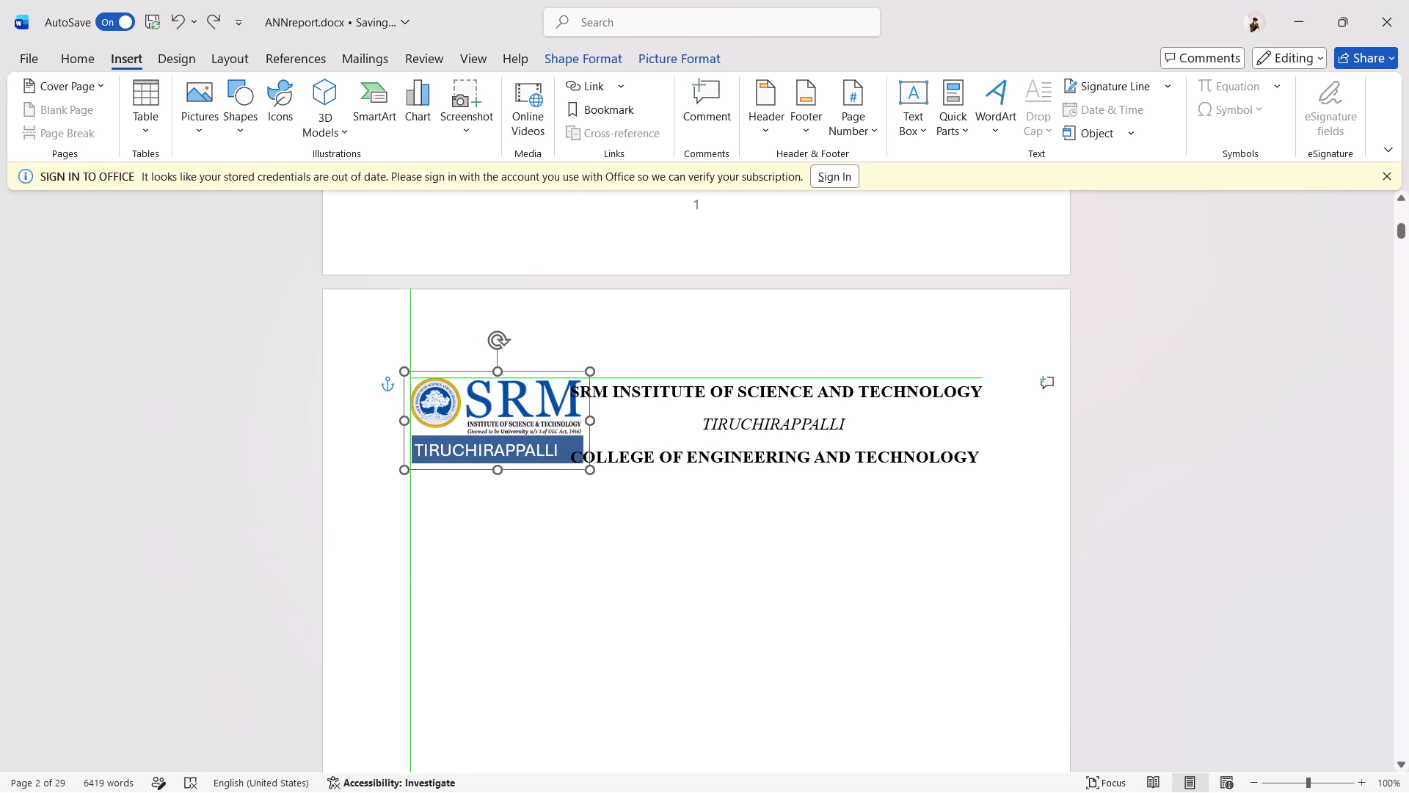
left_click_drag(476, 368, 476, 367)
left_click(445, 391)
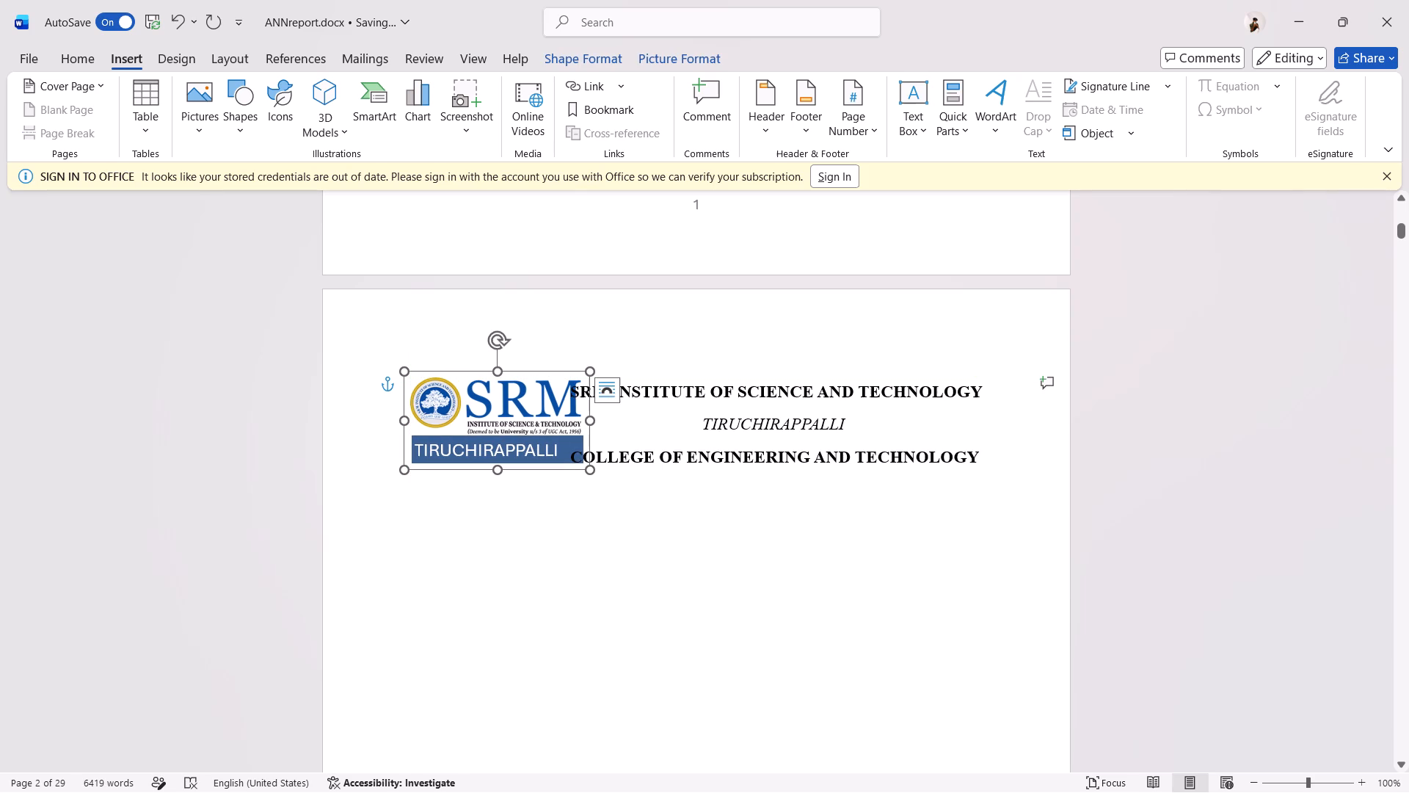
left_click(374, 422)
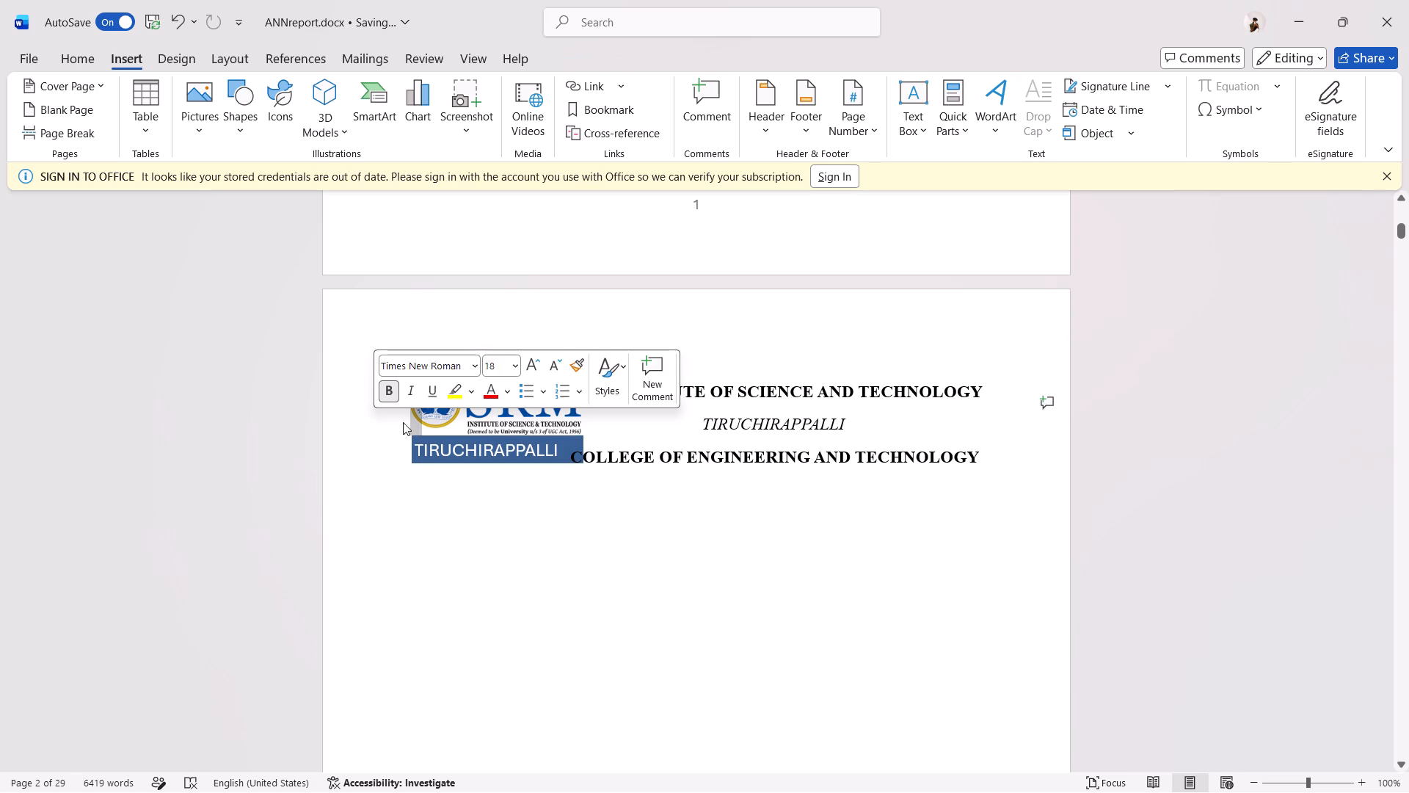
left_click(416, 538)
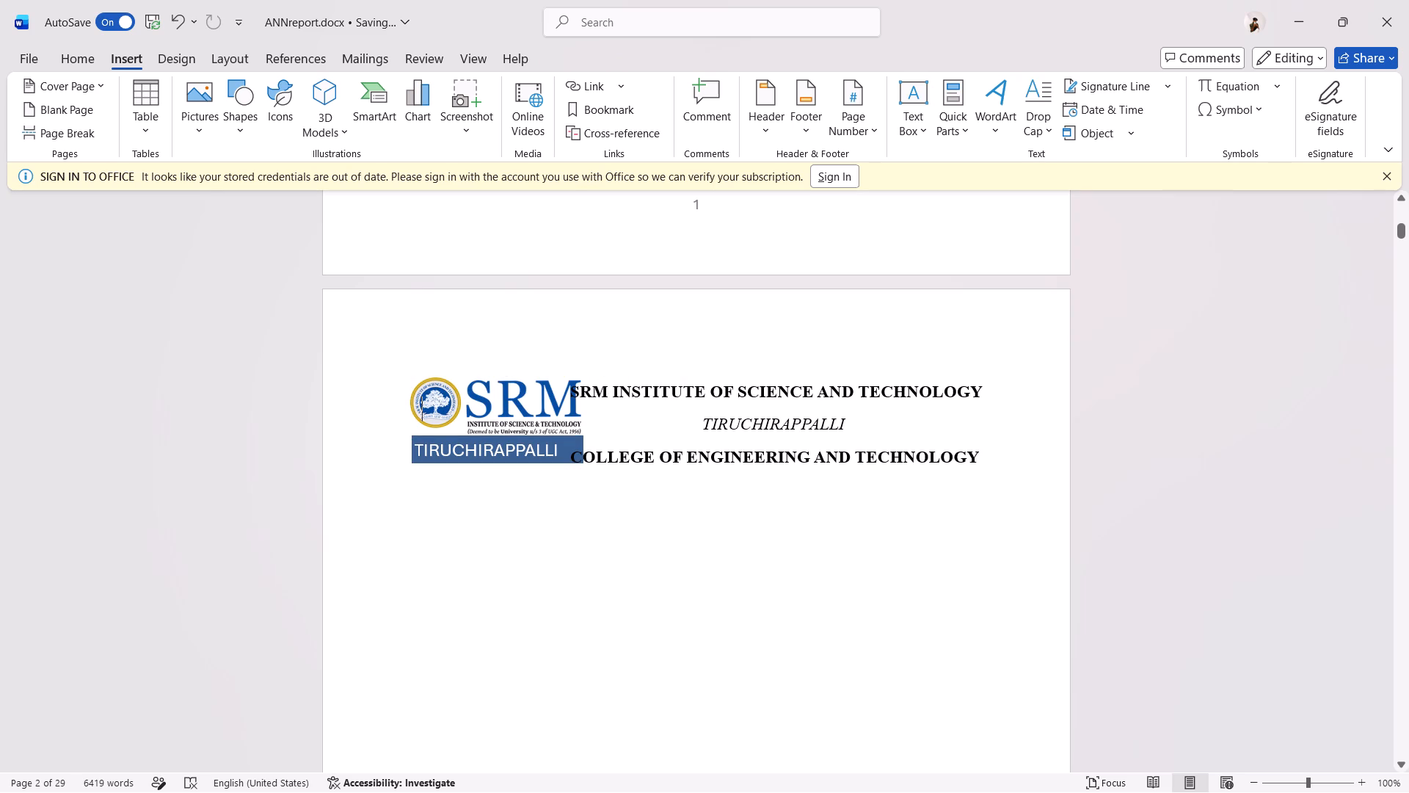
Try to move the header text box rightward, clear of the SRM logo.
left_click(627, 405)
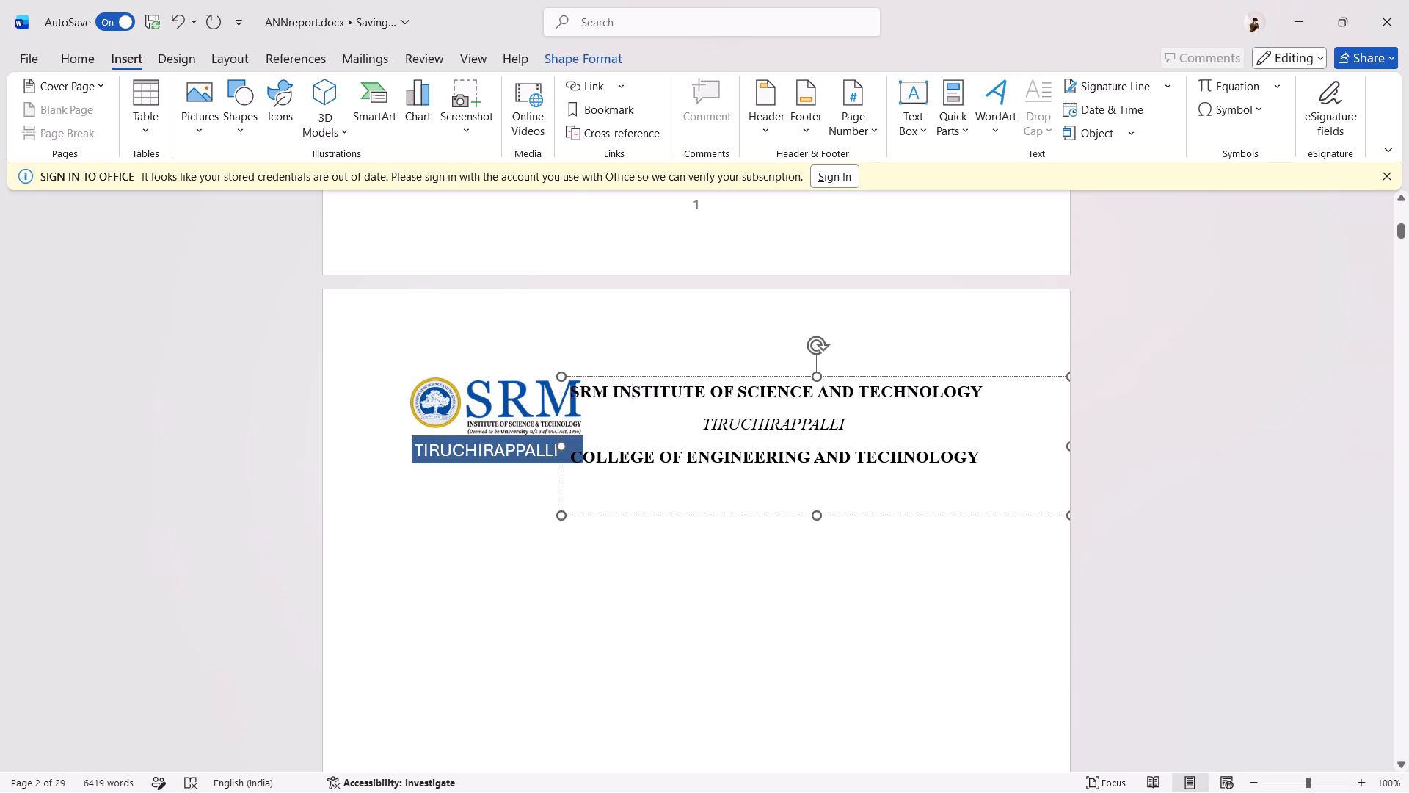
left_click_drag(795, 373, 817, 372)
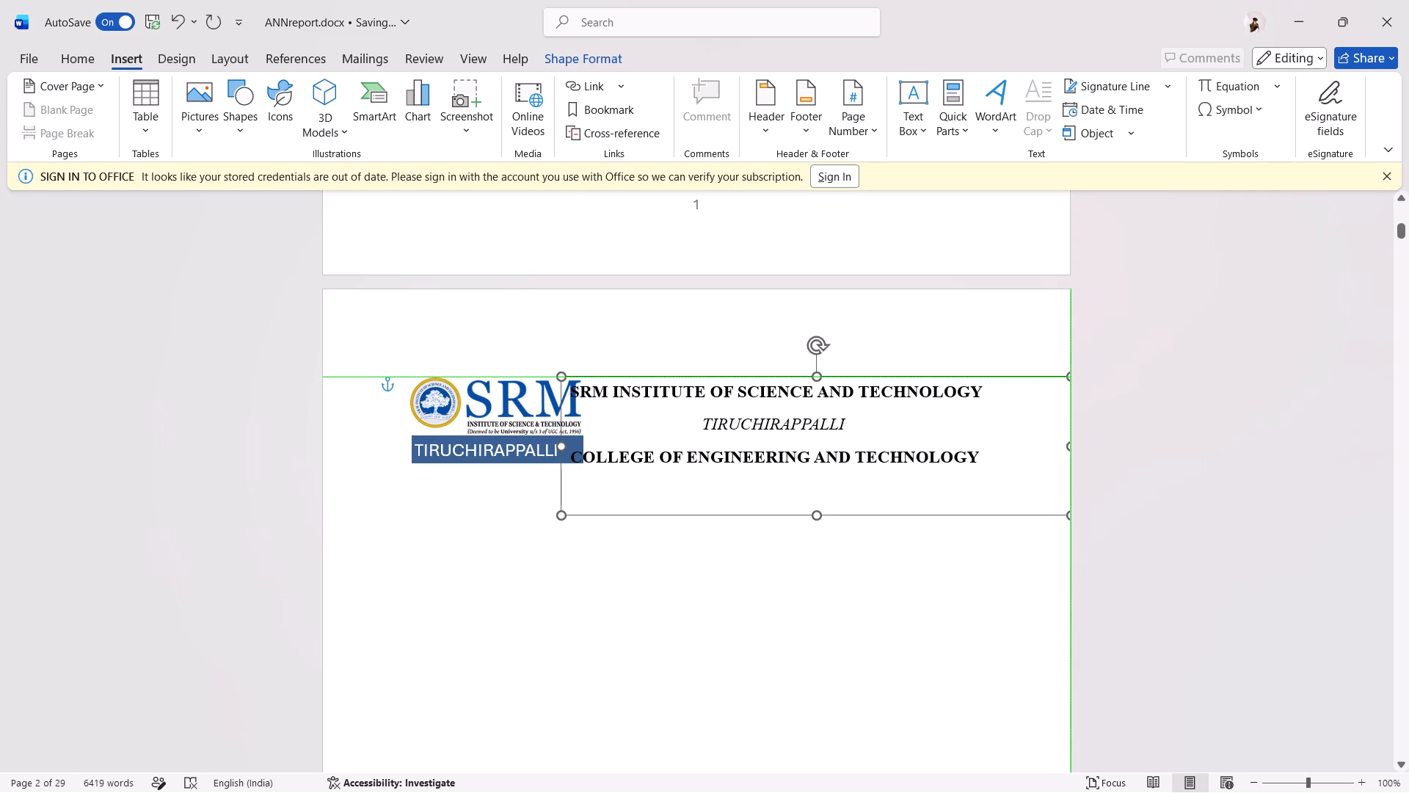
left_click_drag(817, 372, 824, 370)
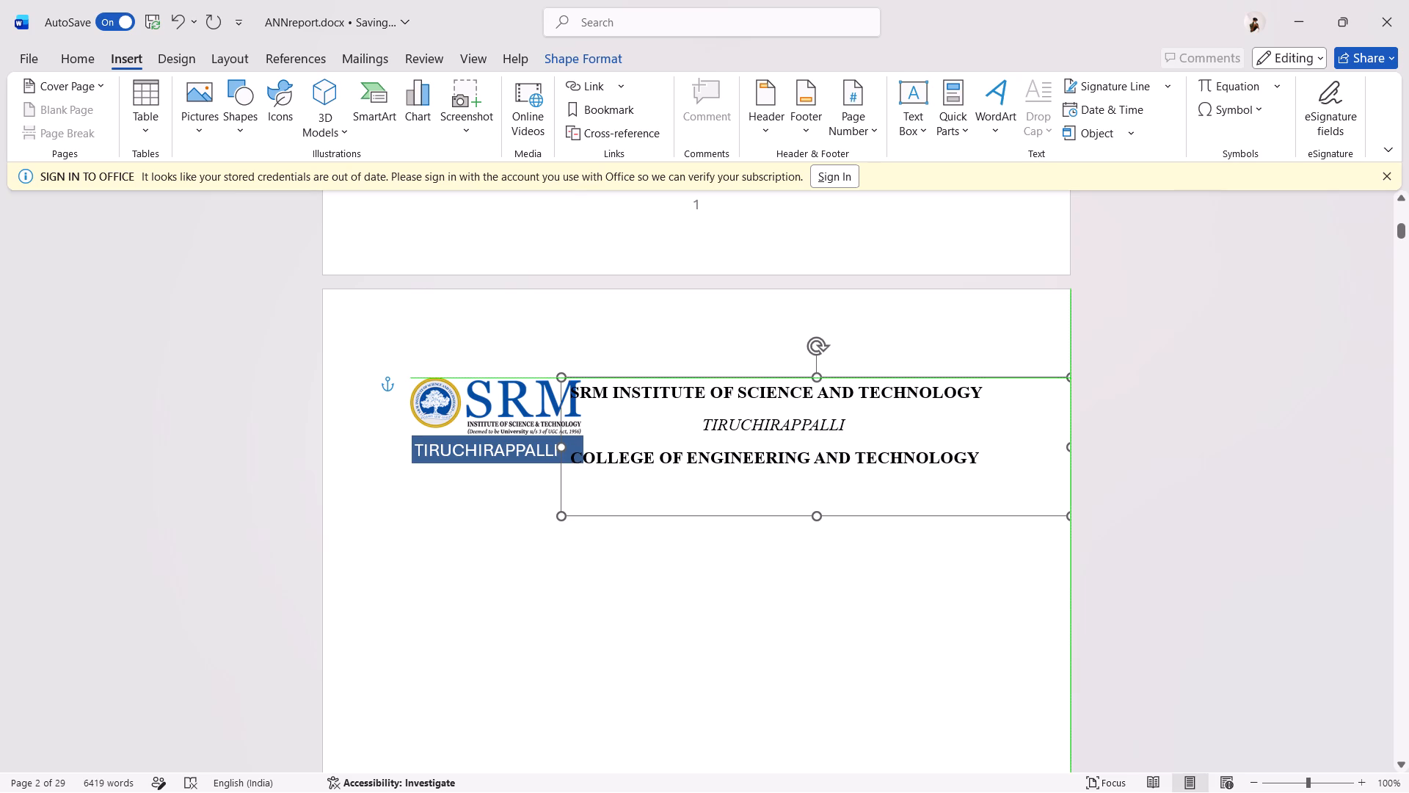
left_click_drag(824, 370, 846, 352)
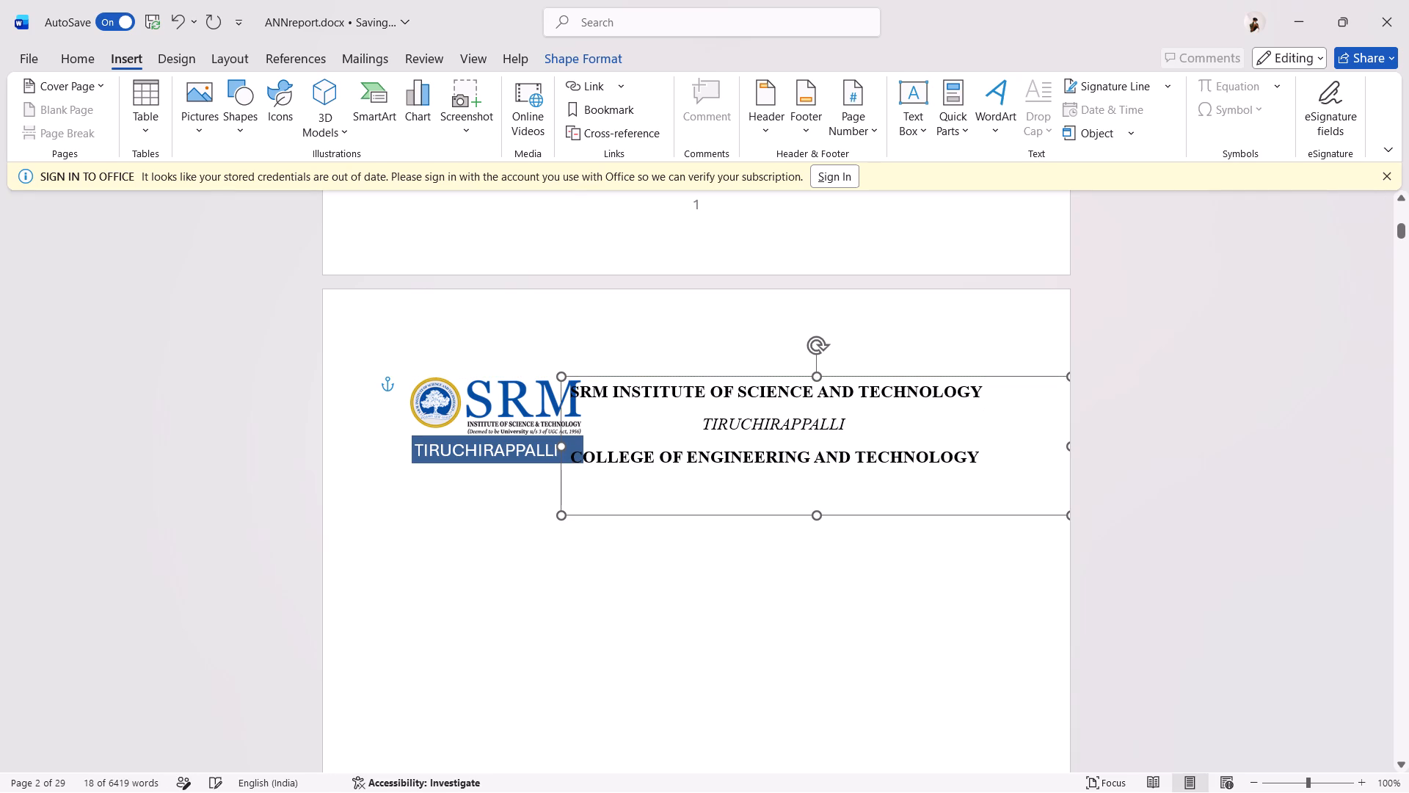
Narrow the header text box from its right side and move it rightward so it sits just beside the SRM logo.
left_click_drag(1068, 445, 1033, 446)
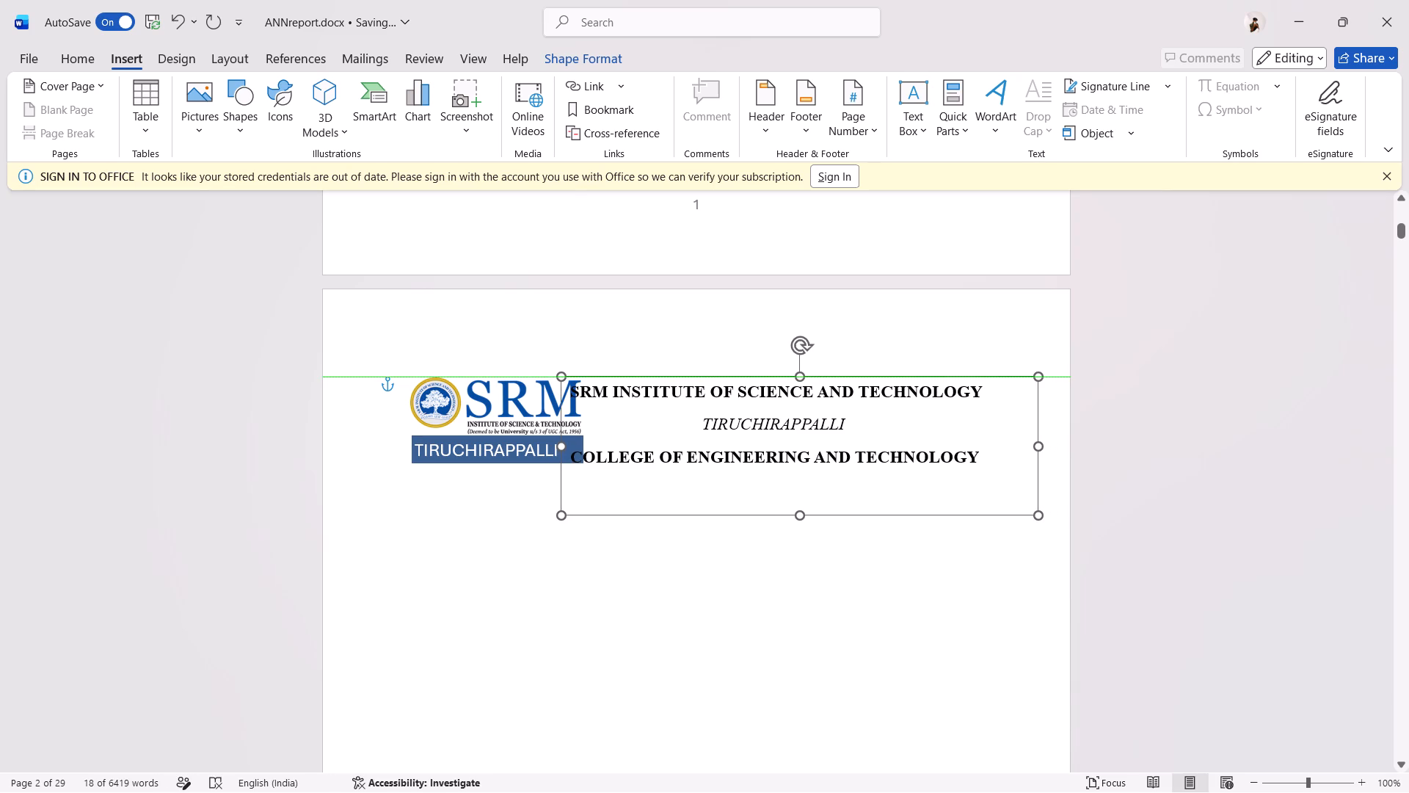
left_click_drag(1033, 446, 1016, 446)
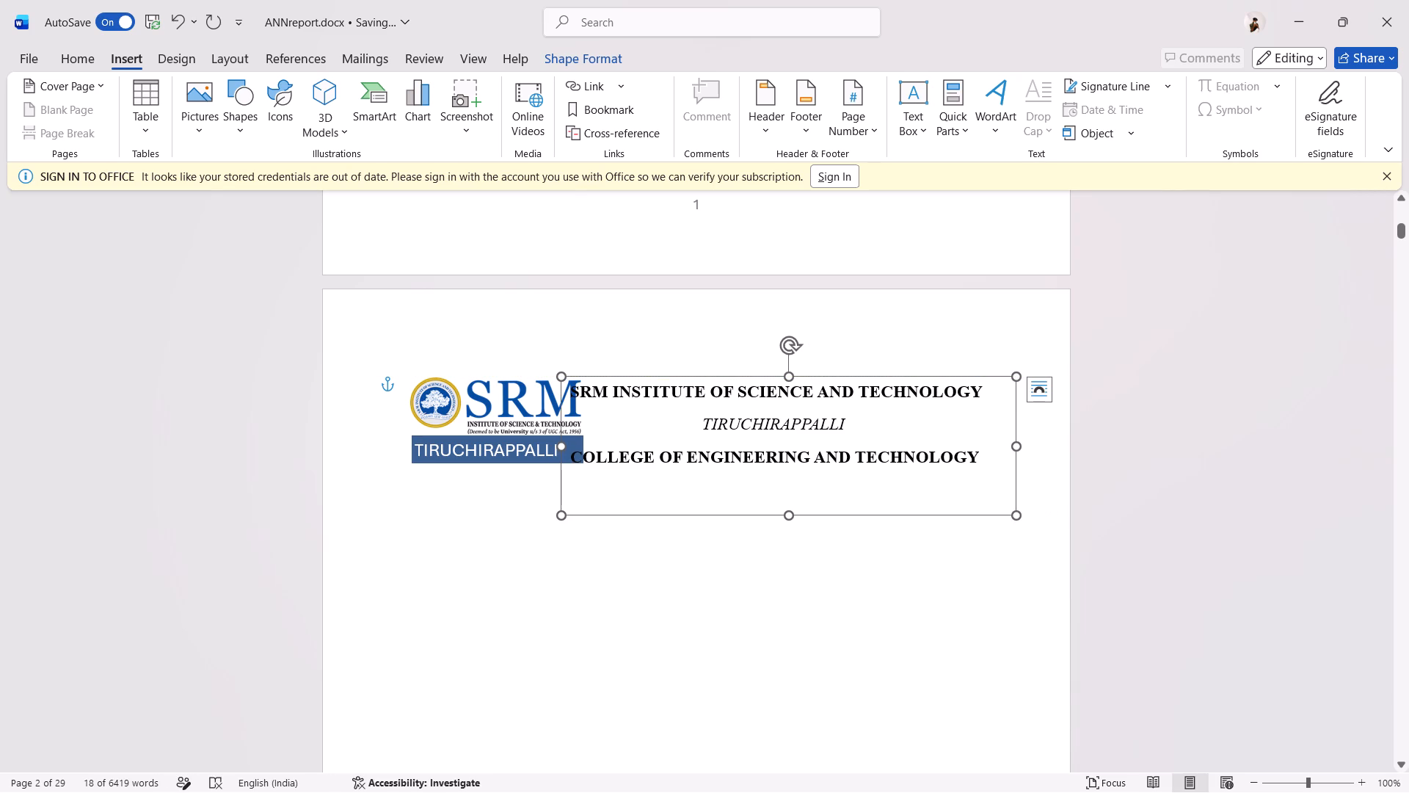
left_click_drag(744, 379, 771, 376)
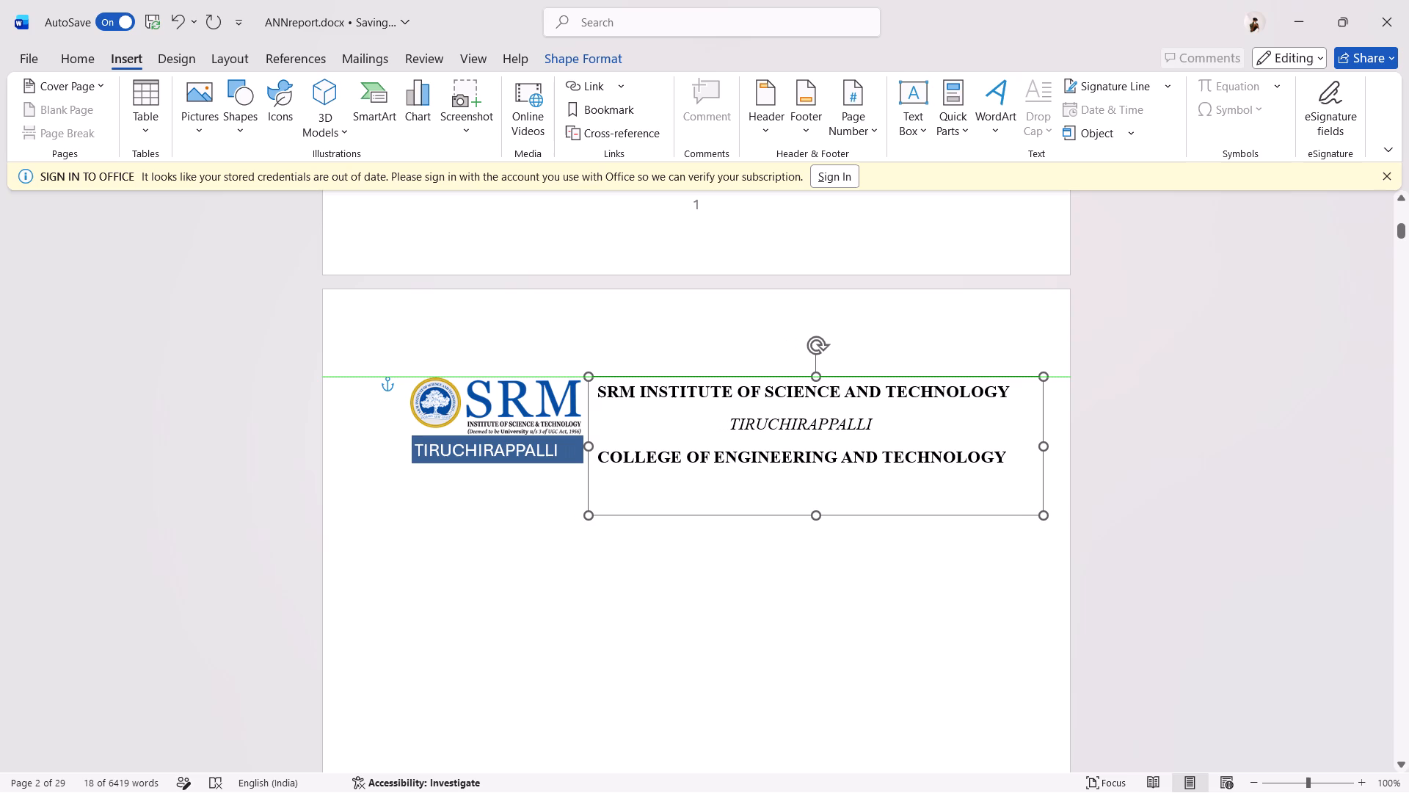
left_click_drag(771, 376, 772, 375)
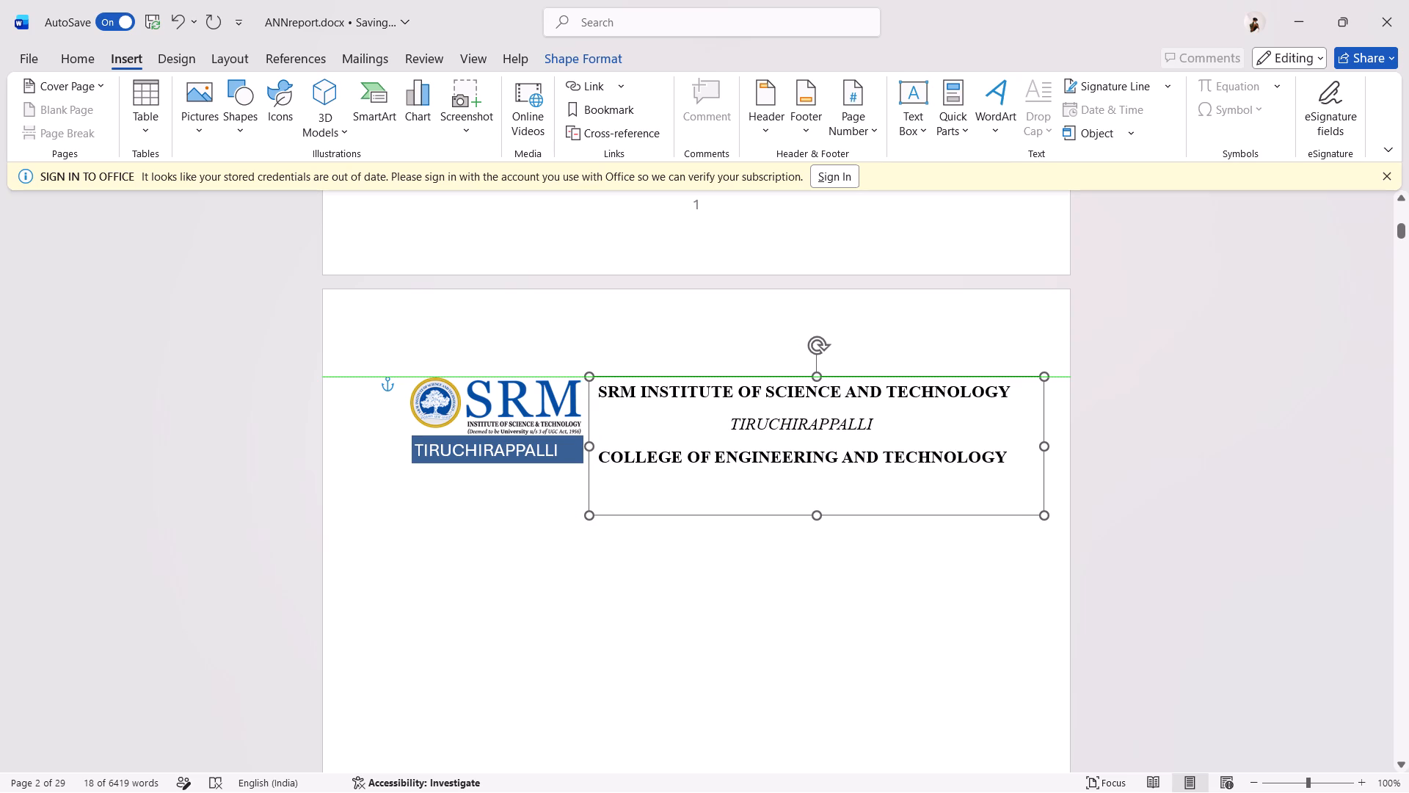
left_click(611, 540)
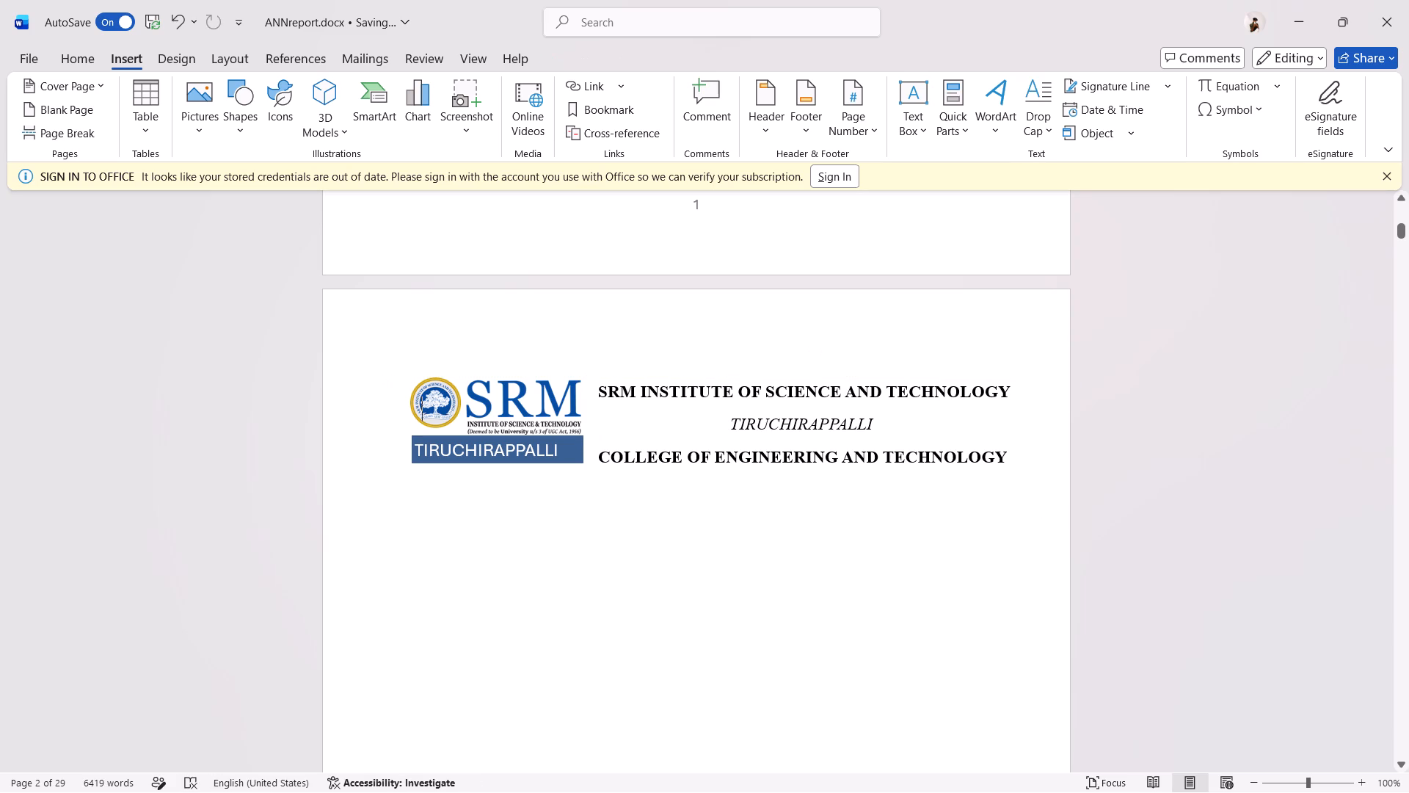
Copy the rounded REGISTER NO. box from the Community Connect Project Report Template and paste it into ANNreport.docx.
key("alt+Tab")
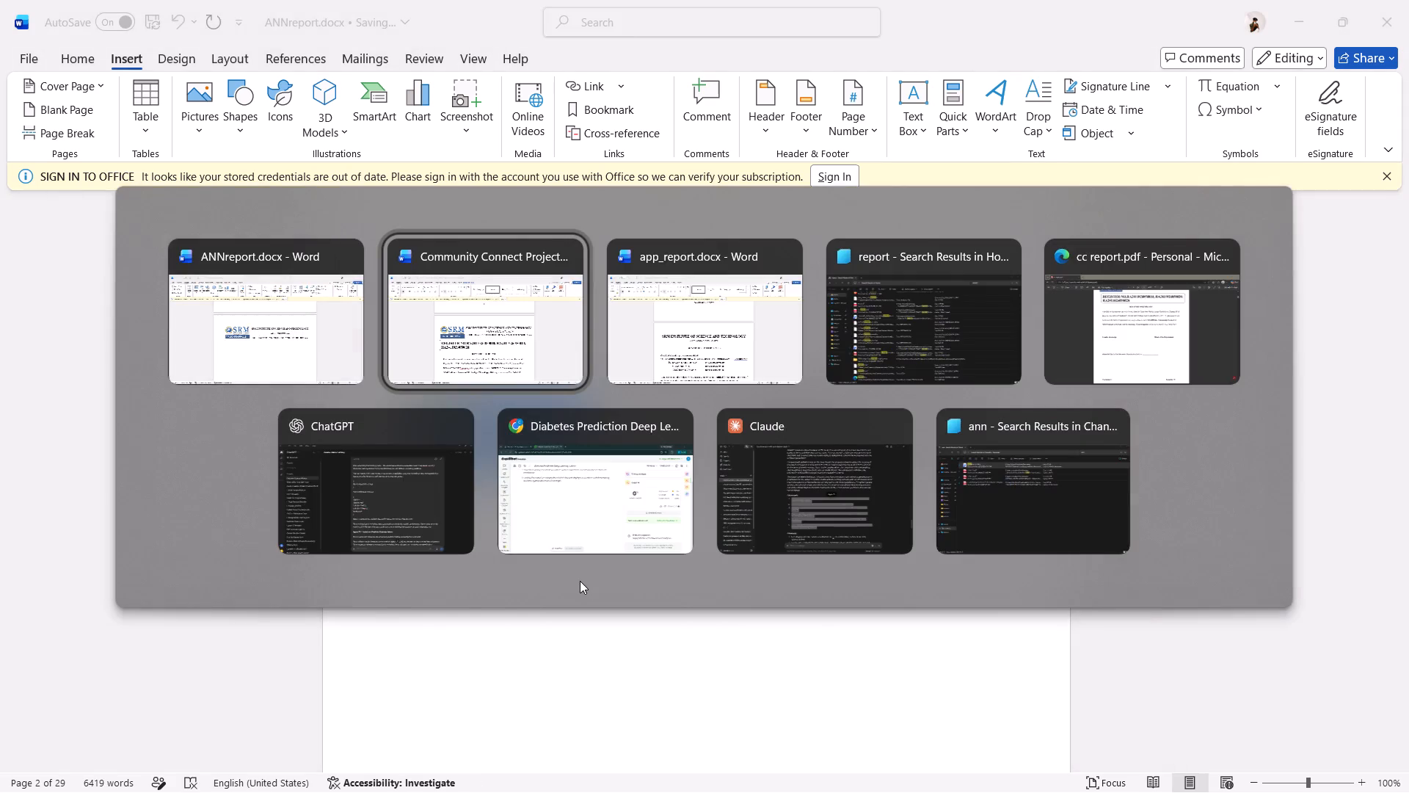
left_click(484, 552)
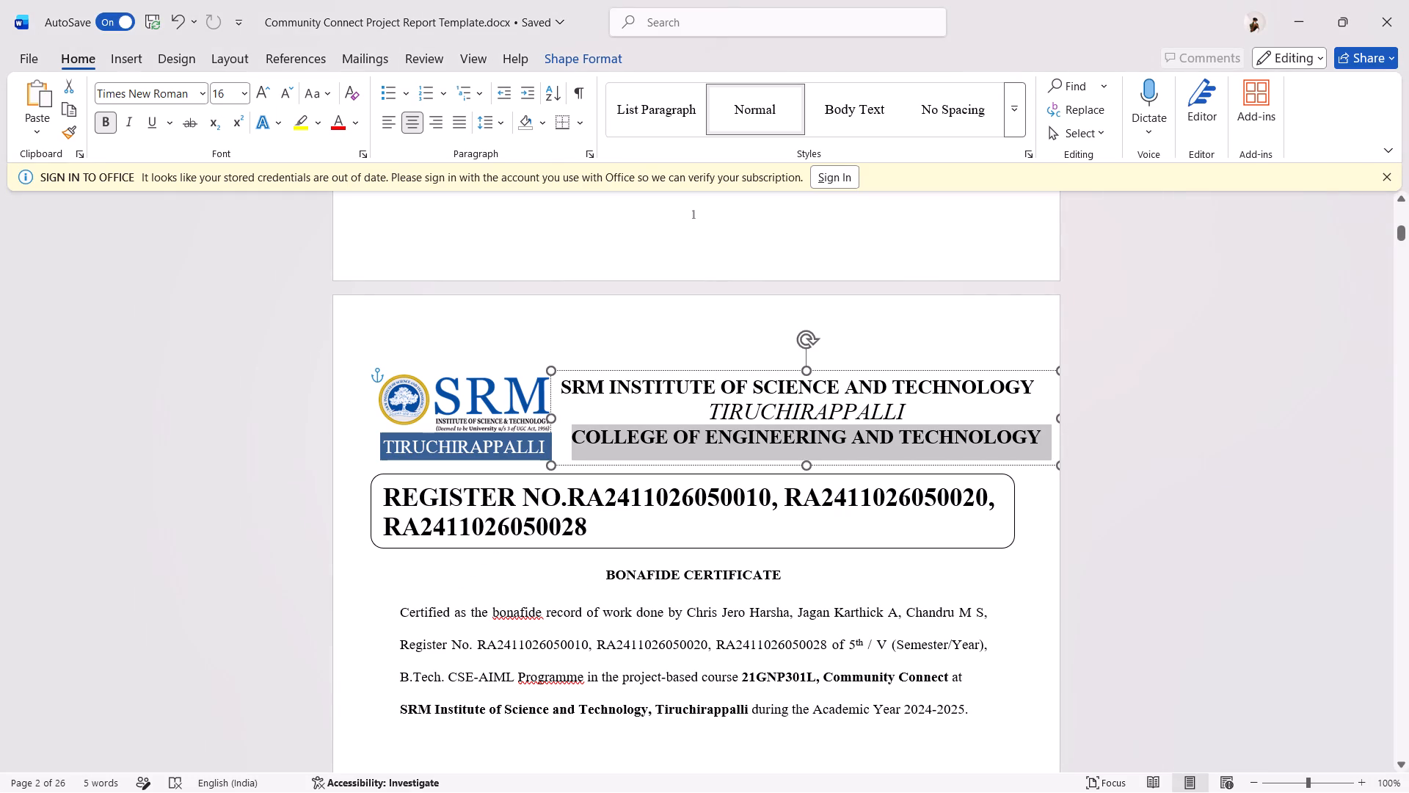
left_click(467, 545)
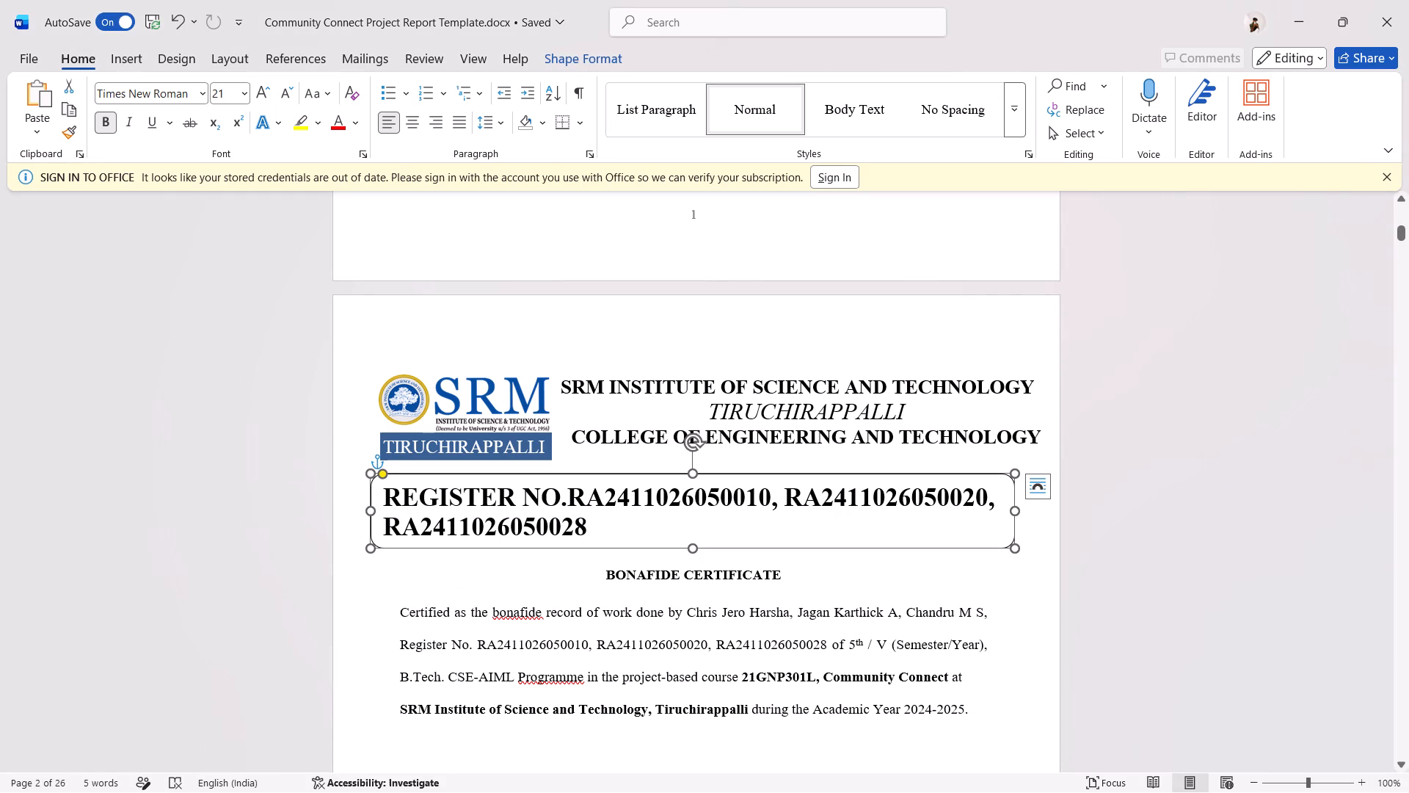
key("ctrl+c")
key("alt+Tab")
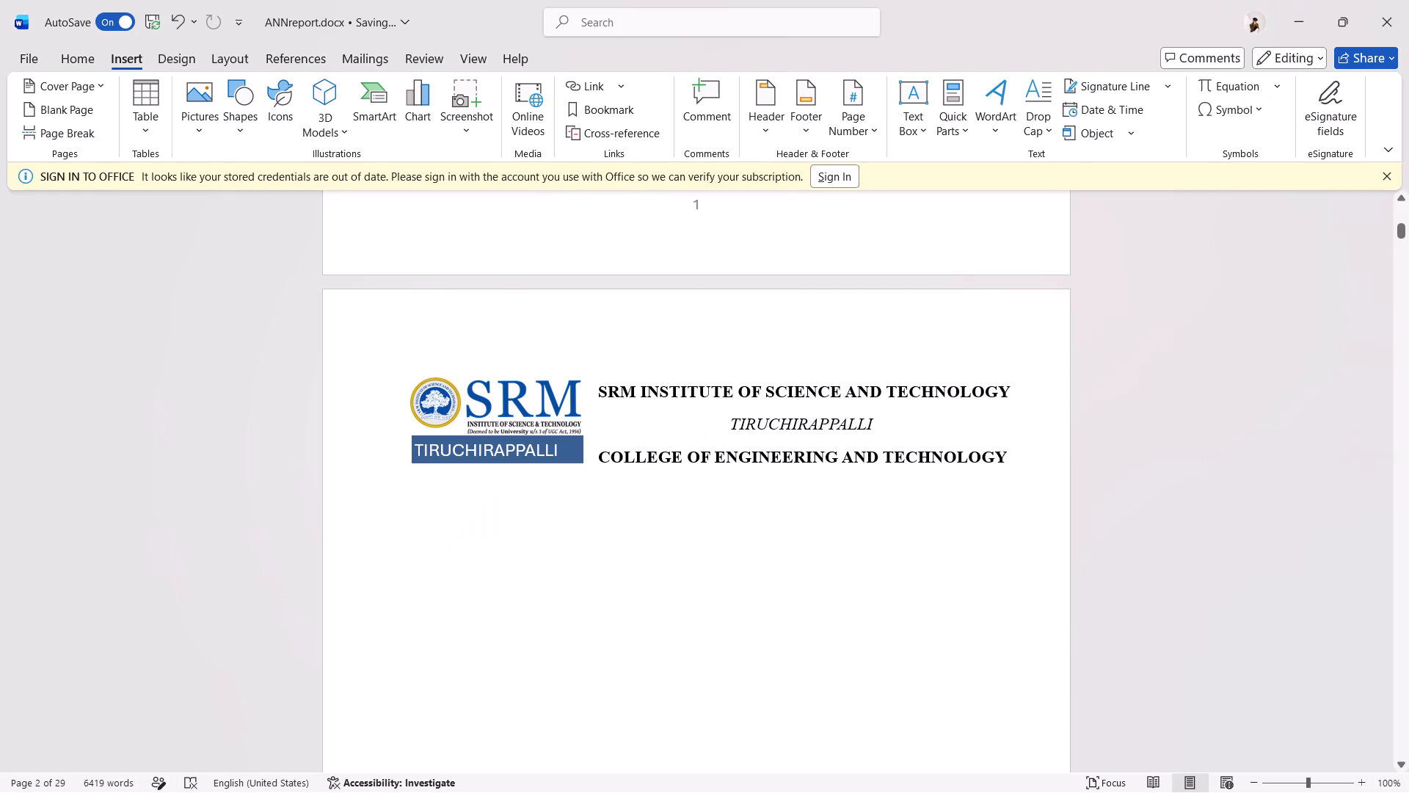
left_click(501, 527)
key("ctrl+v")
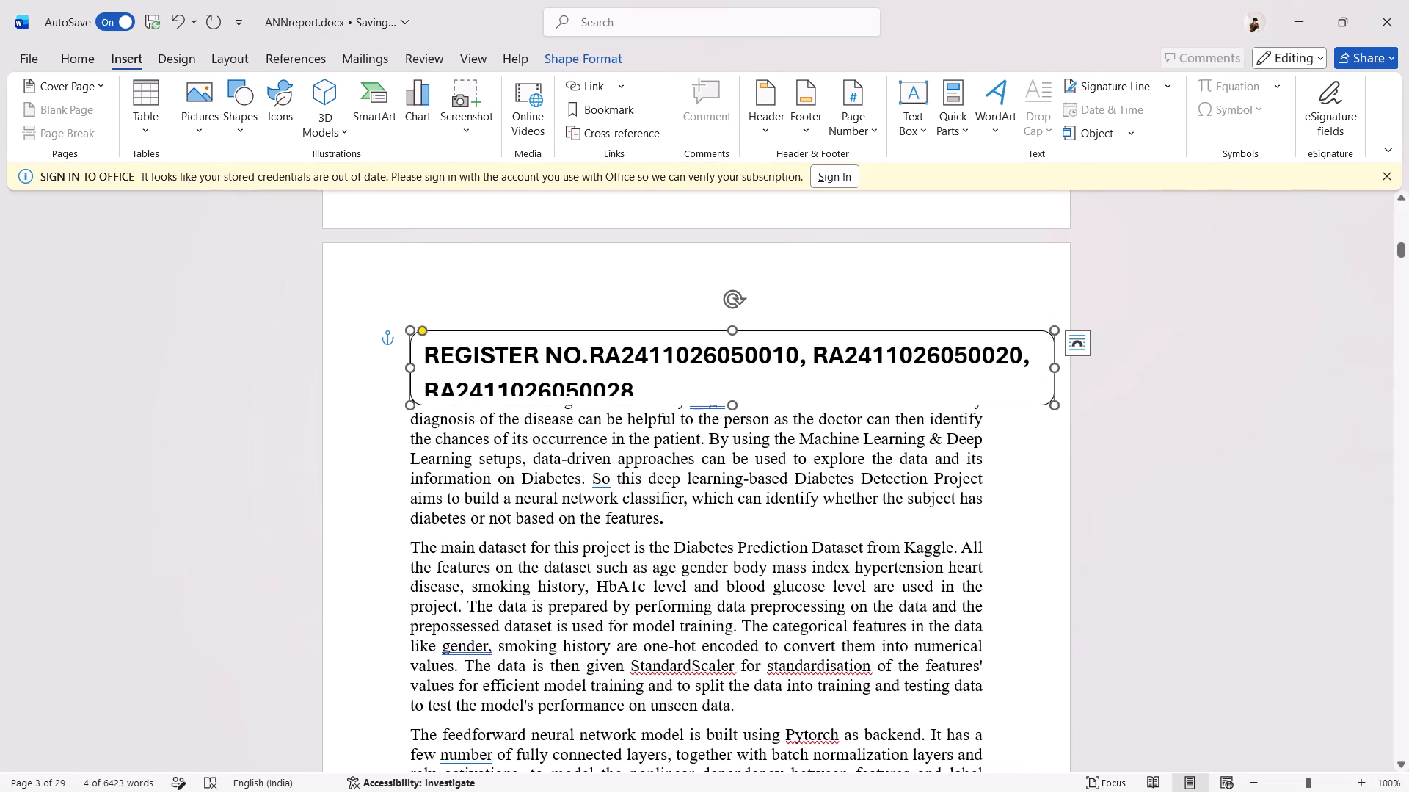
Move the REGISTER NO. box up from the abstract page to page 2, directly beneath the SRM logo and college heading.
left_click_drag(724, 328, 709, 219)
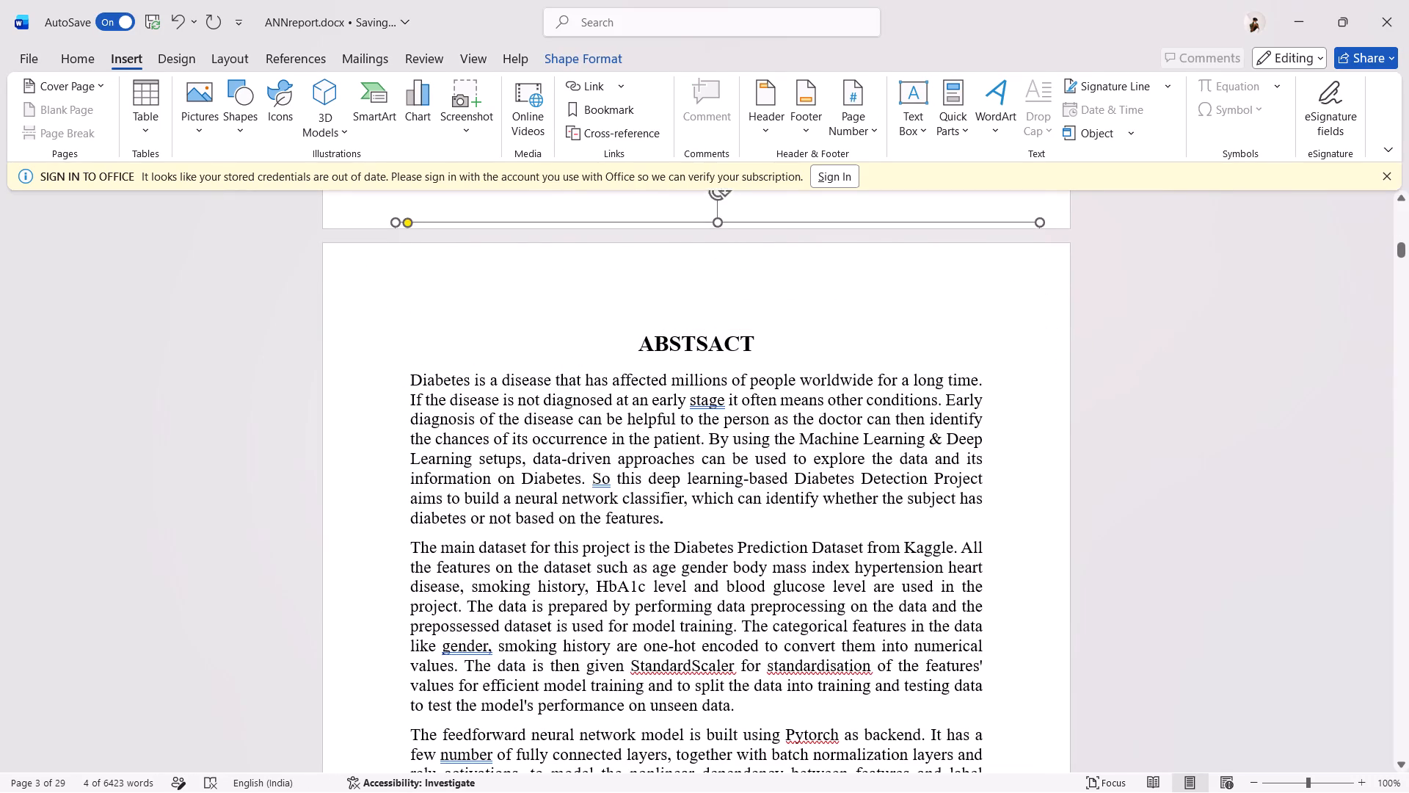
left_click_drag(709, 219, 677, 205)
scroll(618, 330, "up", 1)
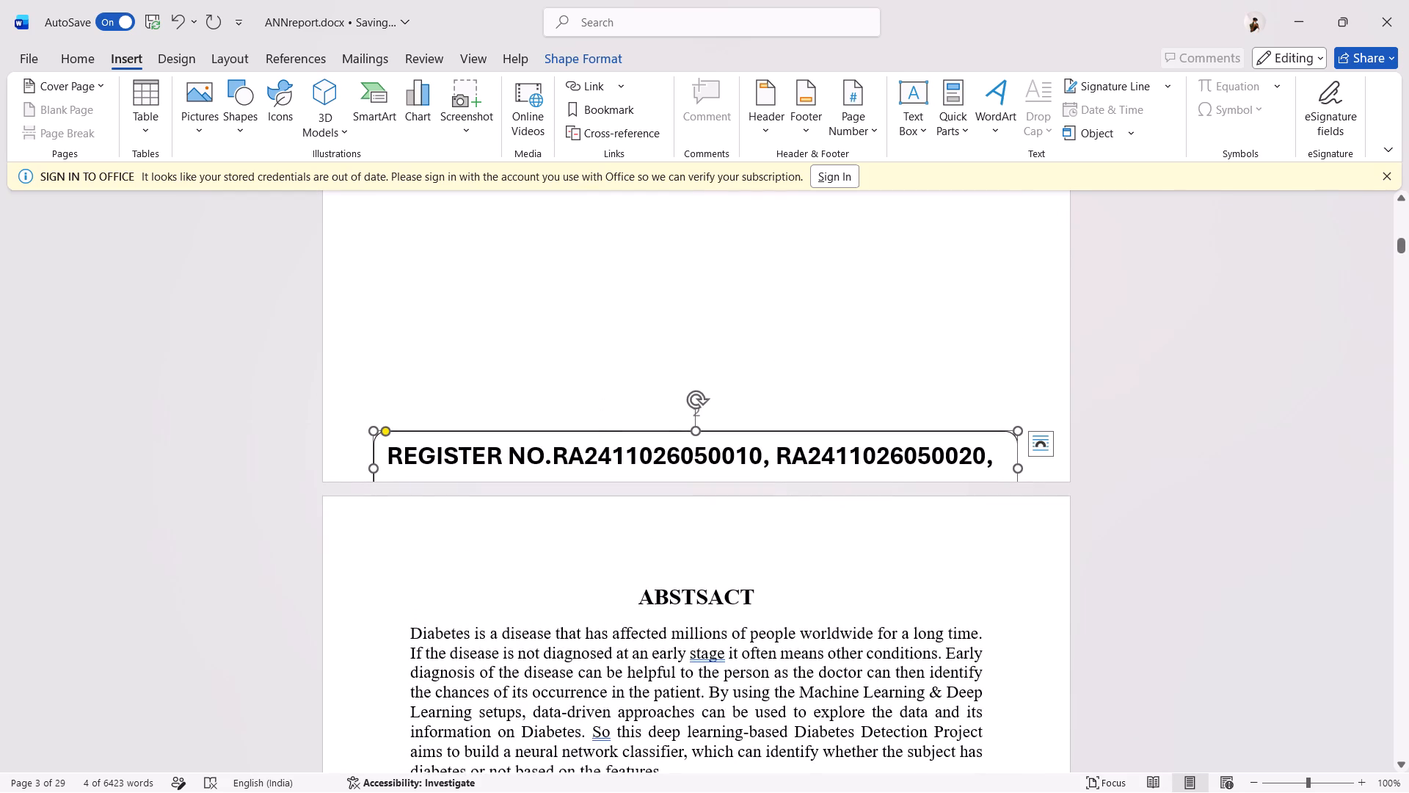
left_click_drag(599, 431, 599, 297)
scroll(587, 401, "up", 1)
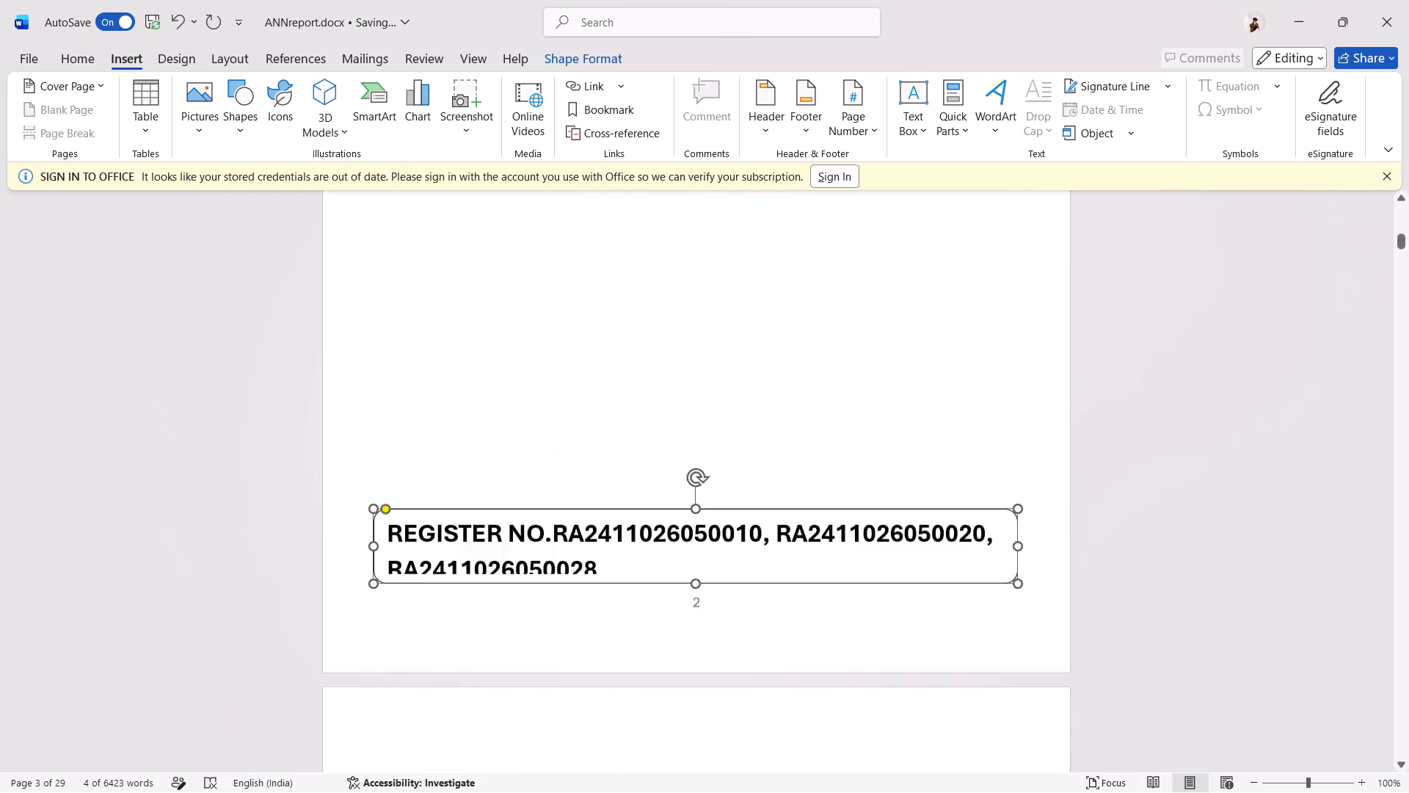
scroll(587, 401, "up", 1)
left_click_drag(623, 590, 615, 311)
scroll(615, 311, "up", 2)
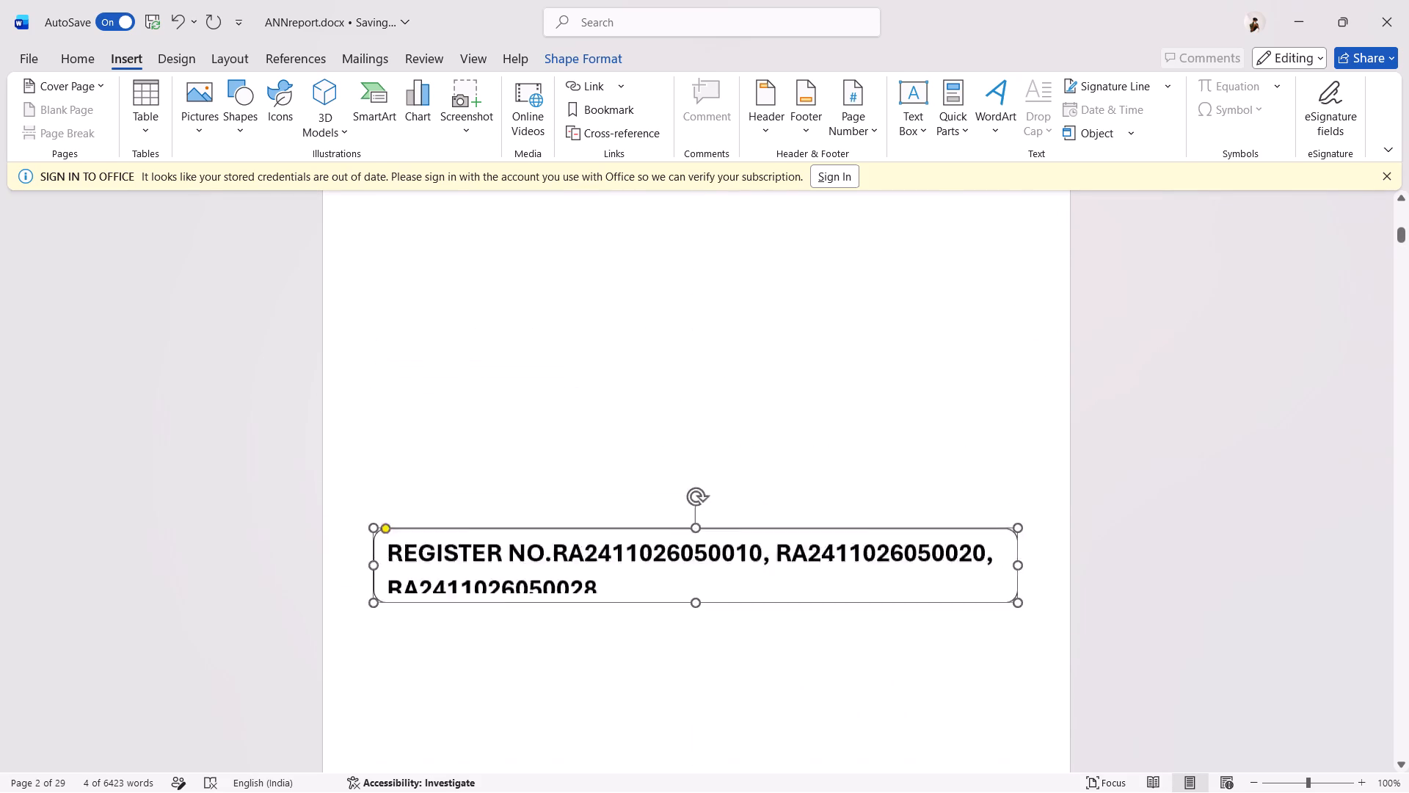
scroll(615, 311, "up", 1)
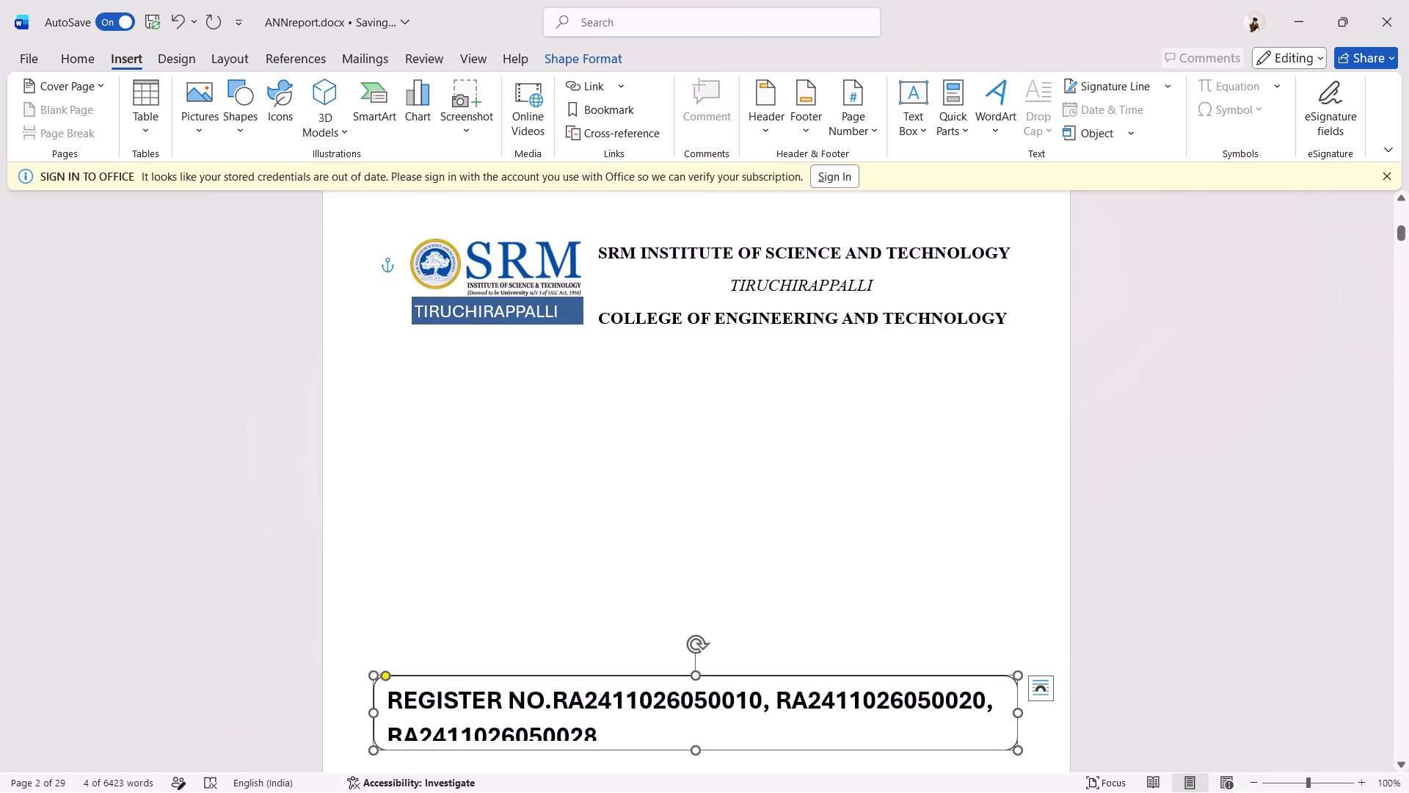
left_click_drag(584, 676, 624, 303)
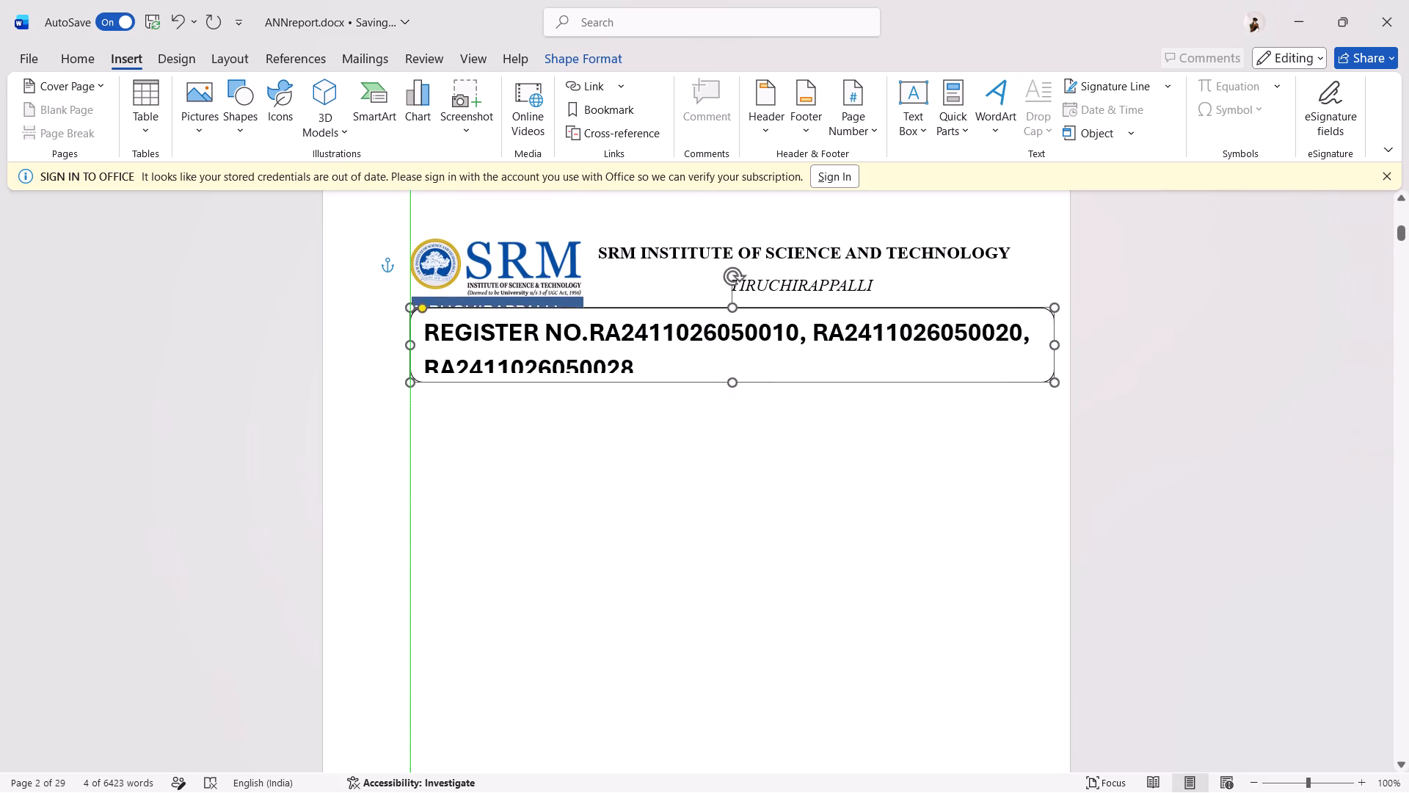
left_click_drag(624, 303, 591, 332)
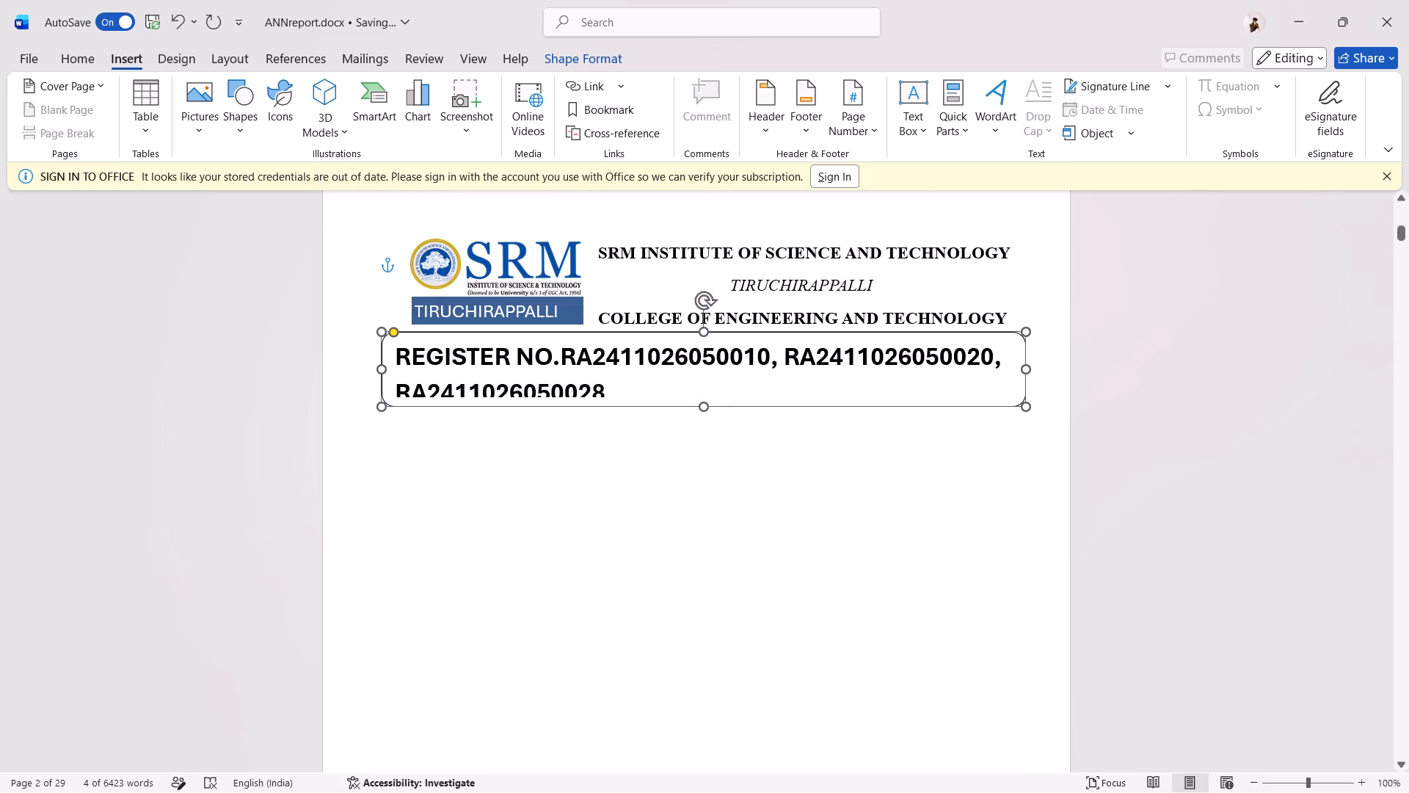
left_click_drag(591, 332, 591, 331)
left_click_drag(591, 331, 603, 330)
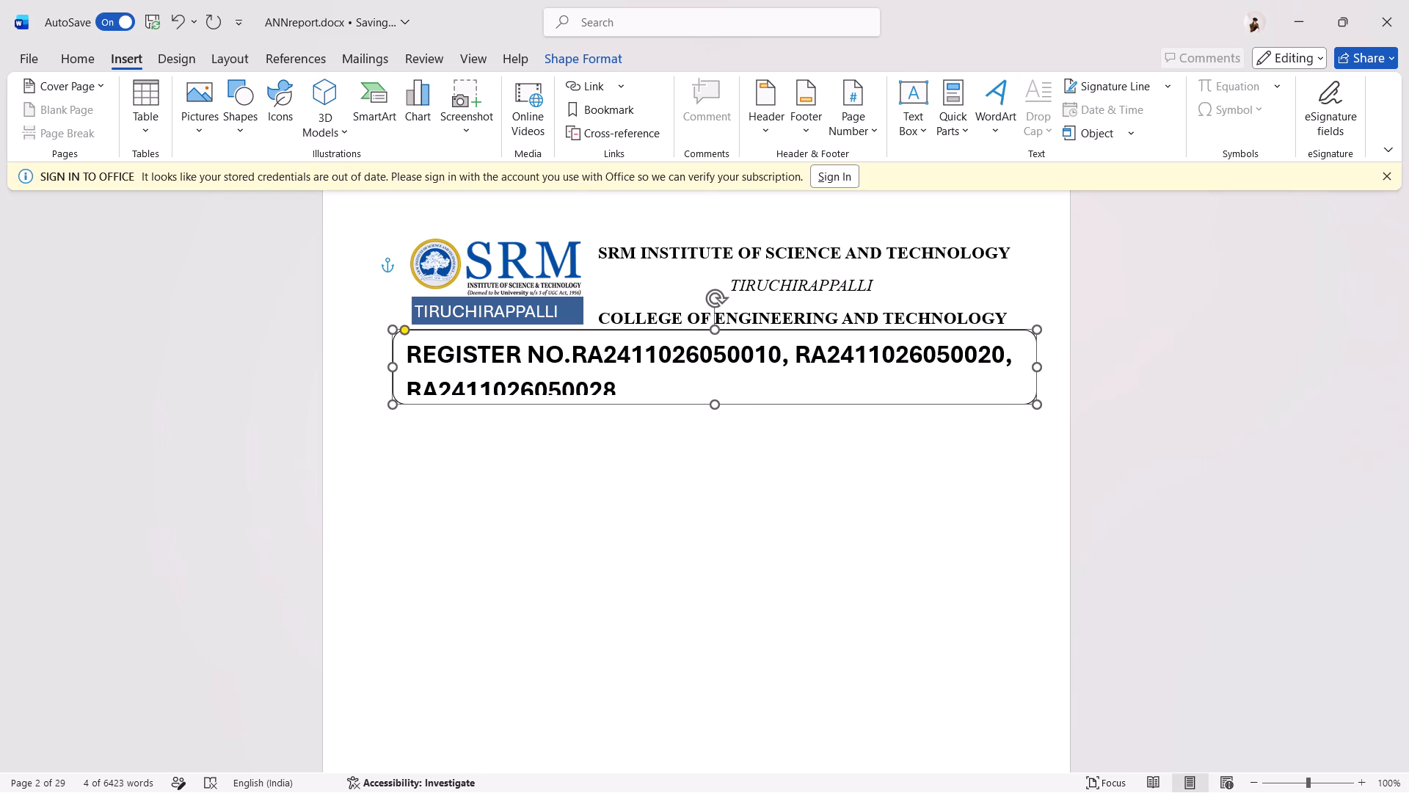
left_click_drag(603, 330, 607, 333)
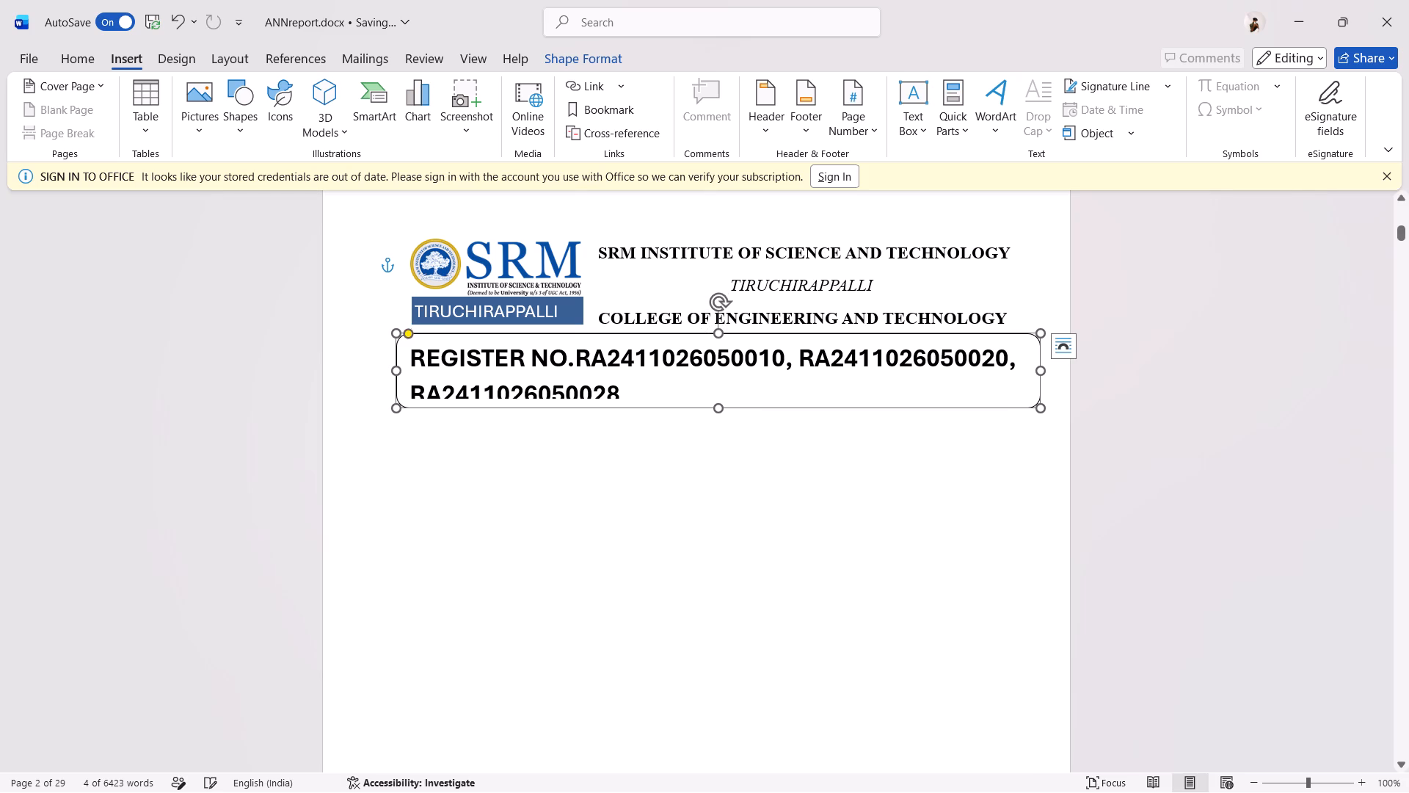
Slightly increase the REGISTER NO. box's height from its bottom edge so both lines of text fit.
left_click_drag(720, 405, 724, 417)
left_click(661, 507)
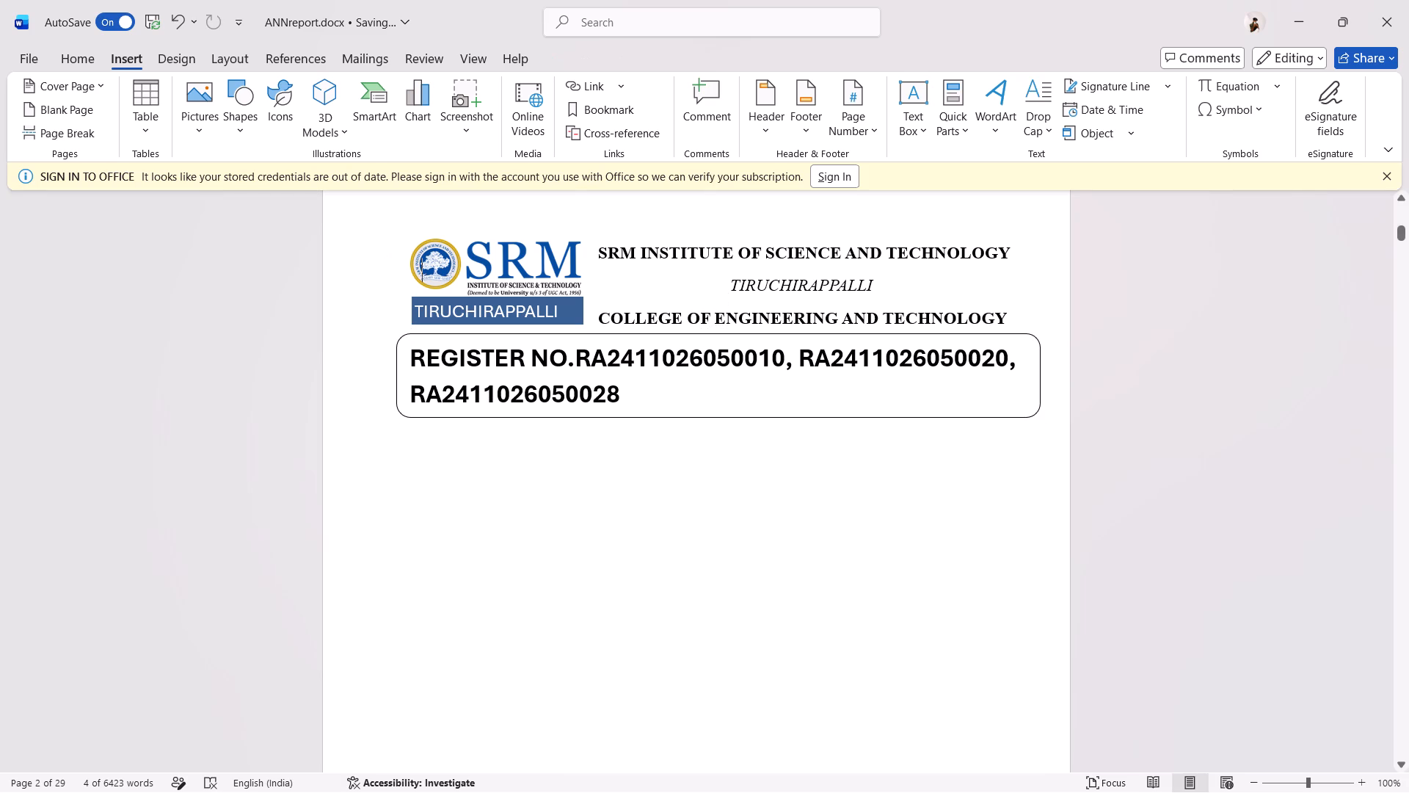
Replace the three register numbers in the REGISTER NO. box with those of this project's team members.
left_click(770, 355)
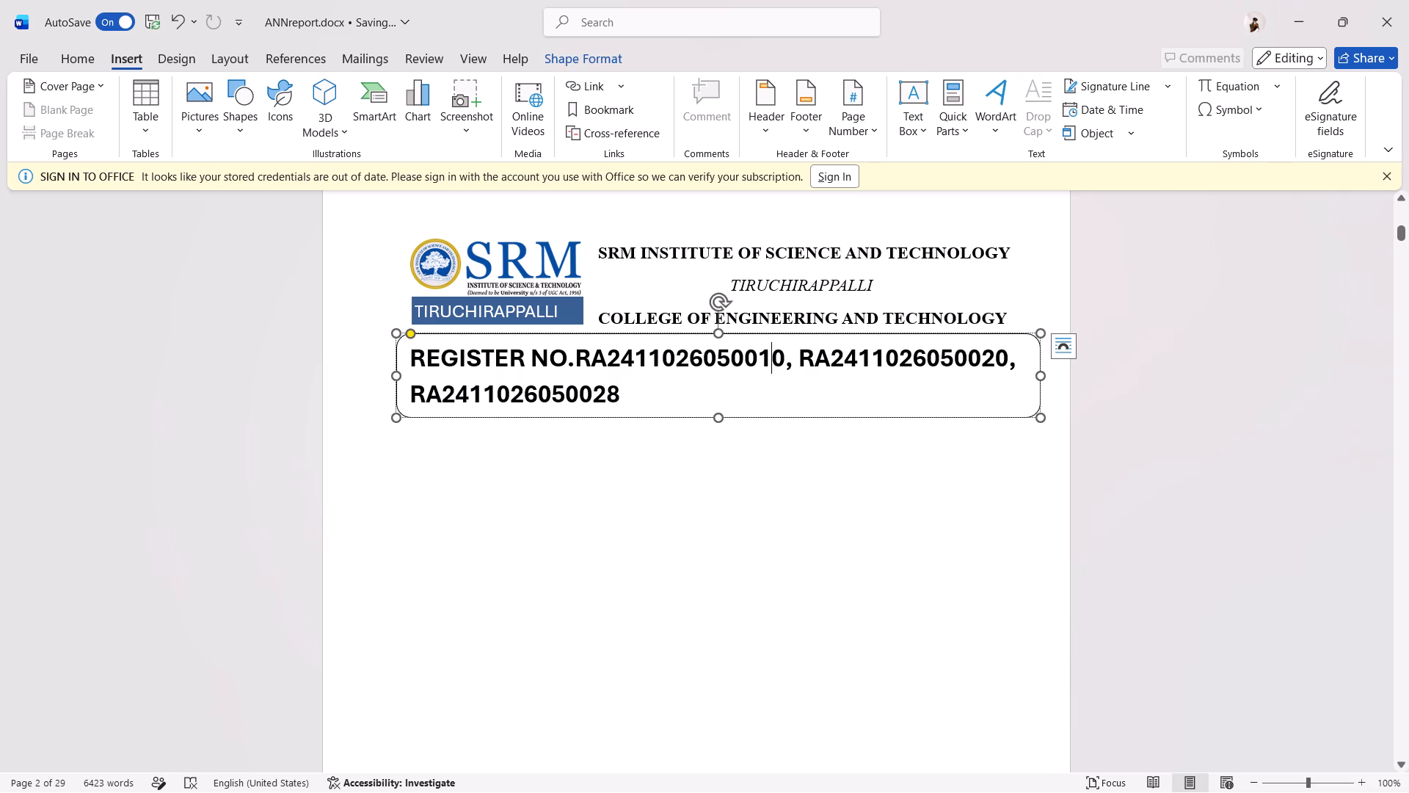
key("BackSpace")
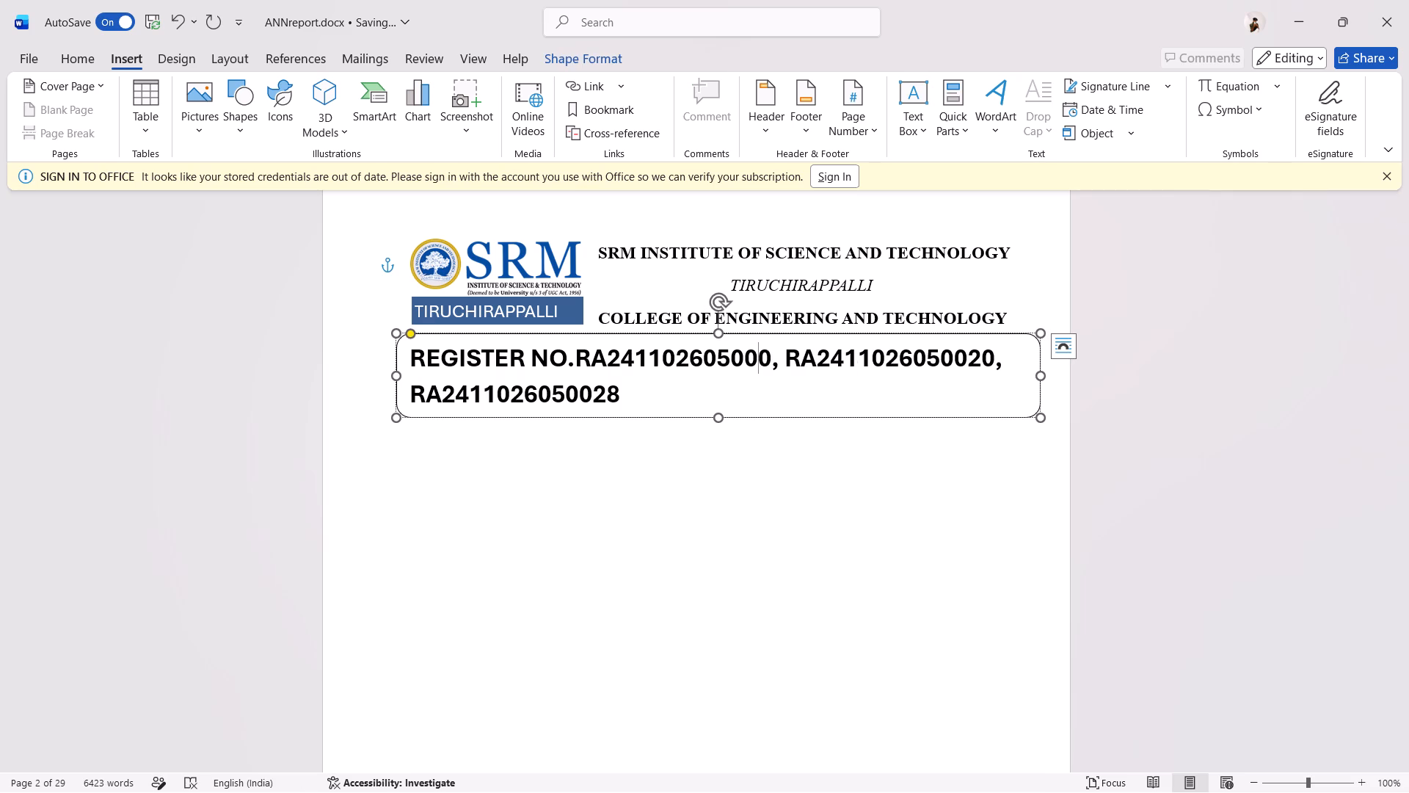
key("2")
left_click(1007, 358)
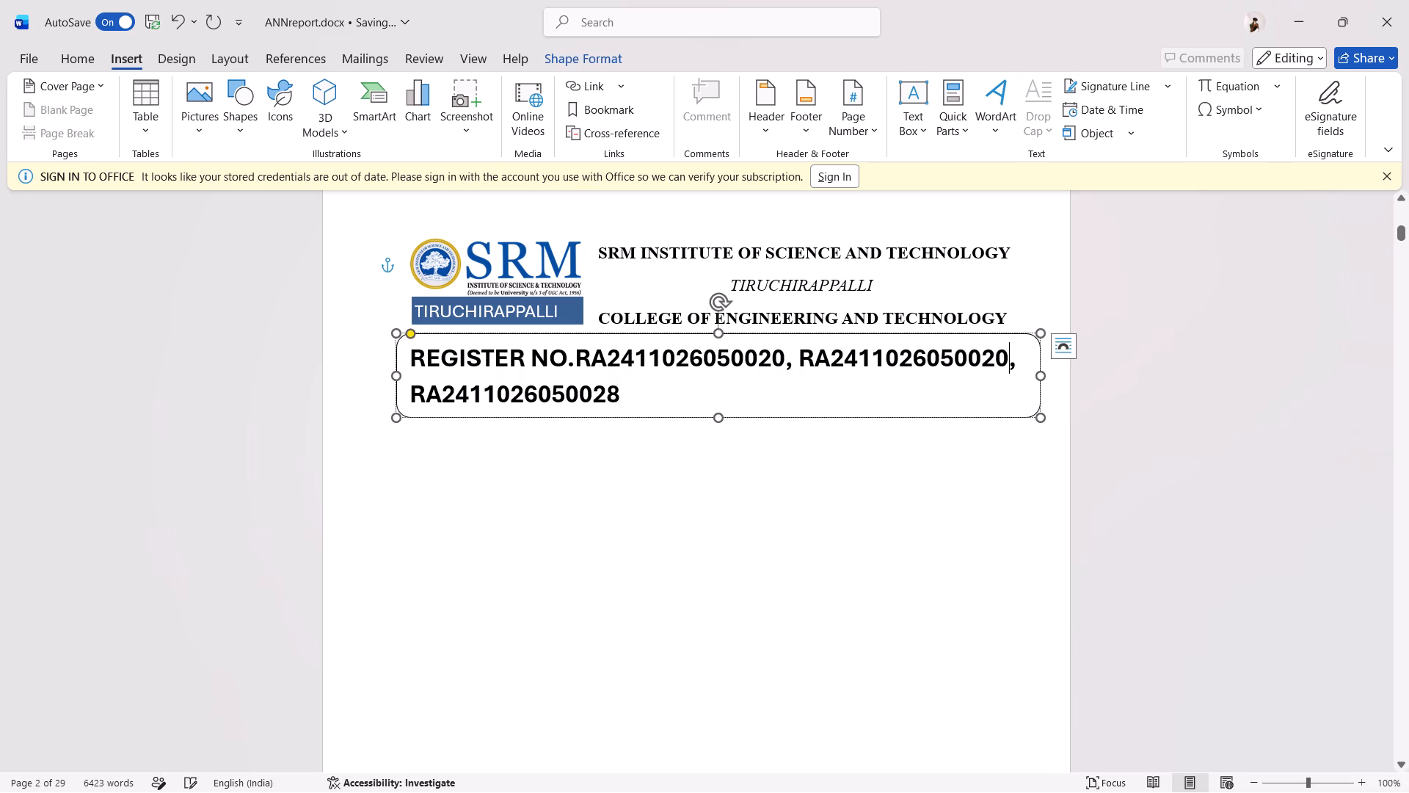
key("BackSpace")
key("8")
left_click(694, 394)
key("BackSpace")
key("BackSpace")
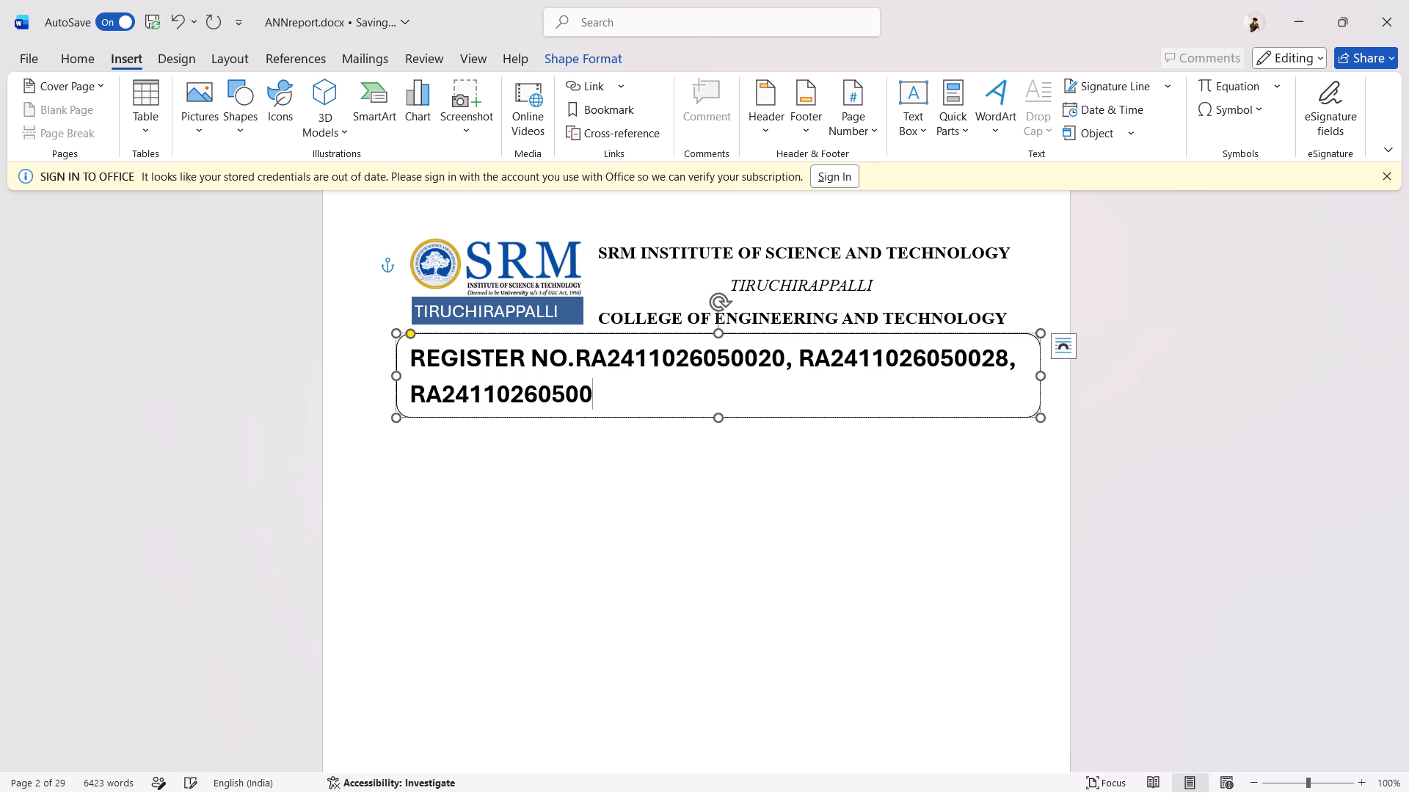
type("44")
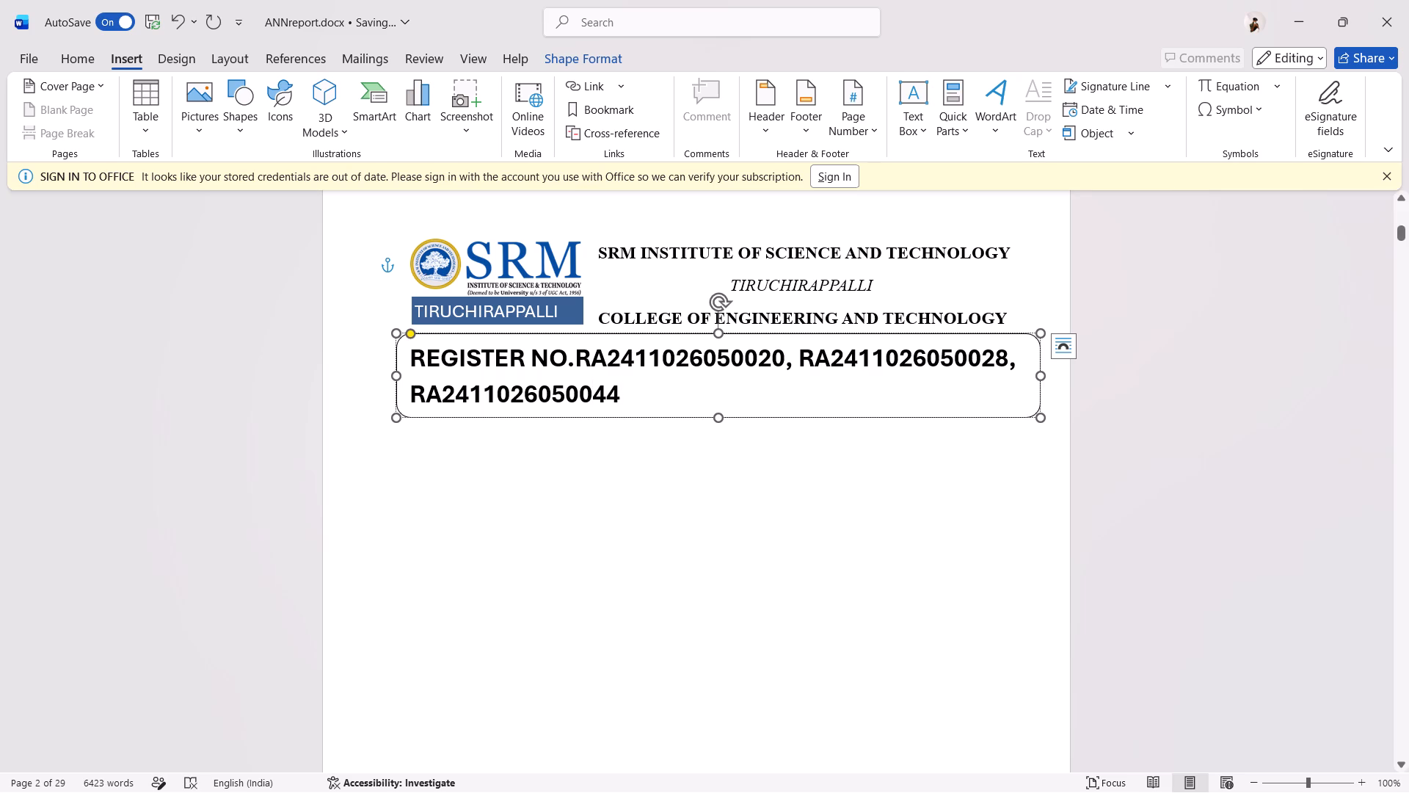
left_click(627, 452)
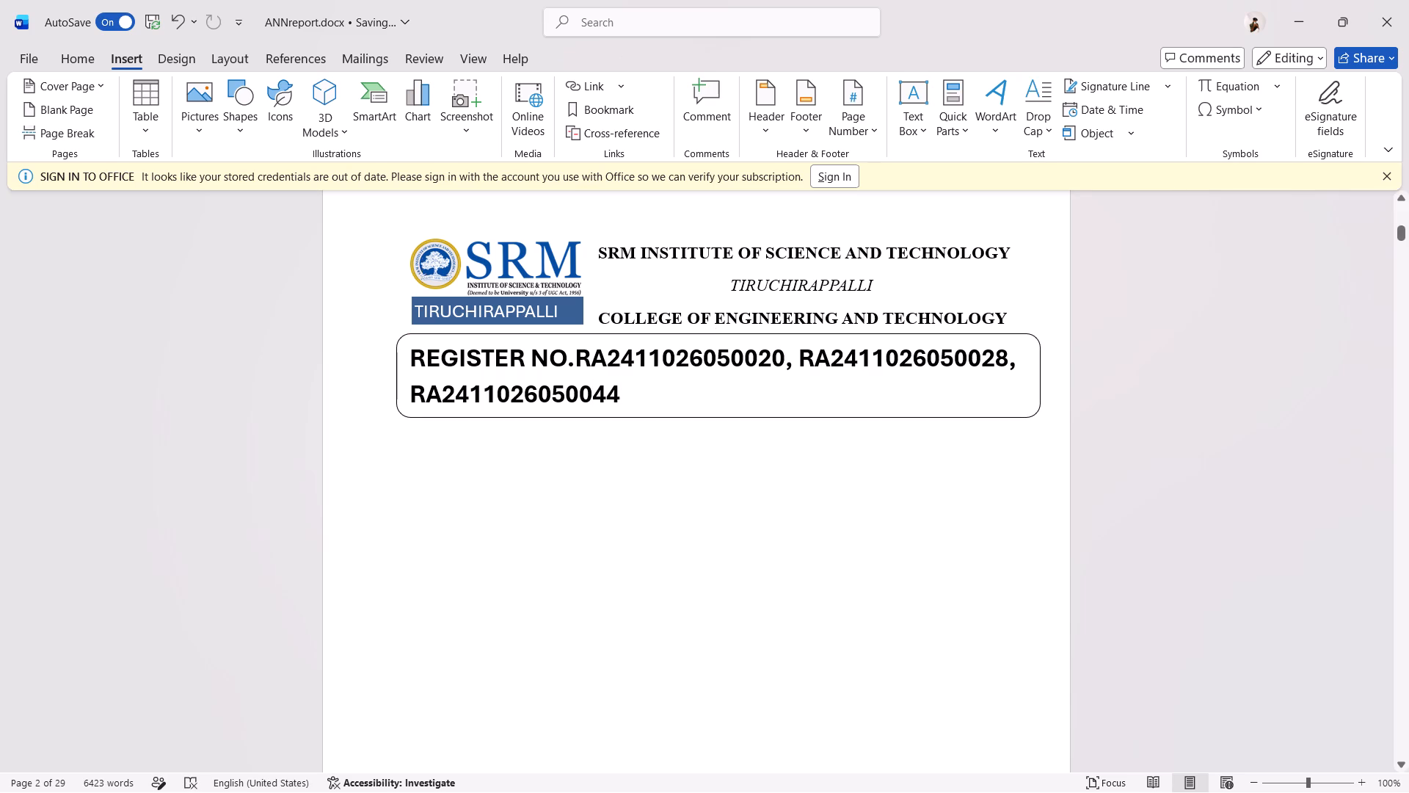
Copy the BONAFIDE CERTIFICATE heading text from the Community Connect Project Report Template and return to ANNreport.docx.
key("alt+Tab")
scroll(608, 582, "down", 1)
left_click_drag(606, 288, 721, 308)
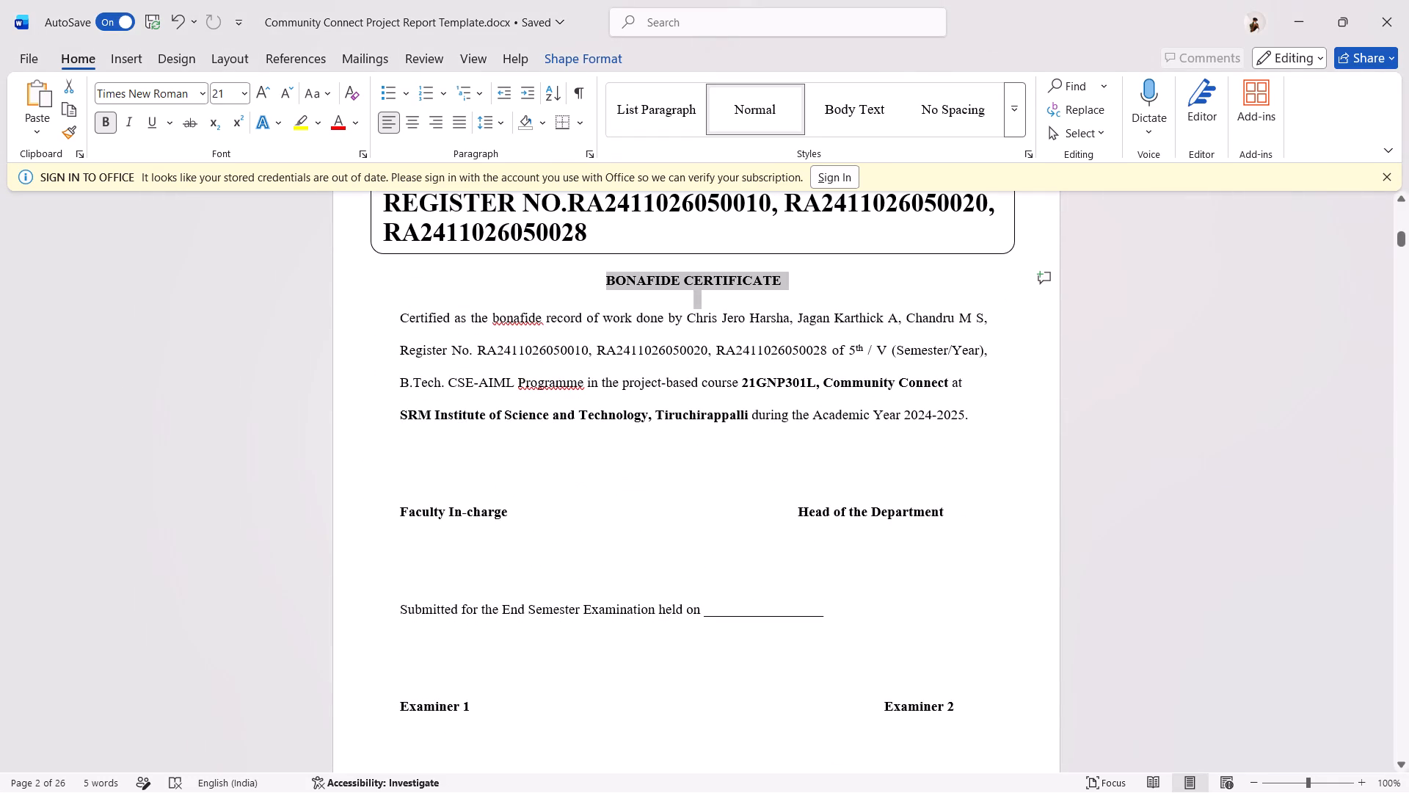
left_click_drag(721, 308, 723, 306)
left_click(605, 286)
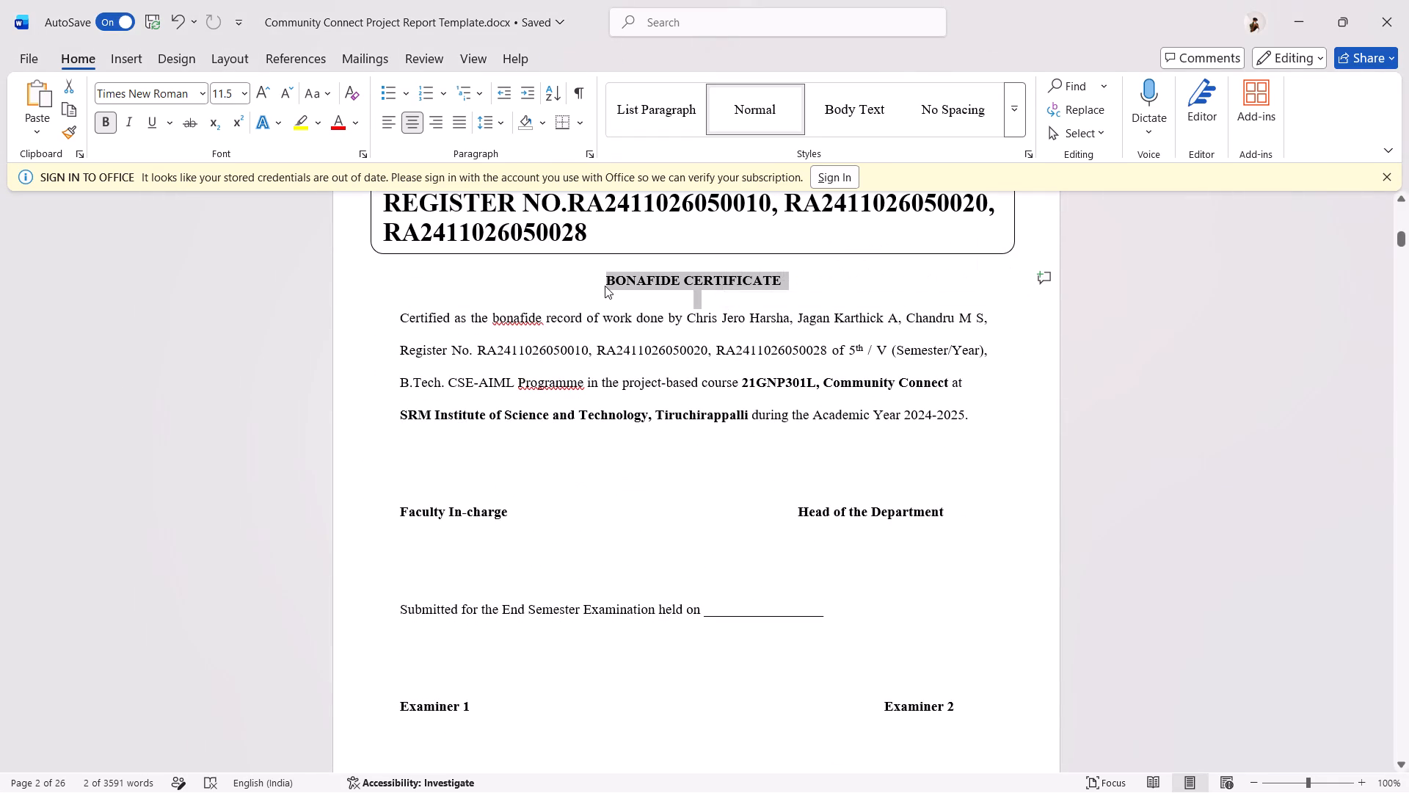
left_click_drag(605, 286, 757, 285)
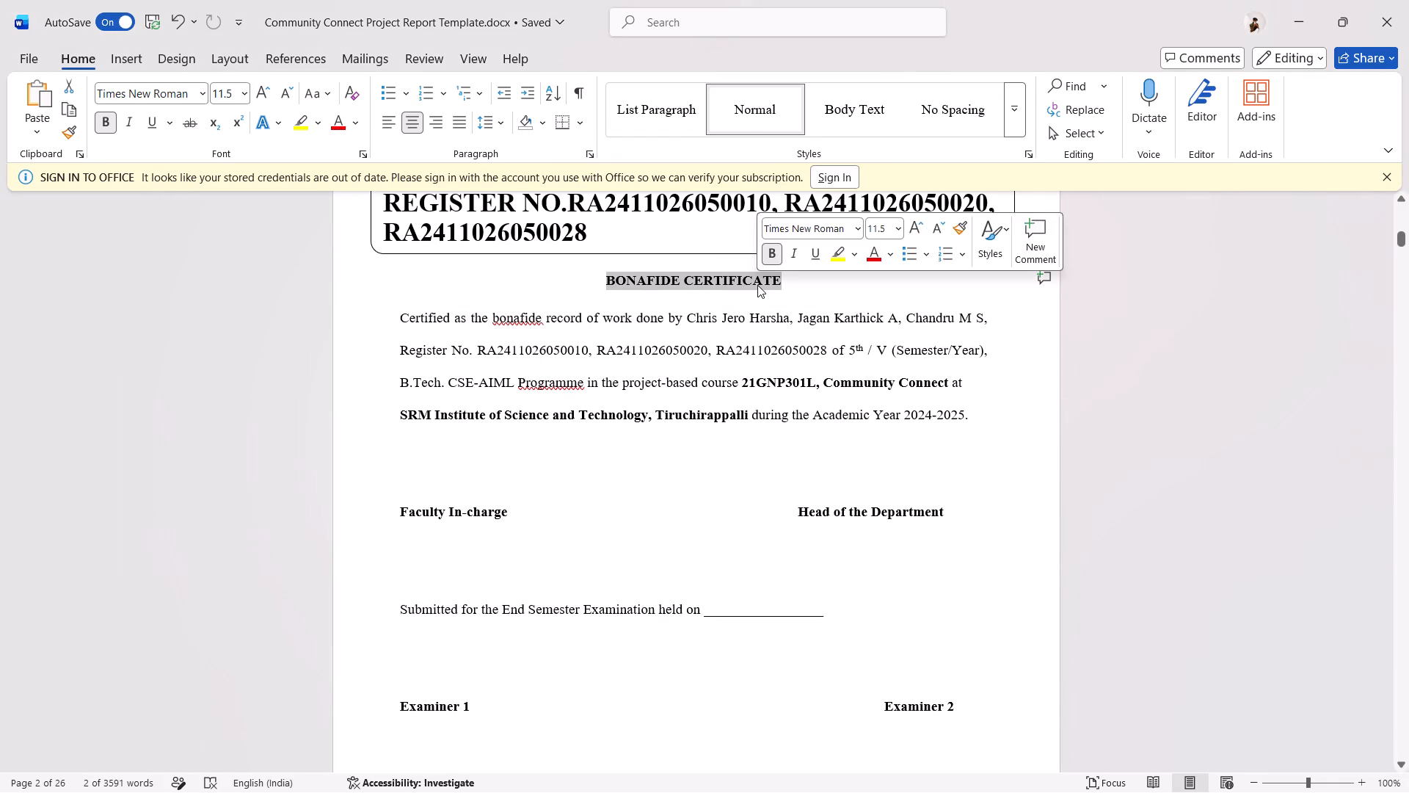
key("ctrl+c")
key("alt+Tab")
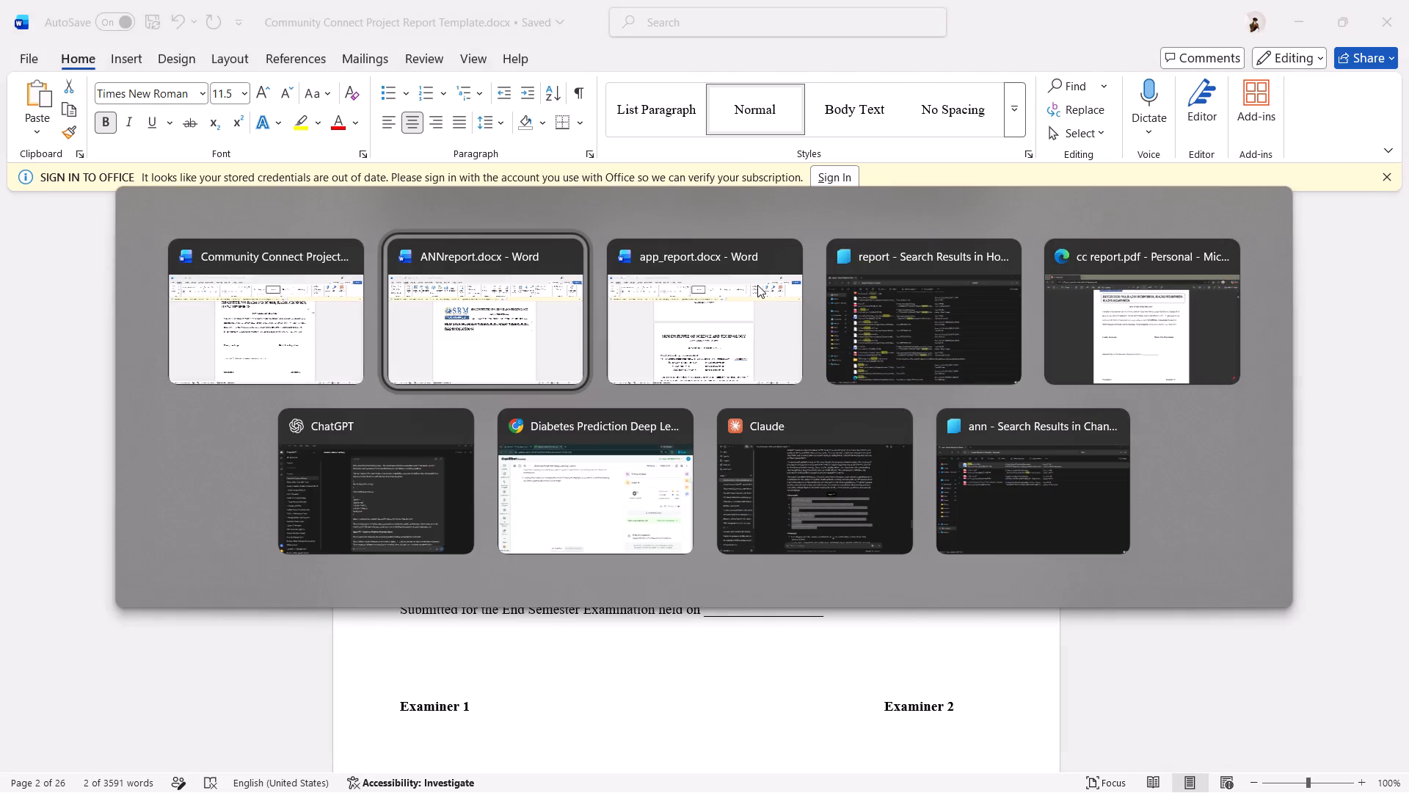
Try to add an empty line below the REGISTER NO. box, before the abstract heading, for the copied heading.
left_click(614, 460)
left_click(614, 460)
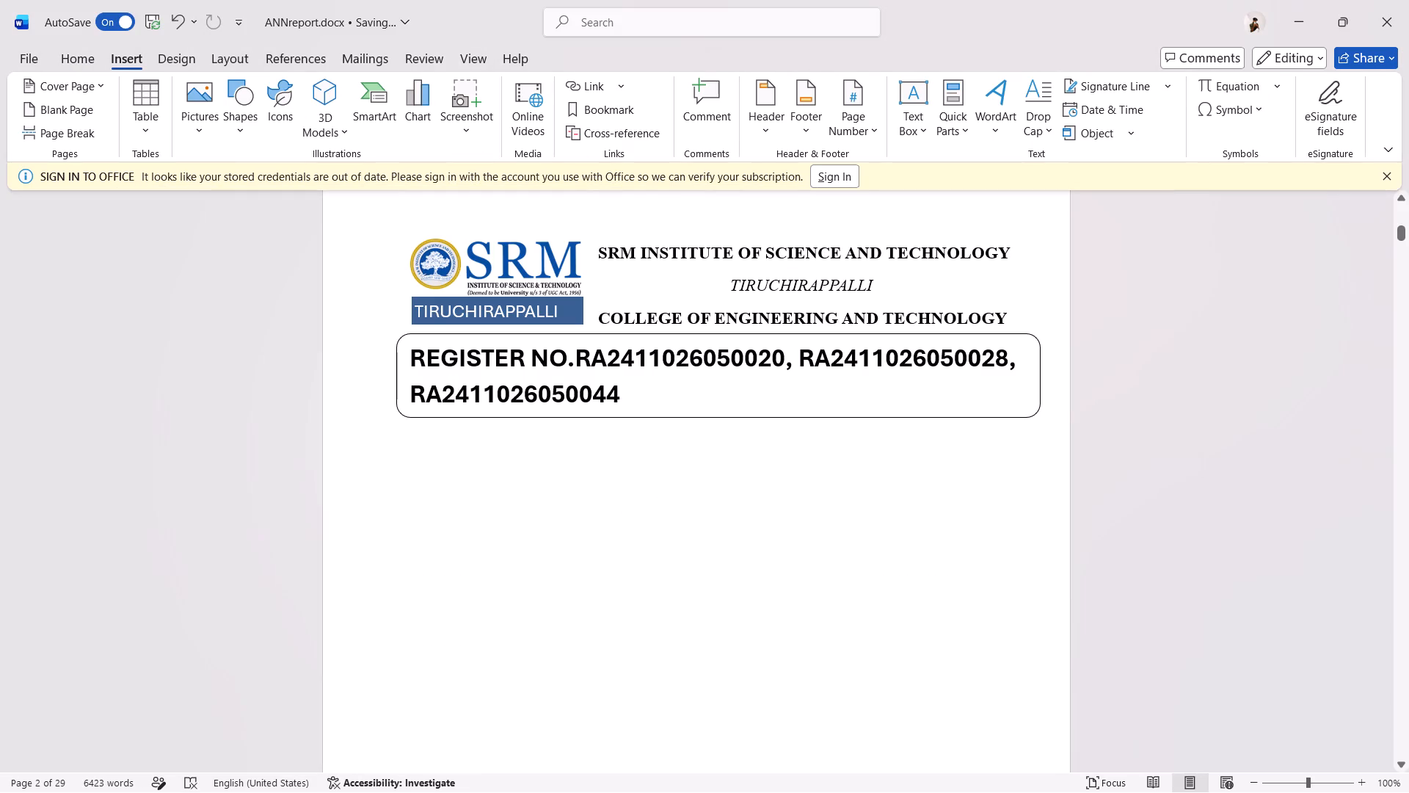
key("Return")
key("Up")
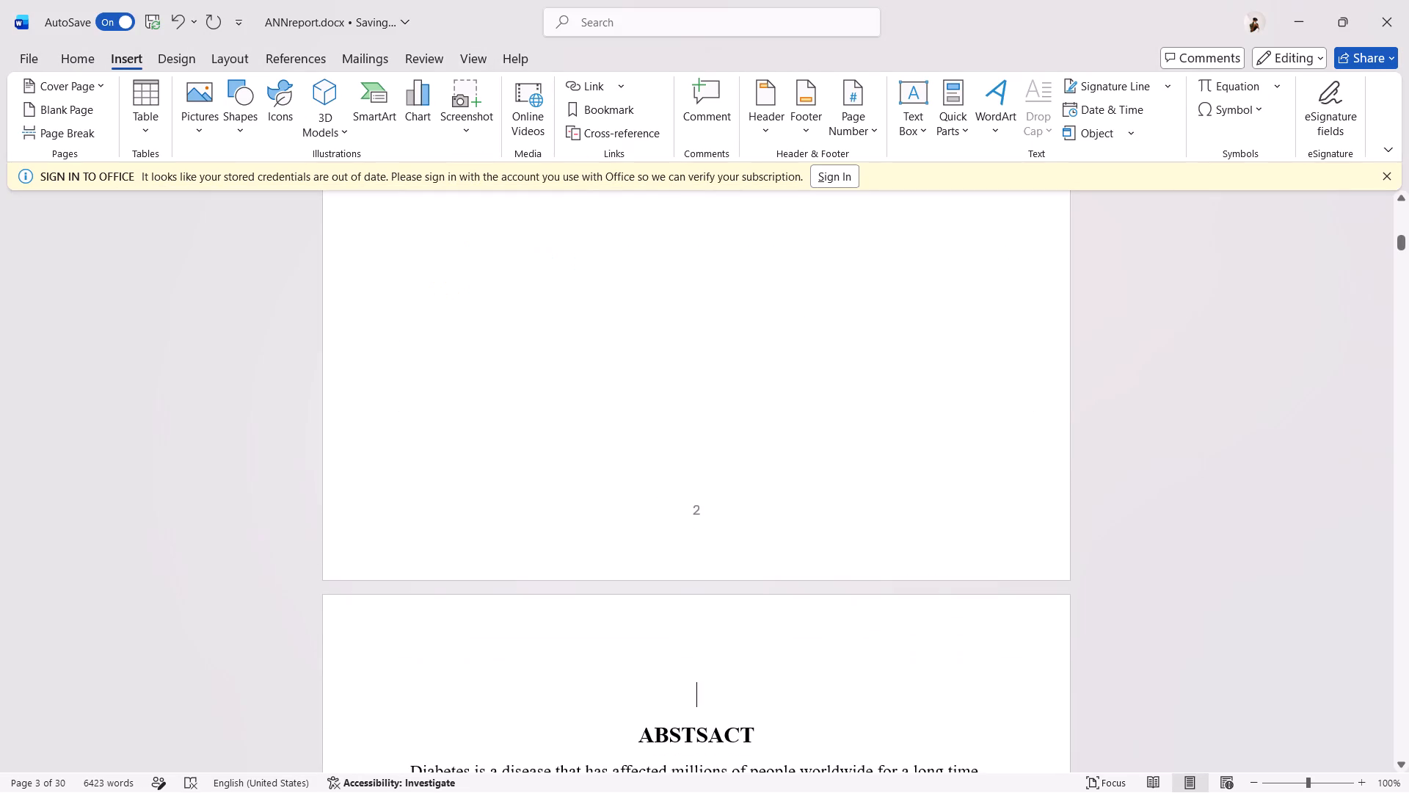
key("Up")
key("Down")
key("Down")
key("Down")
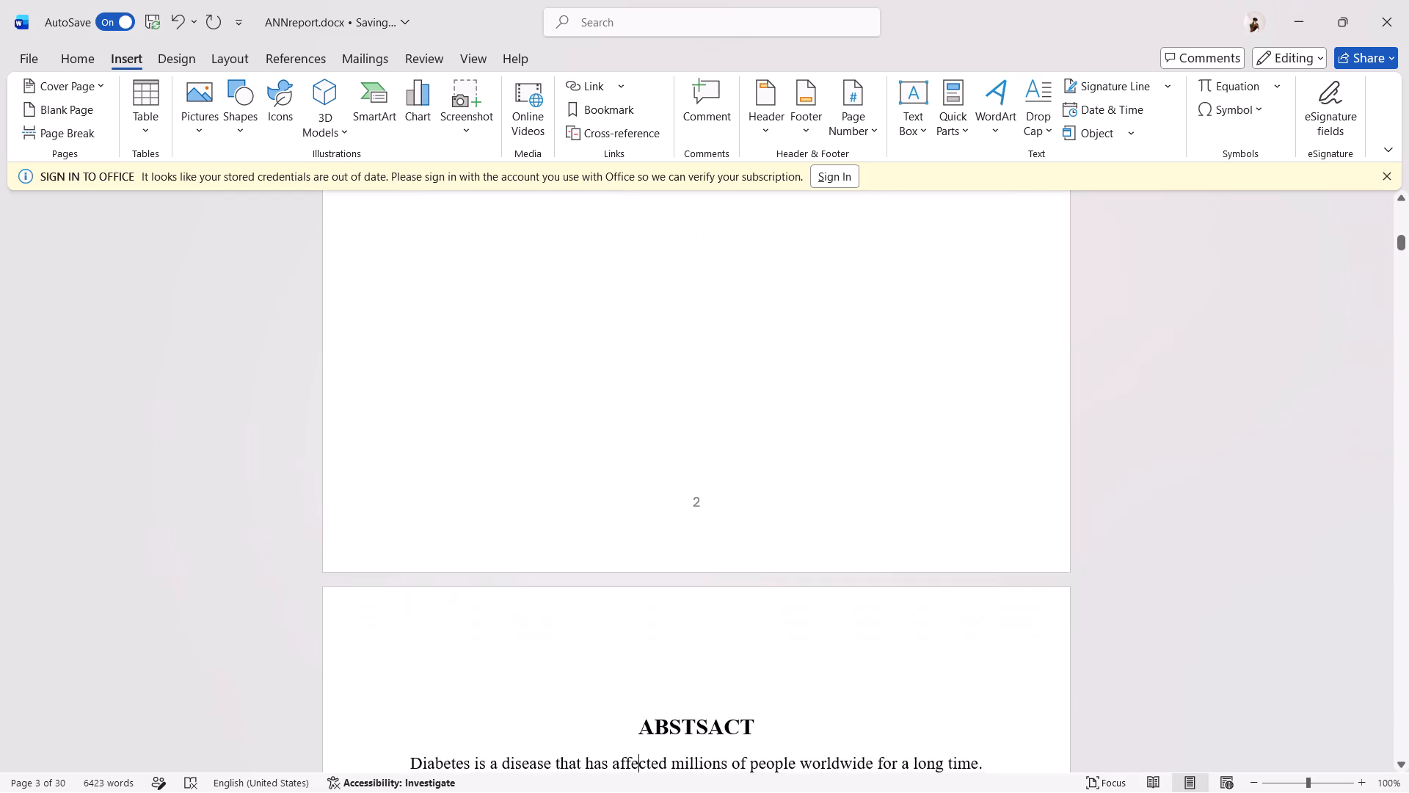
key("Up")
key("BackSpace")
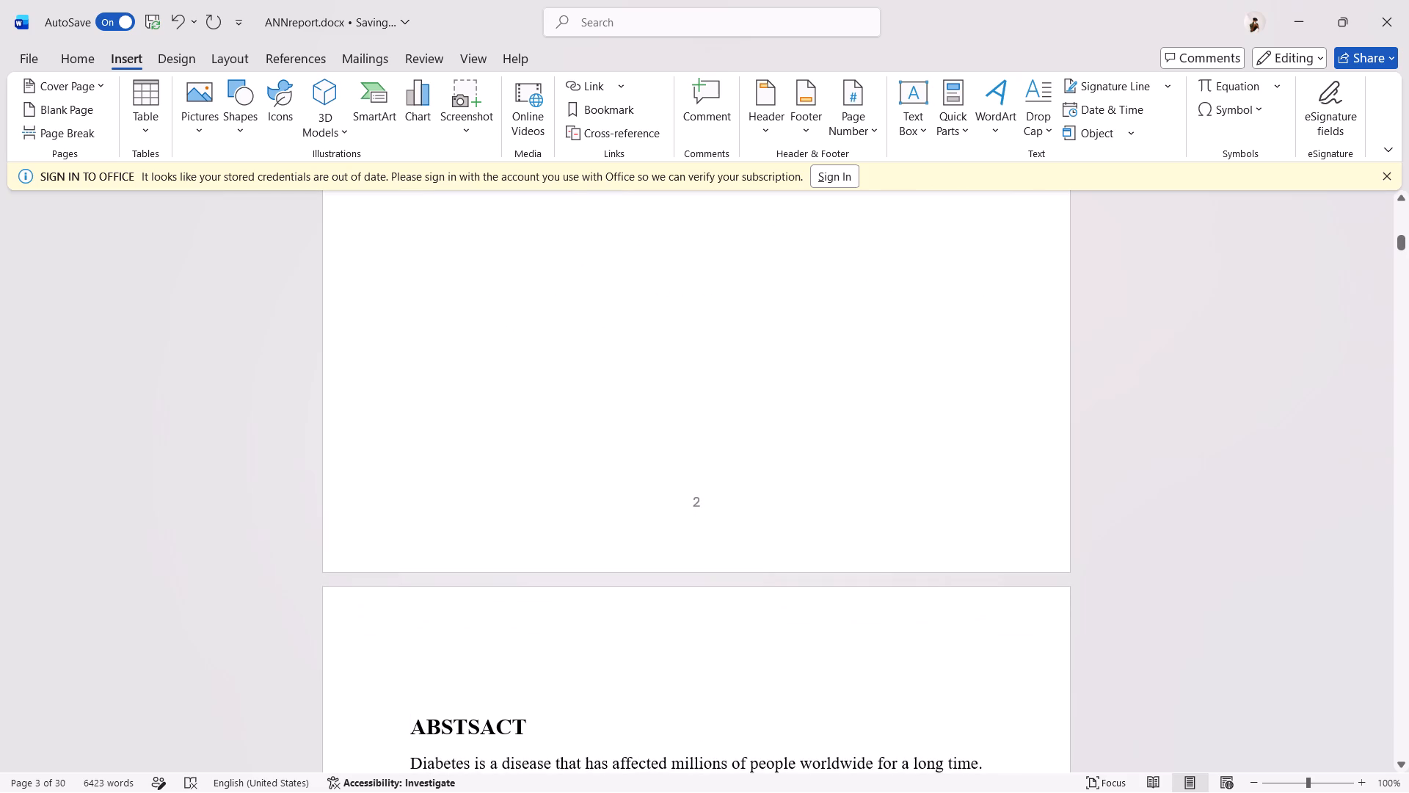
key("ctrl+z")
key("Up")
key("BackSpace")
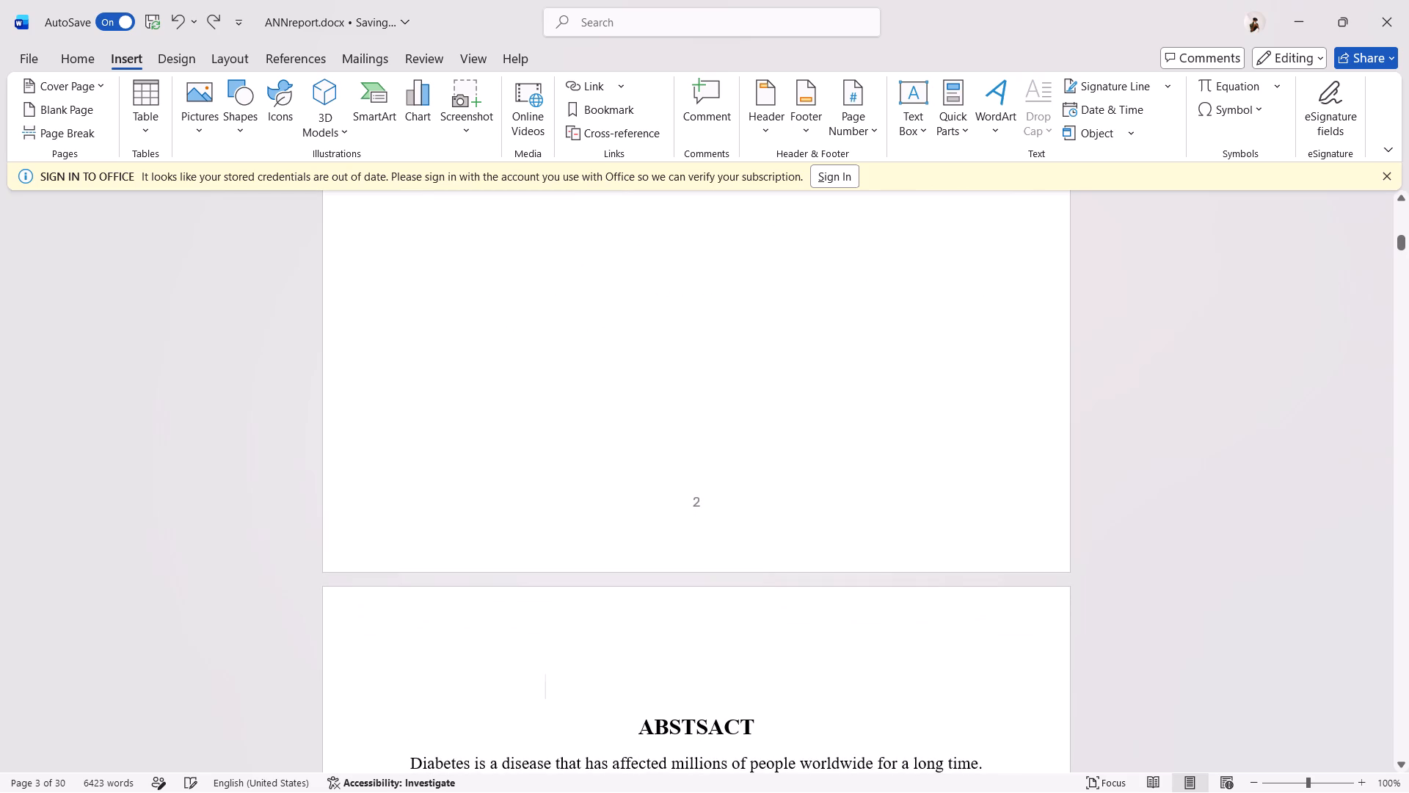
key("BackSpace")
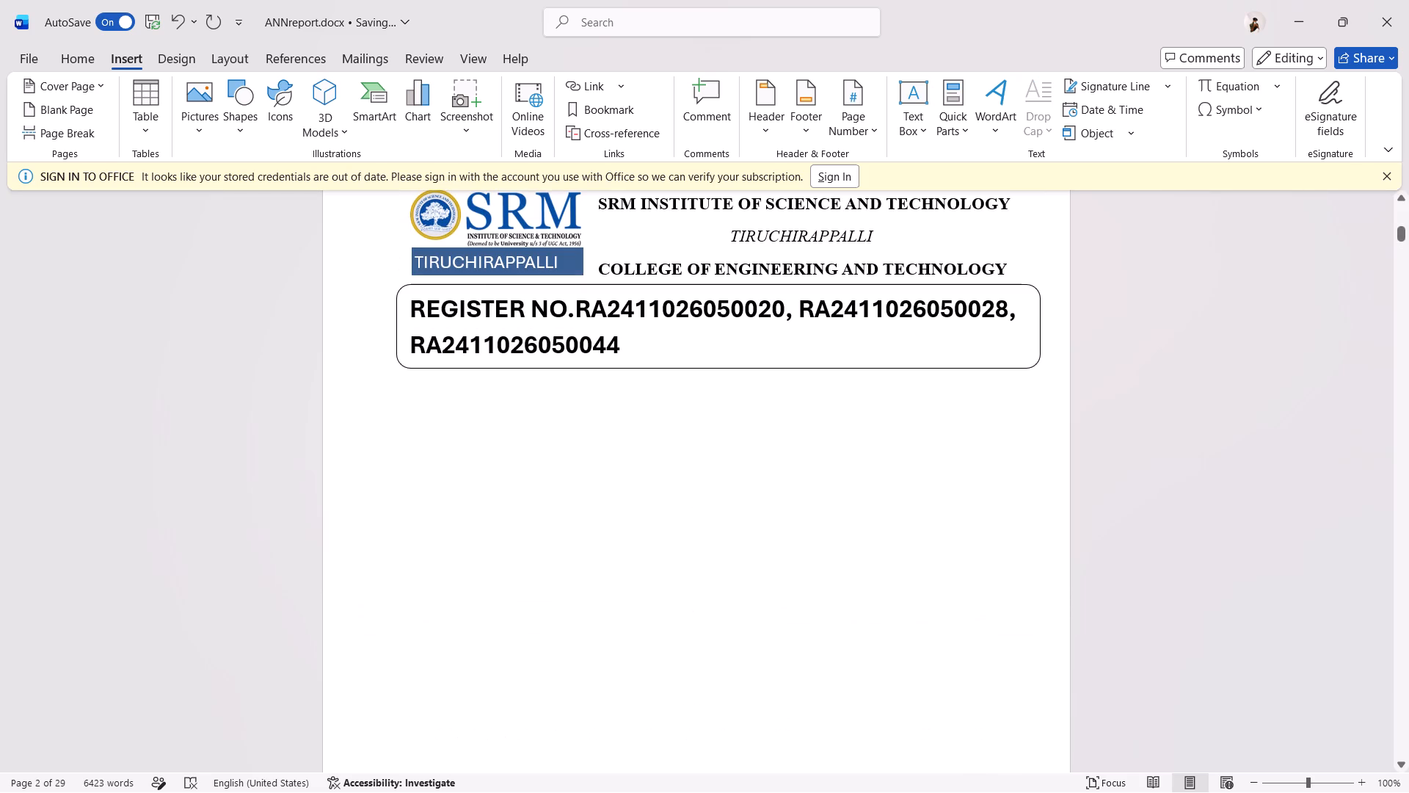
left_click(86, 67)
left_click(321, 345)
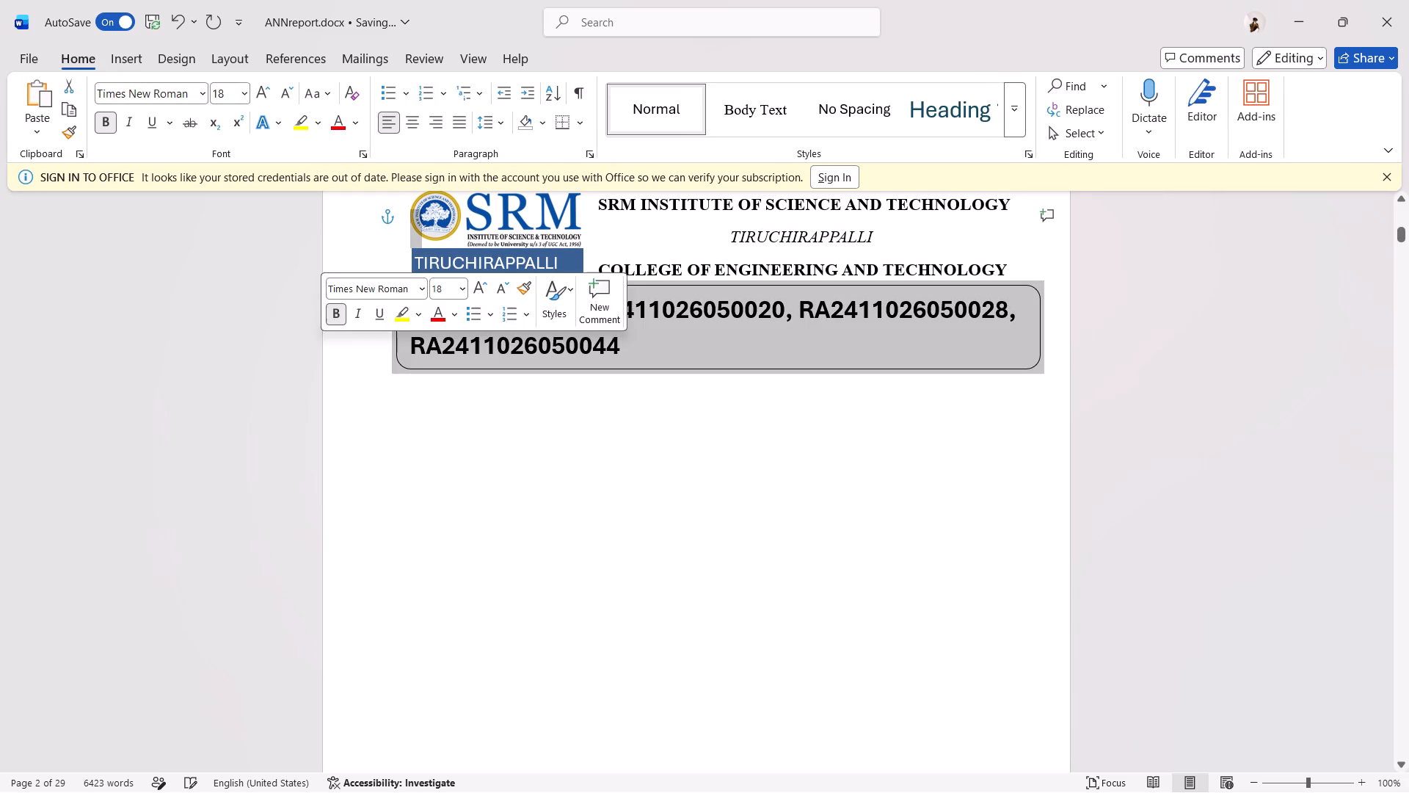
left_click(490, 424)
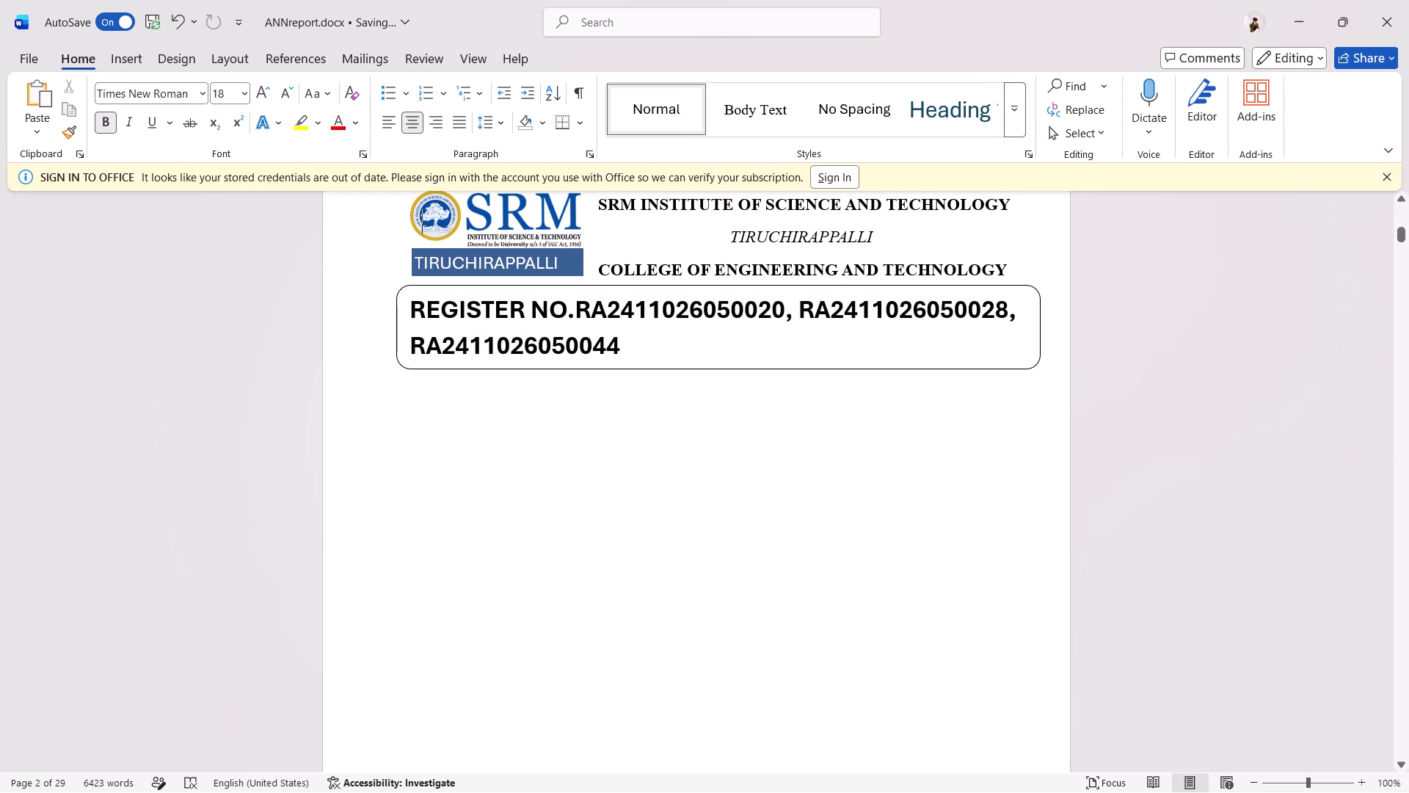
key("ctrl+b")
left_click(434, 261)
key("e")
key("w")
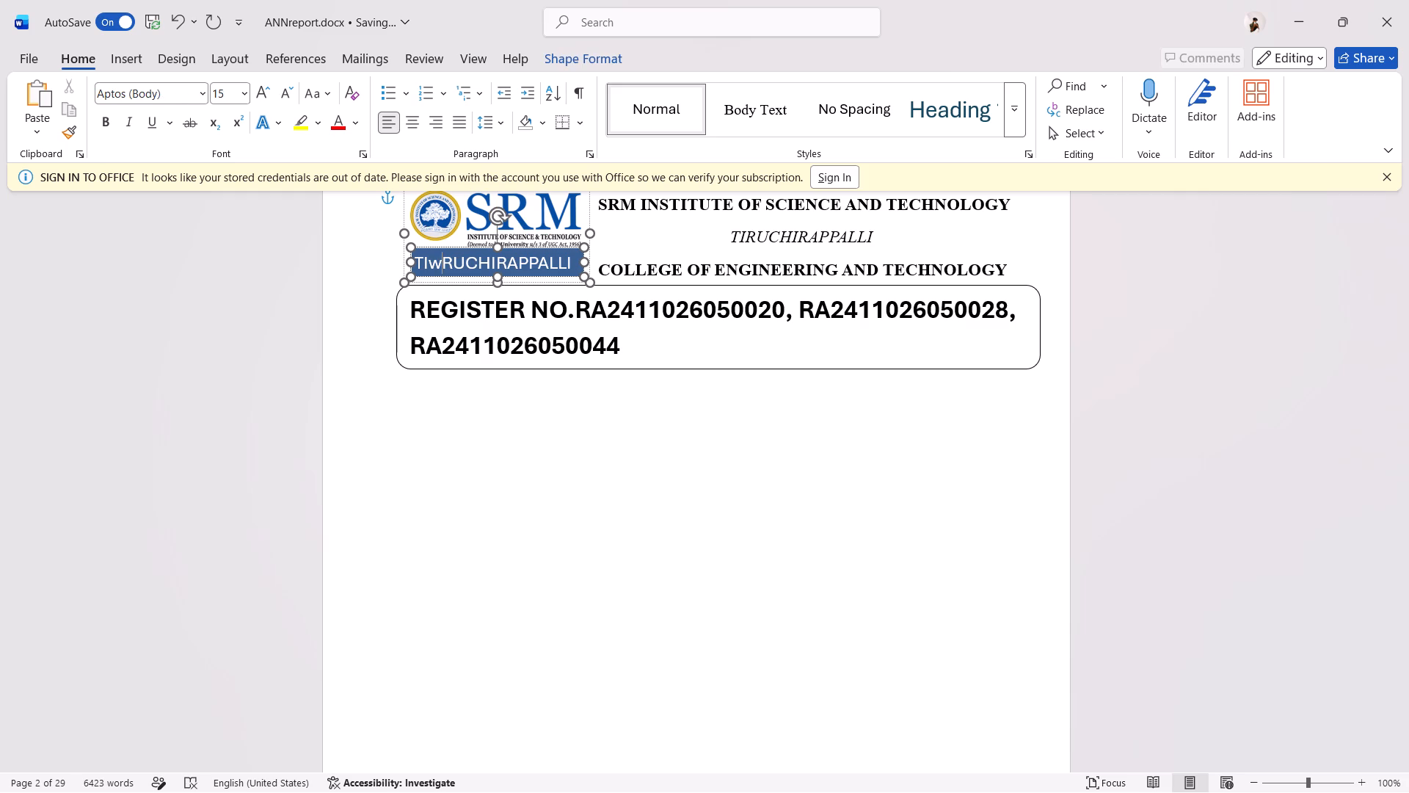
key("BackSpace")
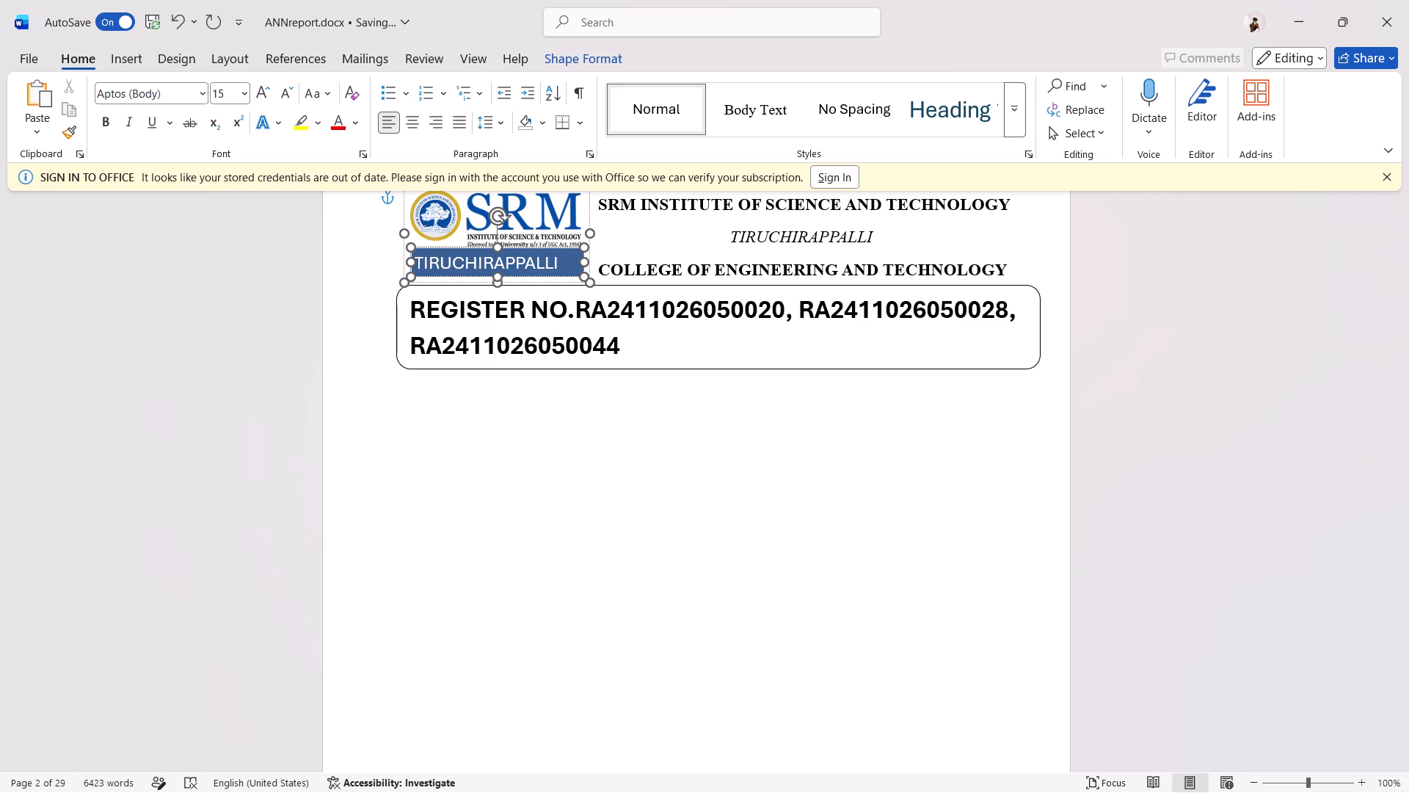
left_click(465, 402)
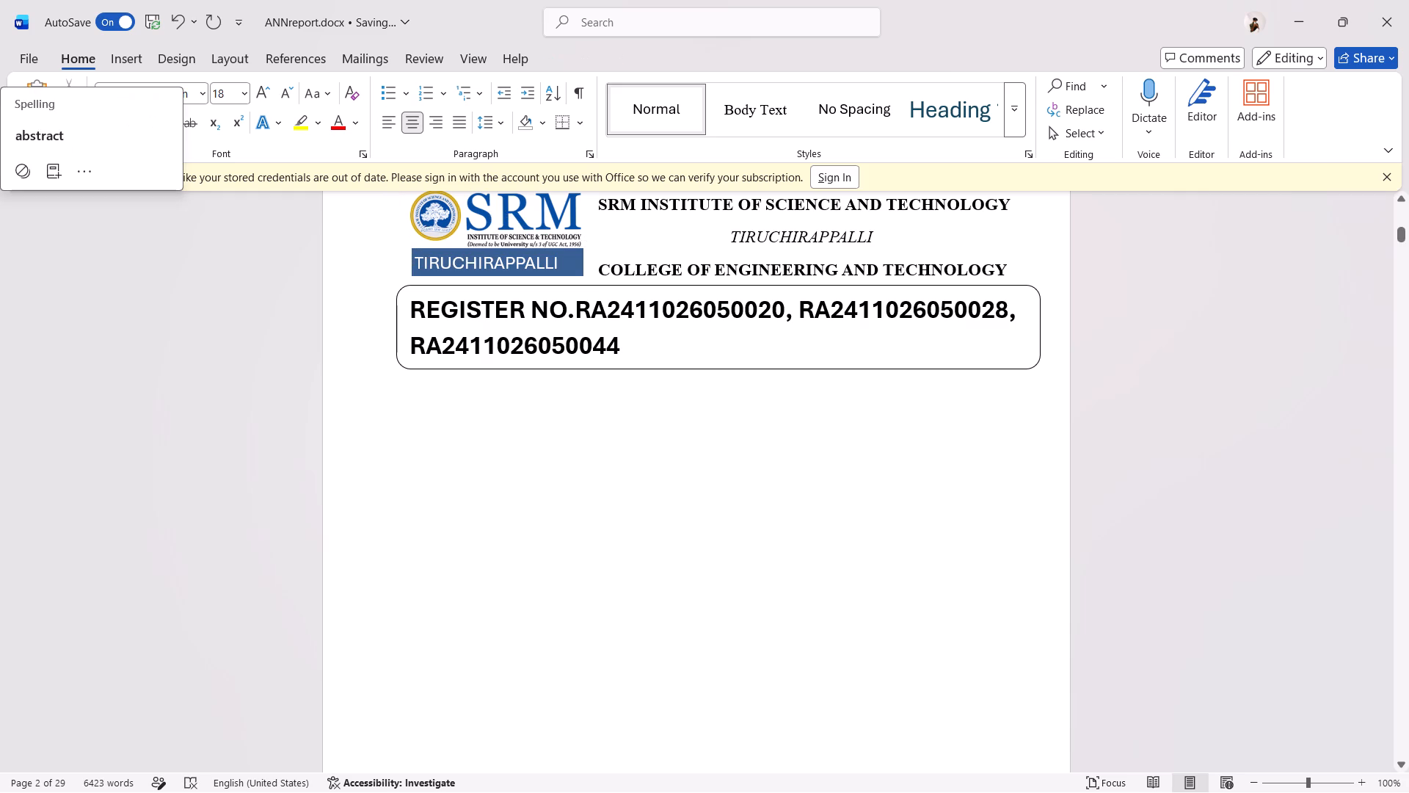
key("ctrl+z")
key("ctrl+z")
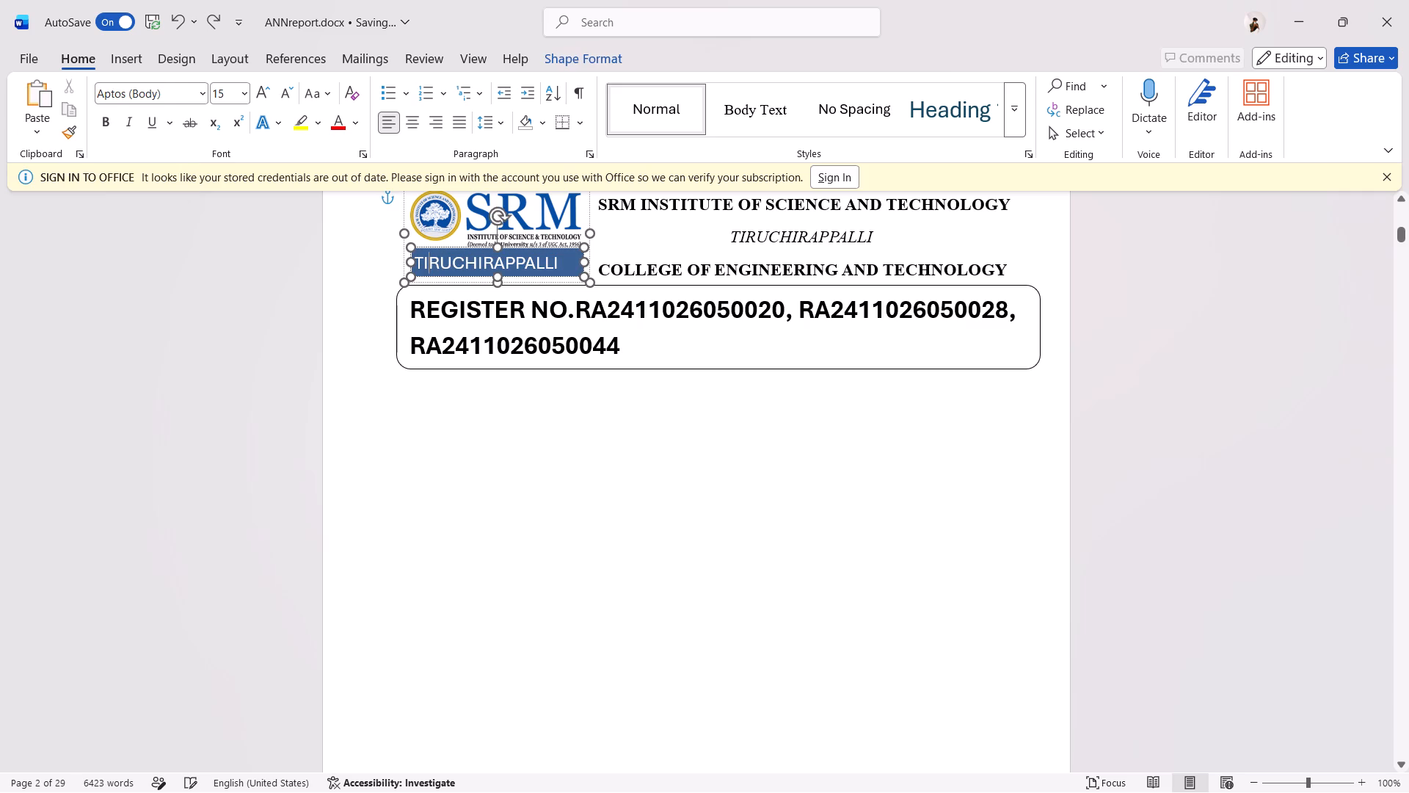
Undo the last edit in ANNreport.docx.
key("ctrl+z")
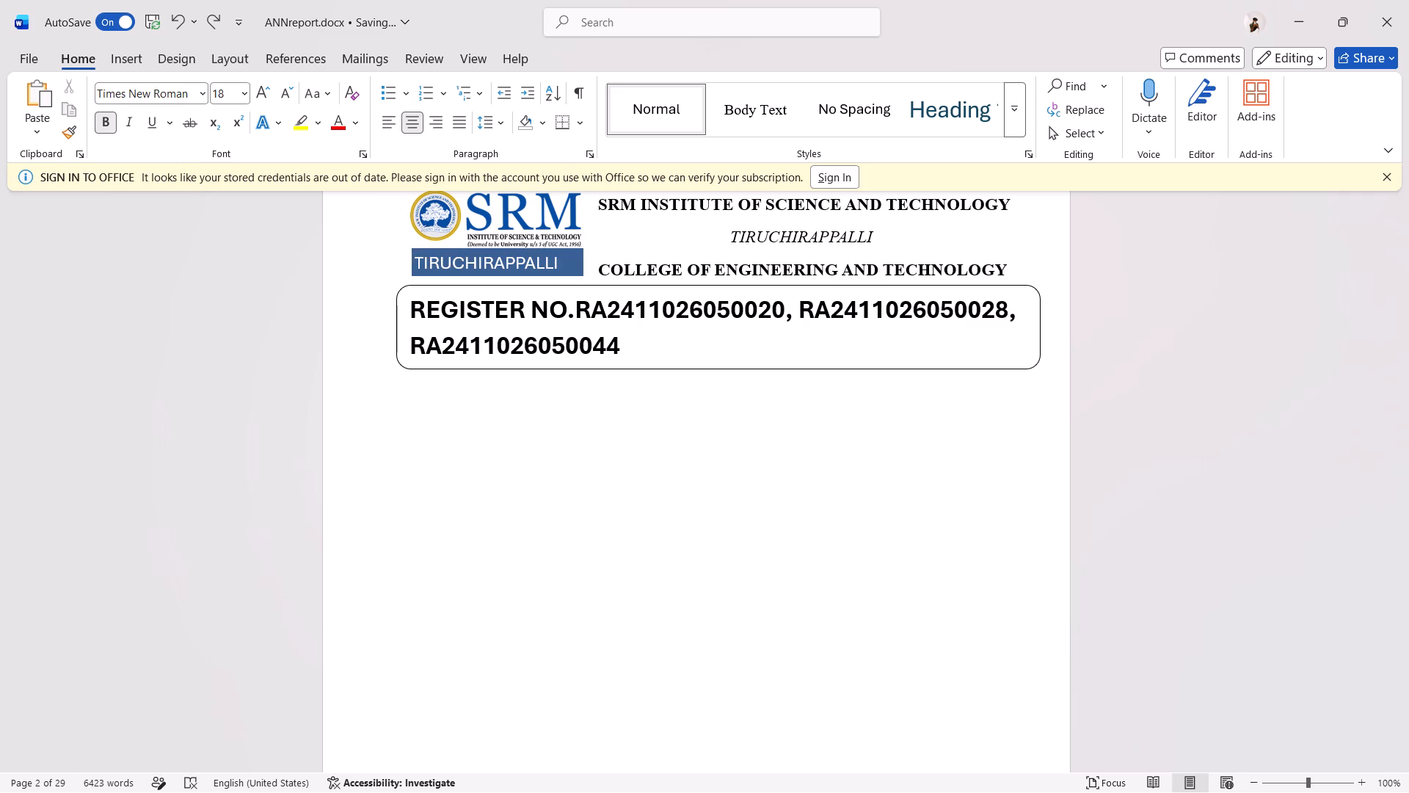
Check the header in the Community Connect template, then centre ANNreport's TIRUCHIRAPPALLI caption under the SRM logo by adding three leading spaces.
key("alt+Tab")
scroll(465, 402, "up", 1)
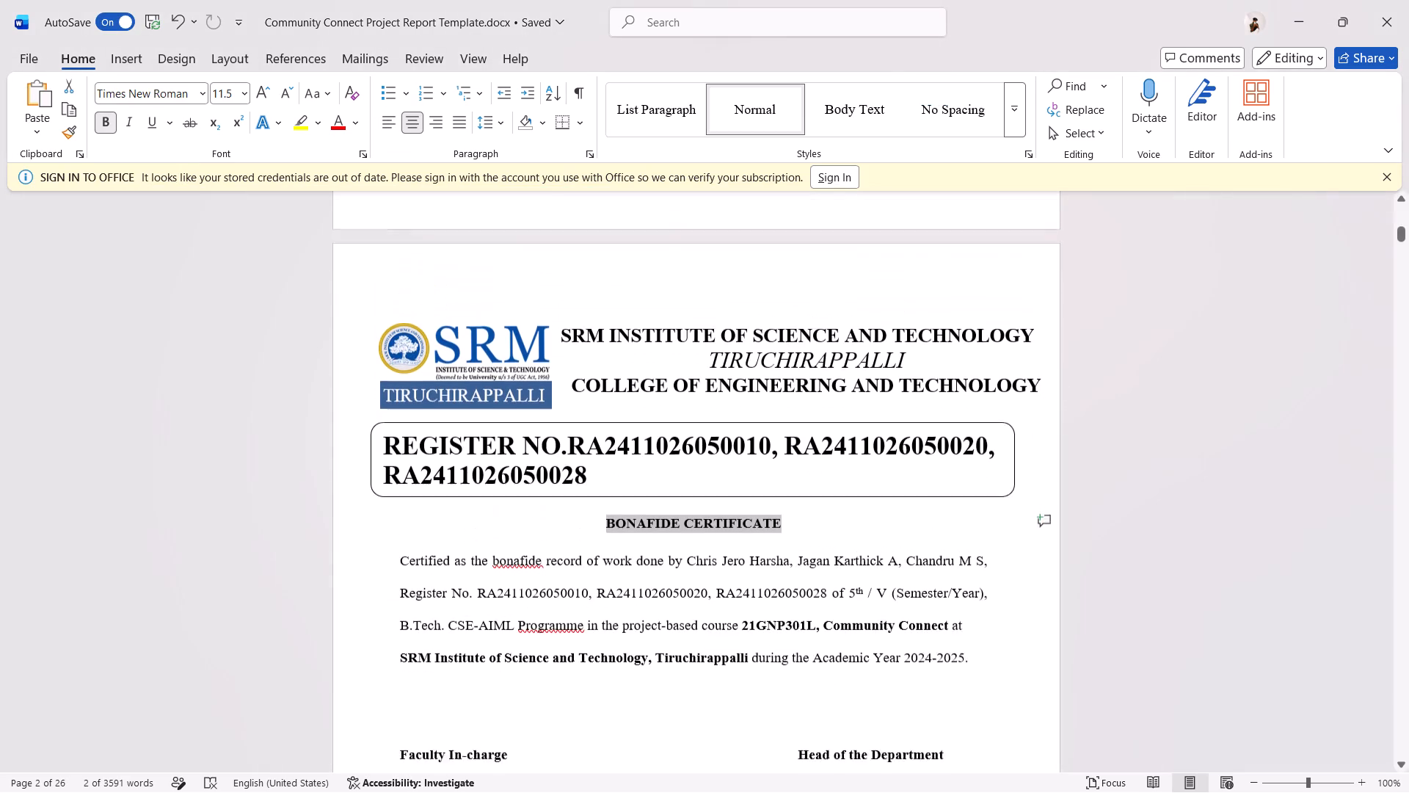
scroll(465, 402, "up", 1)
key("alt+Tab")
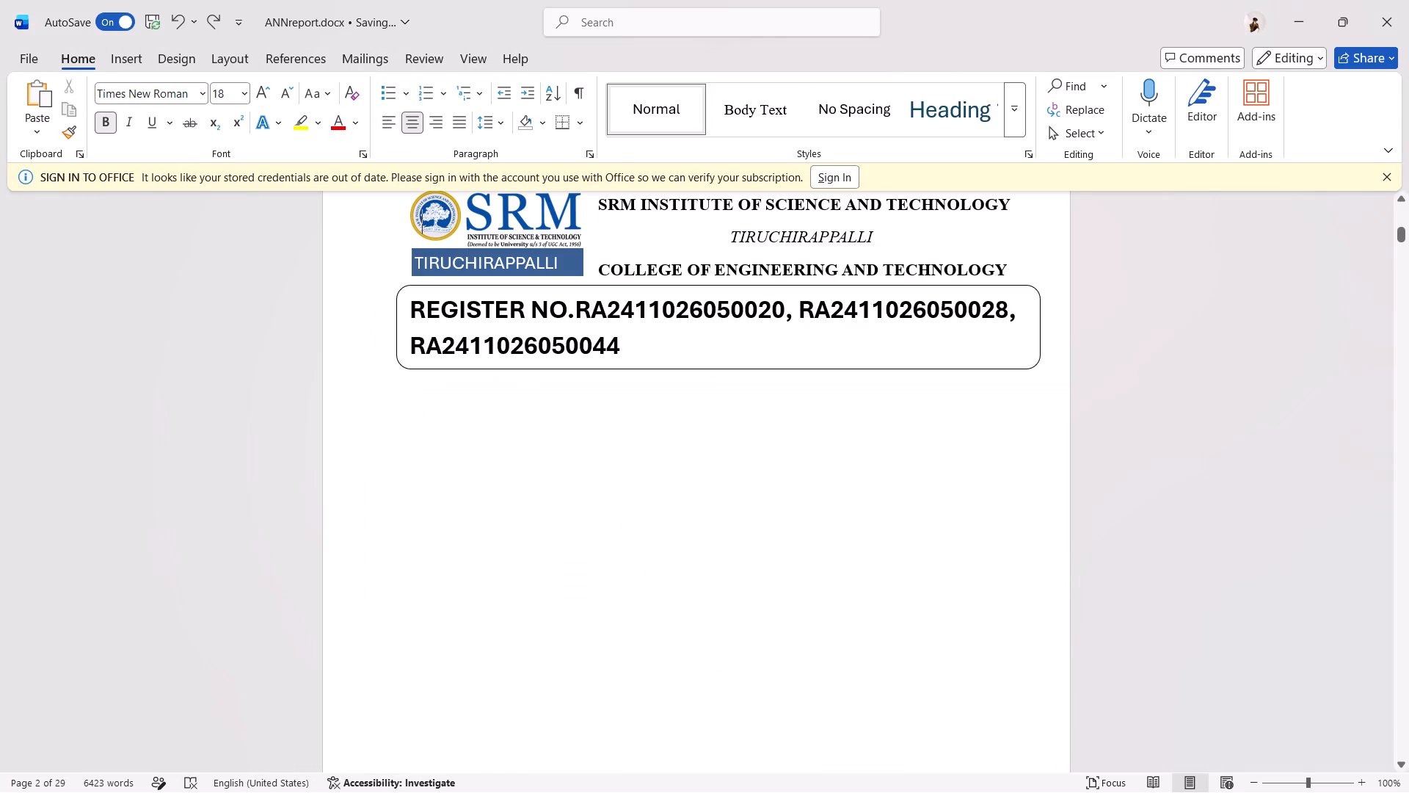
left_click(484, 269)
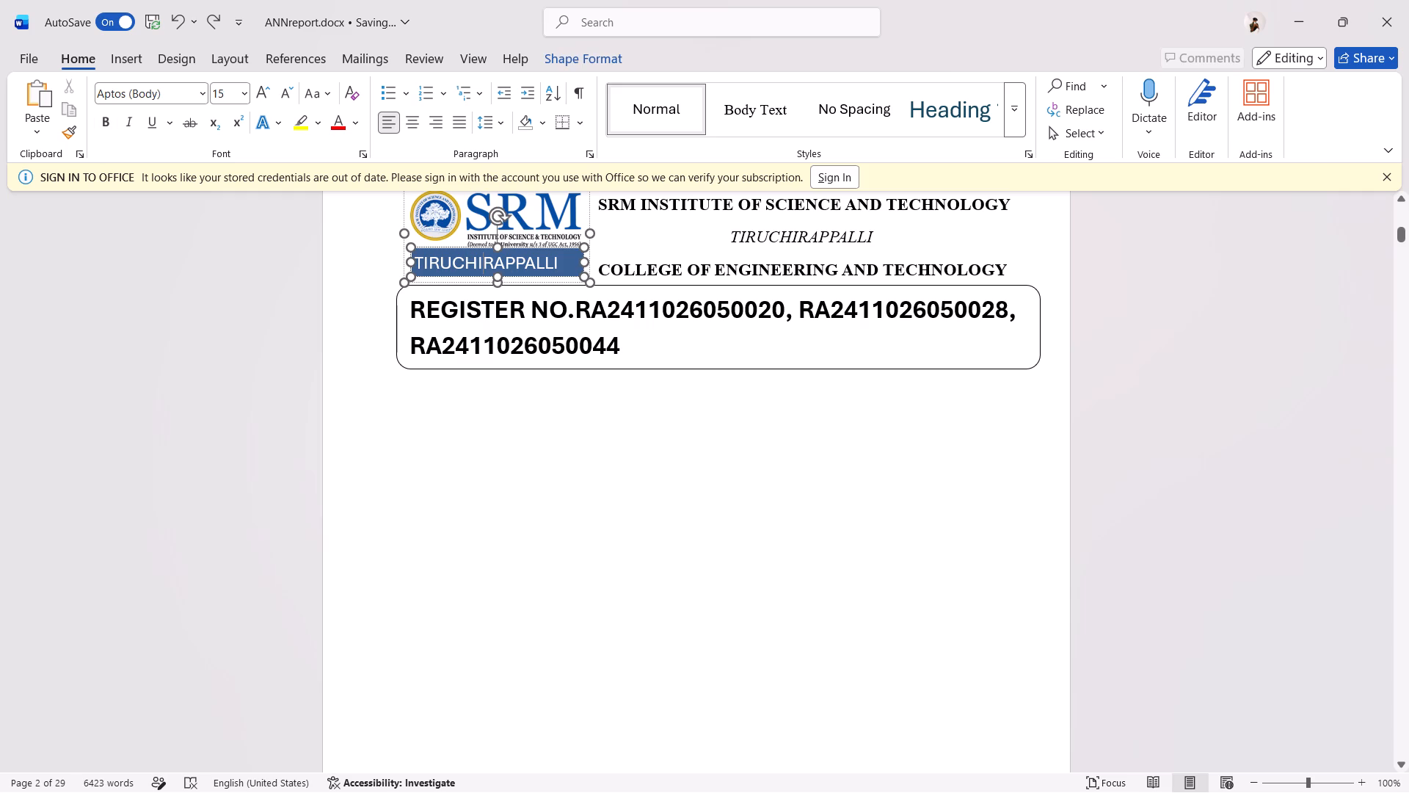
left_click_drag(465, 263, 476, 264)
left_click_drag(476, 264, 480, 266)
left_click(454, 482)
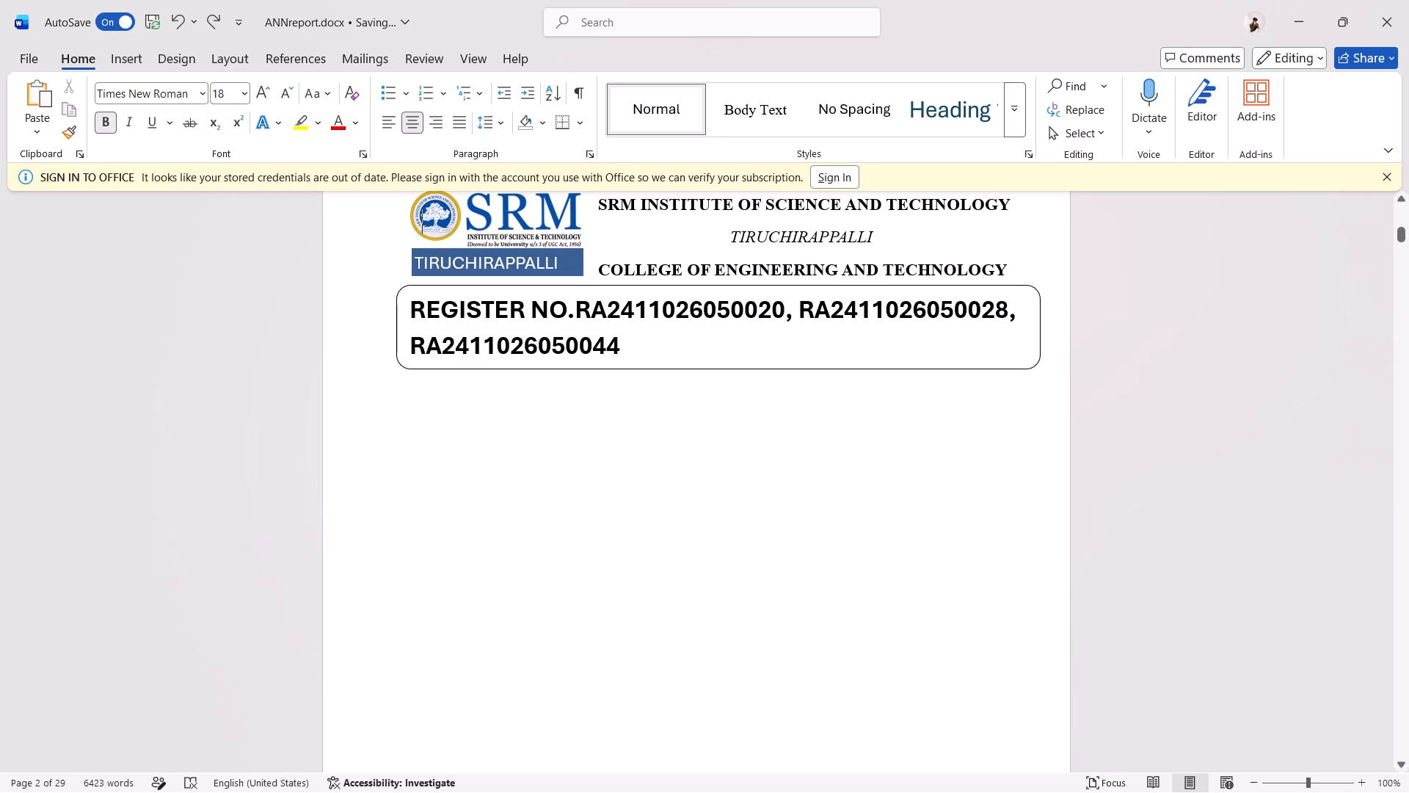
left_click(570, 269)
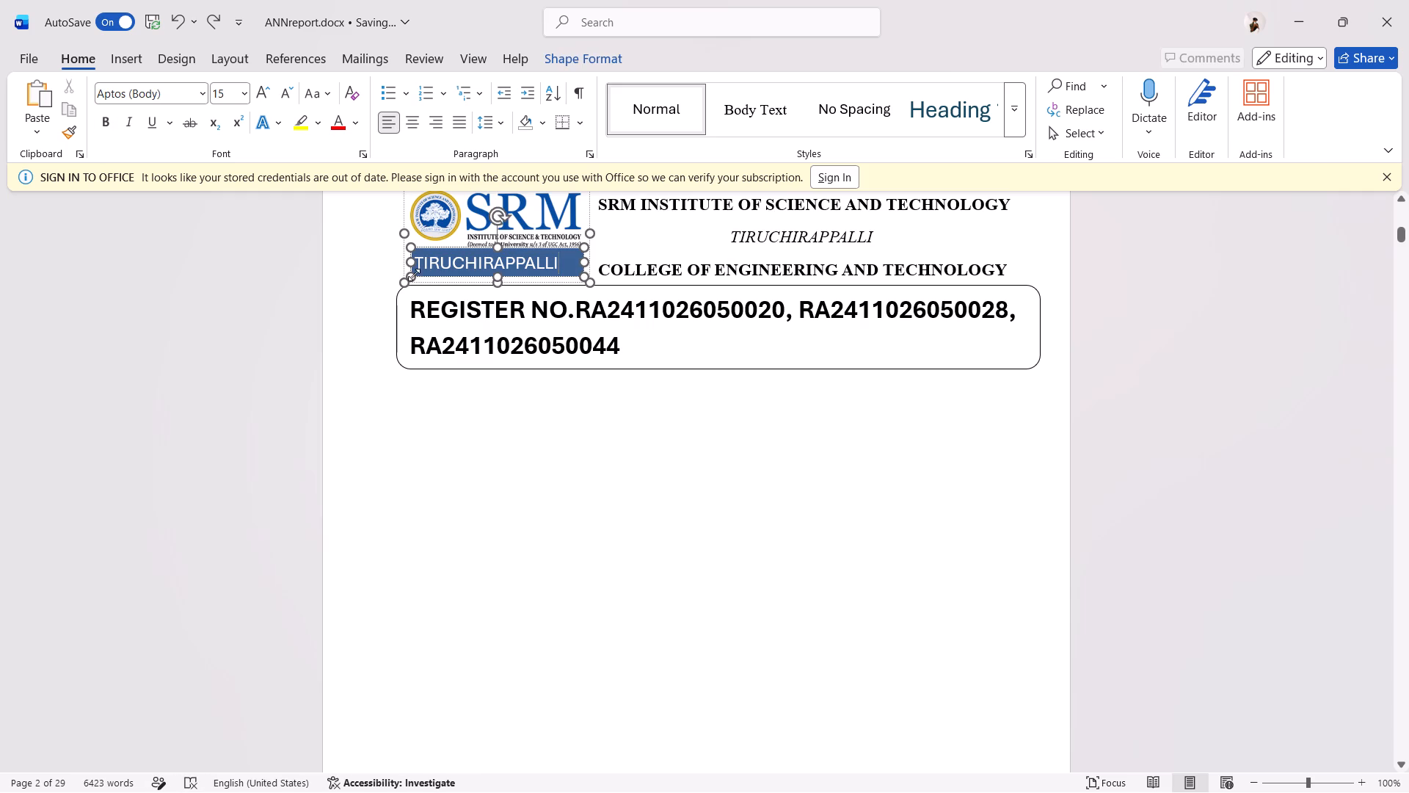
left_click(418, 264)
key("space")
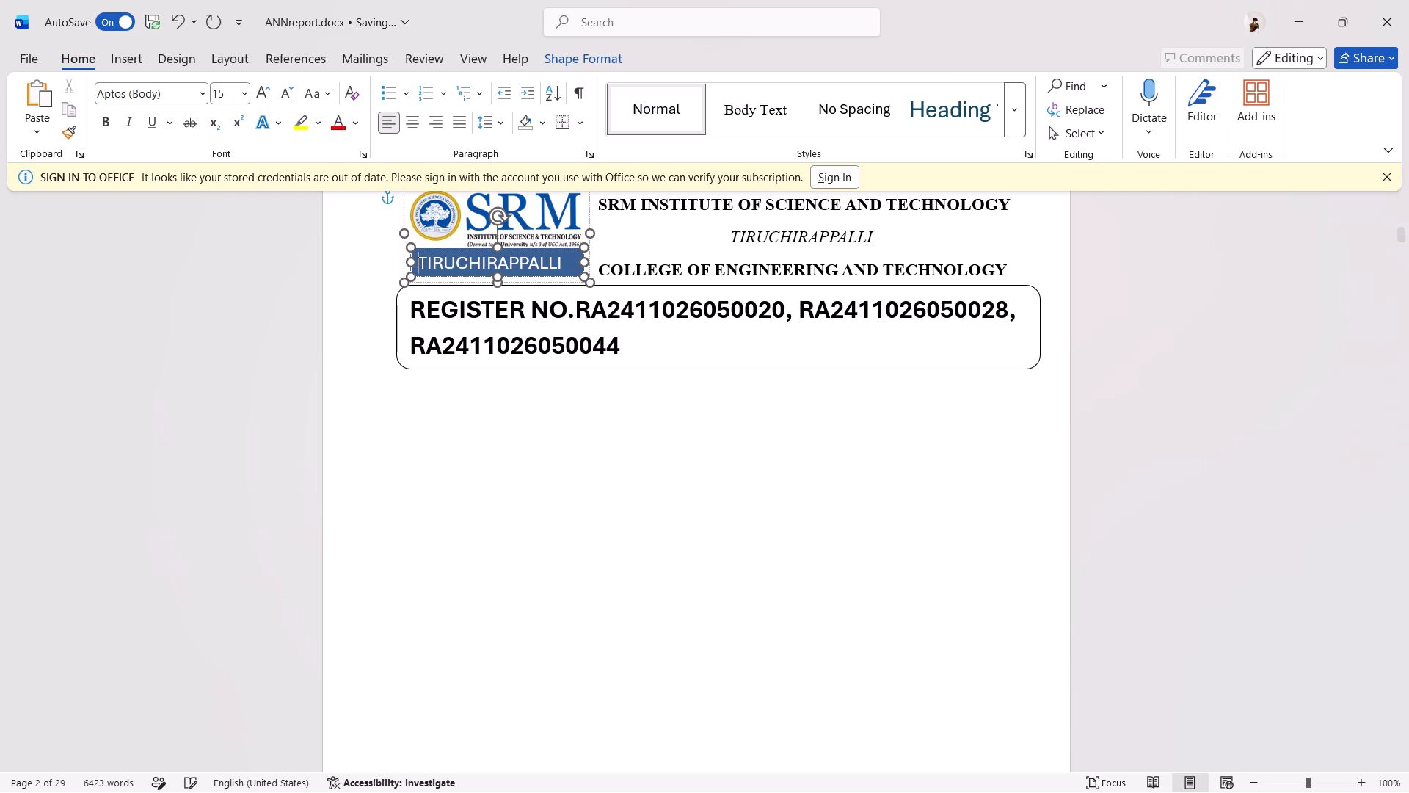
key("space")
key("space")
left_click(412, 479)
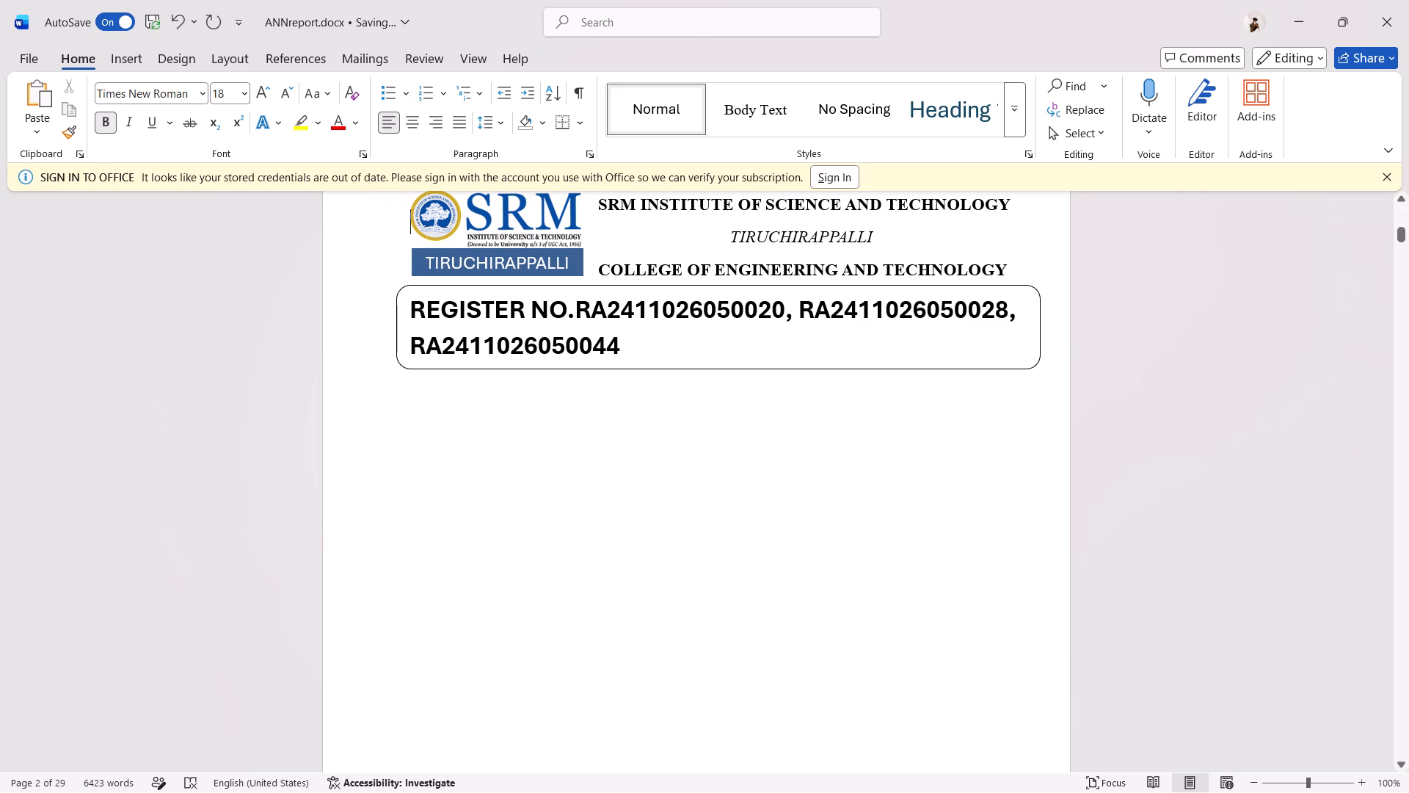
Examine the template's bonafide certificate page down to the examiner signature lines, and return to ANNreport.docx.
scroll(443, 379, "up", 1)
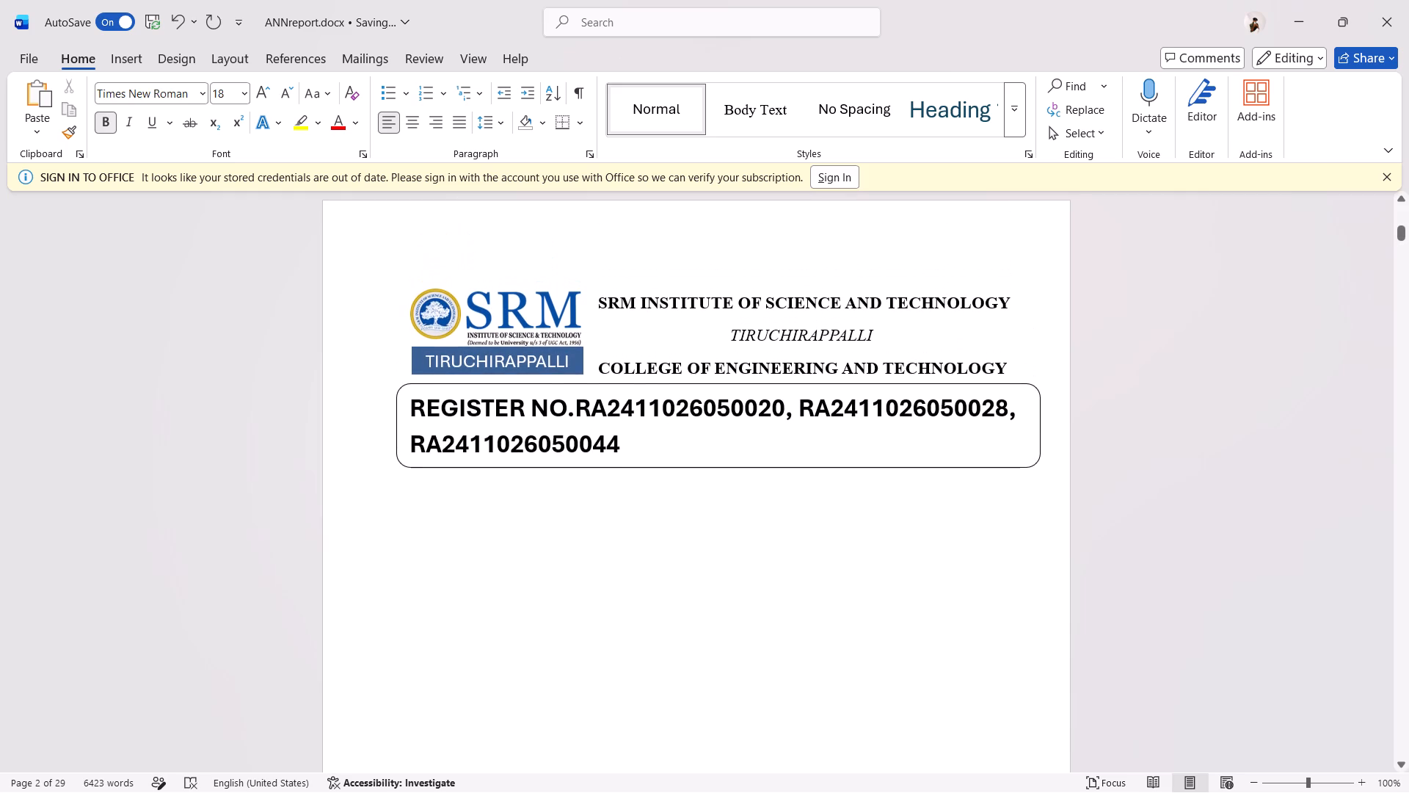
scroll(443, 379, "up", 1)
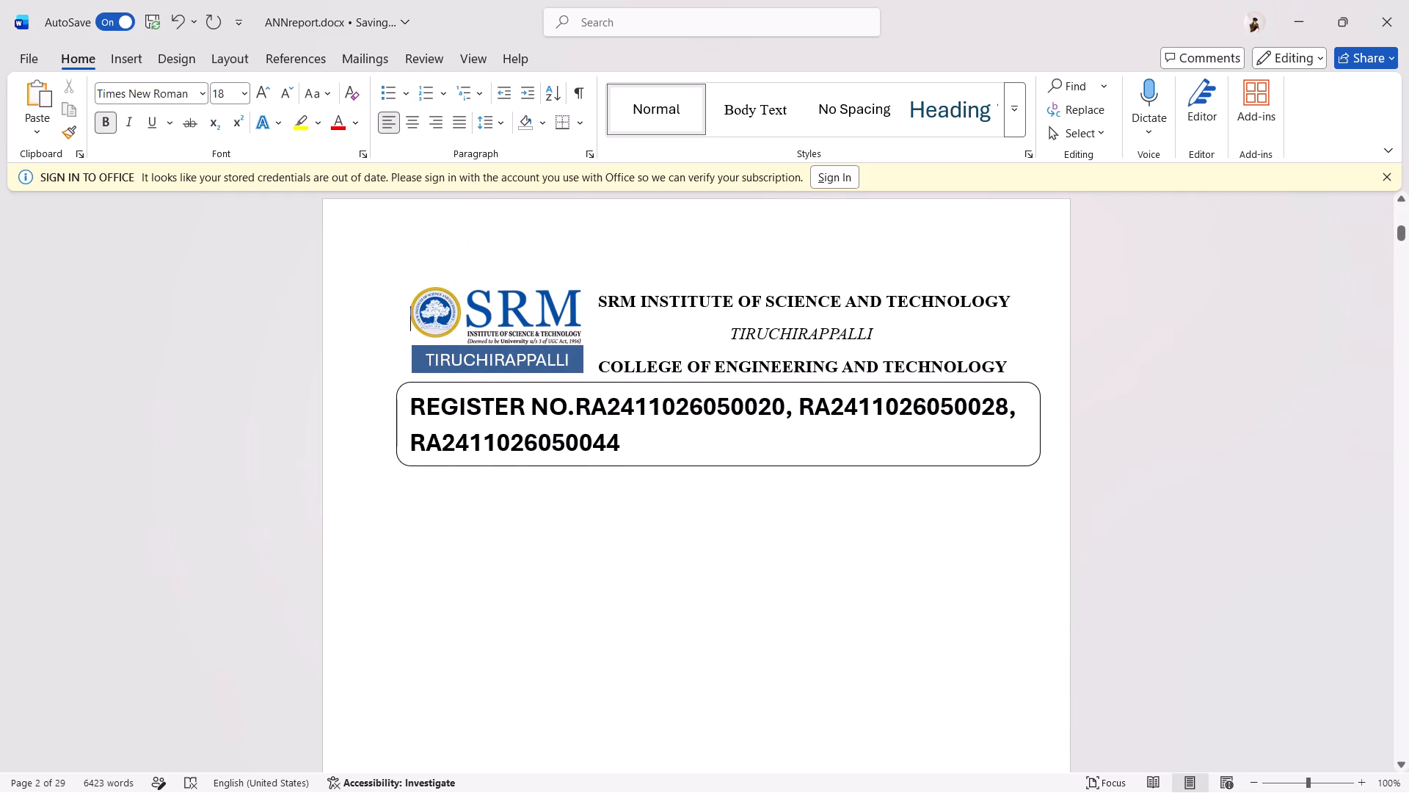
scroll(479, 521, "down", 1)
key("alt+Tab")
scroll(538, 588, "down", 1)
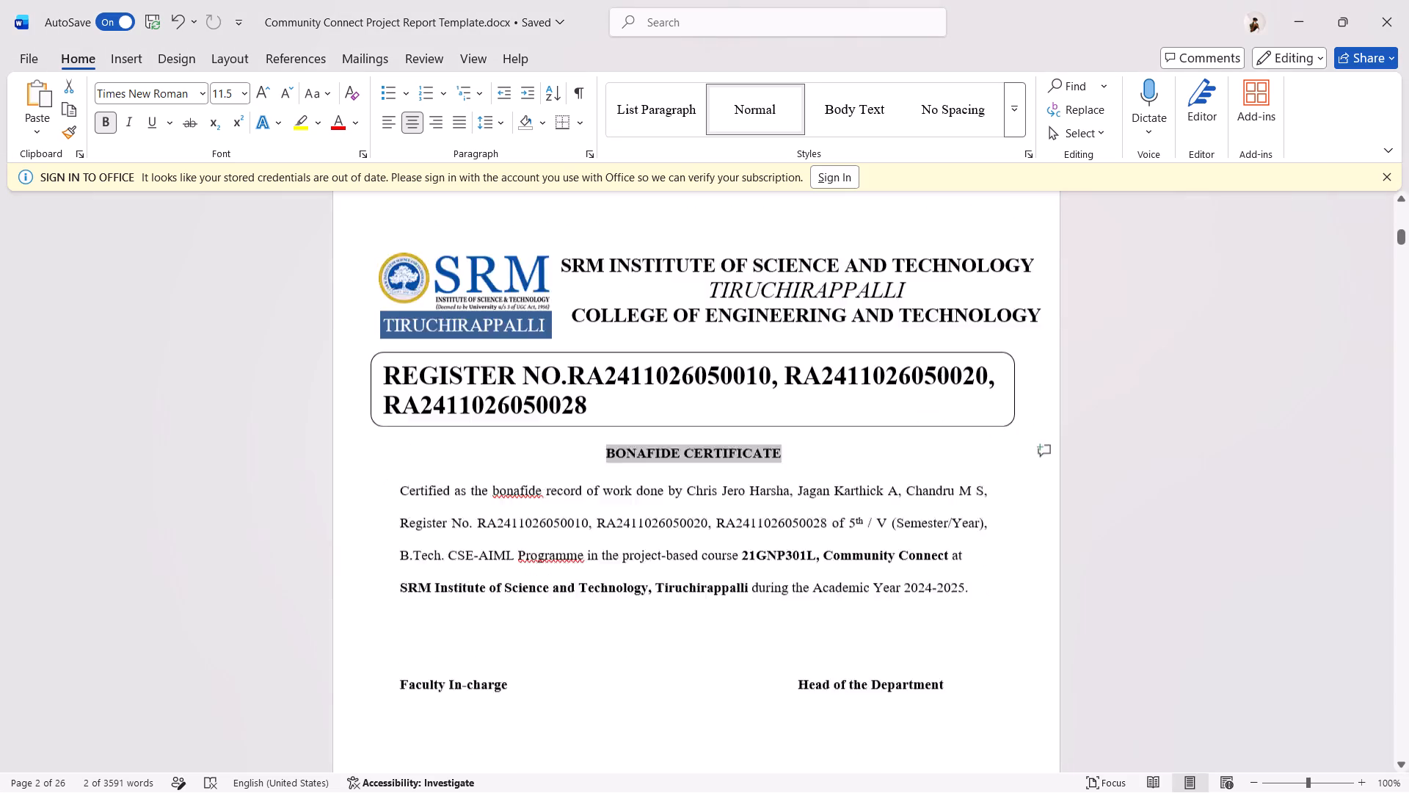
scroll(538, 588, "down", 2)
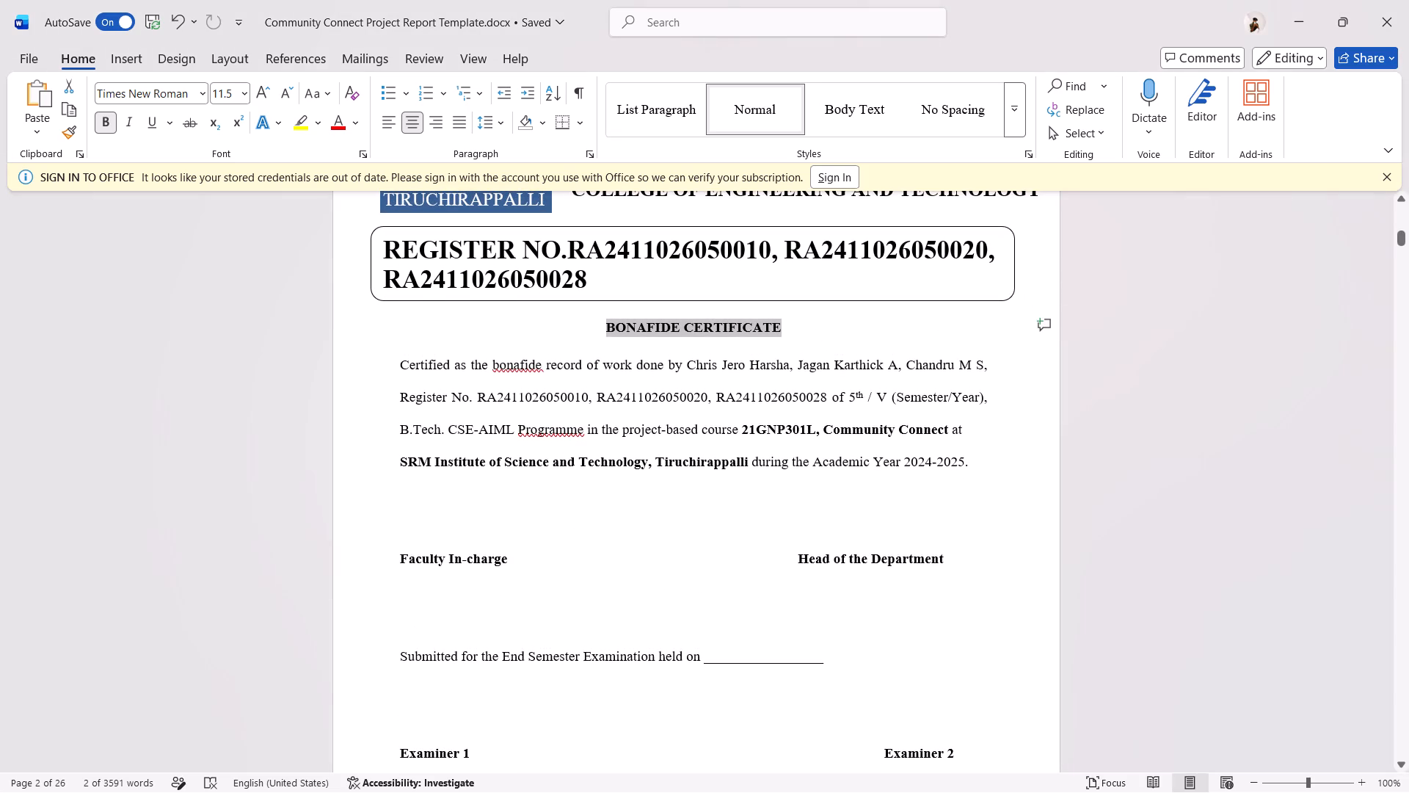
scroll(537, 392, "right", 1)
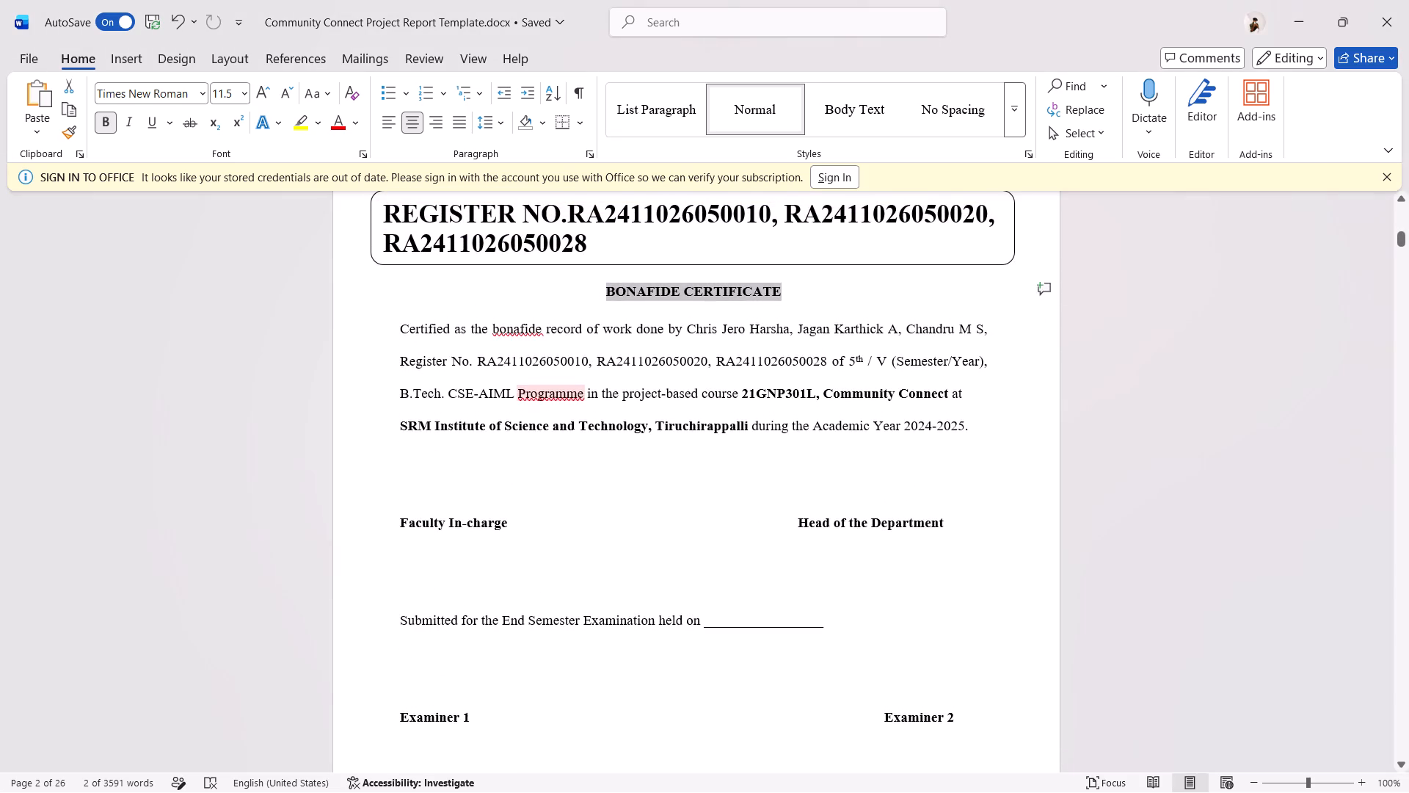
scroll(537, 392, "up", 1)
key("alt+Tab")
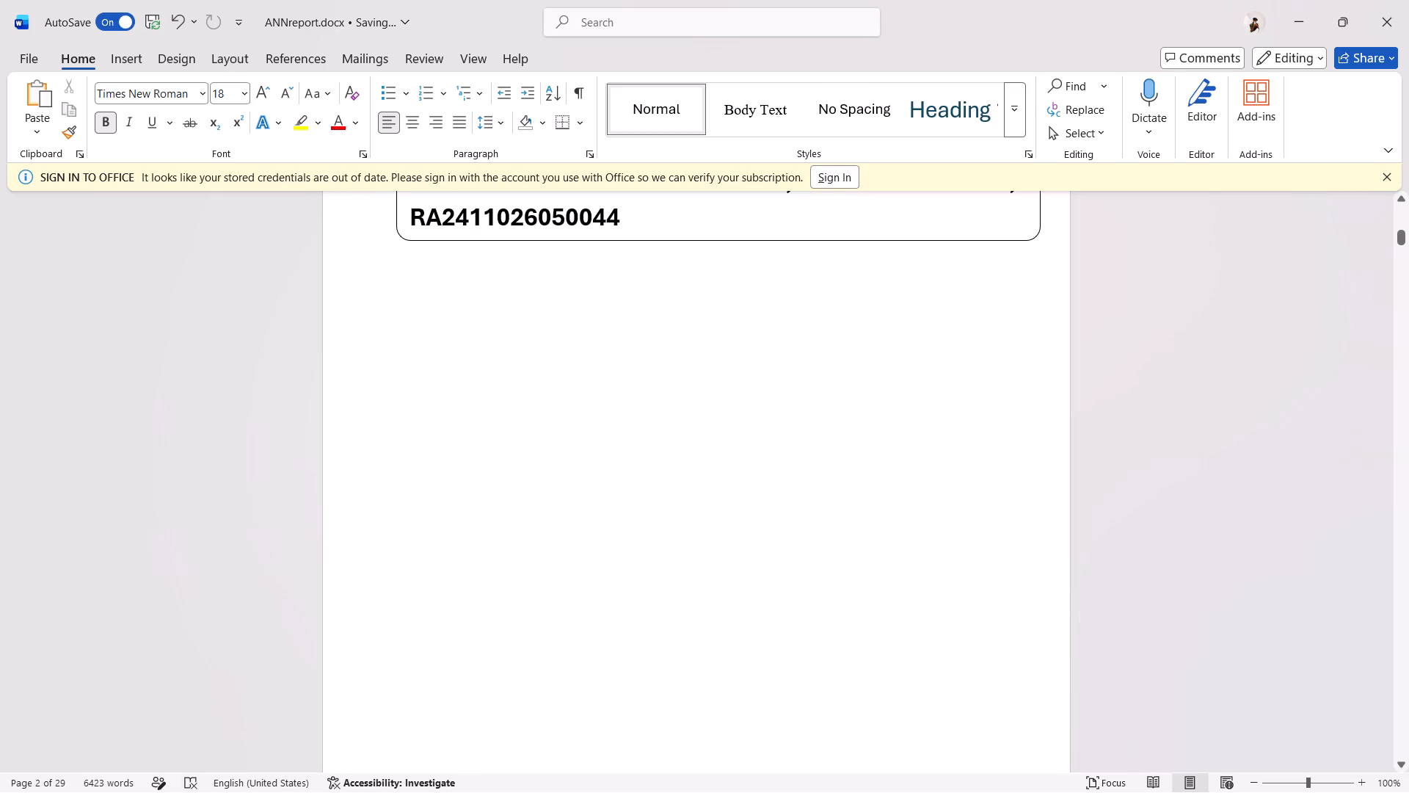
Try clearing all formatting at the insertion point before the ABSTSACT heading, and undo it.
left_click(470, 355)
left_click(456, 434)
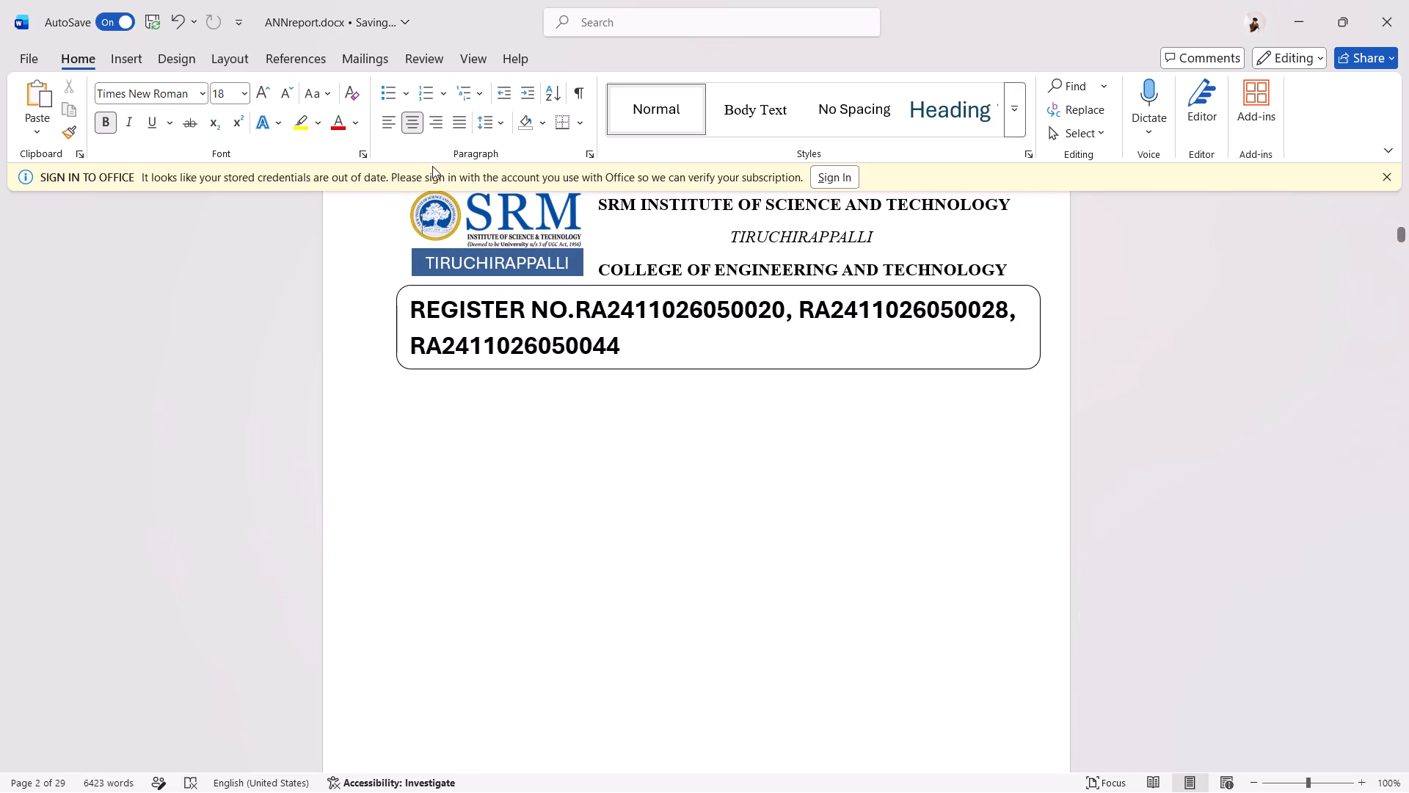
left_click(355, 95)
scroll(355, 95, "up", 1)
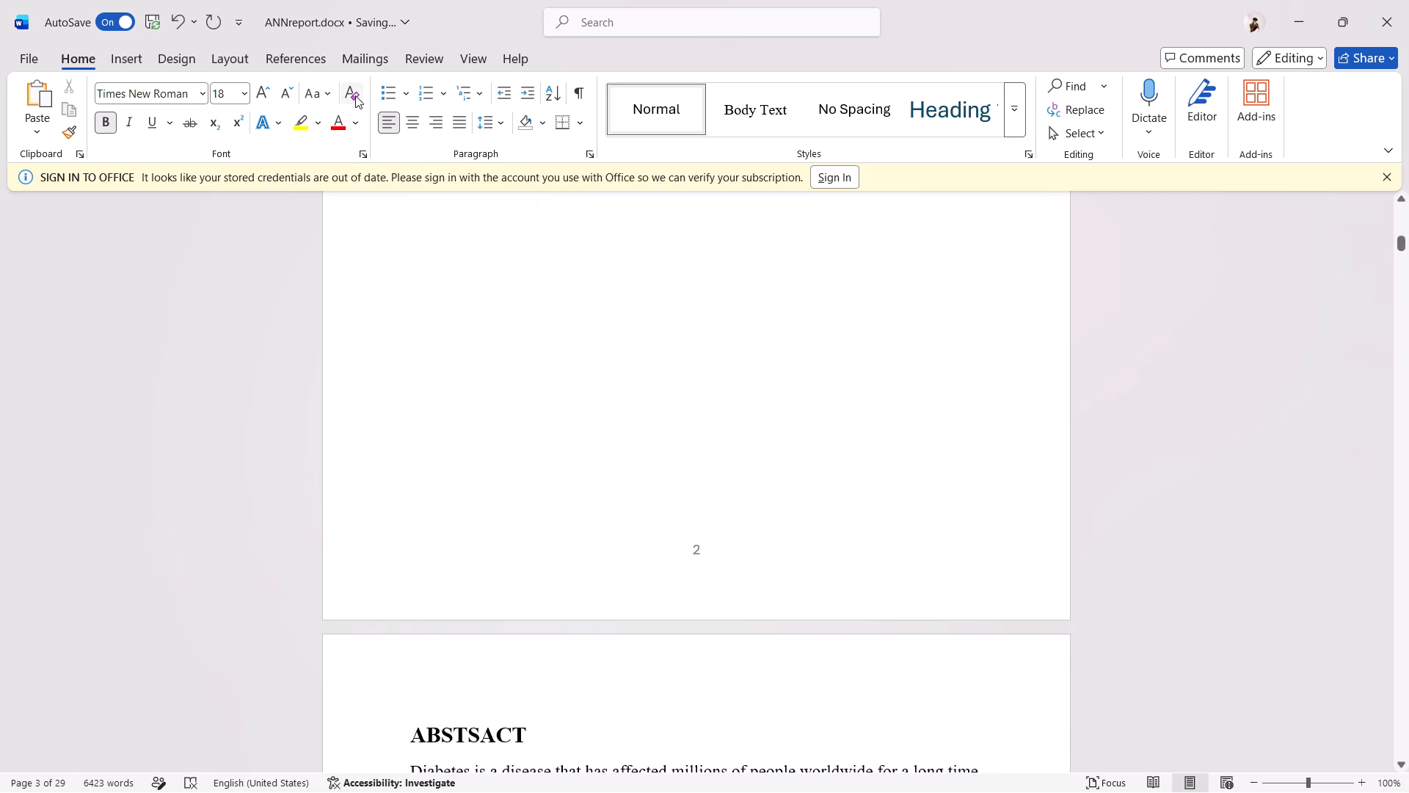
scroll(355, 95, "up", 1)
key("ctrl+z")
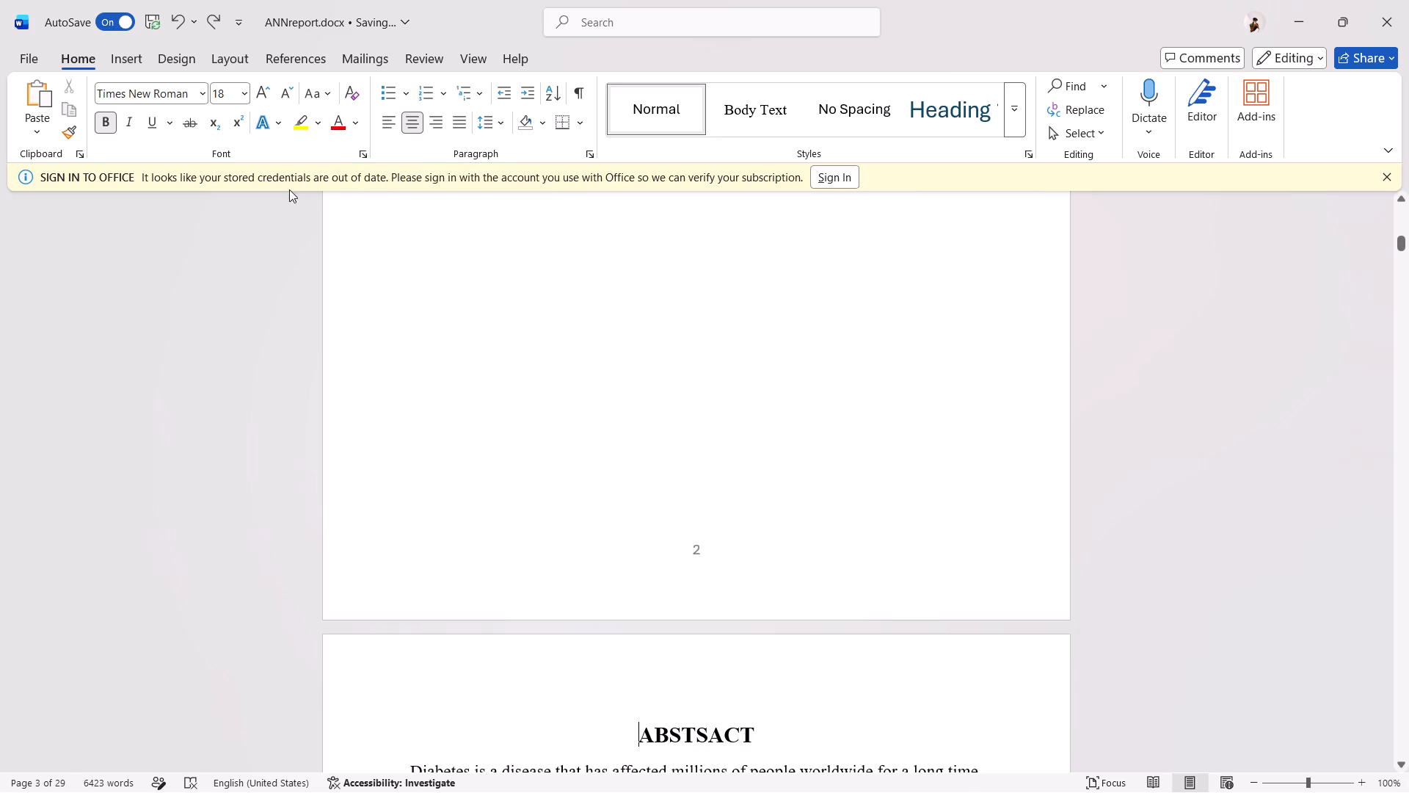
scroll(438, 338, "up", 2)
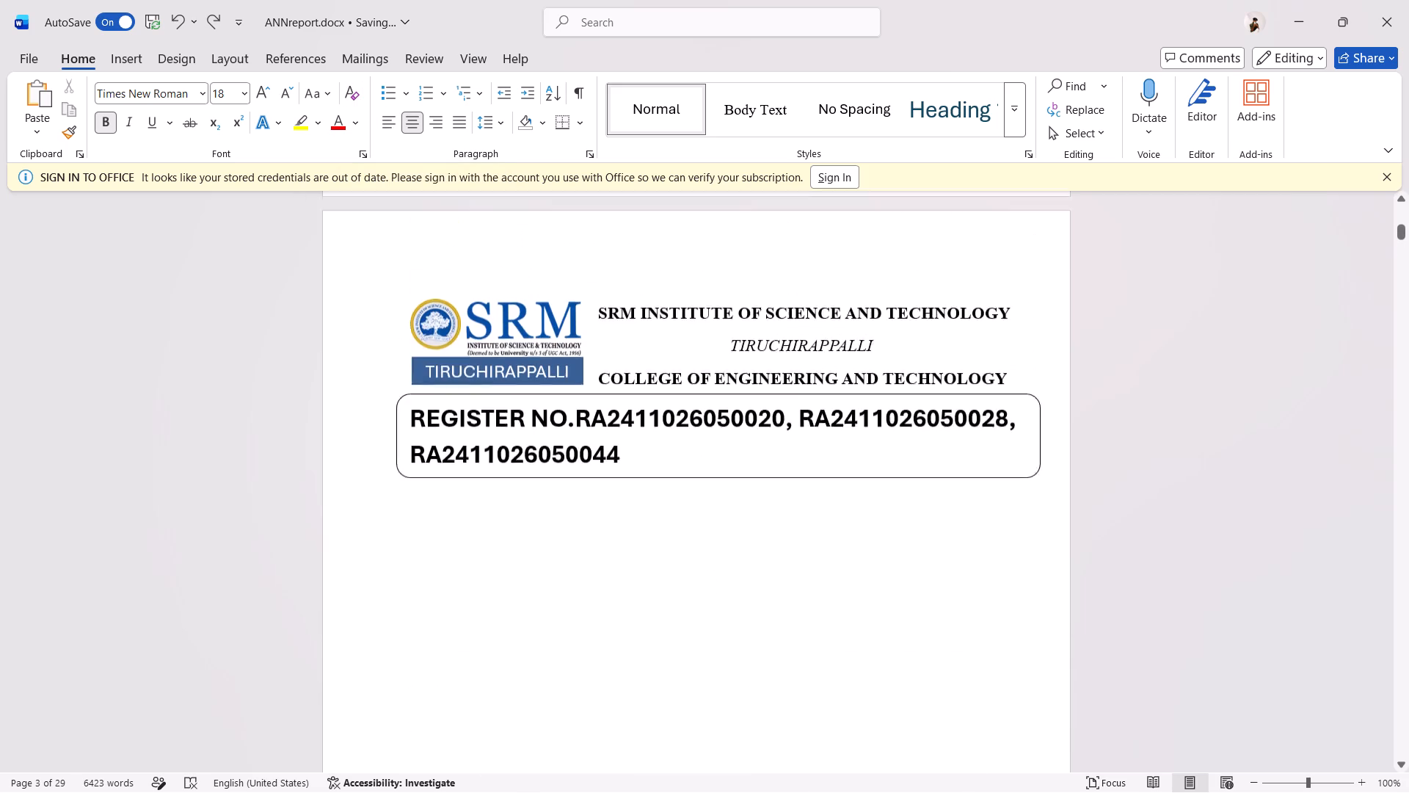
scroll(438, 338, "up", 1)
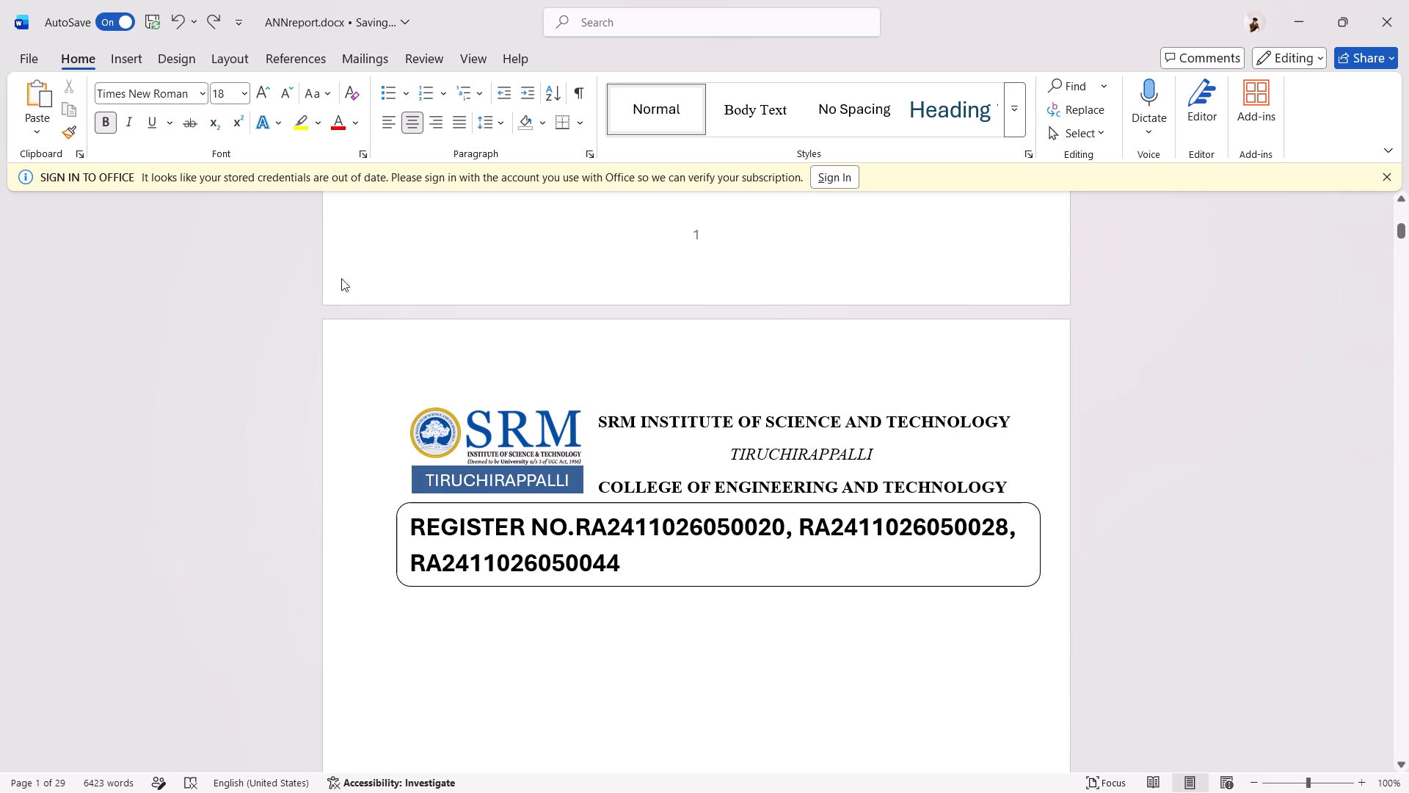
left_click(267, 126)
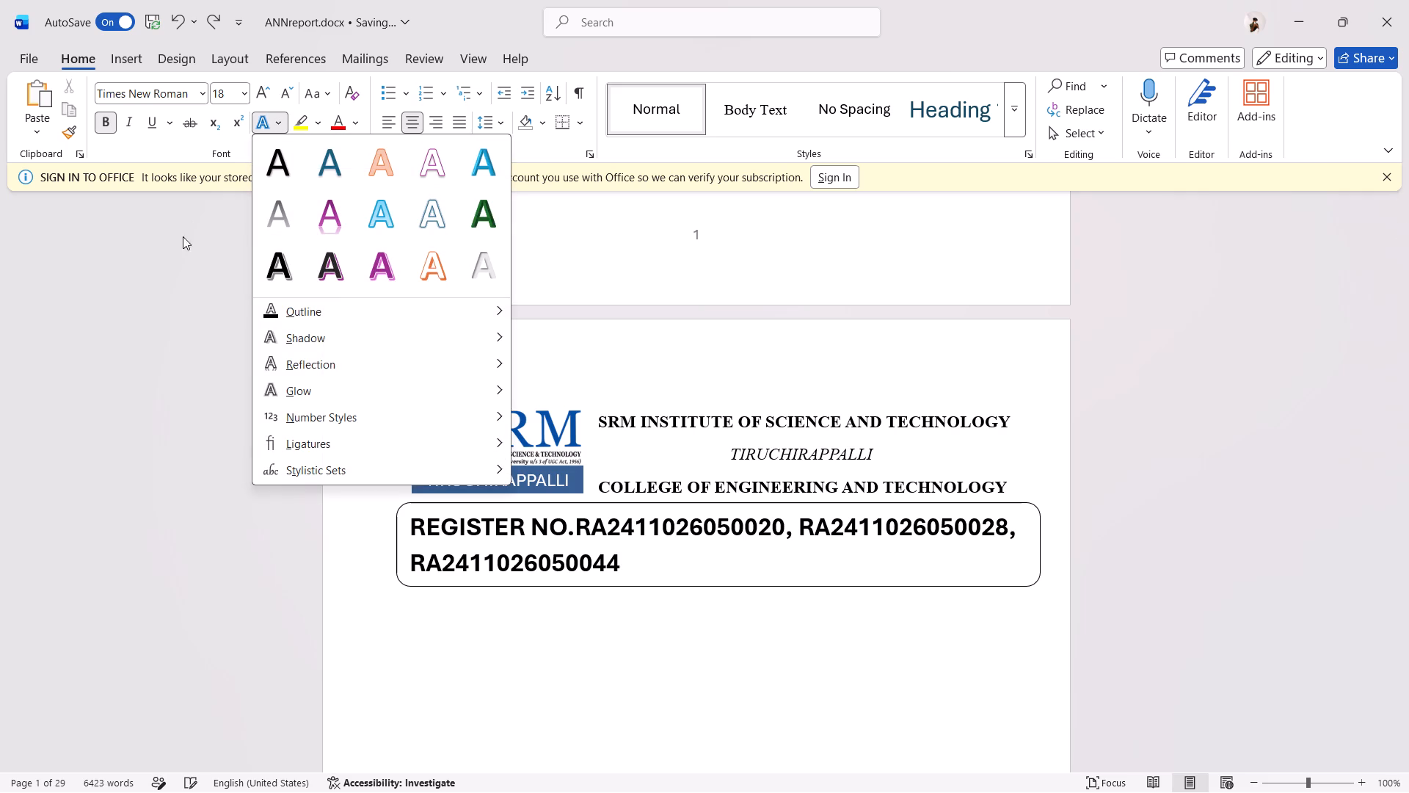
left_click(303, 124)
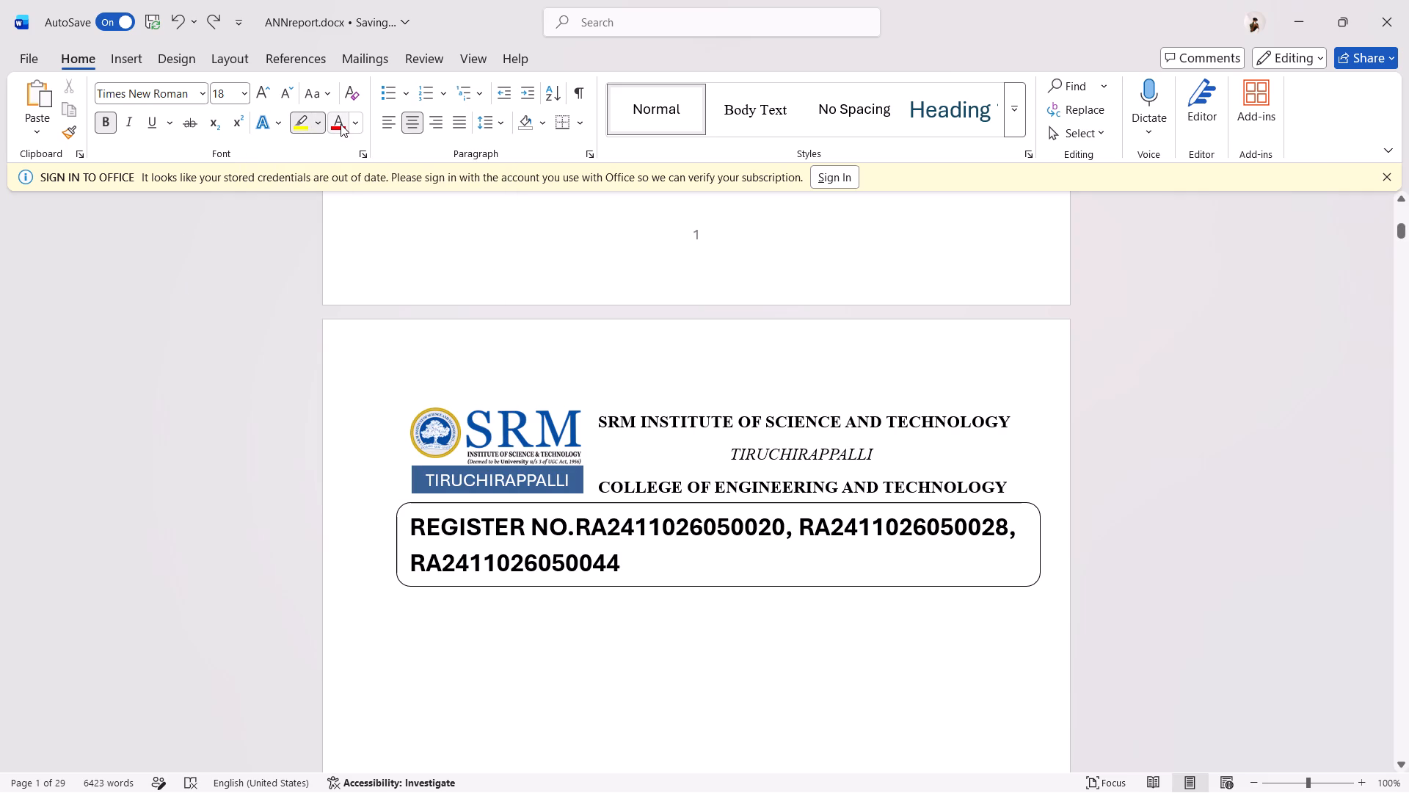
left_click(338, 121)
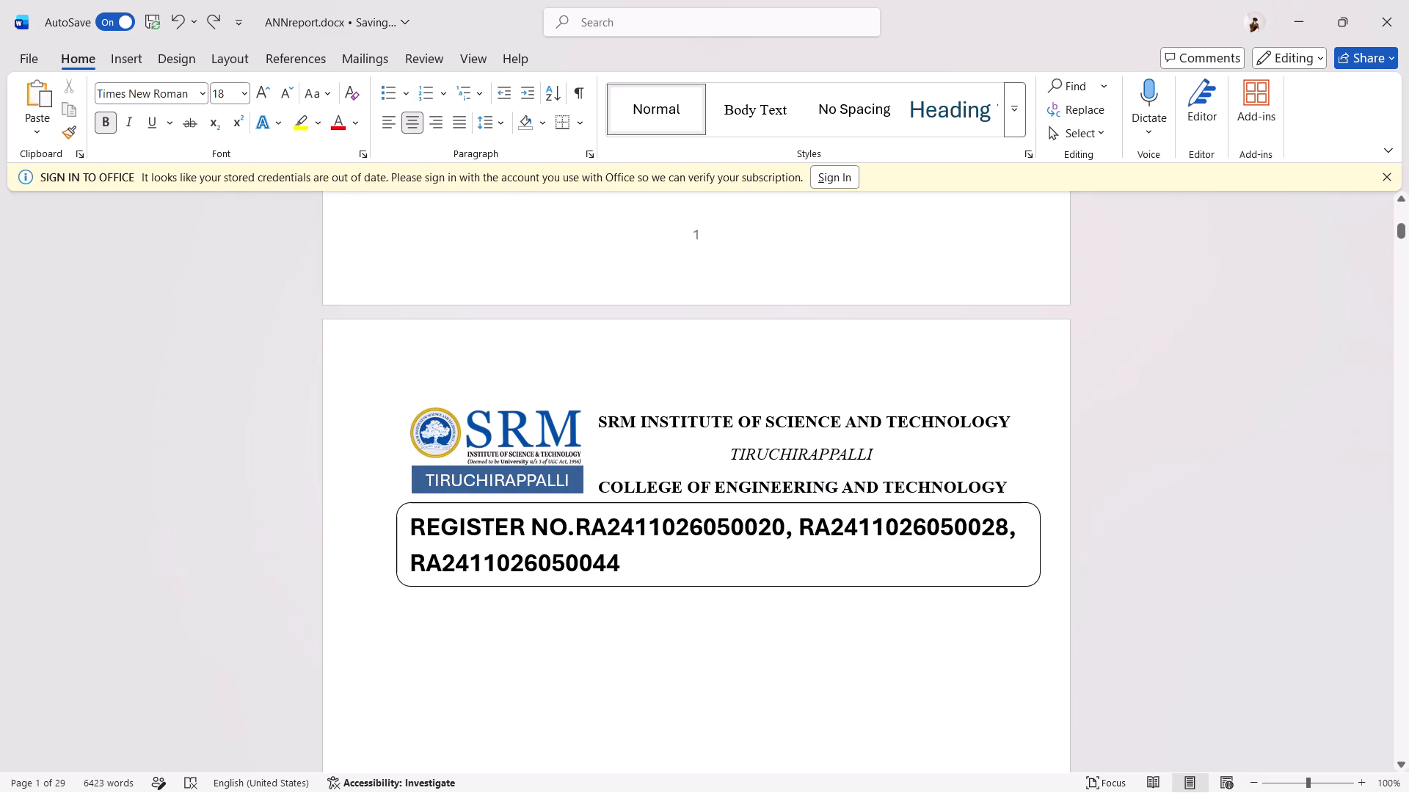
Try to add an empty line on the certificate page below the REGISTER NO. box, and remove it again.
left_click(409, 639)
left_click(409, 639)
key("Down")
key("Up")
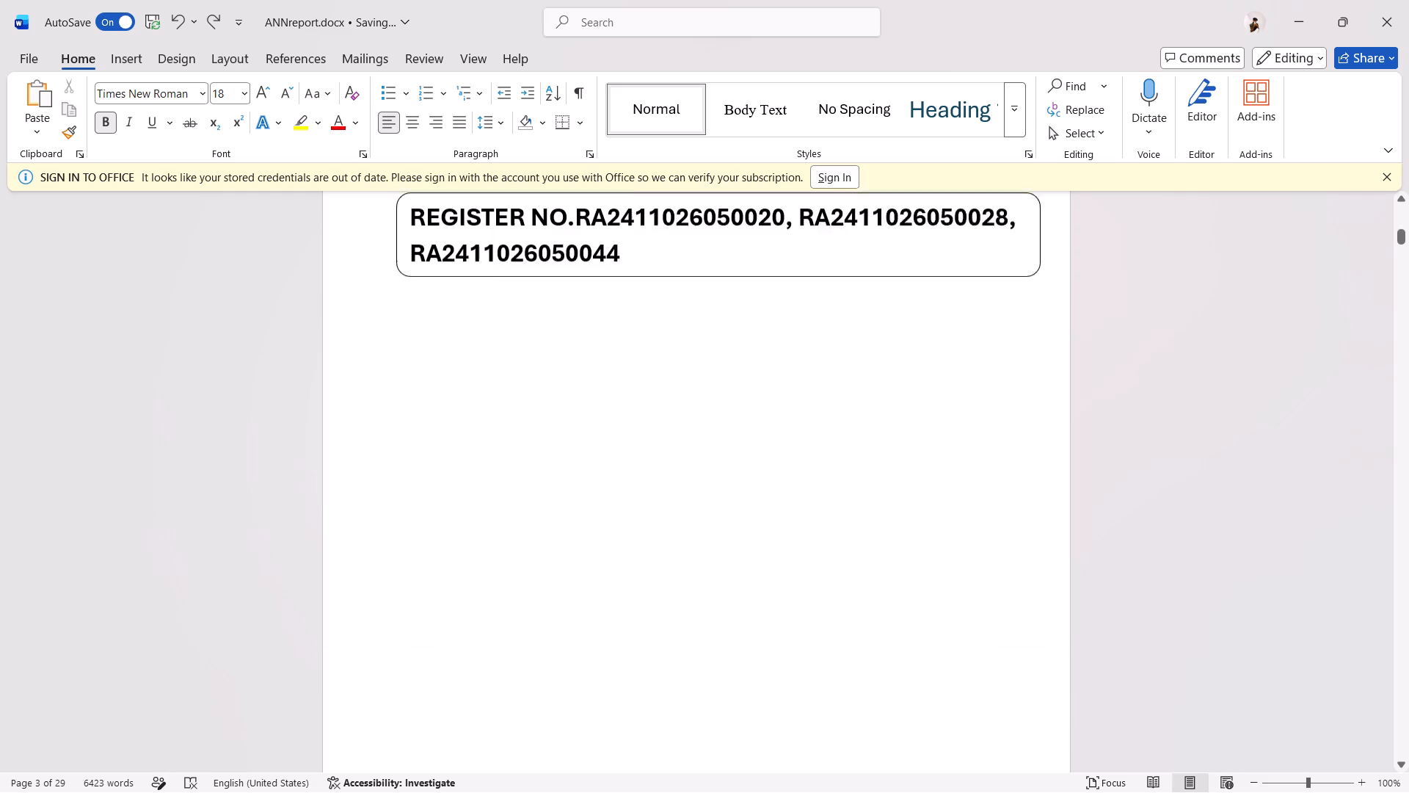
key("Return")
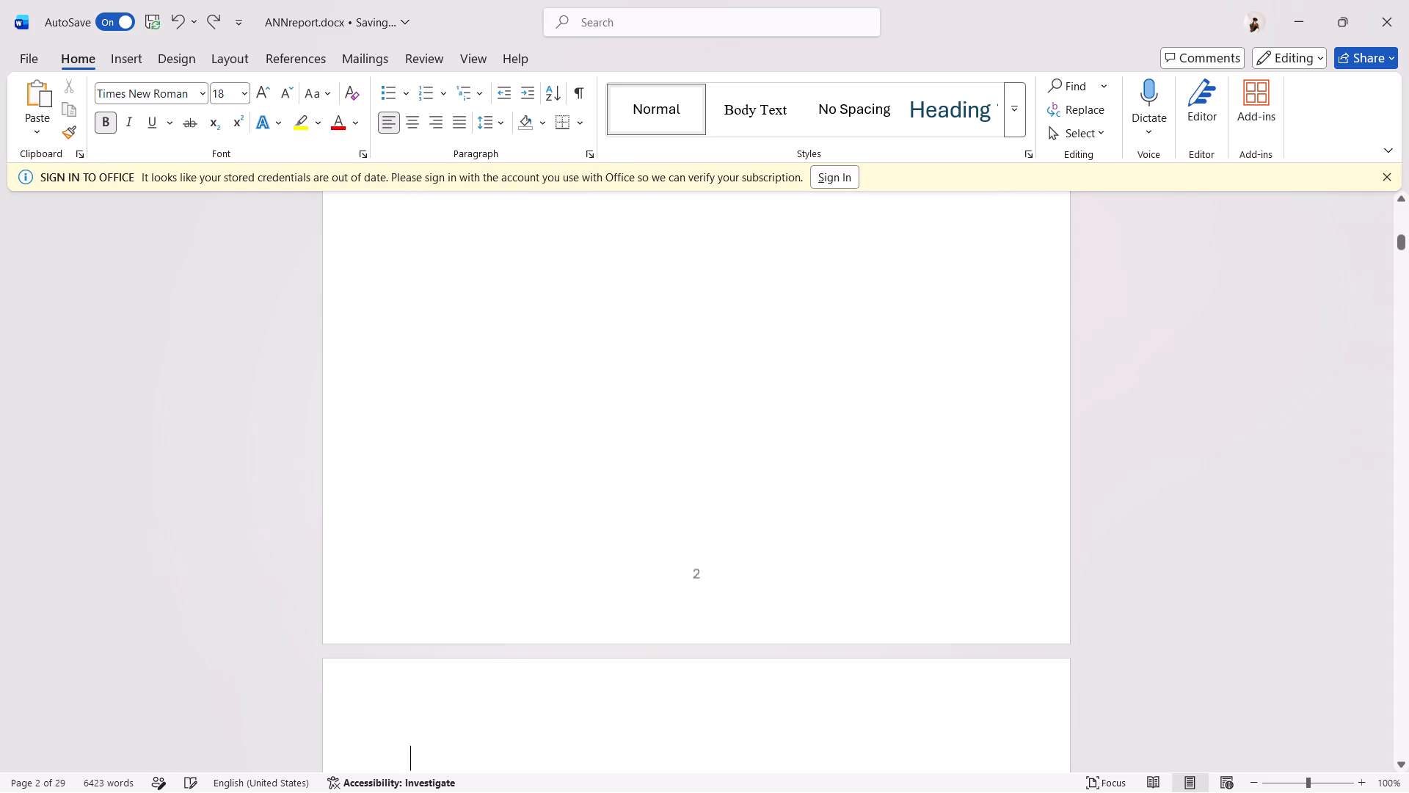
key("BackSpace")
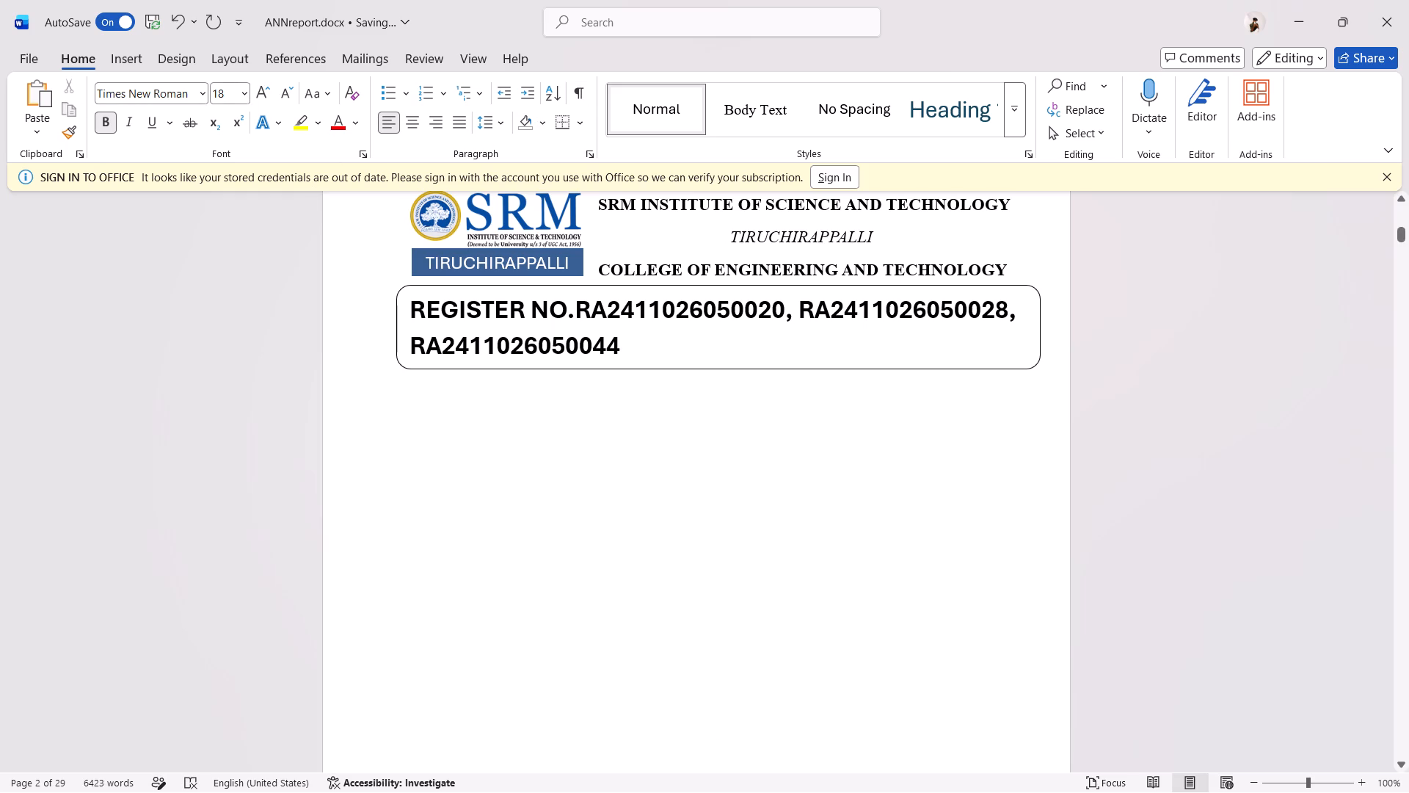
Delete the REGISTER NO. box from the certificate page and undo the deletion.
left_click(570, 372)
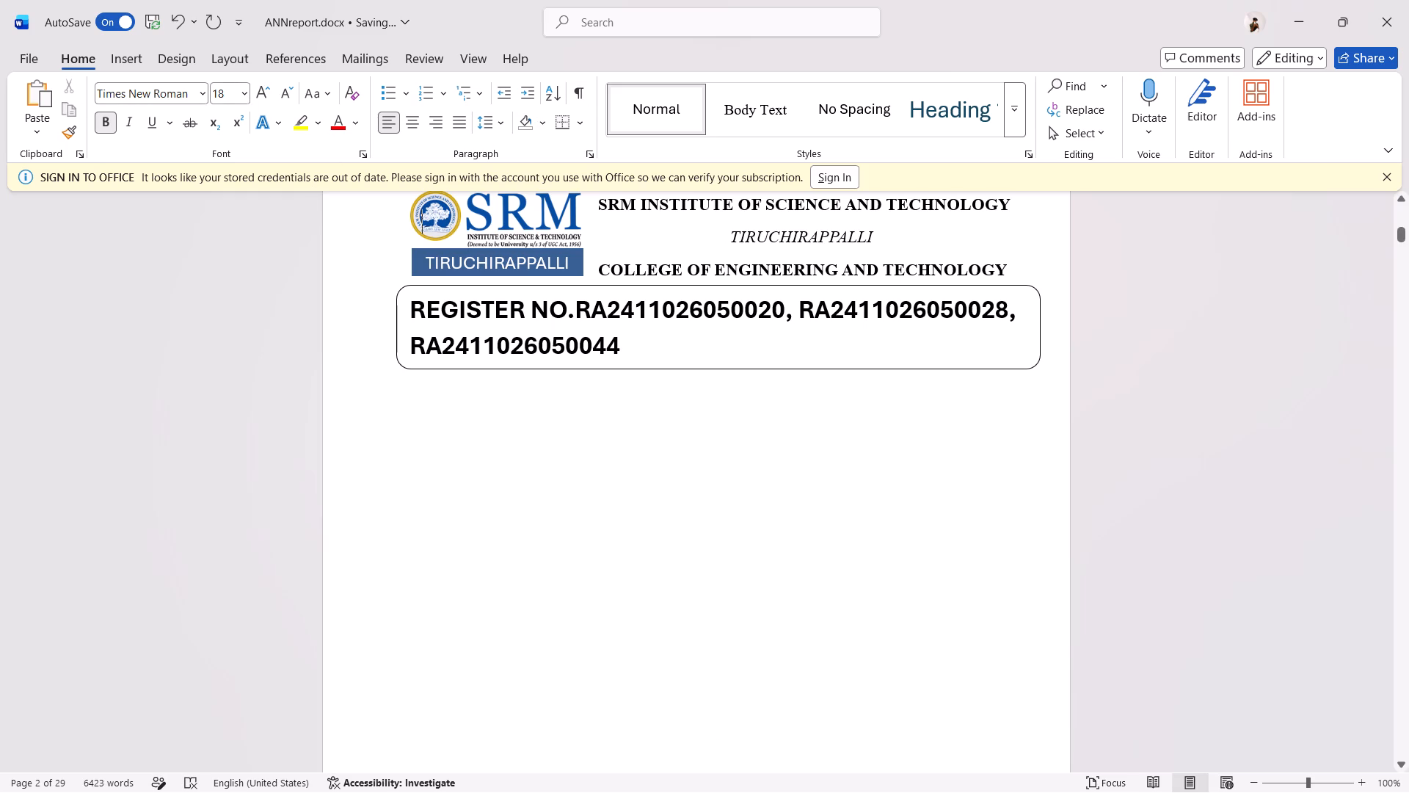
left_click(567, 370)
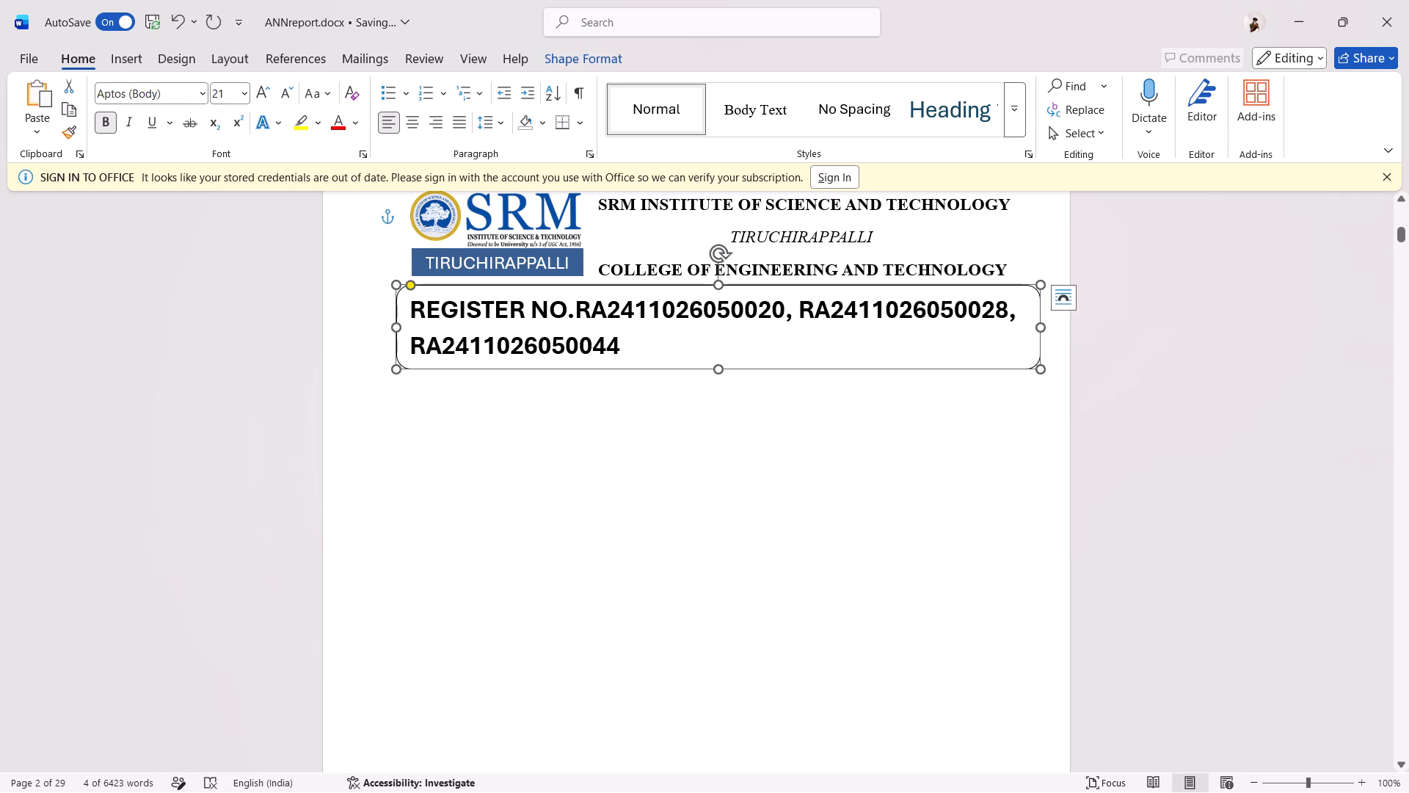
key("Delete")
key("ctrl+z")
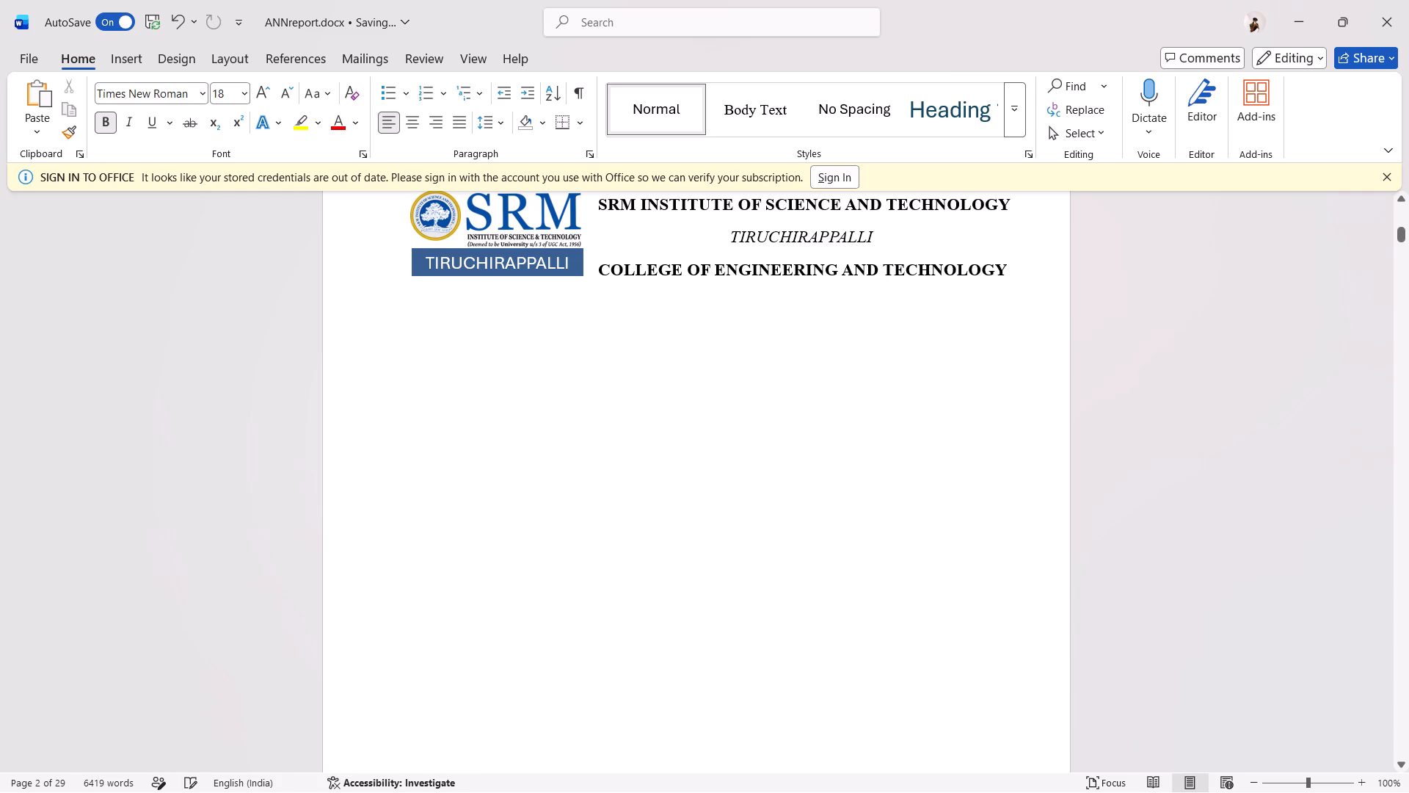
Paste the copied BONAFIDE CERTIFICATE text directly before the ABSTSACT heading.
scroll(567, 370, "up", 1)
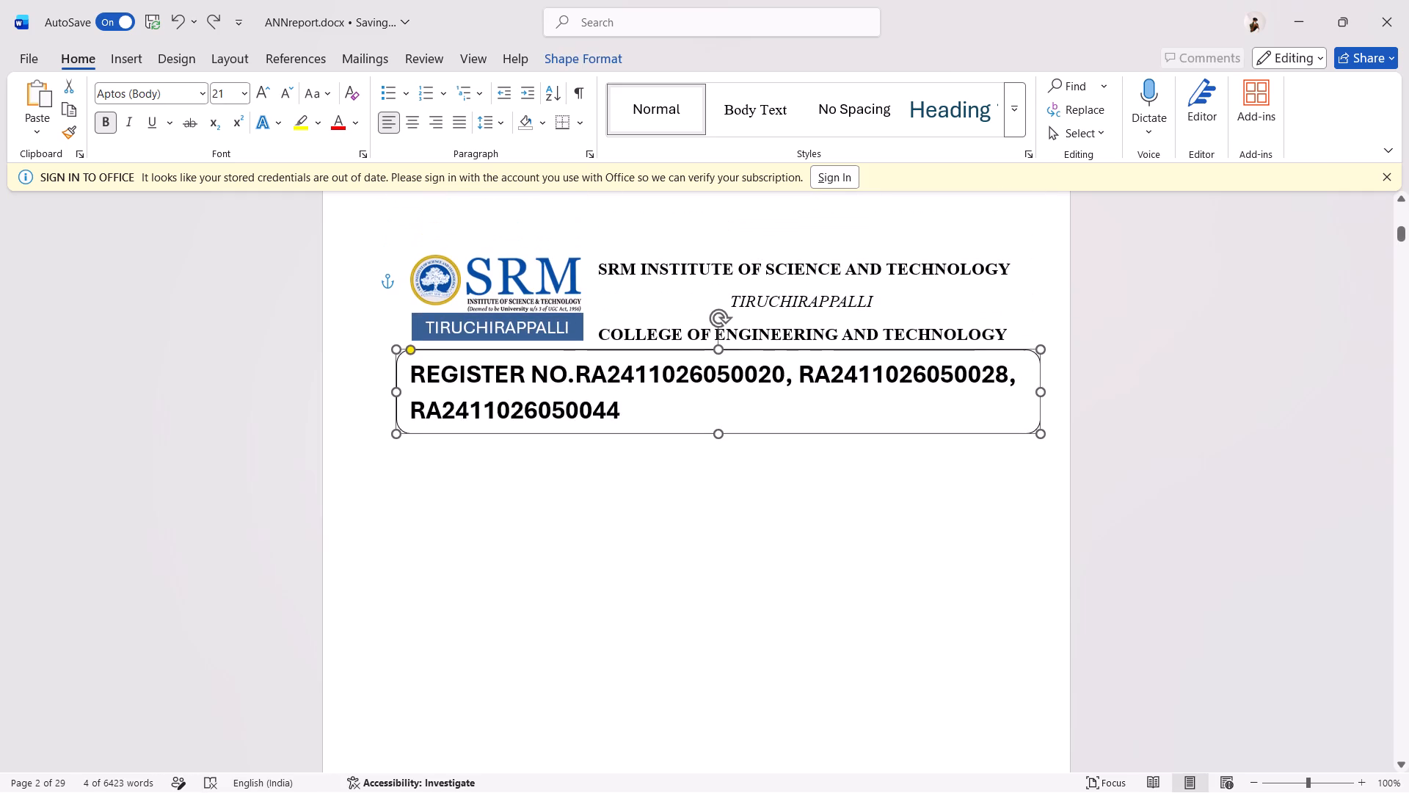
scroll(567, 370, "up", 1)
left_click(669, 282)
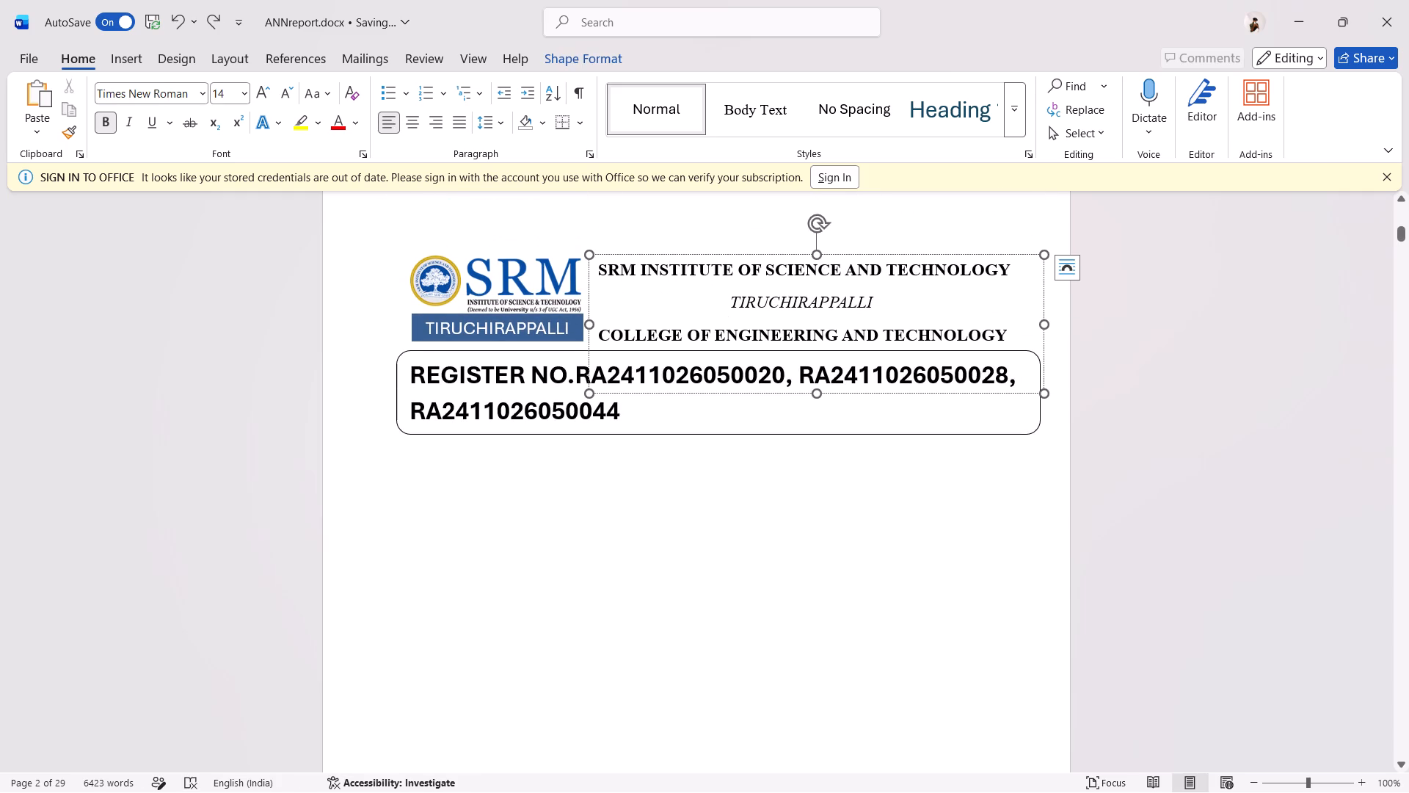
key("ctrl+c")
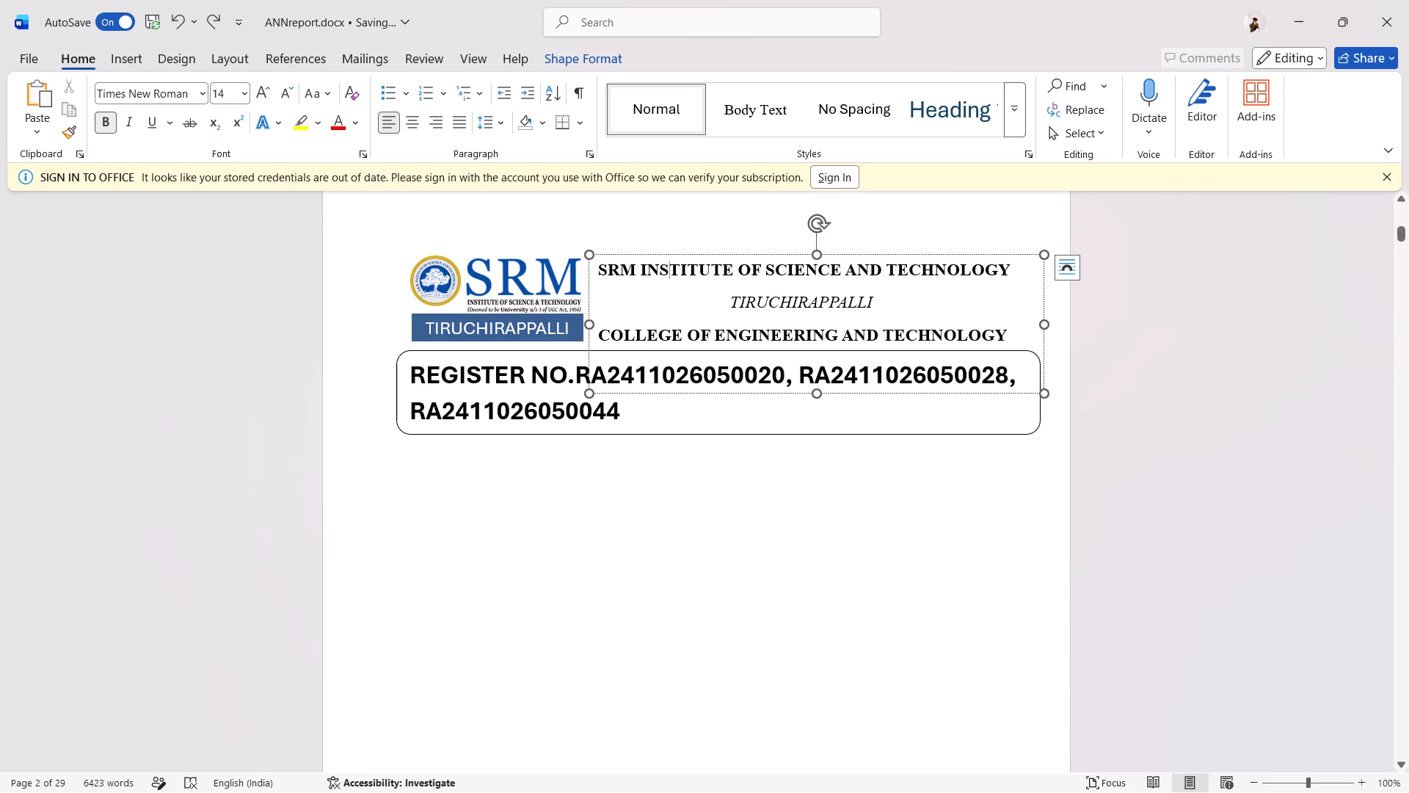
left_click(554, 559)
key("ctrl+v")
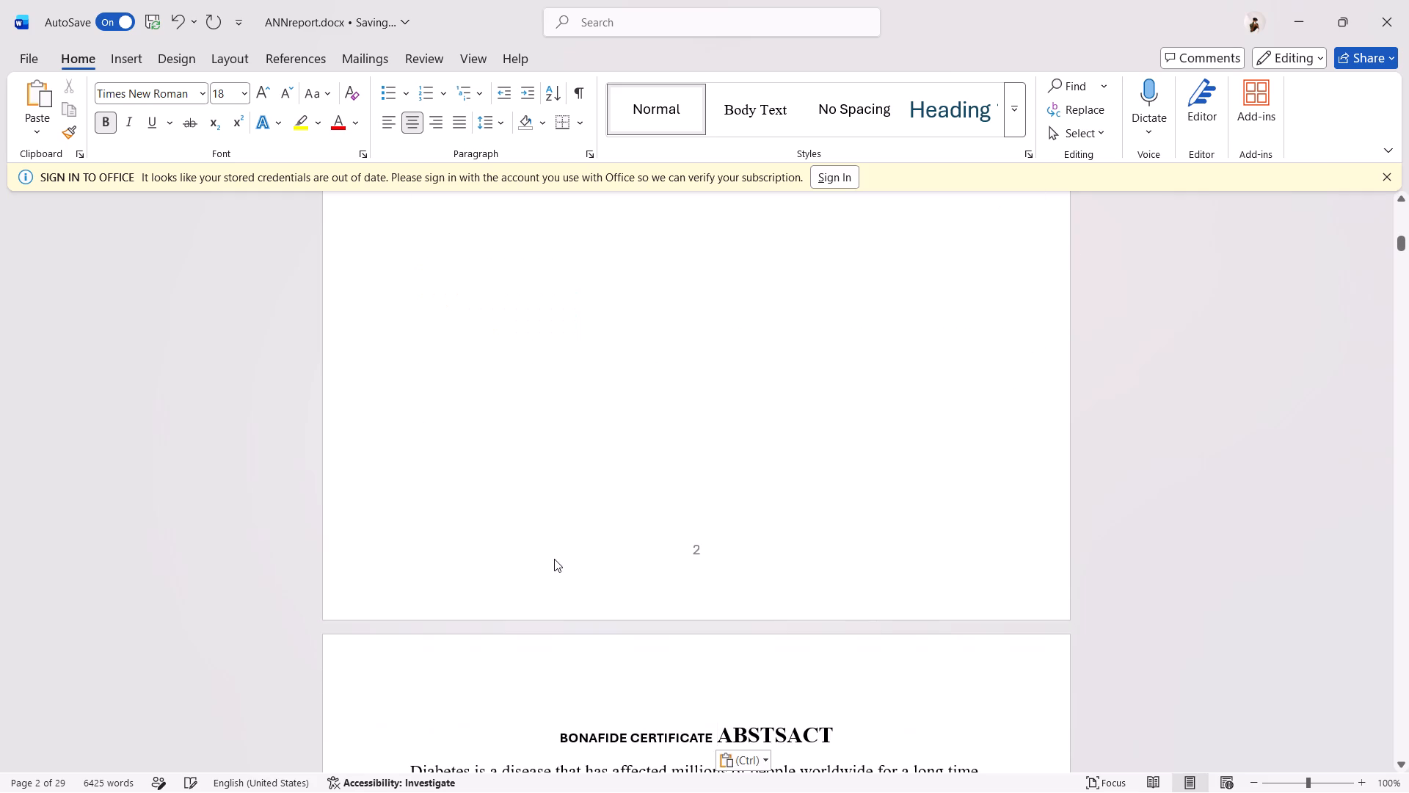
scroll(638, 731, "down", 1)
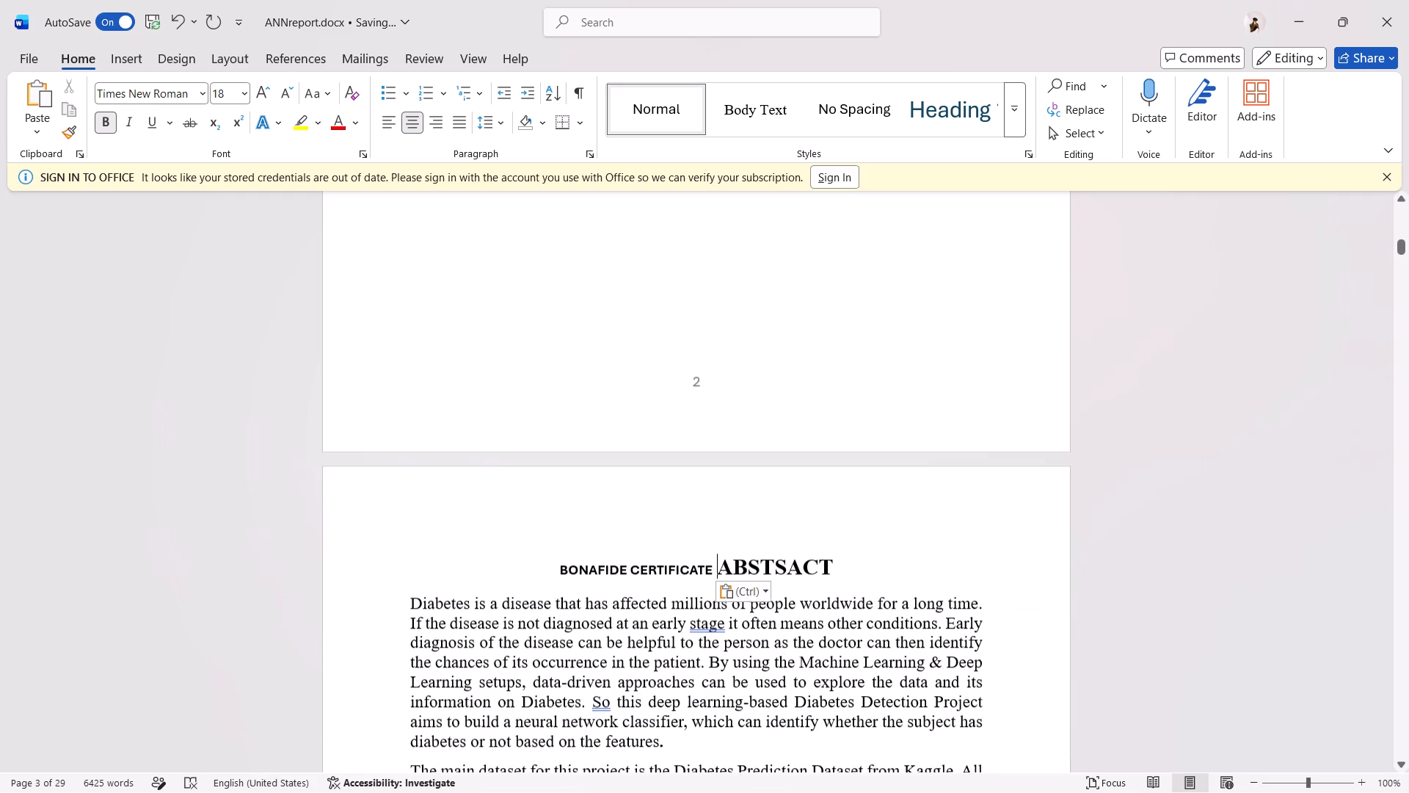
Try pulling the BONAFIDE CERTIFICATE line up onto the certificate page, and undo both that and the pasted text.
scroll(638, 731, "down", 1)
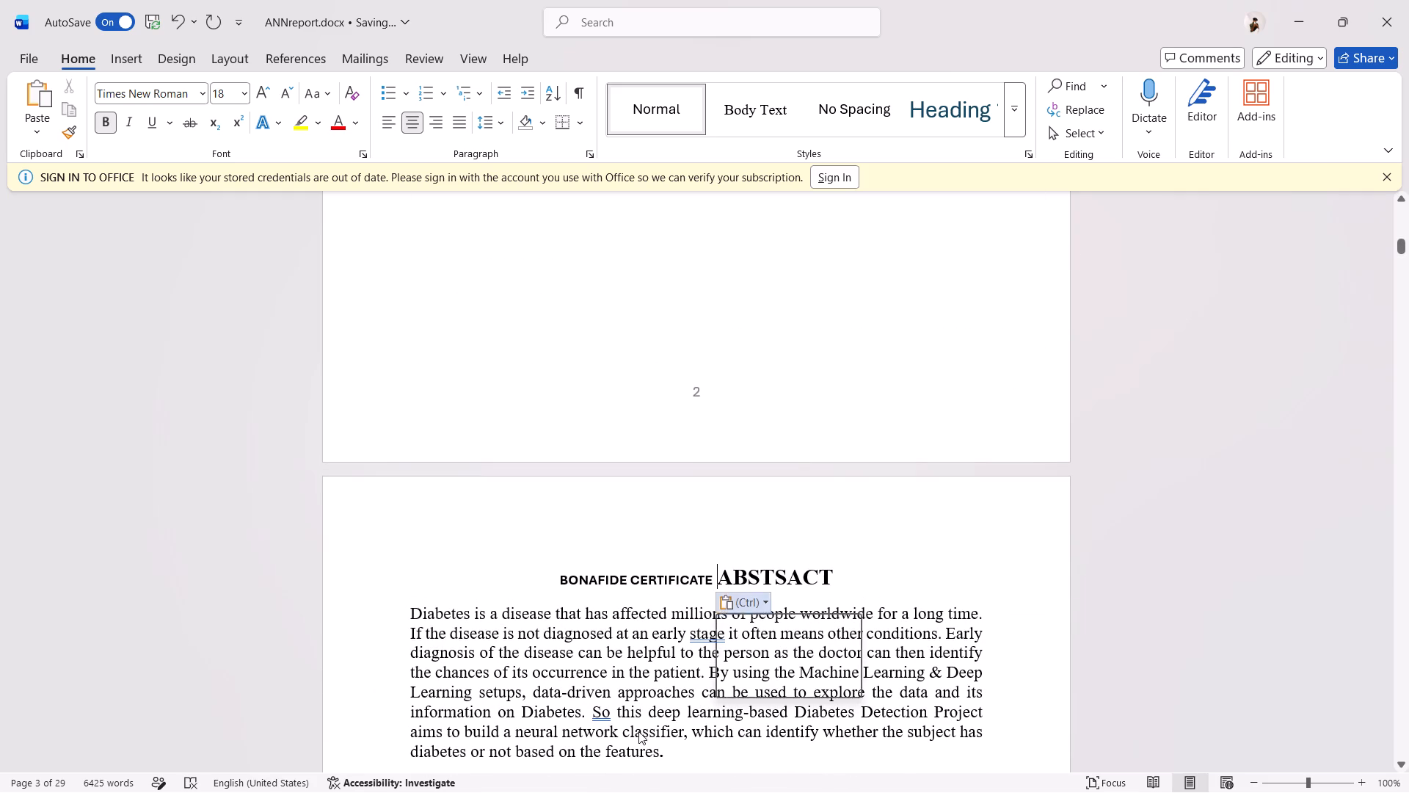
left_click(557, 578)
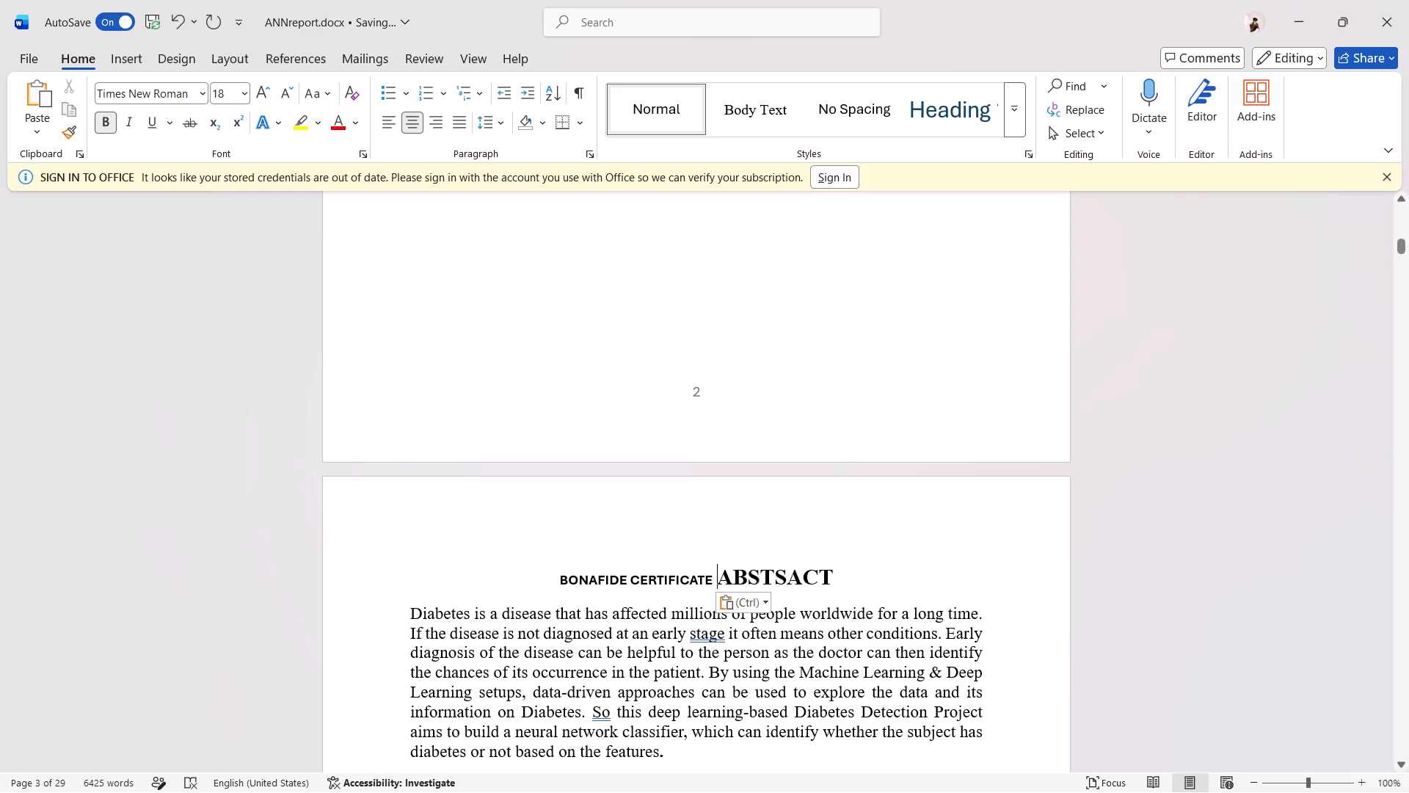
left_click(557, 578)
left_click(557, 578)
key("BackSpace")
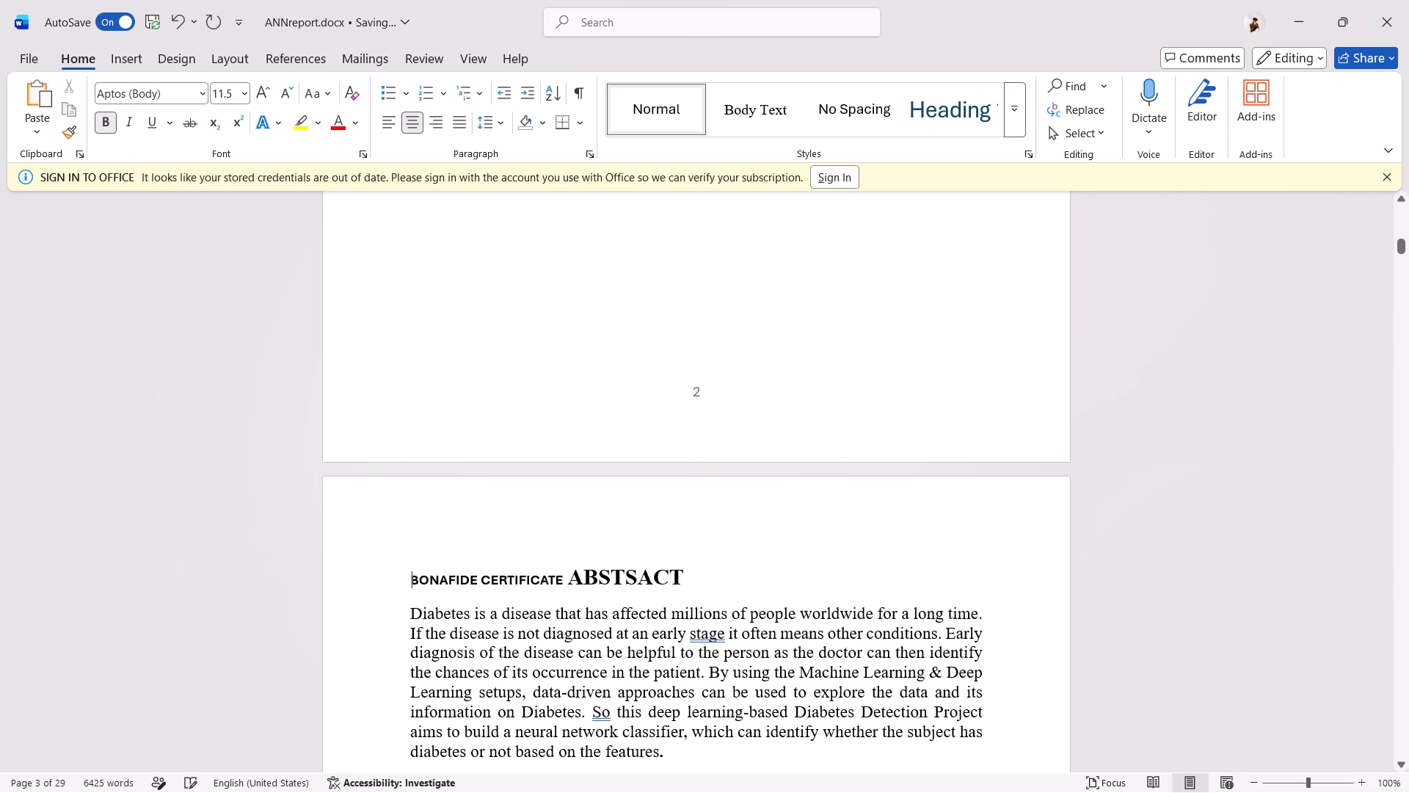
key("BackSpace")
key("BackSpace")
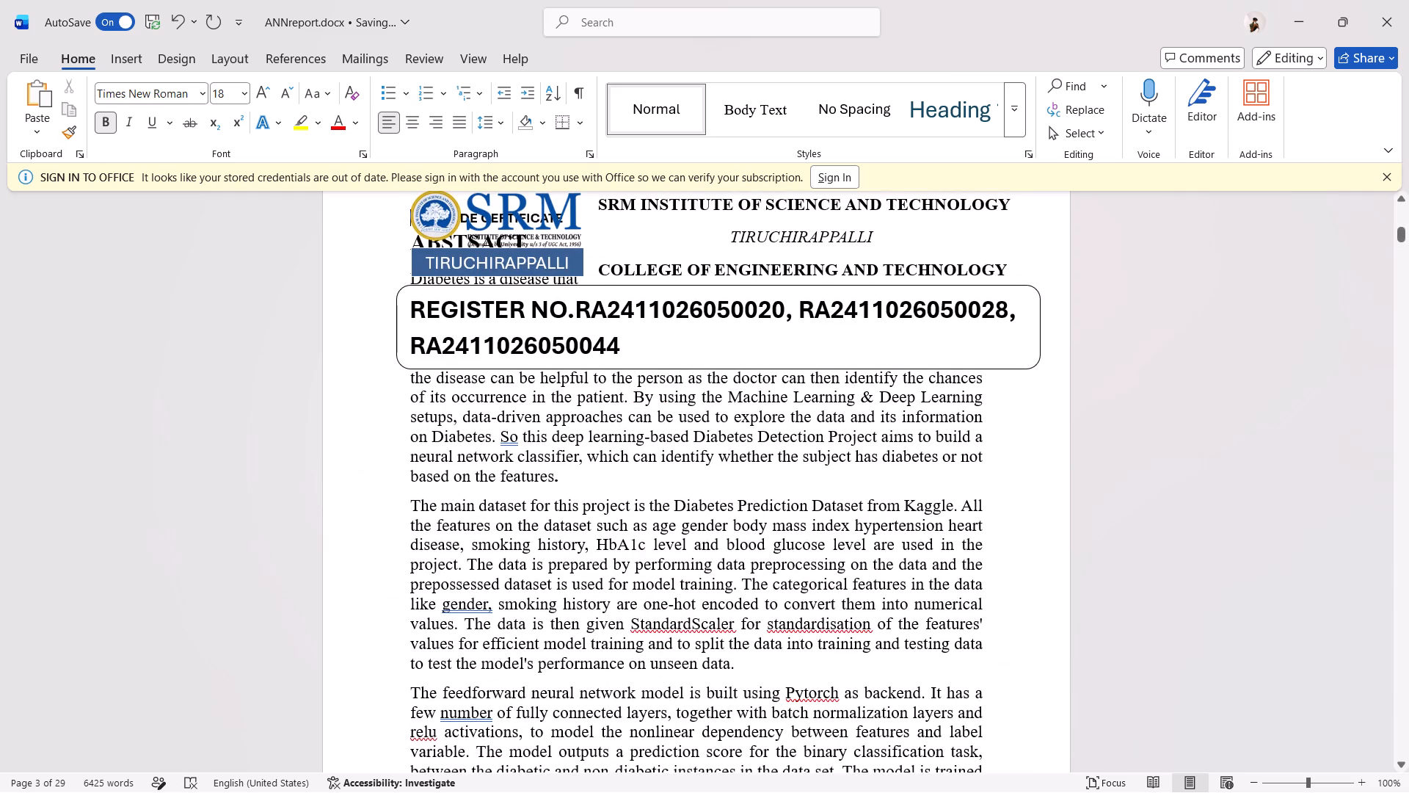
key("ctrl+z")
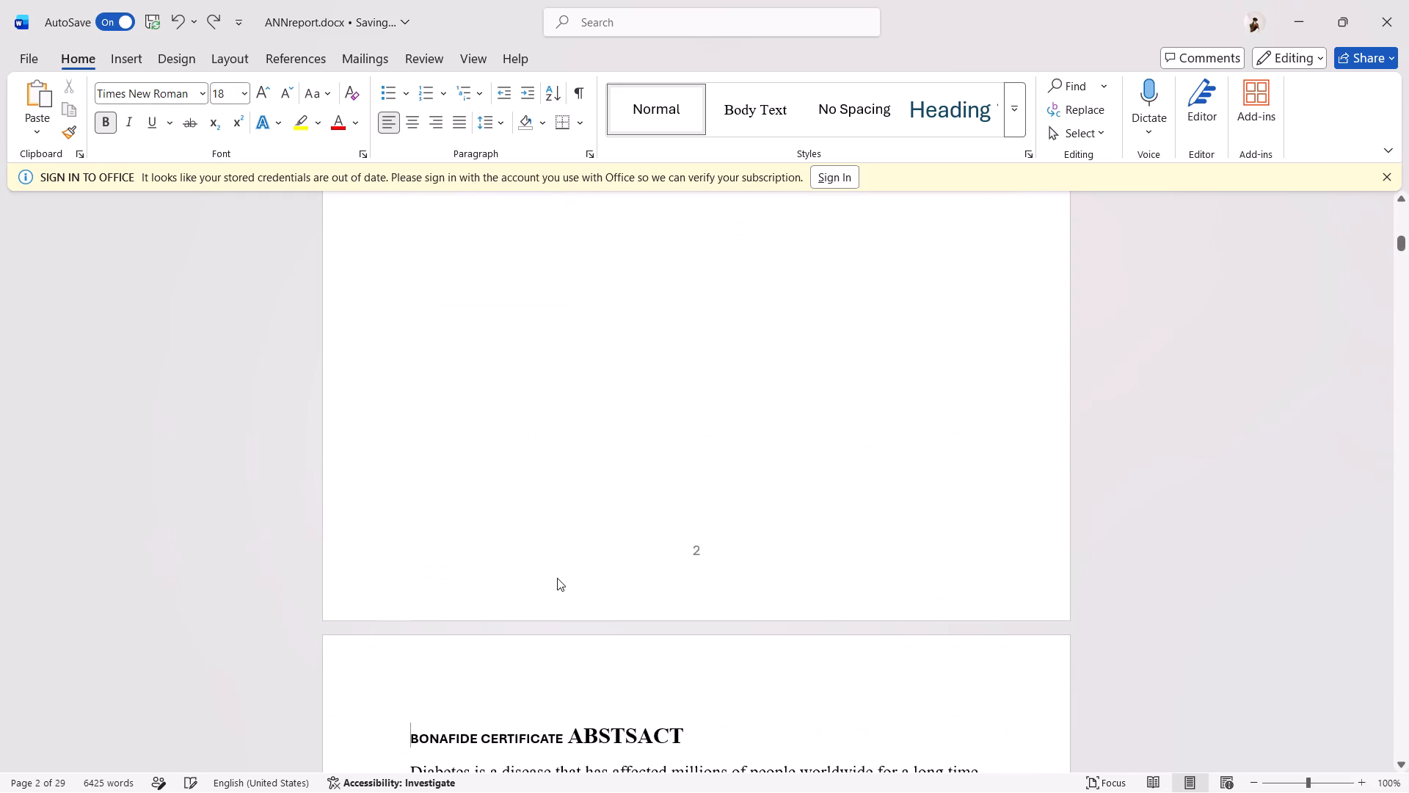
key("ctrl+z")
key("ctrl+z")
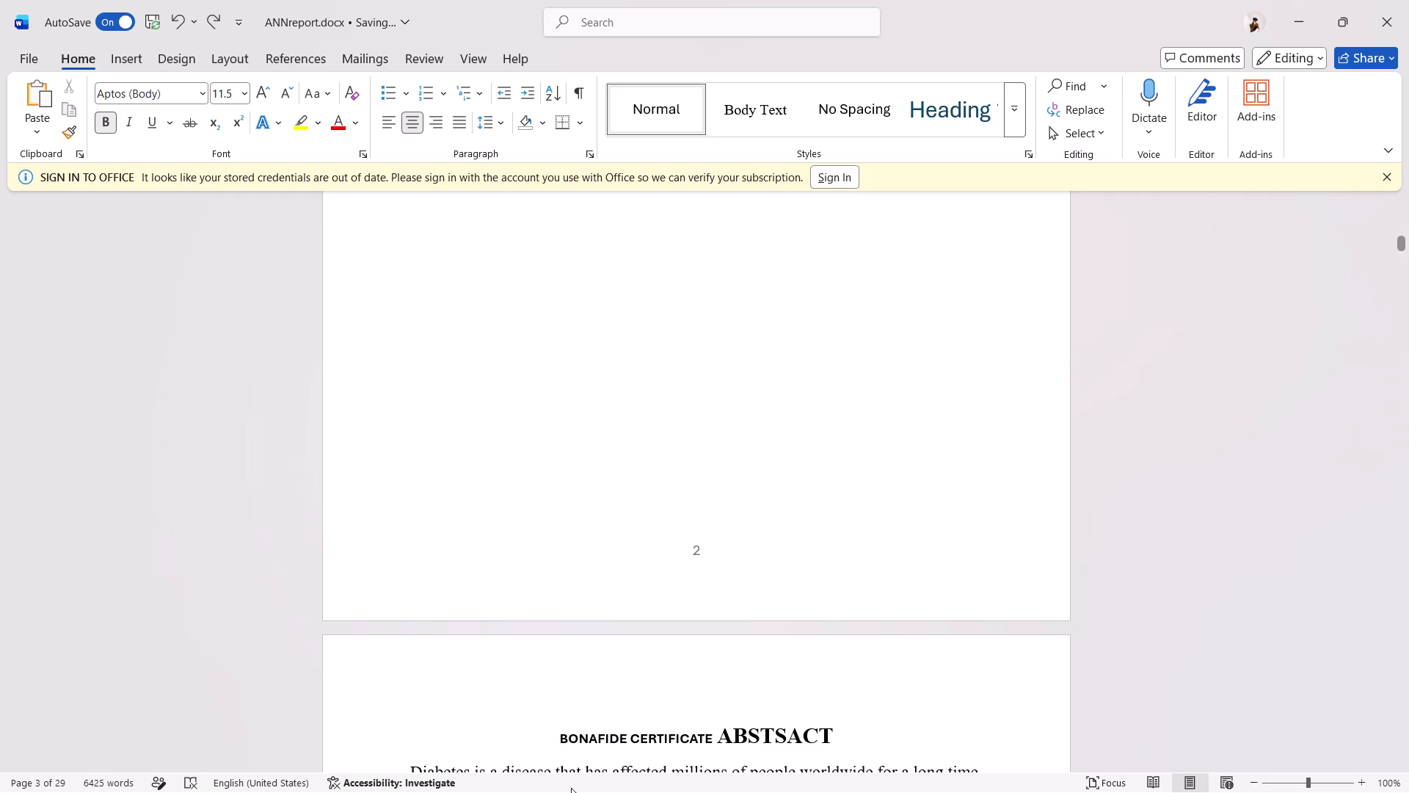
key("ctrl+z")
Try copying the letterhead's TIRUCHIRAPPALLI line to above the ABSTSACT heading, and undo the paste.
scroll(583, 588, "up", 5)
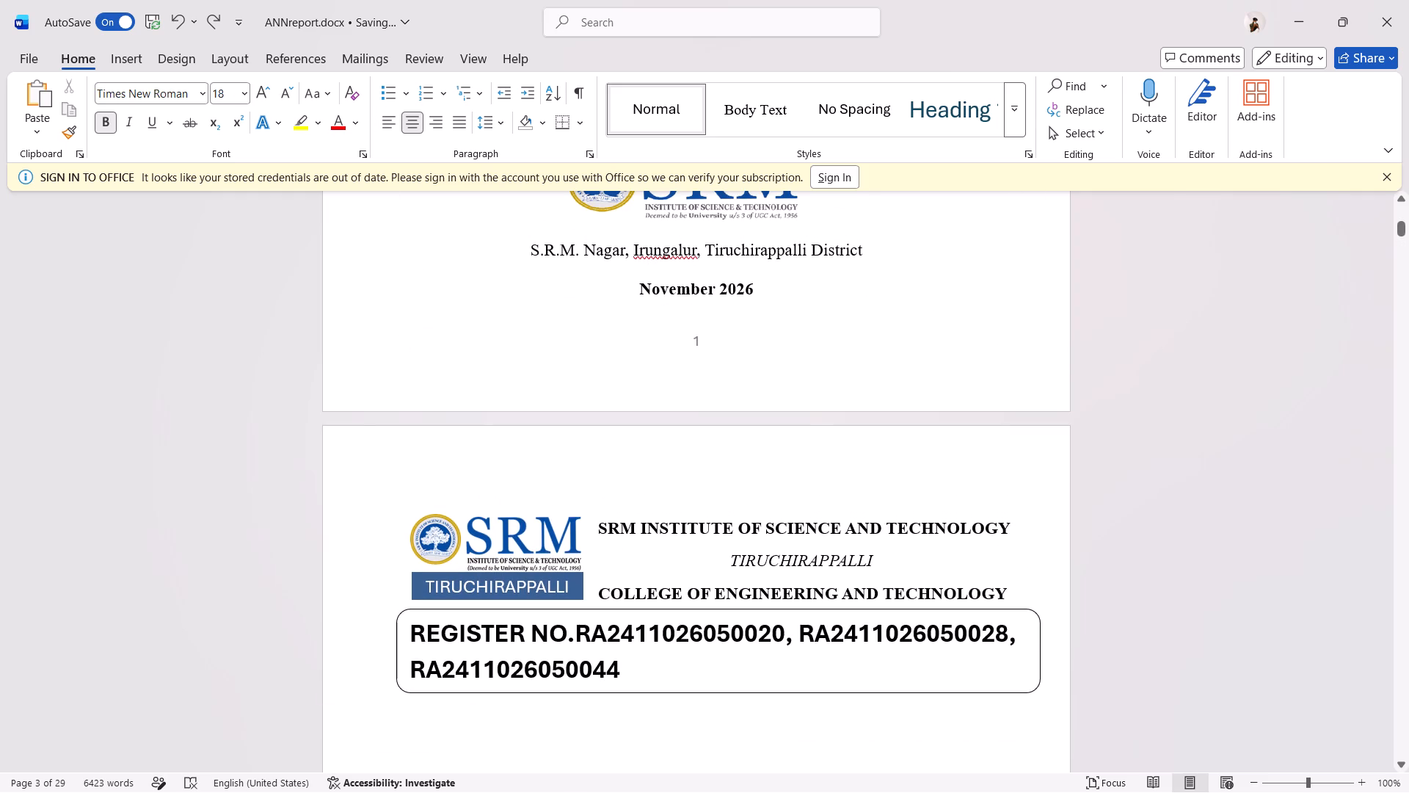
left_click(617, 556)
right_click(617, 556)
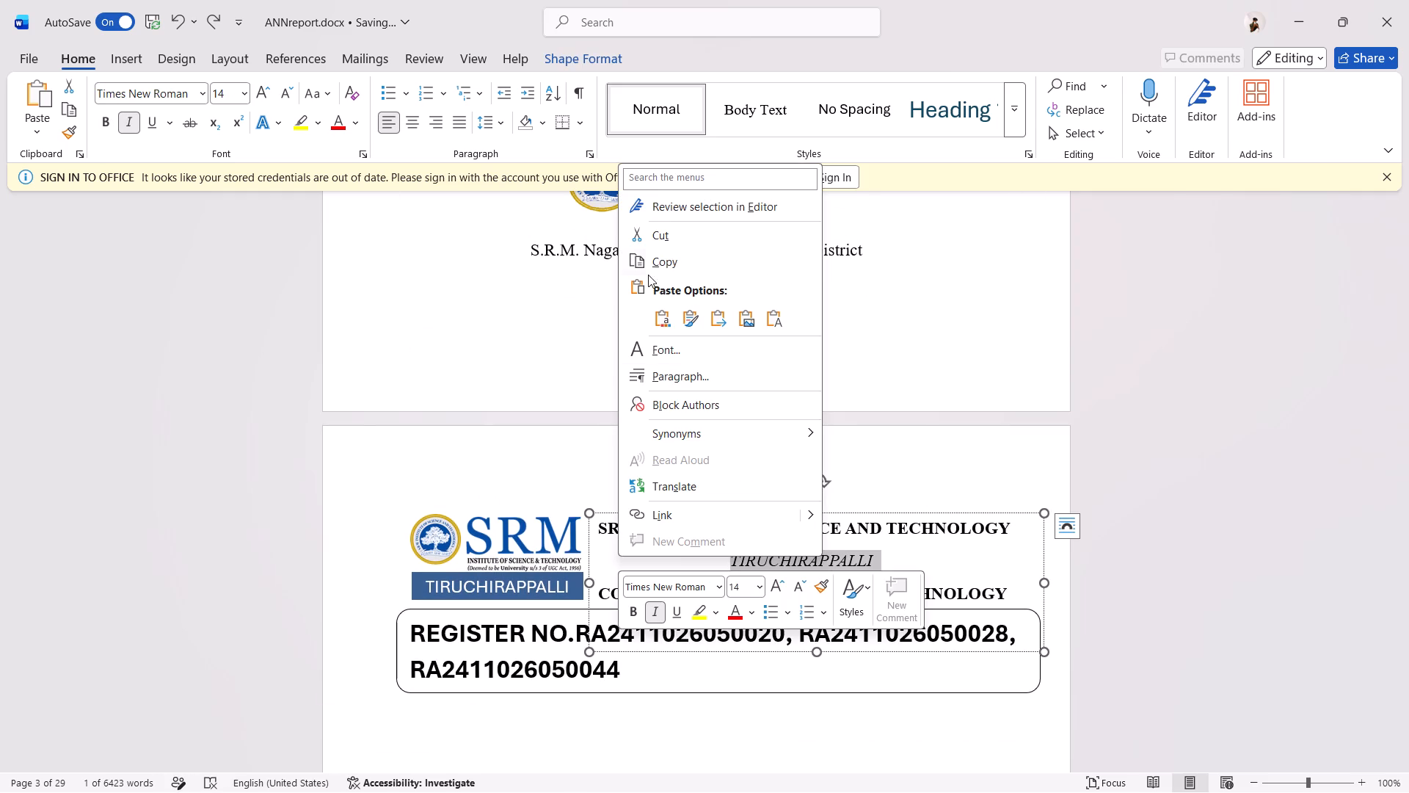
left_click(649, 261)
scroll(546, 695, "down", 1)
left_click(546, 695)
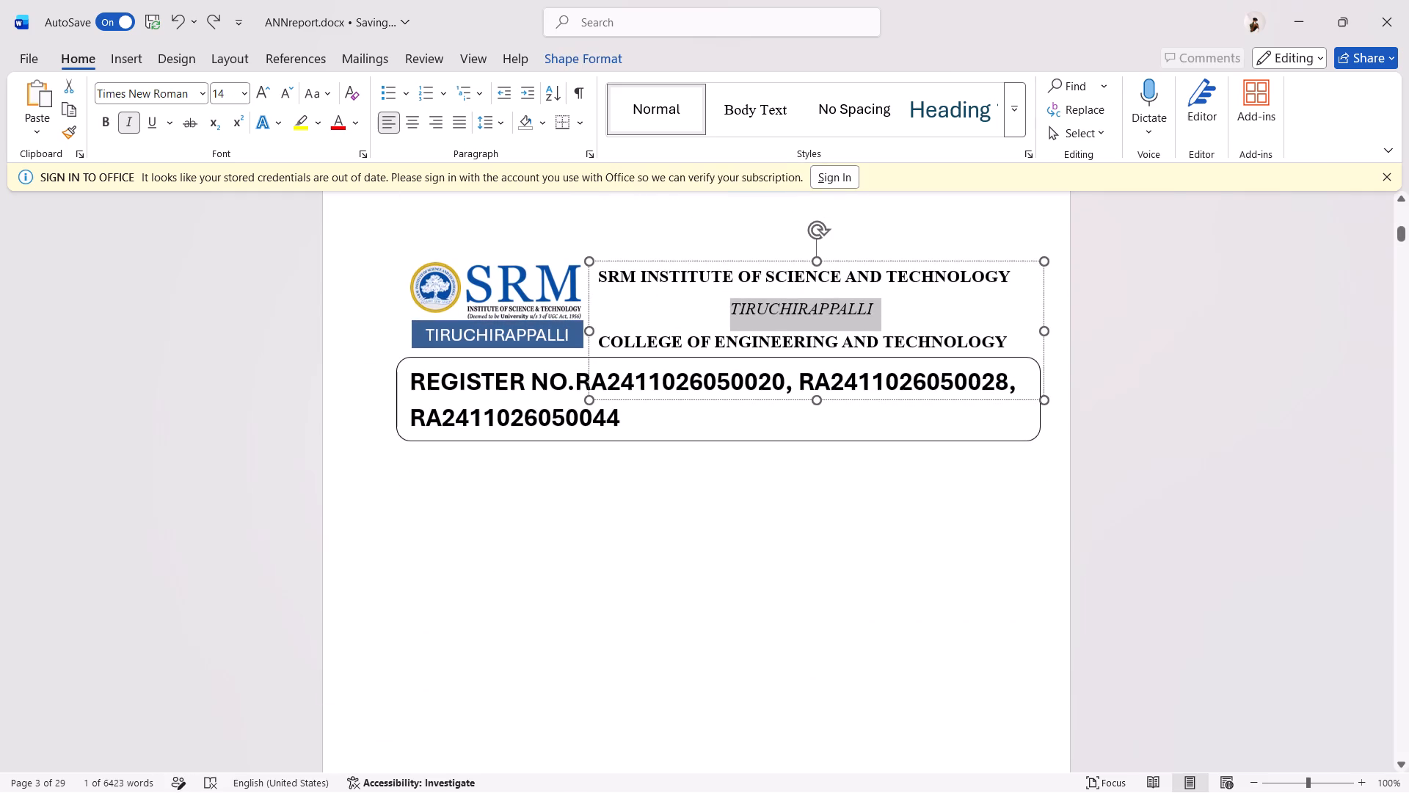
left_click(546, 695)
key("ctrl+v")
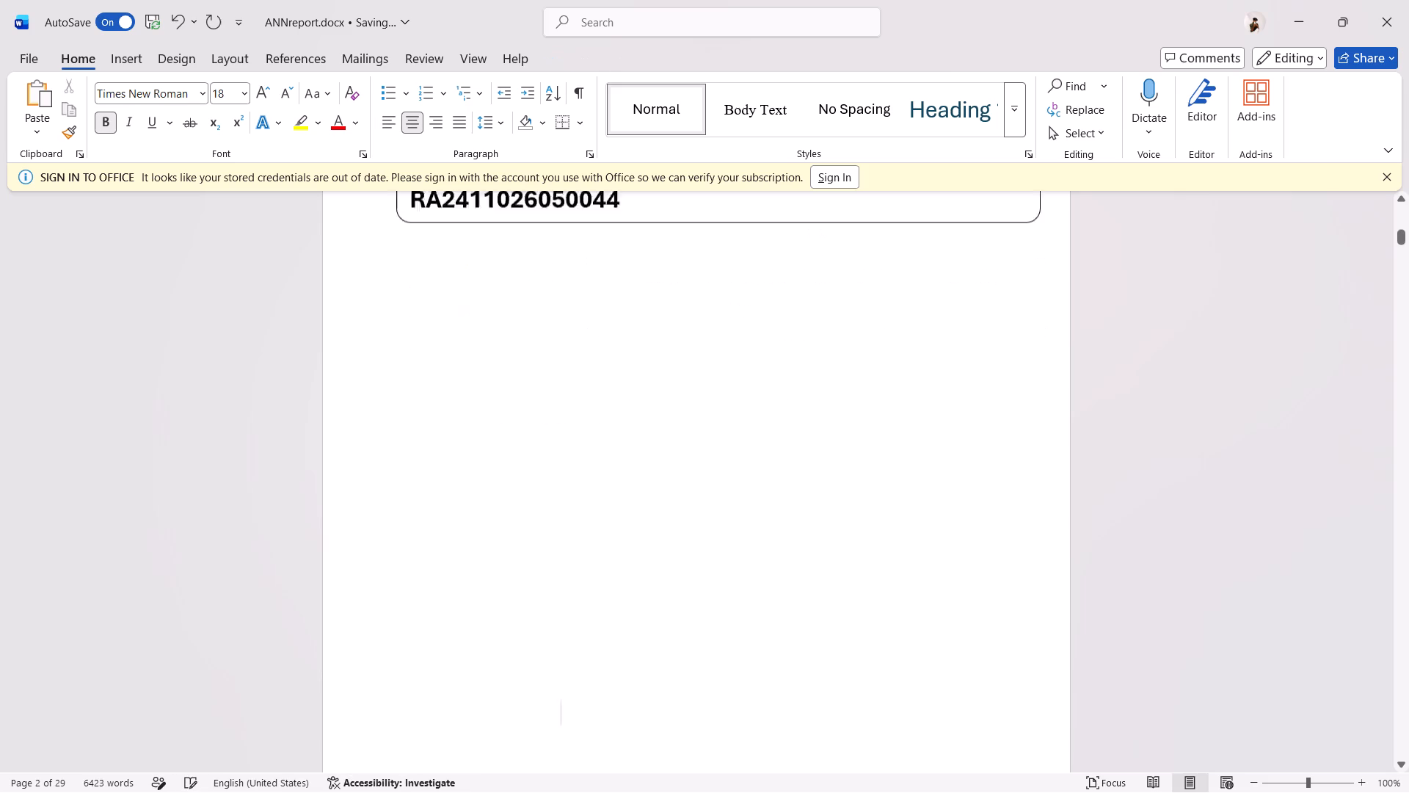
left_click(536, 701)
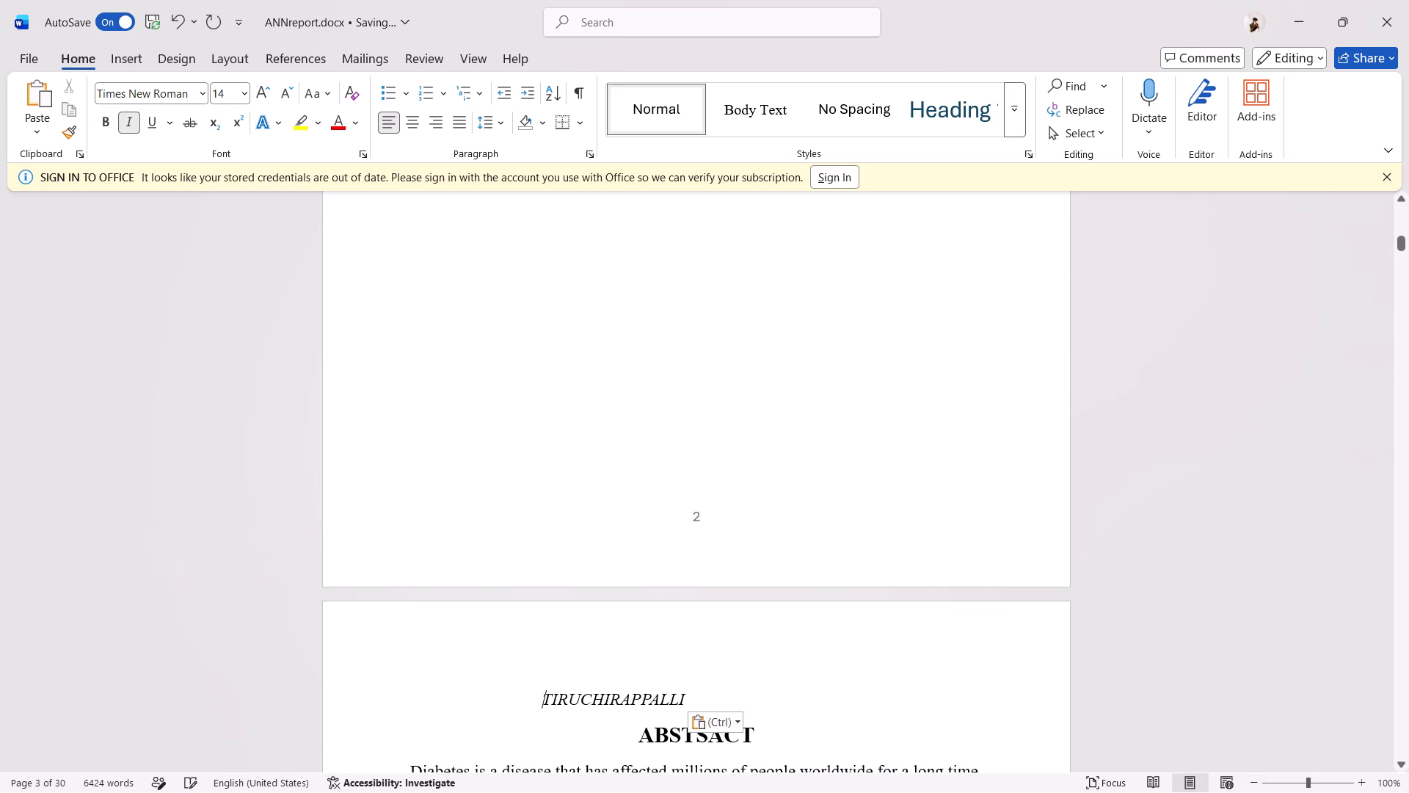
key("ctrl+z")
Duplicate the SRM INSTITUTE OF SCIENCE AND TECHNOLOGY letterhead text box and place the copy directly below the REGISTER NO. box.
scroll(583, 501, "up", 2)
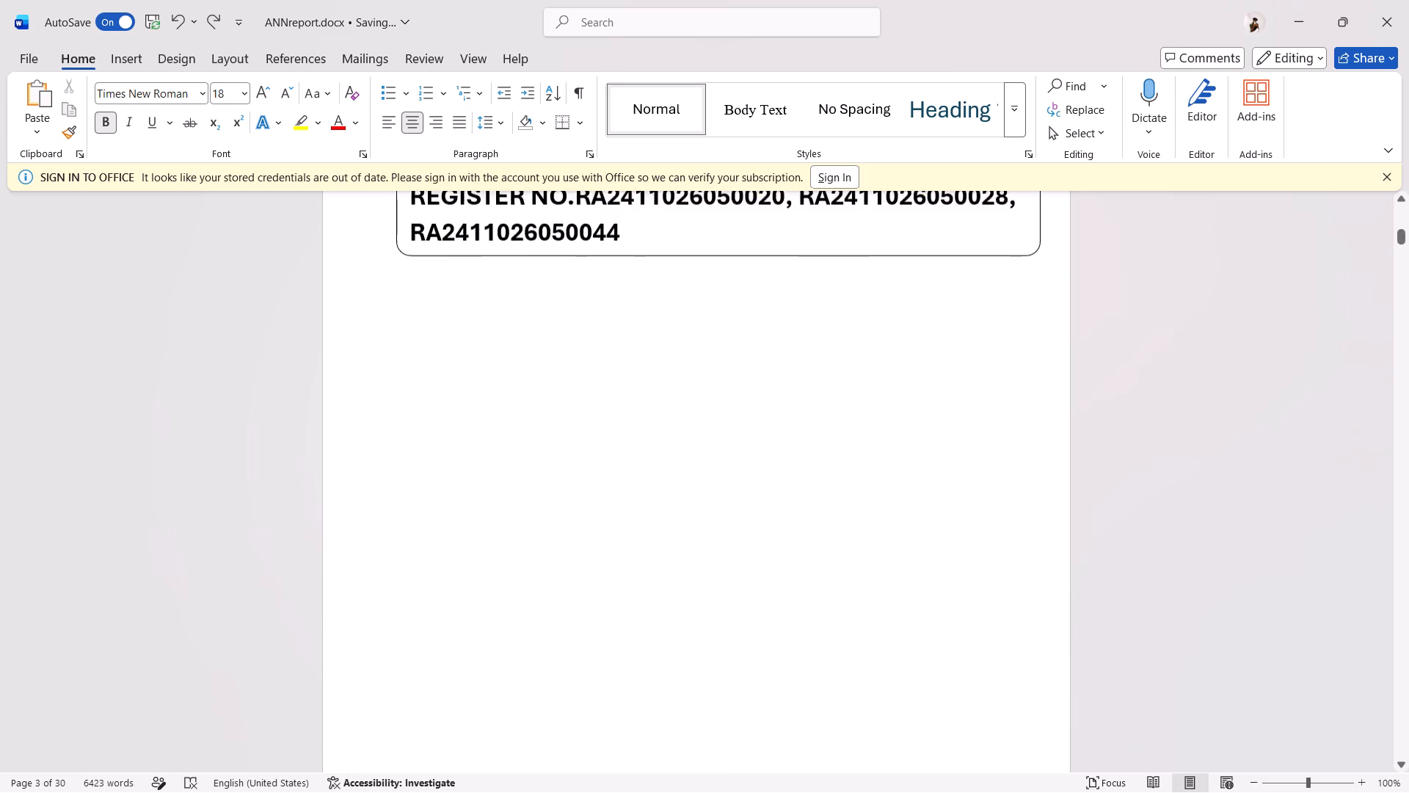
scroll(583, 501, "up", 1)
left_click(593, 464)
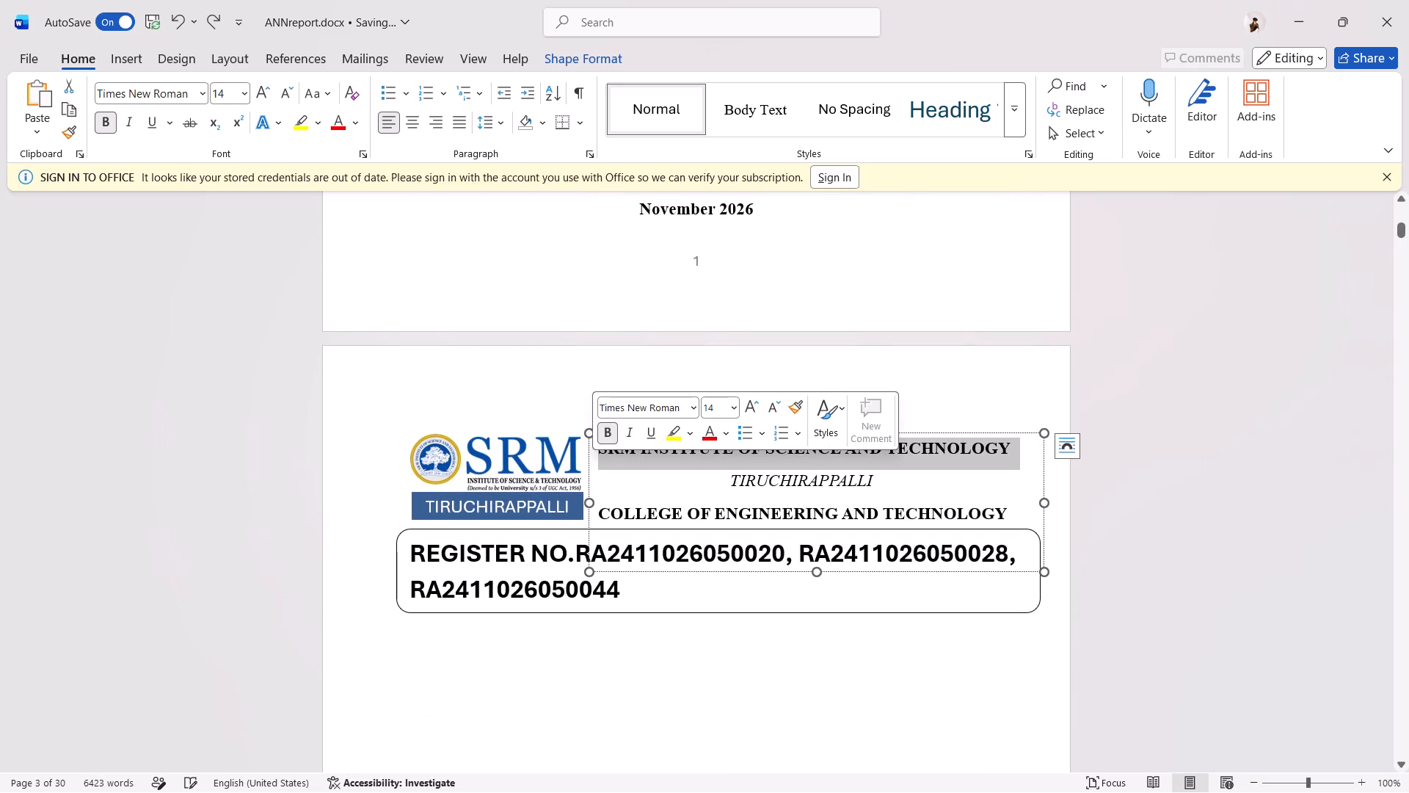
left_click(589, 457)
right_click(589, 457)
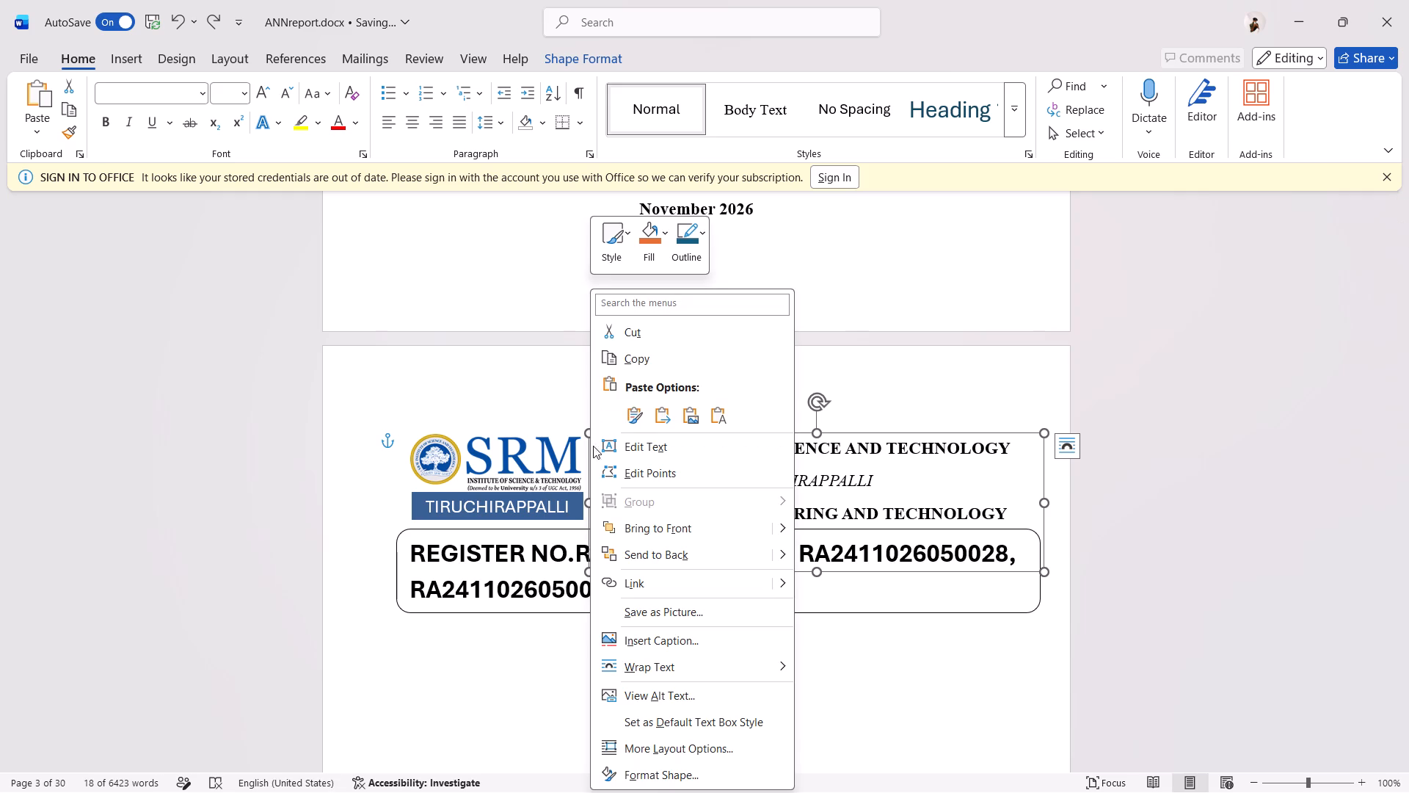
left_click(636, 358)
scroll(569, 683, "down", 1)
left_click(569, 683)
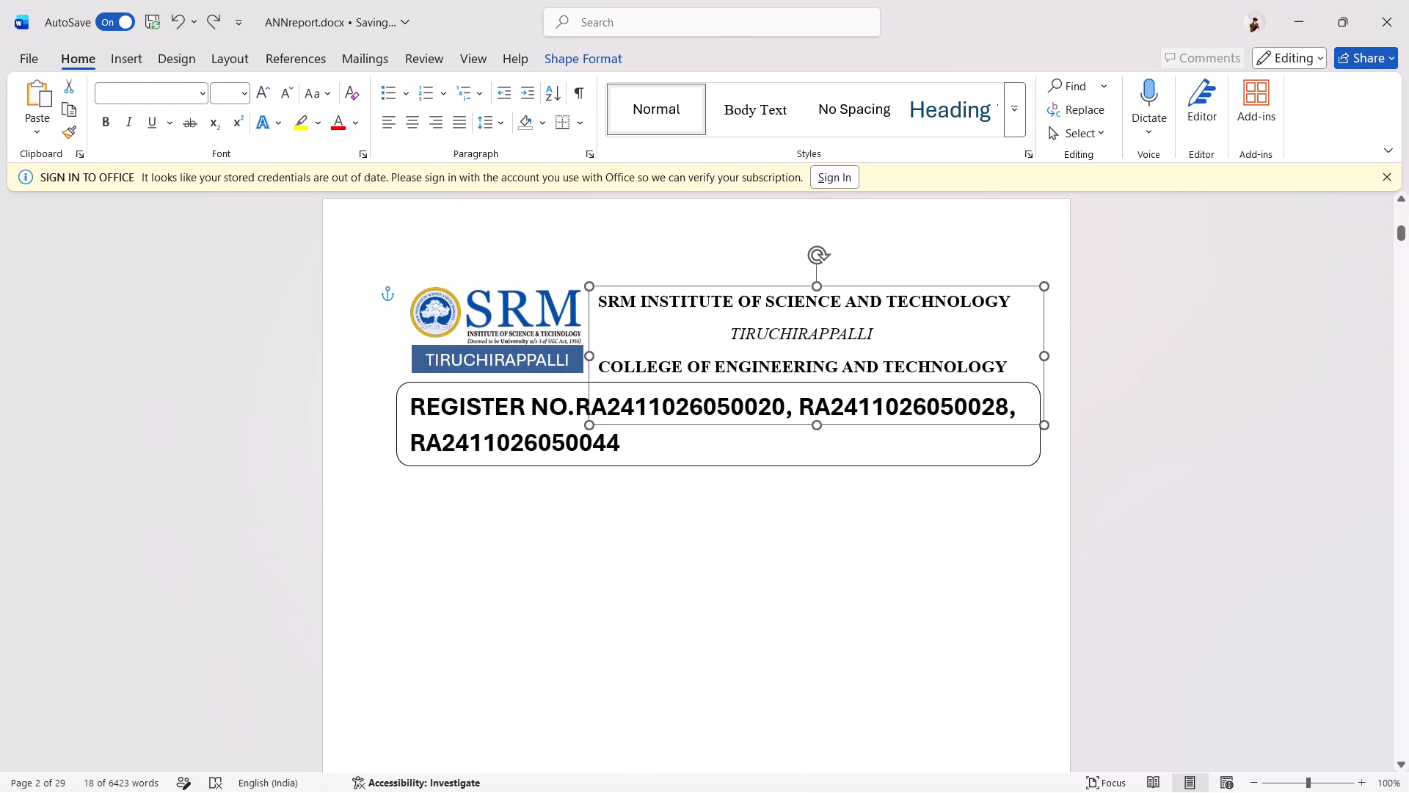
left_click(569, 683)
key("ctrl+v")
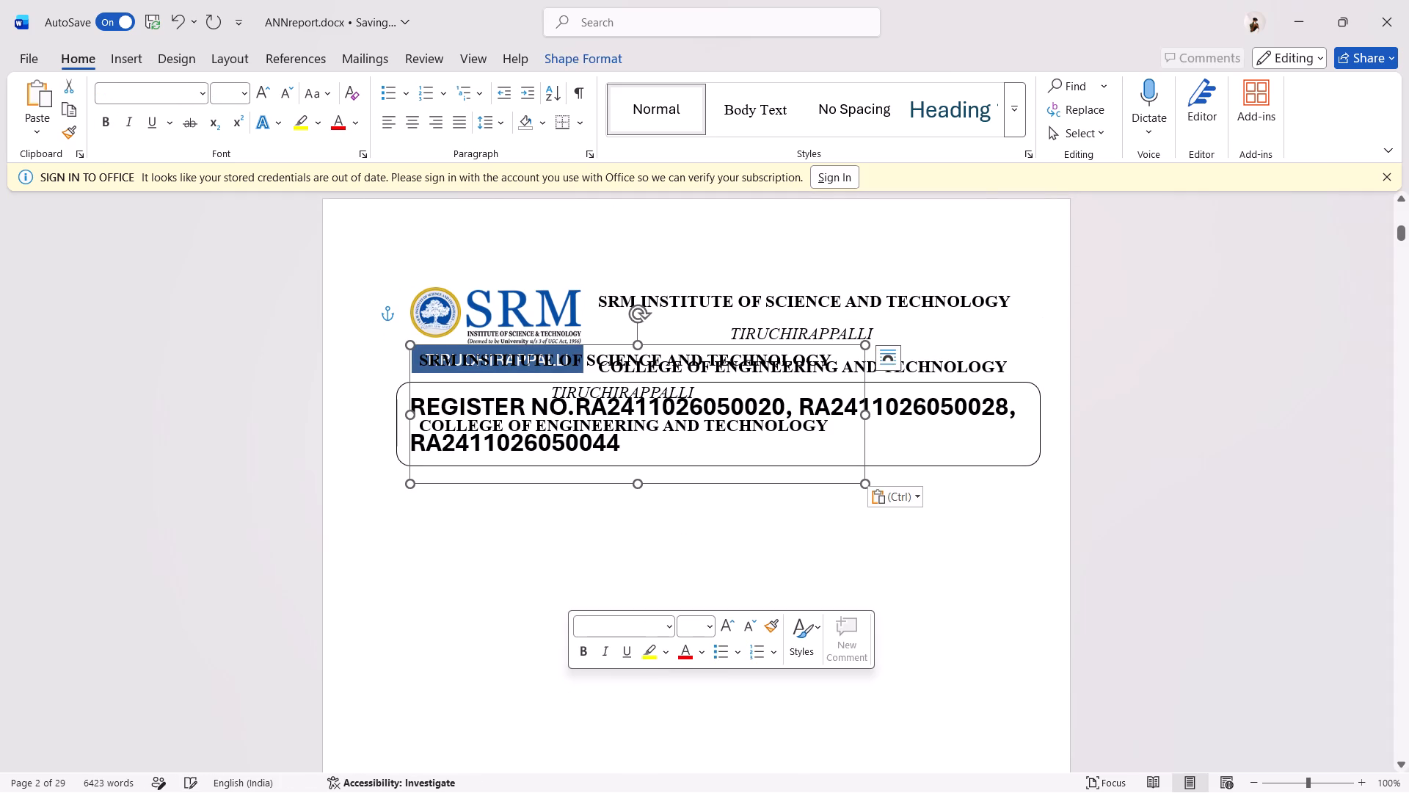
left_click_drag(625, 482, 600, 618)
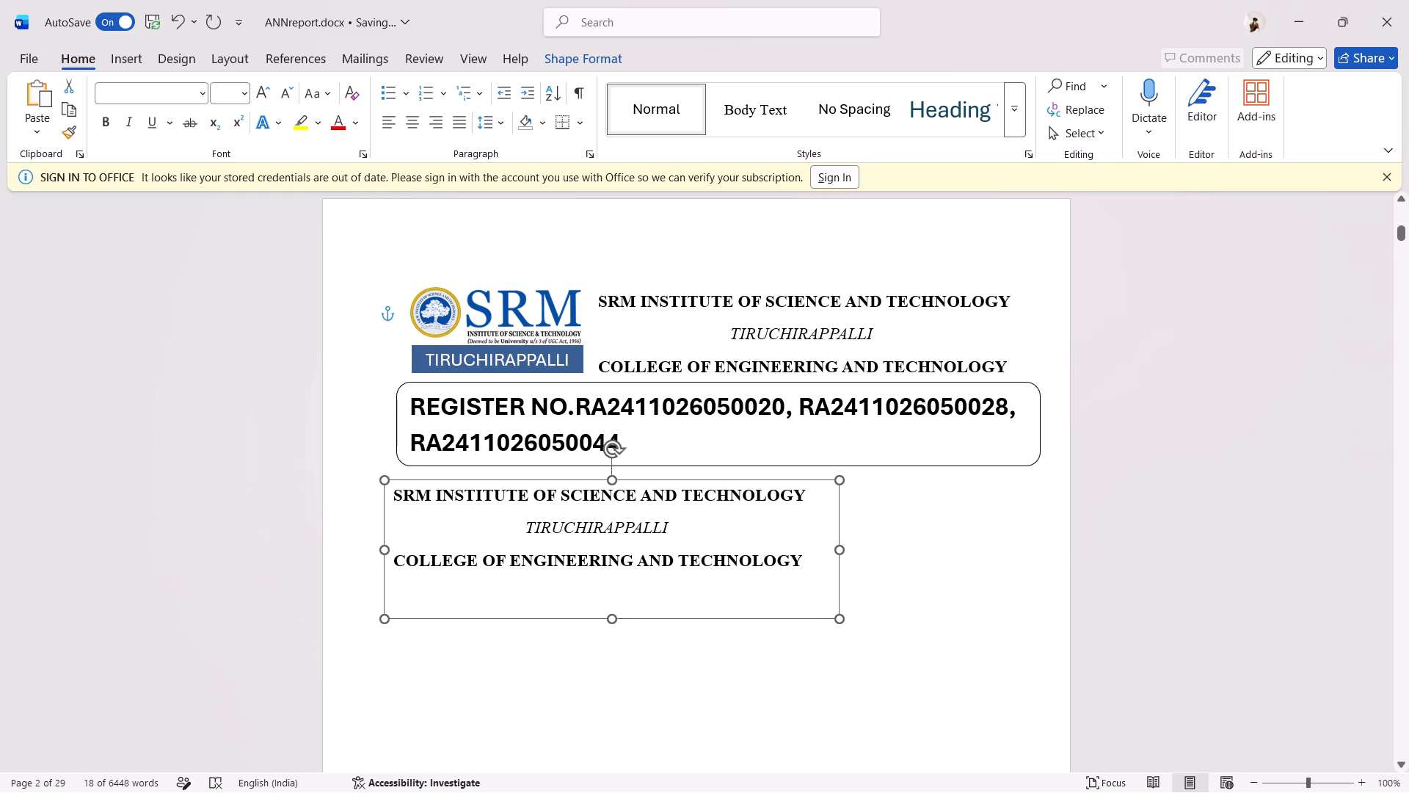
left_click_drag(600, 618, 630, 617)
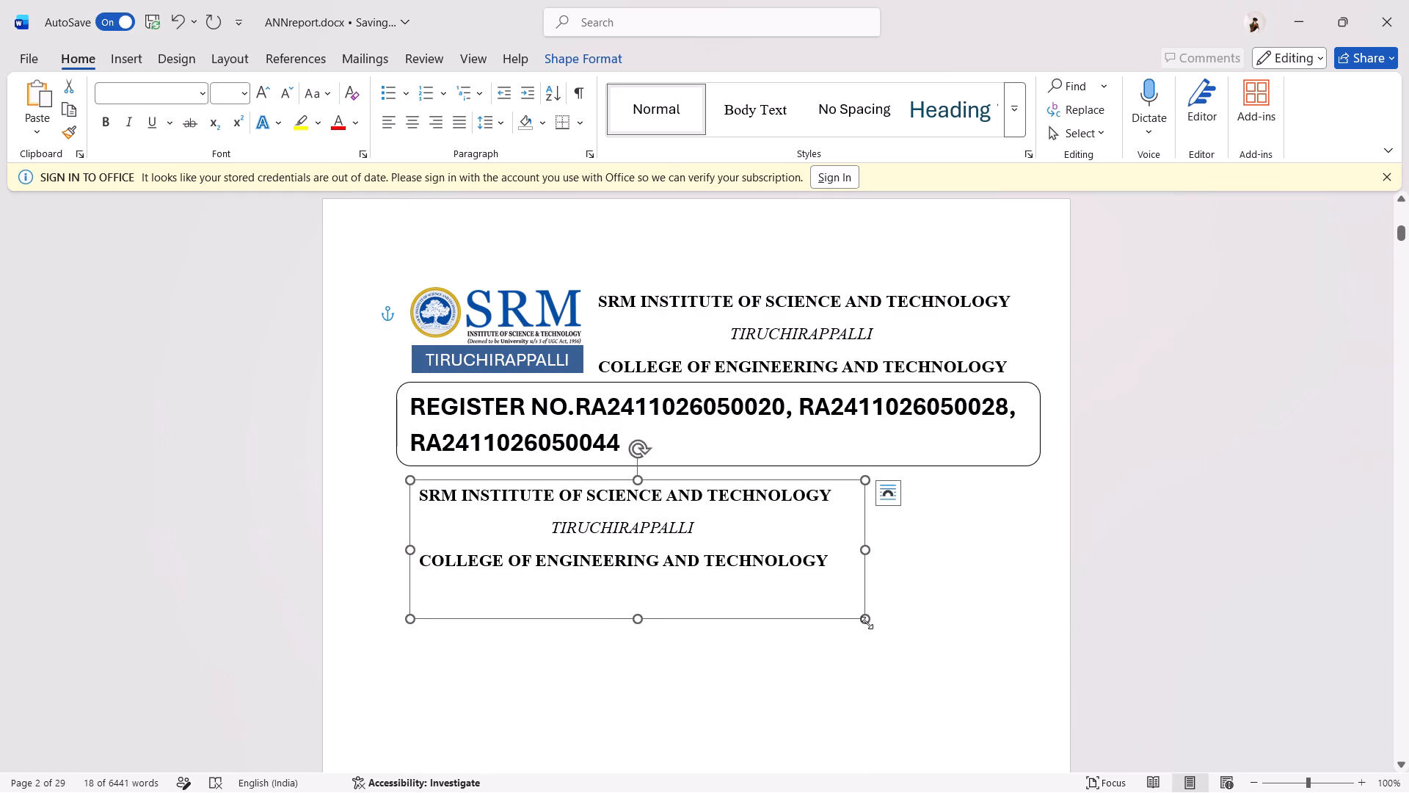
Enlarge the duplicated text box to about the REGISTER NO. box's width and extend it down to just above the page number.
left_click_drag(866, 623, 1026, 645)
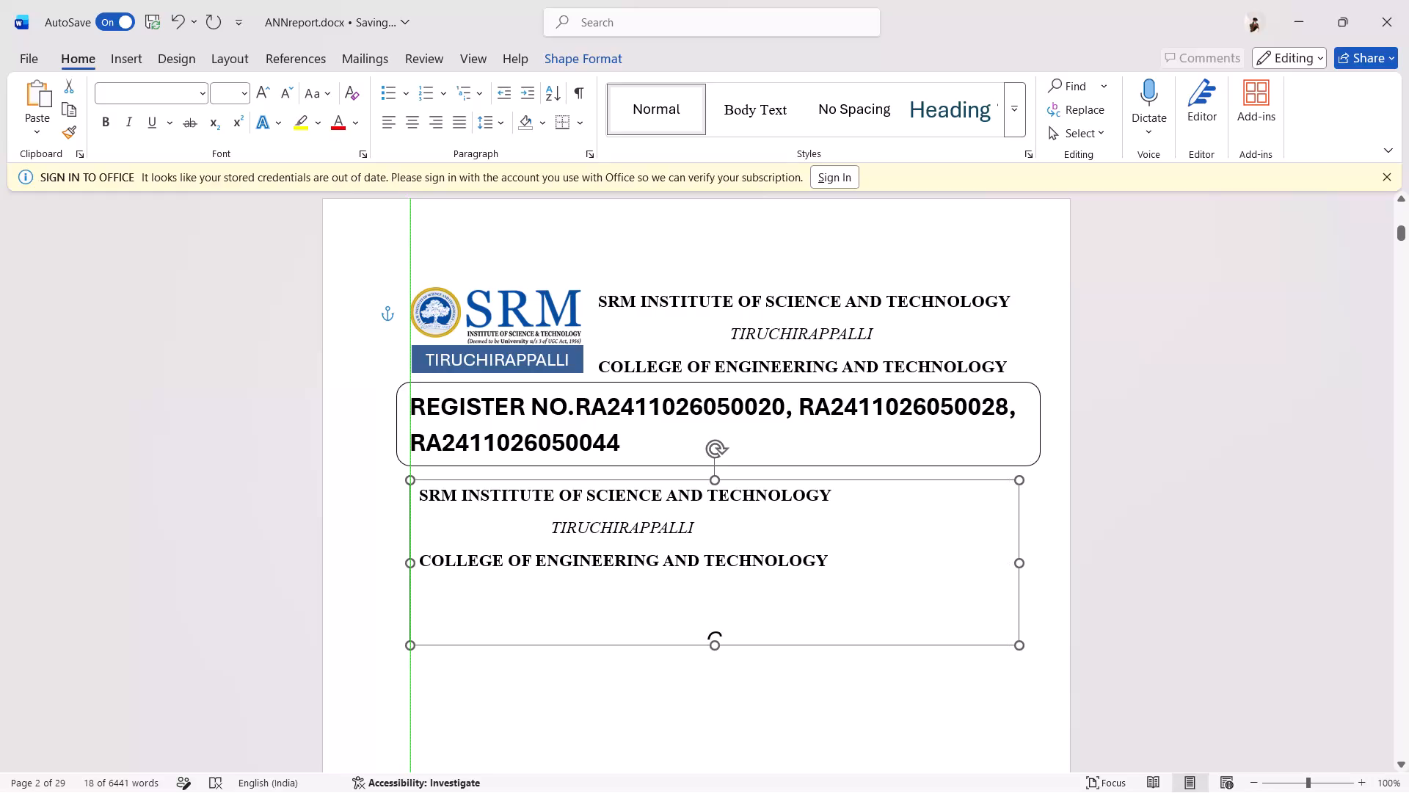
left_click_drag(1026, 645, 1041, 648)
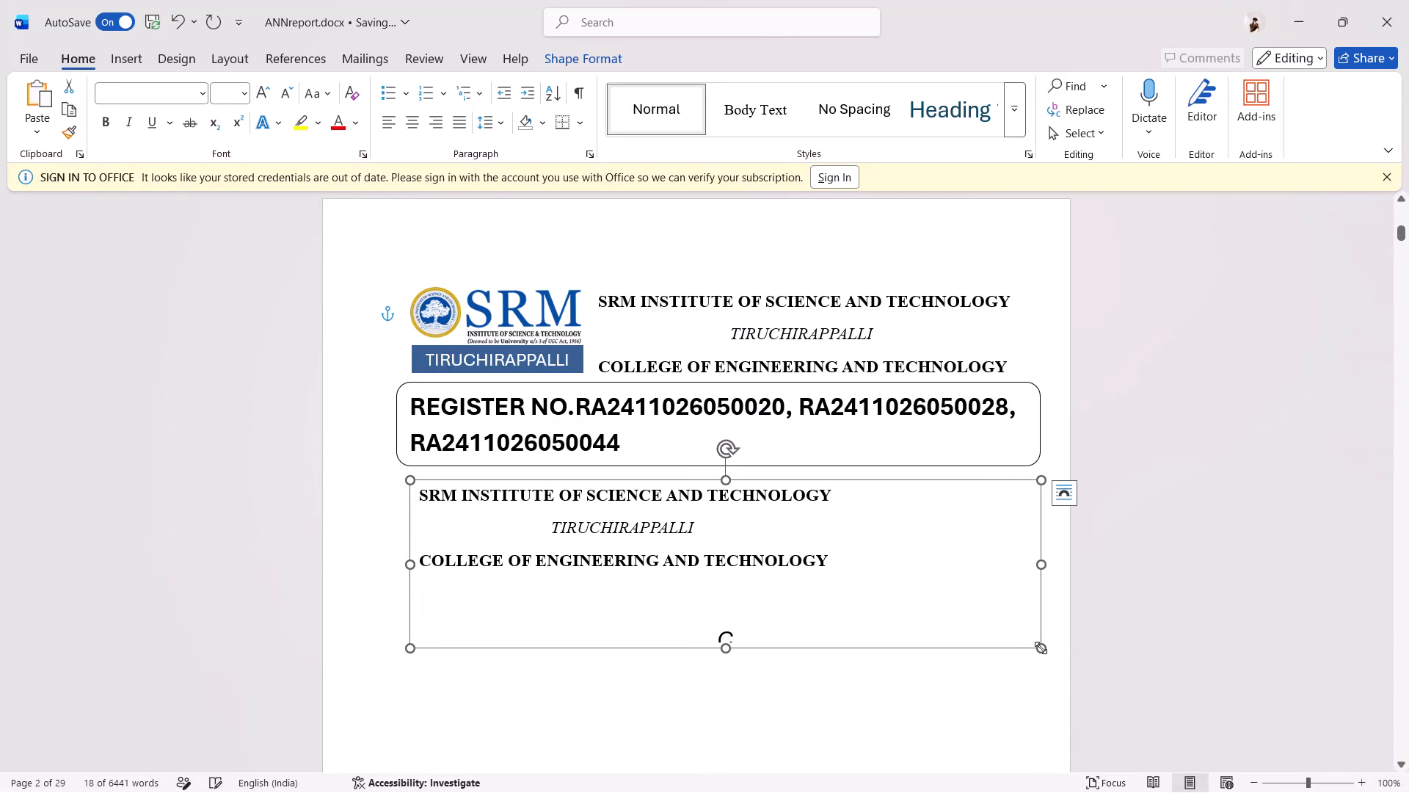
left_click_drag(410, 481, 409, 481)
left_click_drag(409, 481, 377, 479)
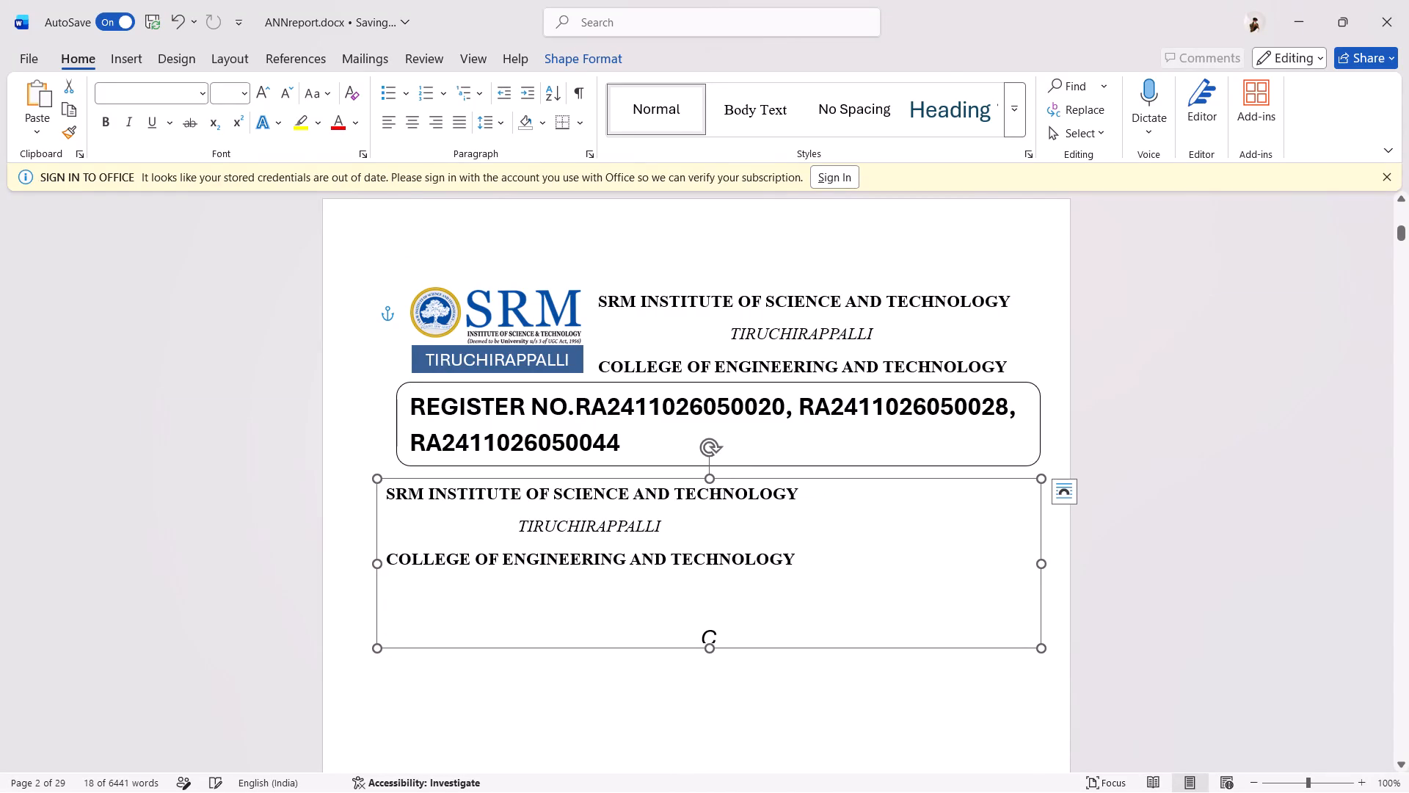
scroll(490, 697, "down", 3)
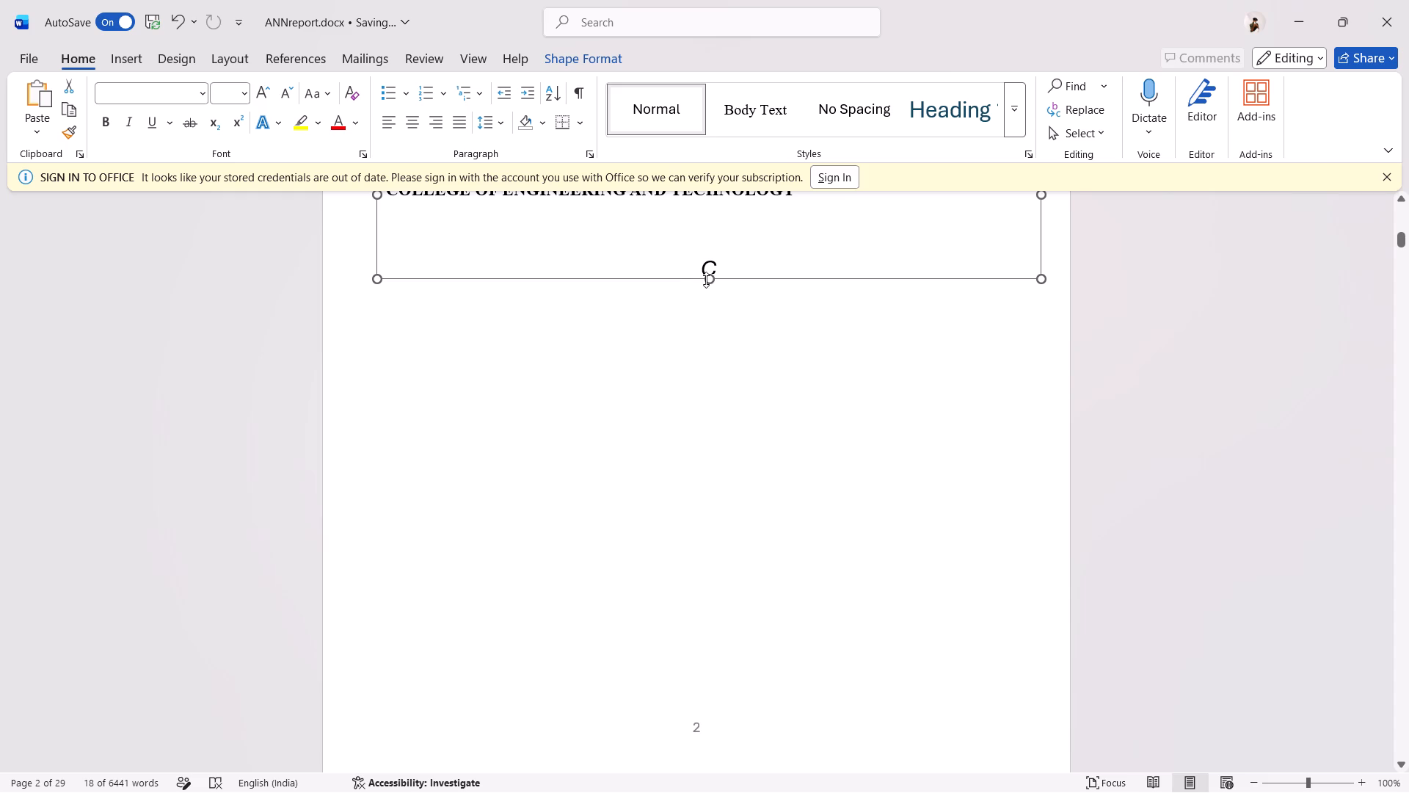
left_click_drag(710, 276, 699, 667)
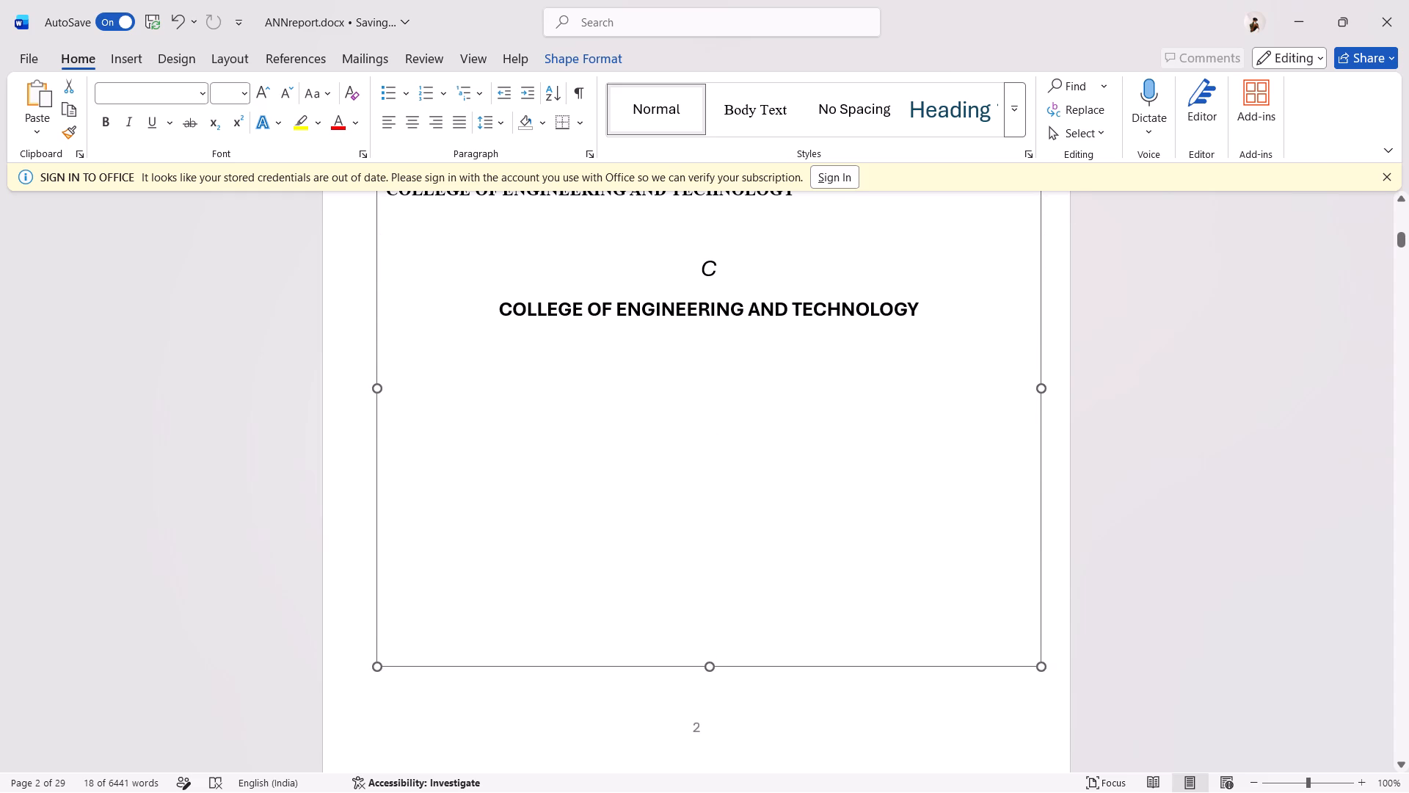
left_click_drag(699, 667, 702, 728)
Delete all the copied letterhead text inside the enlarged text box.
scroll(699, 609, "up", 1)
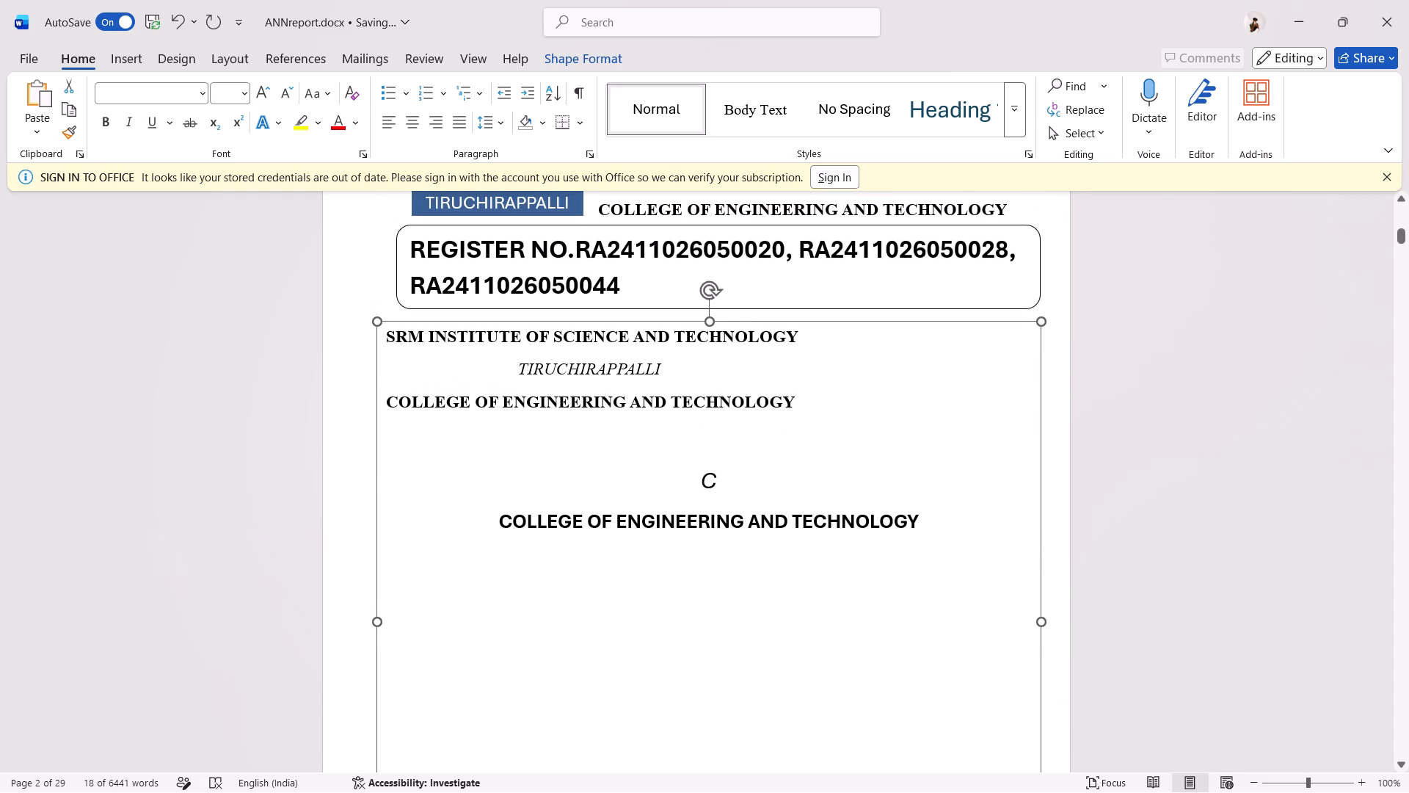
left_click_drag(918, 520, 544, 394)
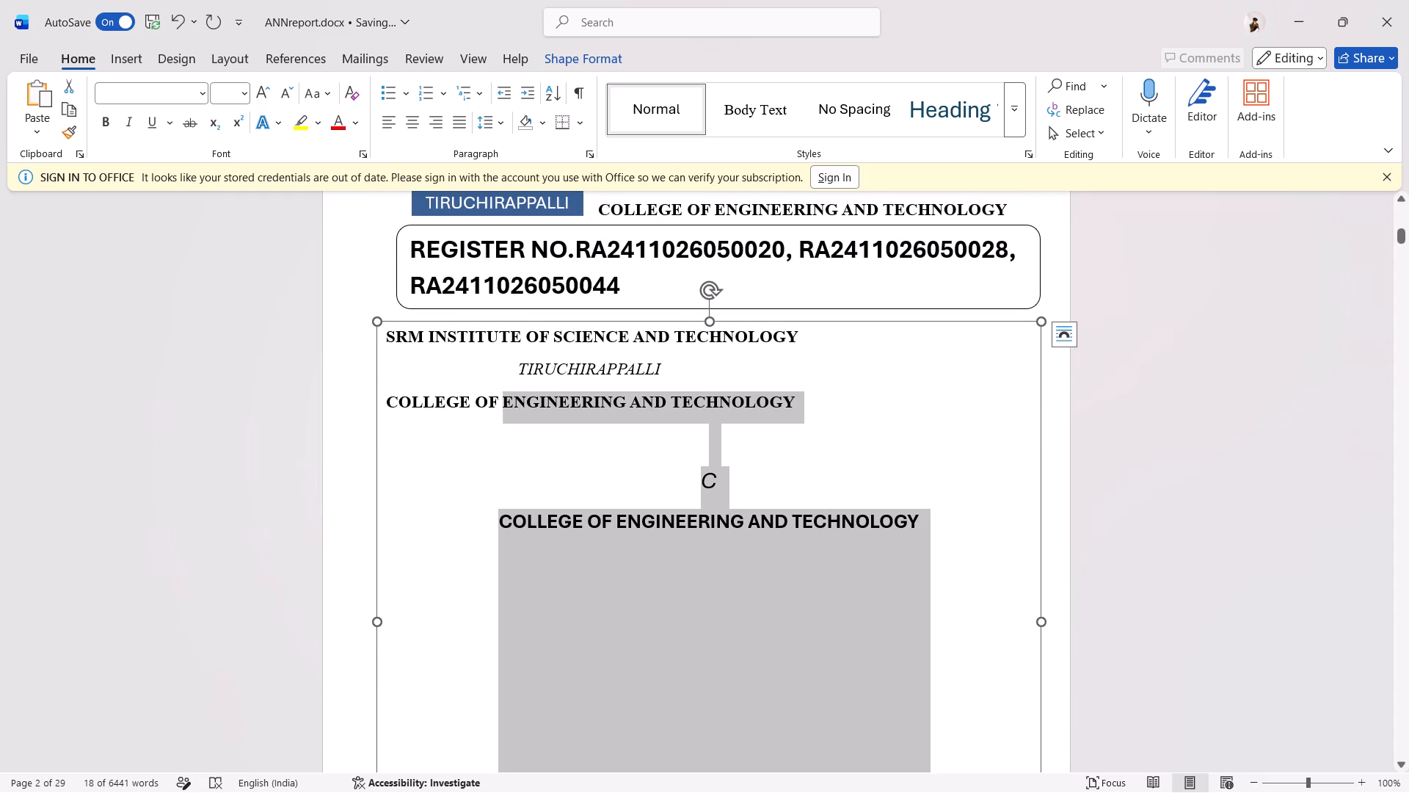
left_click_drag(544, 394, 406, 344)
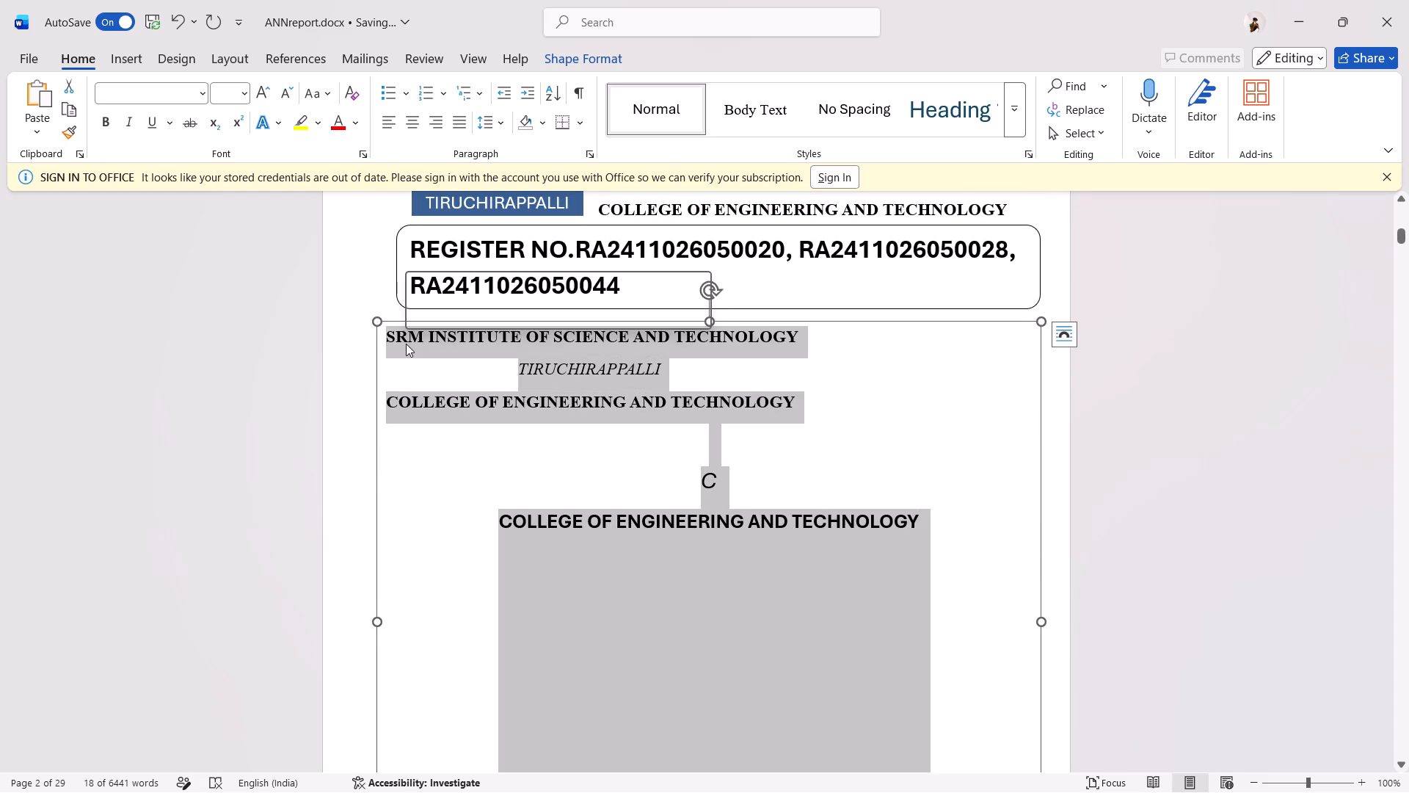
key("BackSpace")
Narrow the empty text box, bringing its left edge near the REGISTER NO. box's left edge and its right edge inward.
scroll(406, 344, "down", 4)
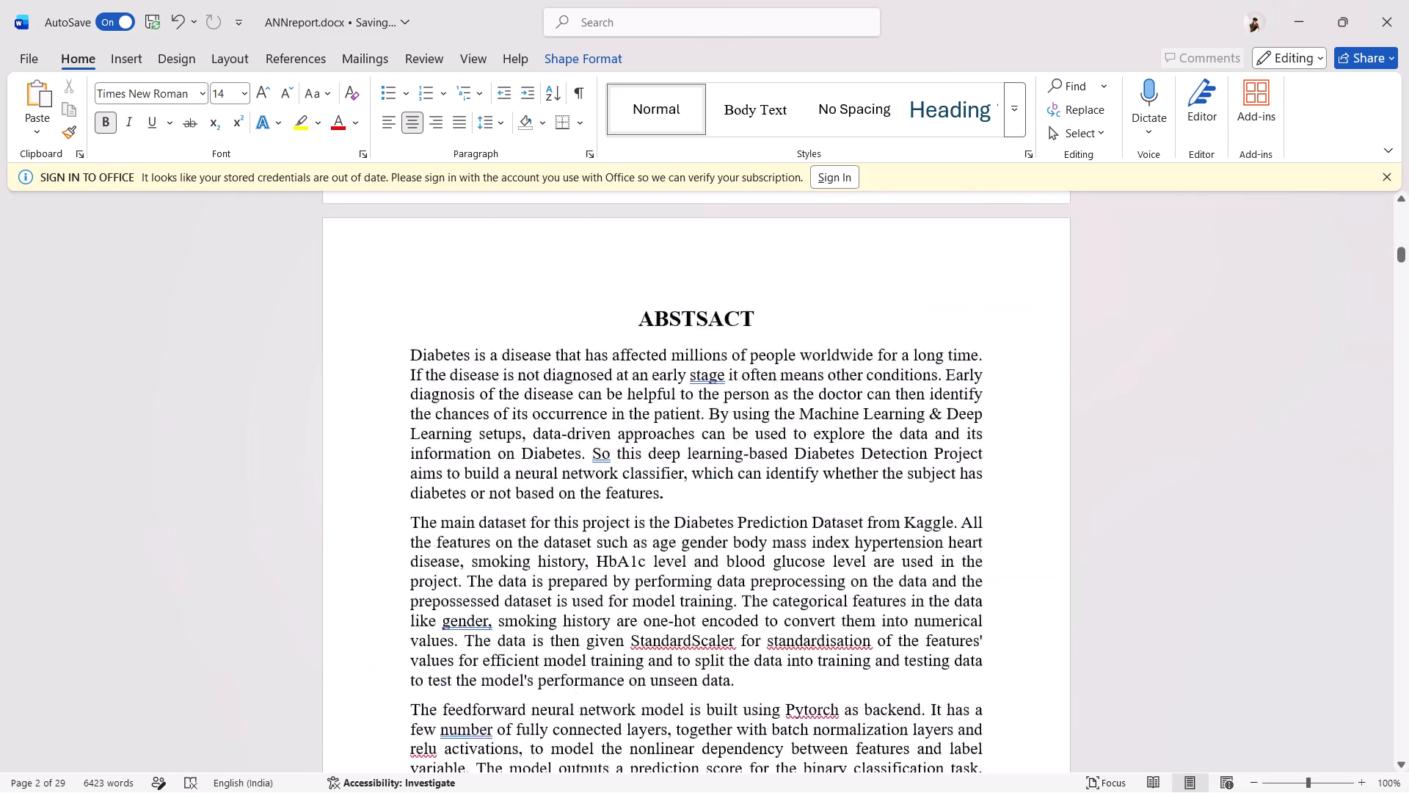
scroll(406, 344, "up", 2)
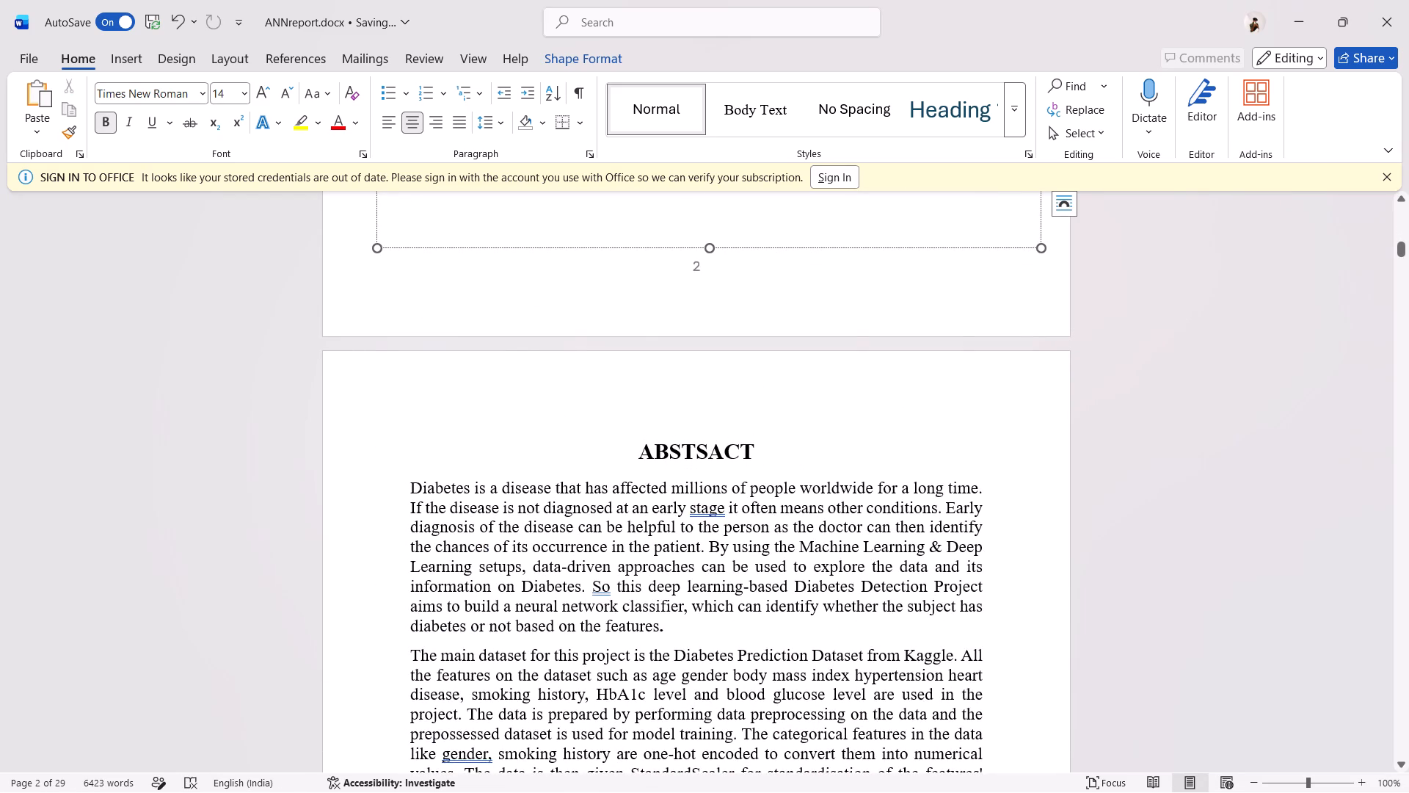
left_click_drag(377, 246, 395, 268)
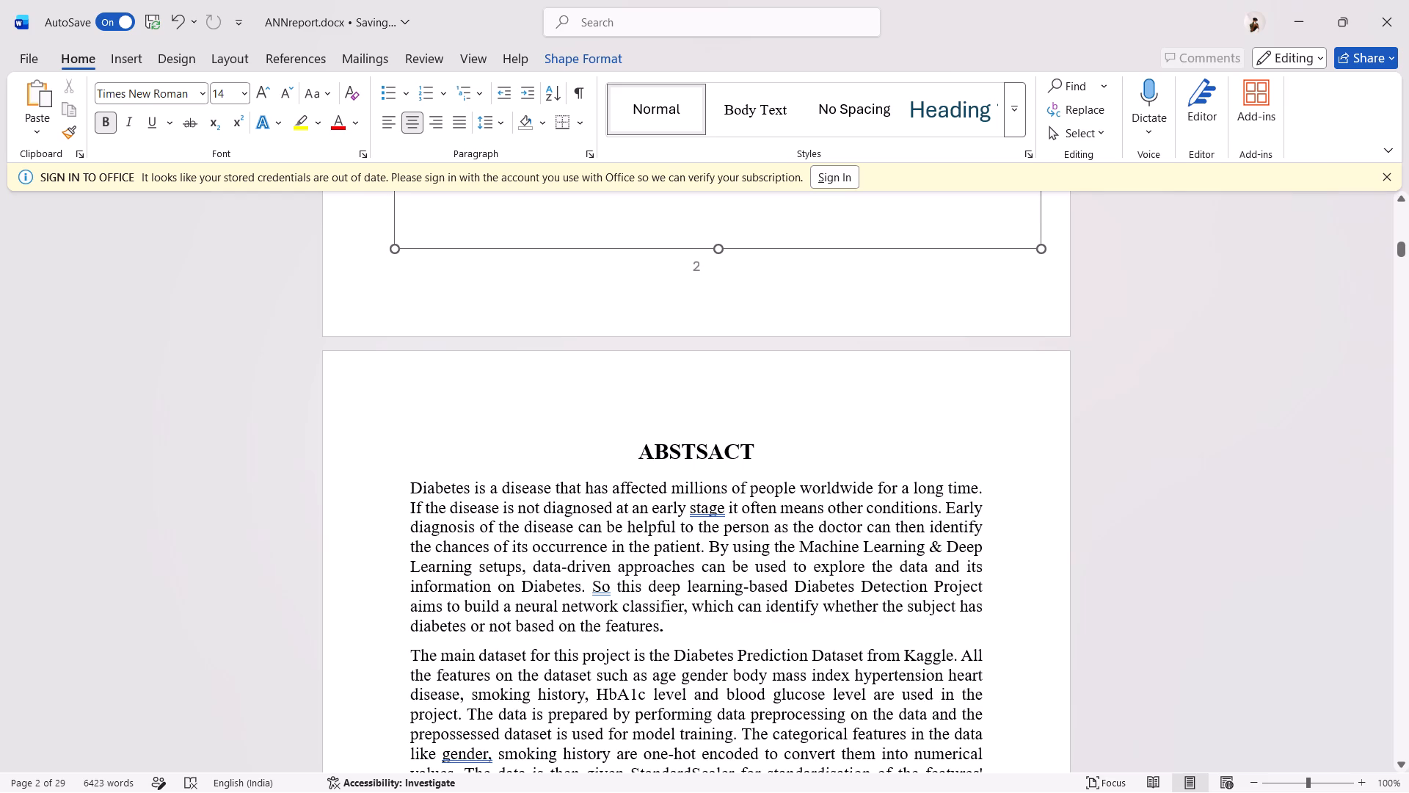
left_click_drag(395, 268, 399, 269)
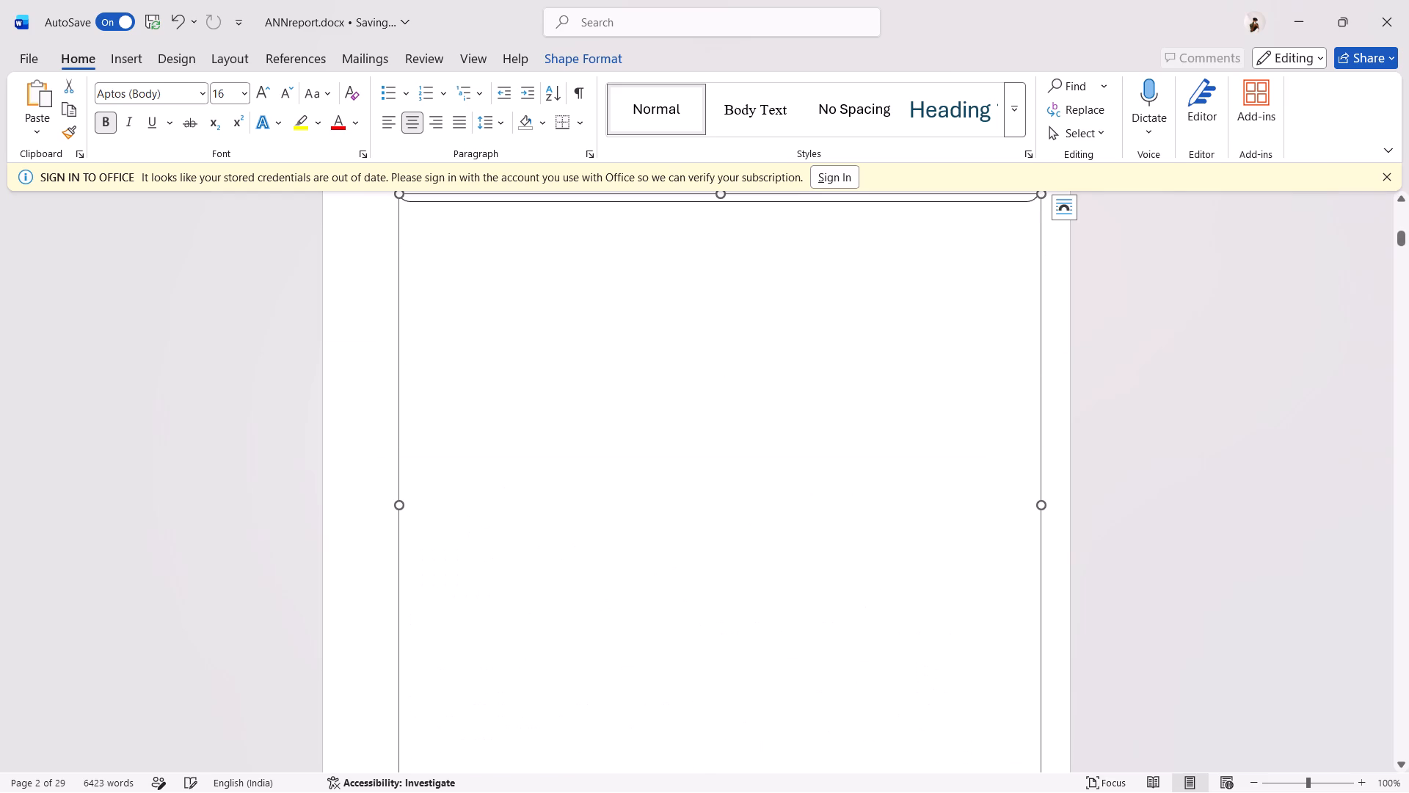
scroll(644, 423, "down", 3)
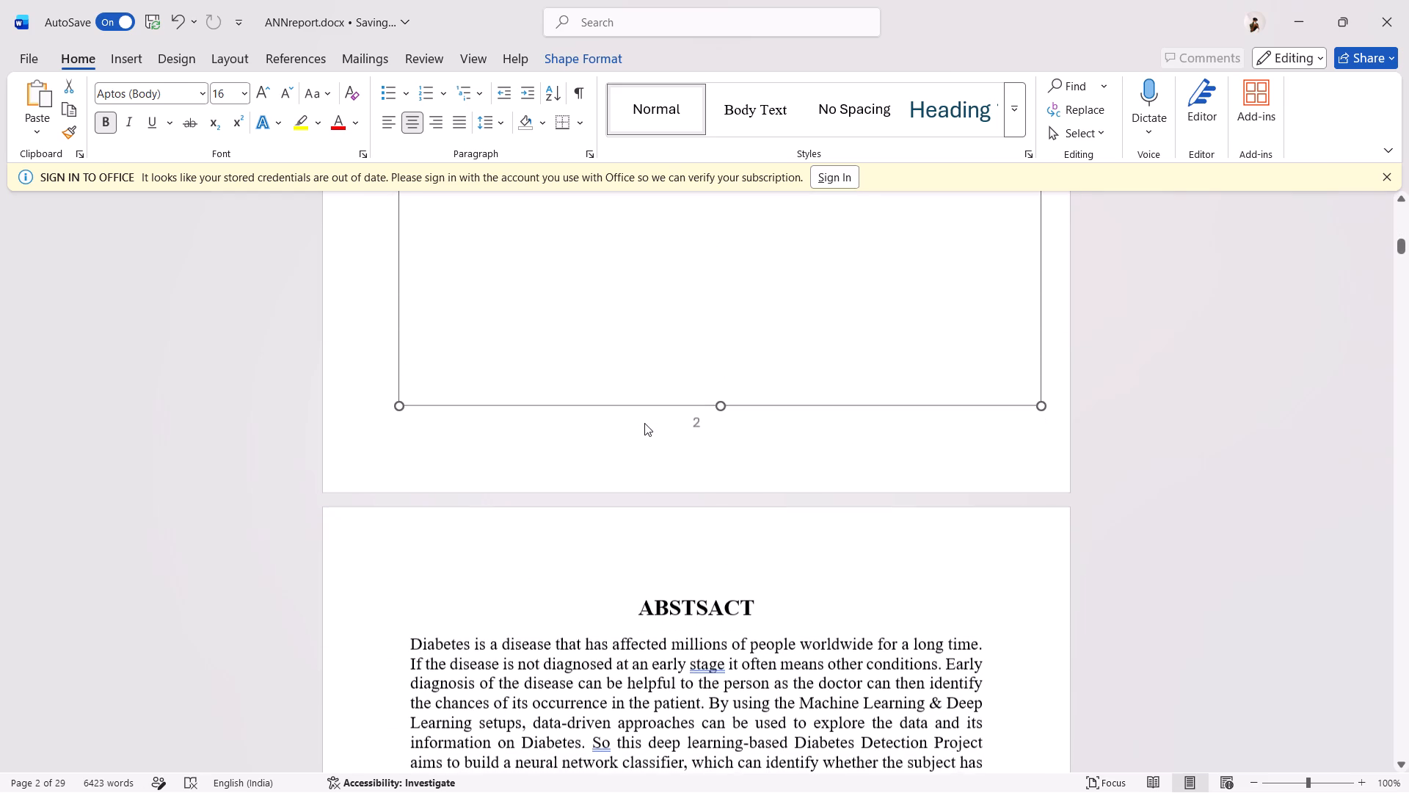
left_click_drag(1041, 405, 1033, 405)
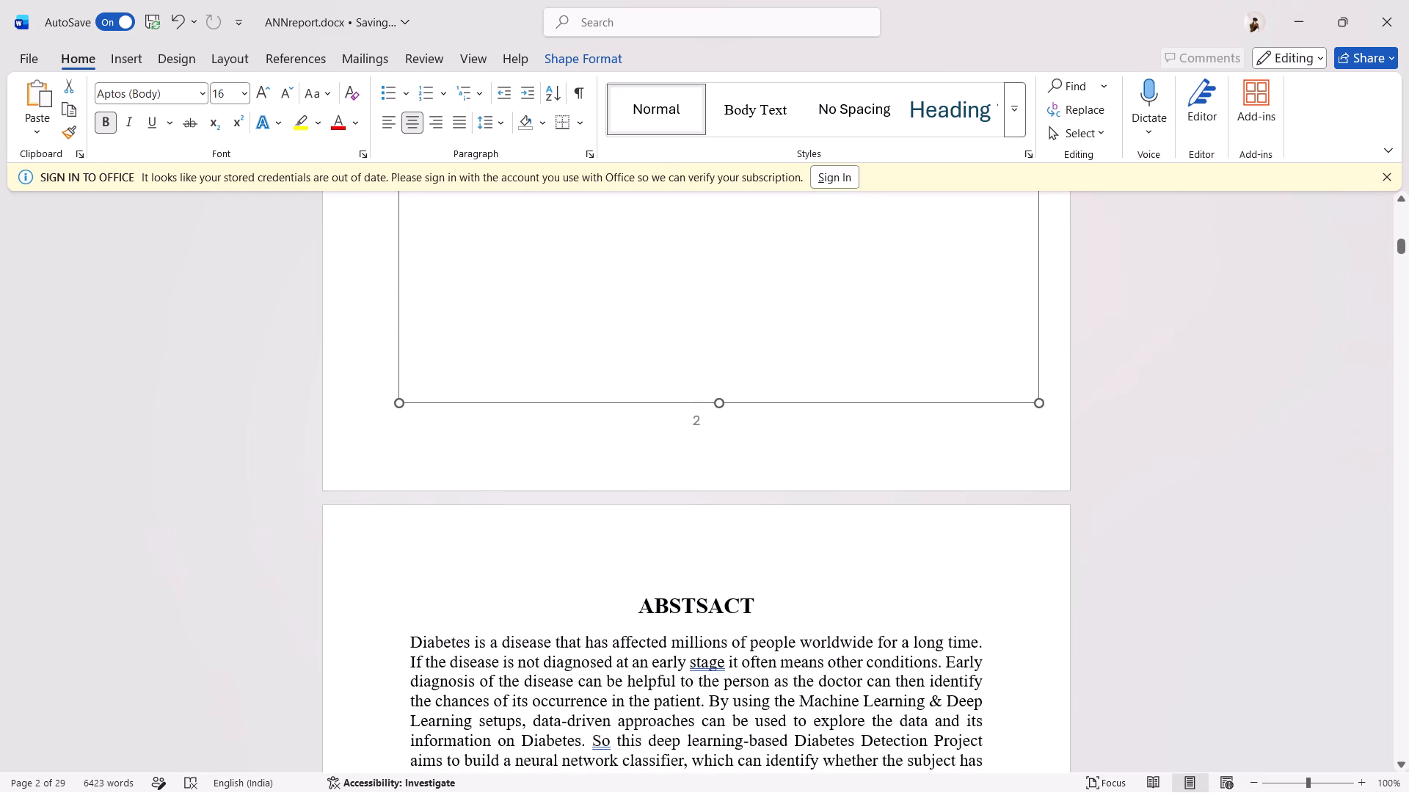
left_click_drag(1033, 405, 1018, 405)
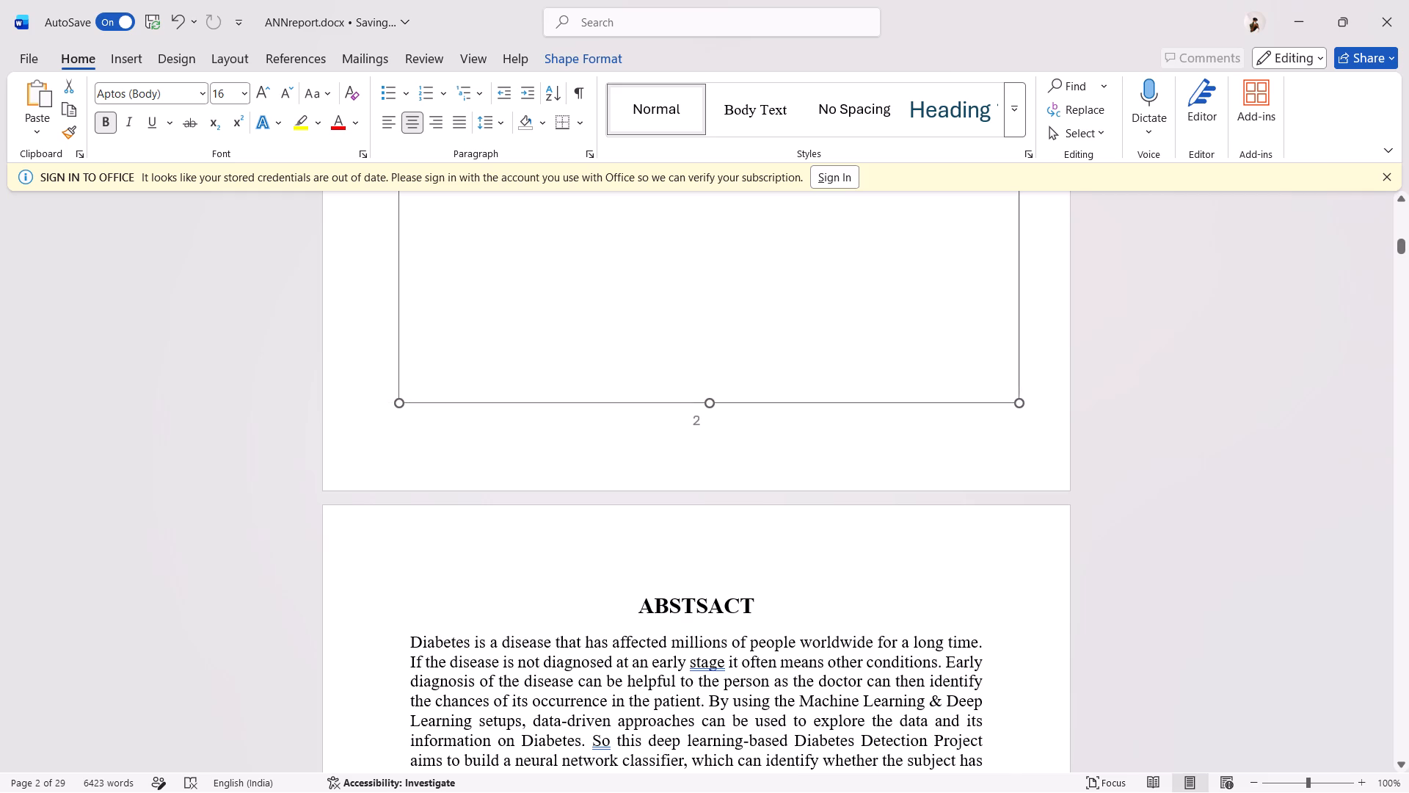
Narrow the empty text box slightly from its right edge and lower its top edge to just below the REGISTER NO. box.
left_click_drag(1018, 405, 1014, 403)
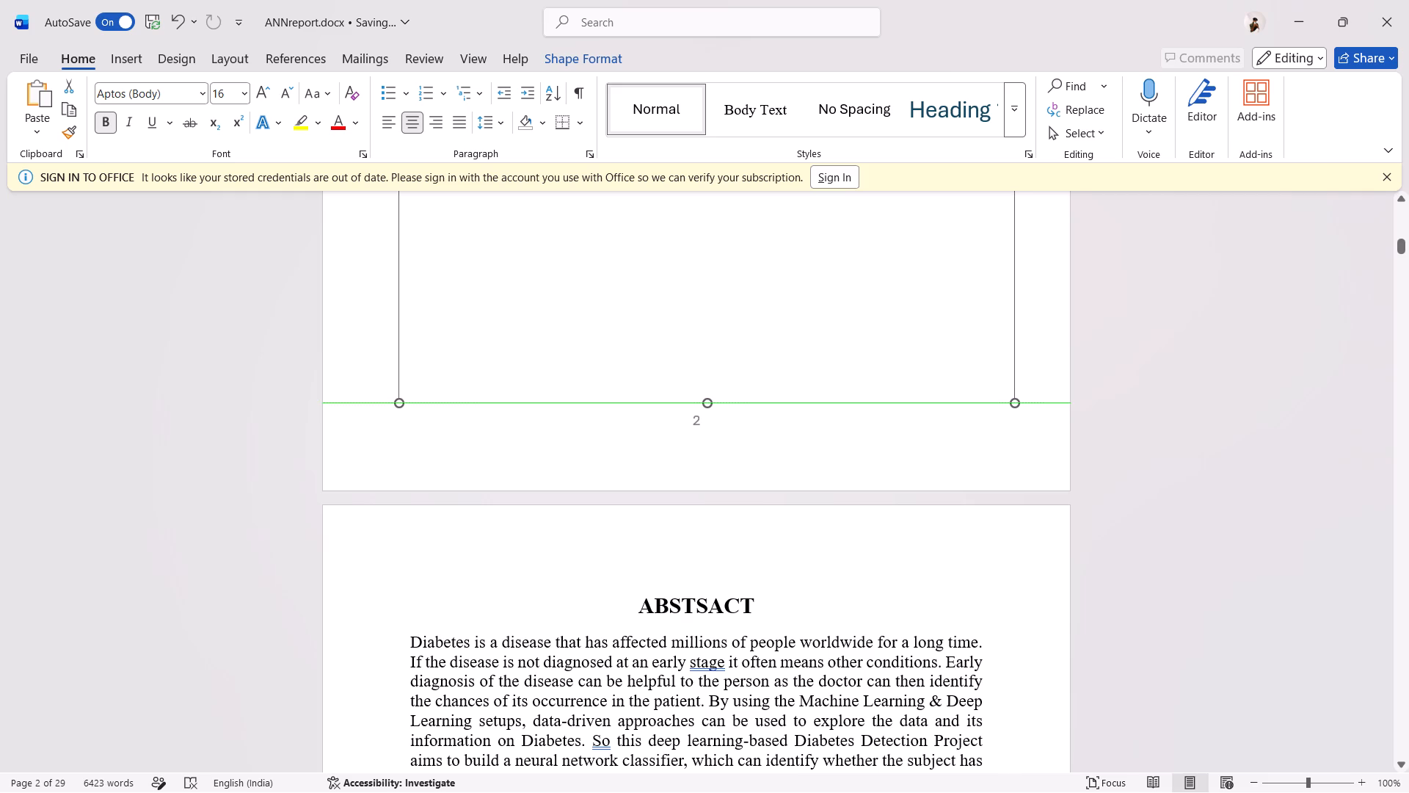
left_click_drag(1014, 403, 1012, 405)
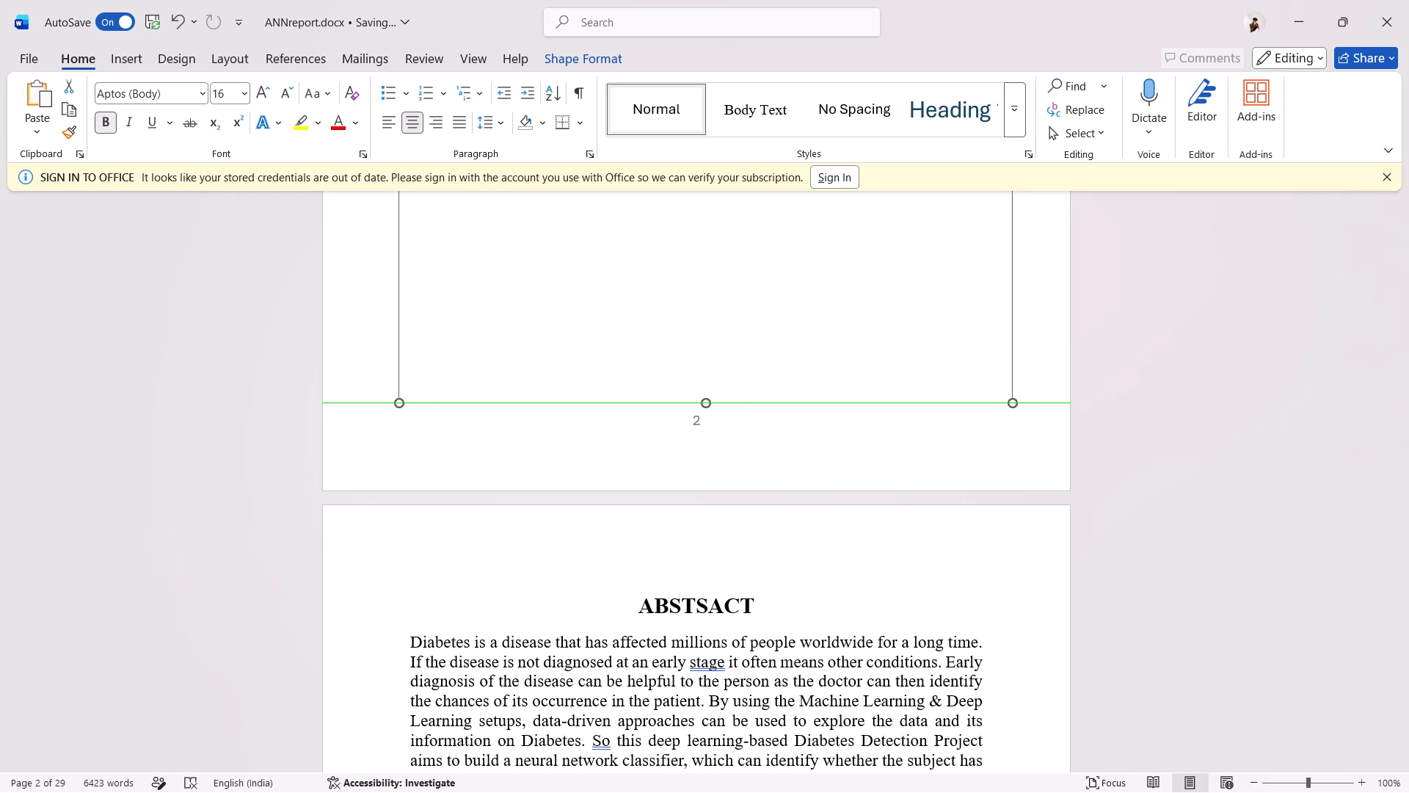
left_click_drag(1012, 405, 1007, 405)
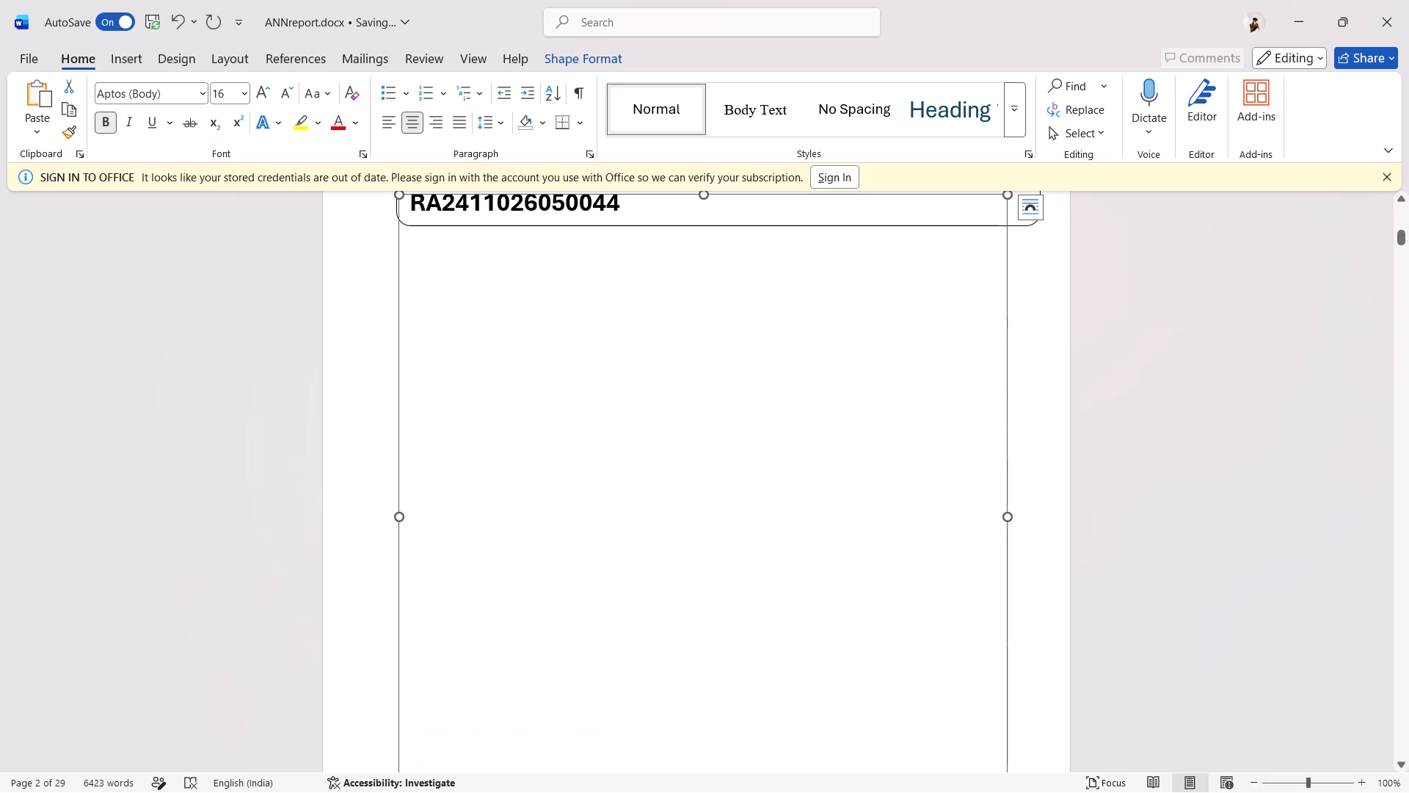
scroll(899, 444, "up", 1)
left_click(899, 444)
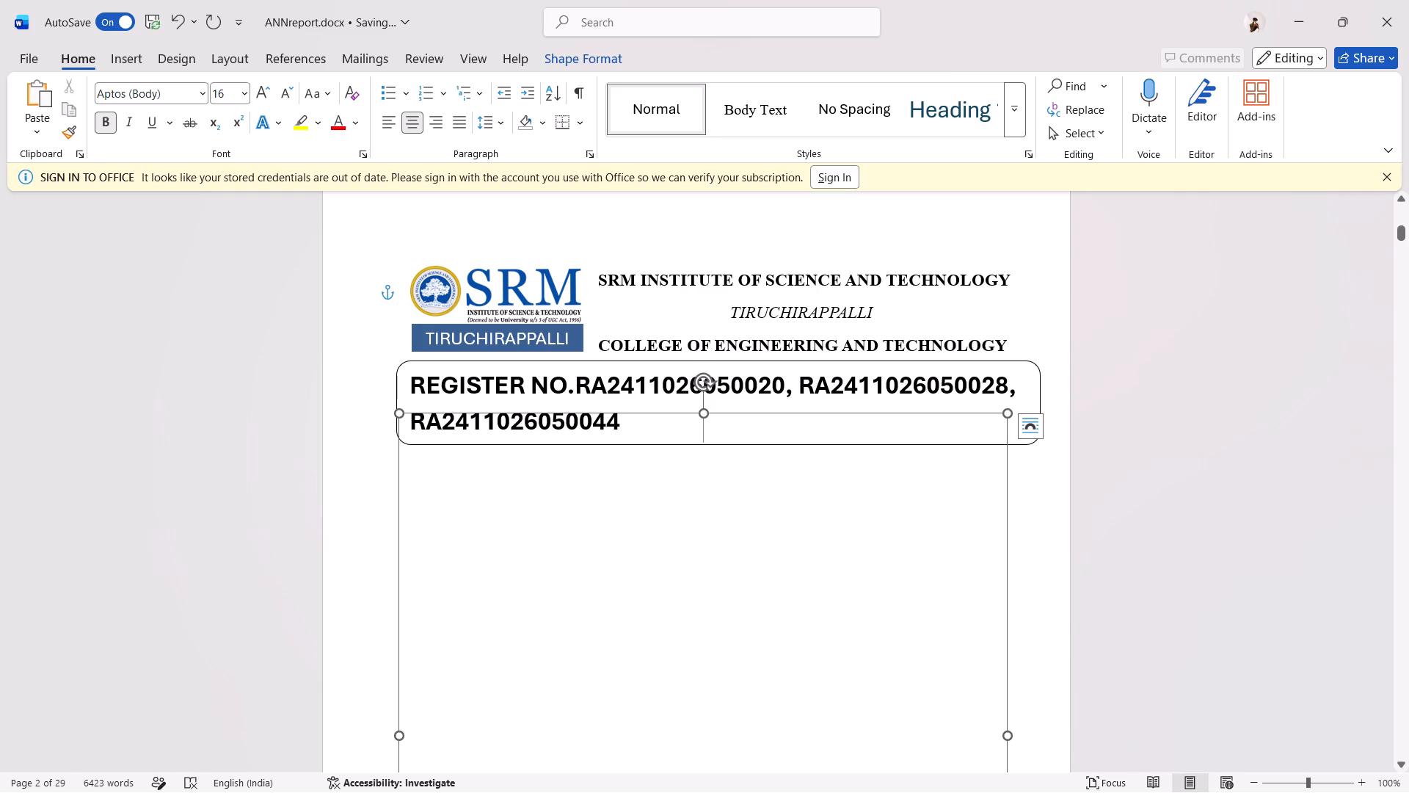
left_click_drag(707, 413, 696, 449)
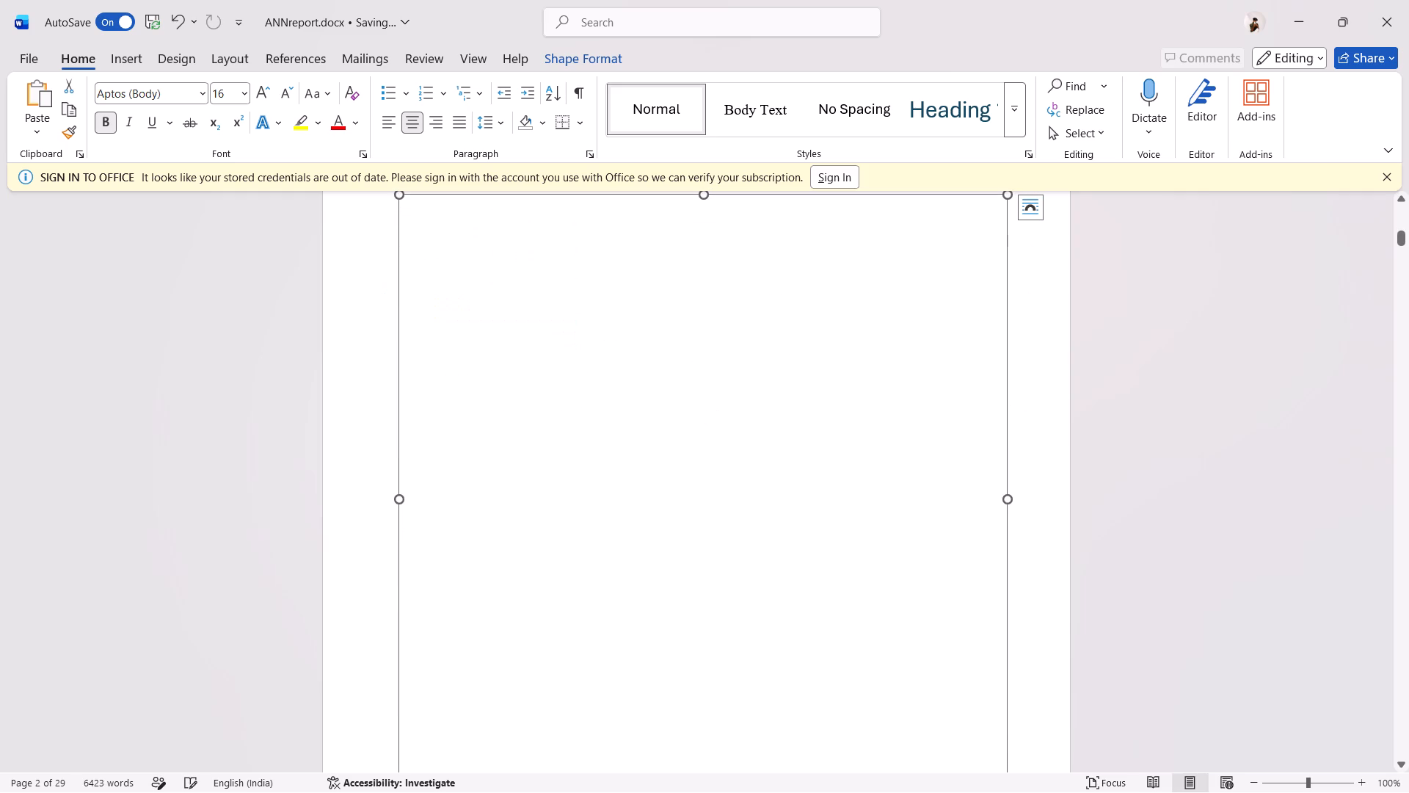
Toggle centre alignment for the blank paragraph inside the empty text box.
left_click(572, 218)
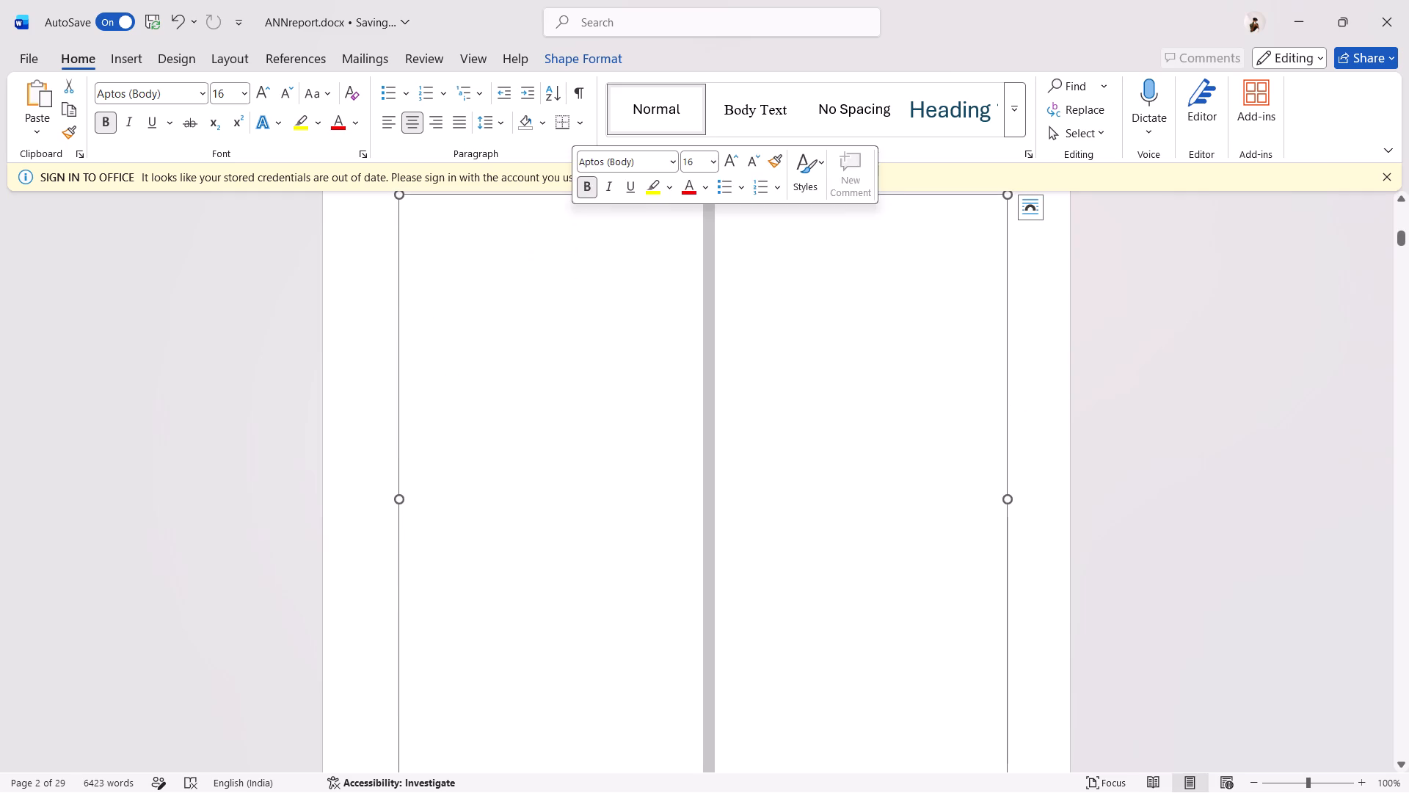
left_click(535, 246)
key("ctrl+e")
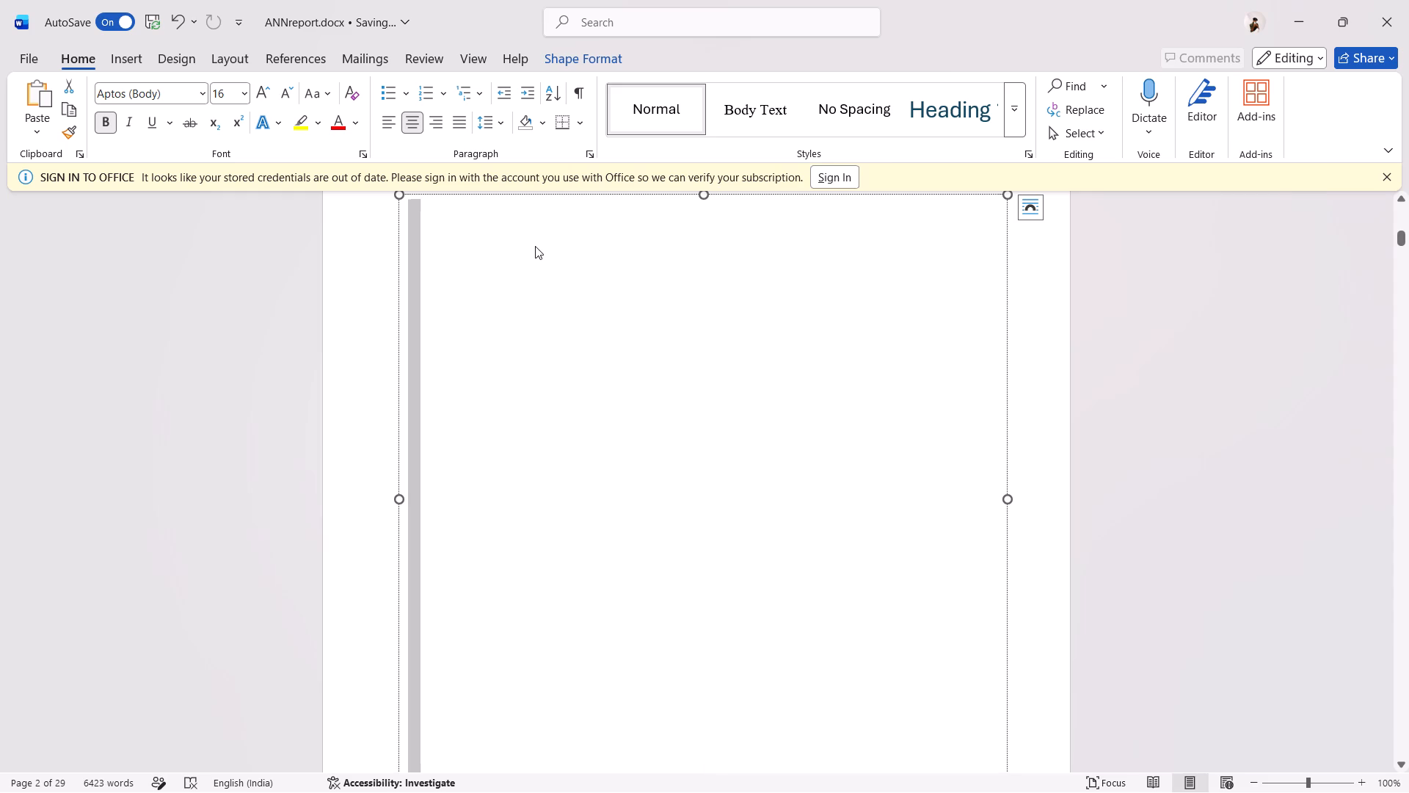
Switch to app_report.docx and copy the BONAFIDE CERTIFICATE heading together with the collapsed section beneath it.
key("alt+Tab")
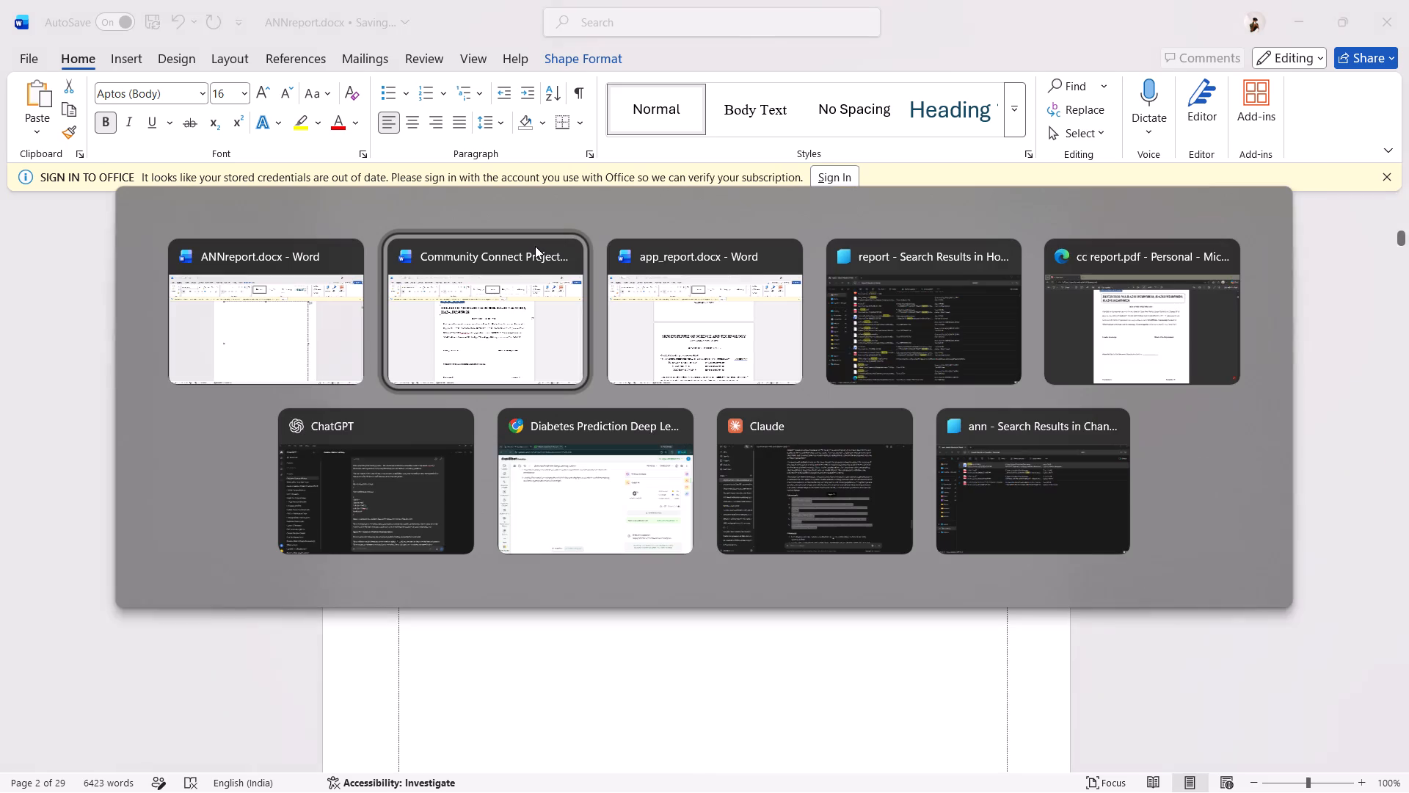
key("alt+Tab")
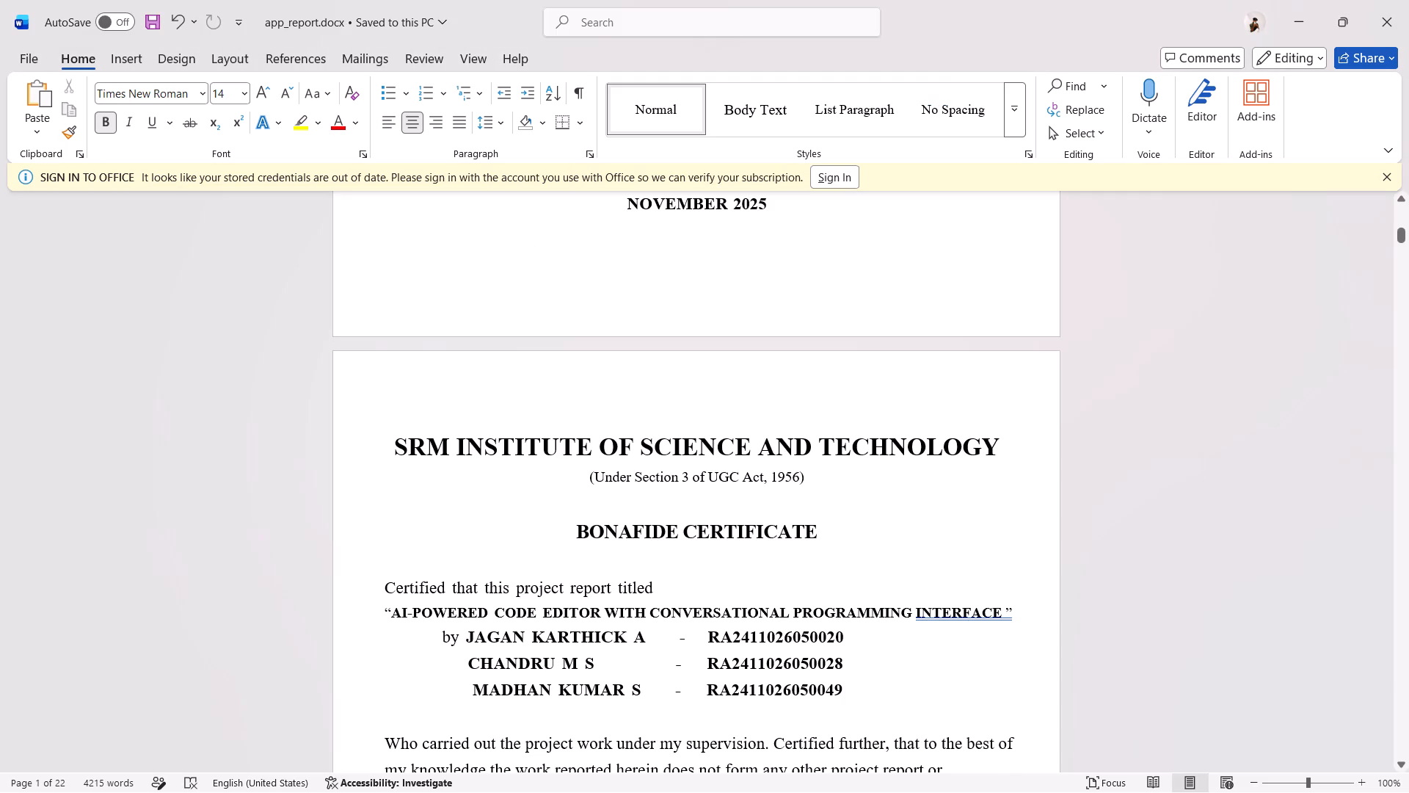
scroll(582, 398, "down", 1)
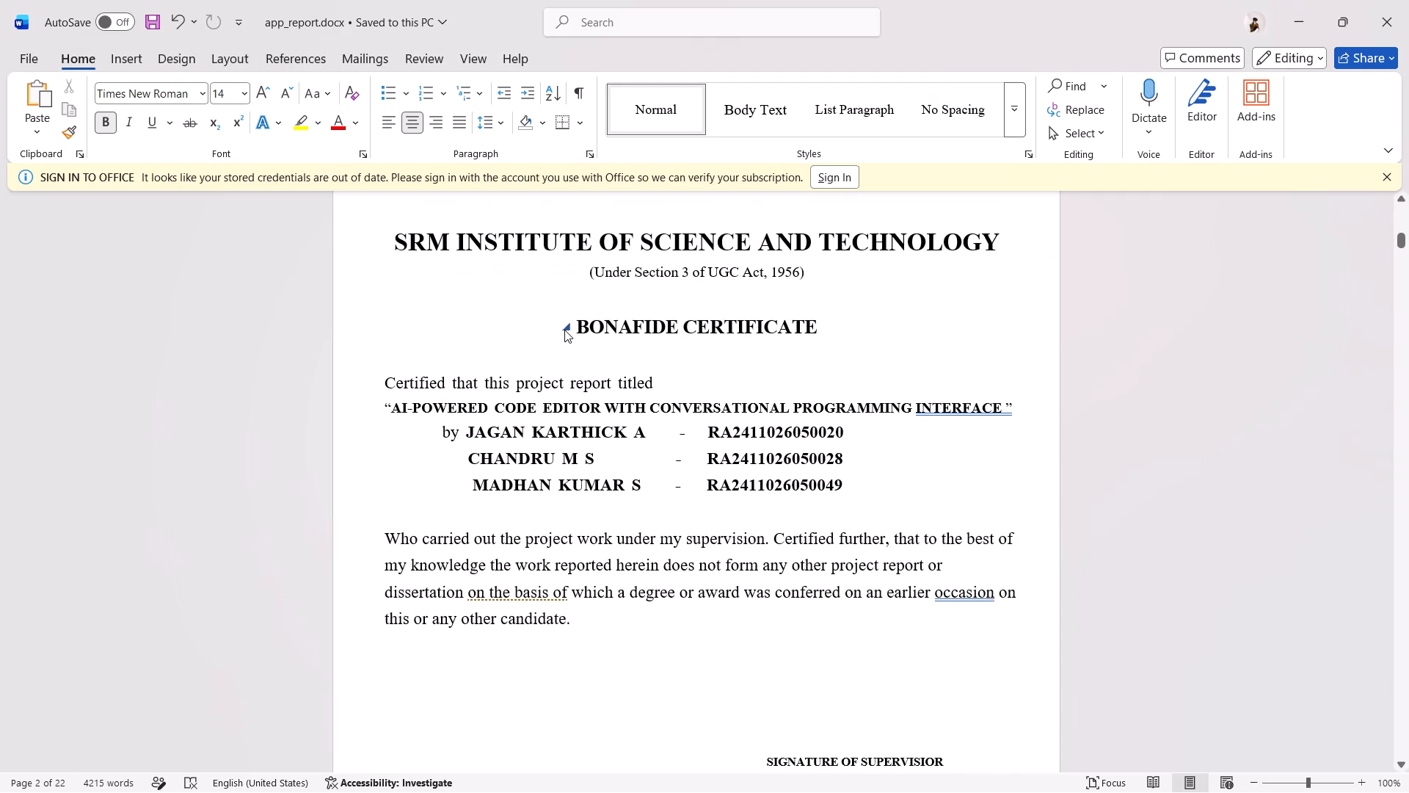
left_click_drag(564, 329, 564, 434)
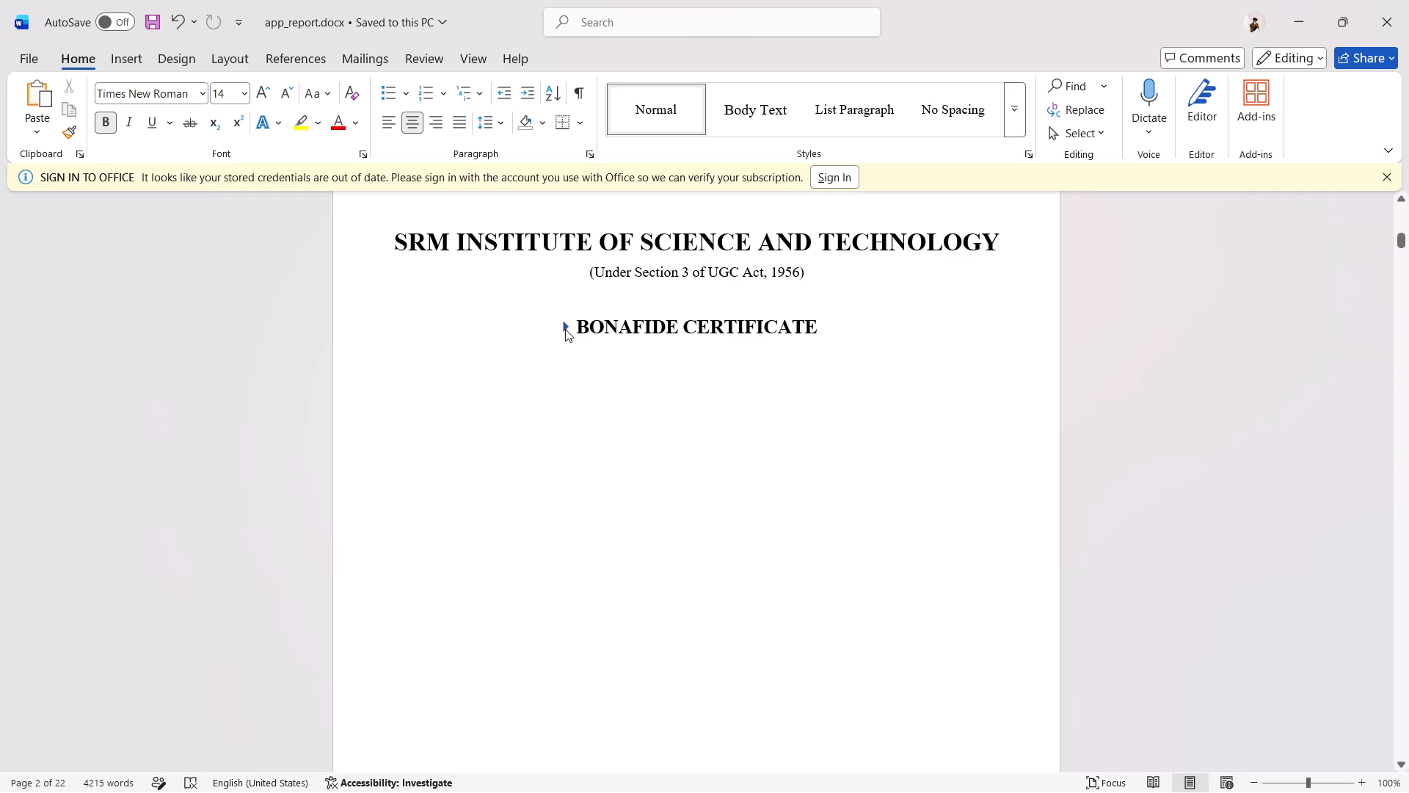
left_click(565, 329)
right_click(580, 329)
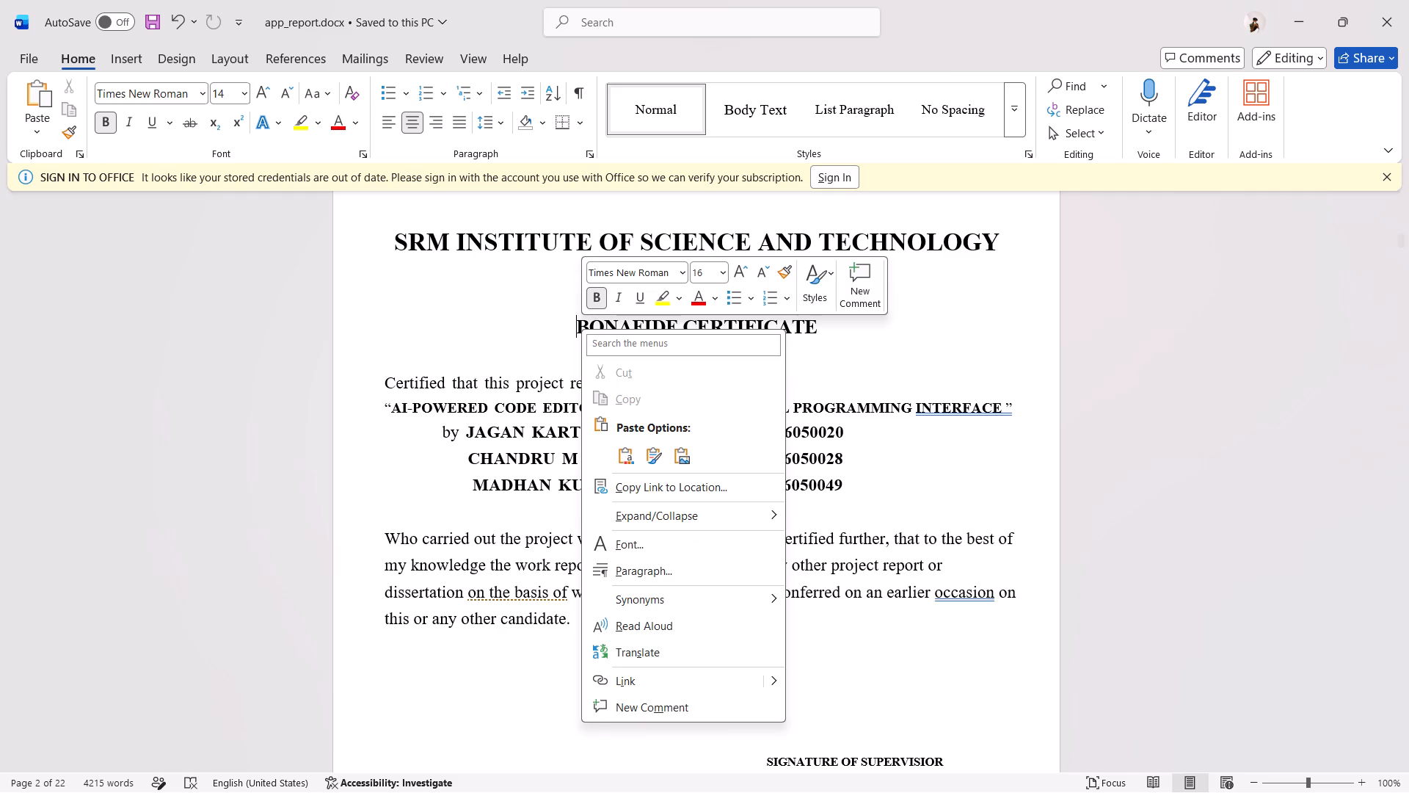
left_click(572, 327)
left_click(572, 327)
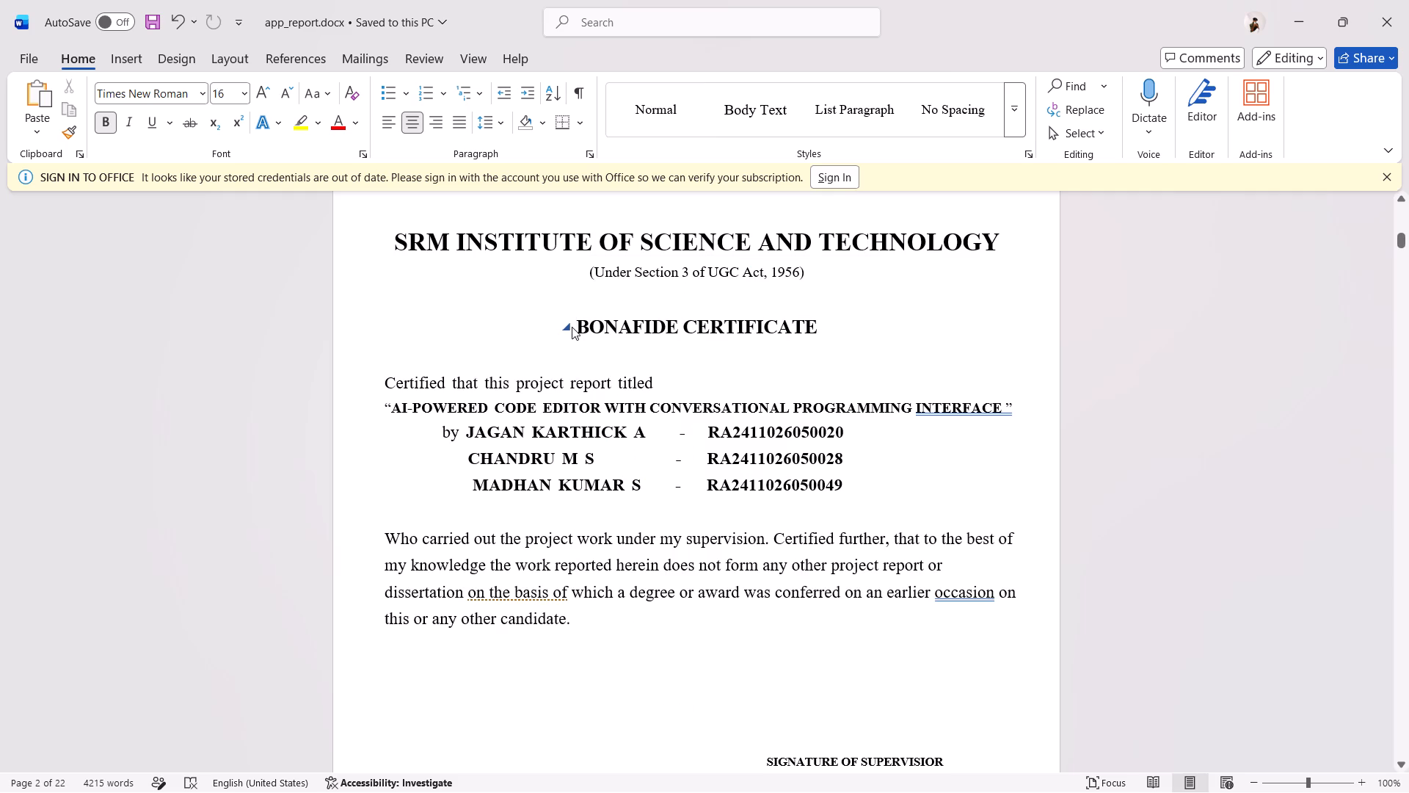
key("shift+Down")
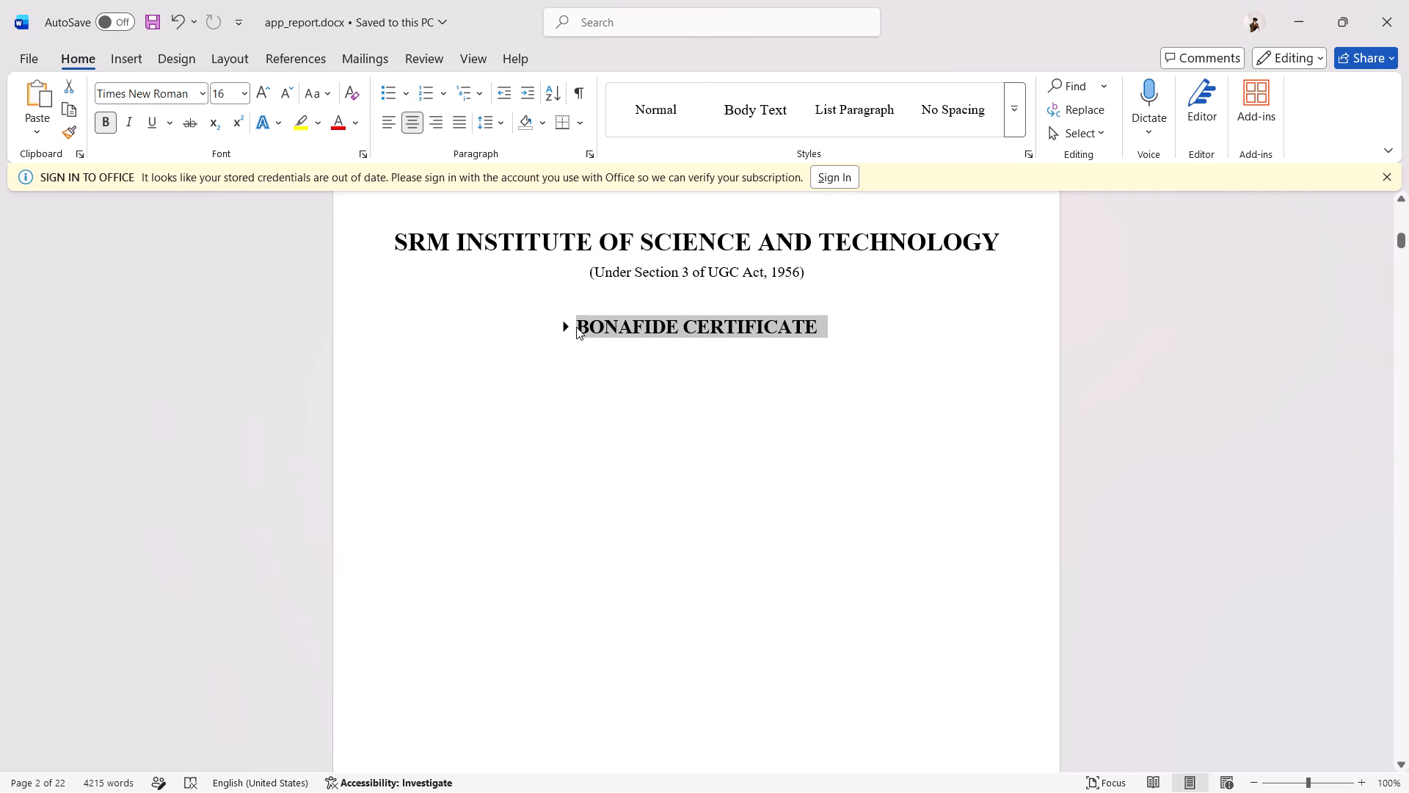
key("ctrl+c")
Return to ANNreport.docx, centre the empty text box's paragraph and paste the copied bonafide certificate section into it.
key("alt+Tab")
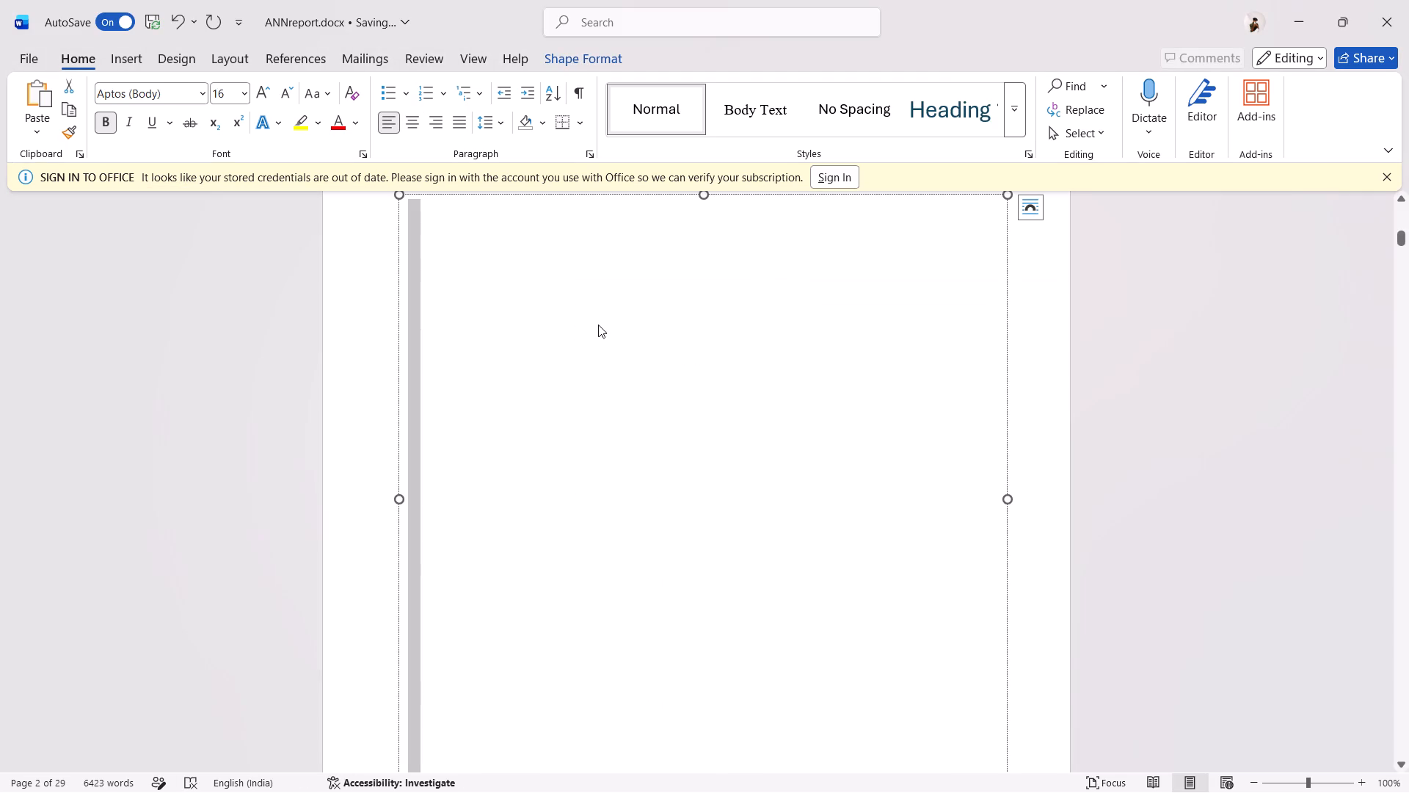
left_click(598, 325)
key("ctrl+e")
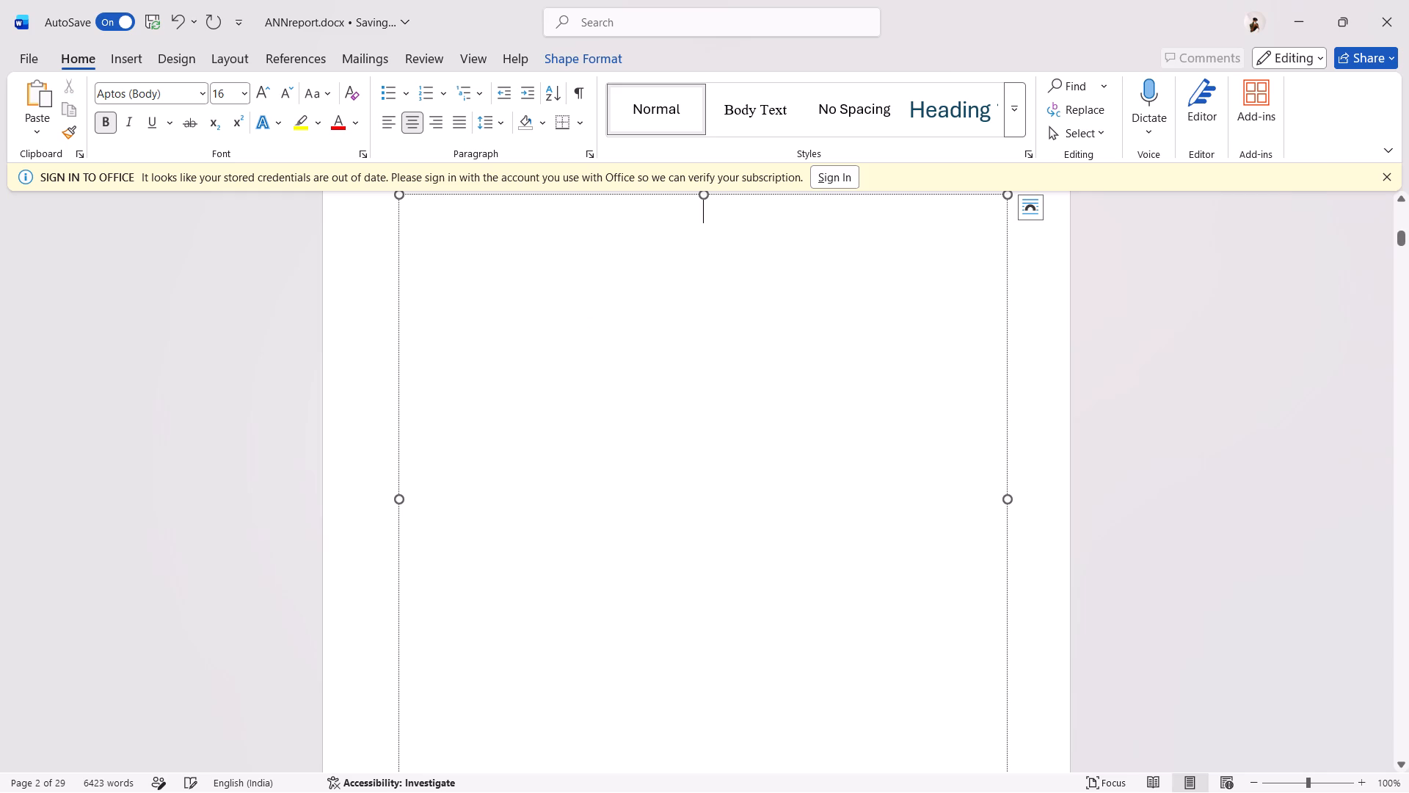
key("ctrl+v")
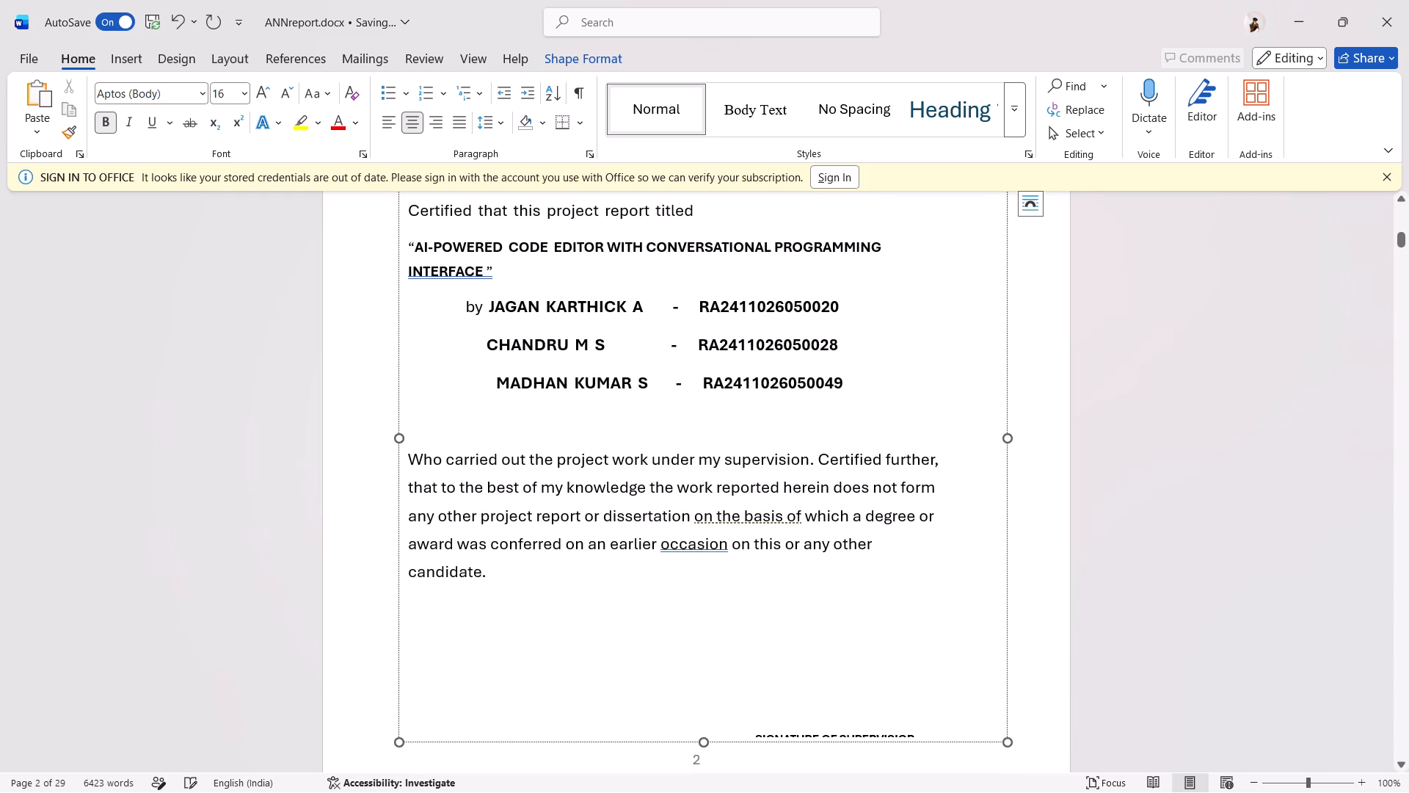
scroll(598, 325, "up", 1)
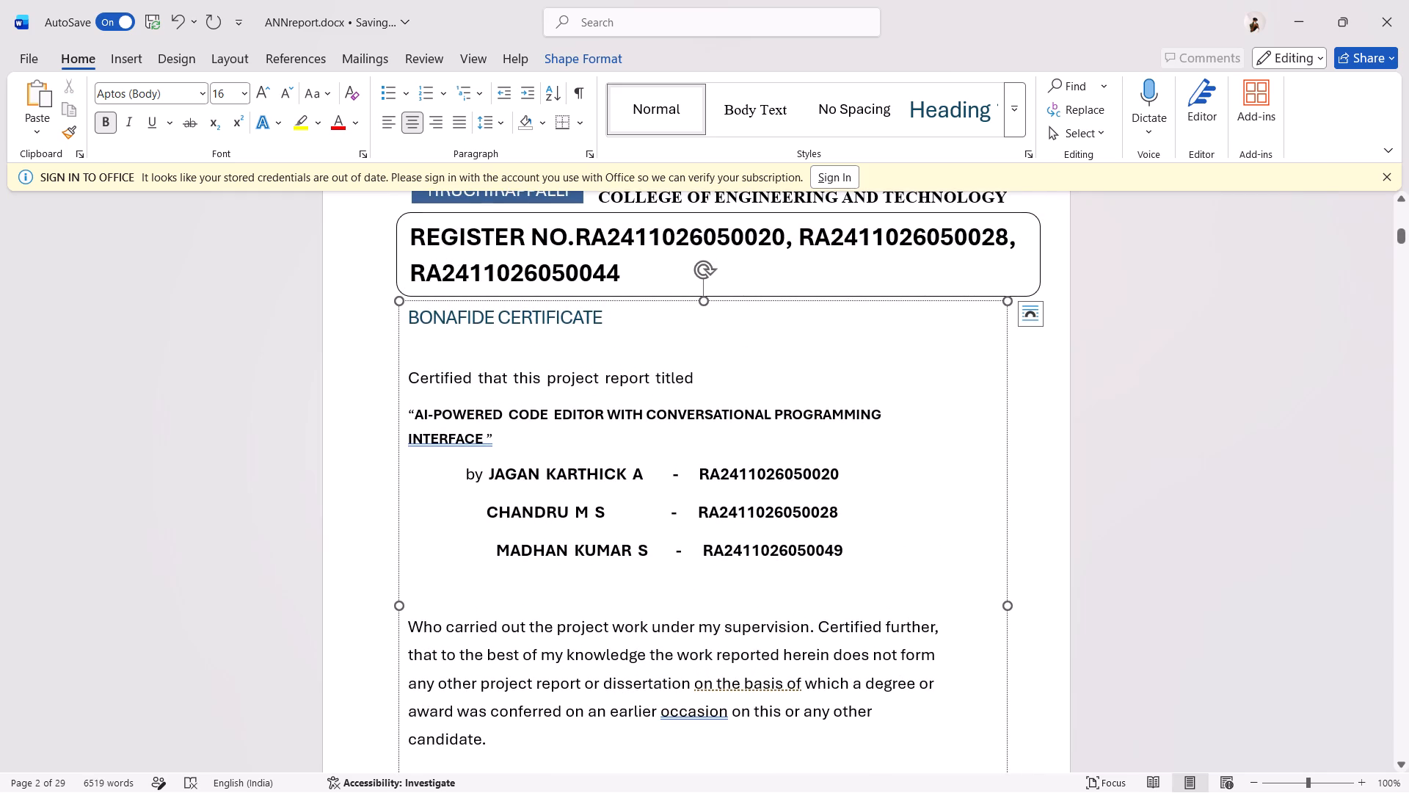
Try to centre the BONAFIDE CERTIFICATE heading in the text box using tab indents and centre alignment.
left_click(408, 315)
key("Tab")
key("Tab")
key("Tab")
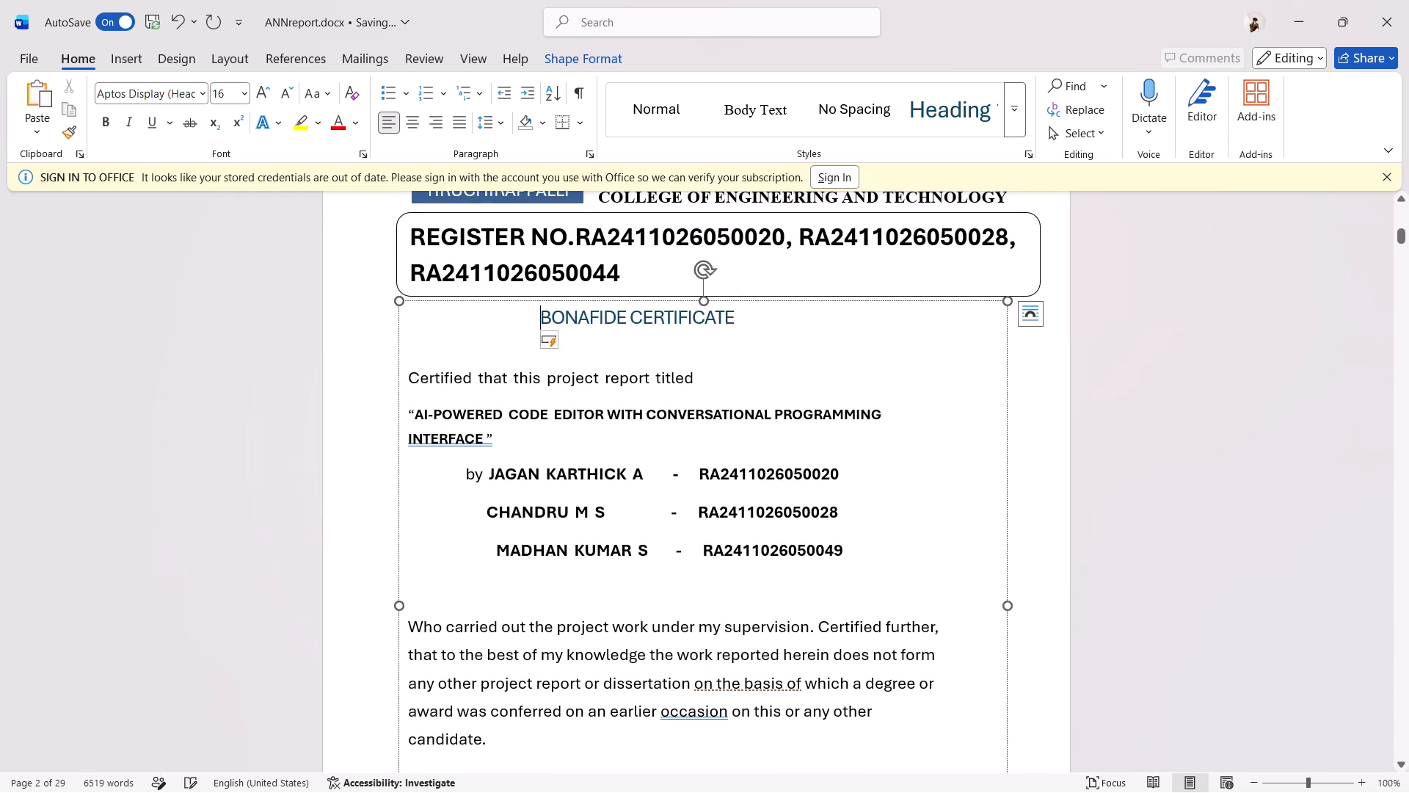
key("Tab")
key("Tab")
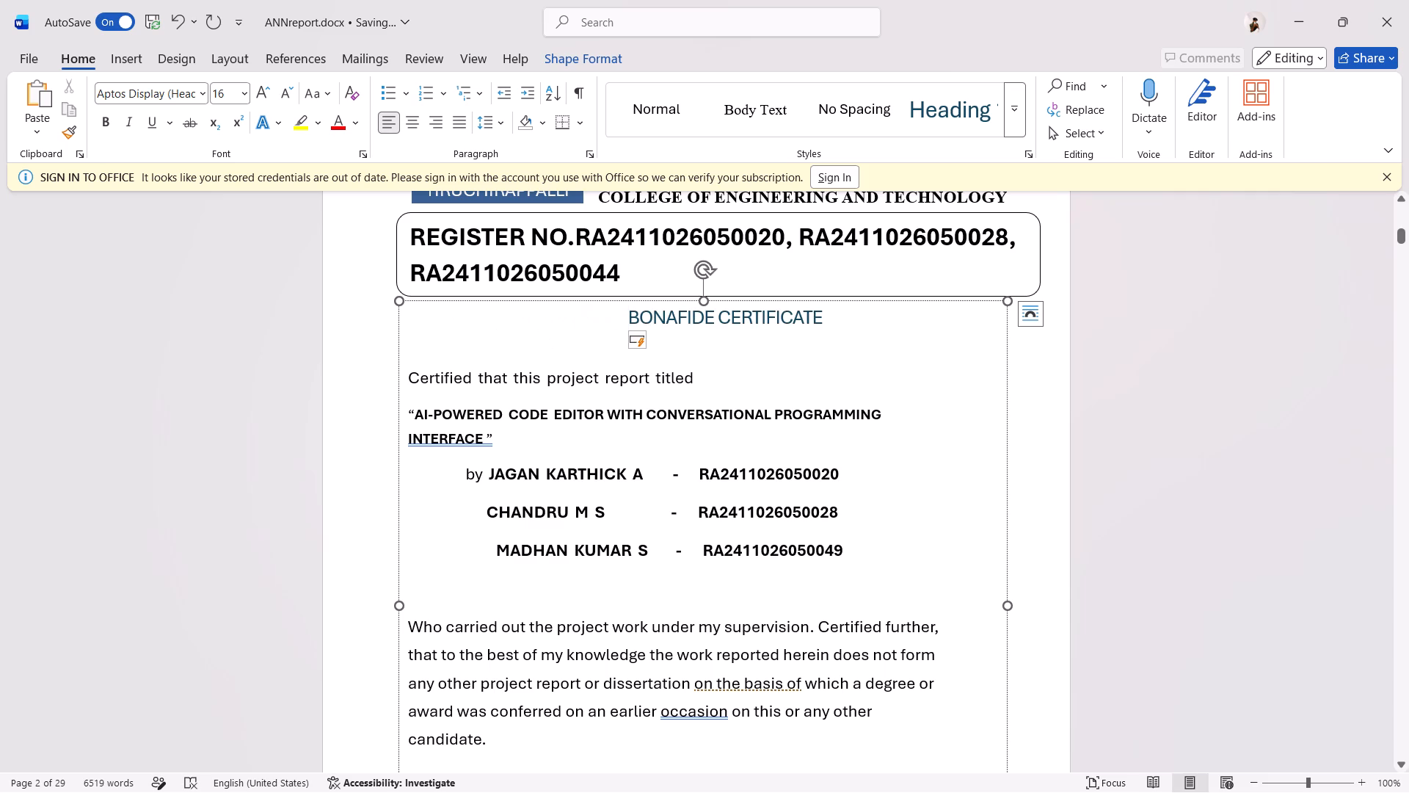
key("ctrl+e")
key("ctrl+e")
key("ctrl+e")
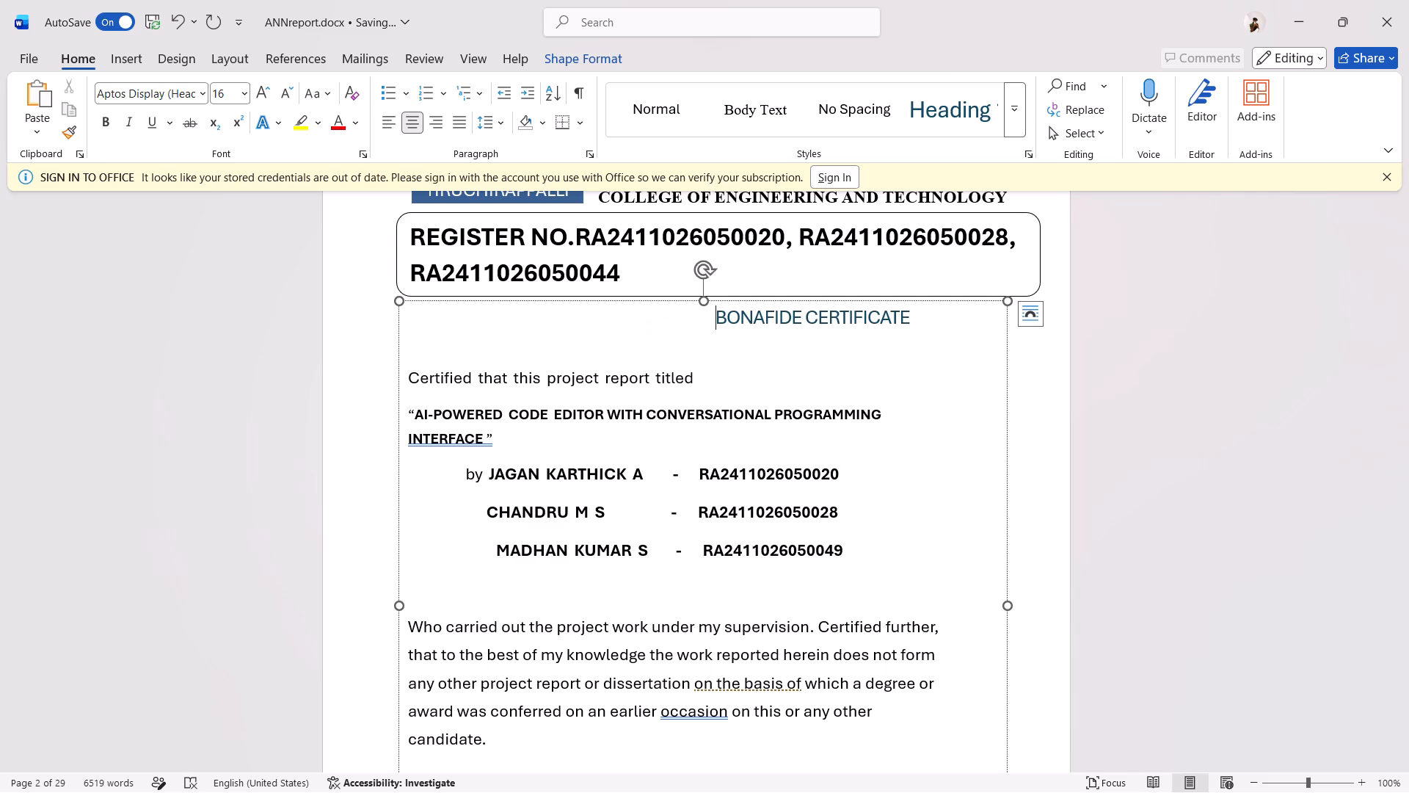
Examine how the pasted certificate fits the text box, from the letterhead down to the supervisor signature line.
scroll(423, 394, "up", 1)
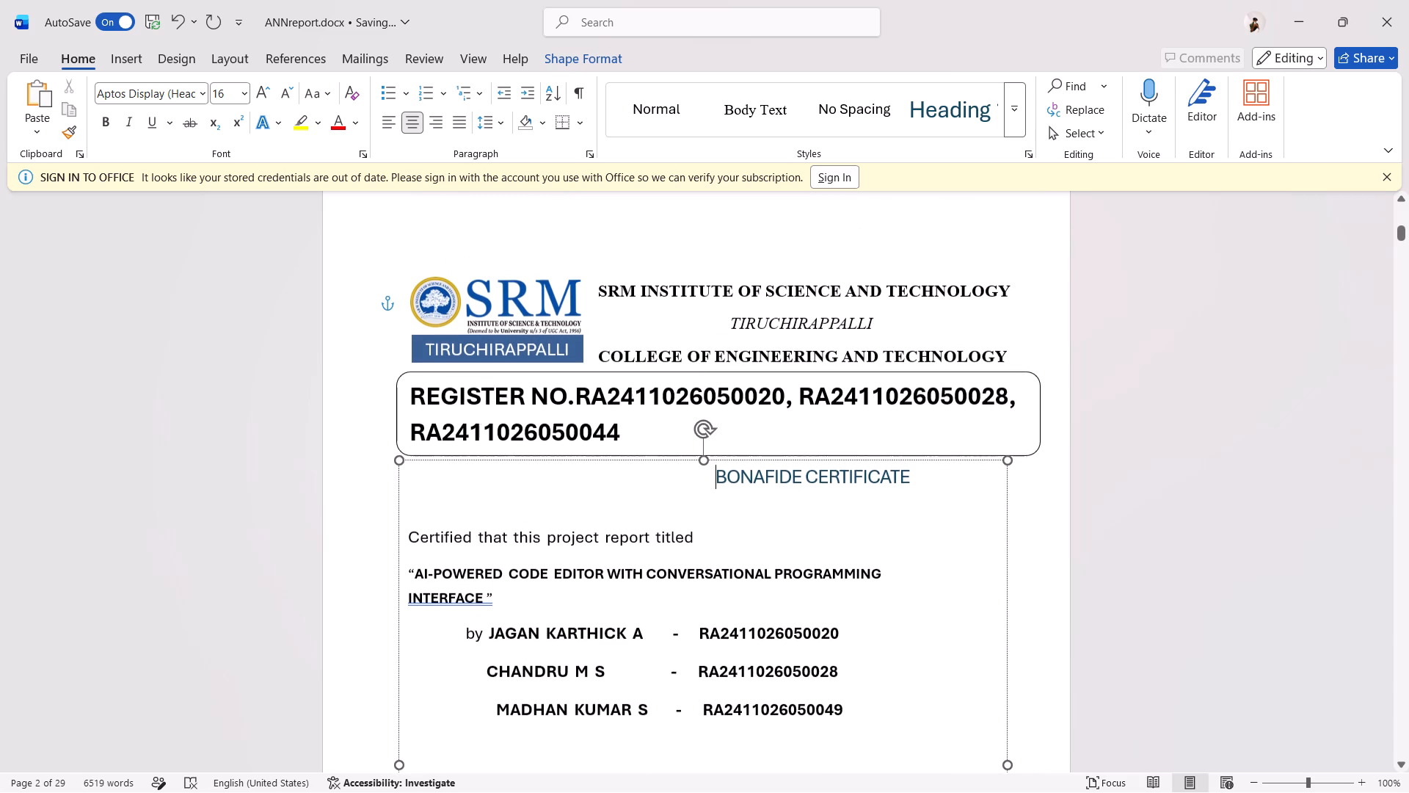
scroll(423, 394, "up", 1)
scroll(423, 394, "down", 1)
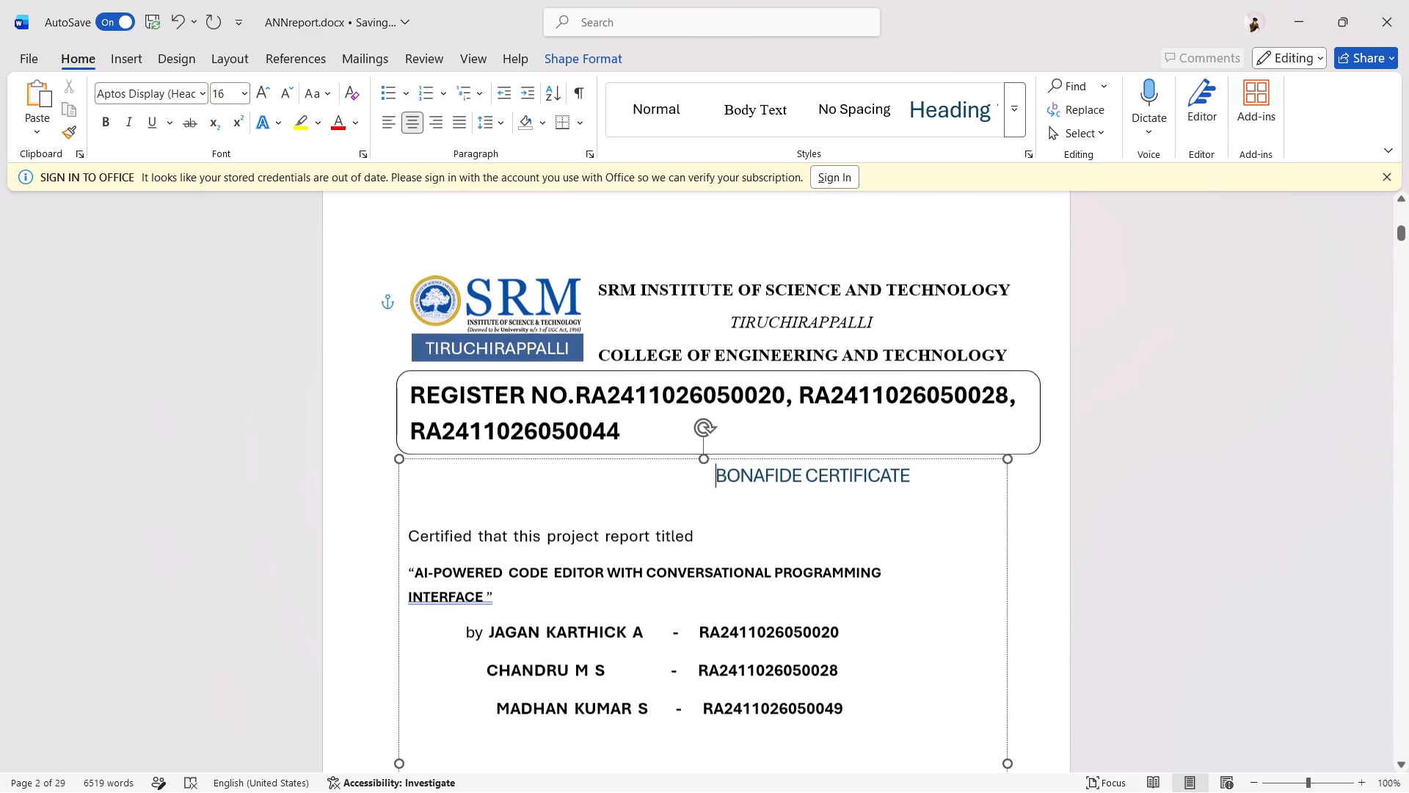
scroll(423, 394, "down", 1)
scroll(528, 510, "down", 3)
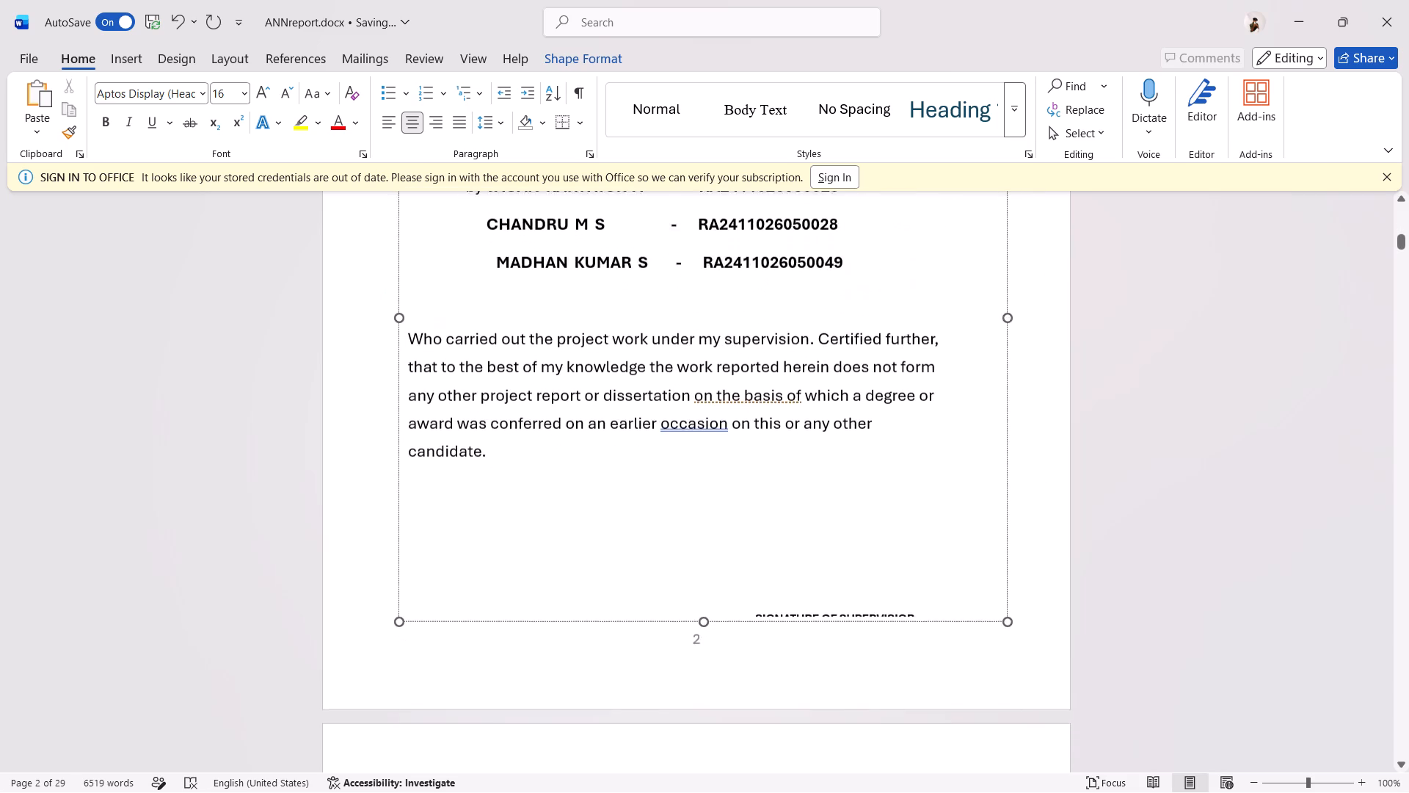
scroll(528, 510, "down", 2)
scroll(528, 510, "up", 4)
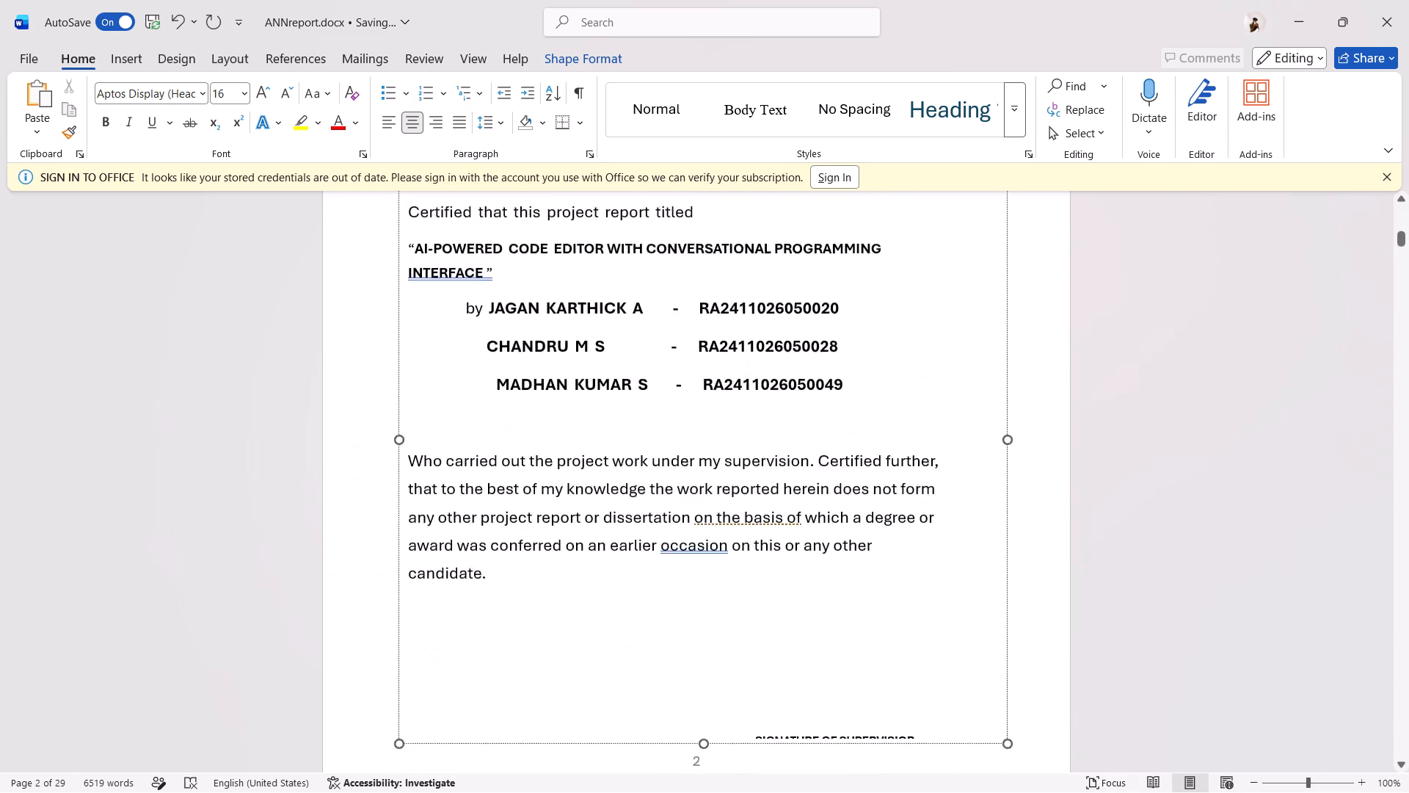
scroll(528, 510, "up", 1)
scroll(528, 510, "down", 1)
left_click(496, 556)
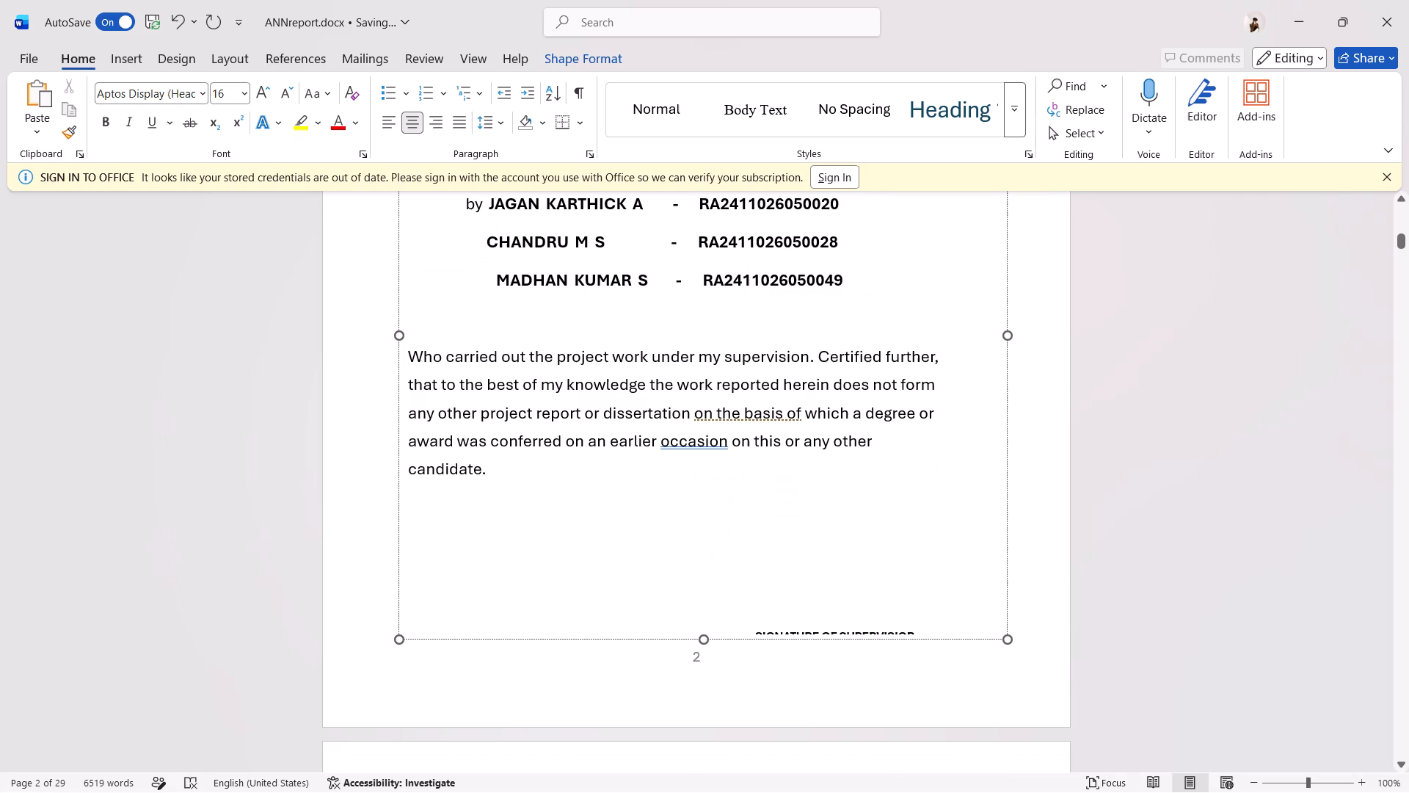
left_click(453, 558)
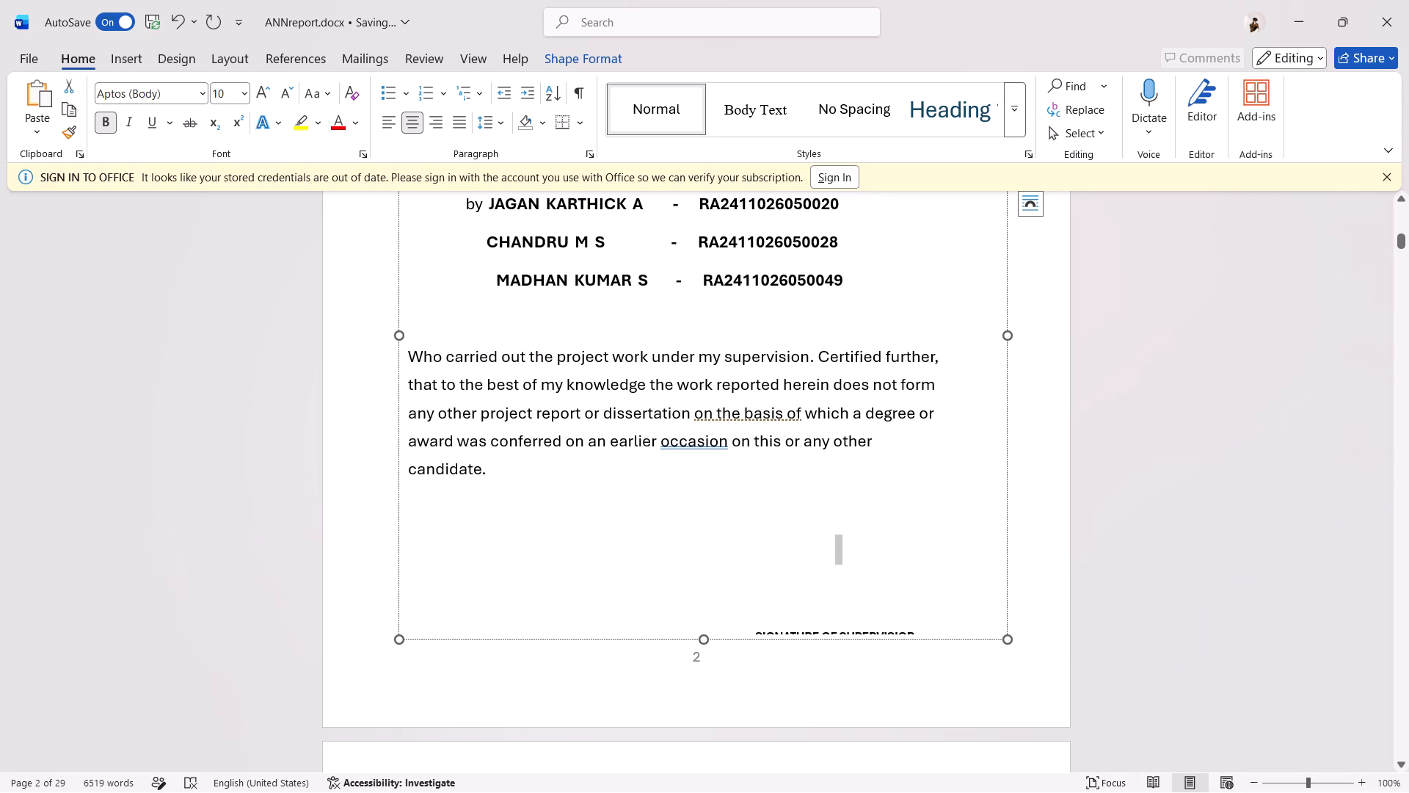
scroll(453, 558, "down", 1)
Switch to Community Connect Project Report Template.docx and copy the certification paragraph below its BONAFIDE CERTIFICATE heading.
key("alt+Tab")
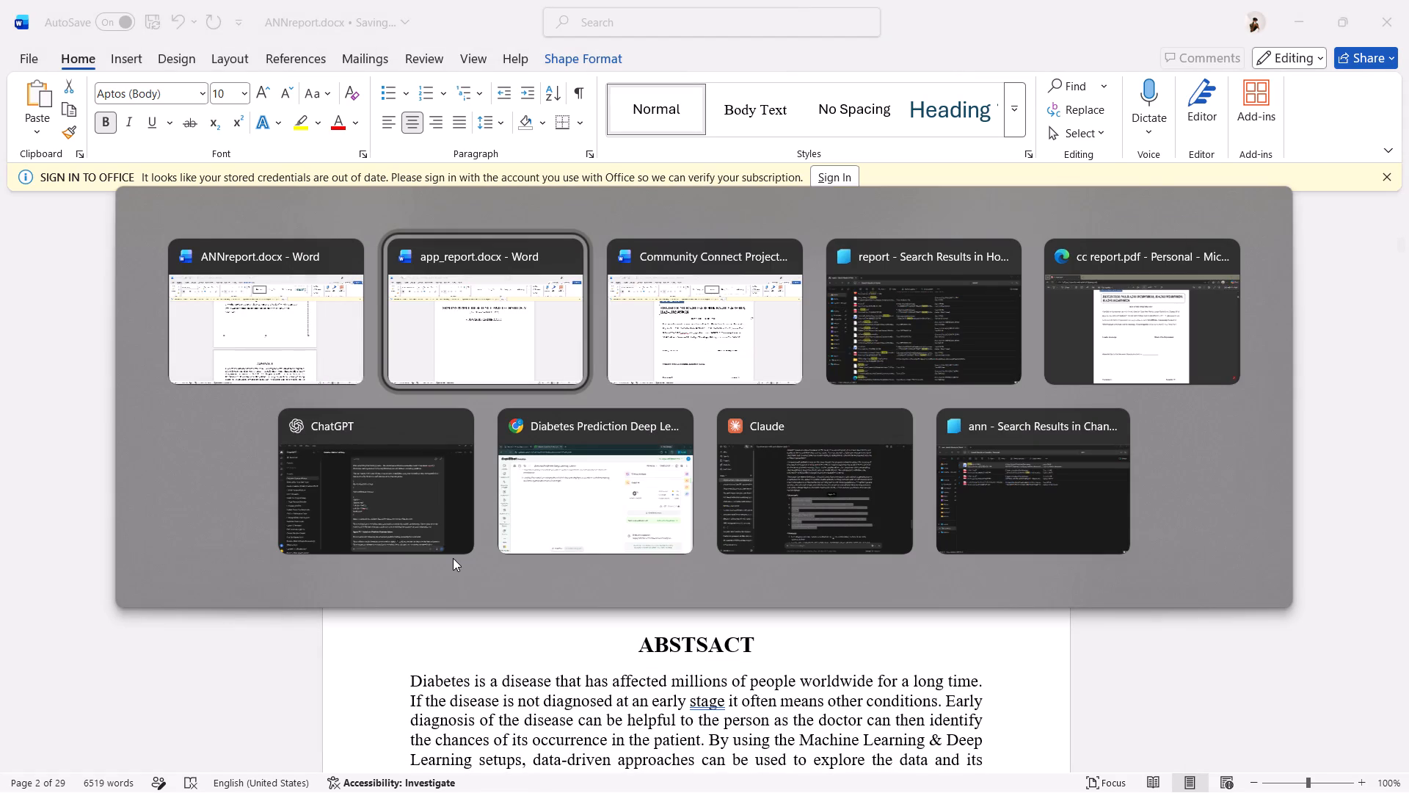
key("alt+Tab")
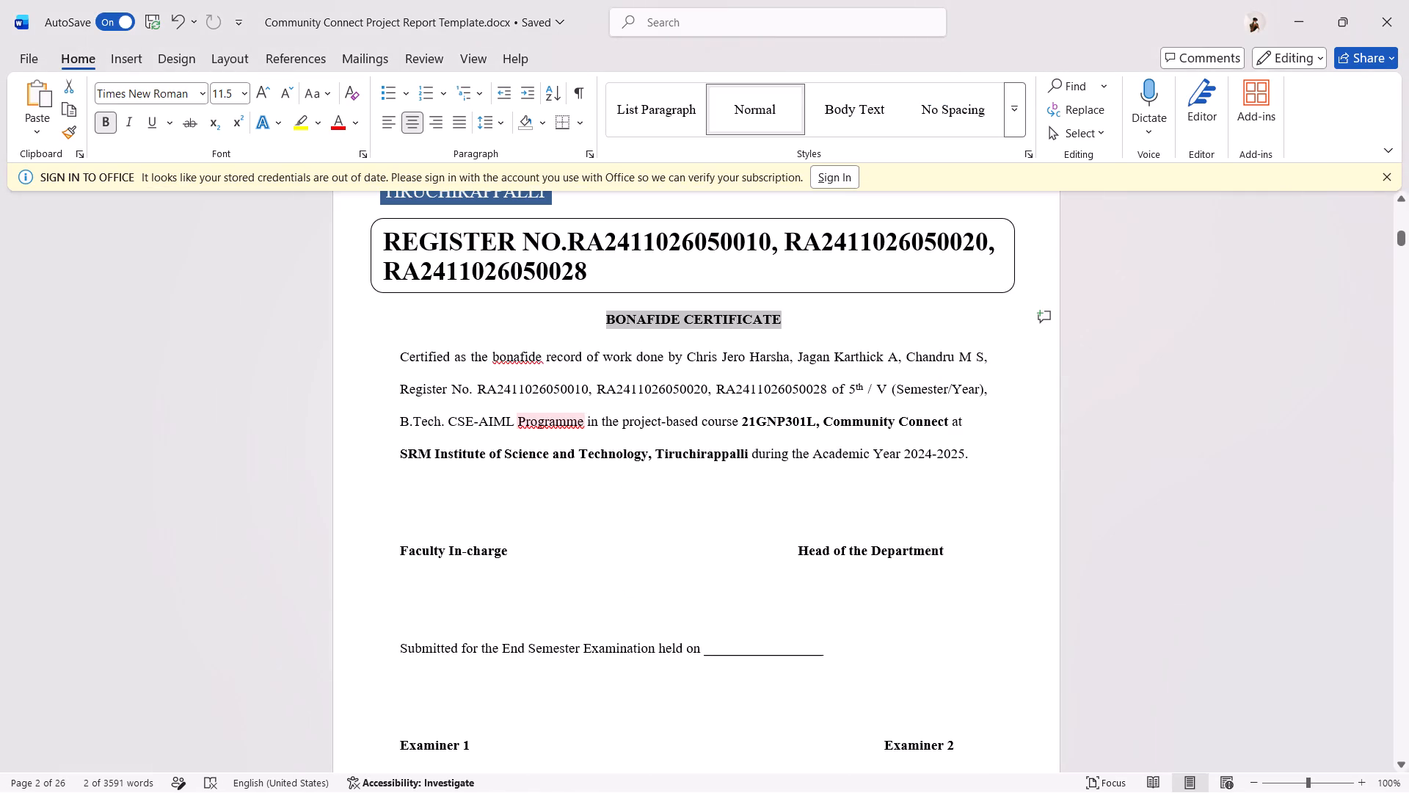
left_click_drag(966, 455, 651, 367)
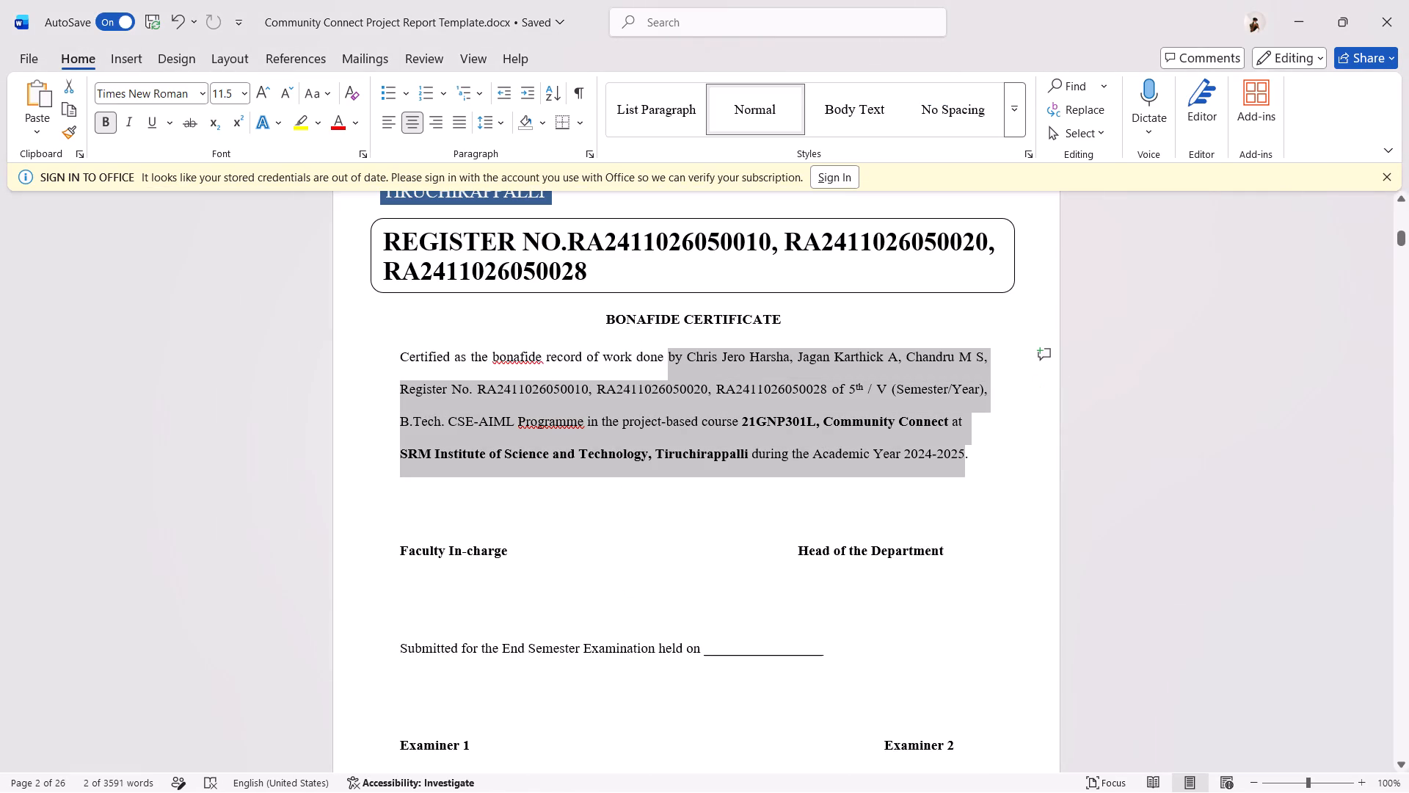
left_click_drag(651, 367, 439, 352)
key("ctrl+c")
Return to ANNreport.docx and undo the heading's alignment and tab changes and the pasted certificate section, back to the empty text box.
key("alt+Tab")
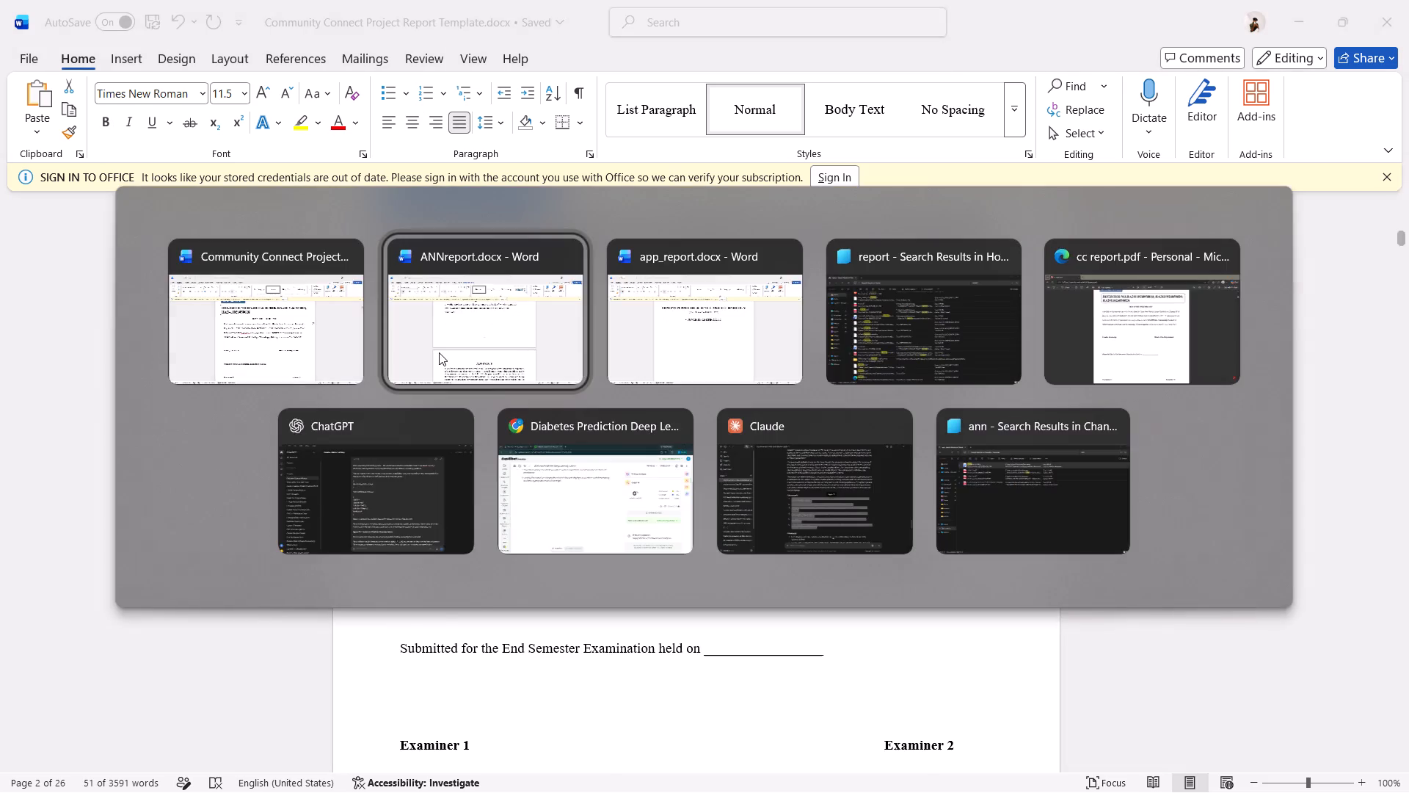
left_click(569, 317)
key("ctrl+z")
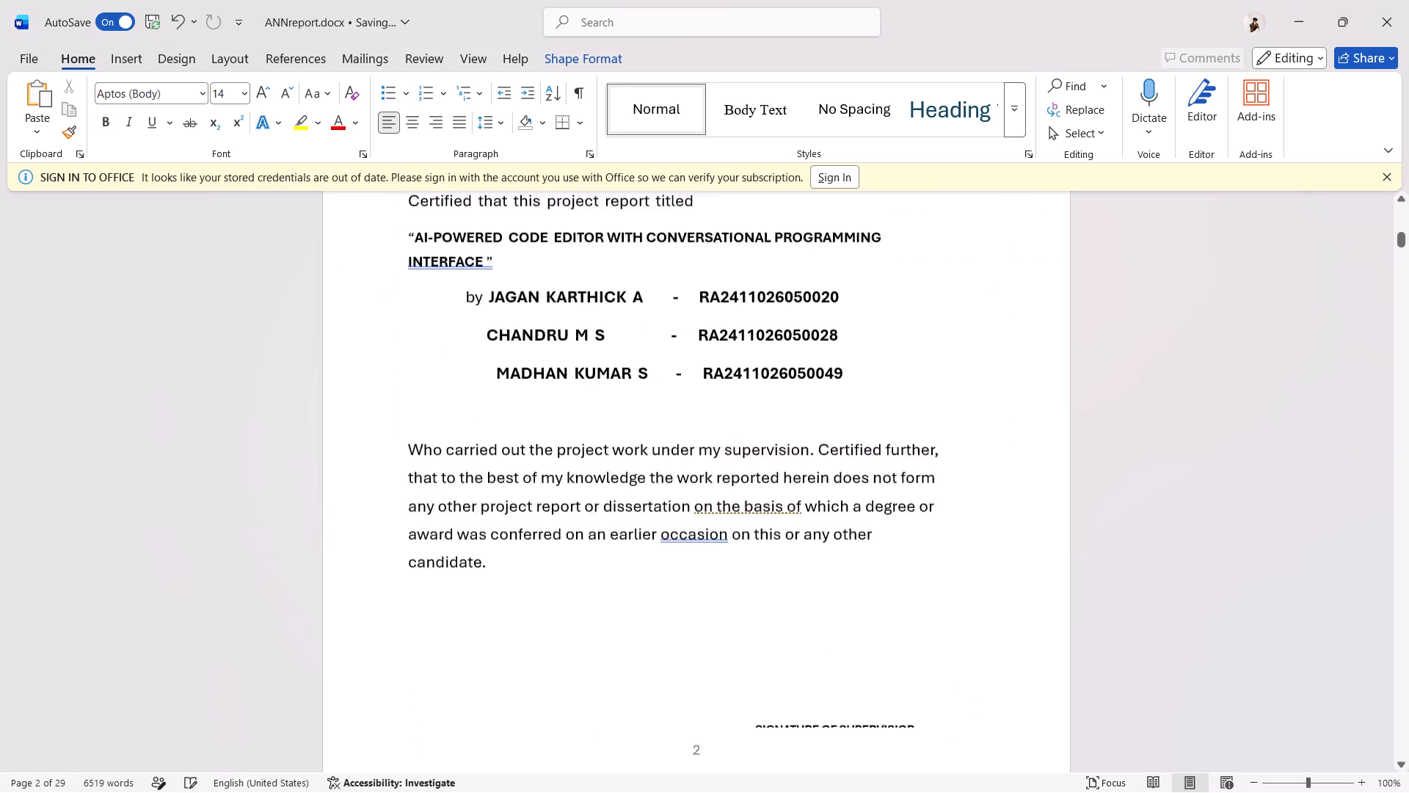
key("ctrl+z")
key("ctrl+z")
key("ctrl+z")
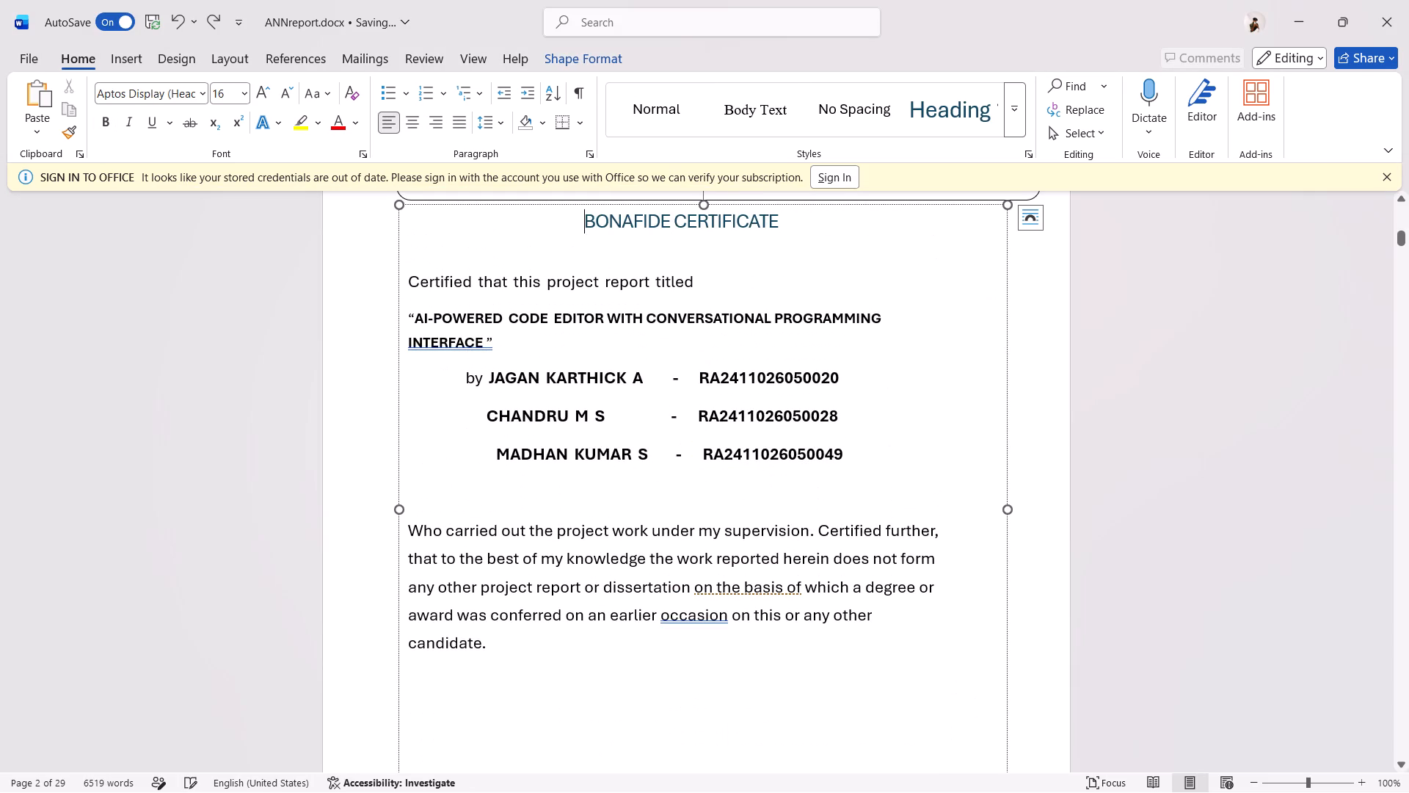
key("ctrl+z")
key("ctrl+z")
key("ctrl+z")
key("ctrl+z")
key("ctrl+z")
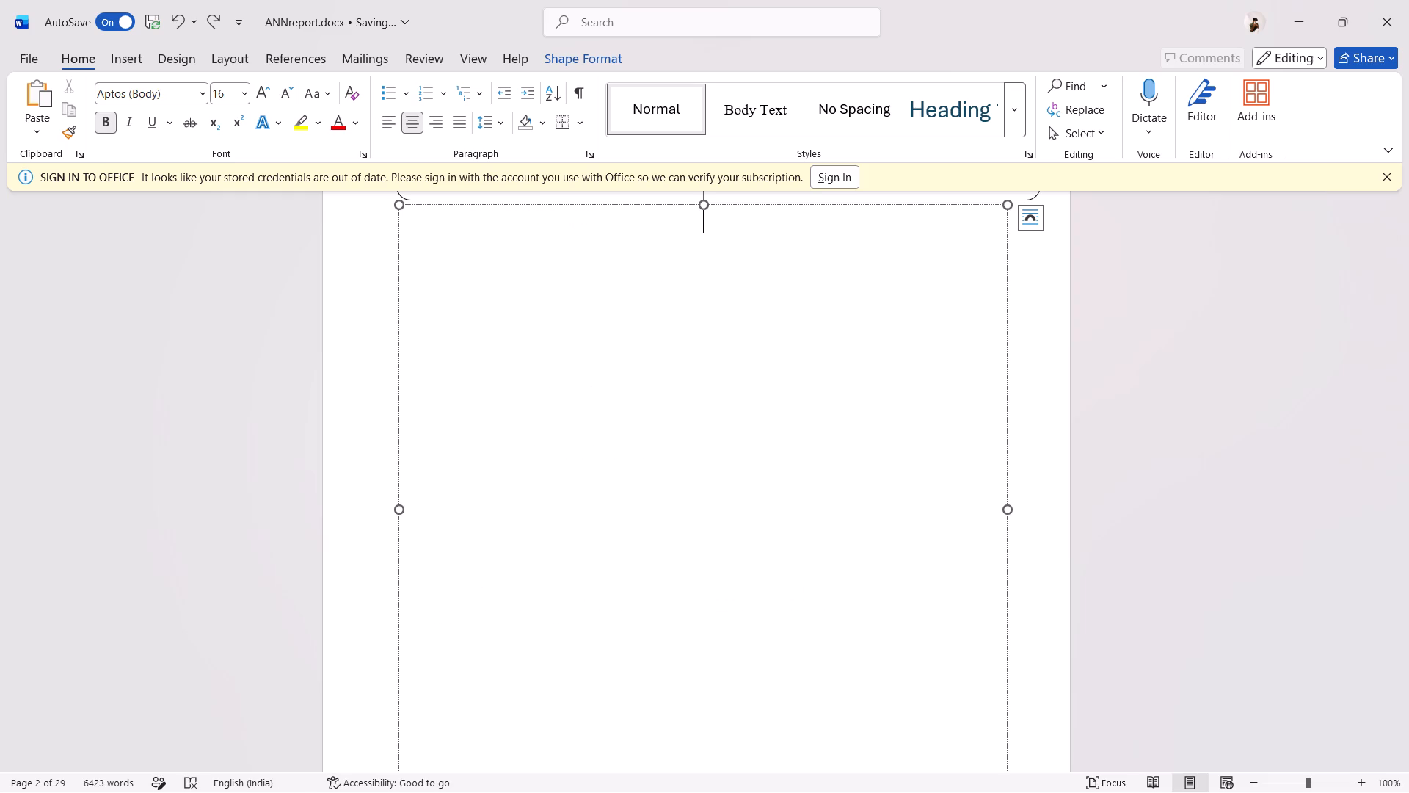
Enter the heading BONAFIDE CERTIFICATE at 14 pt at the top of the empty text box.
key("ctrl+shift+comma")
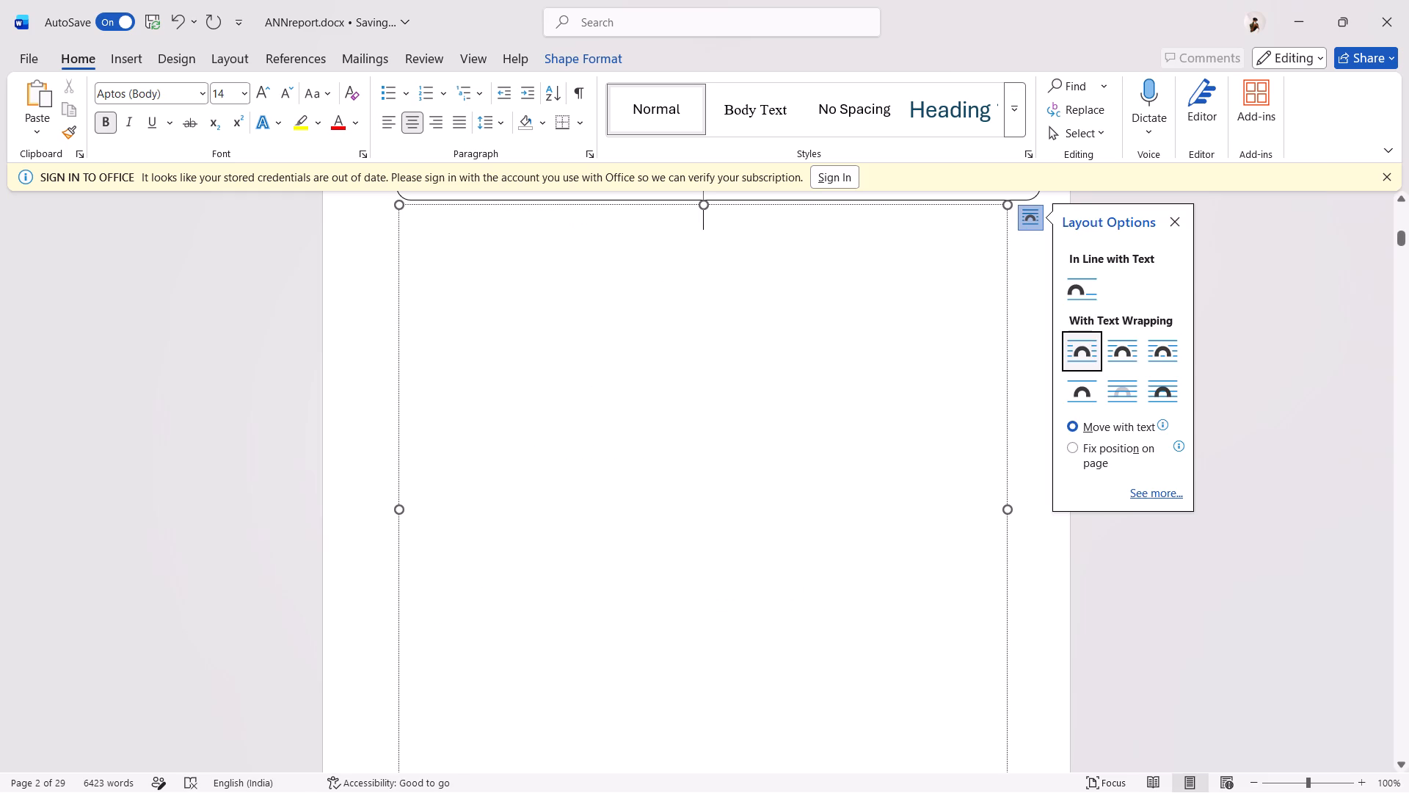
left_click(569, 317)
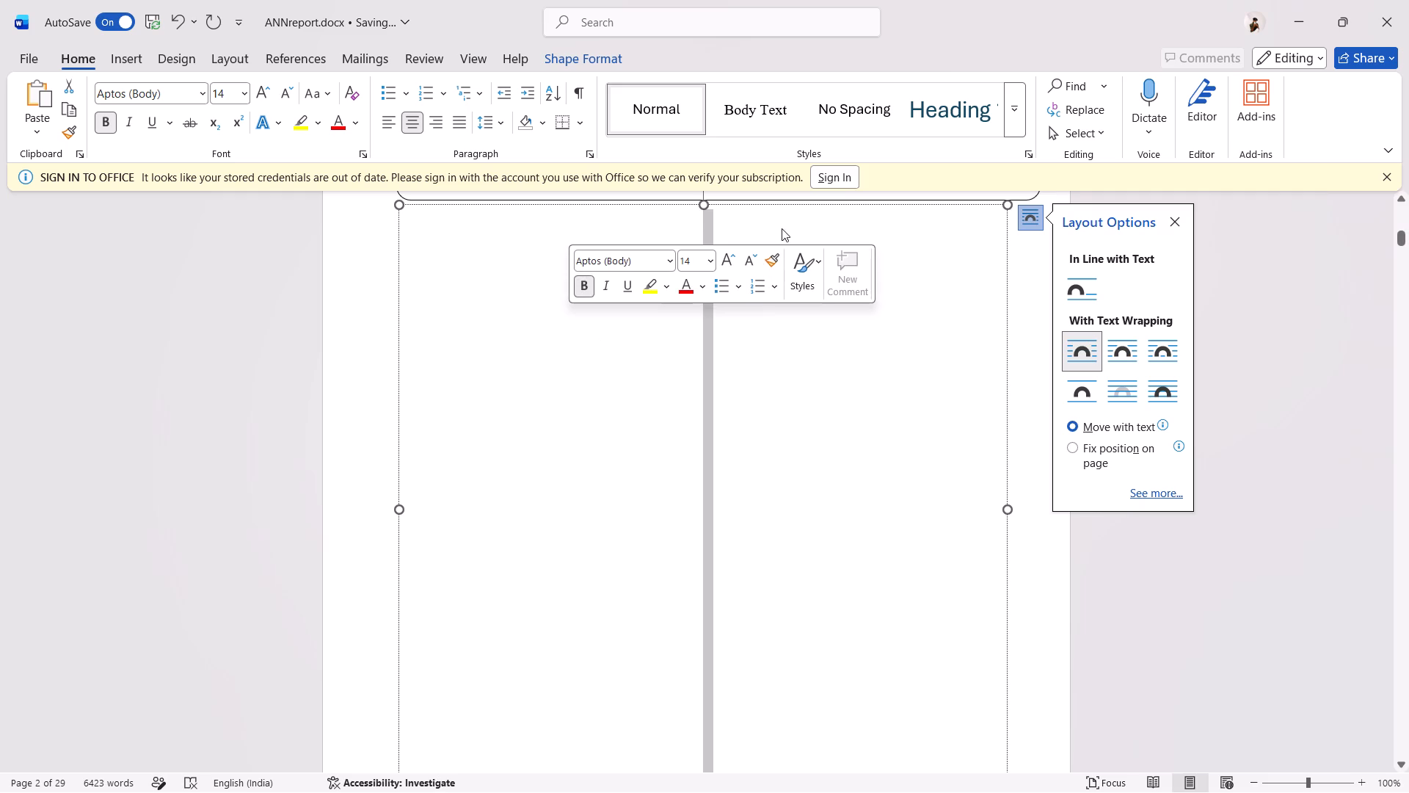
left_click(693, 222)
left_click(708, 224)
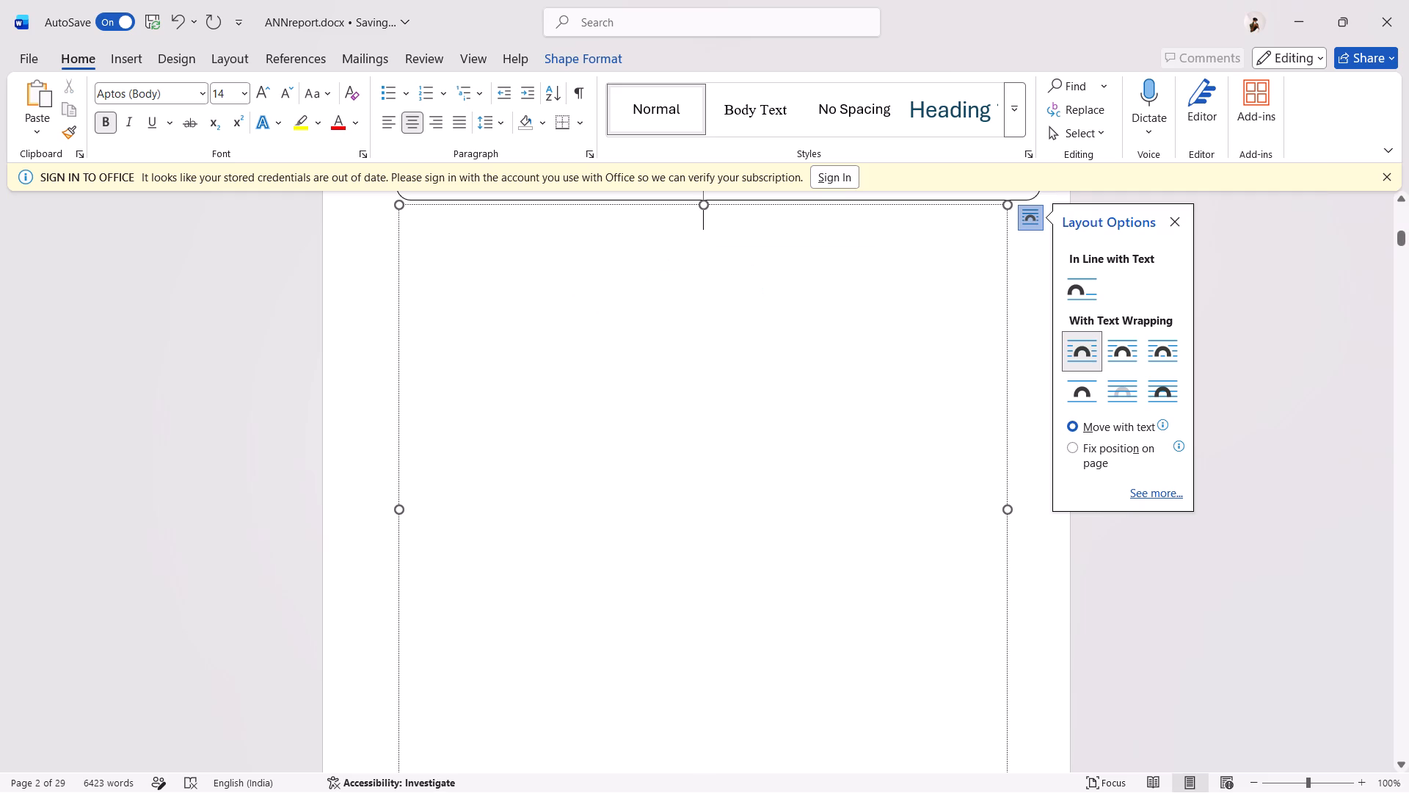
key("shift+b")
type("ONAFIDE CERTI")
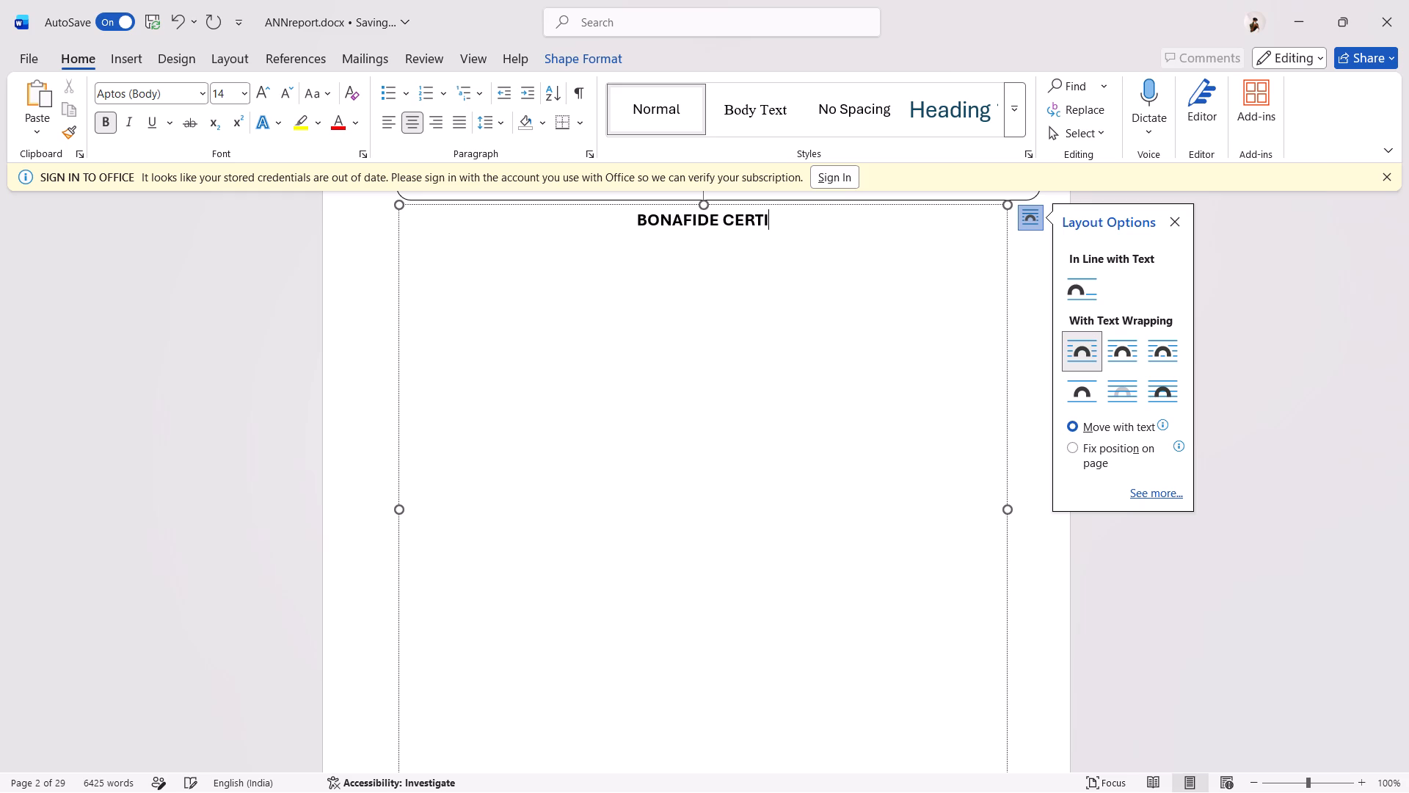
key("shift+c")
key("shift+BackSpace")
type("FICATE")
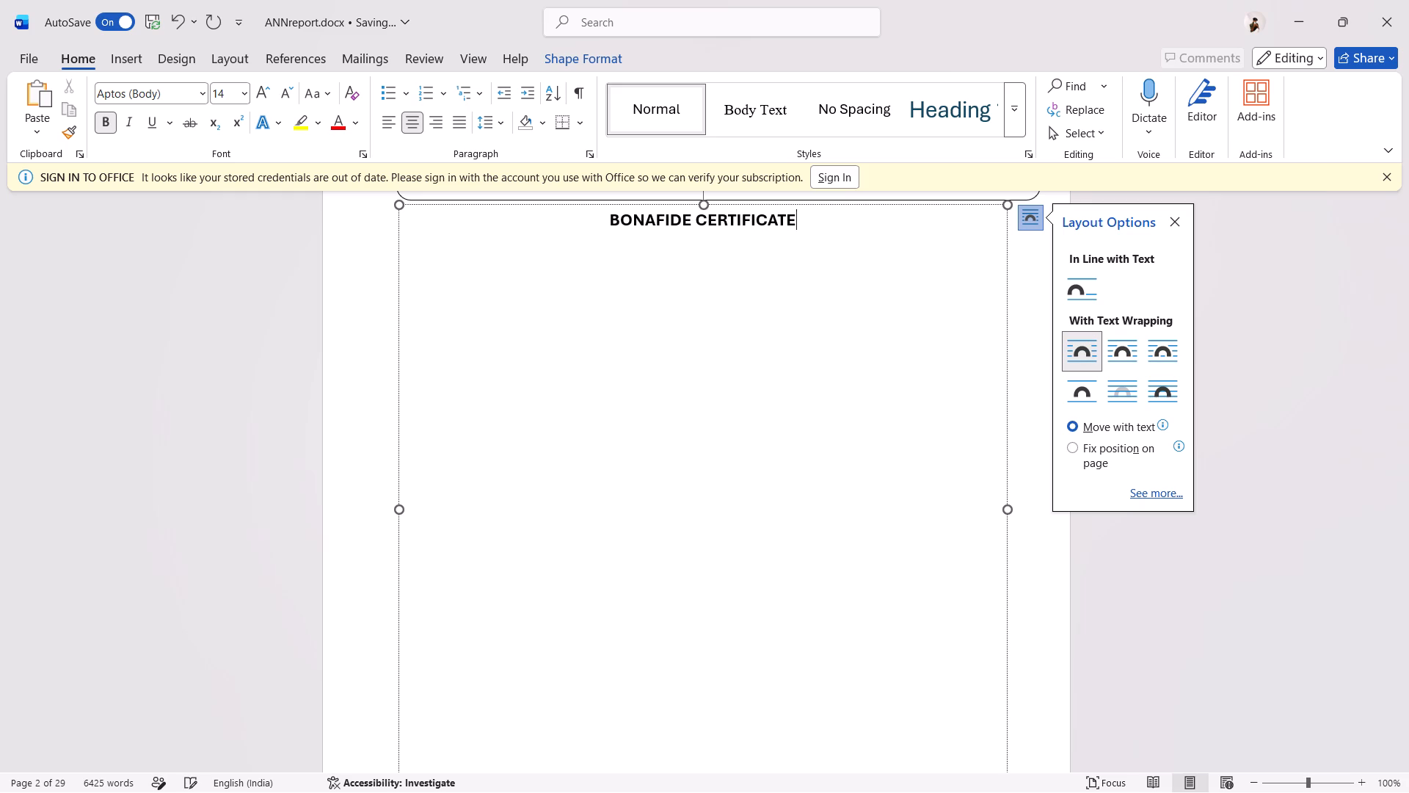
Paste the certification paragraph copied from the template on a new line below the BONAFIDE CERTIFICATE heading.
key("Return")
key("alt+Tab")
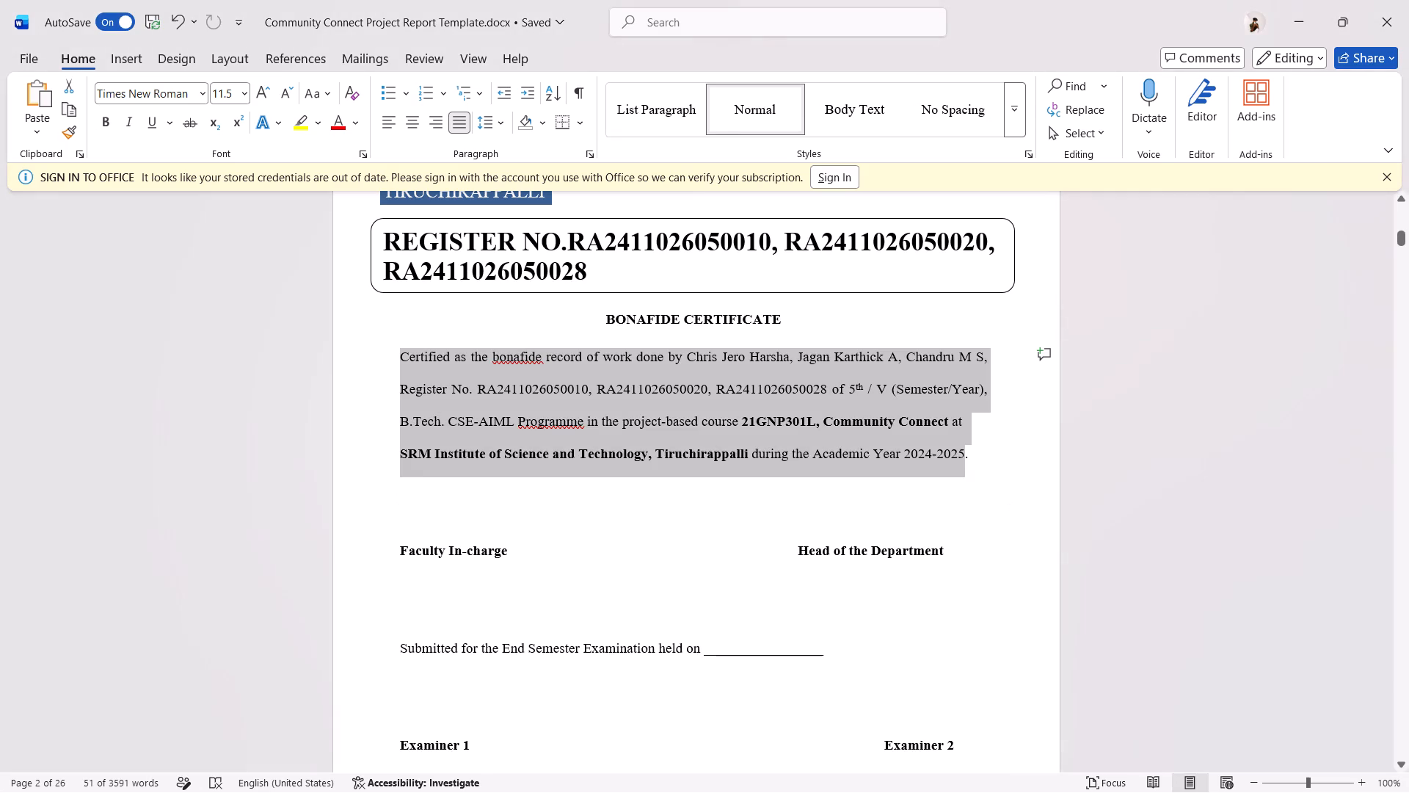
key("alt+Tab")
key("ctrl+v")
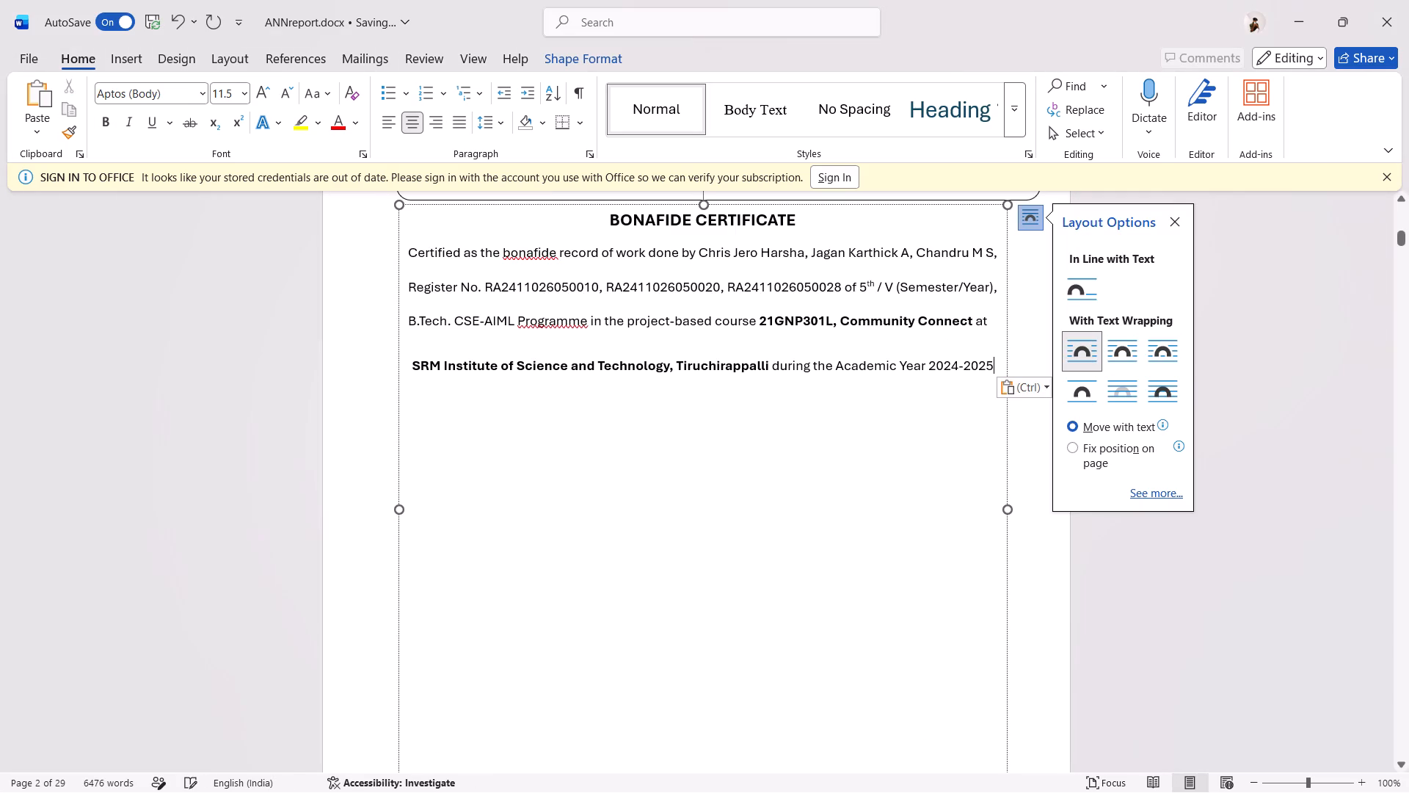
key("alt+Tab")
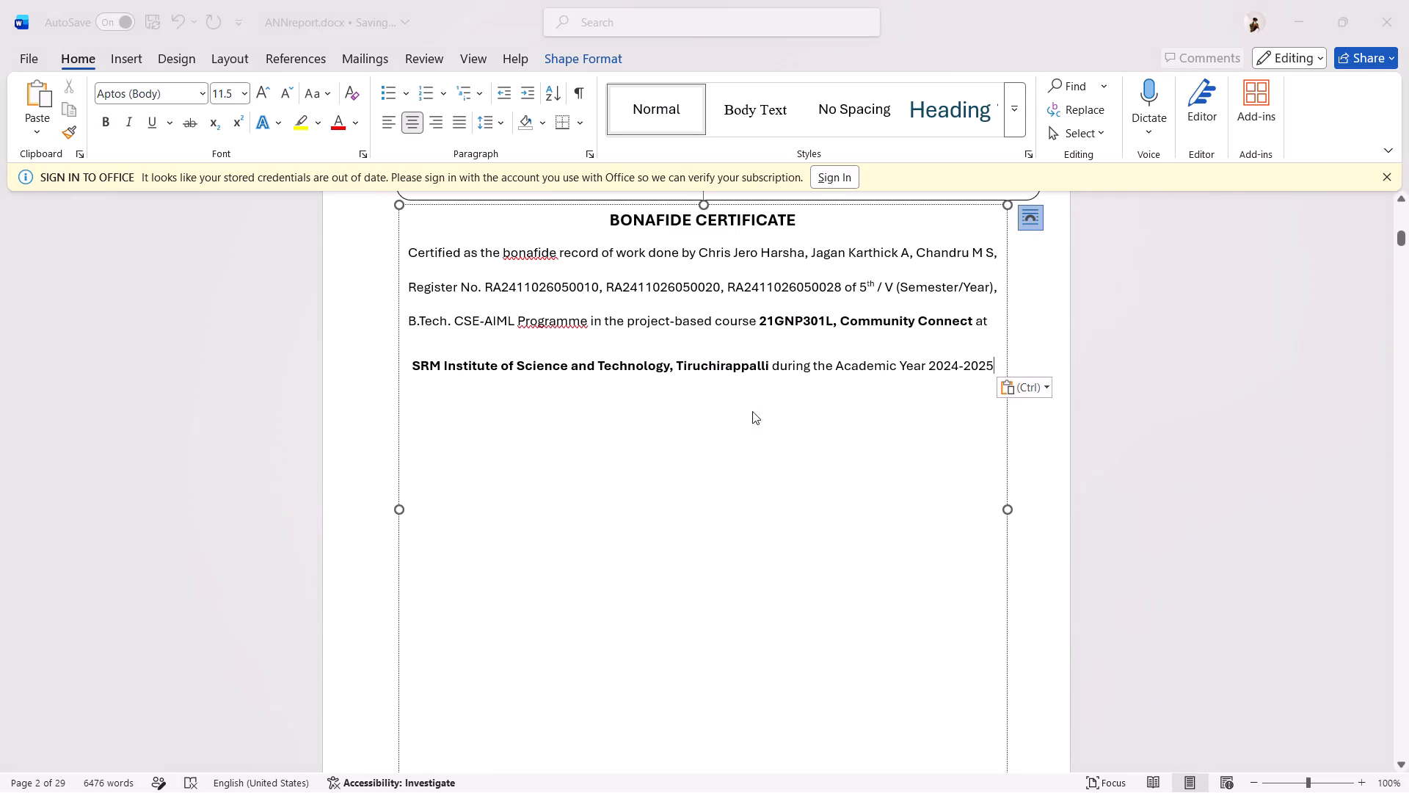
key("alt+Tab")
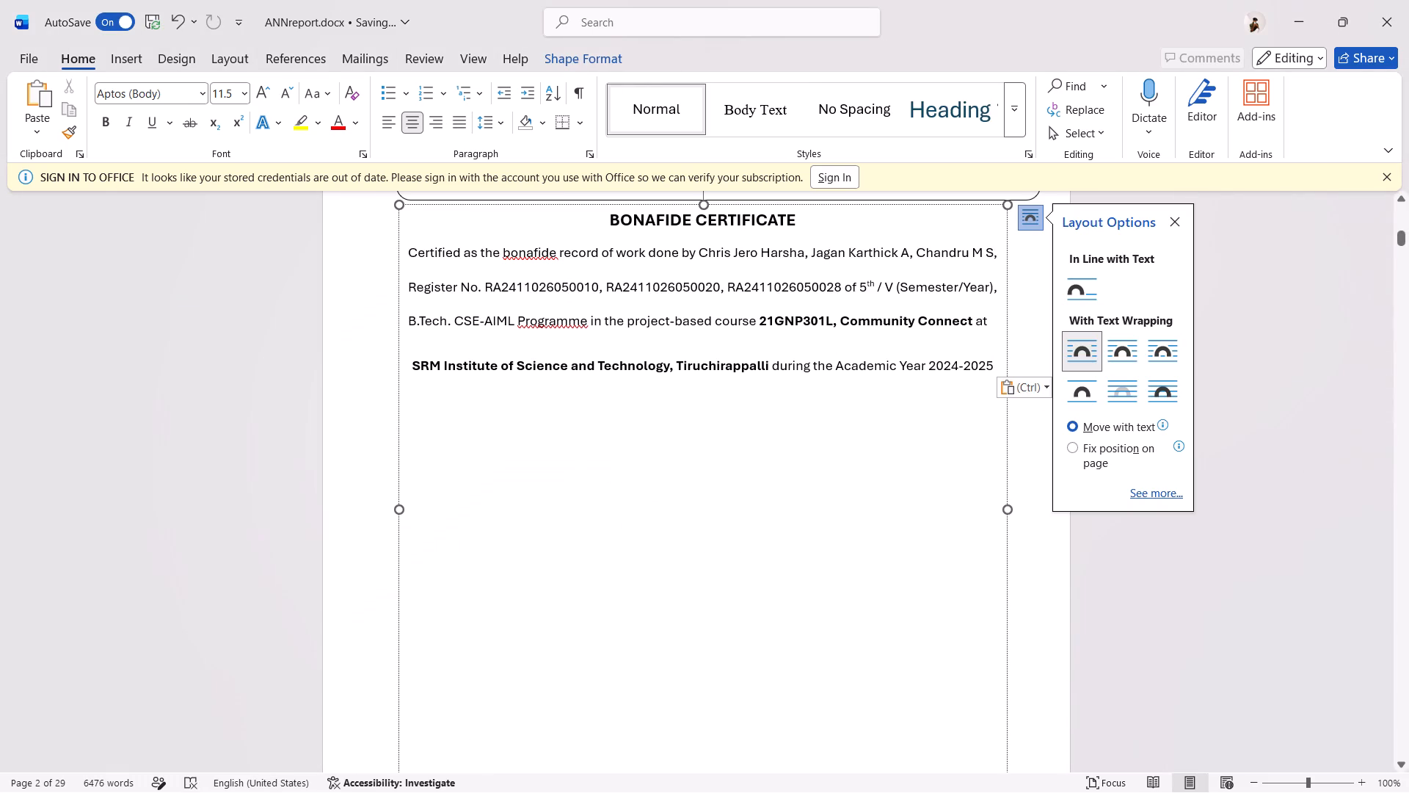
Join the separate SRM Institute of Science and Technology line to the end of the certification paragraph above it.
left_click(411, 364)
key("BackSpace")
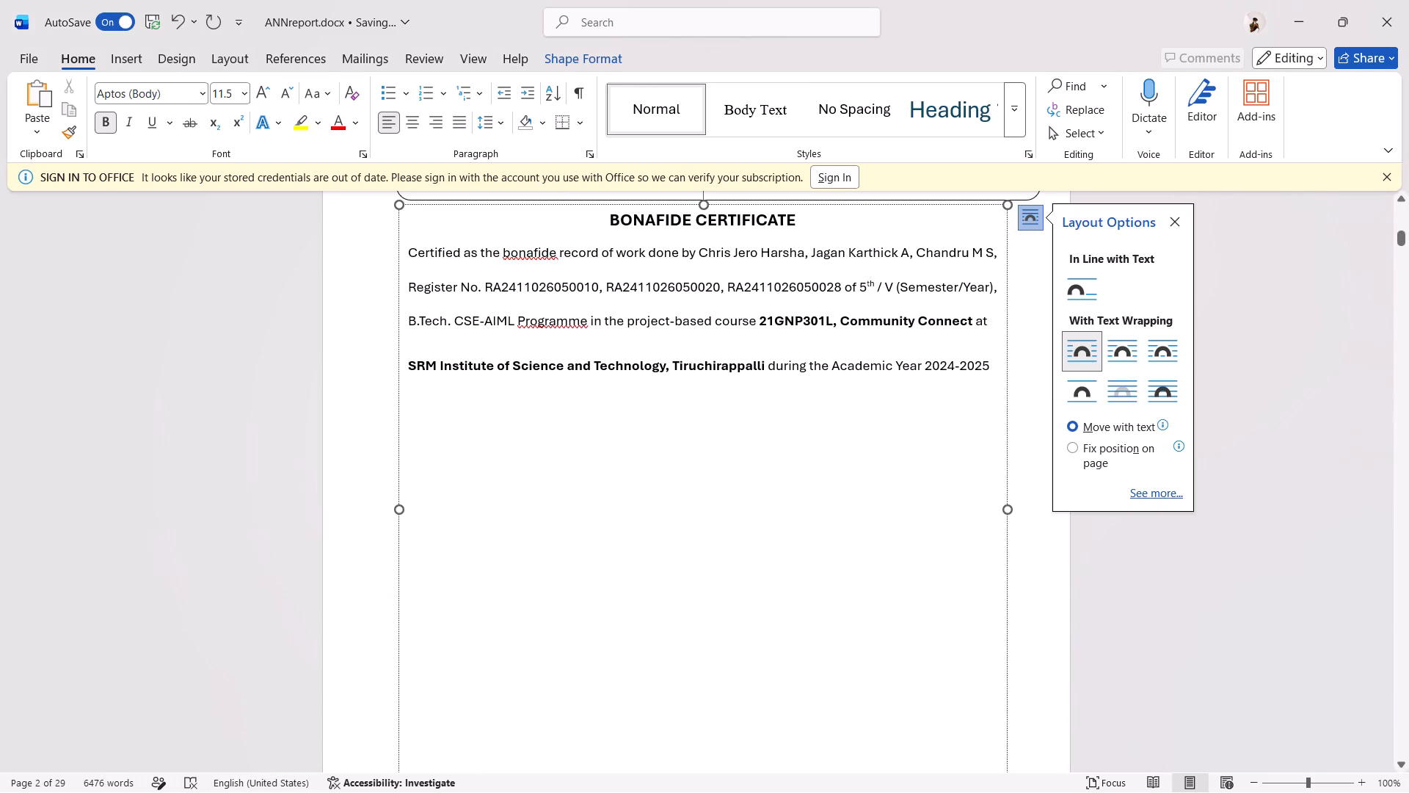
key("BackSpace")
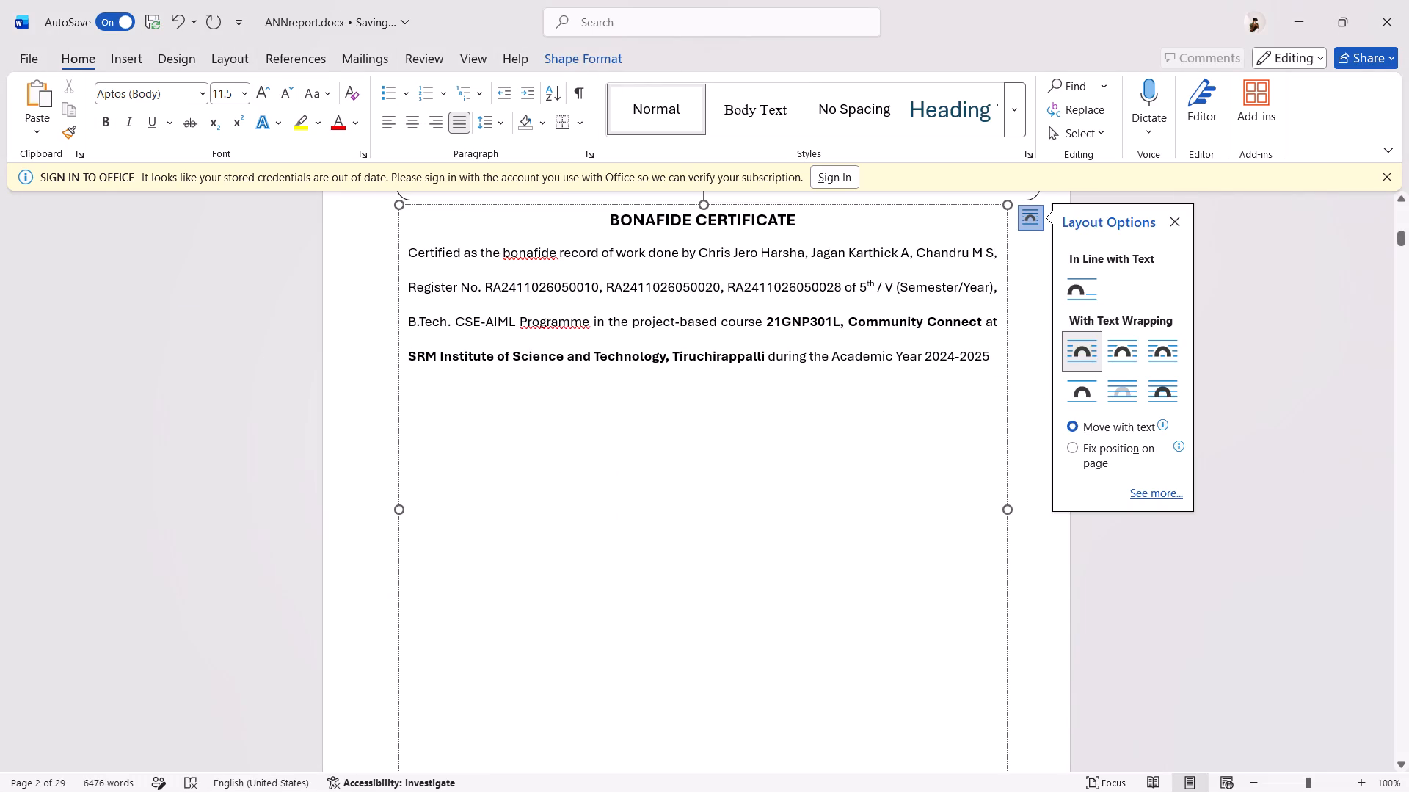
left_click(491, 432)
Change the font of the whole certification paragraph to Times New Roman.
left_click_drag(410, 247, 965, 347)
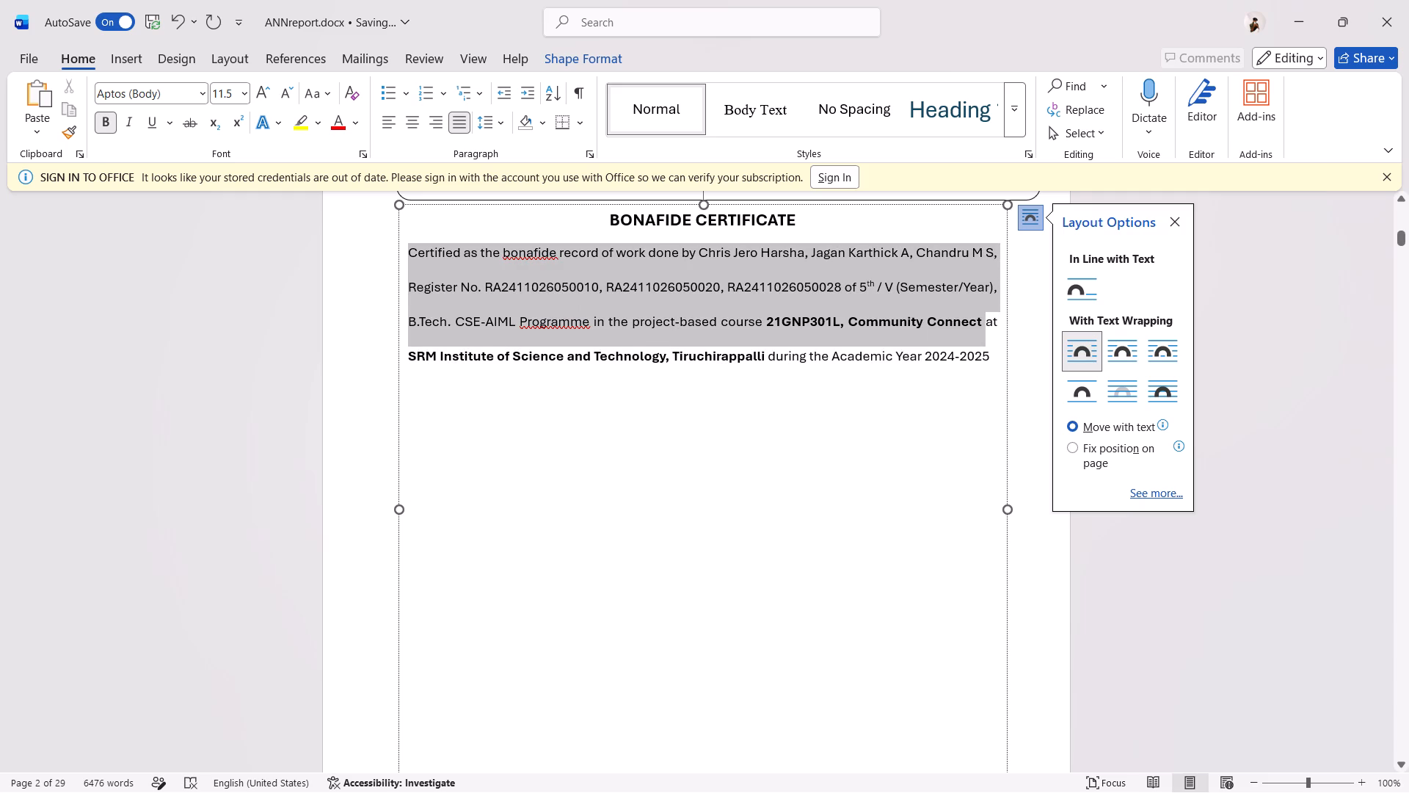
left_click_drag(965, 347, 970, 352)
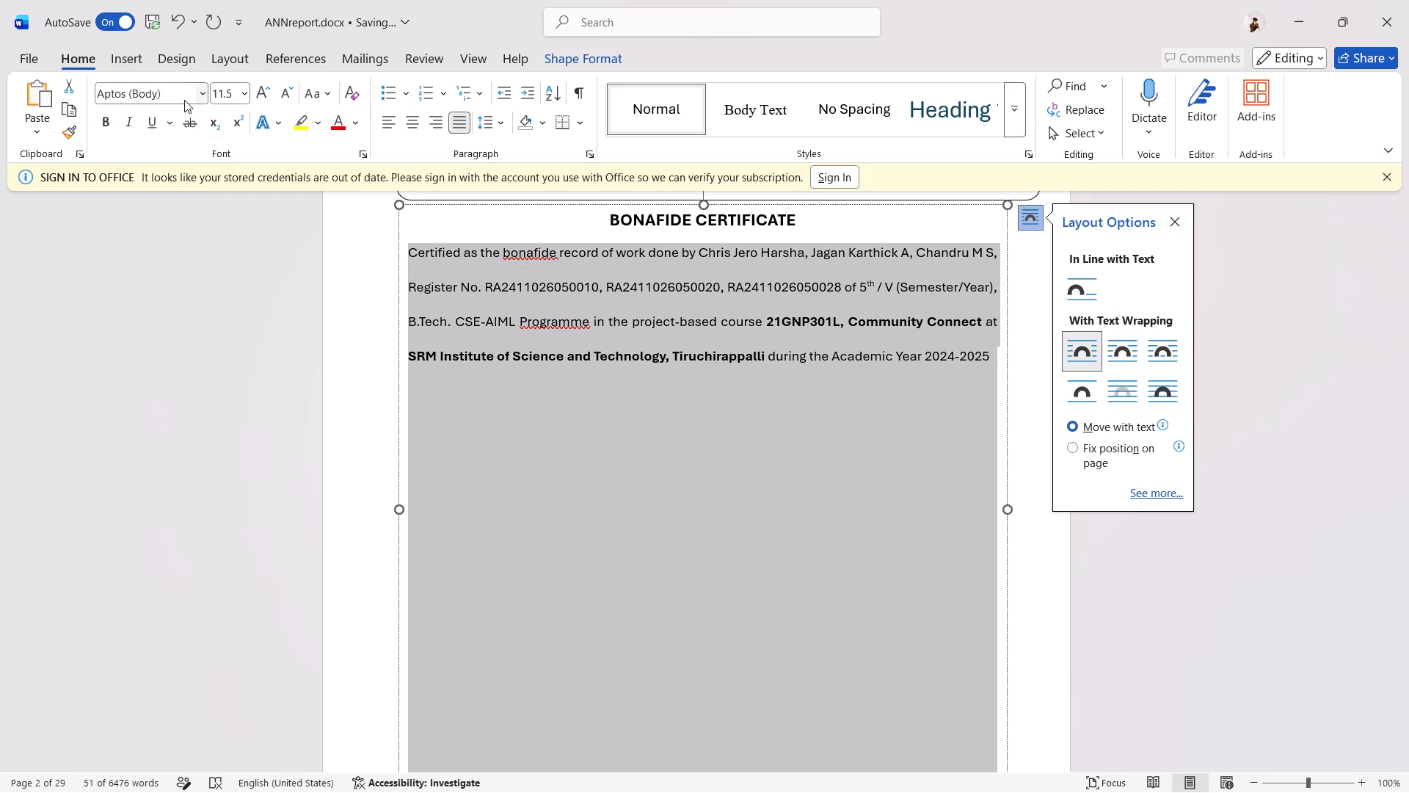
left_click(184, 99)
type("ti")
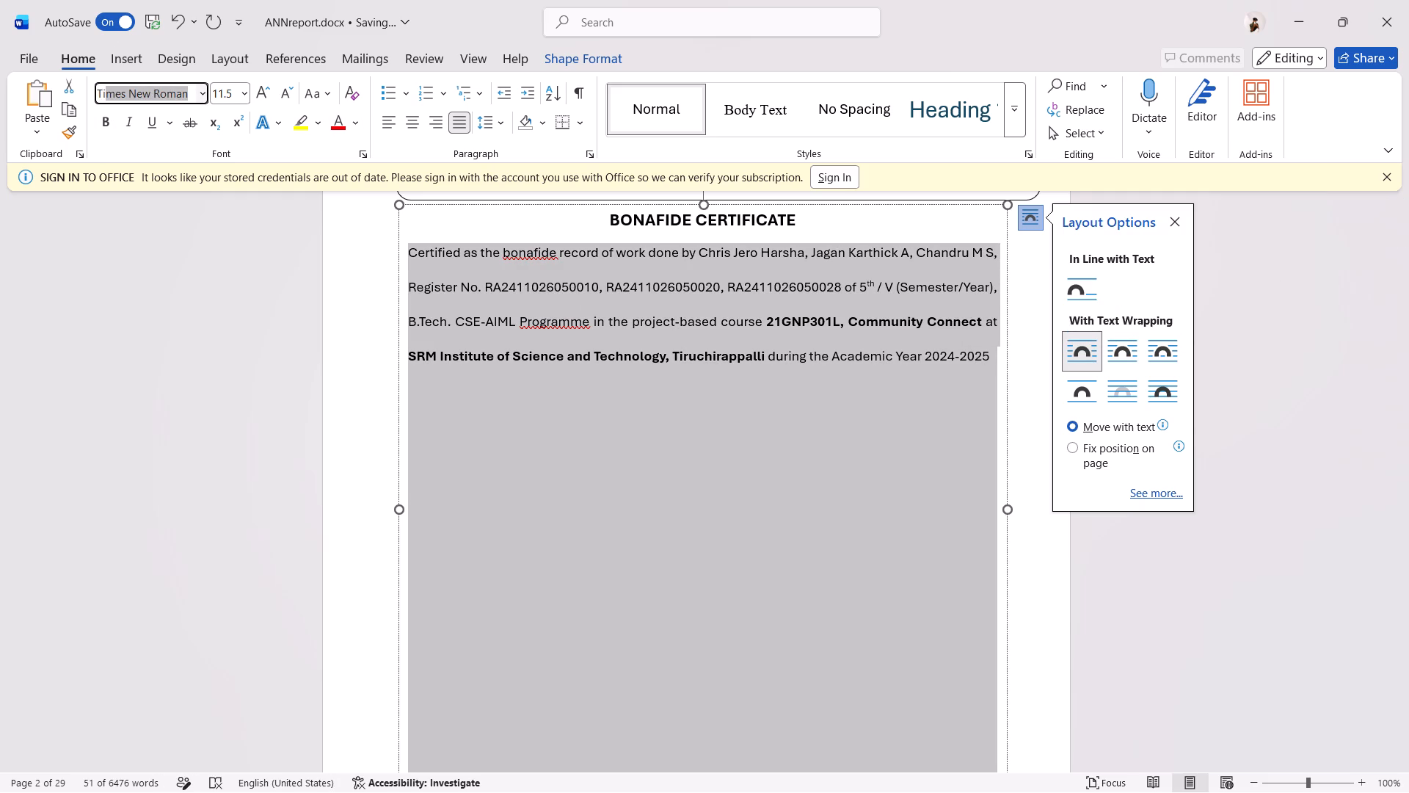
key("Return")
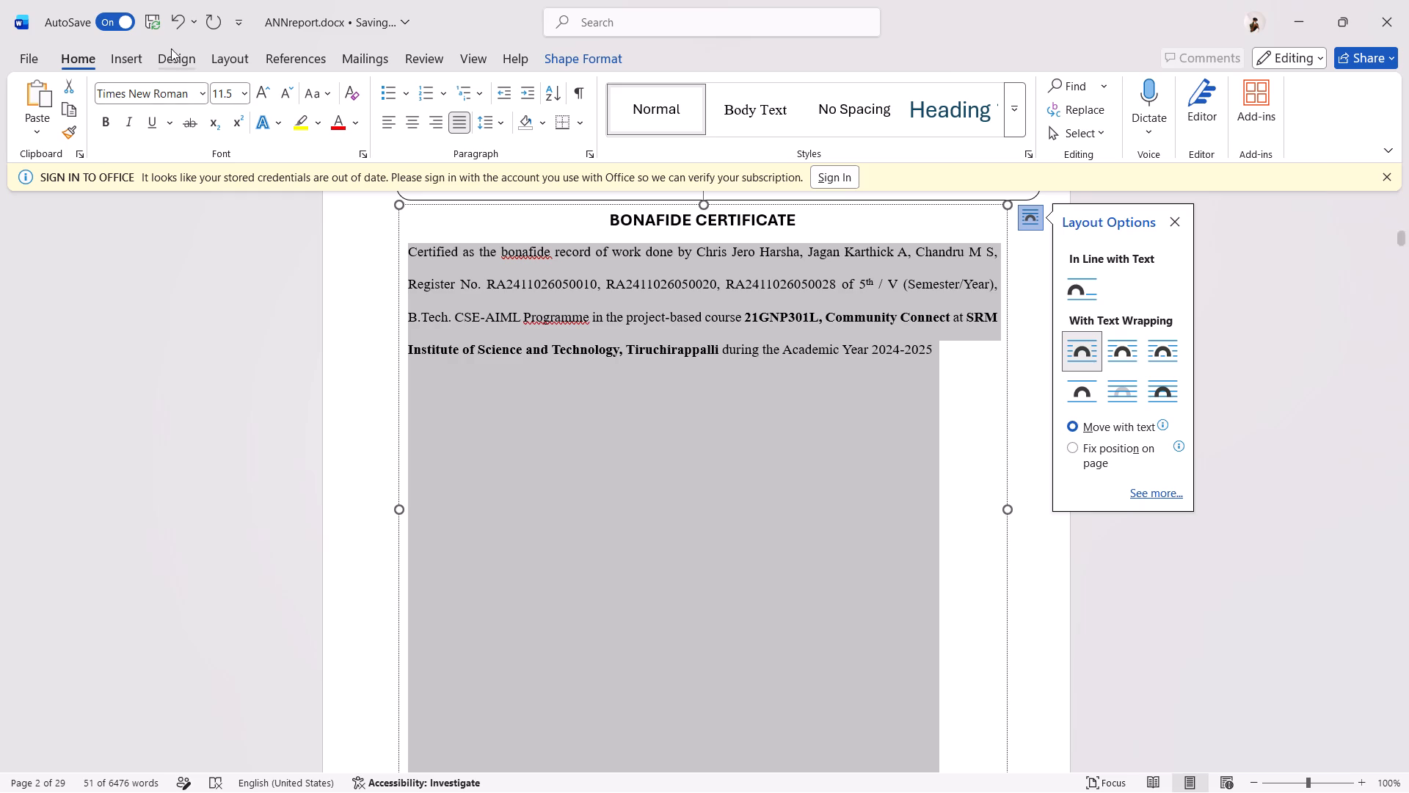
left_click(374, 384)
left_click(398, 476)
left_click(597, 490)
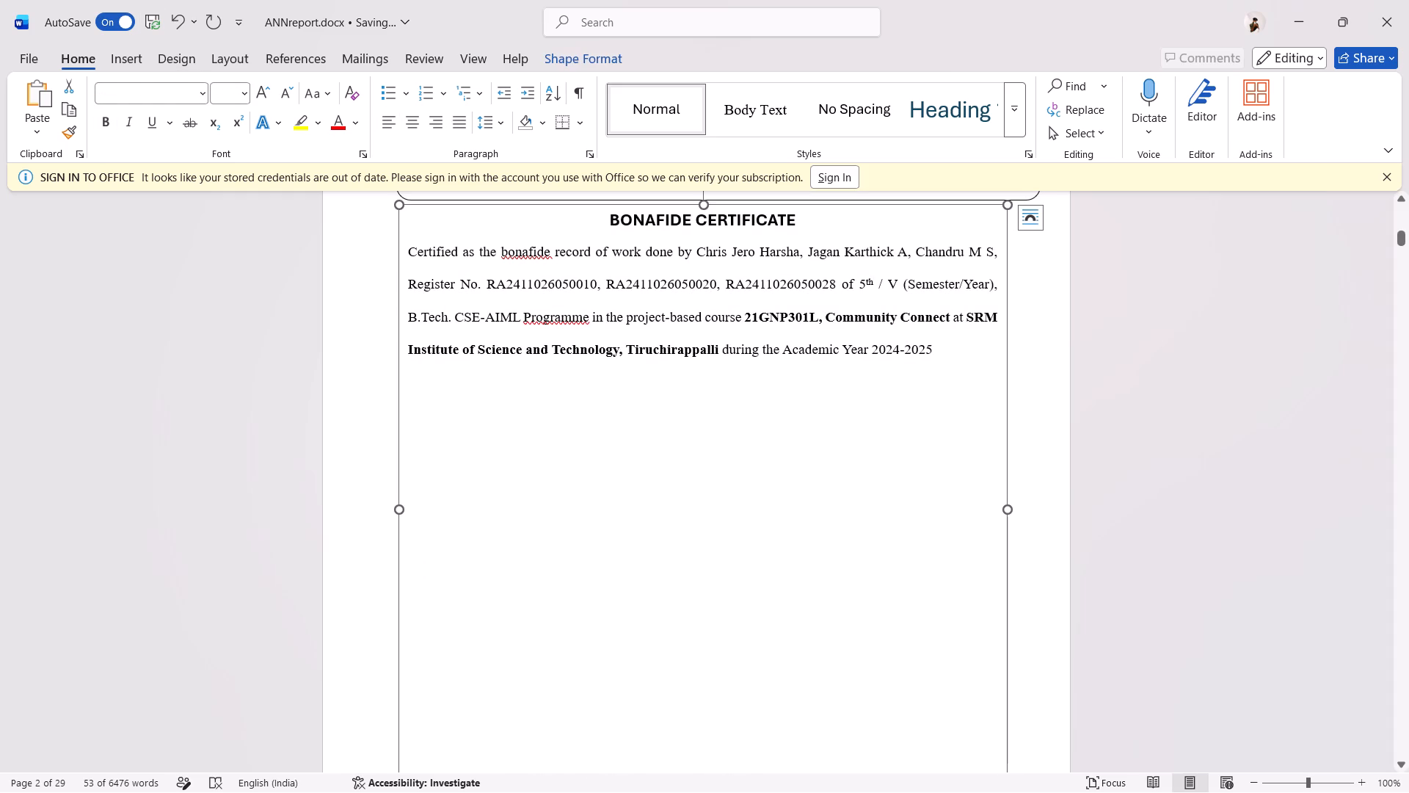
Insert a blank line between the BONAFIDE CERTIFICATE heading and the certification paragraph.
scroll(584, 586, "right", 1)
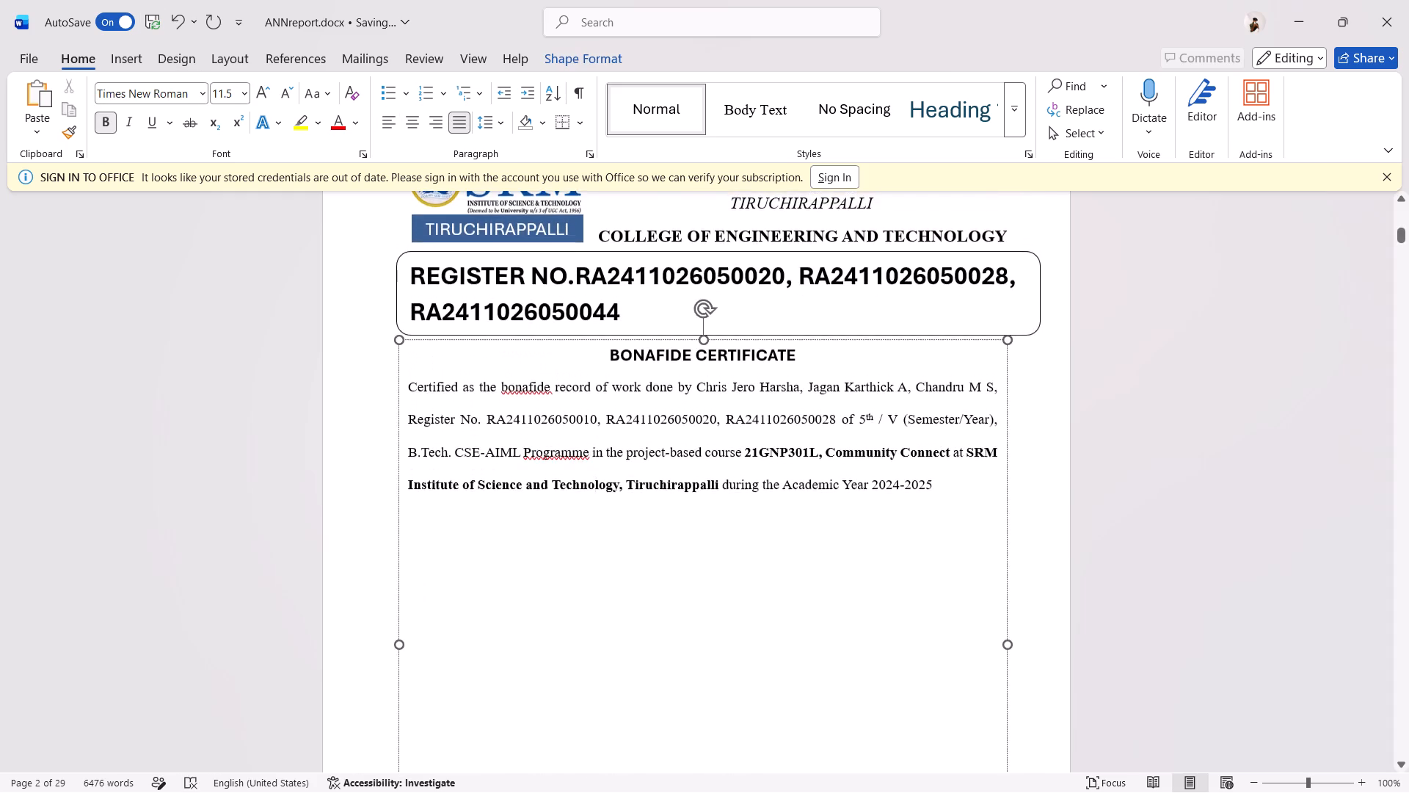
scroll(584, 586, "right", 1)
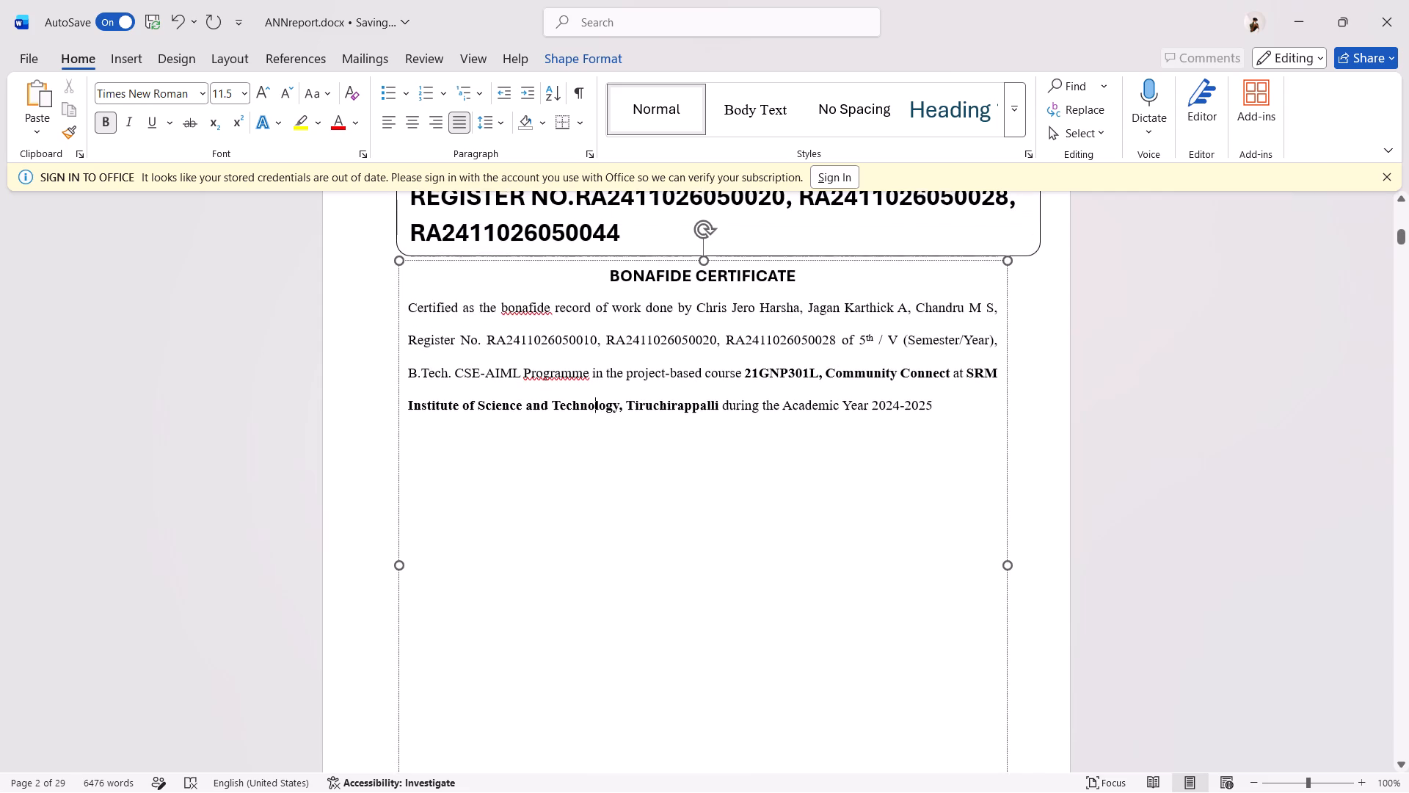
scroll(584, 586, "down", 1)
key("alt+Tab")
key("alt+Tab")
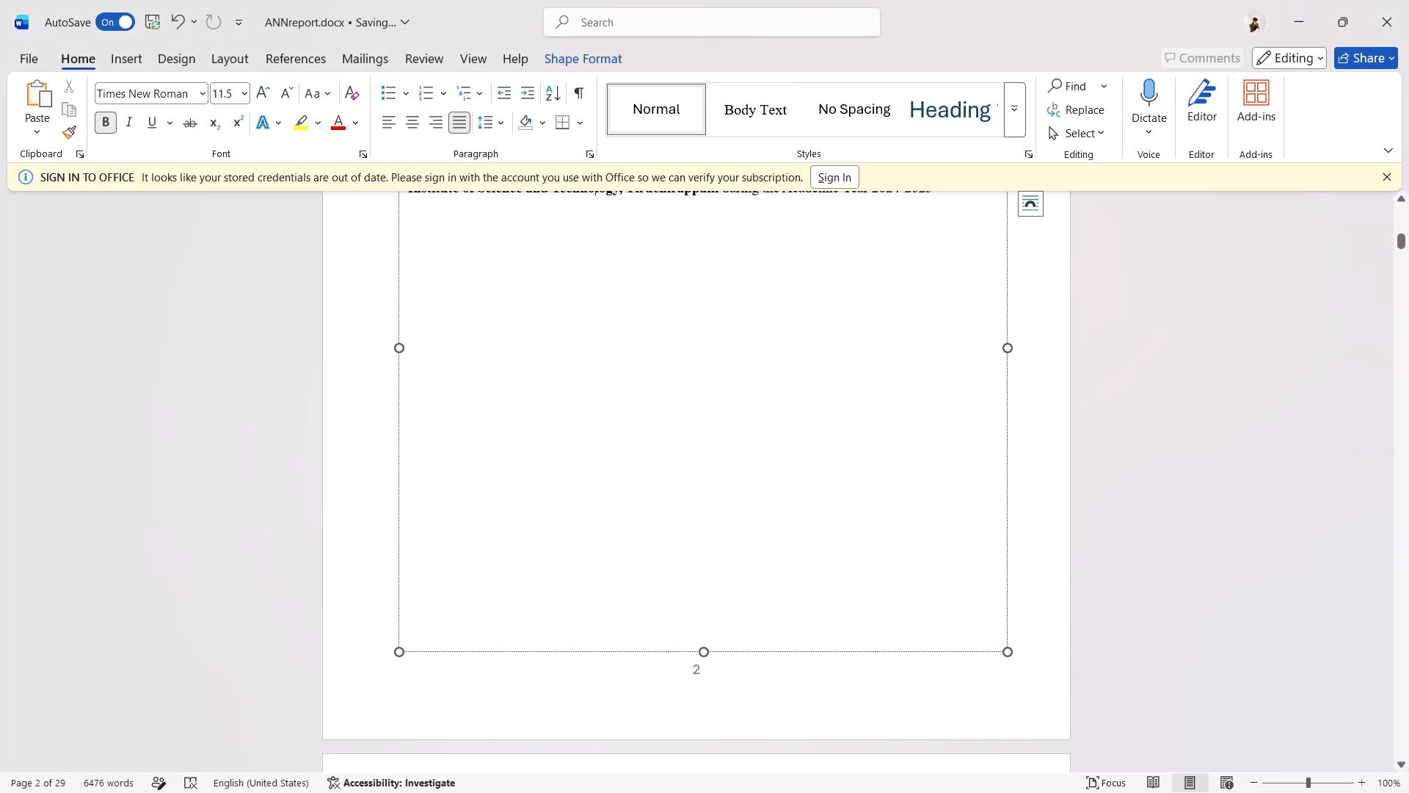
scroll(705, 444, "up", 2)
left_click(798, 494)
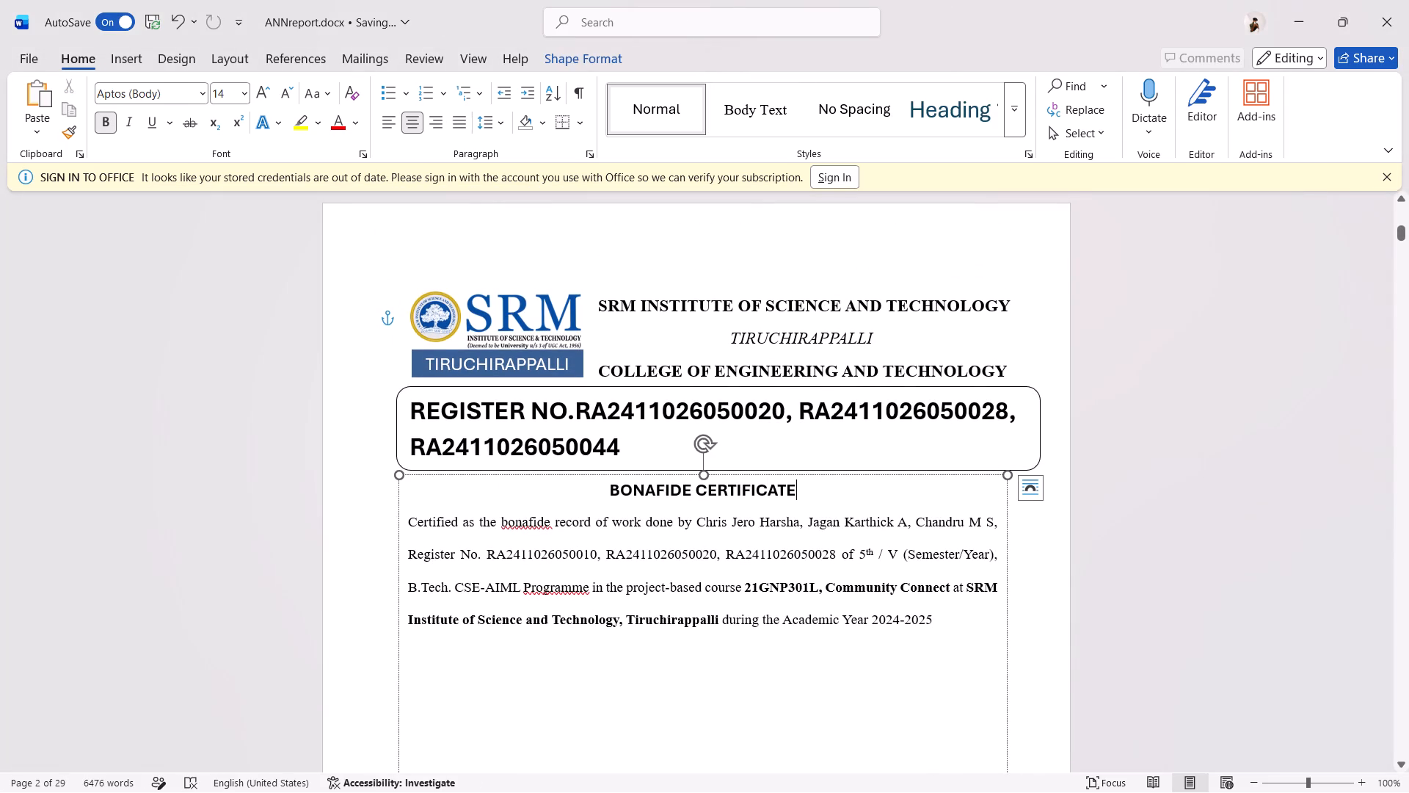
key("Return")
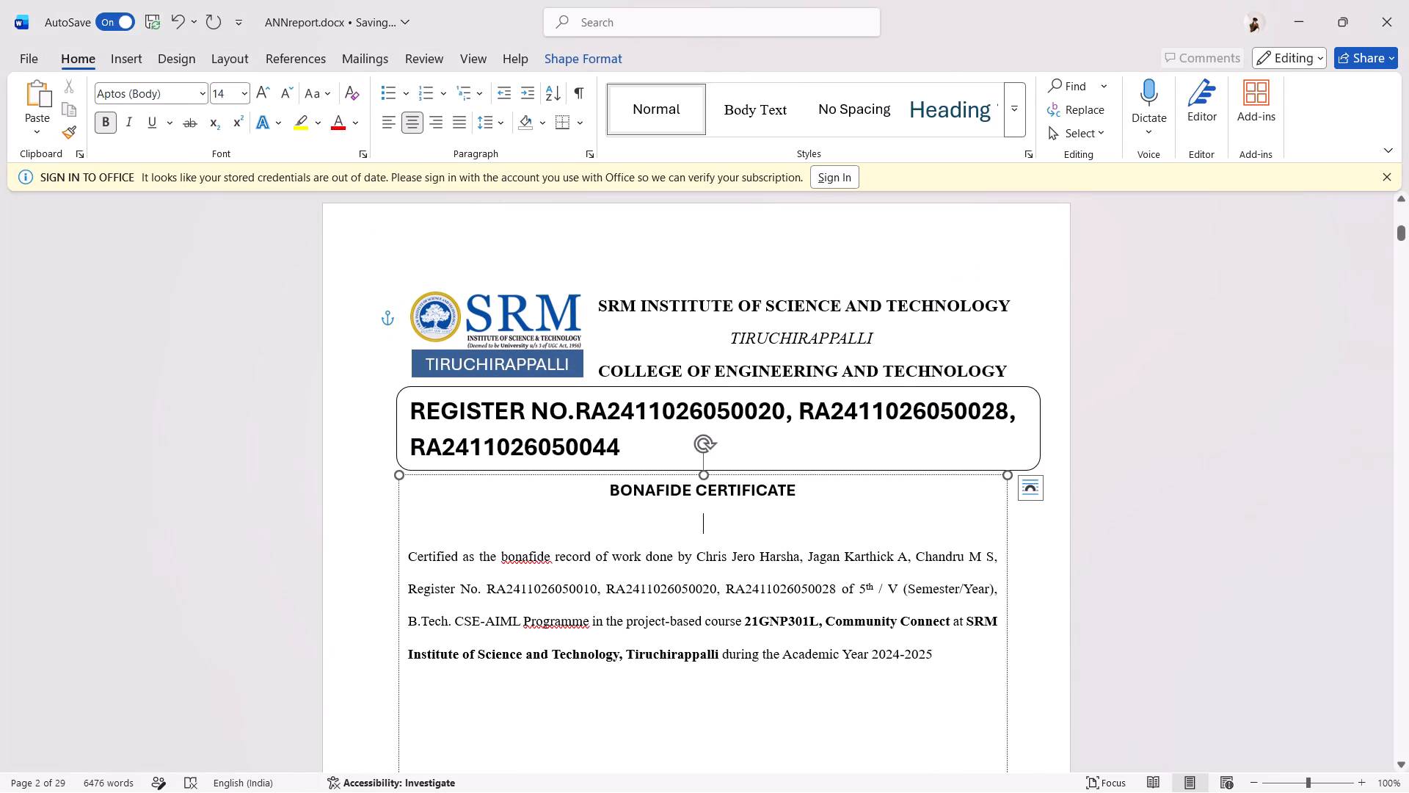
Switch to Community Connect Project Report Template.docx and copy the Faculty In-charge and Head of the Department signature line.
scroll(734, 509, "down", 2)
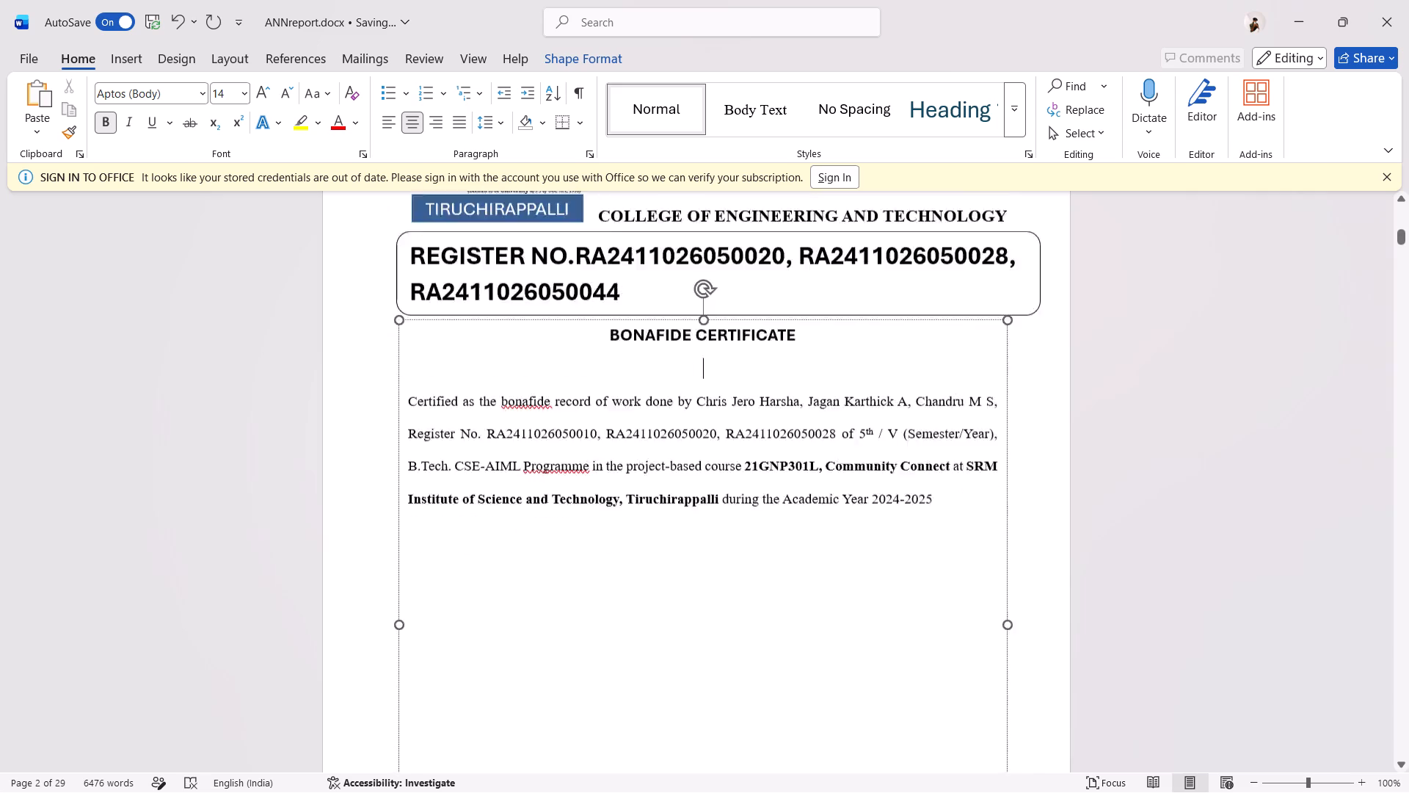
scroll(734, 509, "down", 2)
key("alt+Tab")
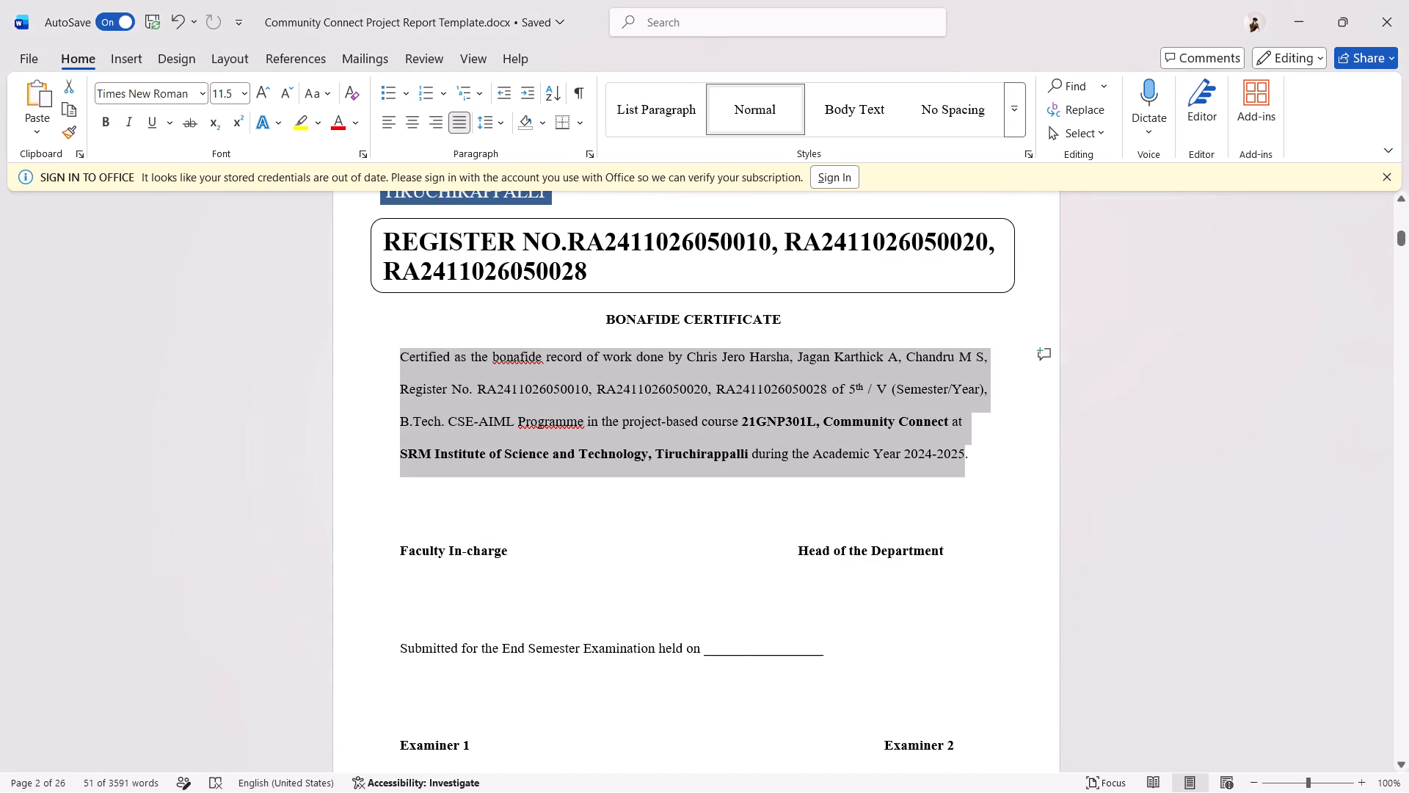
left_click_drag(398, 554, 910, 547)
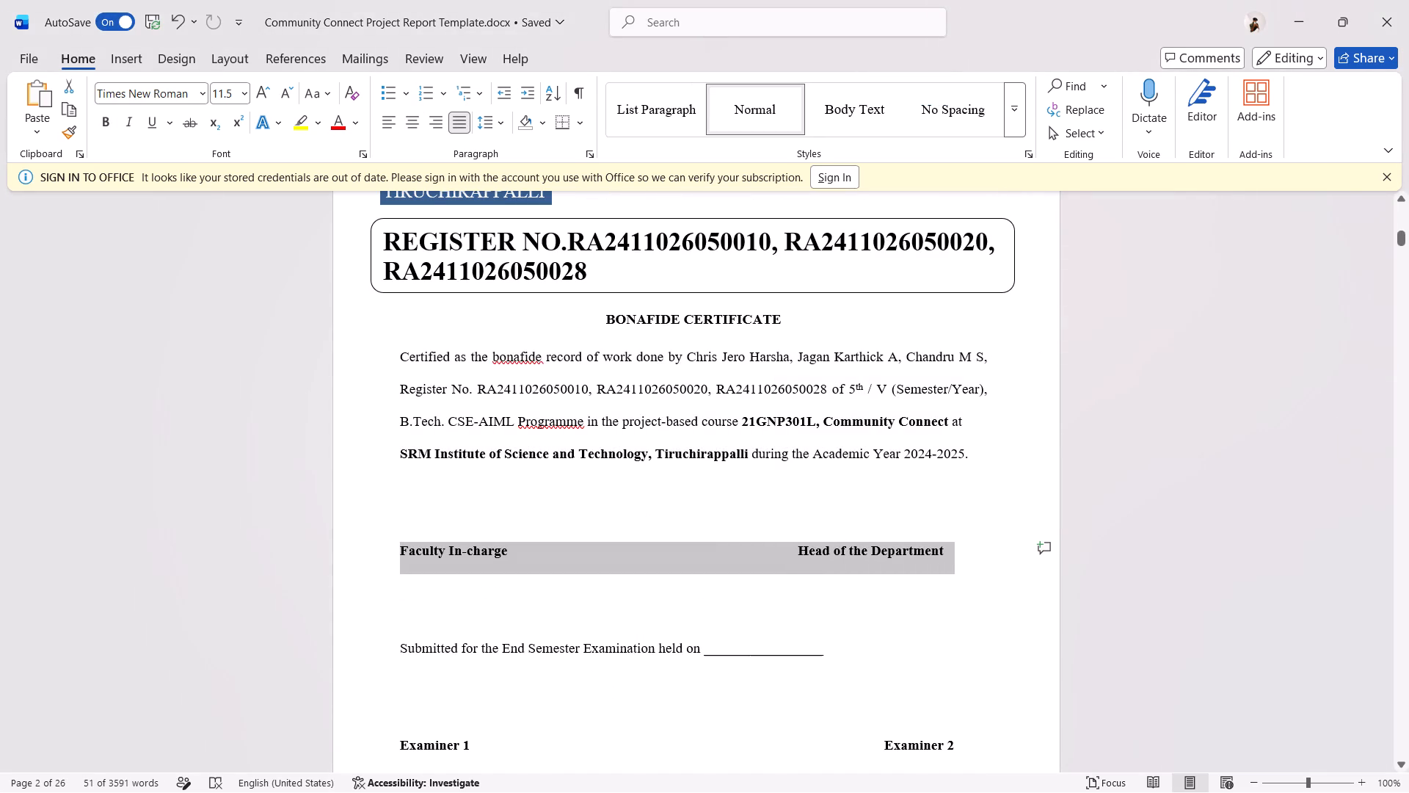
left_click_drag(910, 547, 914, 547)
key("ctrl+c")
Return to ANNreport.docx and paste the signature line below the certification paragraph, leaving one blank line between them.
key("alt+Tab")
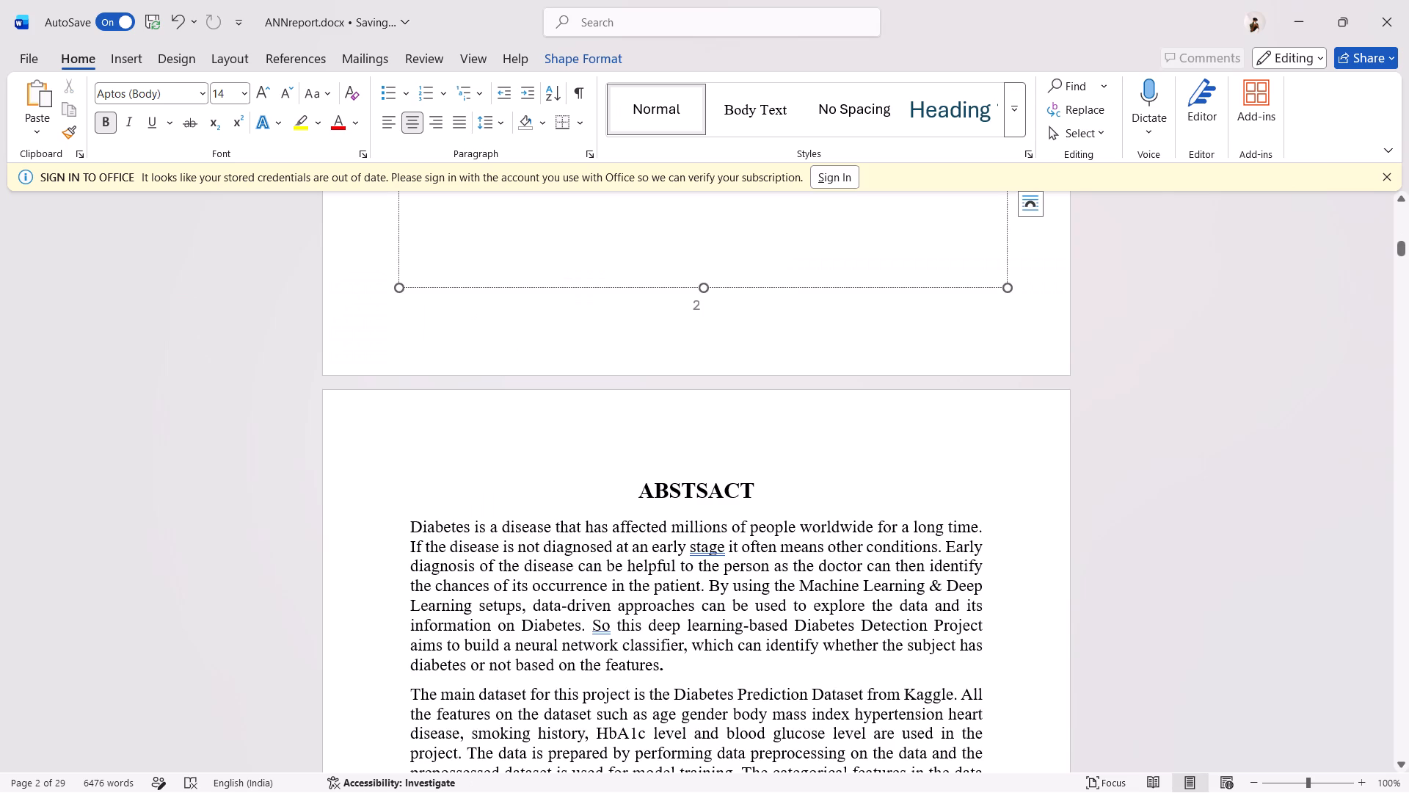
scroll(884, 465, "up", 3)
right_click(884, 465)
left_click(744, 379)
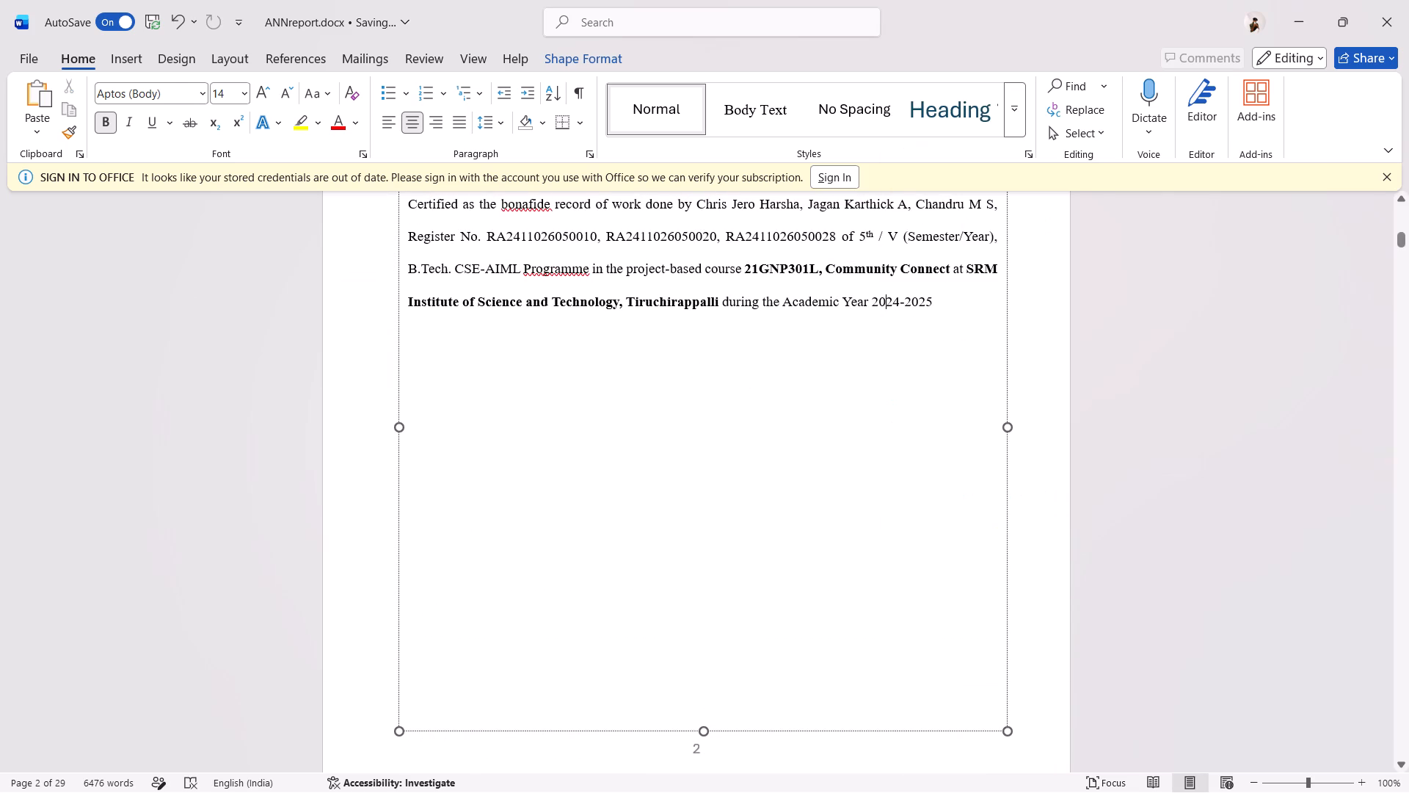
left_click(938, 315)
key("Return")
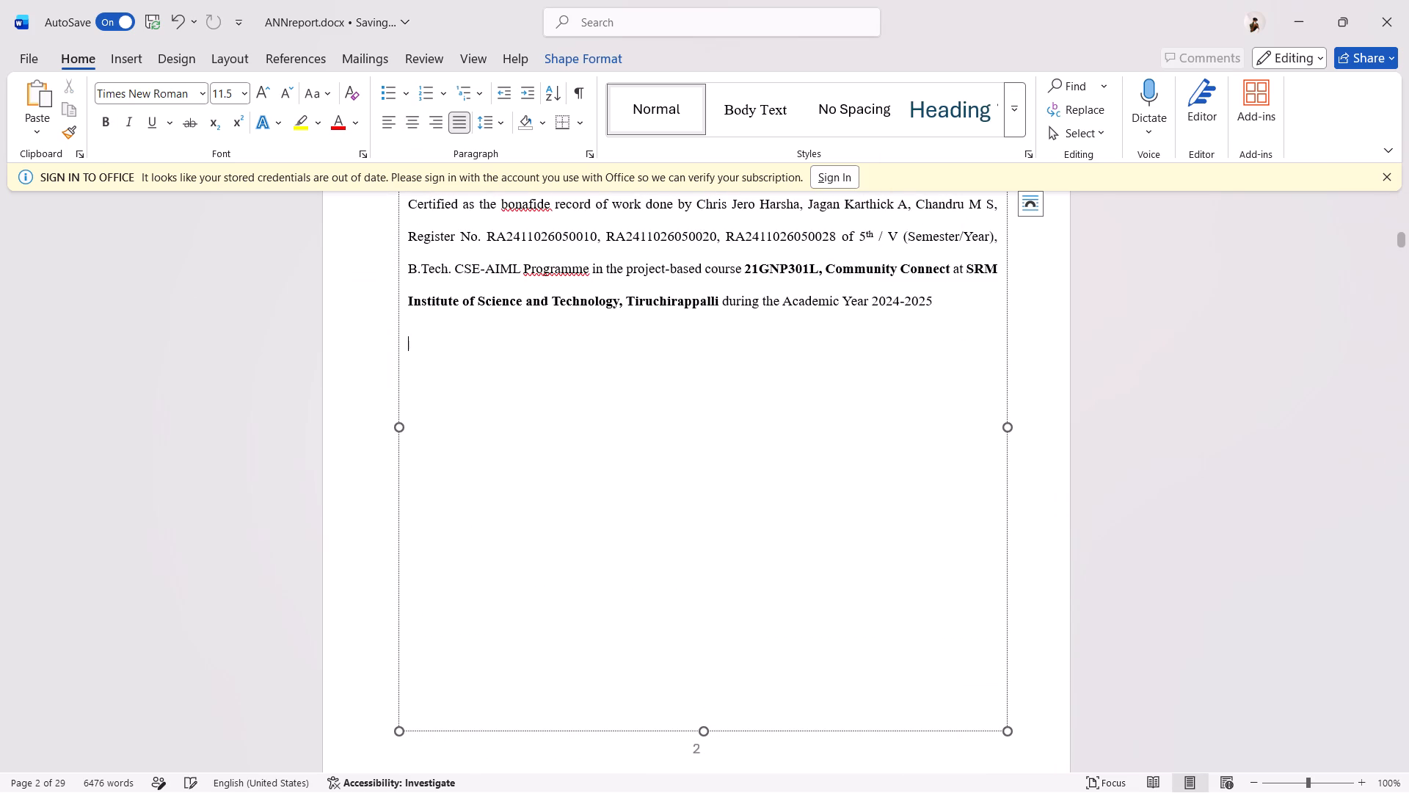
key("Return")
key("ctrl+v")
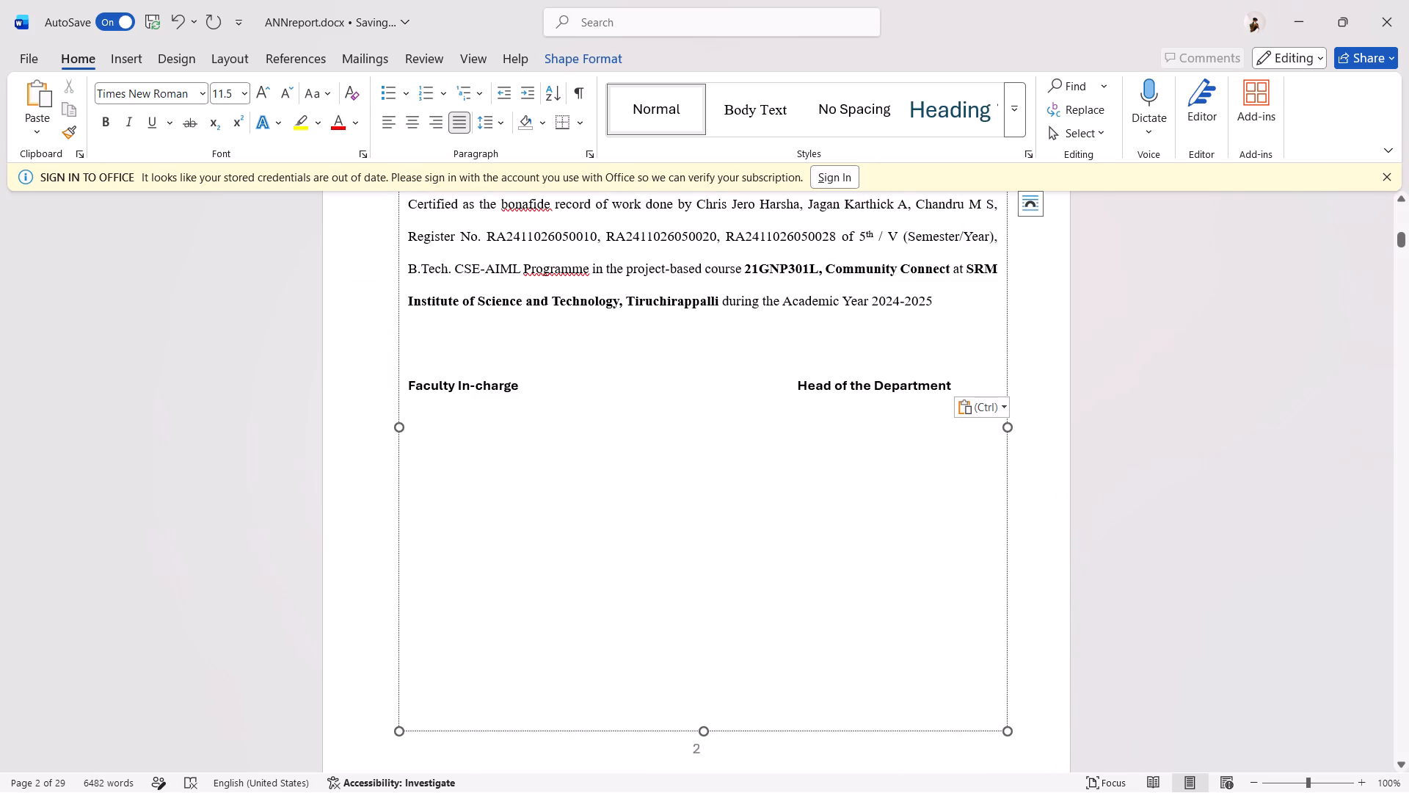
Widen the gap before Head of the Department with a tab and spaces, keeping the signature labels on one line.
left_click(791, 396)
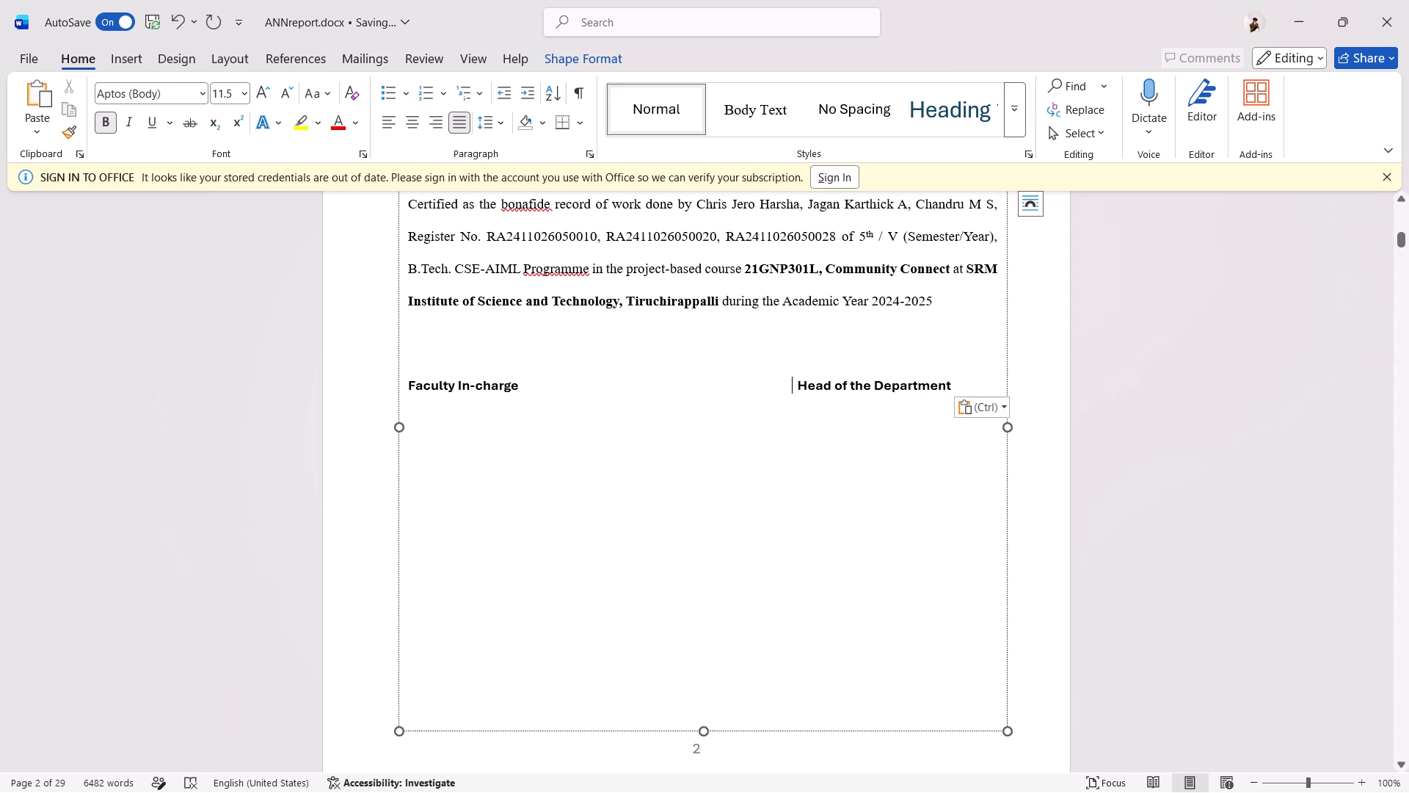
key("Right")
key("Tab")
key("Tab")
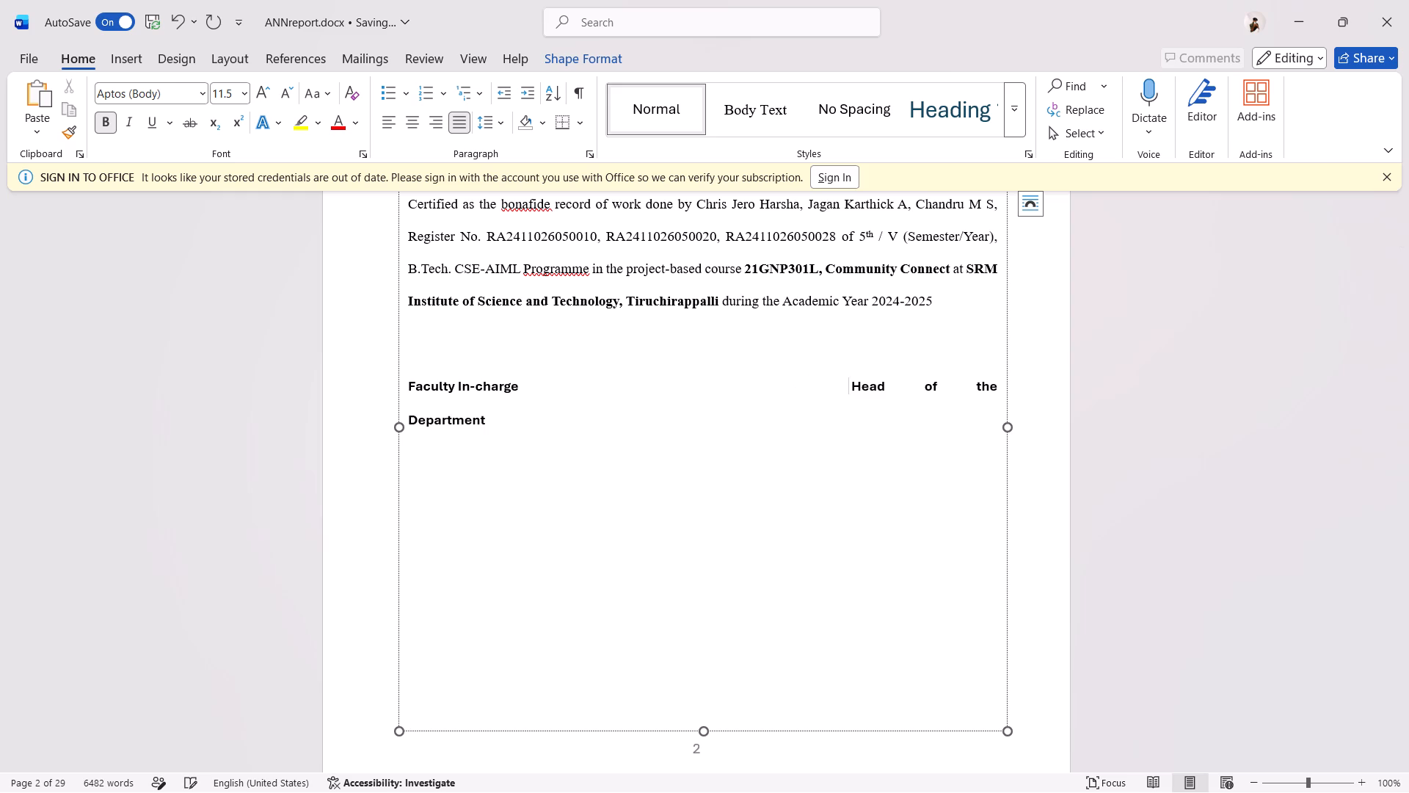
key("BackSpace")
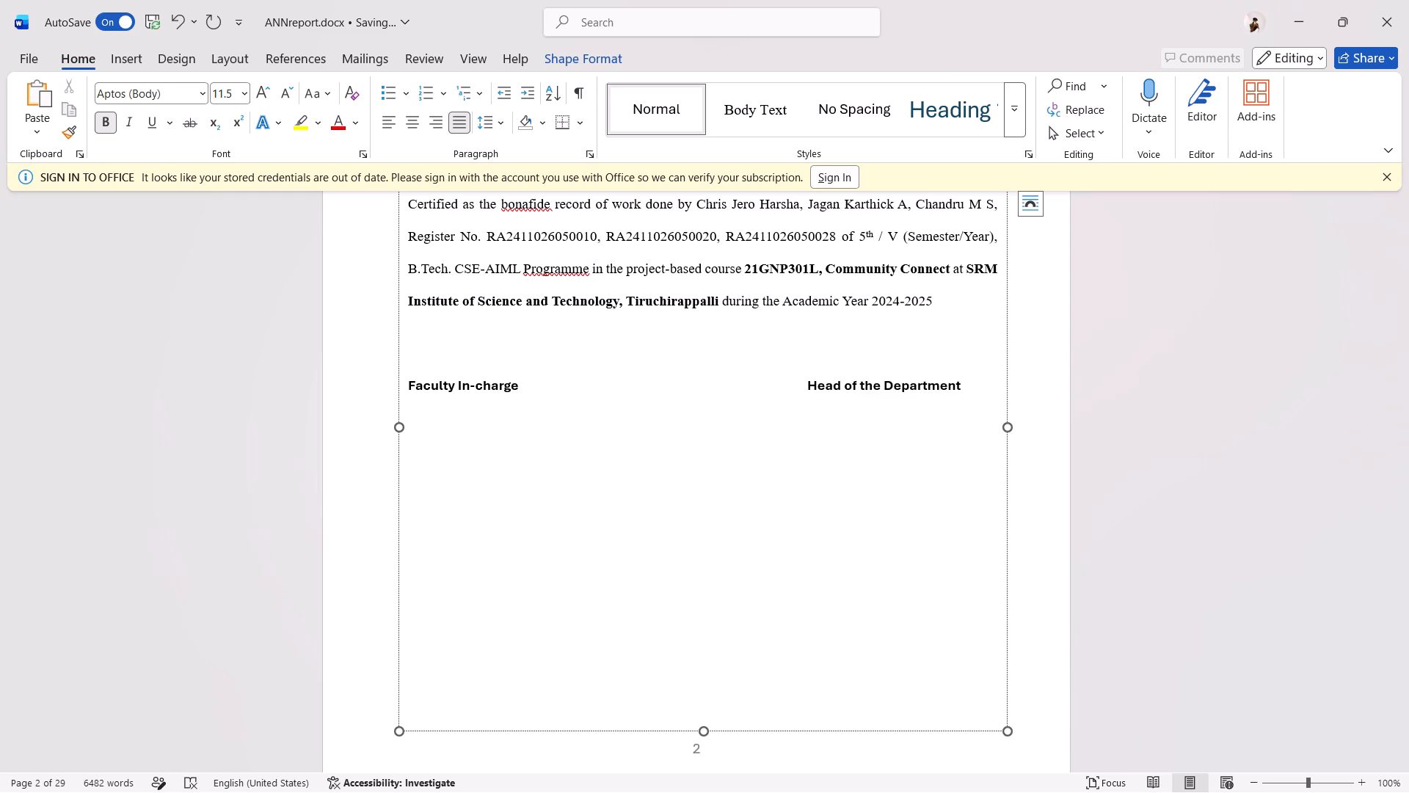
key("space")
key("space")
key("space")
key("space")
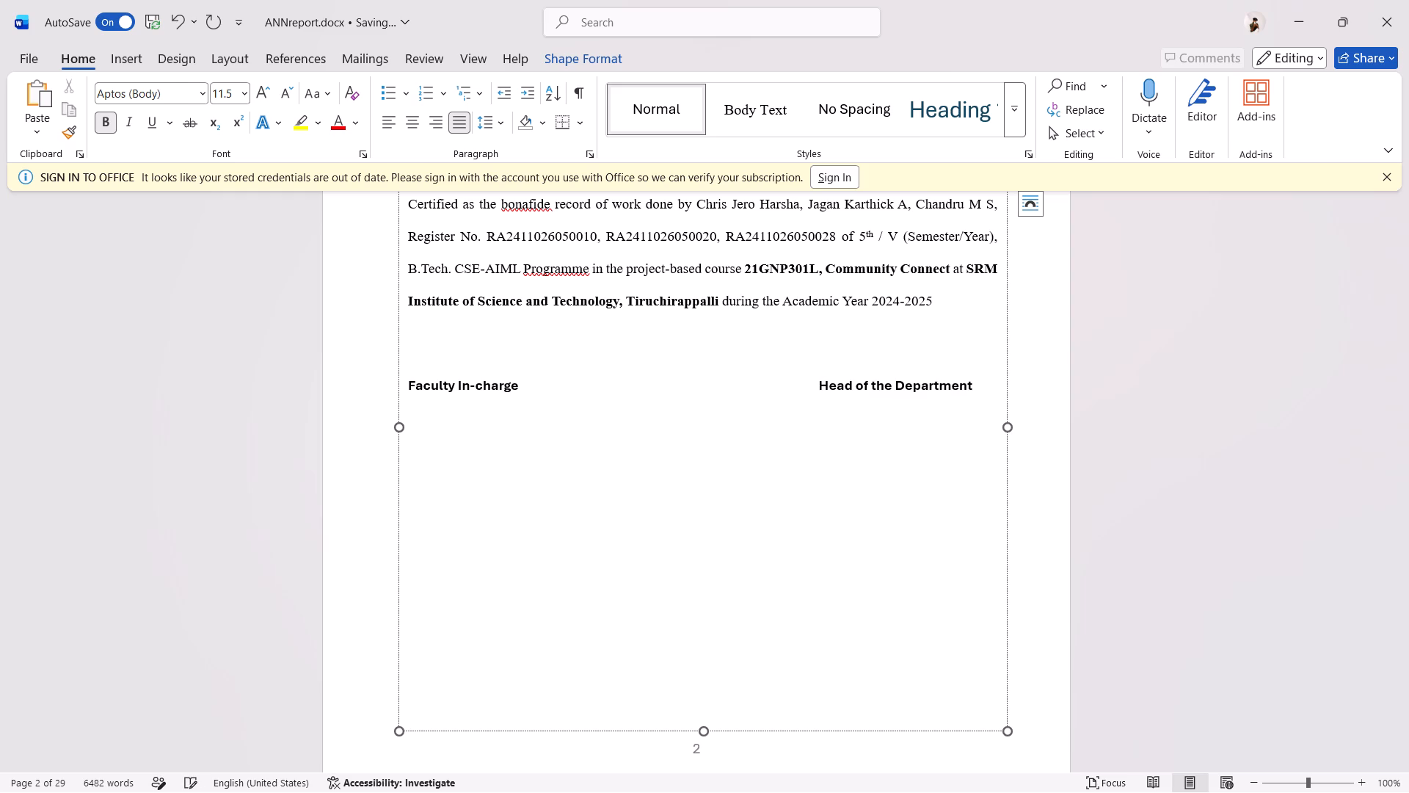
Insert another blank line above the Faculty In-charge and Head of the Department signature line.
key("Up")
key("Return")
Copy the "Submitted for the End Semester Examination held on" line from the Community Connect template and paste it below ANNreport.docx's signature line, after a blank line.
key("alt+Tab")
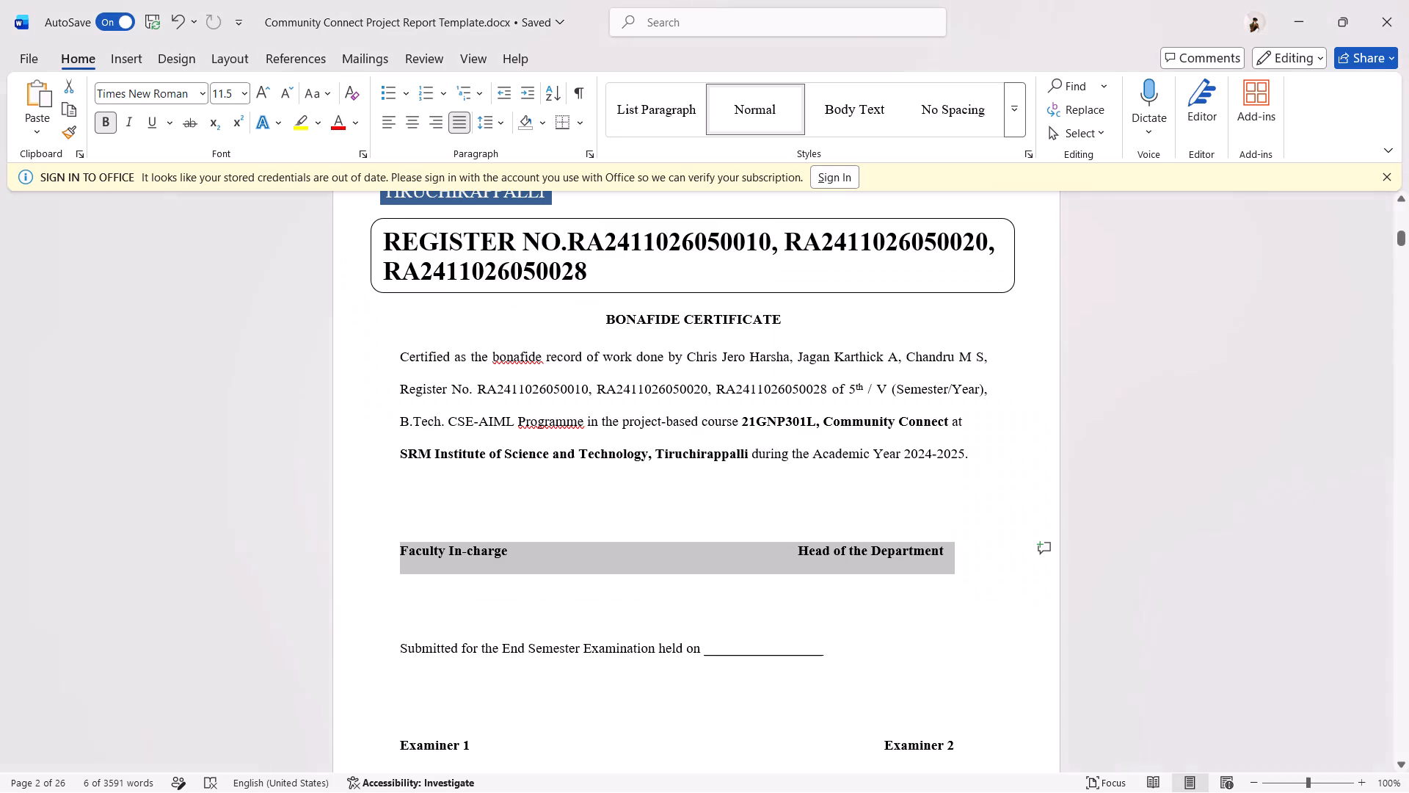
left_click_drag(401, 646, 556, 665)
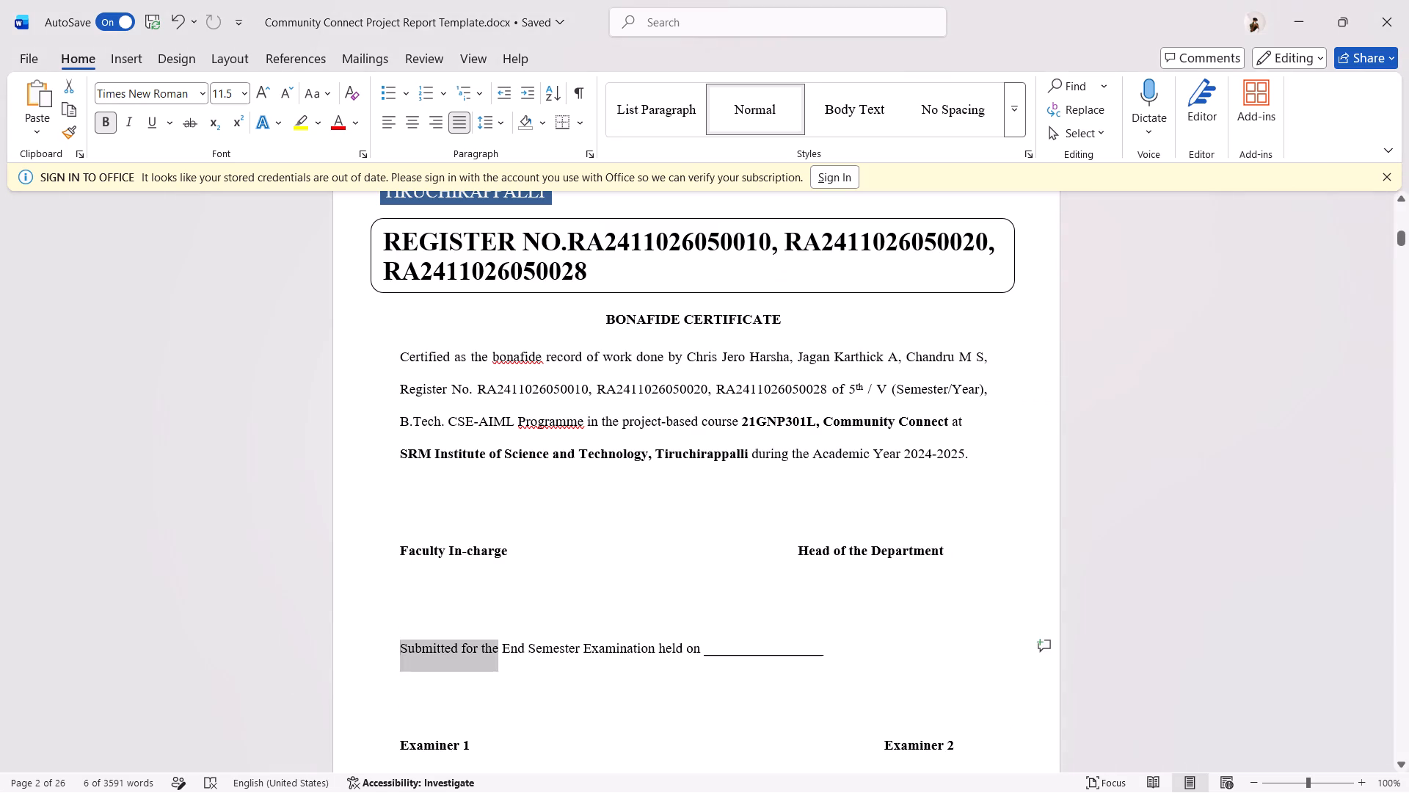
left_click_drag(556, 665, 794, 646)
key("ctrl+c")
key("alt+Tab")
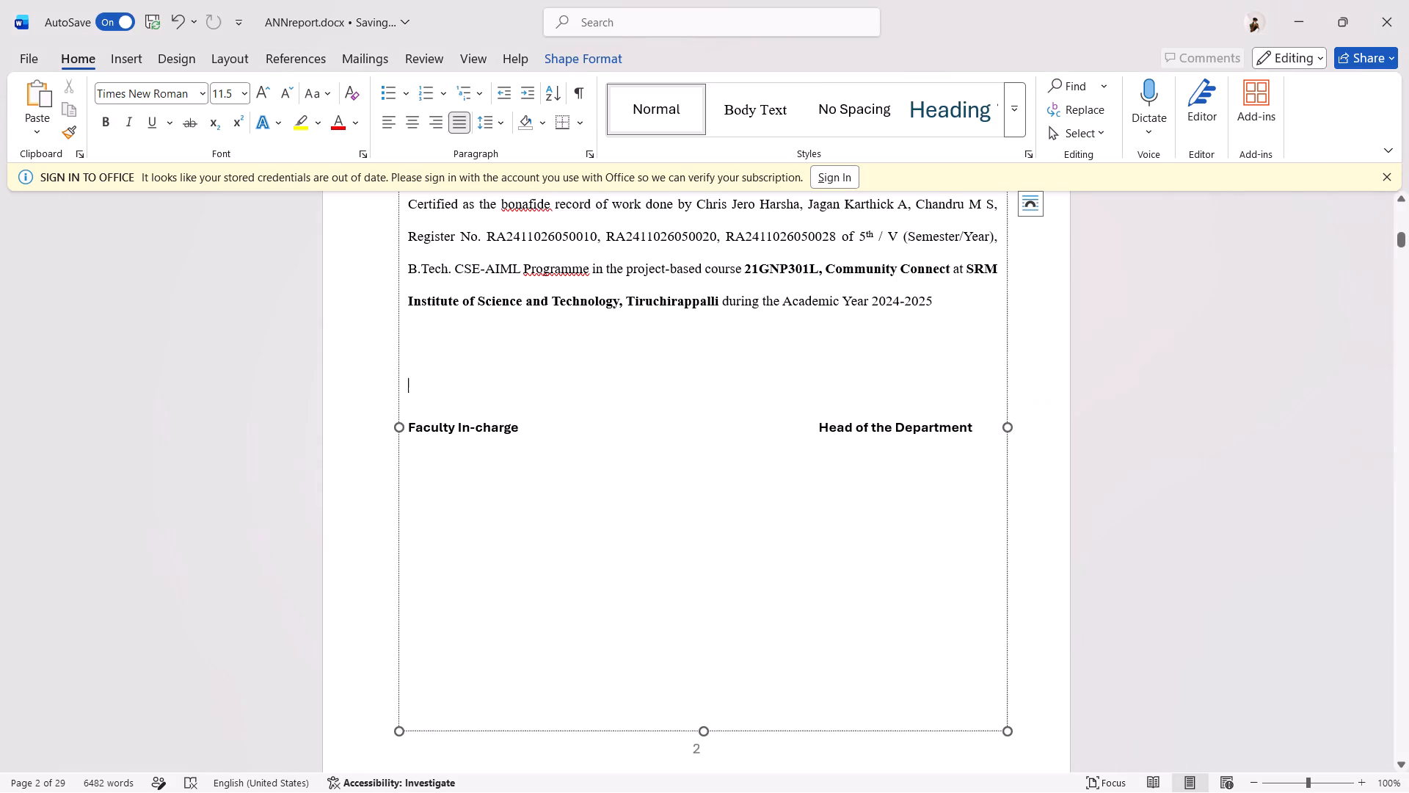
left_click(623, 594)
key("Return")
key("ctrl+v")
Copy the Examiner 1 and Examiner 2 line from the template and paste it below the examination line in ANNreport.docx, leaving a blank line between.
key("alt+Tab")
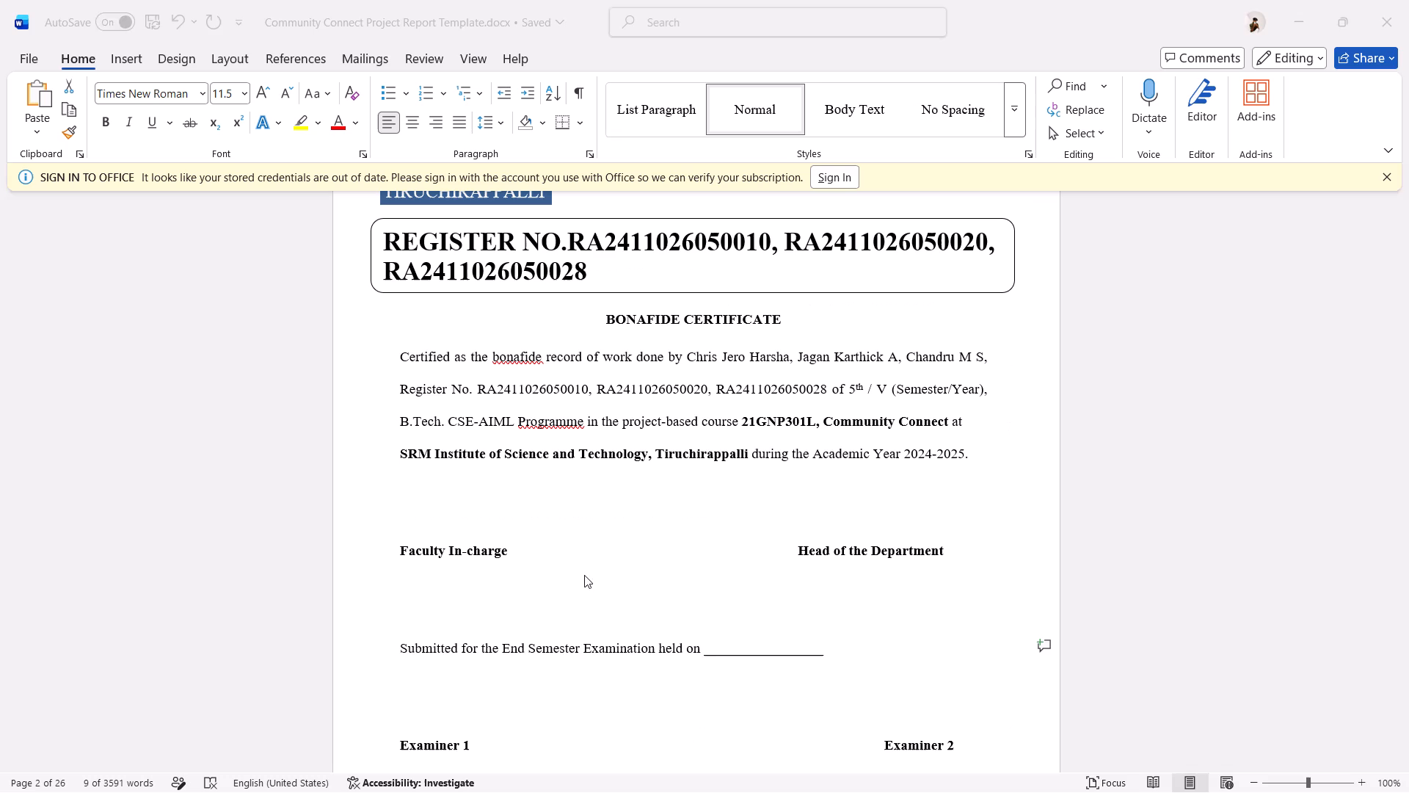
scroll(434, 646, "down", 1)
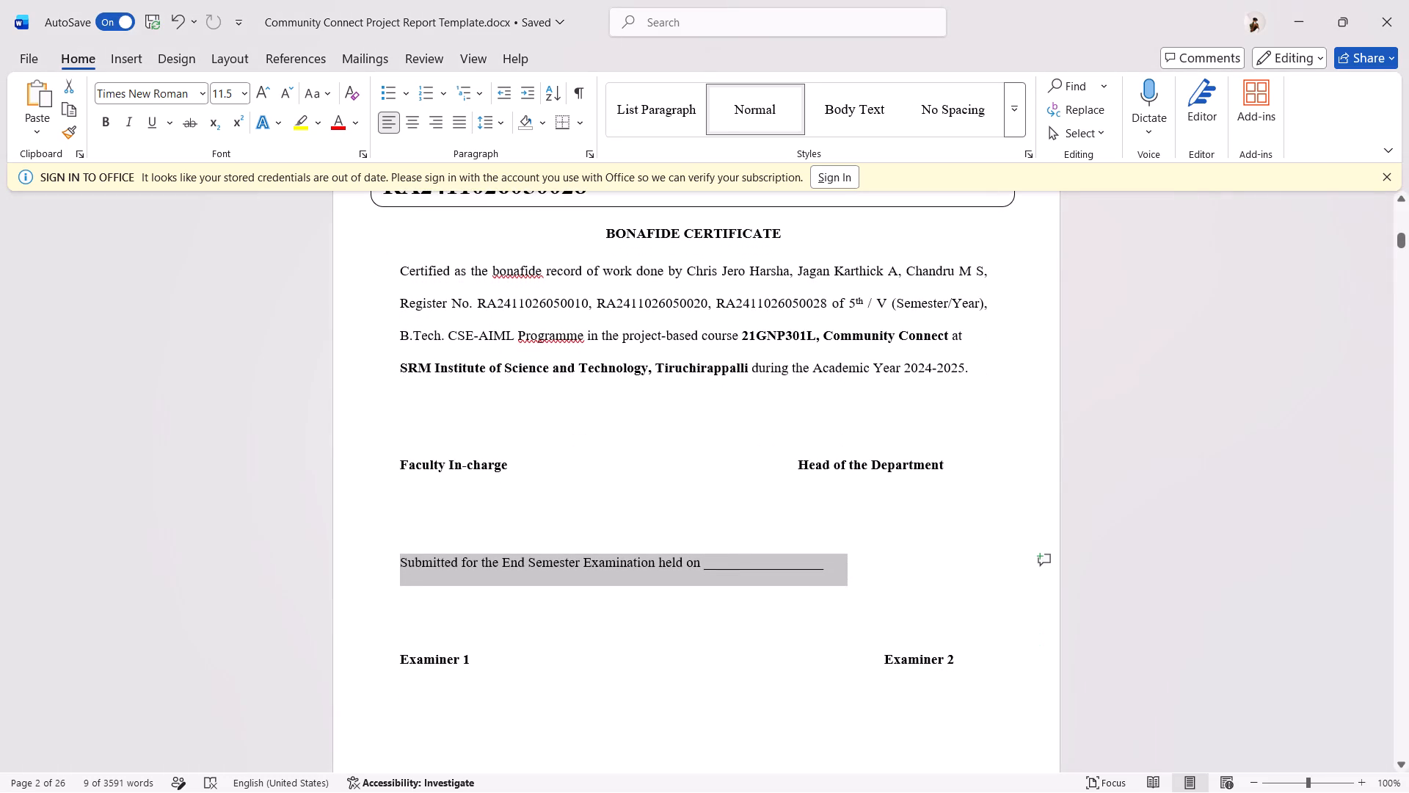
left_click_drag(402, 662, 948, 651)
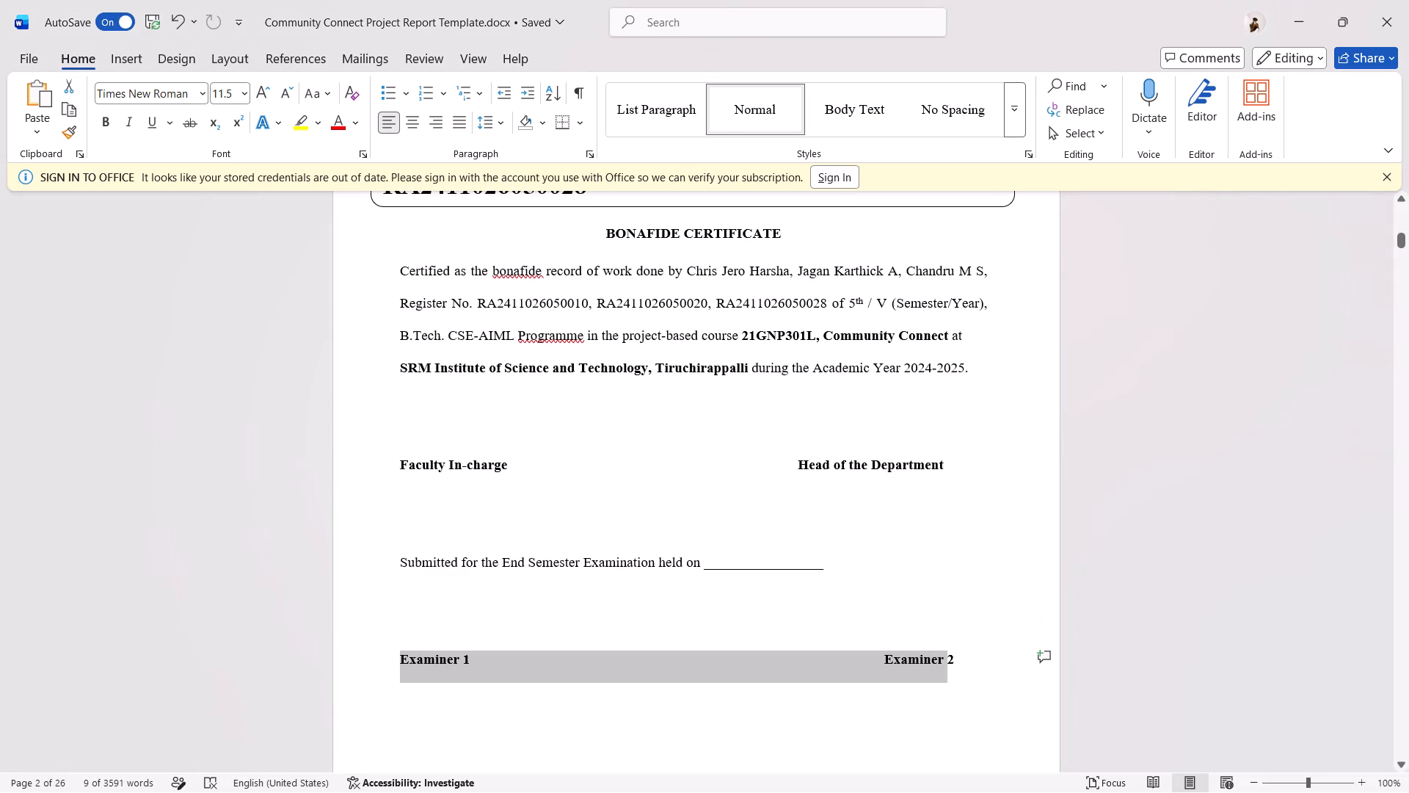
left_click_drag(948, 651, 953, 657)
key("ctrl+c")
key("alt+Tab")
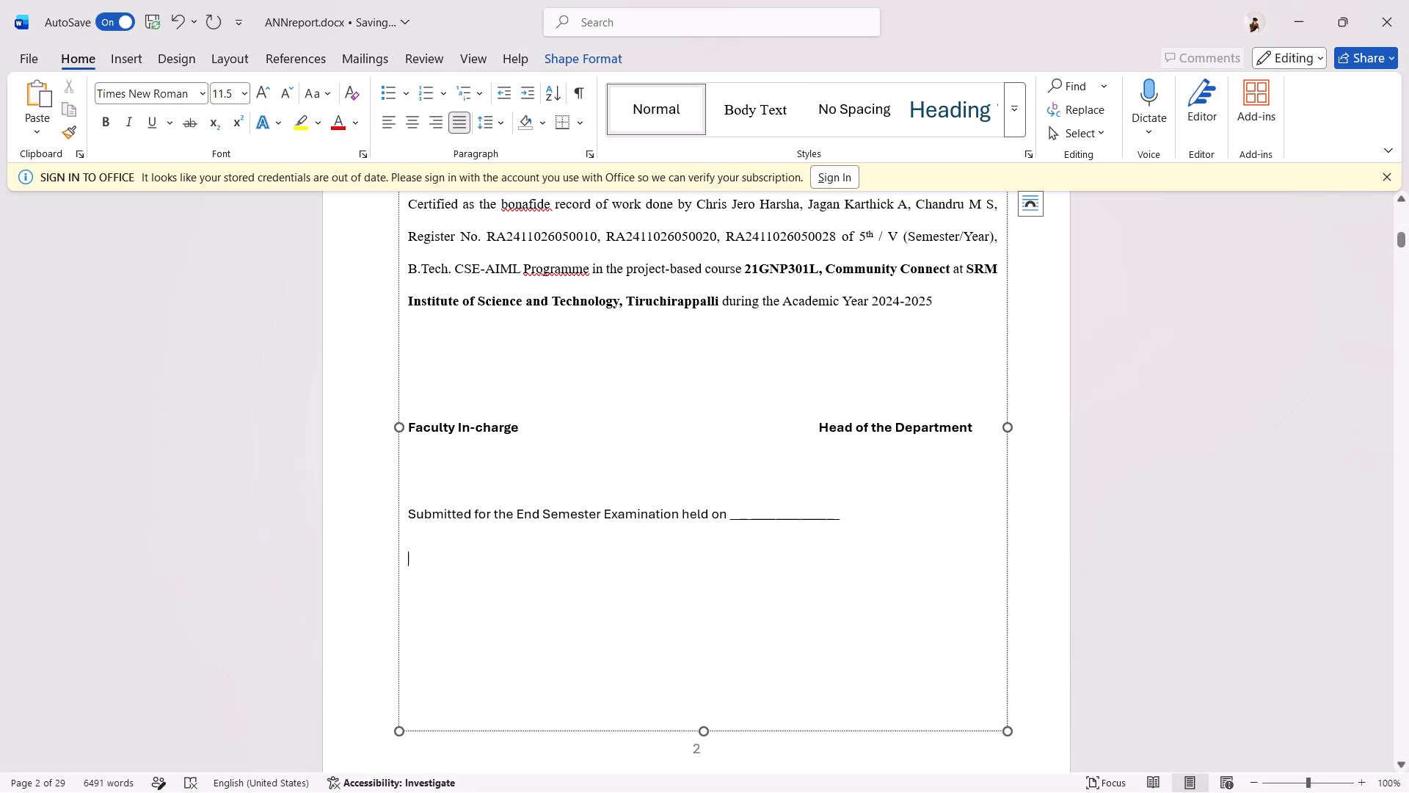
key("Return")
key("ctrl+v")
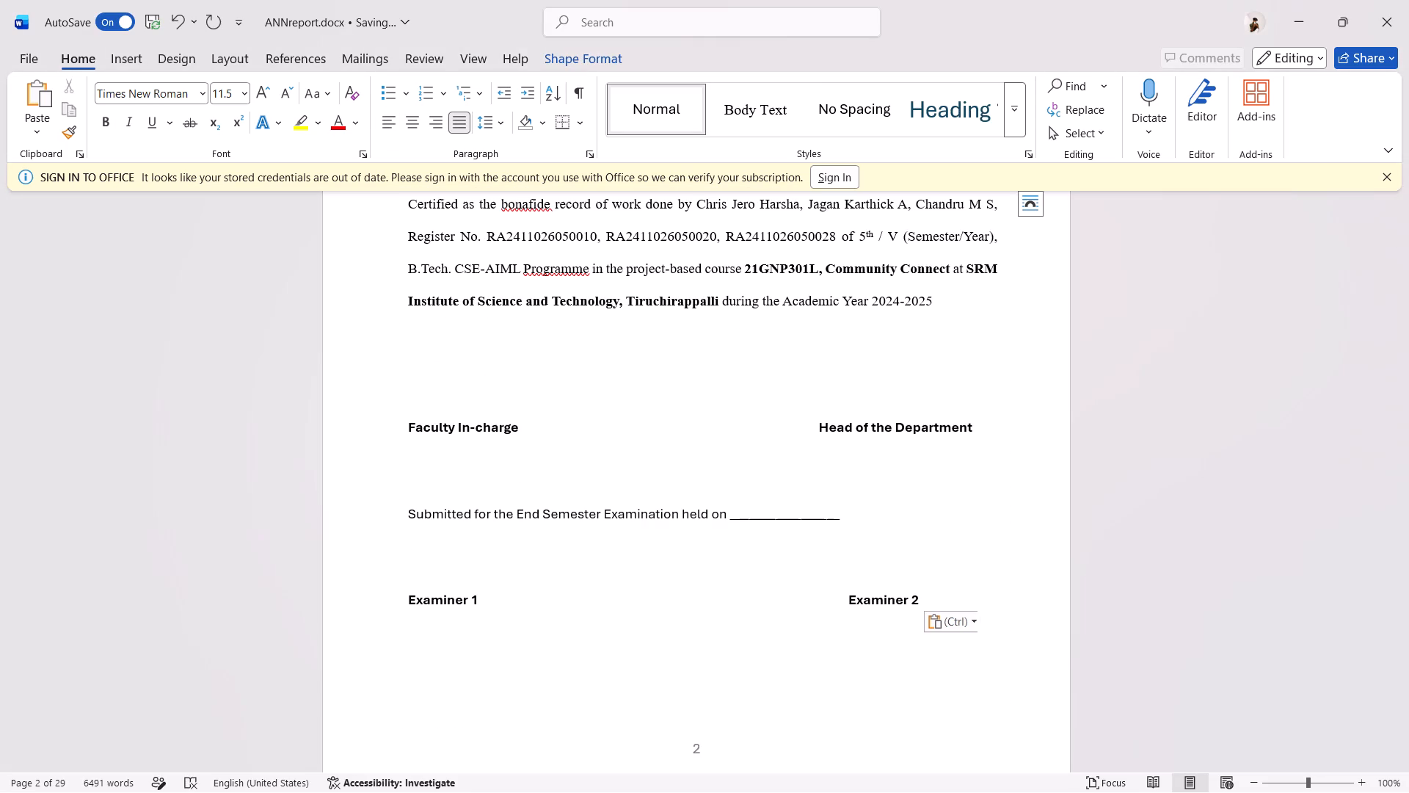
Set the certificate text from the certification paragraph through the examiner line to 12 pt.
scroll(807, 604, "up", 1)
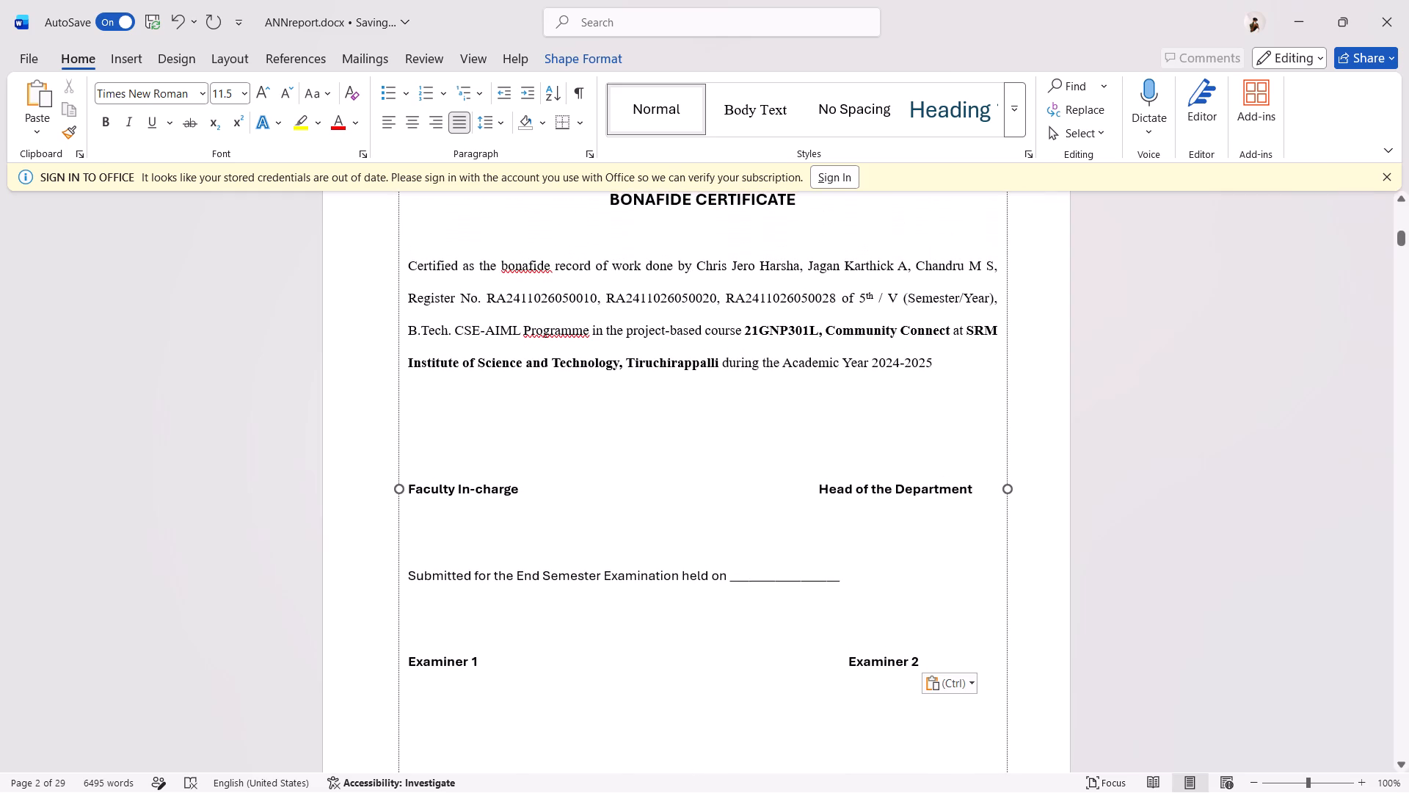
scroll(588, 490, "up", 1)
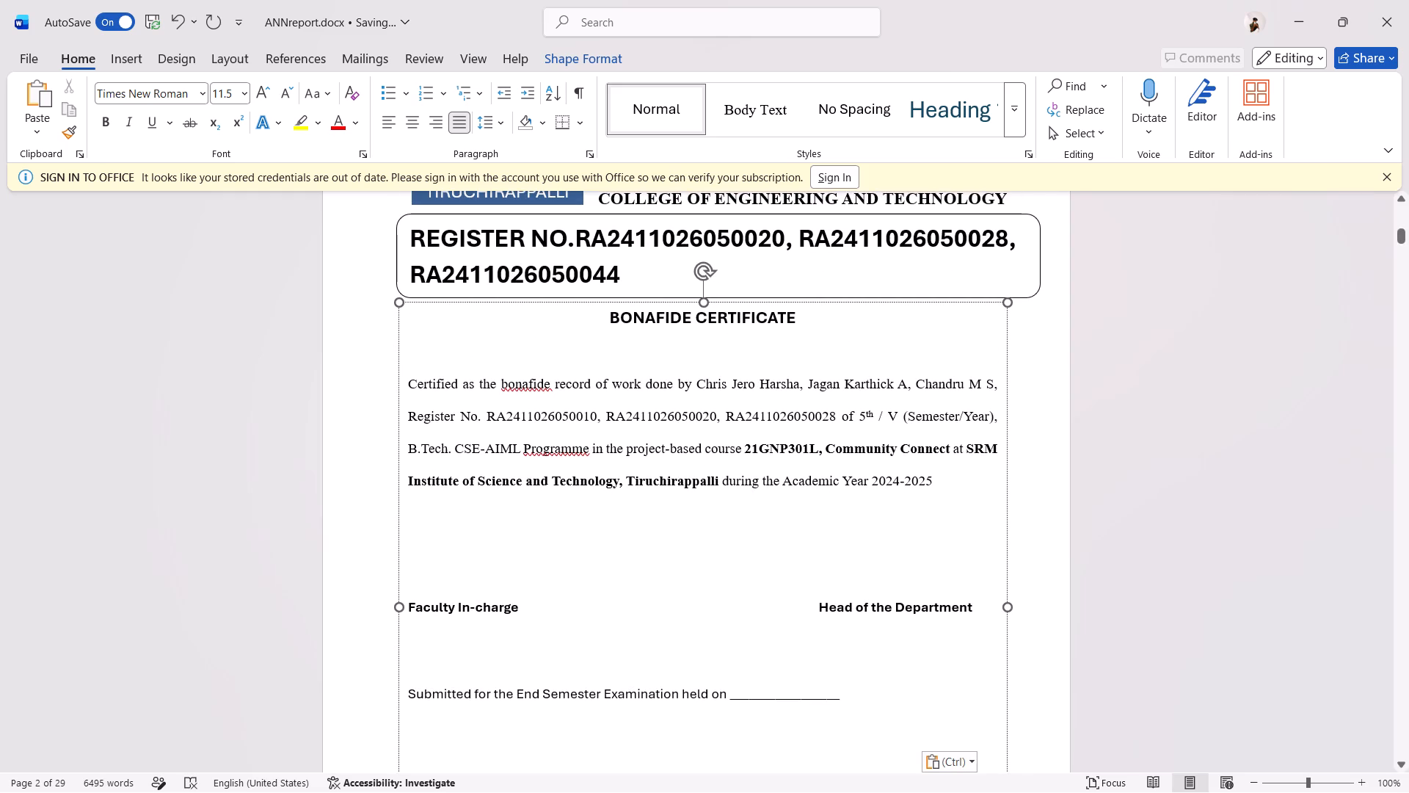
left_click_drag(405, 382, 747, 784)
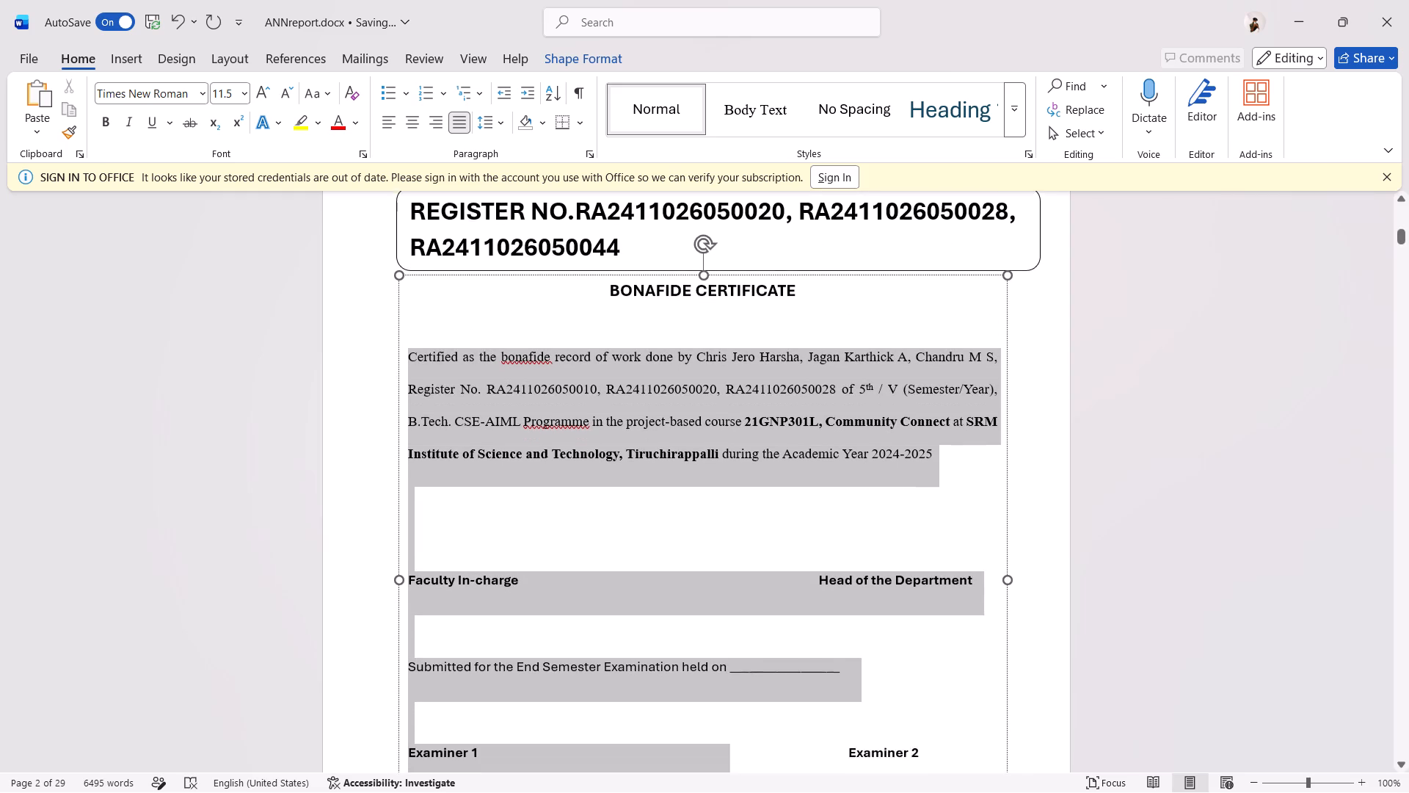
left_click_drag(747, 784, 925, 706)
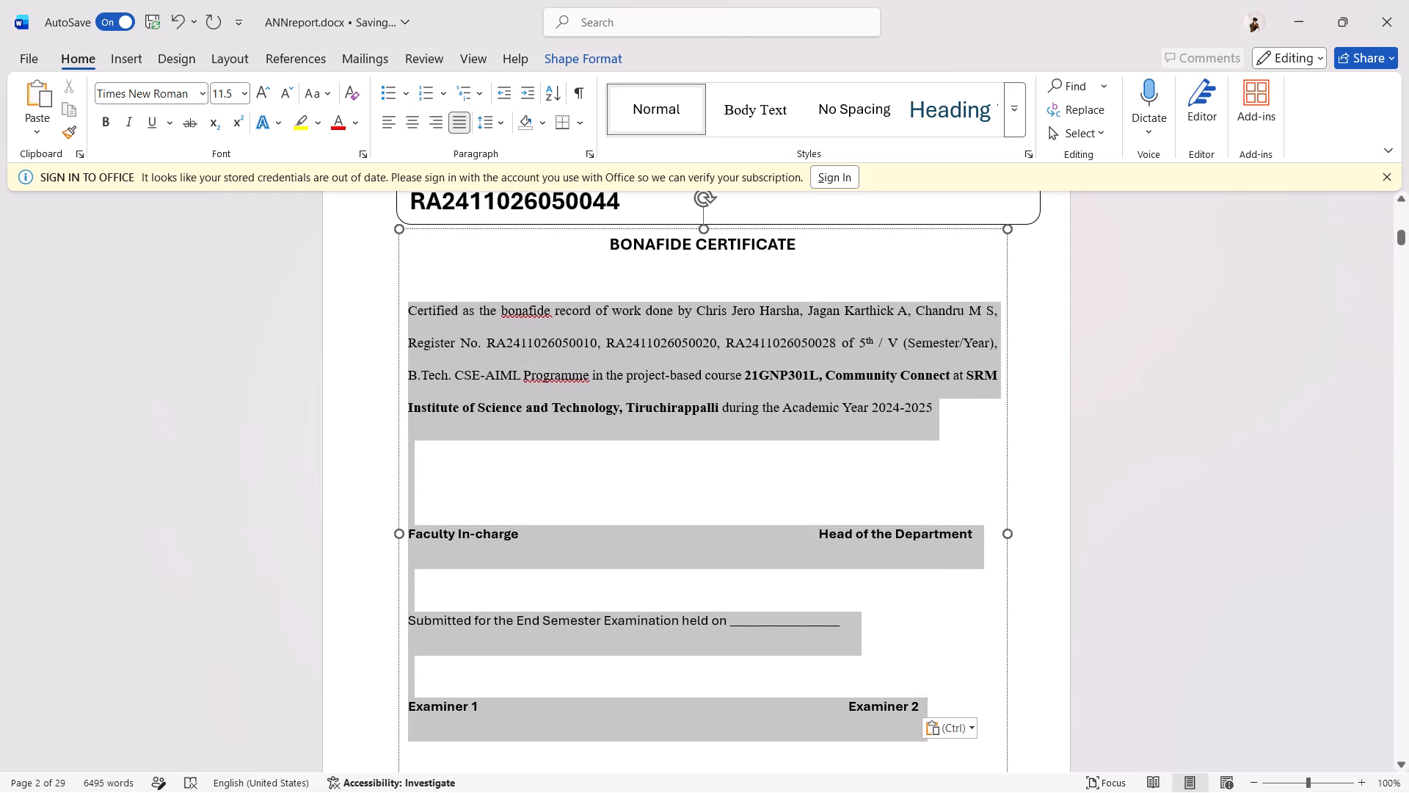
key("ctrl+shift+period")
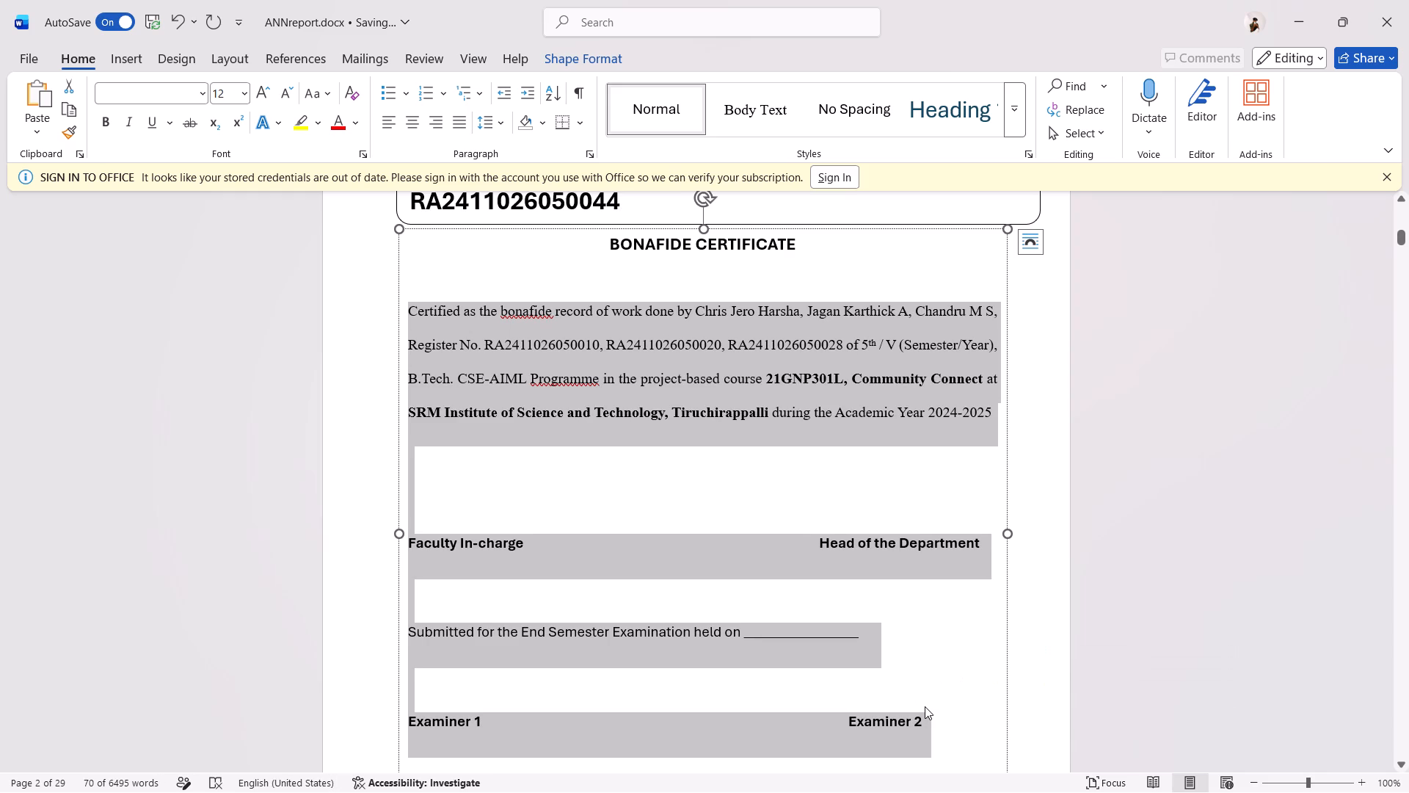
key("ctrl+shift+period")
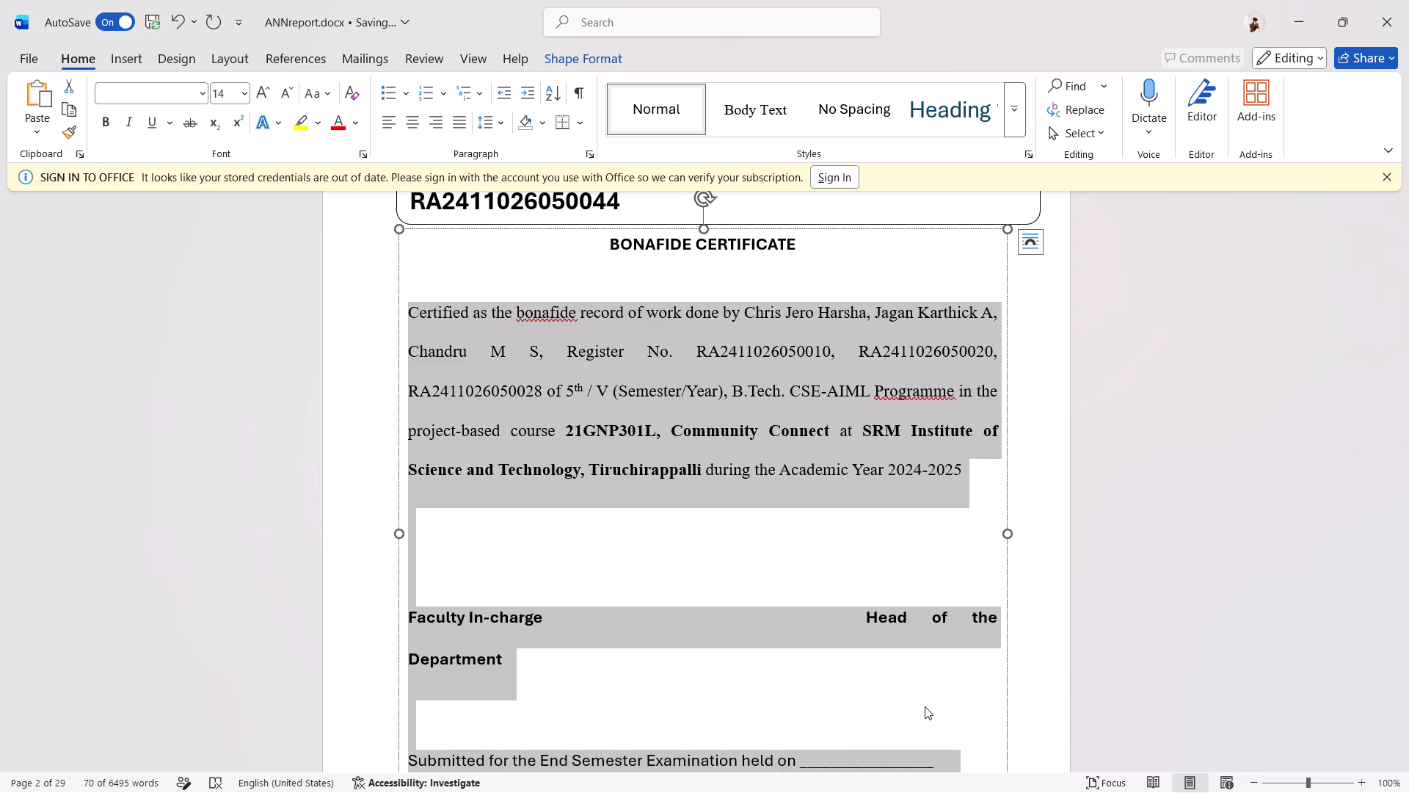
key("ctrl+shift+comma")
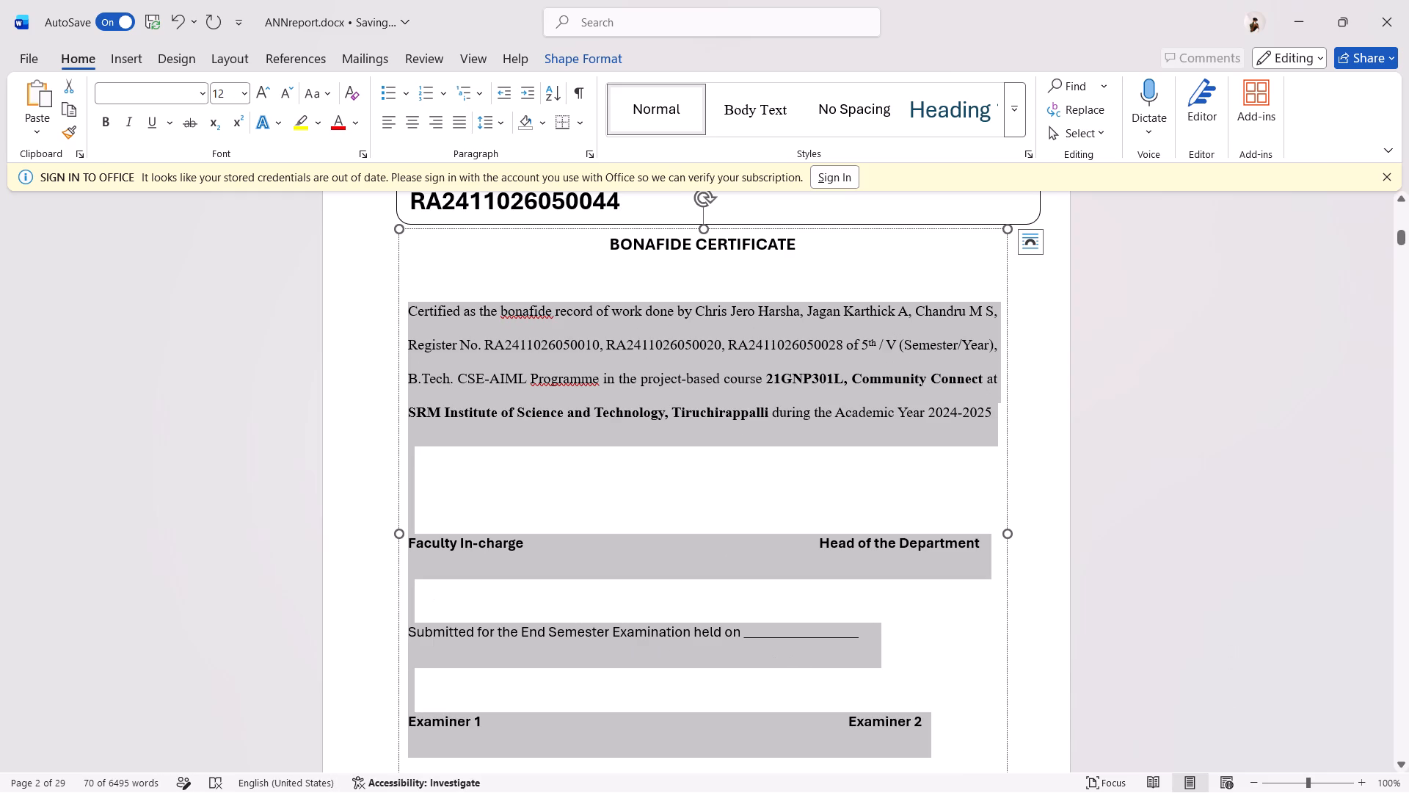
left_click(383, 572)
left_click(357, 569)
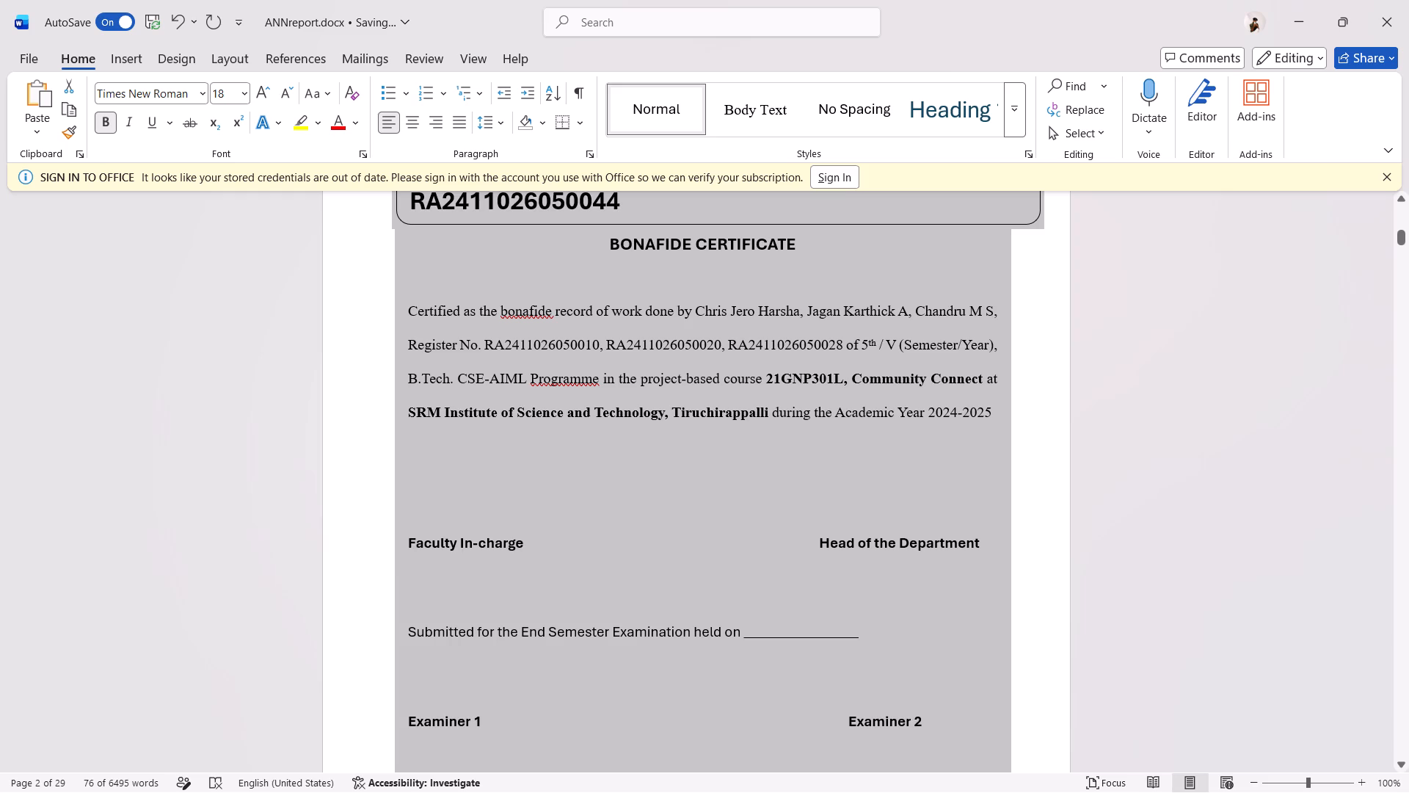
left_click(329, 393)
left_click(513, 526)
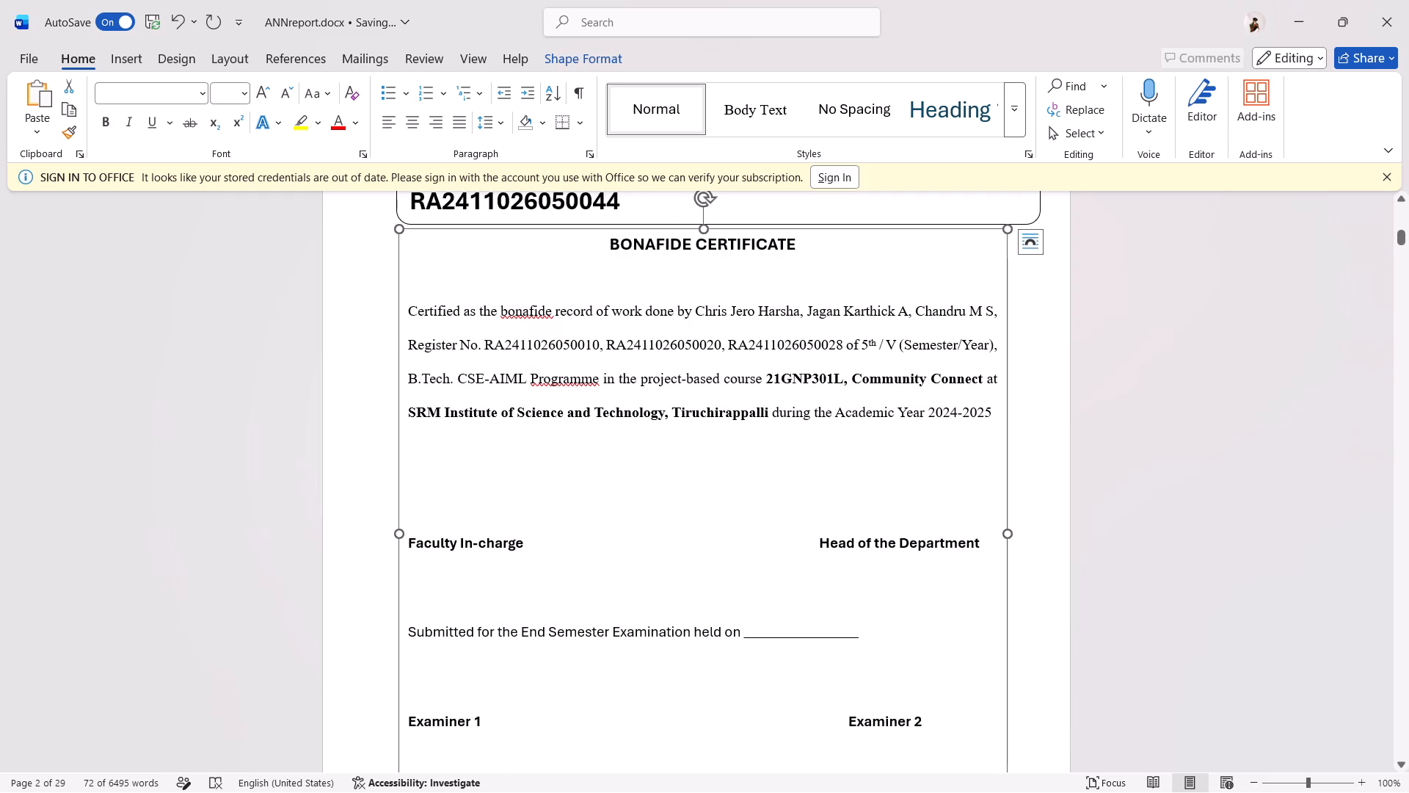
Remove the italics from TIRUCHIRAPPALLI in the certificate page's institute header.
scroll(513, 526, "down", 3)
left_click(515, 632)
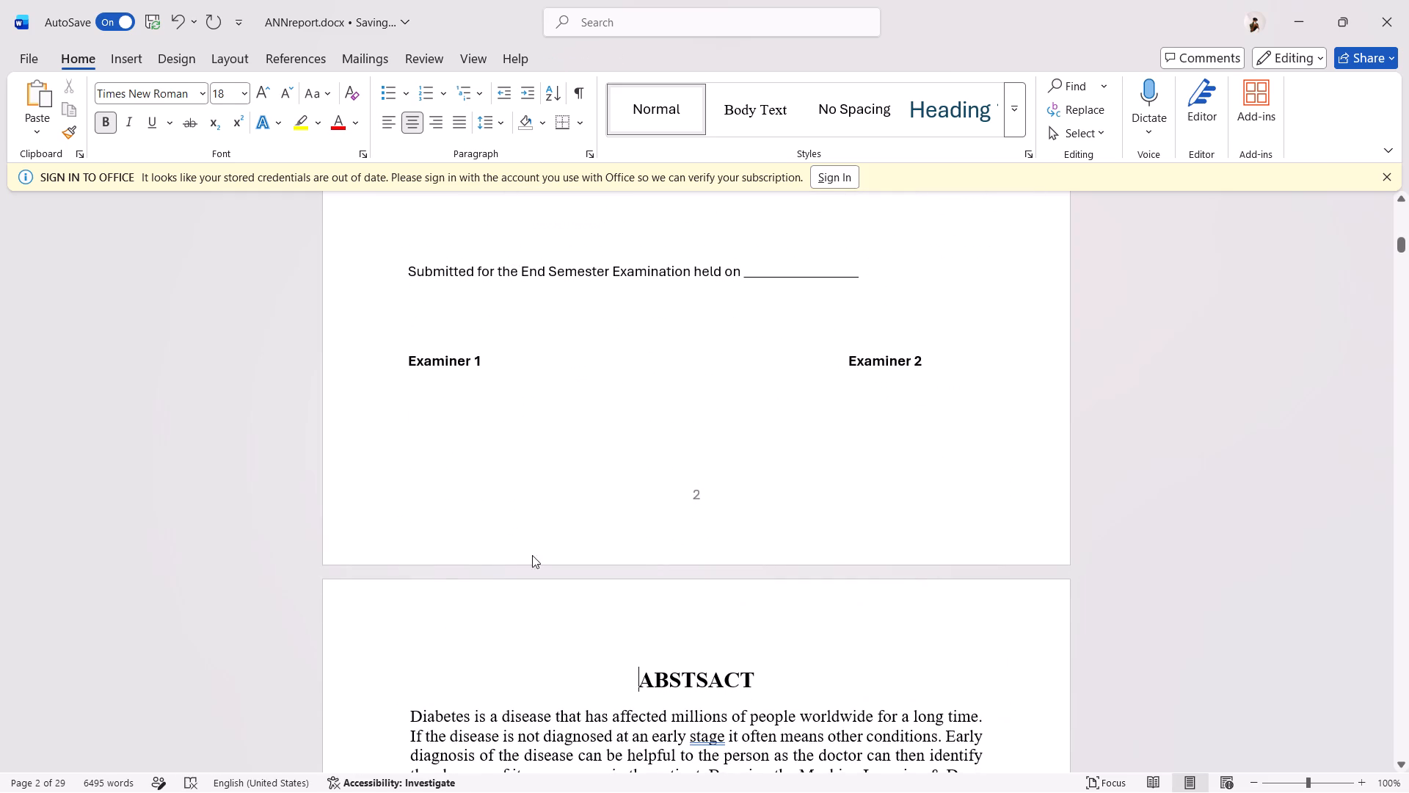
scroll(545, 524, "up", 4)
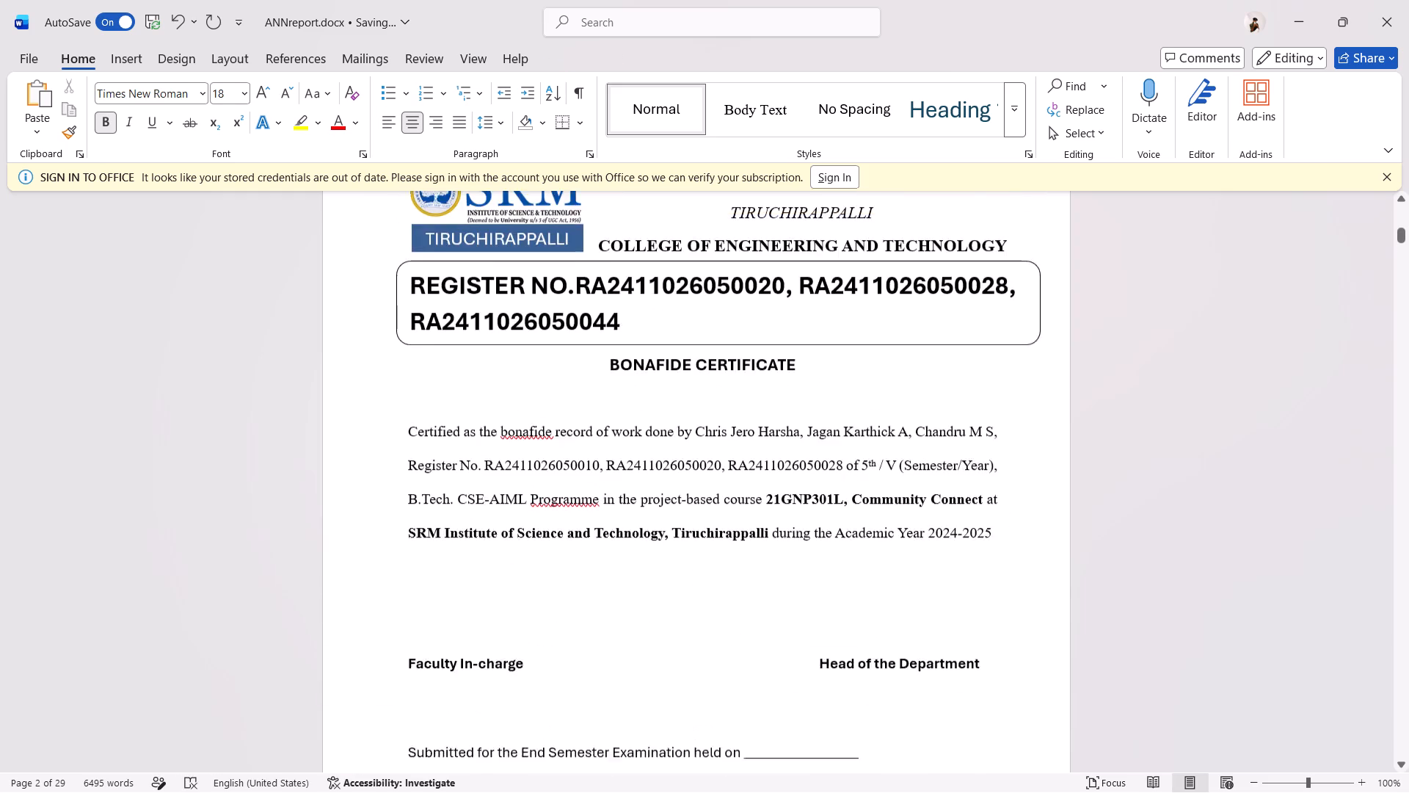
scroll(545, 524, "up", 2)
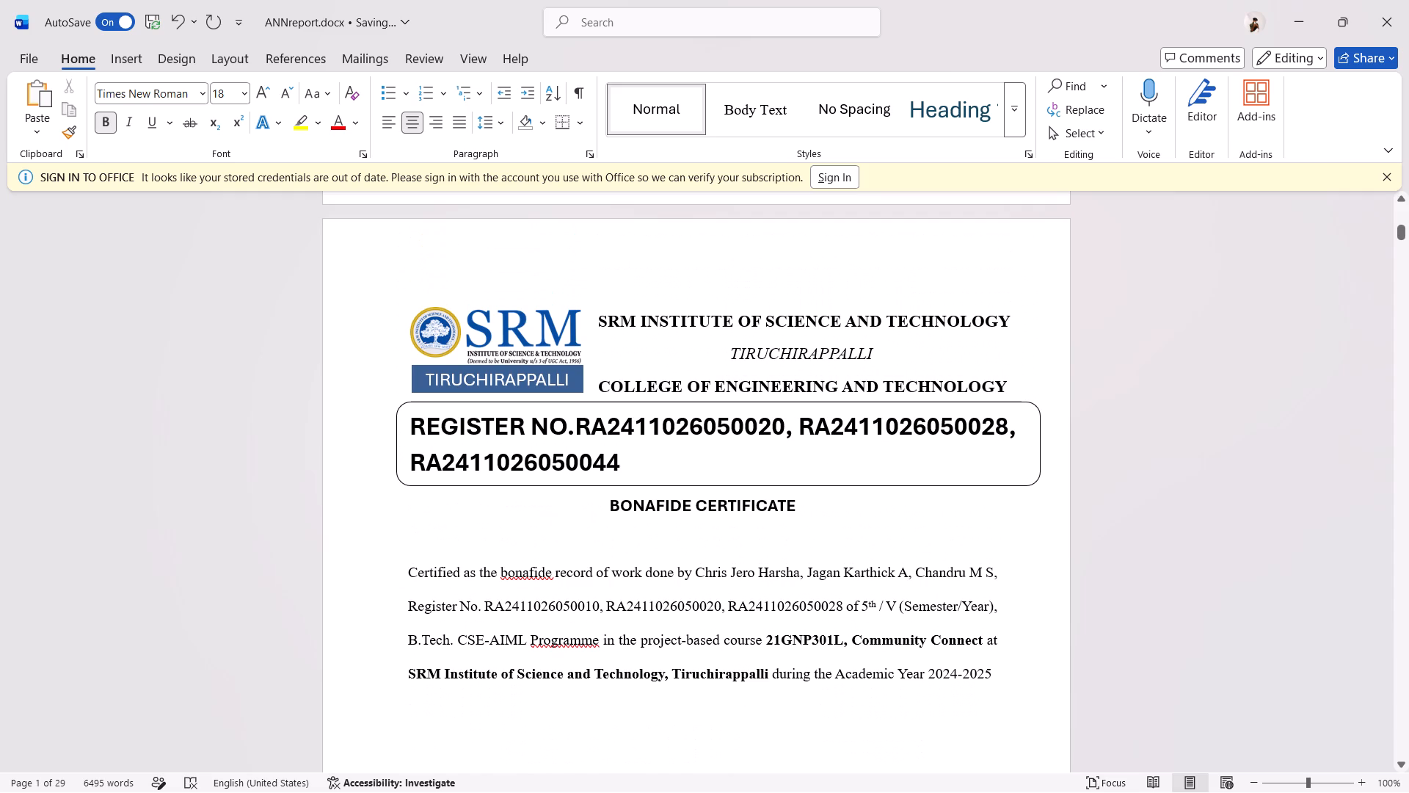
left_click_drag(727, 354, 885, 350)
key("ctrl+i")
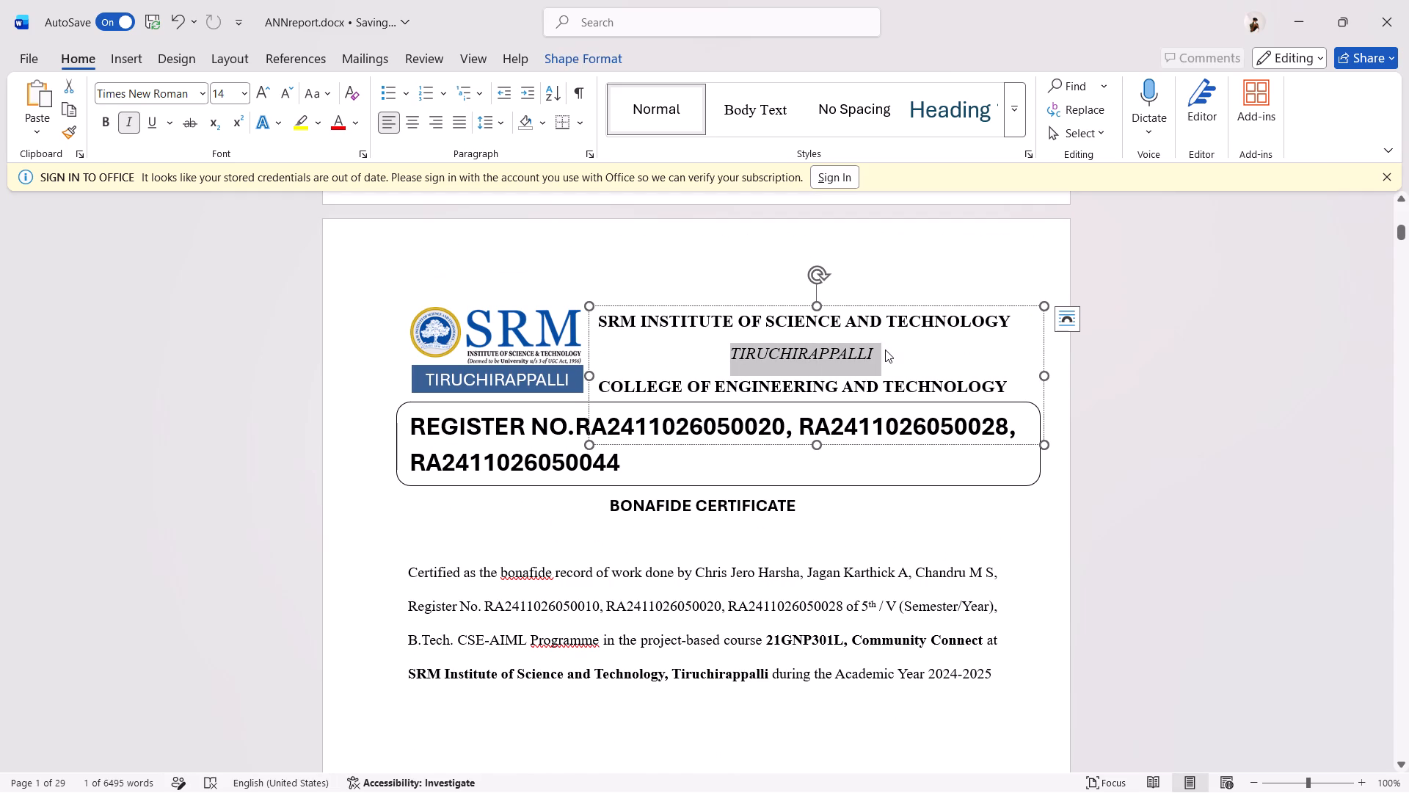
left_click(547, 515)
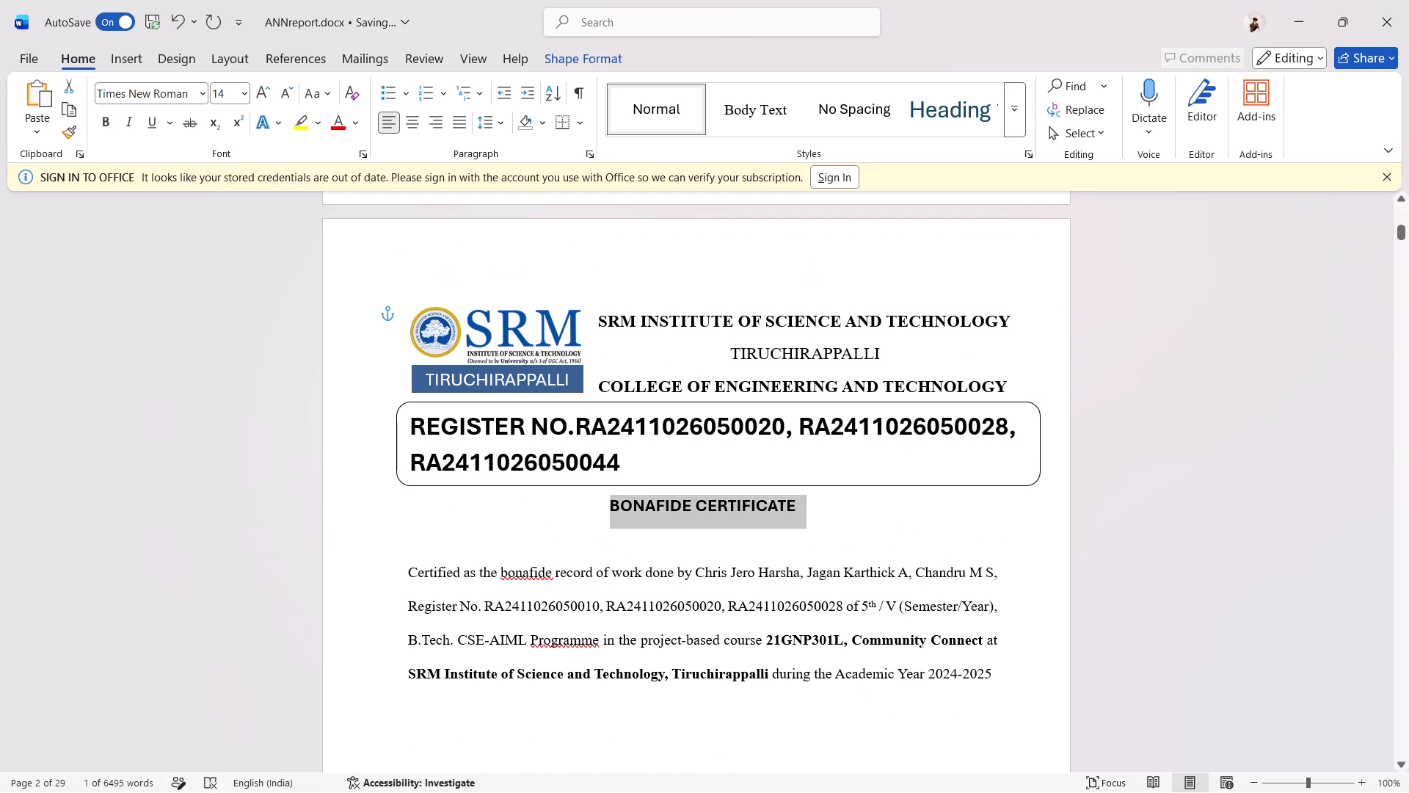
Indent the Examiner 1 label by a single space at the start of its line.
scroll(567, 664, "down", 3)
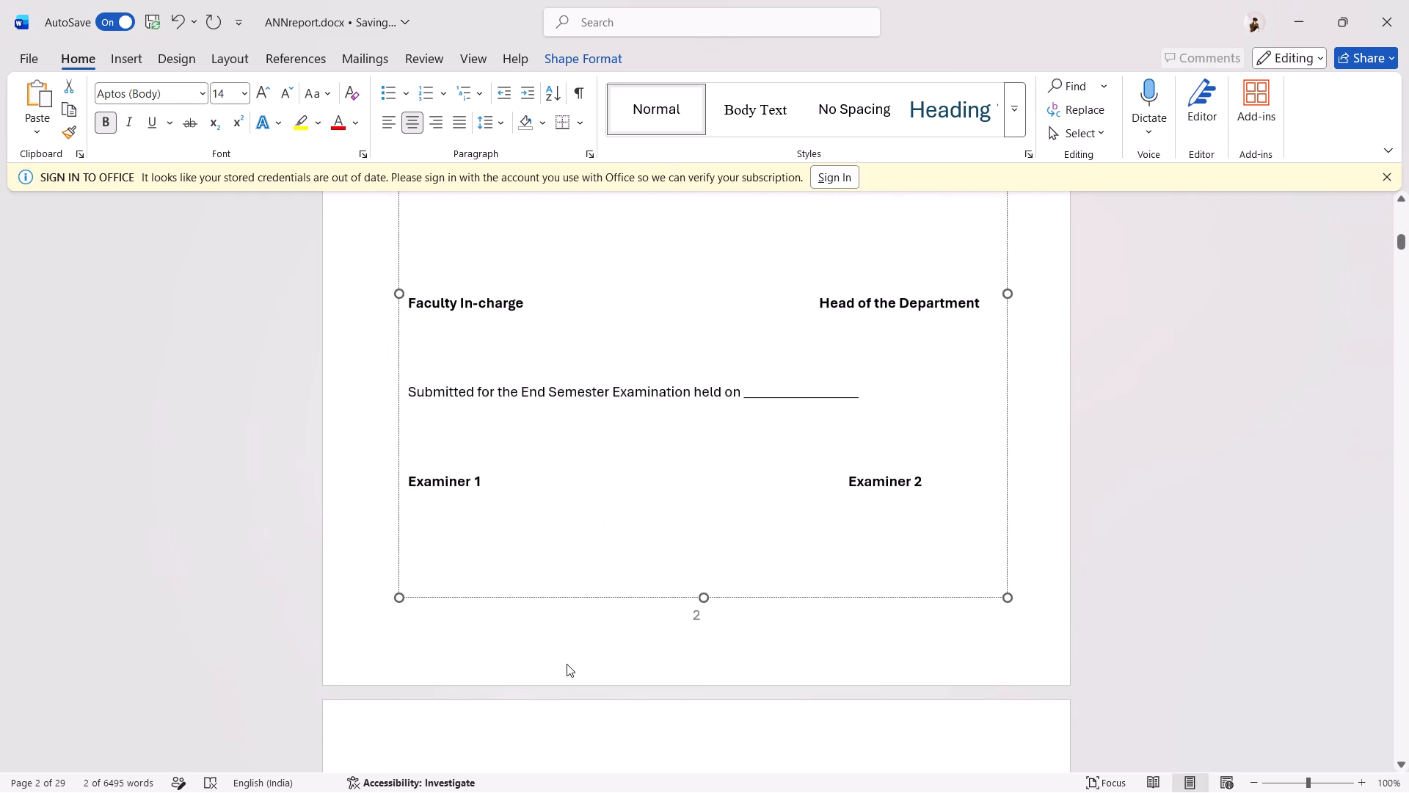
left_click(567, 664)
scroll(567, 664, "up", 1)
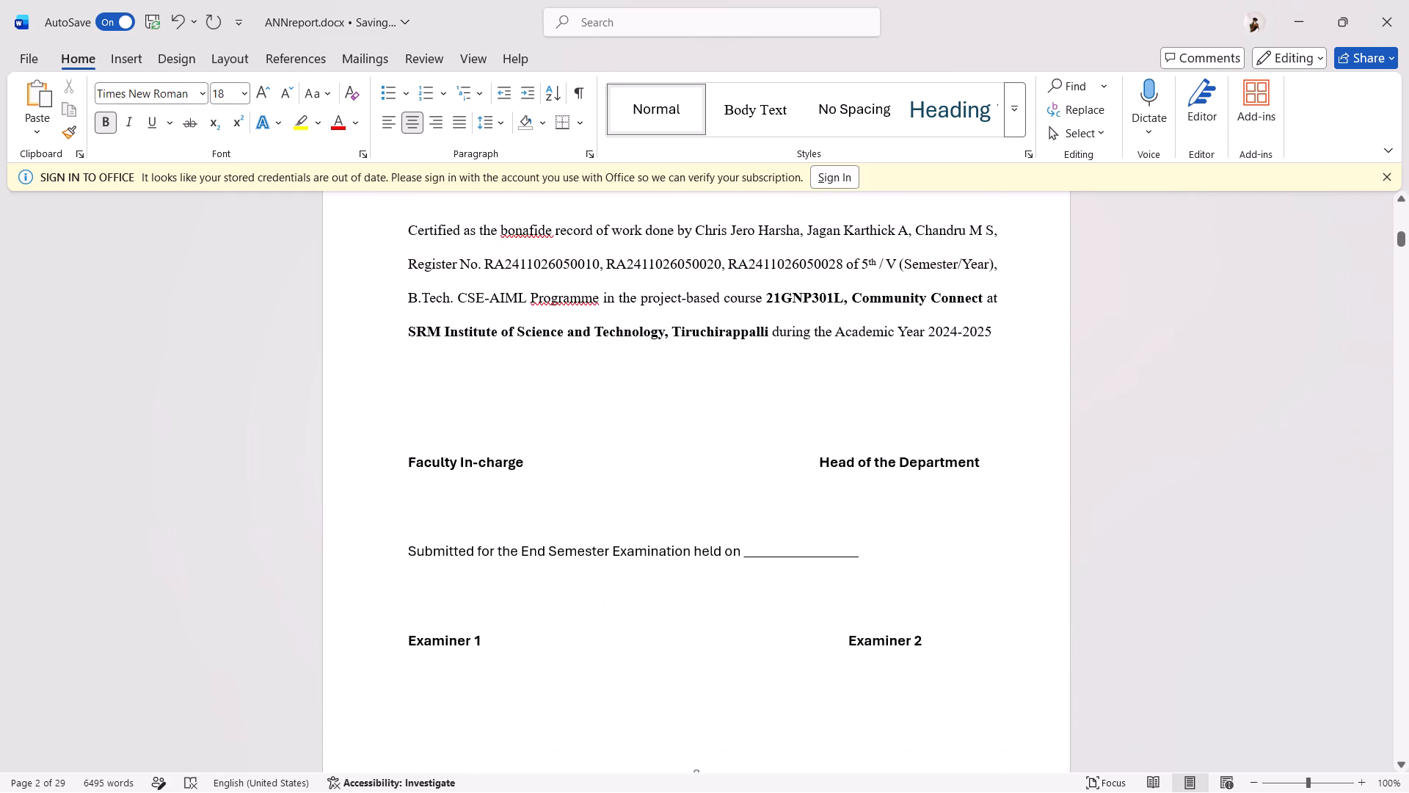
left_click(407, 645)
key("Tab")
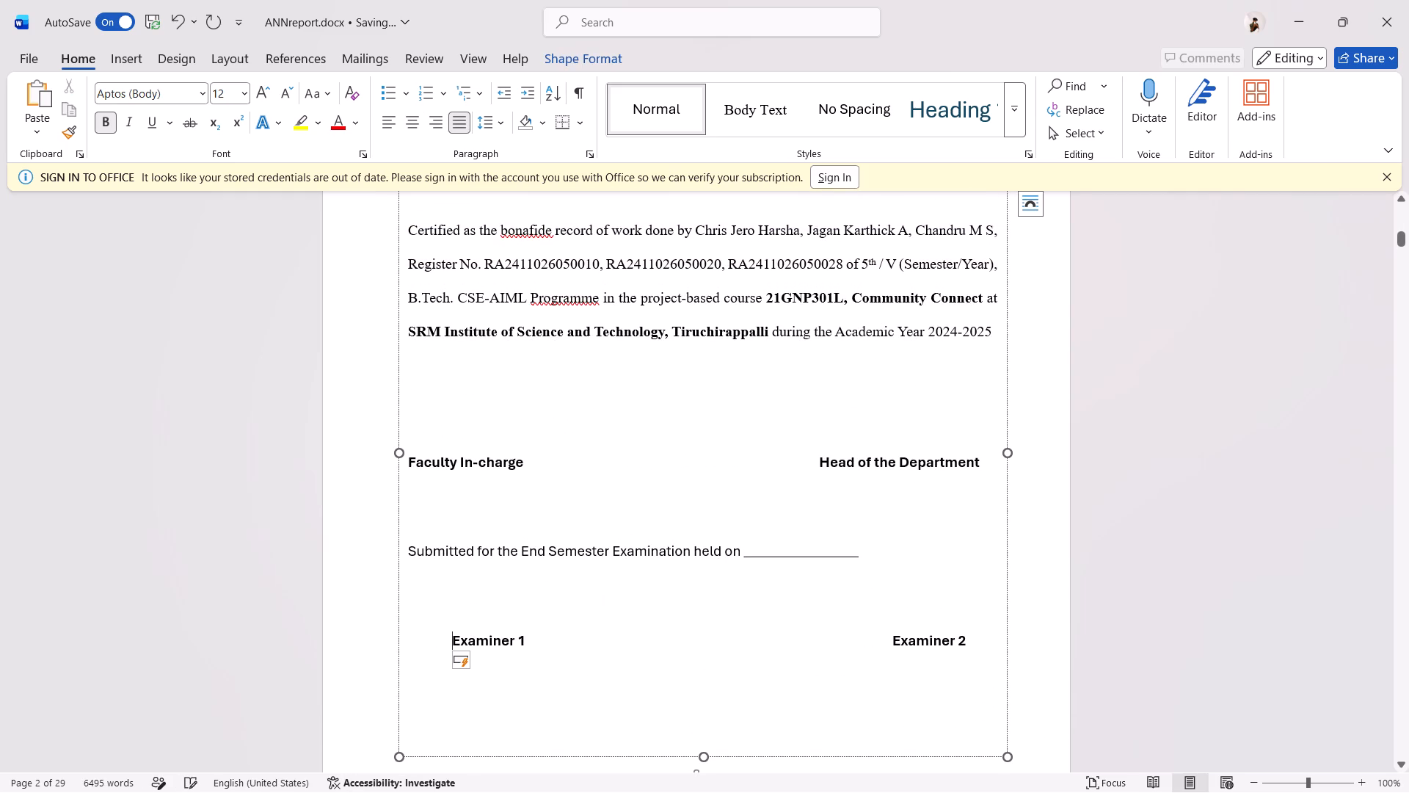
key("BackSpace")
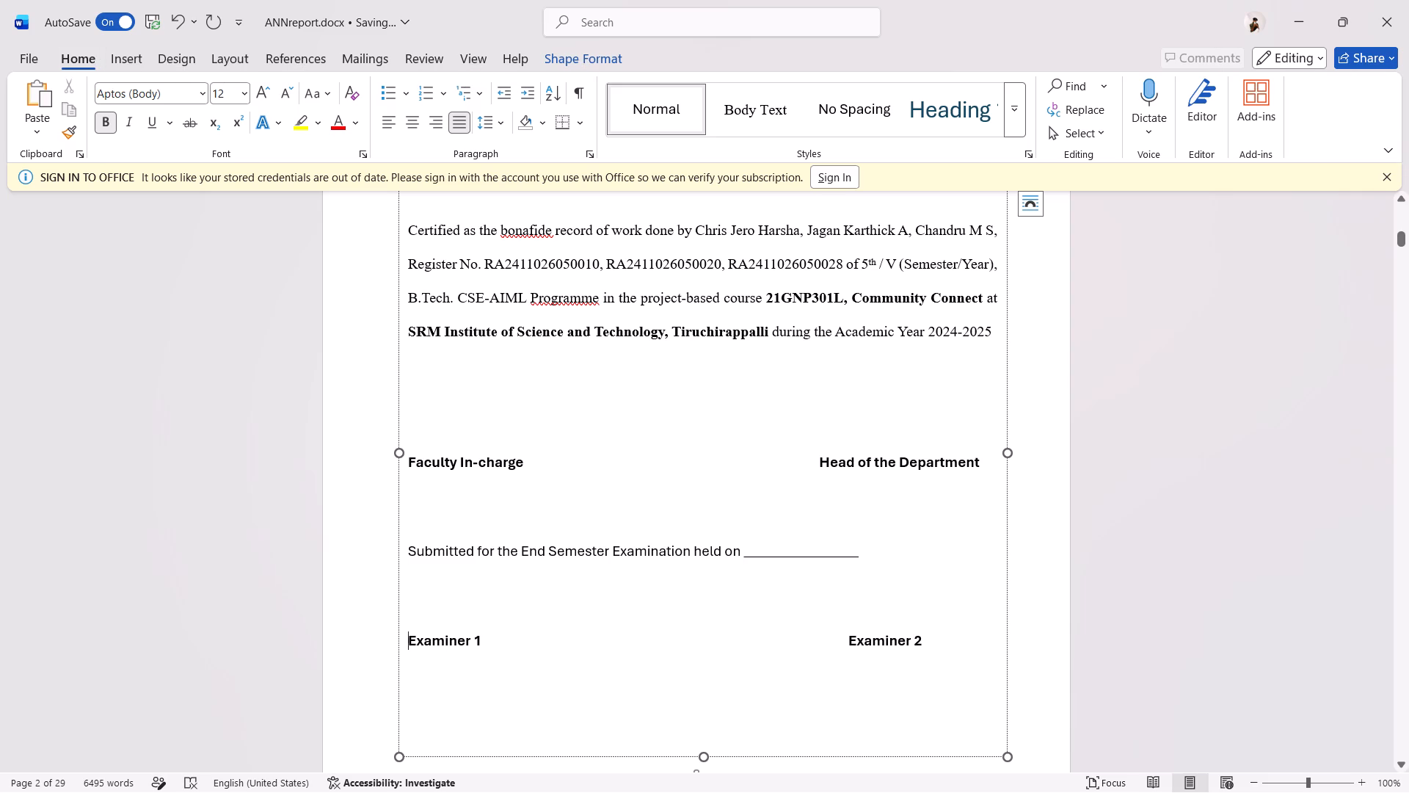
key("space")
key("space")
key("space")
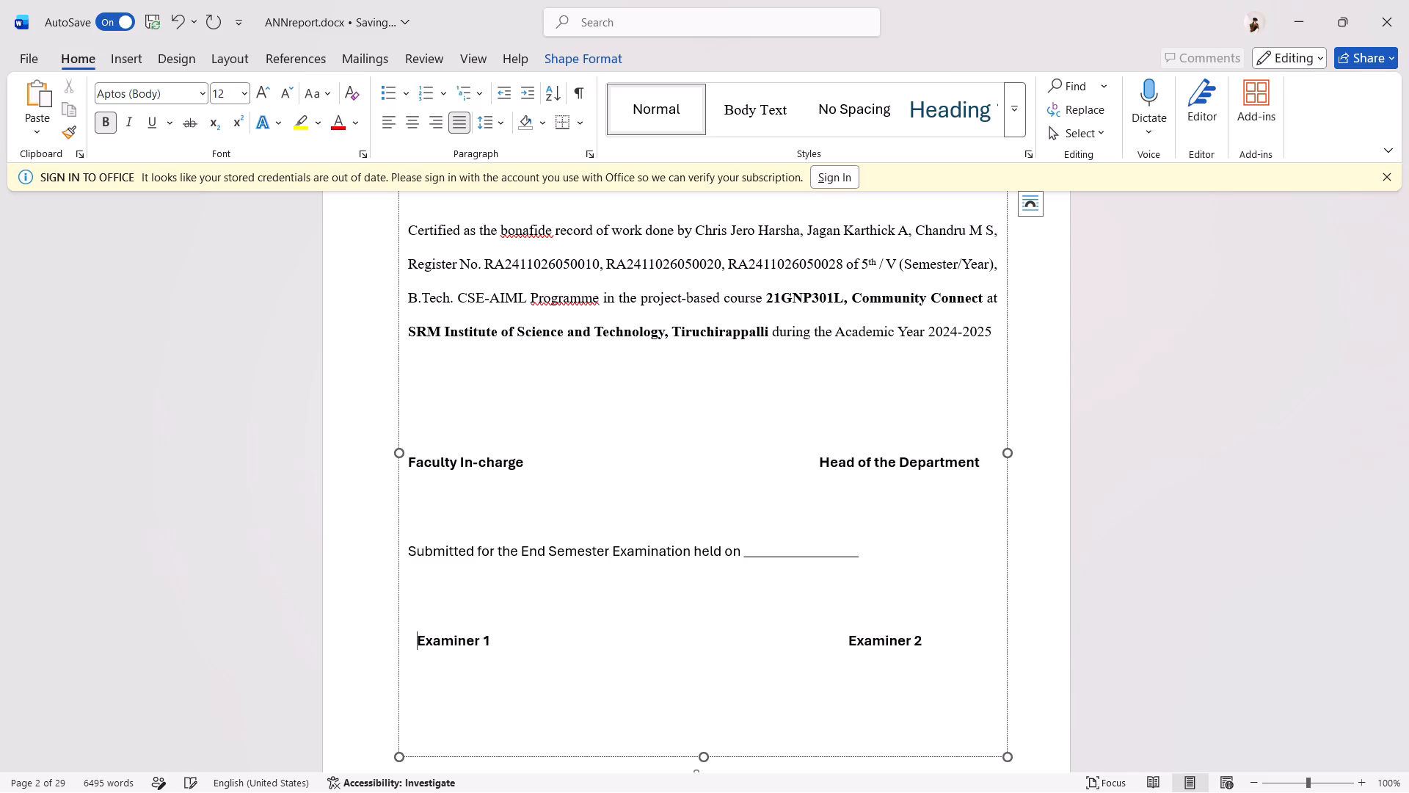
key("Up")
key("Up")
key("Down")
key("Down")
key("BackSpace")
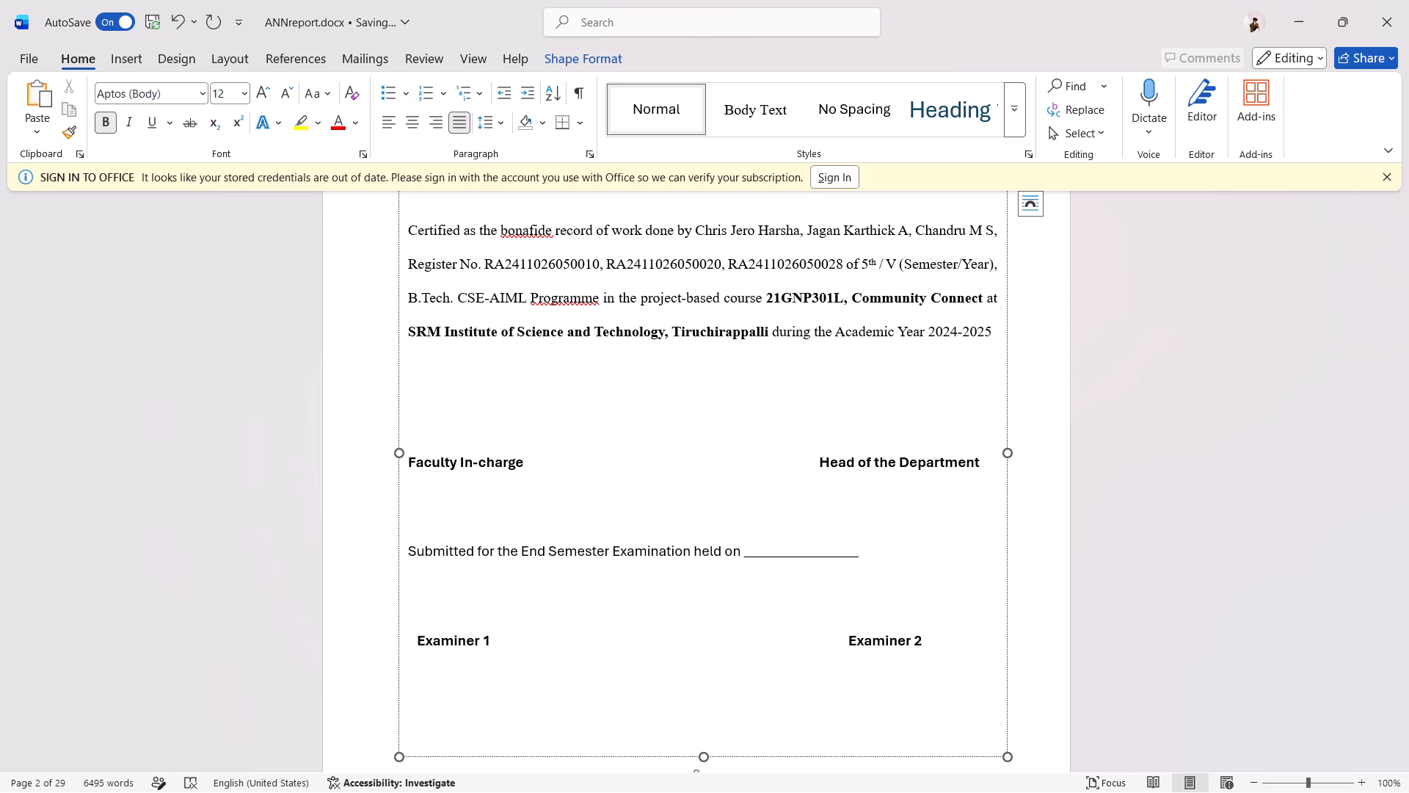
key("BackSpace")
Add another blank line between the examination date line and the examiner line, and check the certificate page's layout.
left_click(735, 597)
key("Return")
scroll(735, 597, "down", 1)
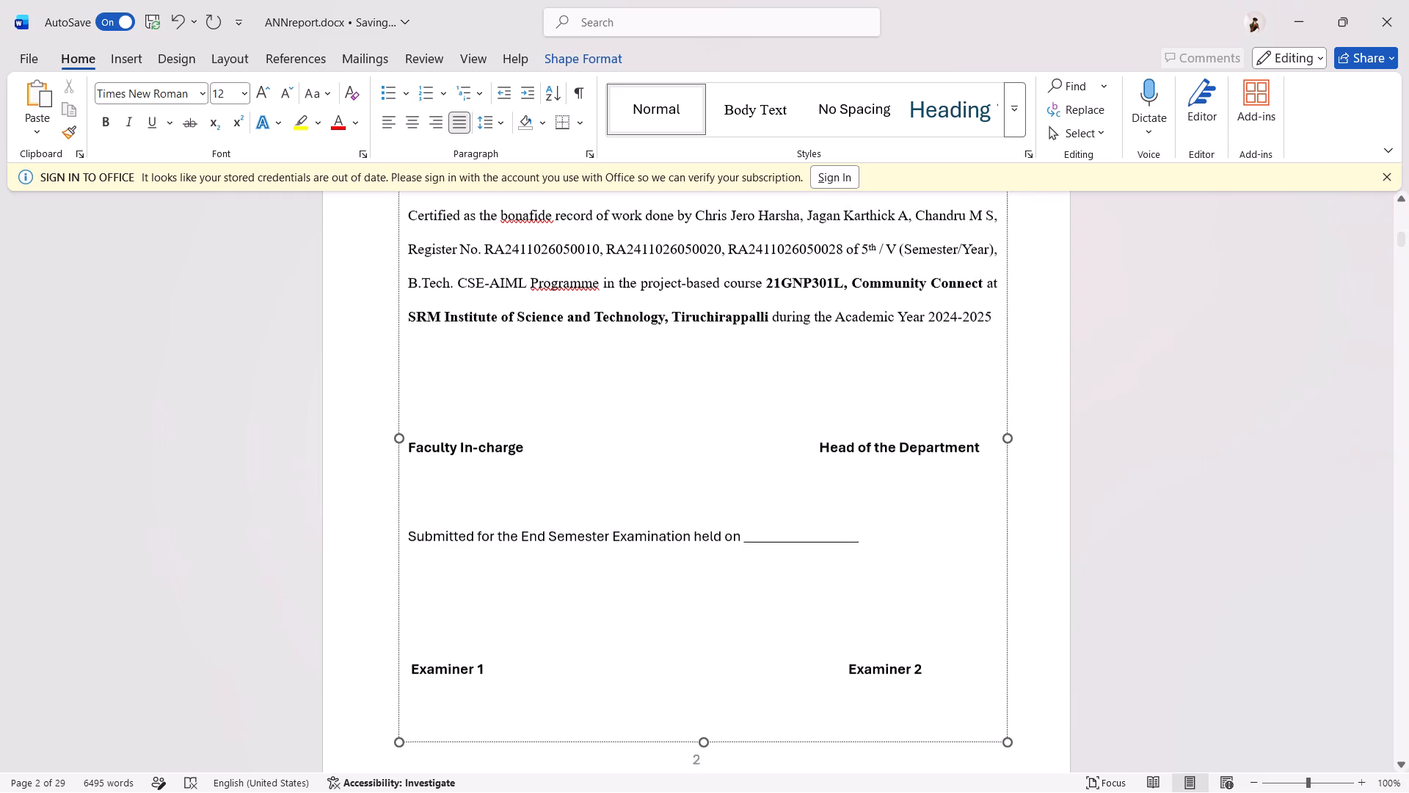
scroll(735, 597, "down", 1)
left_click(614, 723)
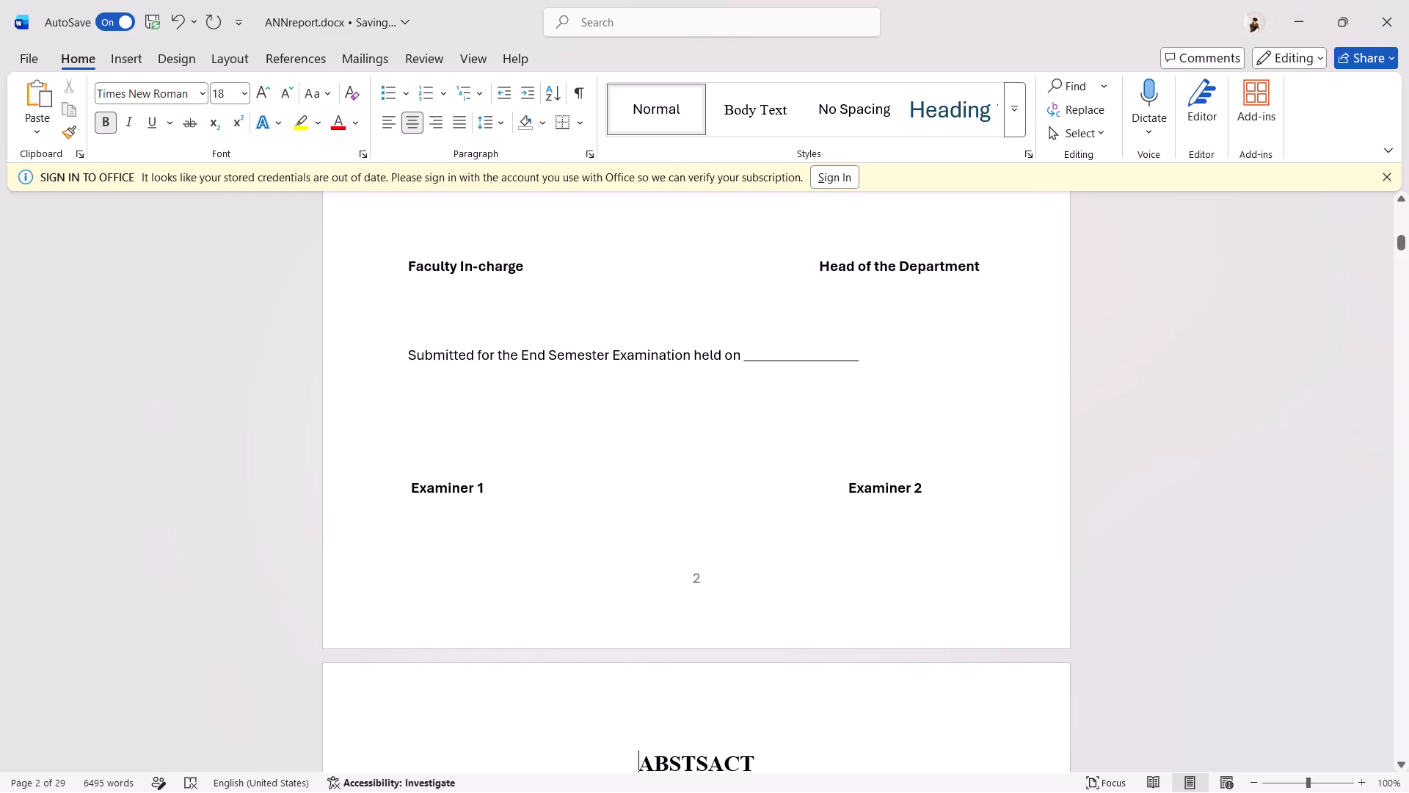
scroll(590, 527, "up", 1)
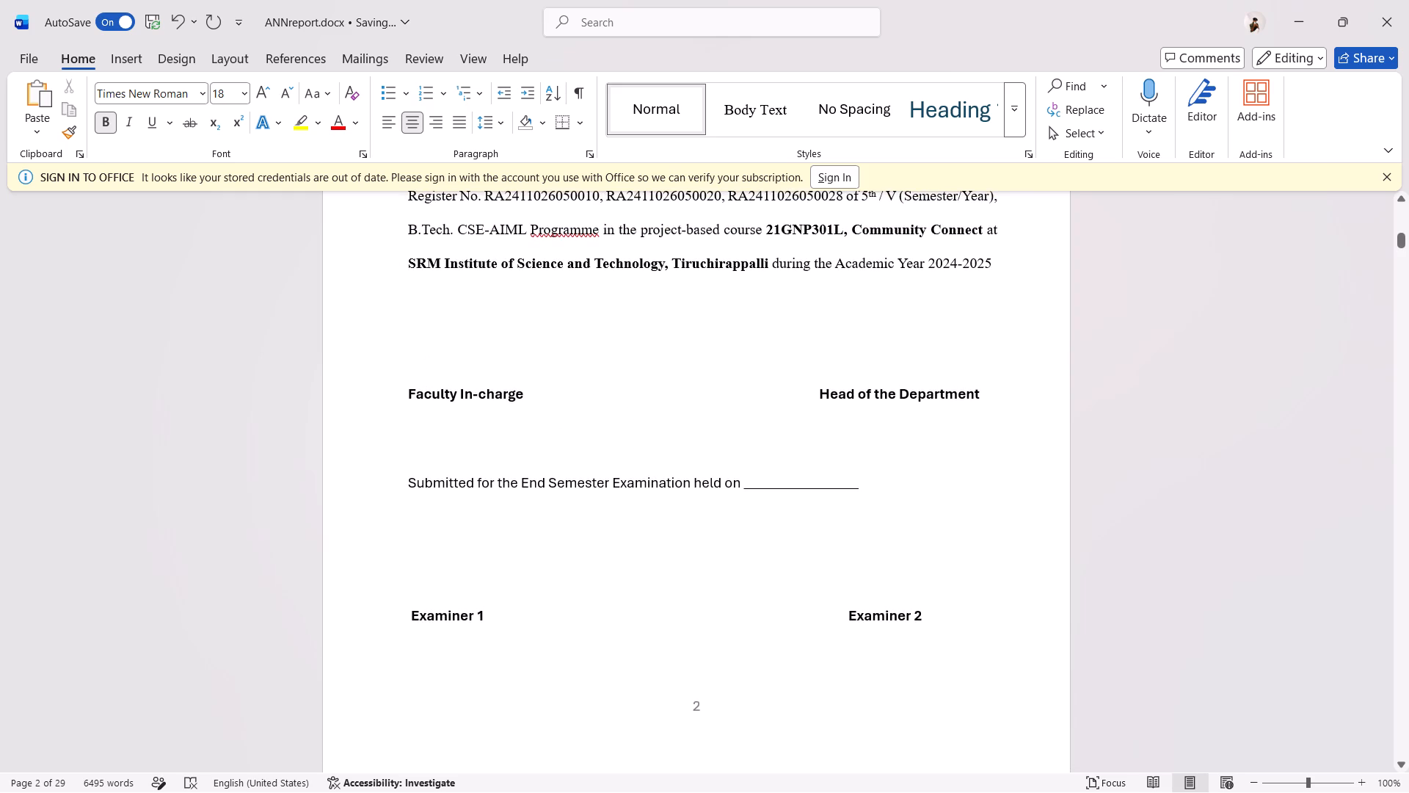
Remove one blank line between the examination date line and the examiner line on the certificate.
left_click(590, 527)
key("BackSpace")
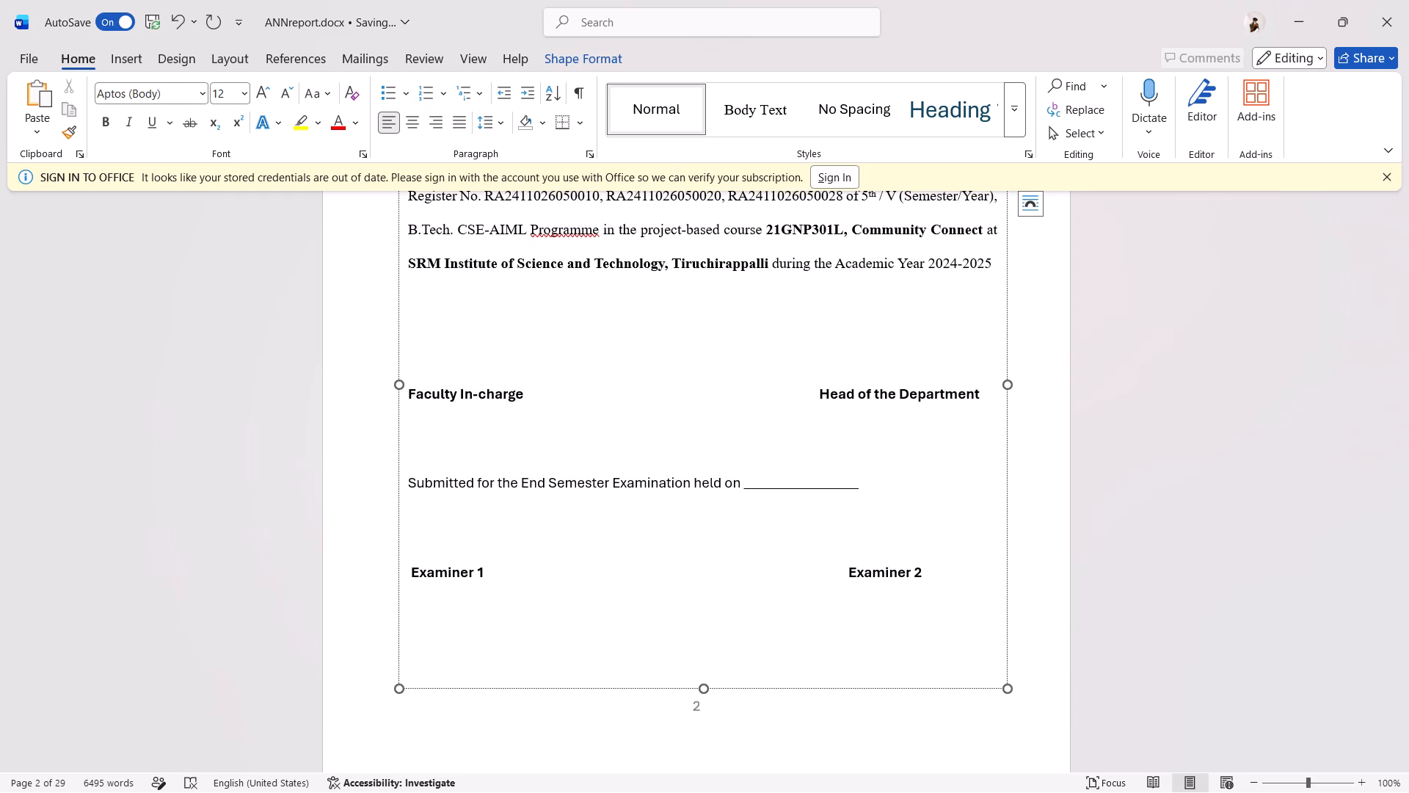
Delete the course name Community Connect in the certification paragraph, leaving only its first two letters, Co.
scroll(577, 388, "up", 1)
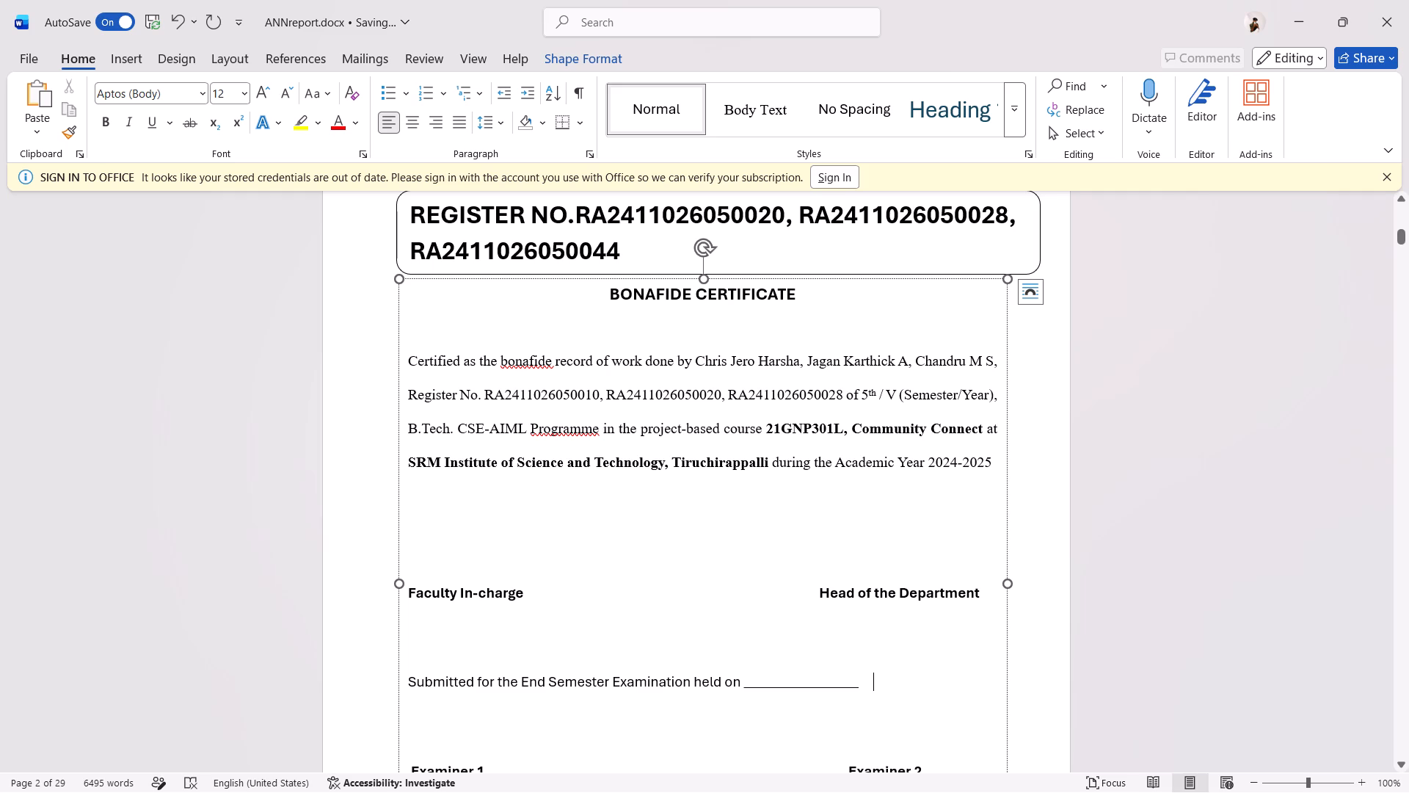
left_click(981, 435)
key("BackSpace")
key("BackSpace")
key("BackSpace")
key("BackSpace")
key("BackSpace")
key("BackSpace")
key("BackSpace")
key("BackSpace")
key("BackSpace")
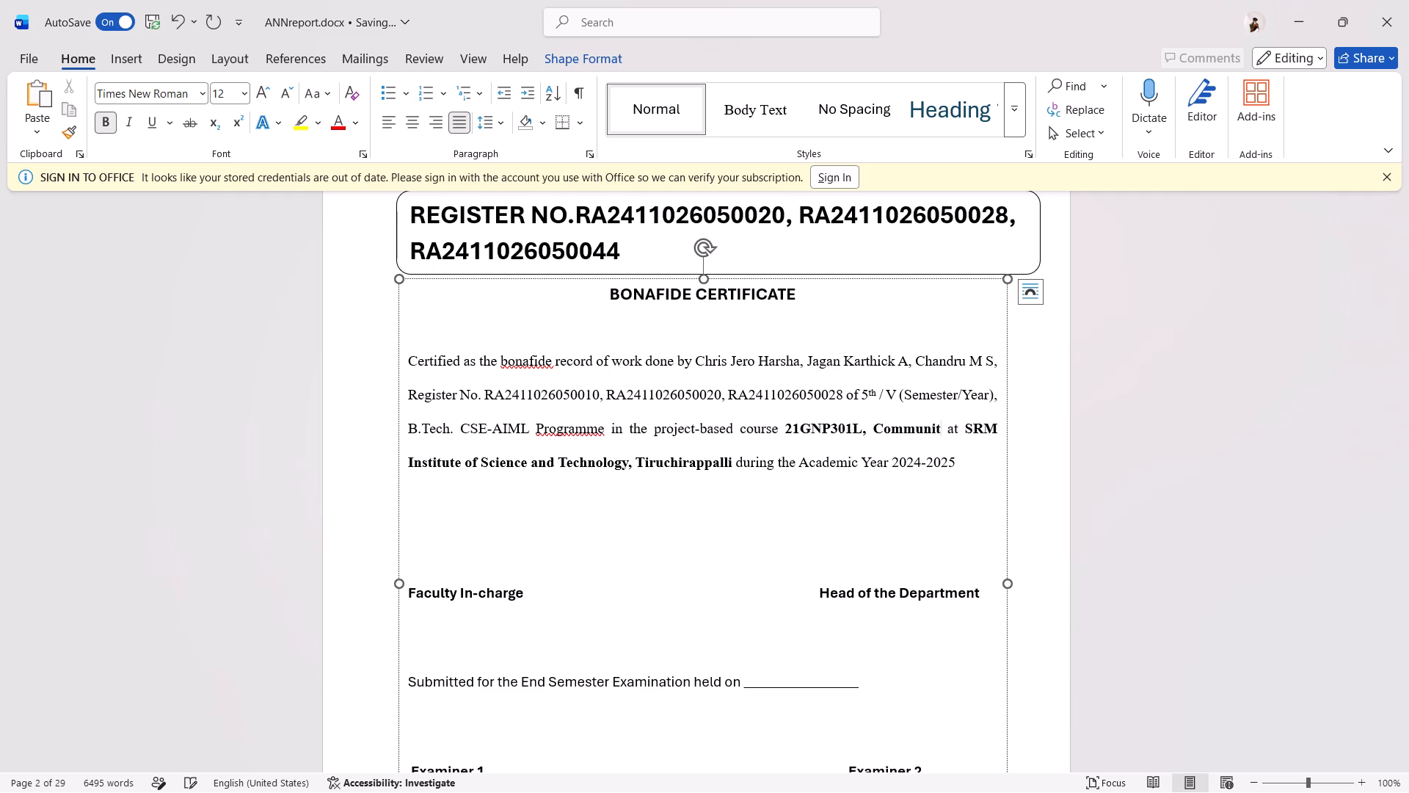
key("BackSpace")
key("BackSpace")
key("BackSpace")
key("BackSpace")
key("BackSpace")
key("BackSpace")
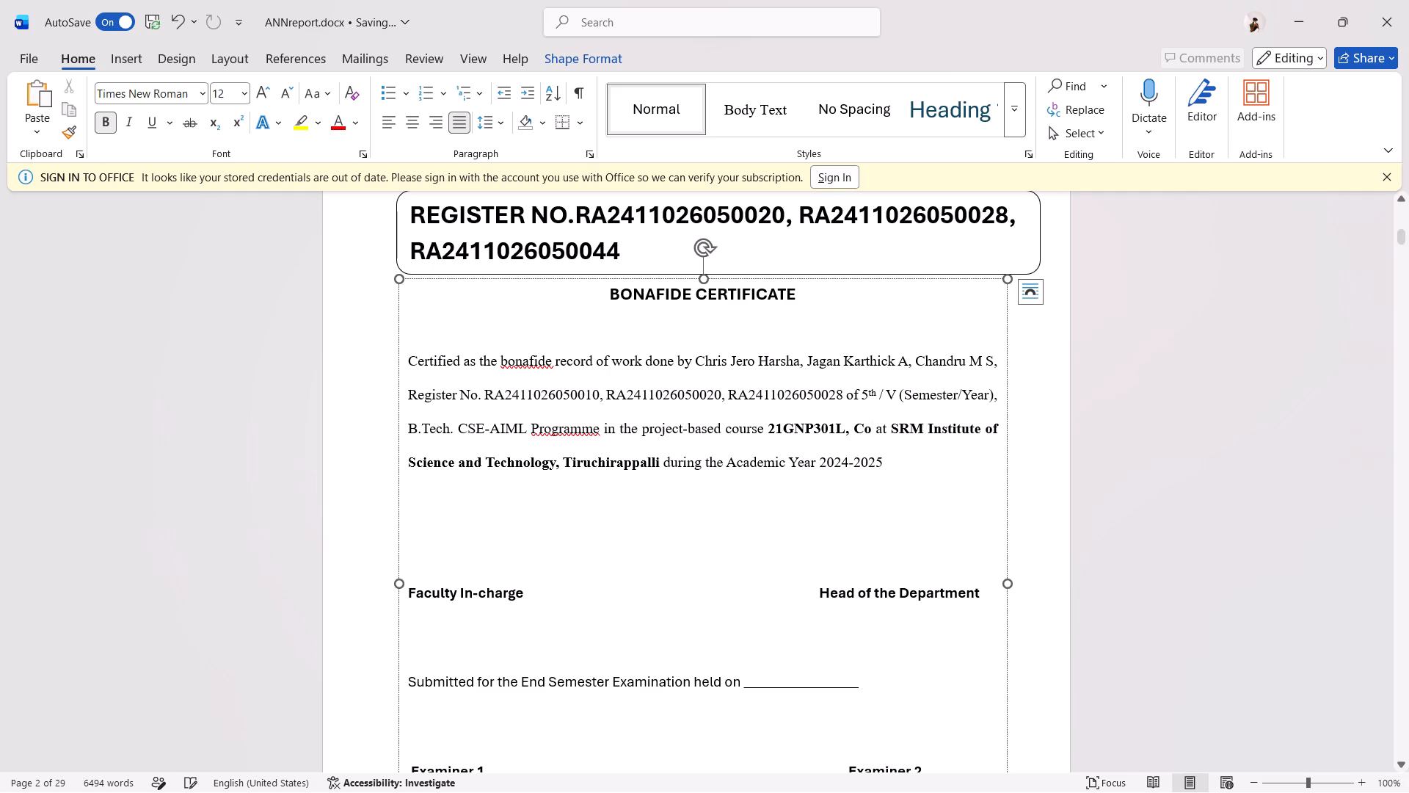
Correct the first register number in the certification paragraph to match the first one in the register number box above.
left_click(591, 397)
key("BackSpace")
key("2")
Correct the second register number in the certification paragraph to match the second one in the register number box.
key("Right")
key("Right")
key("Right")
key("Right")
key("Right")
key("Right")
key("Right")
key("Right")
key("Right")
key("Right")
key("Right")
key("Right")
key("Right")
key("Right")
key("Right")
key("Right")
key("Right")
key("Right")
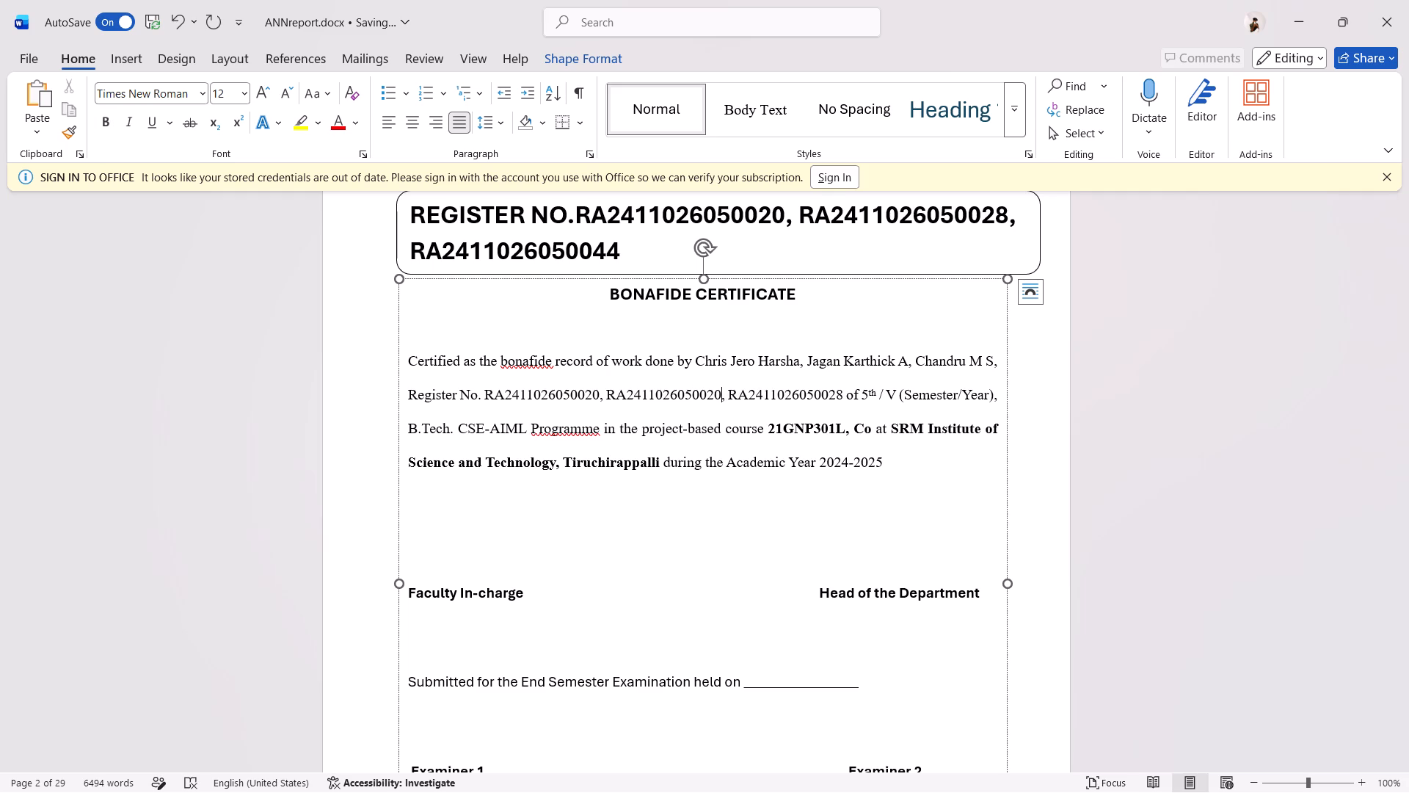
key("BackSpace")
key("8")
Correct the third register number in the certification paragraph to match the third one in the register number box.
key("Right")
key("Right")
key("Right")
key("Right")
key("Right")
key("Right")
key("Right")
key("Right")
key("Right")
key("Right")
key("Right")
key("Right")
key("Right")
key("Right")
key("Right")
key("Right")
key("Right")
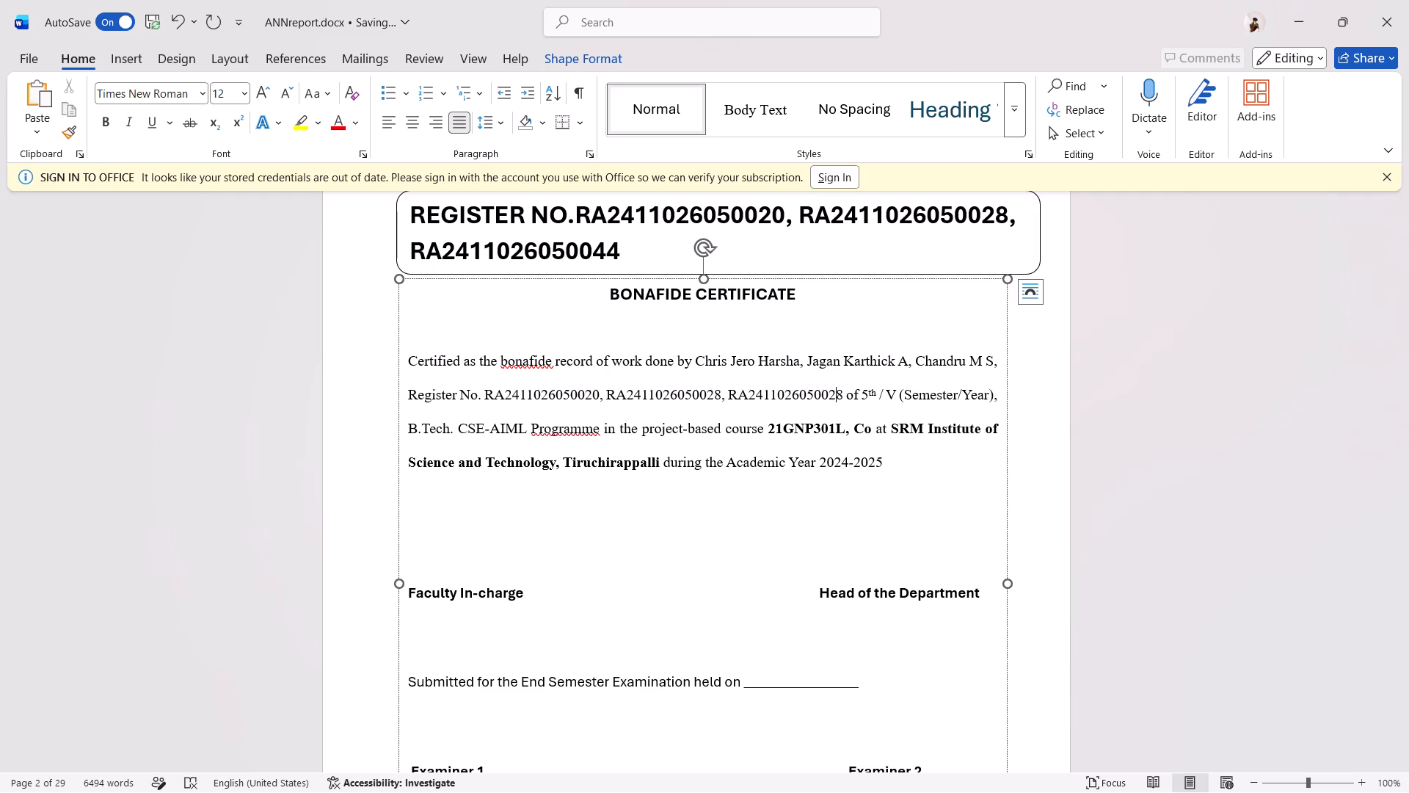
key("Right")
key("Left")
key("BackSpace")
key("BackSpace")
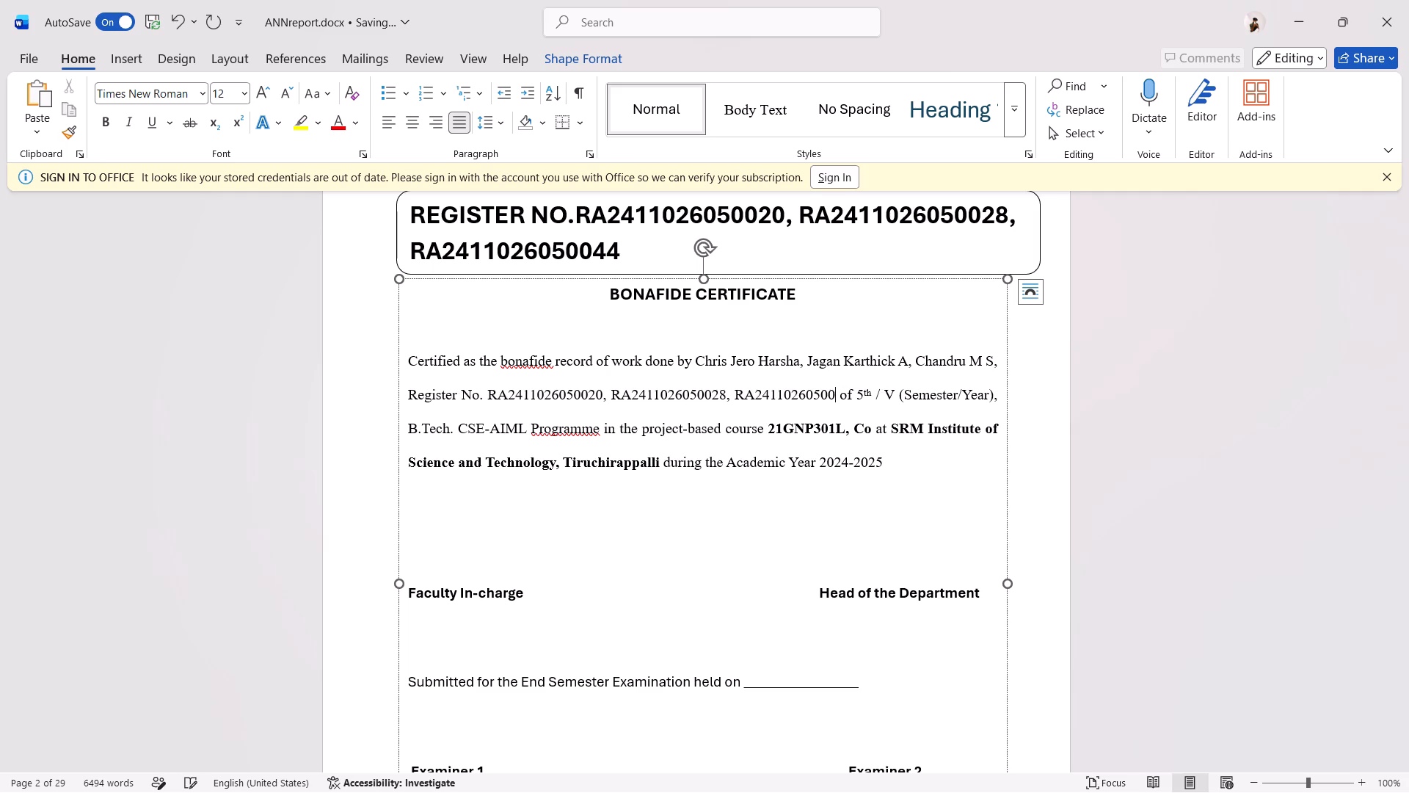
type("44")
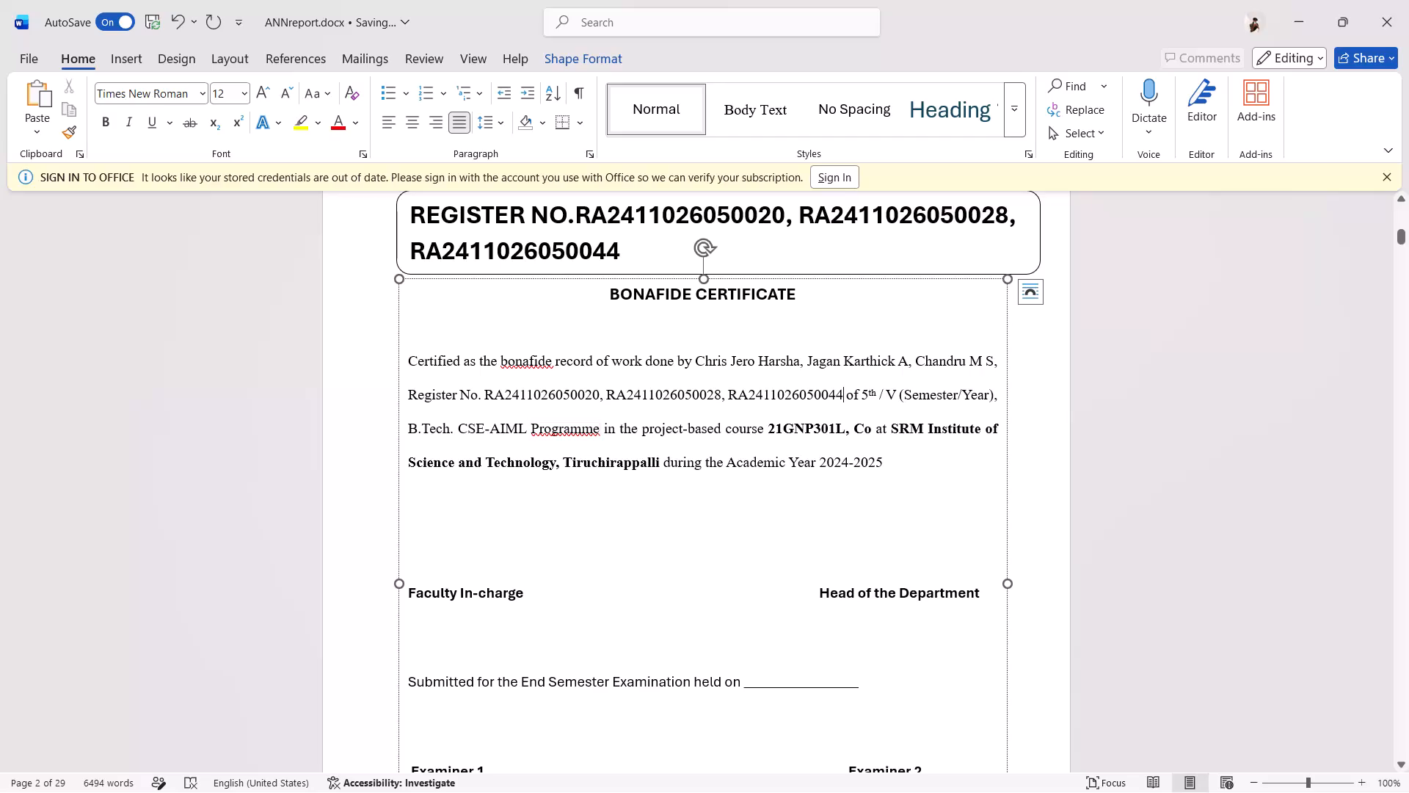
Change the course code in the certification paragraph to 21CSE326T.
left_click(843, 433)
key("BackSpace")
key("BackSpace")
key("BackSpace")
key("BackSpace")
key("BackSpace")
key("BackSpace")
key("BackSpace")
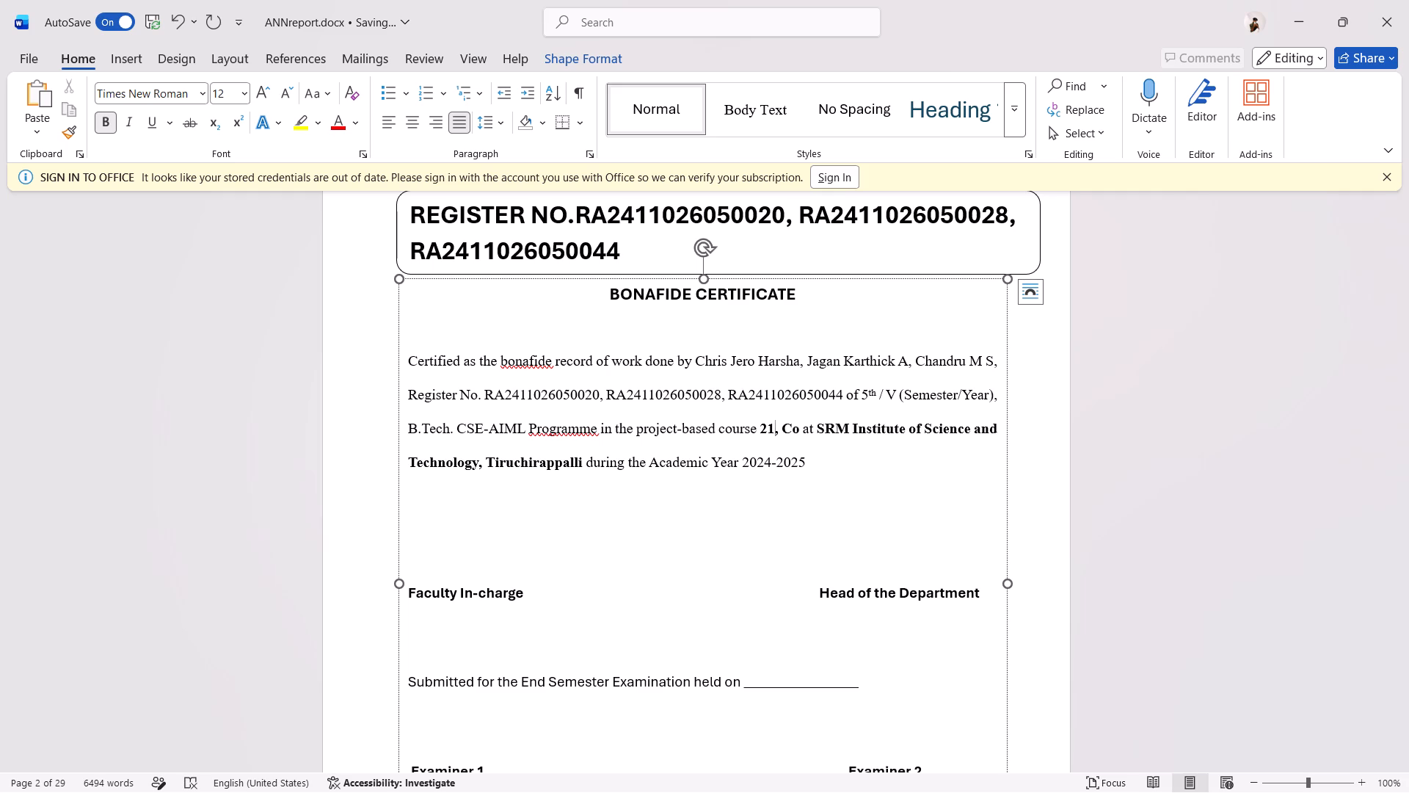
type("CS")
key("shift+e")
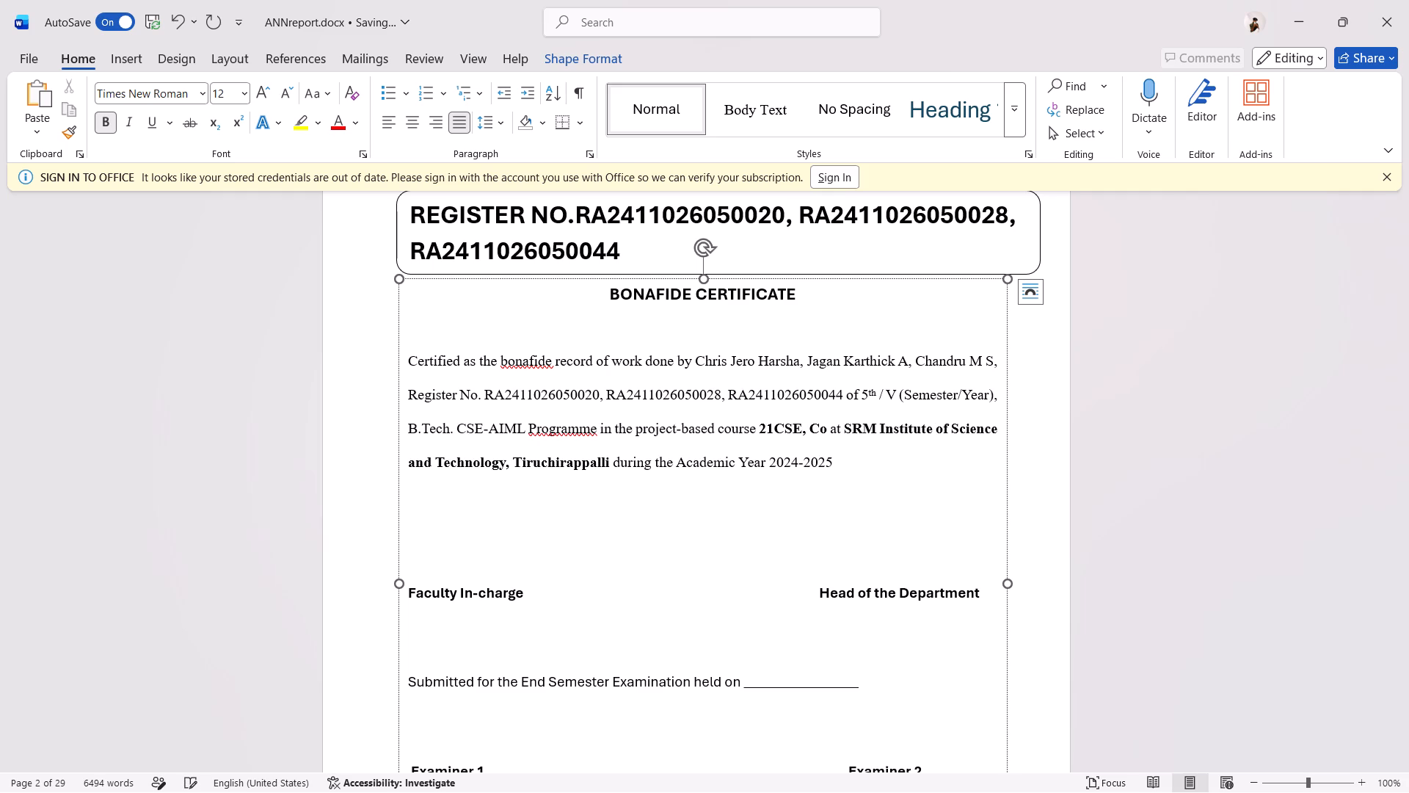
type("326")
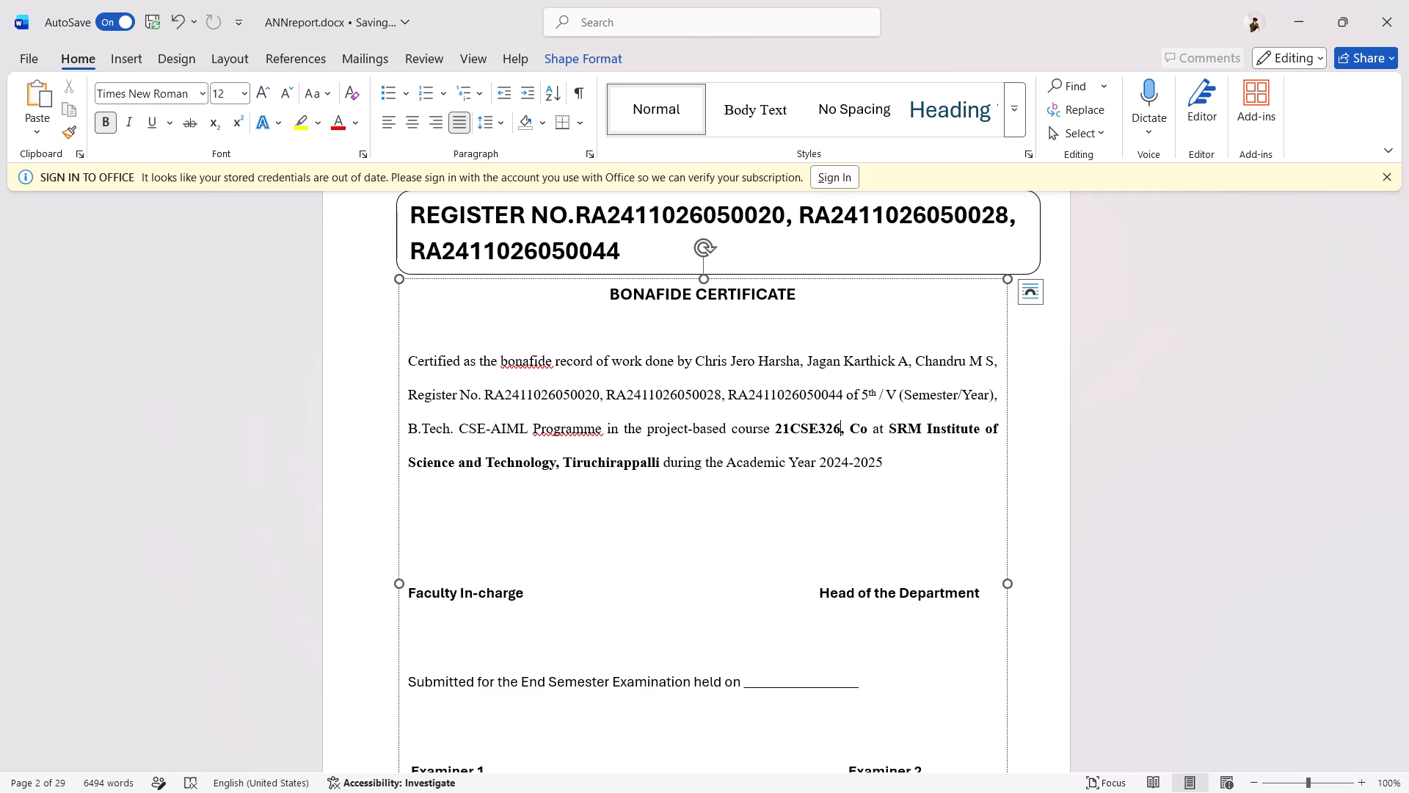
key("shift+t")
Replace the leftover Co after the course code with the course name Artificial Neural Network.
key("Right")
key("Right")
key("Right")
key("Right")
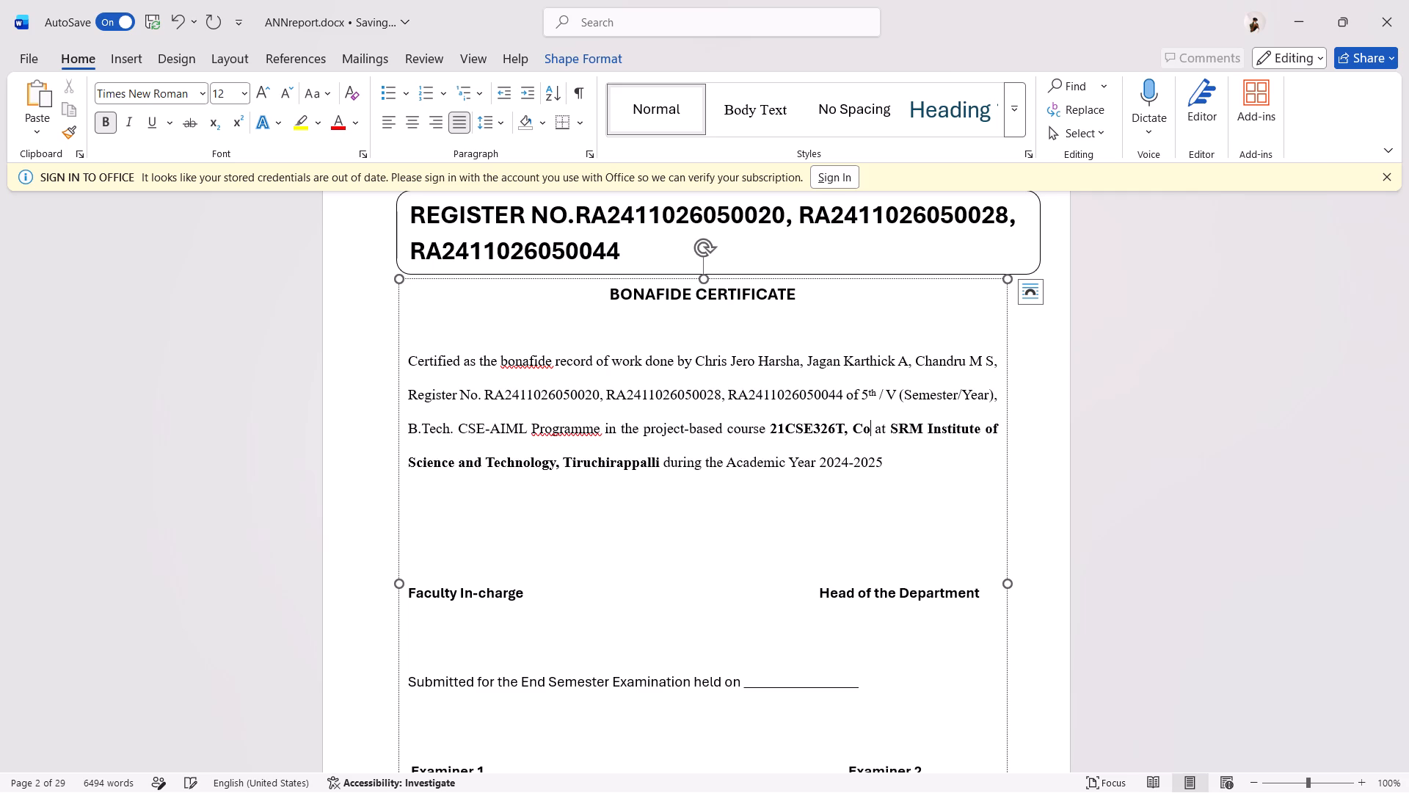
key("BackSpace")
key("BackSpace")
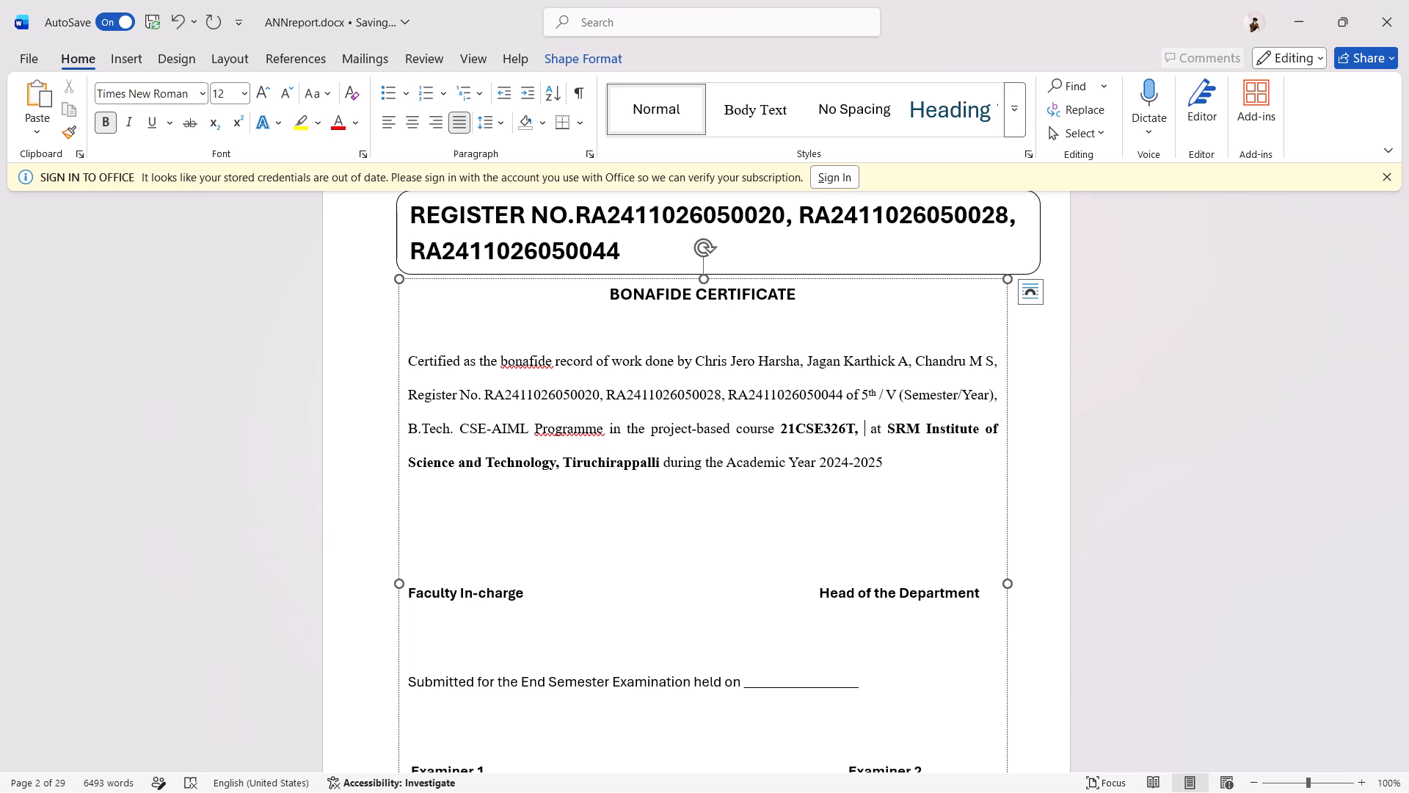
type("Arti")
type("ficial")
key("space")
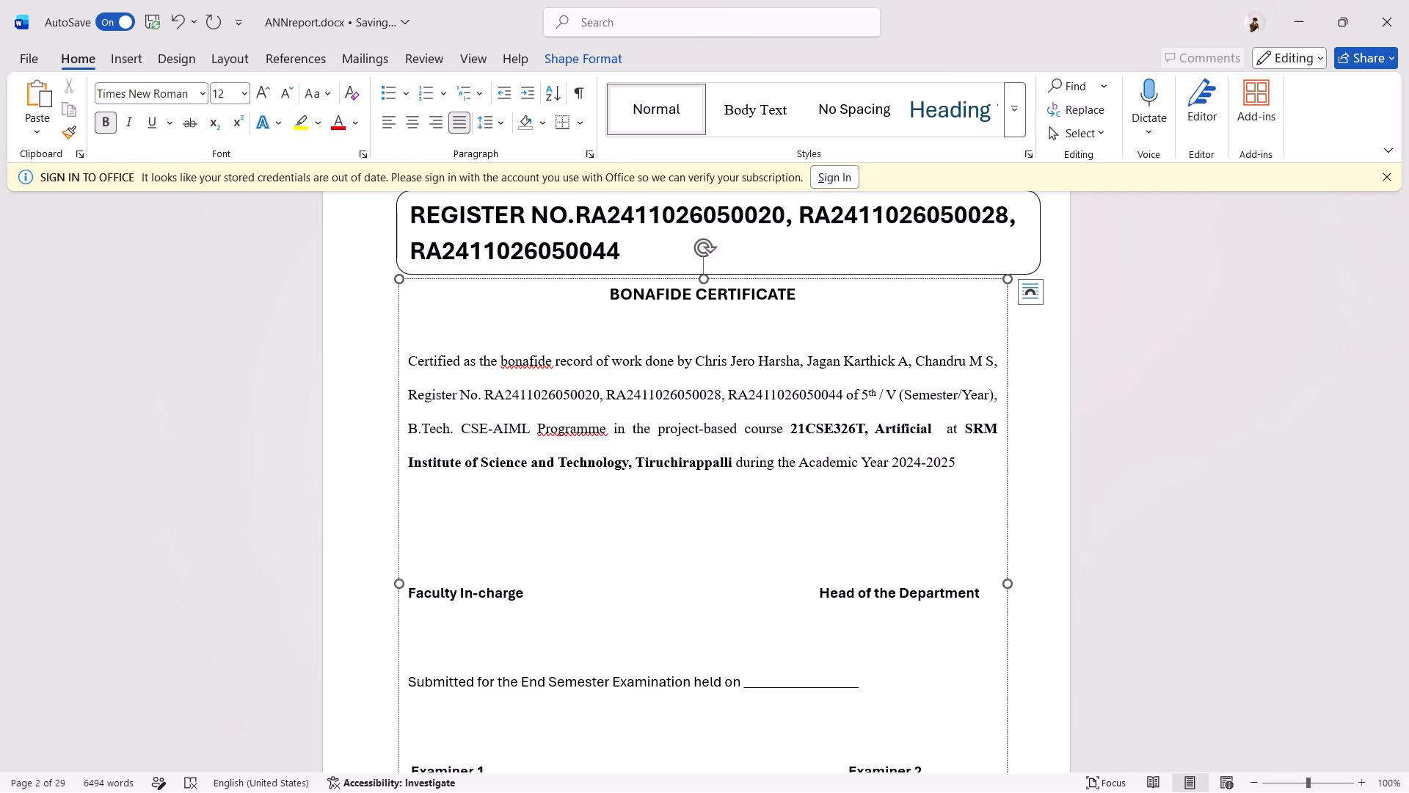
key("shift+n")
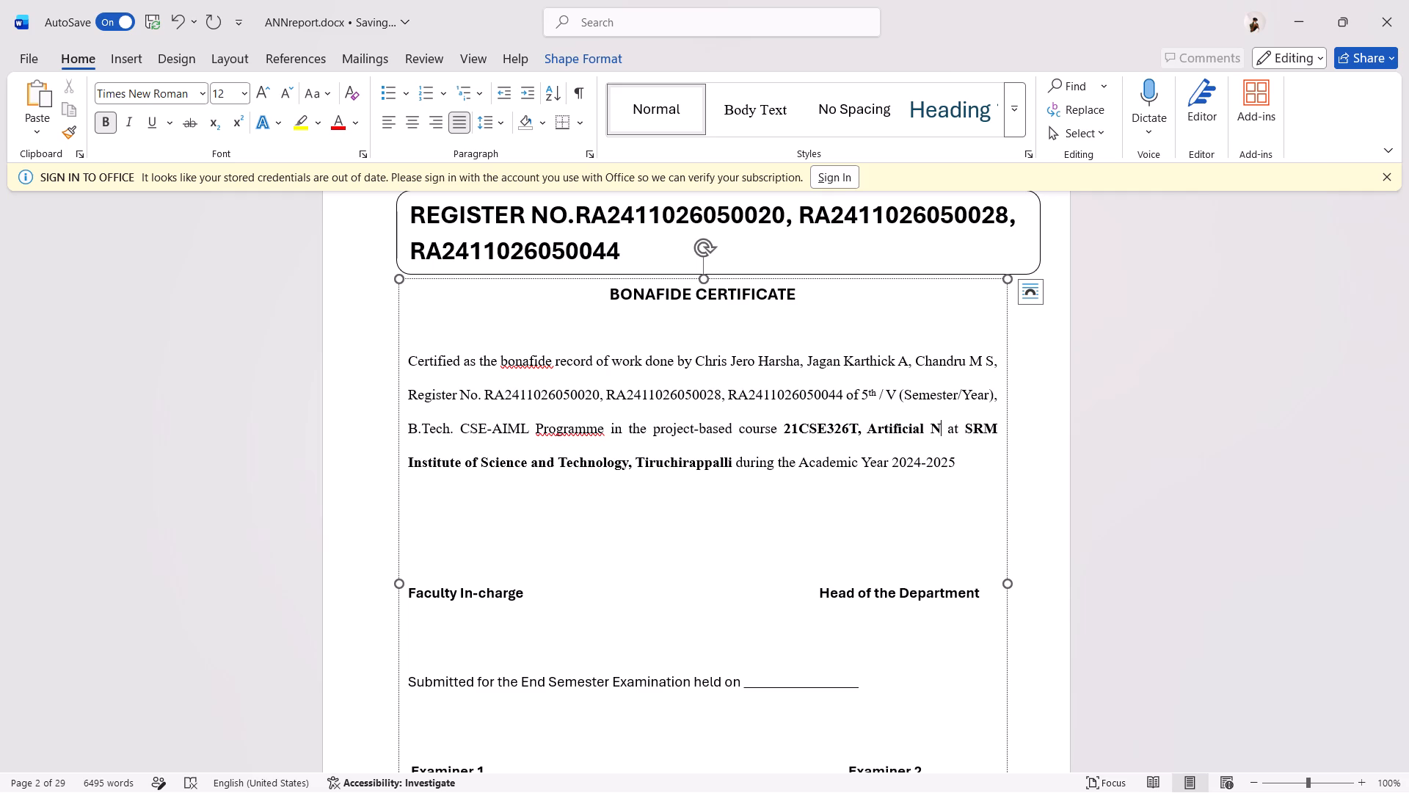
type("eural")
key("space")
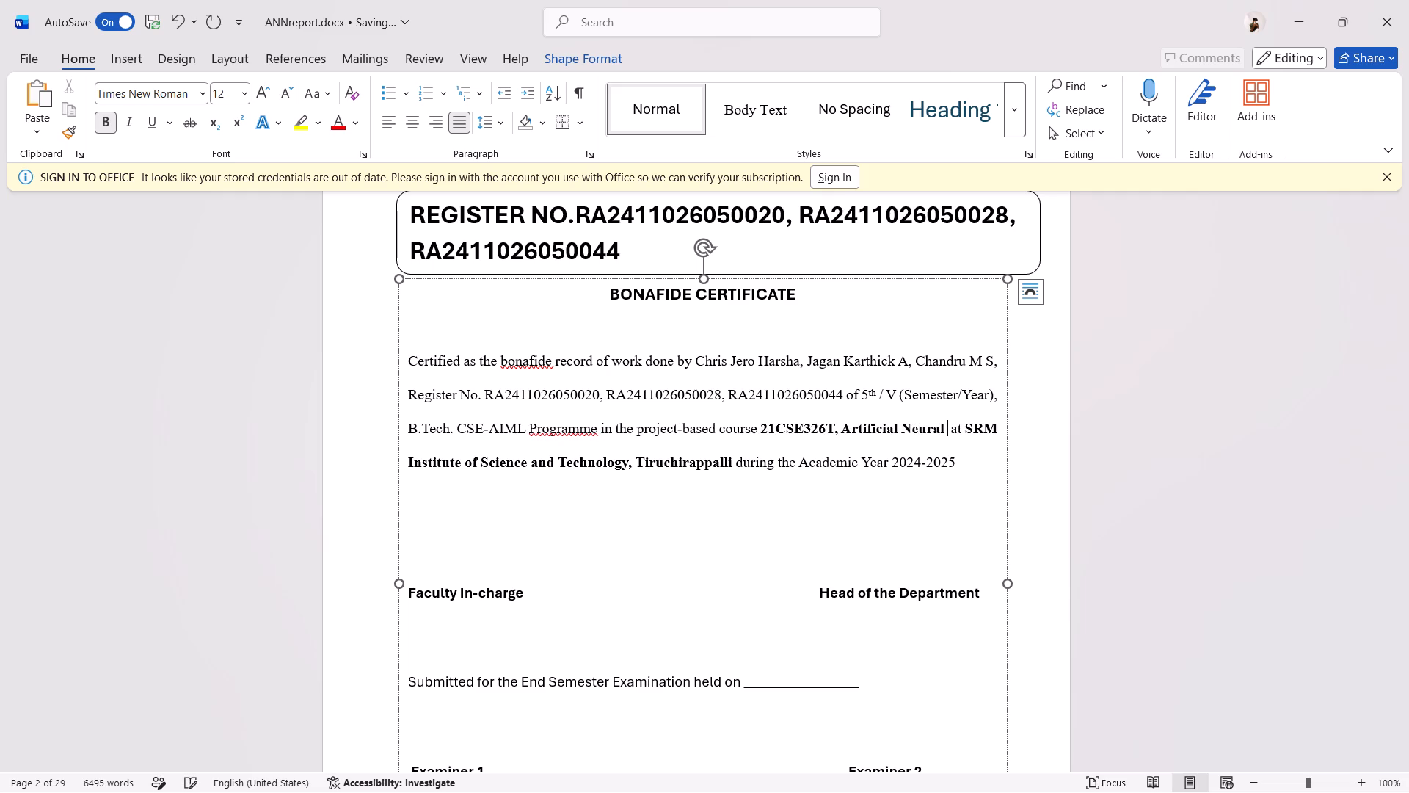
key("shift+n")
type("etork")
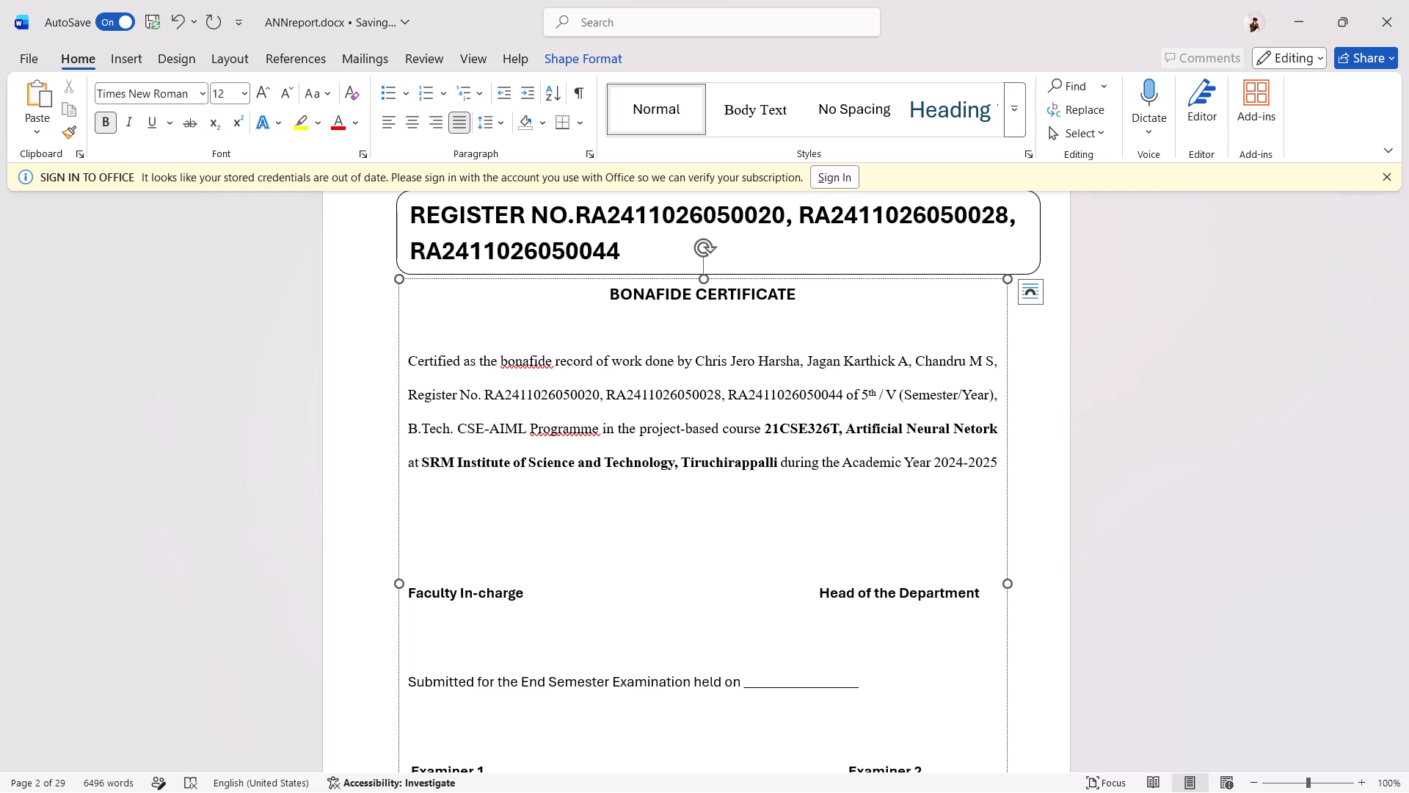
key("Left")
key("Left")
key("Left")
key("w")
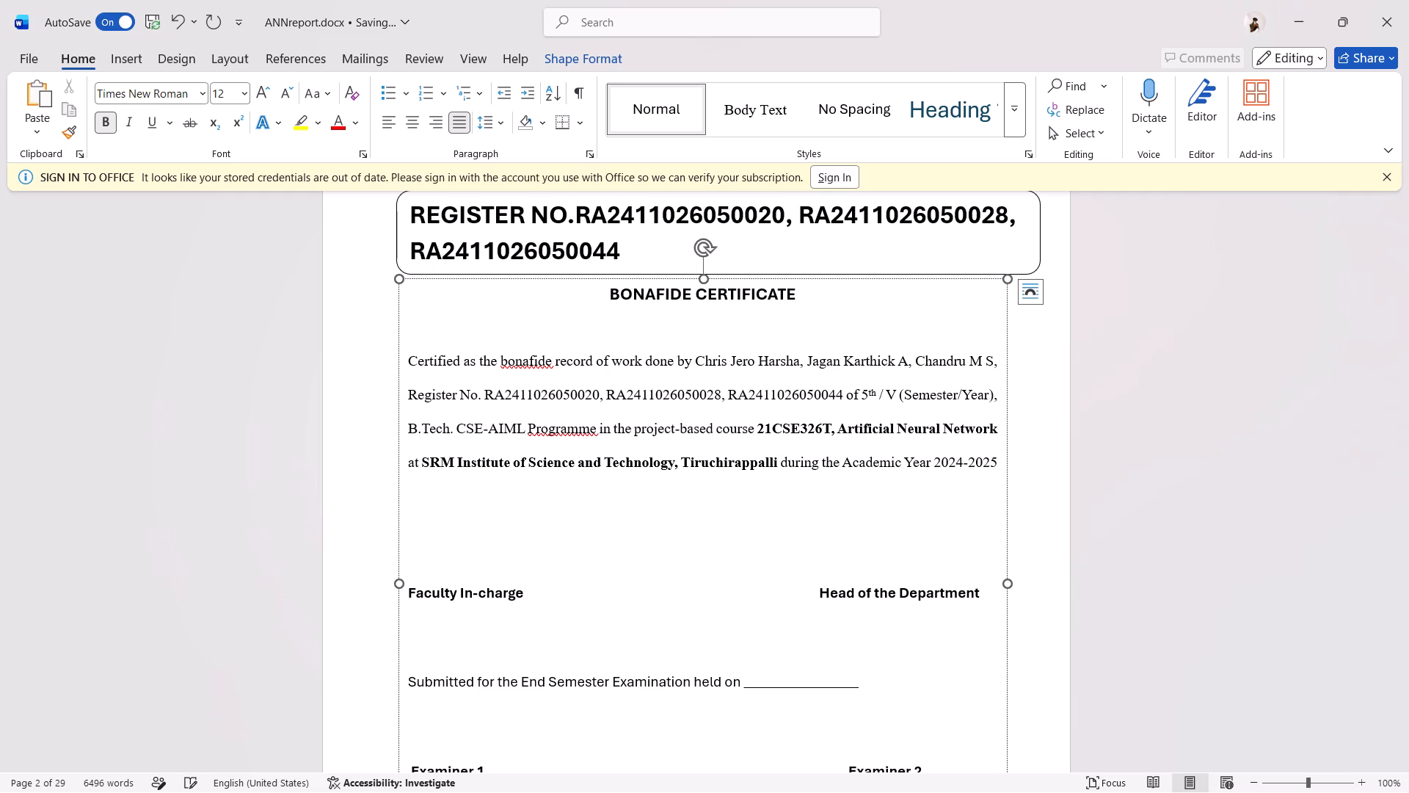
Insert an extra space before SRM Institute of Science and Technology in the certification paragraph.
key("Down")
left_click(422, 466)
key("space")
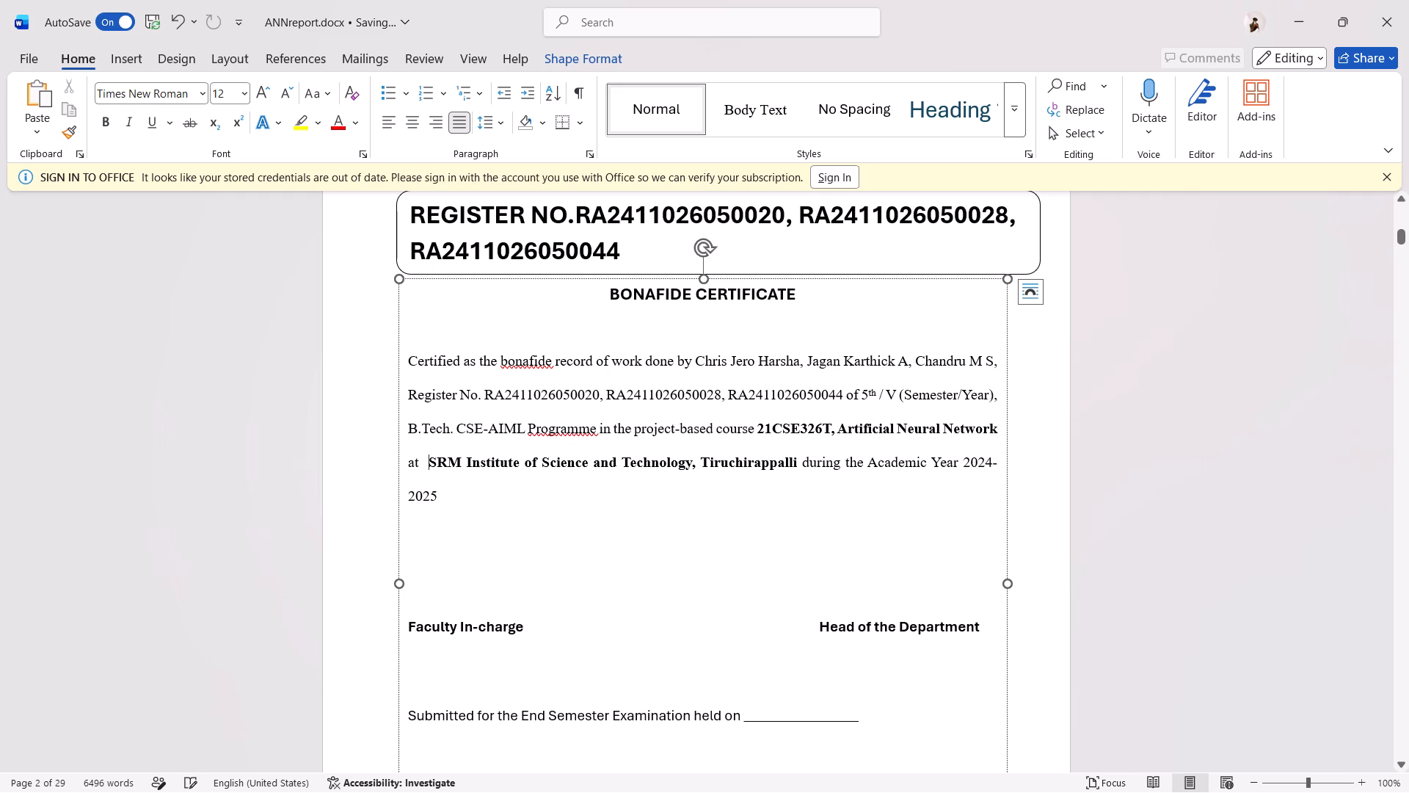
Set the academic year at the end of the certification paragraph to 2026-2027.
left_click(994, 472)
key("BackSpace")
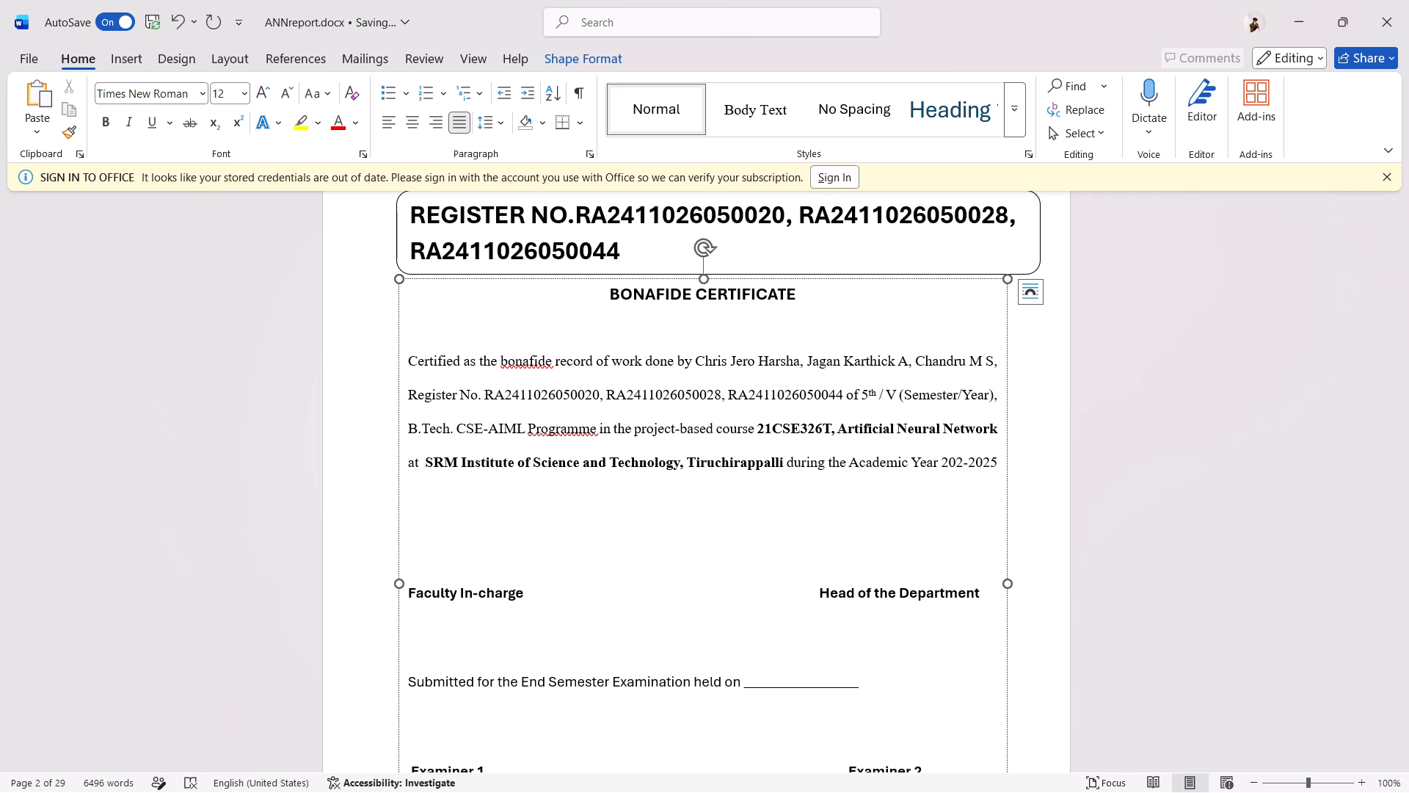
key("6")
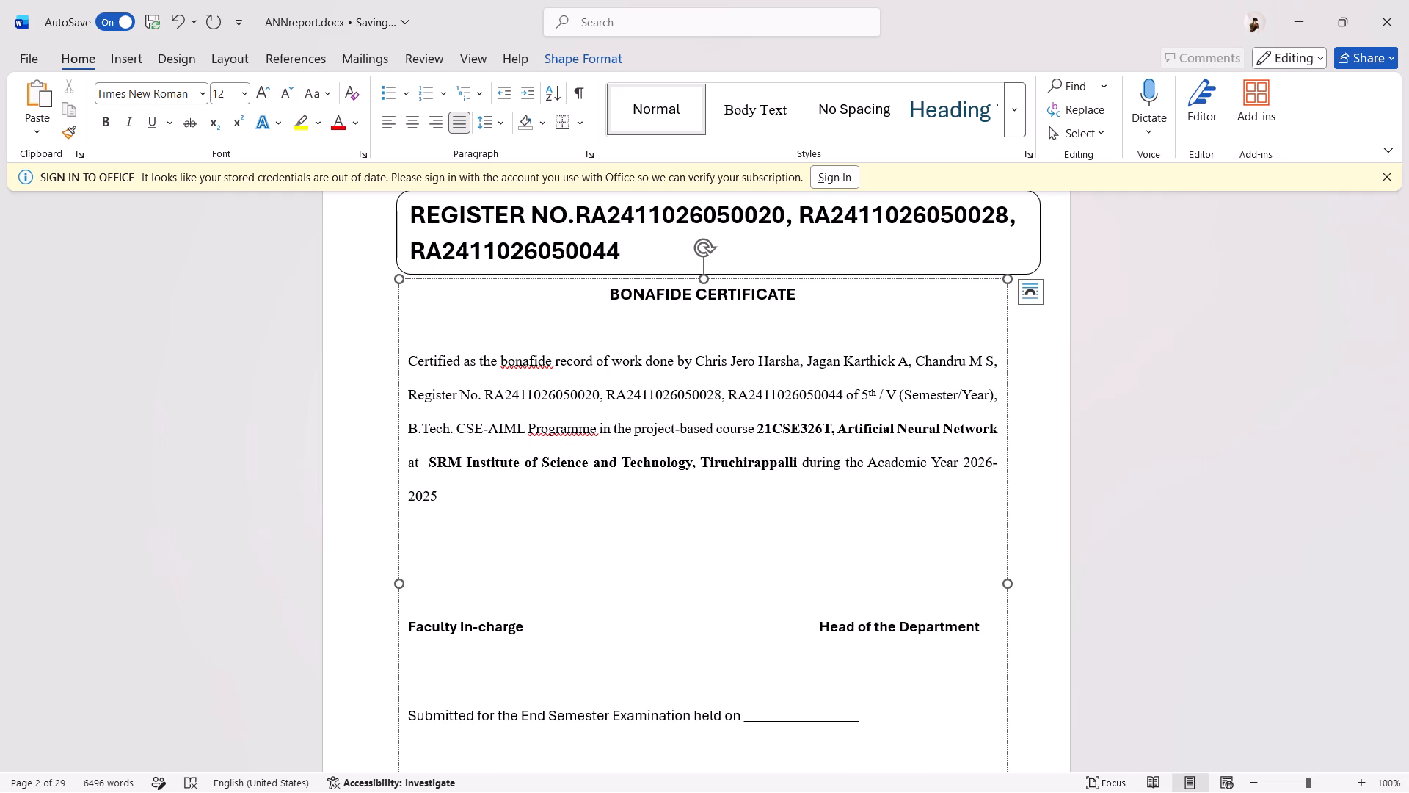
key("Down")
key("BackSpace")
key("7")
Delete the first student's name, with its comma and surplus space, from the certification paragraph.
left_click(804, 369)
key("BackSpace")
key("BackSpace")
key("BackSpace")
key("BackSpace")
key("BackSpace")
key("BackSpace")
key("BackSpace")
key("BackSpace")
key("BackSpace")
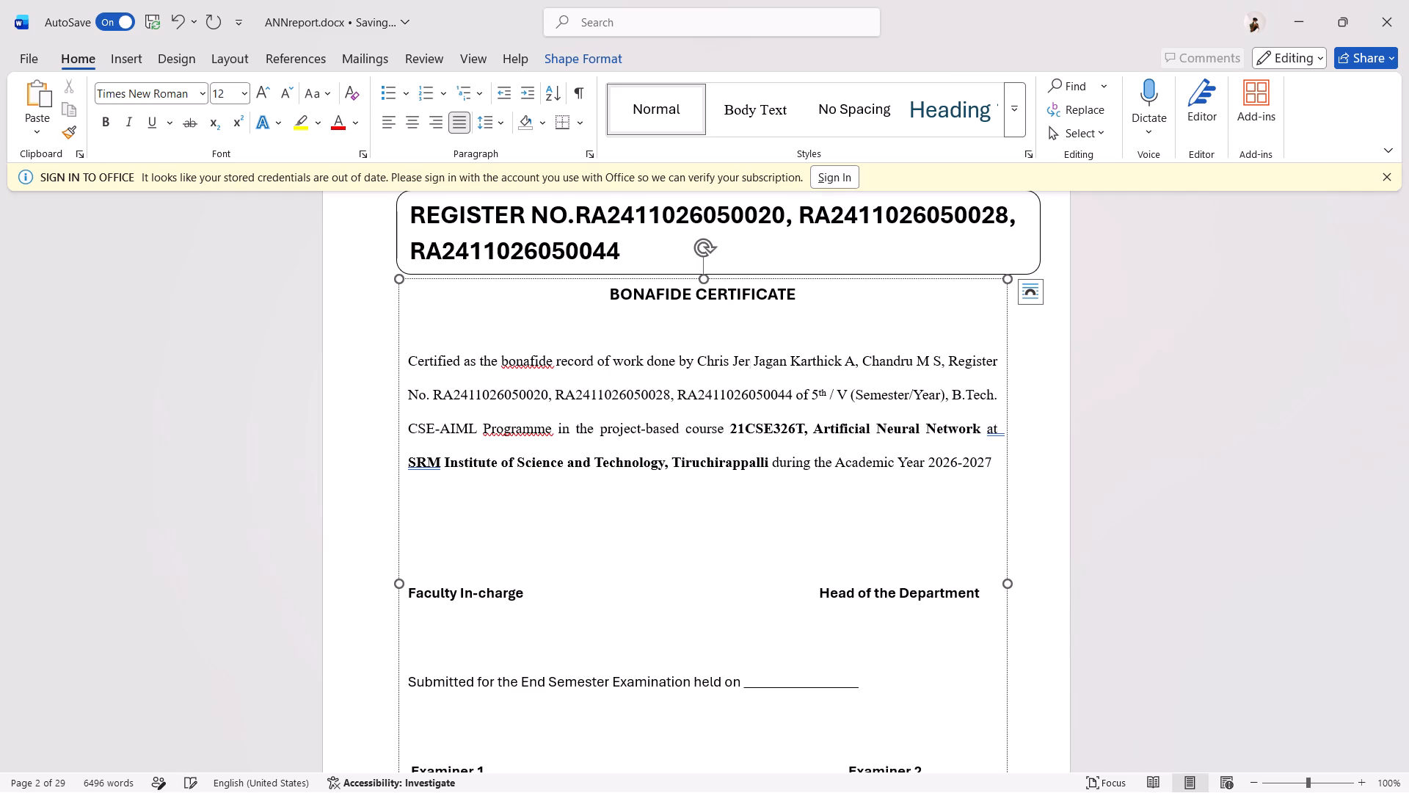
key("BackSpace")
key("BackSpace")
key("BackSpace")
key("BackSpace")
key("BackSpace")
key("BackSpace")
key("BackSpace")
key("BackSpace")
key("BackSpace")
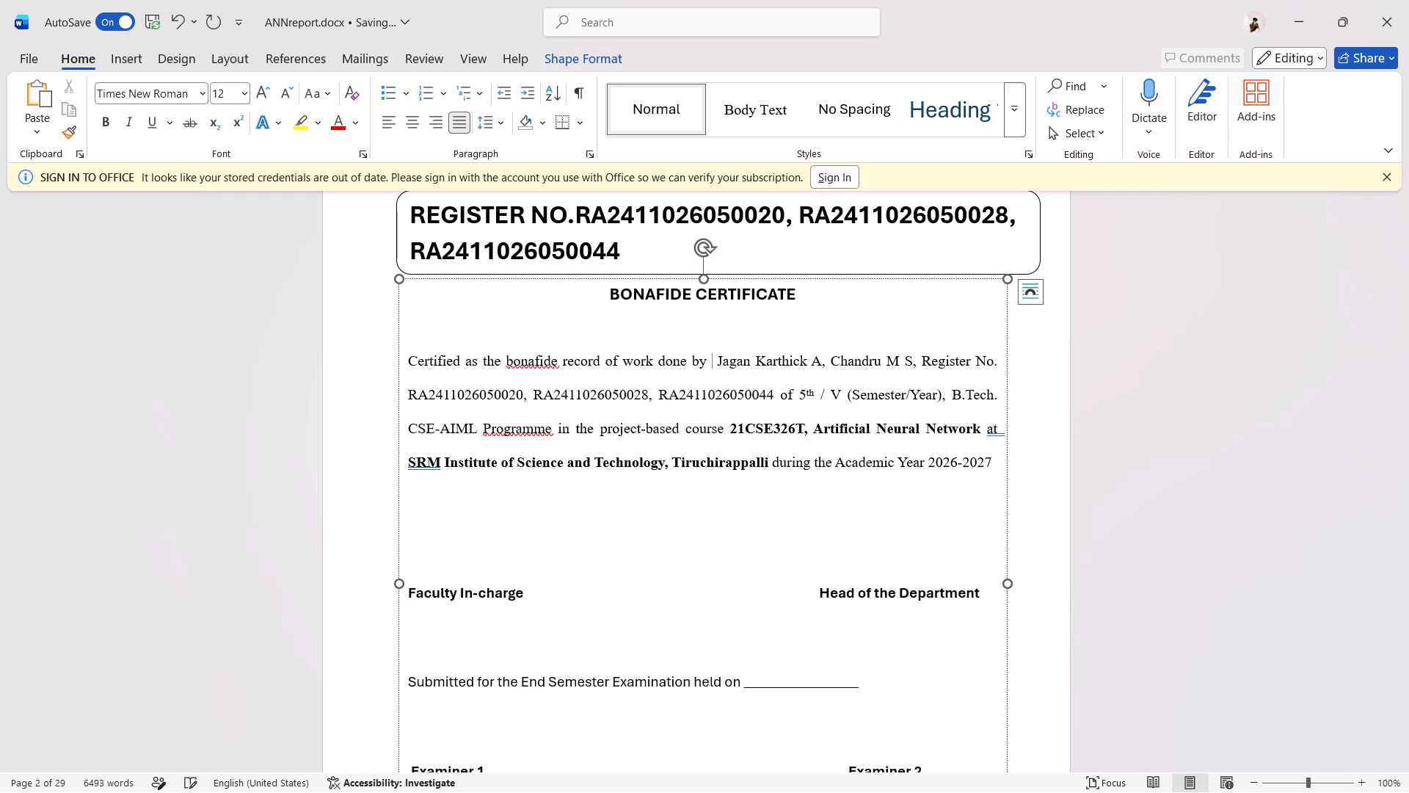
key("Right")
key("BackSpace")
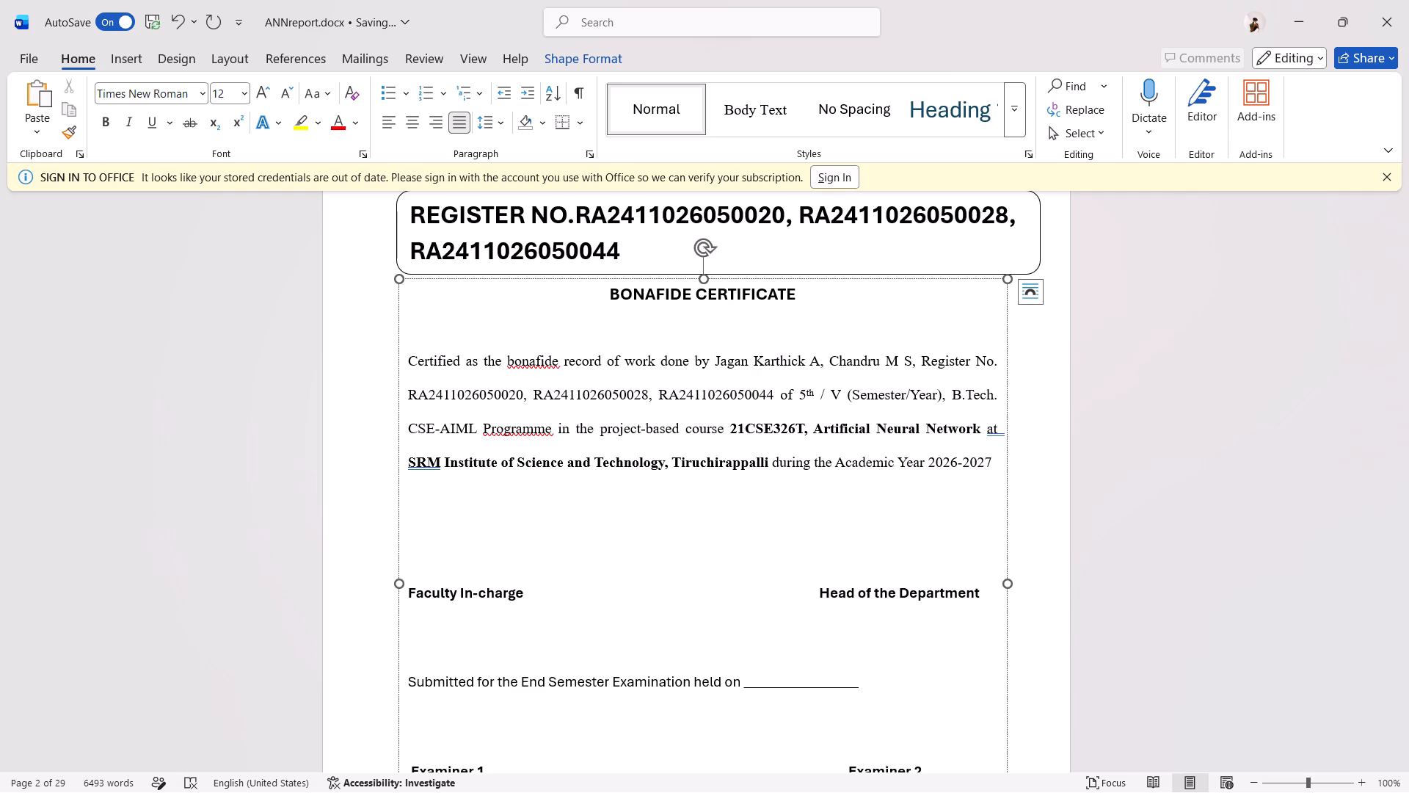
Add the third student's name after the second student's name, before Register No., in the certification paragraph.
left_click(908, 357)
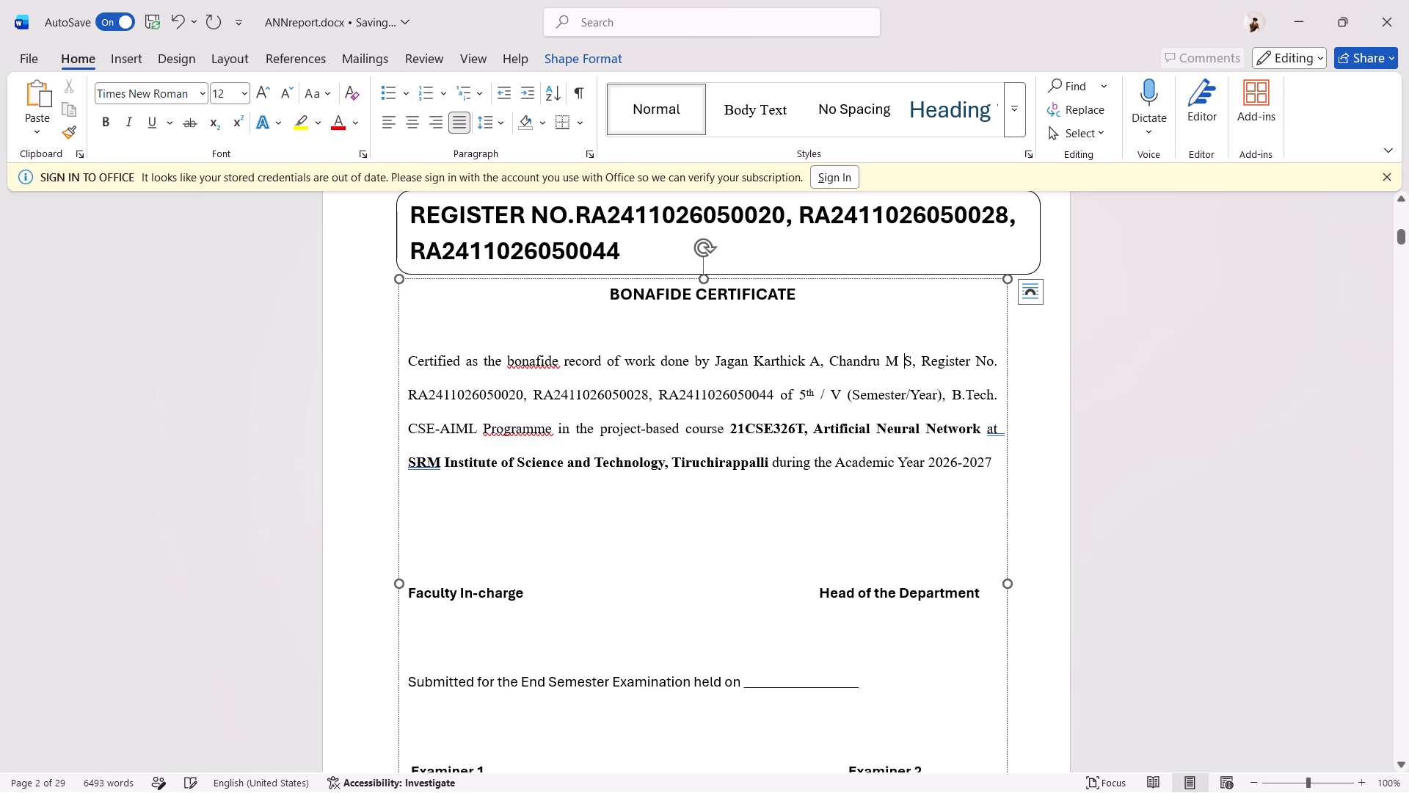
left_click(919, 364)
key("Left")
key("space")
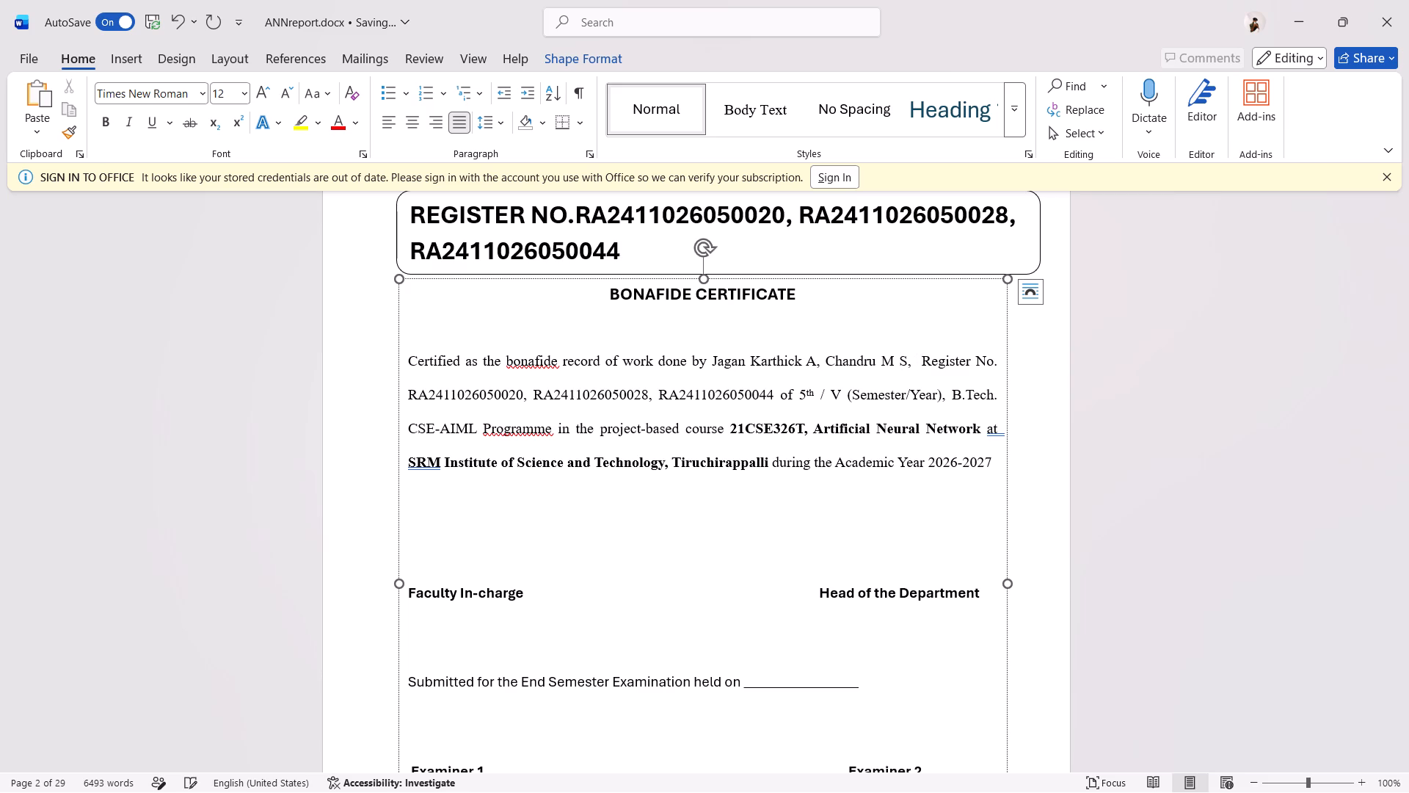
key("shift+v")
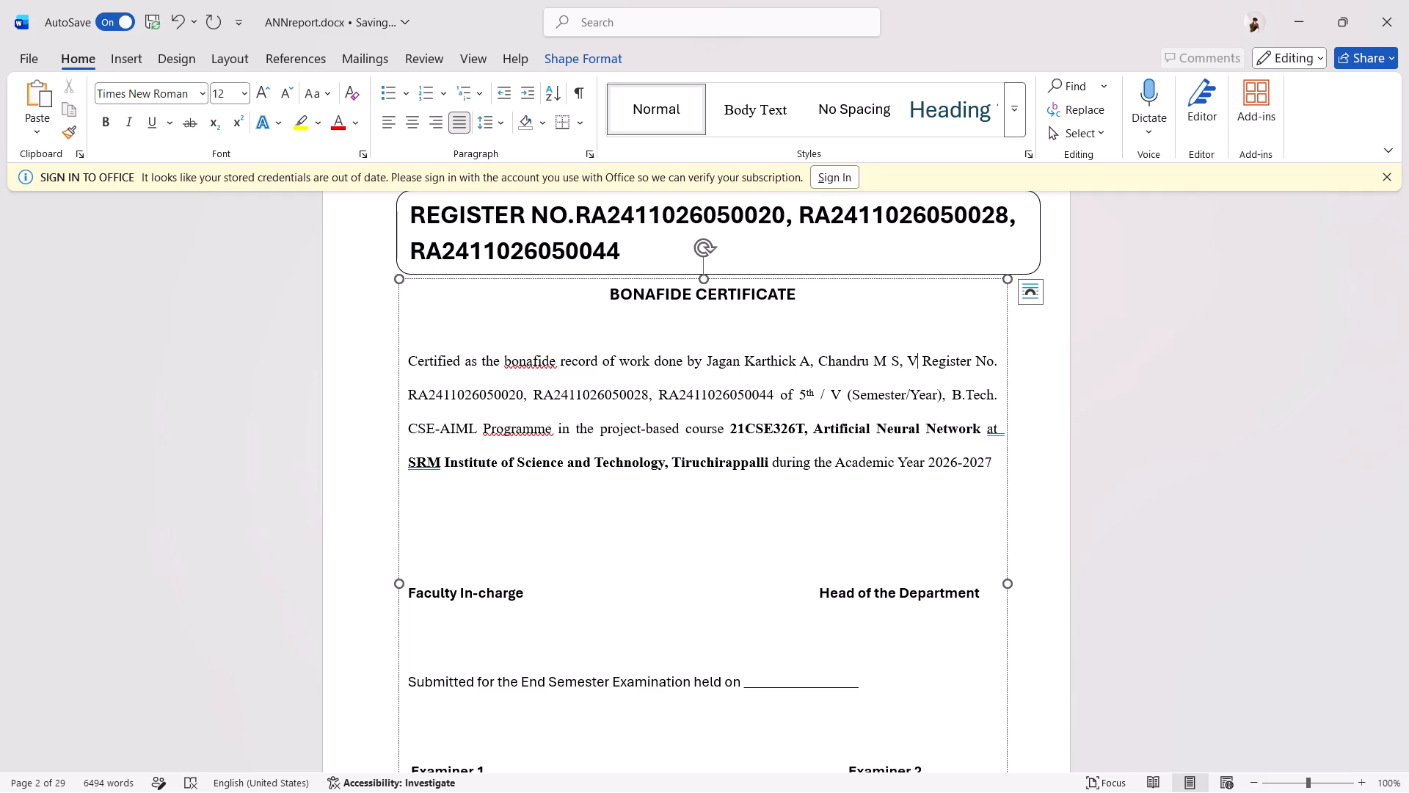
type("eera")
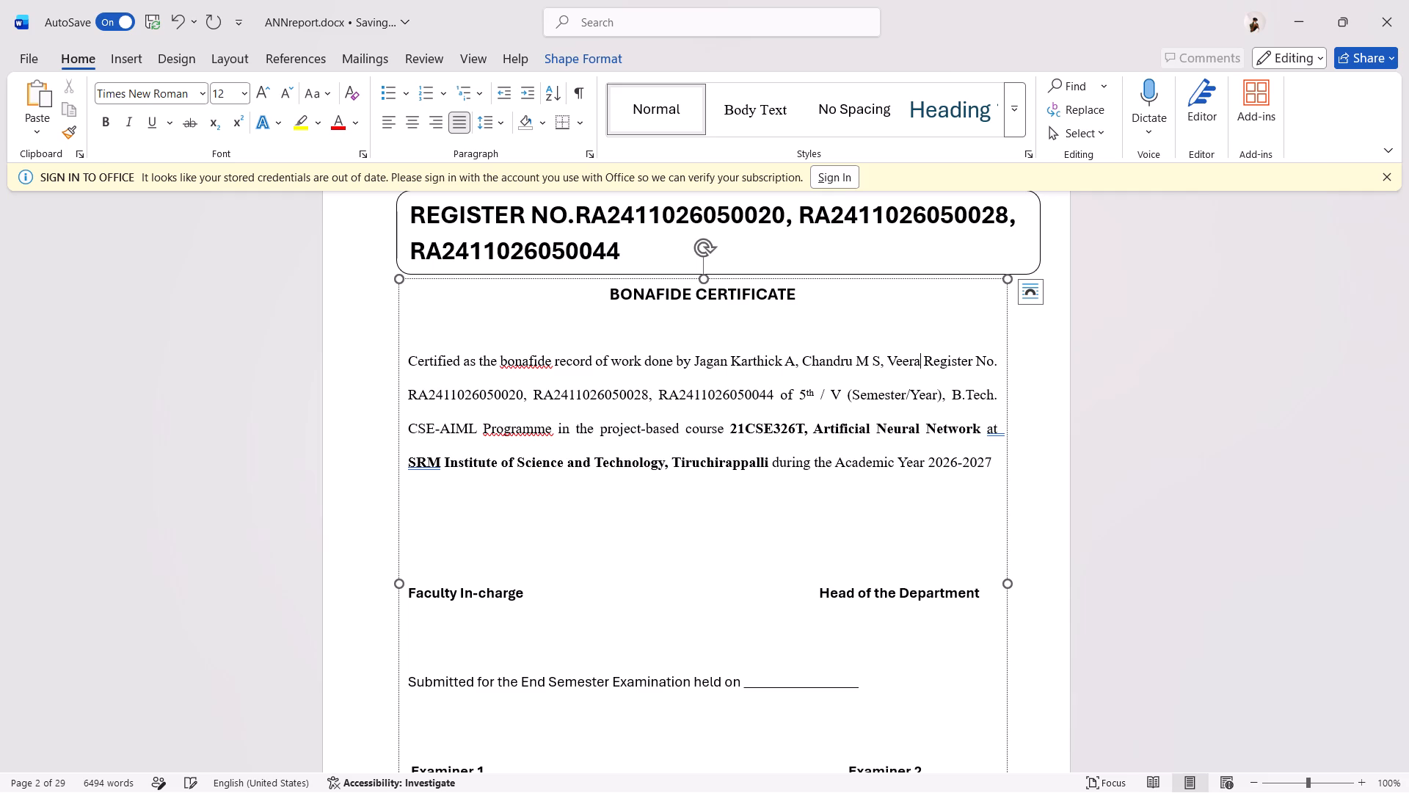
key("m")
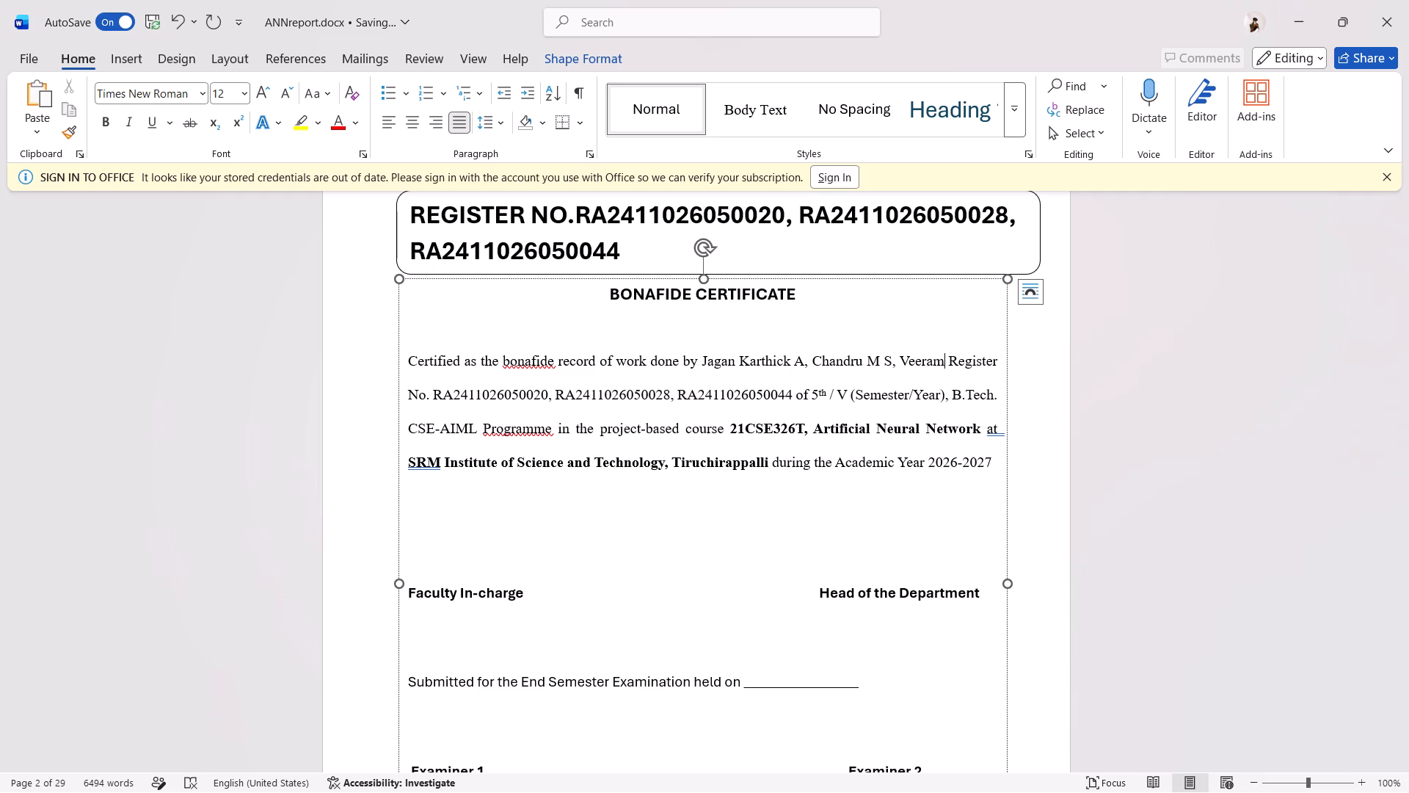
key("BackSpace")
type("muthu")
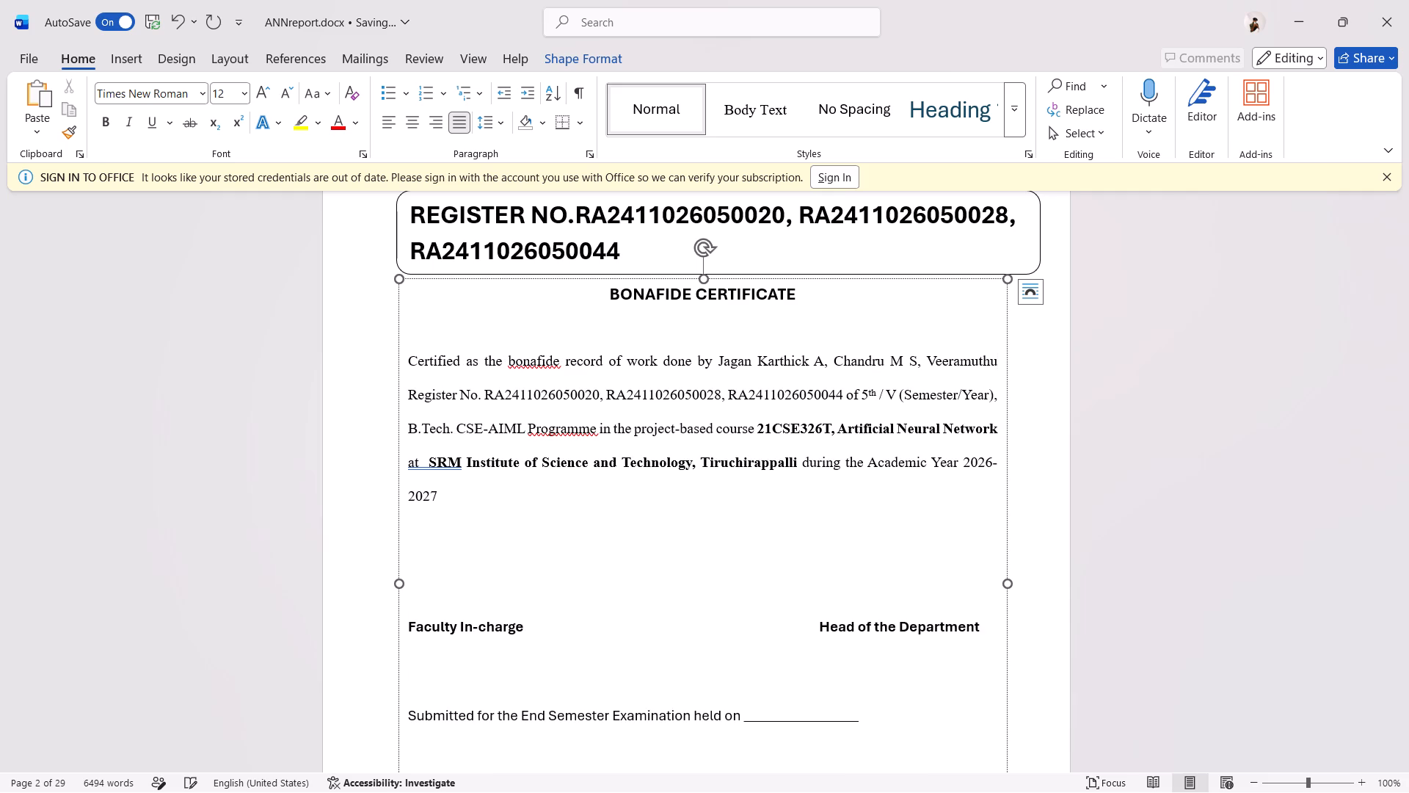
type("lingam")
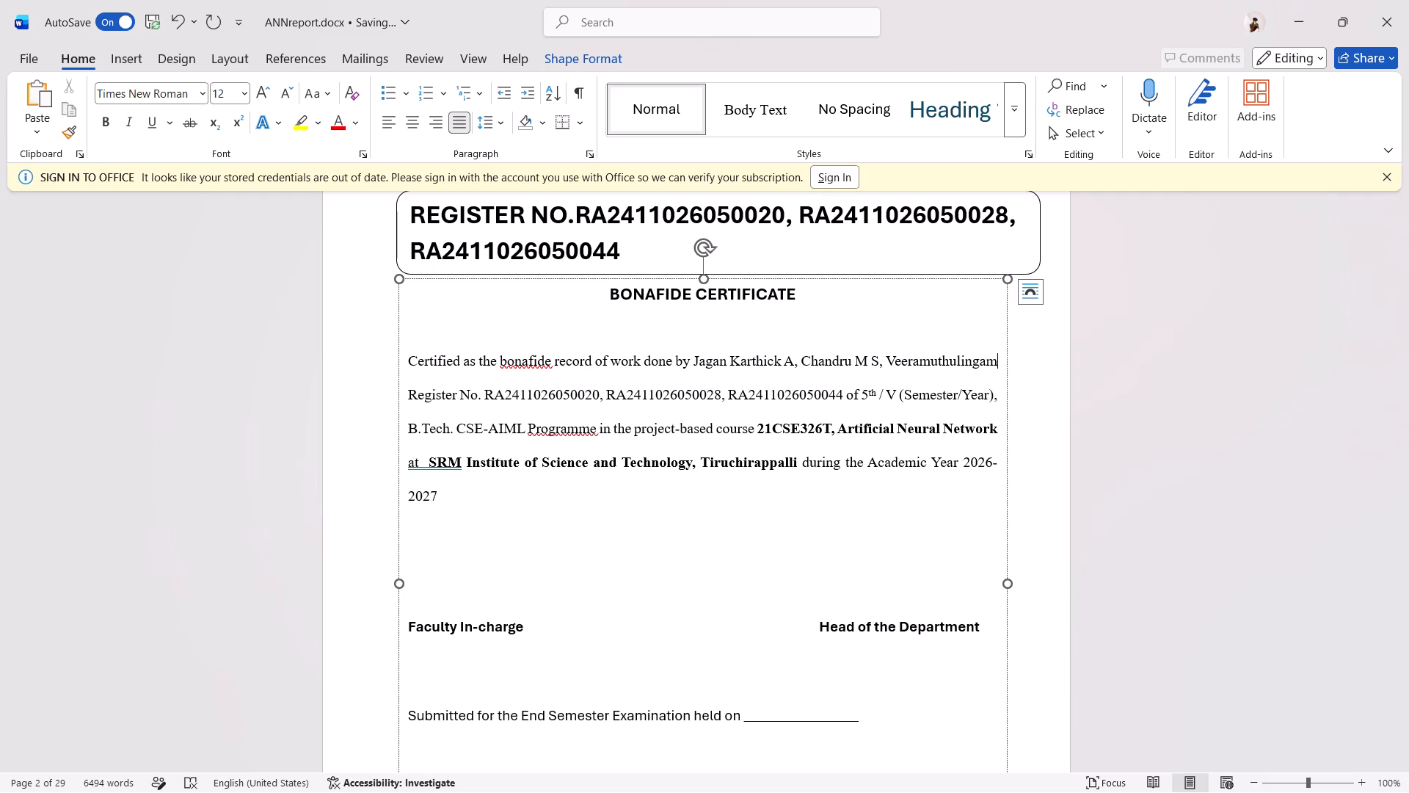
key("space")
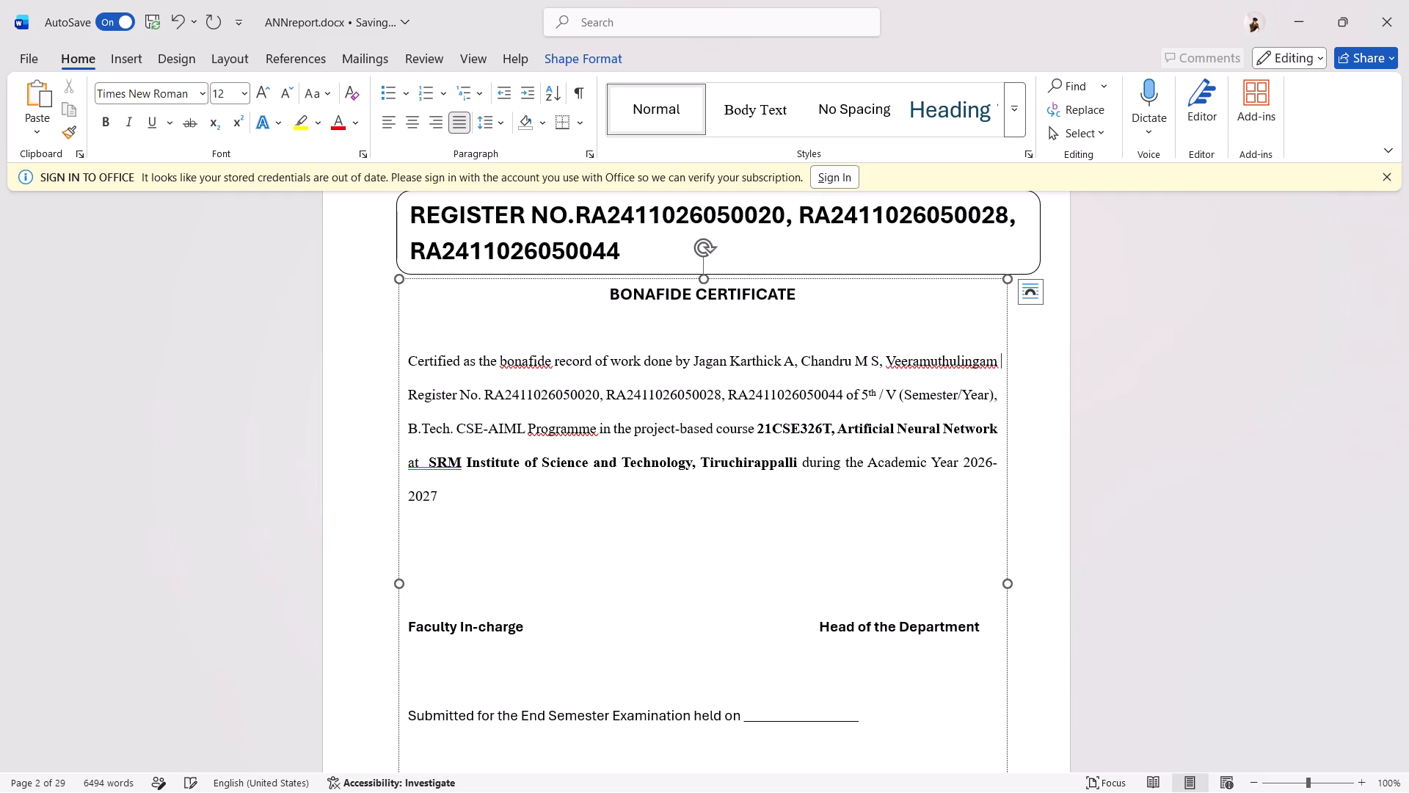
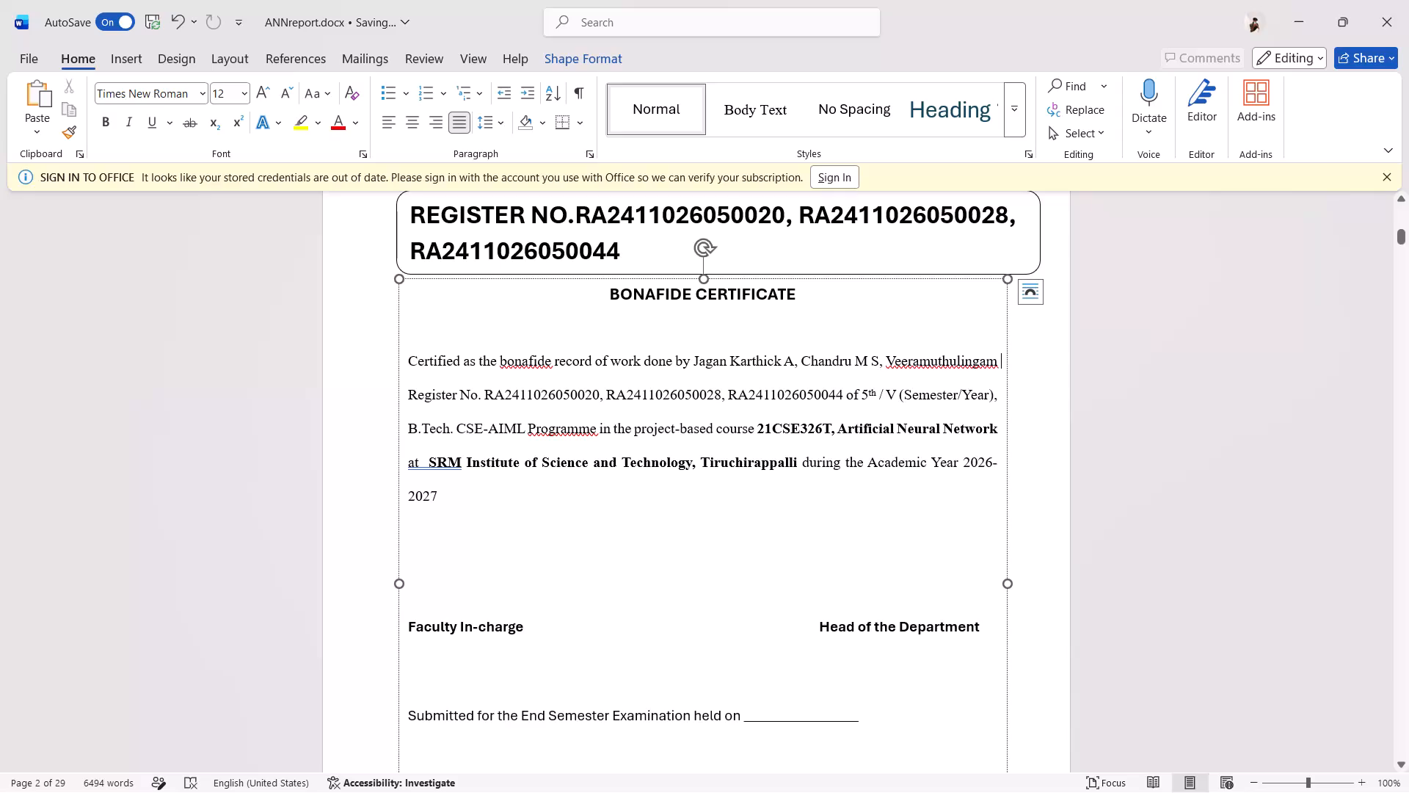
Capitalize the inner letters M and L in the third student's name in the bonafide certificate paragraph.
left_click(931, 365)
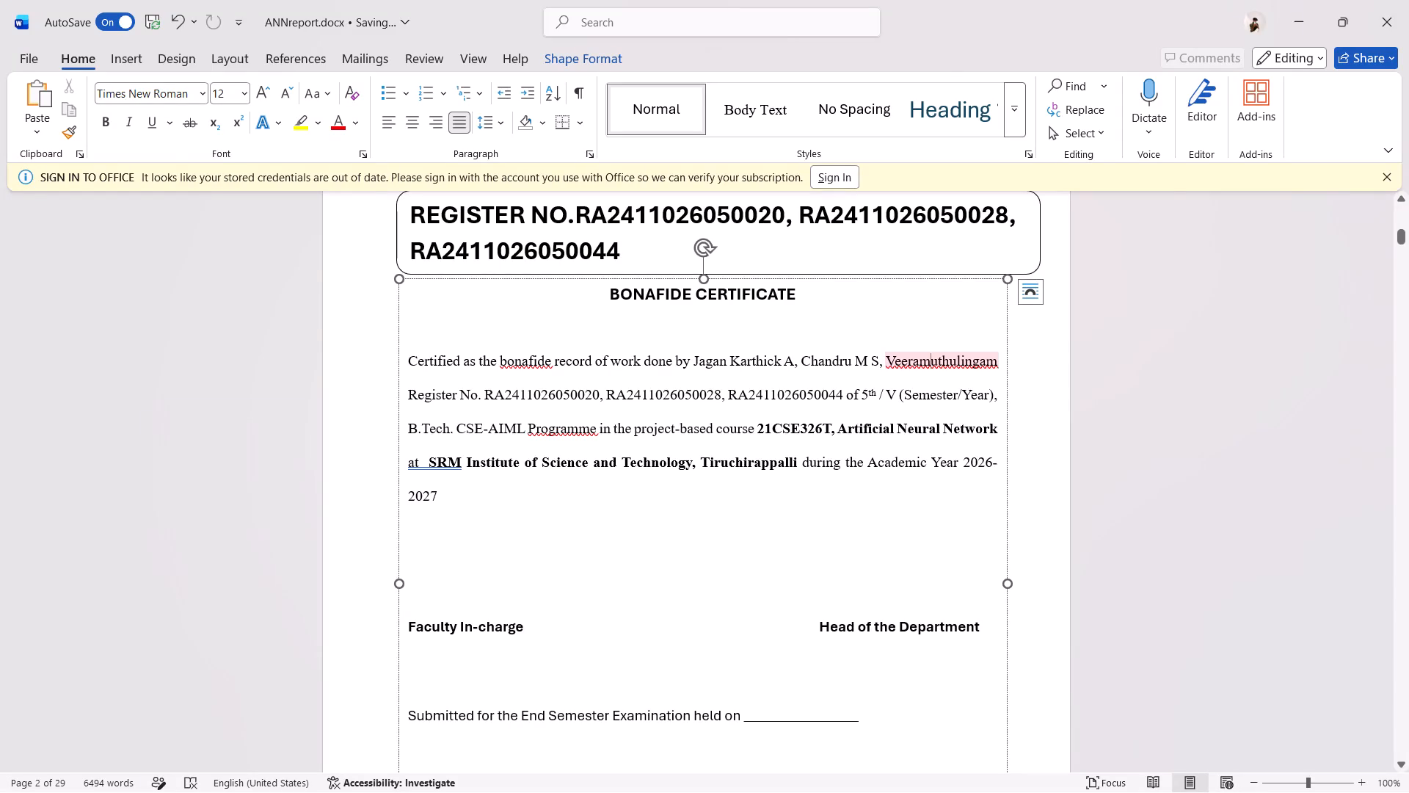
key("BackSpace")
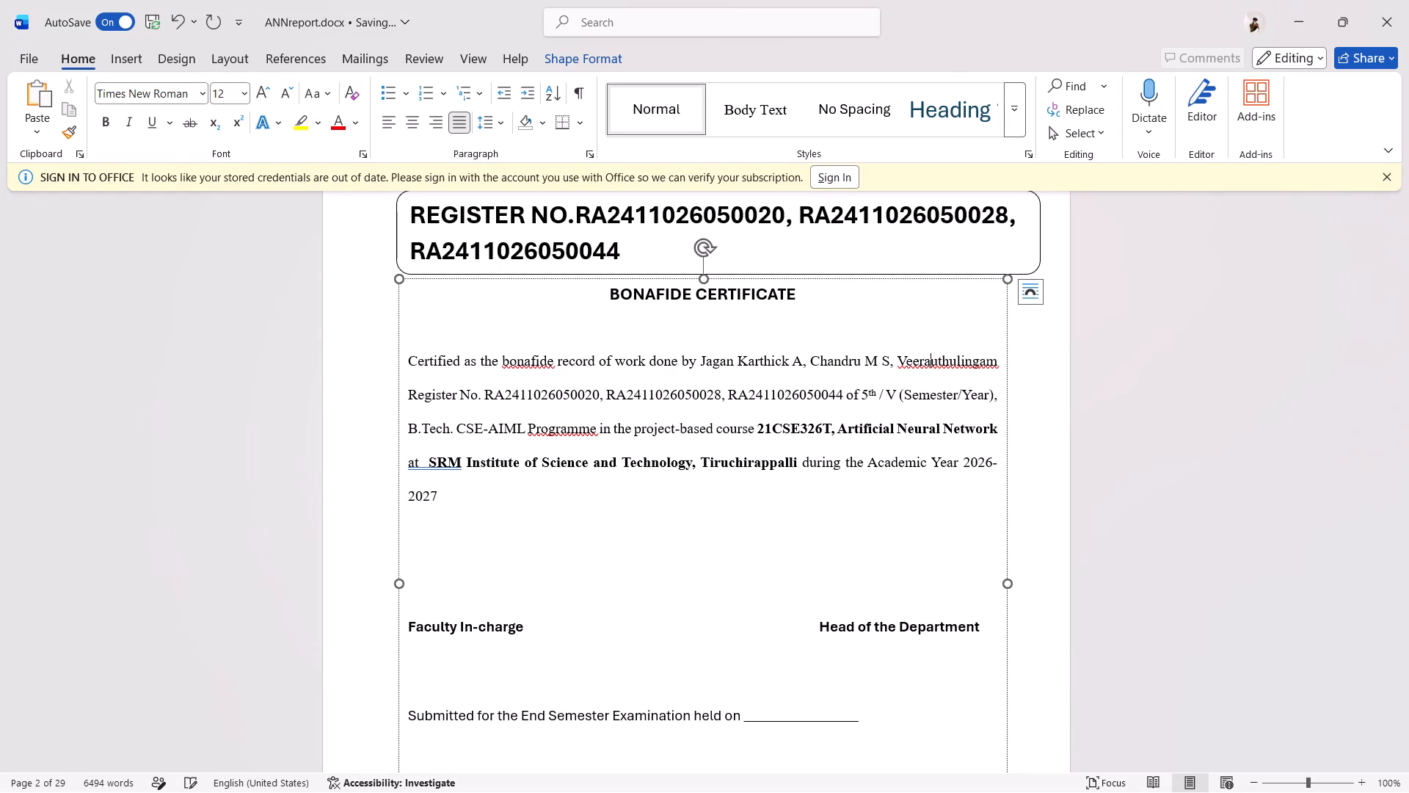
key("shift+m")
left_click(964, 366)
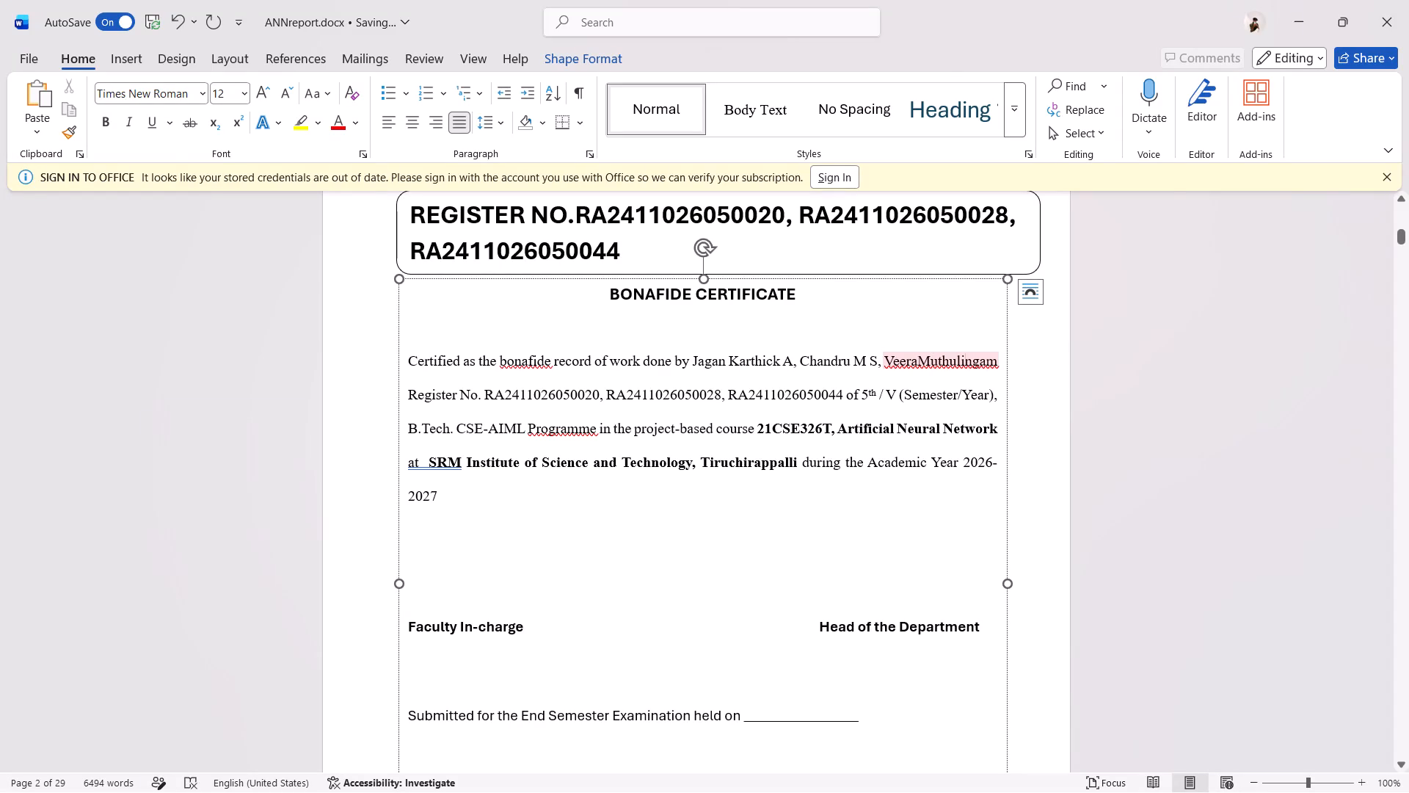
key("backslash")
key("BackSpace")
key("BackSpace")
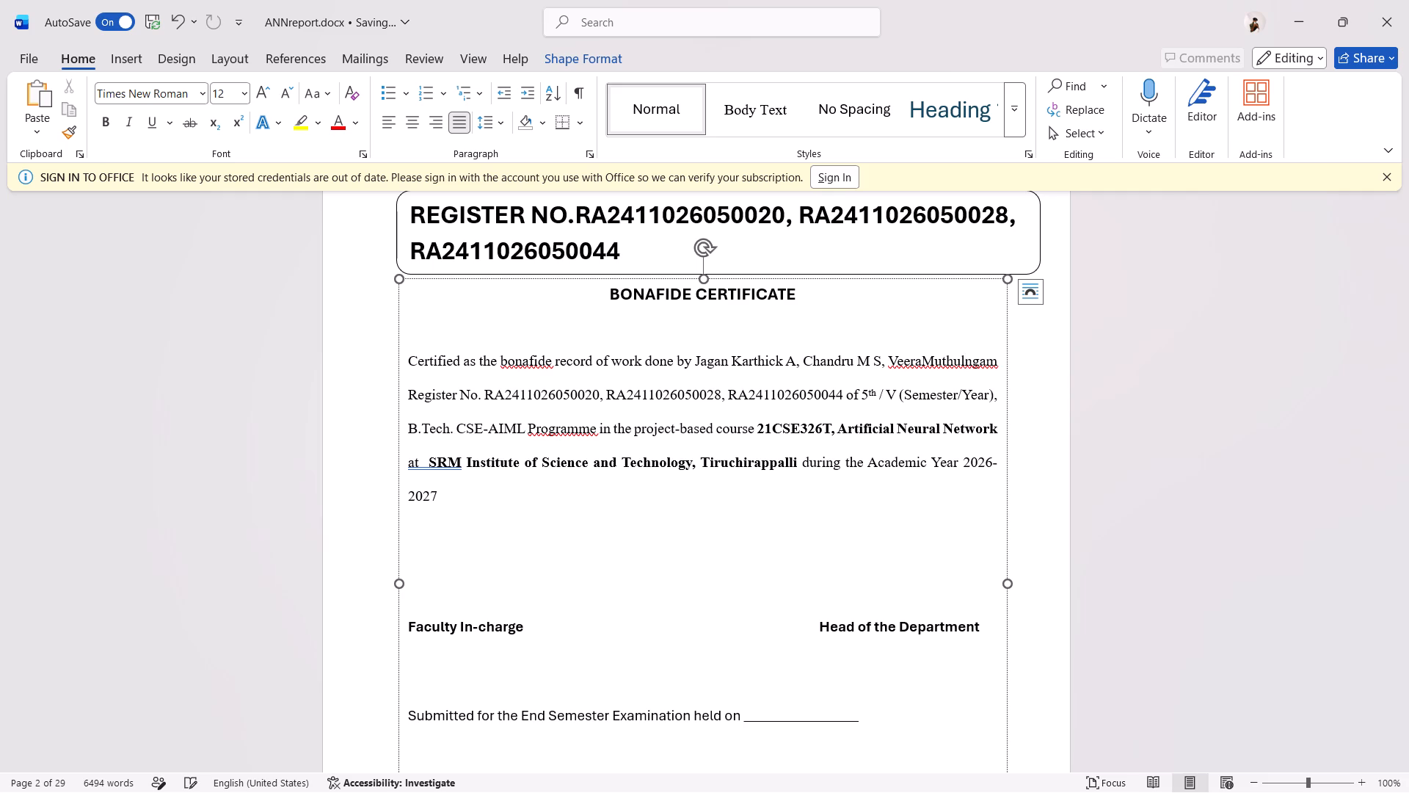
key("BackSpace")
type("Li")
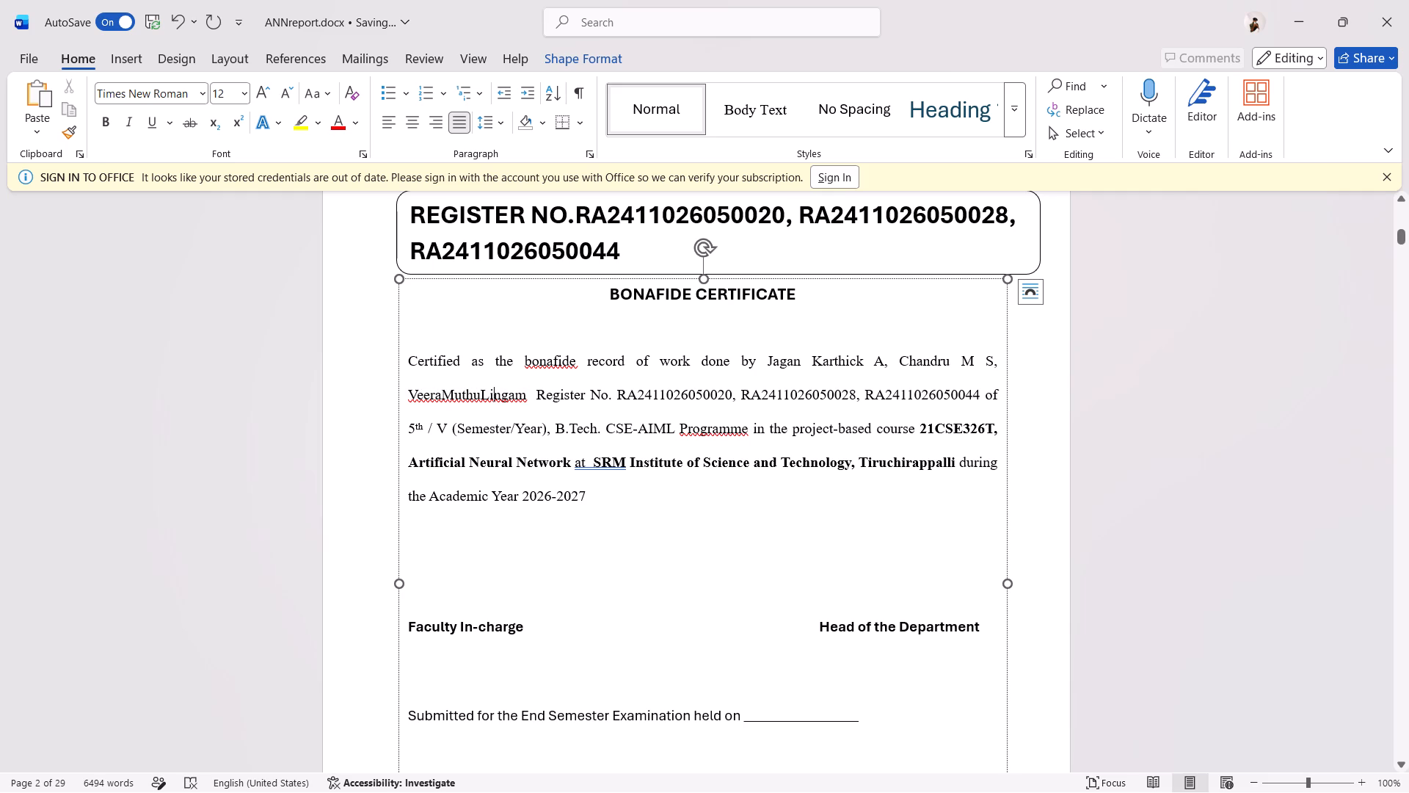
Insert a blank page between the certificate page and the ABSTSACT heading, and place the cursor on it.
scroll(588, 491, "down", 1)
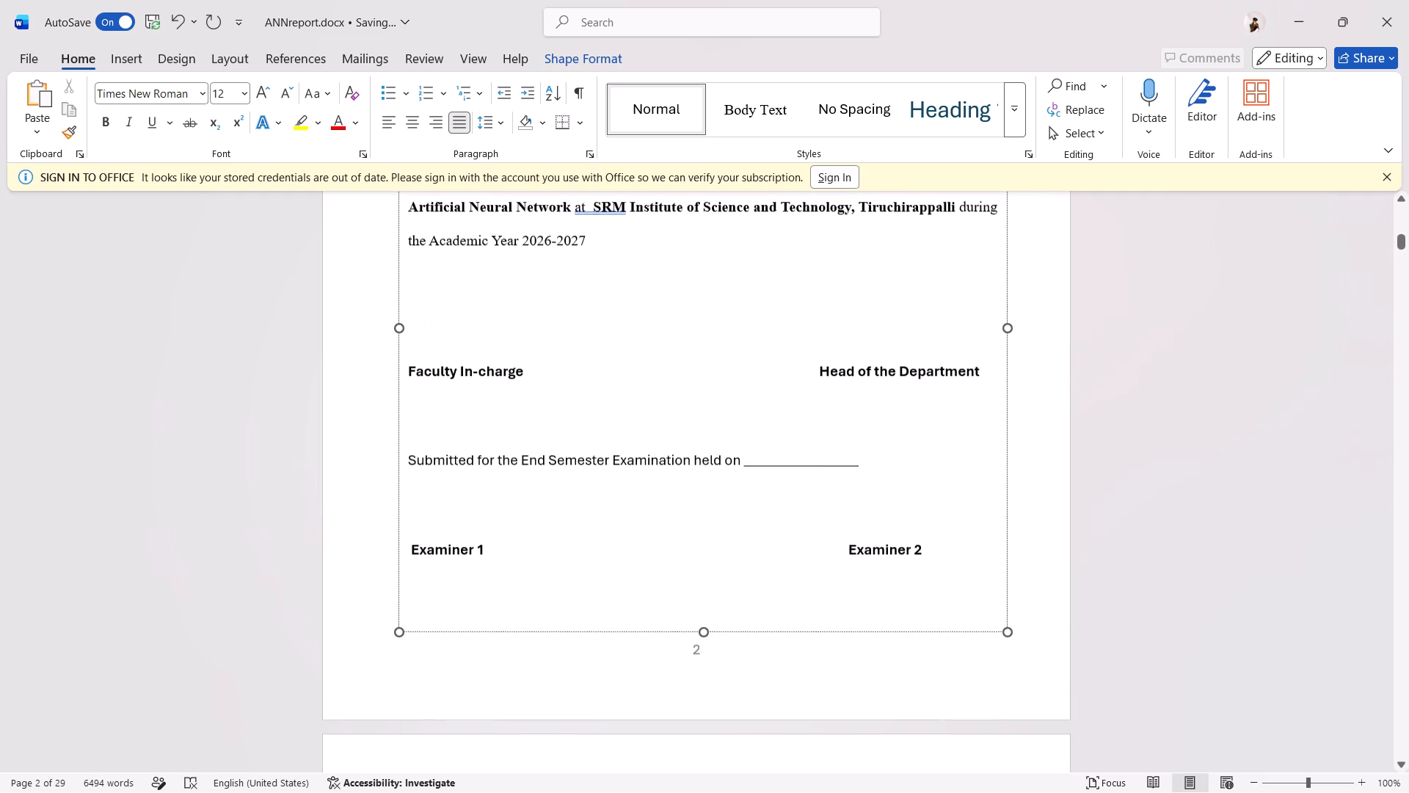
scroll(588, 491, "down", 1)
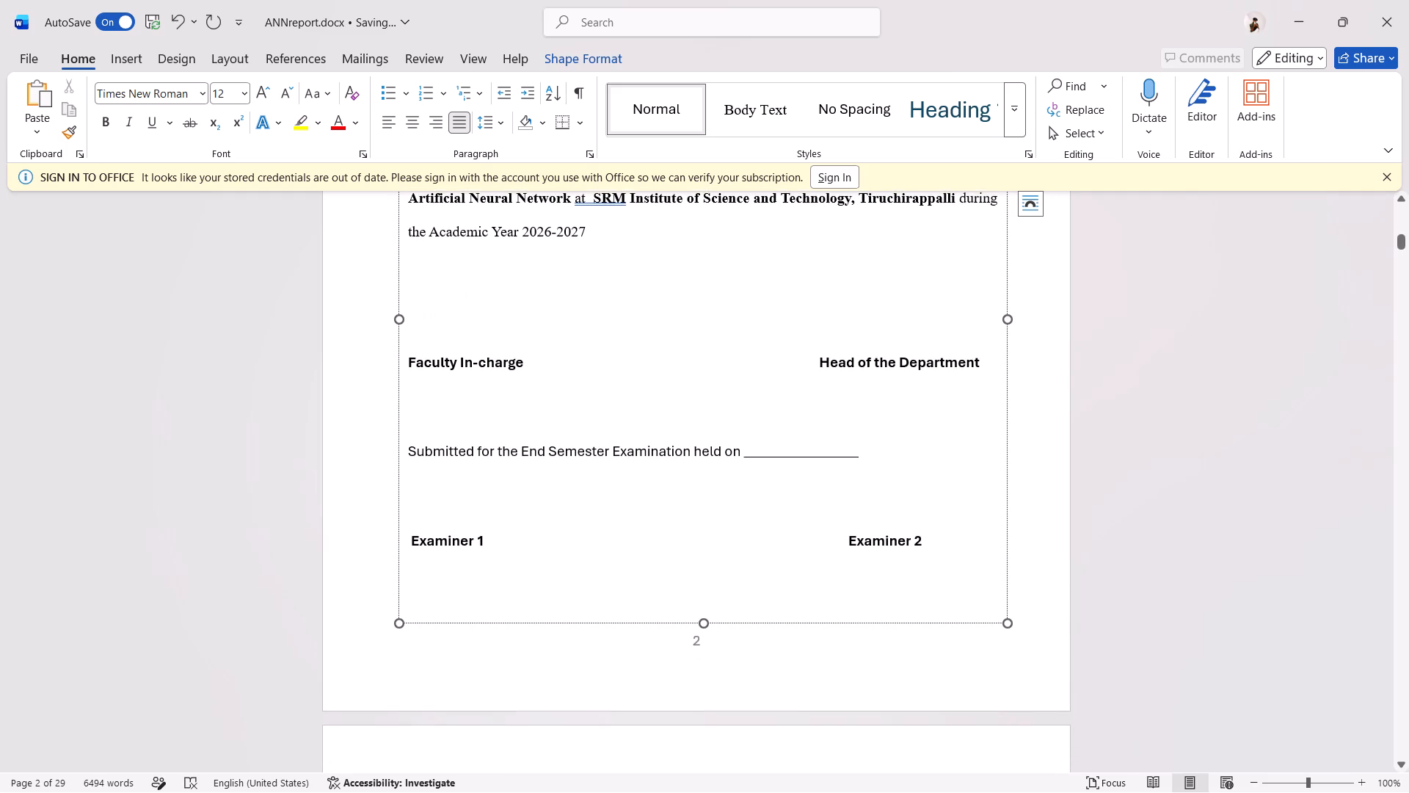
left_click(730, 651)
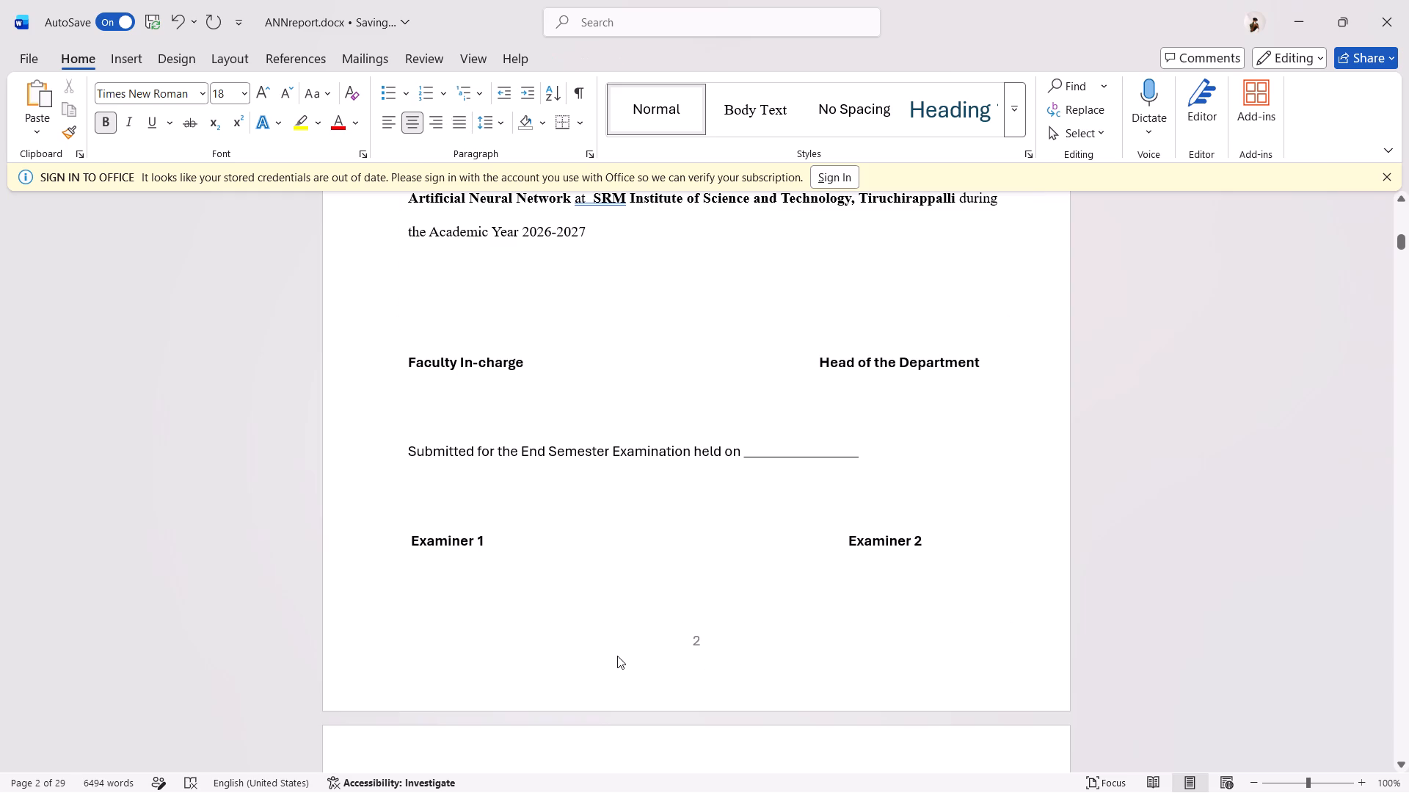
scroll(617, 656, "down", 1)
left_click(631, 620)
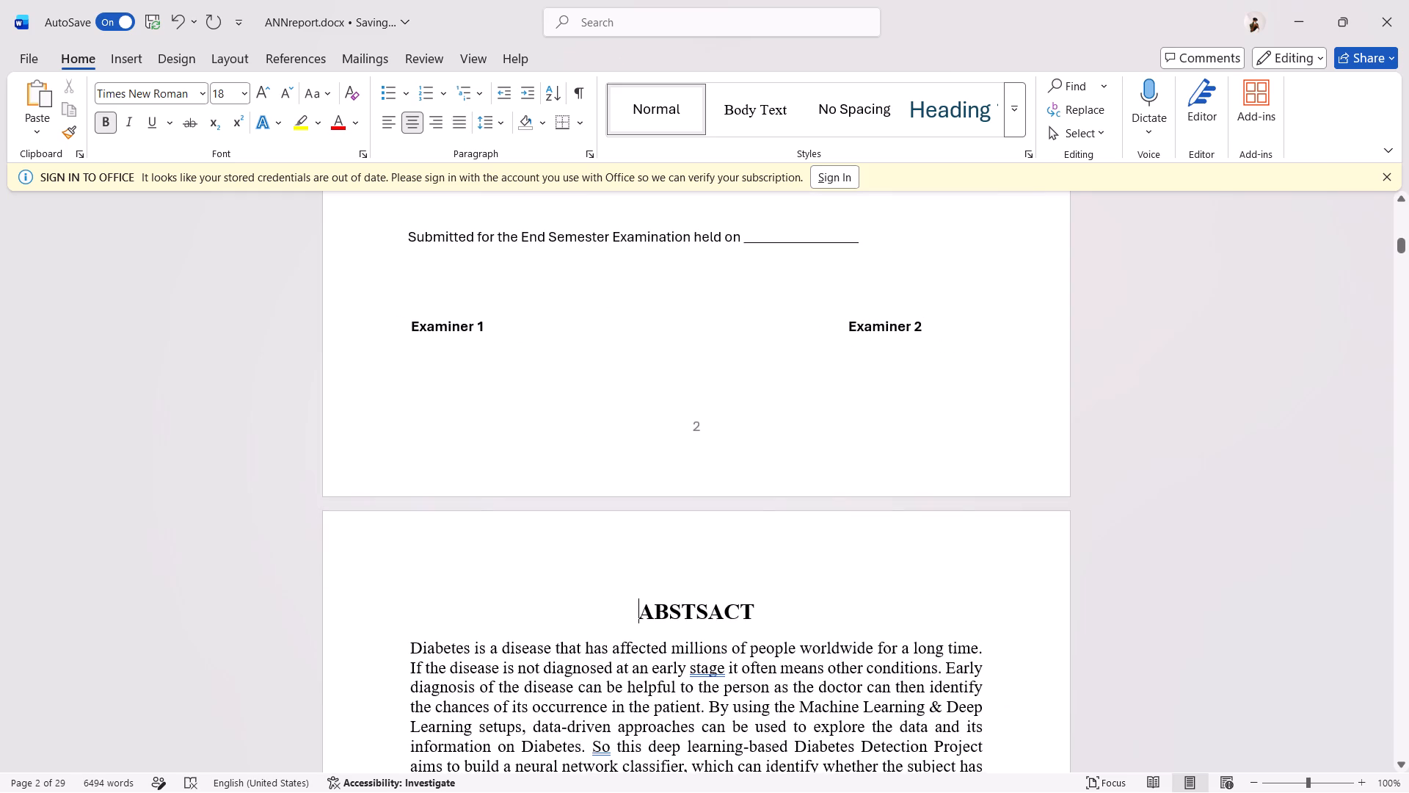
left_click(34, 60)
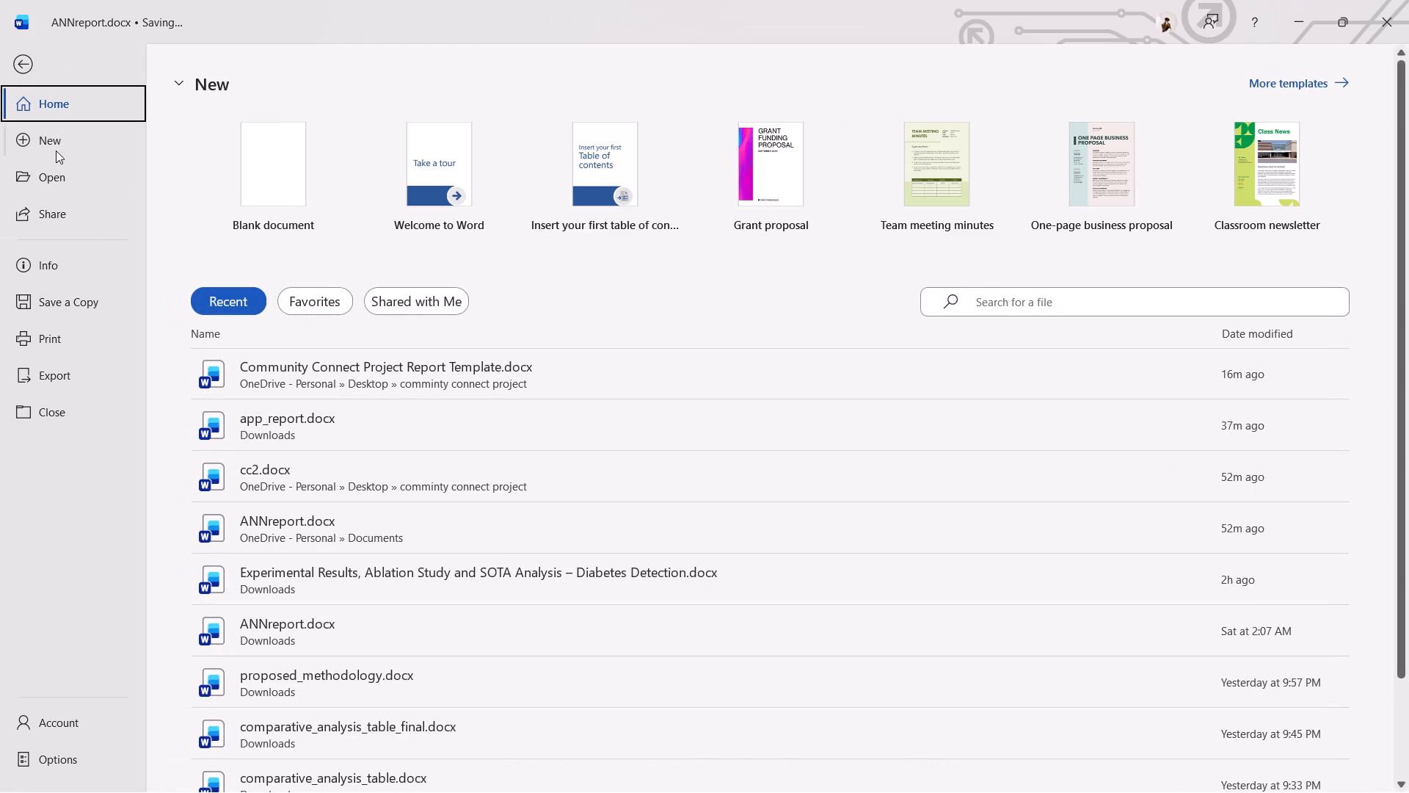
left_click(23, 68)
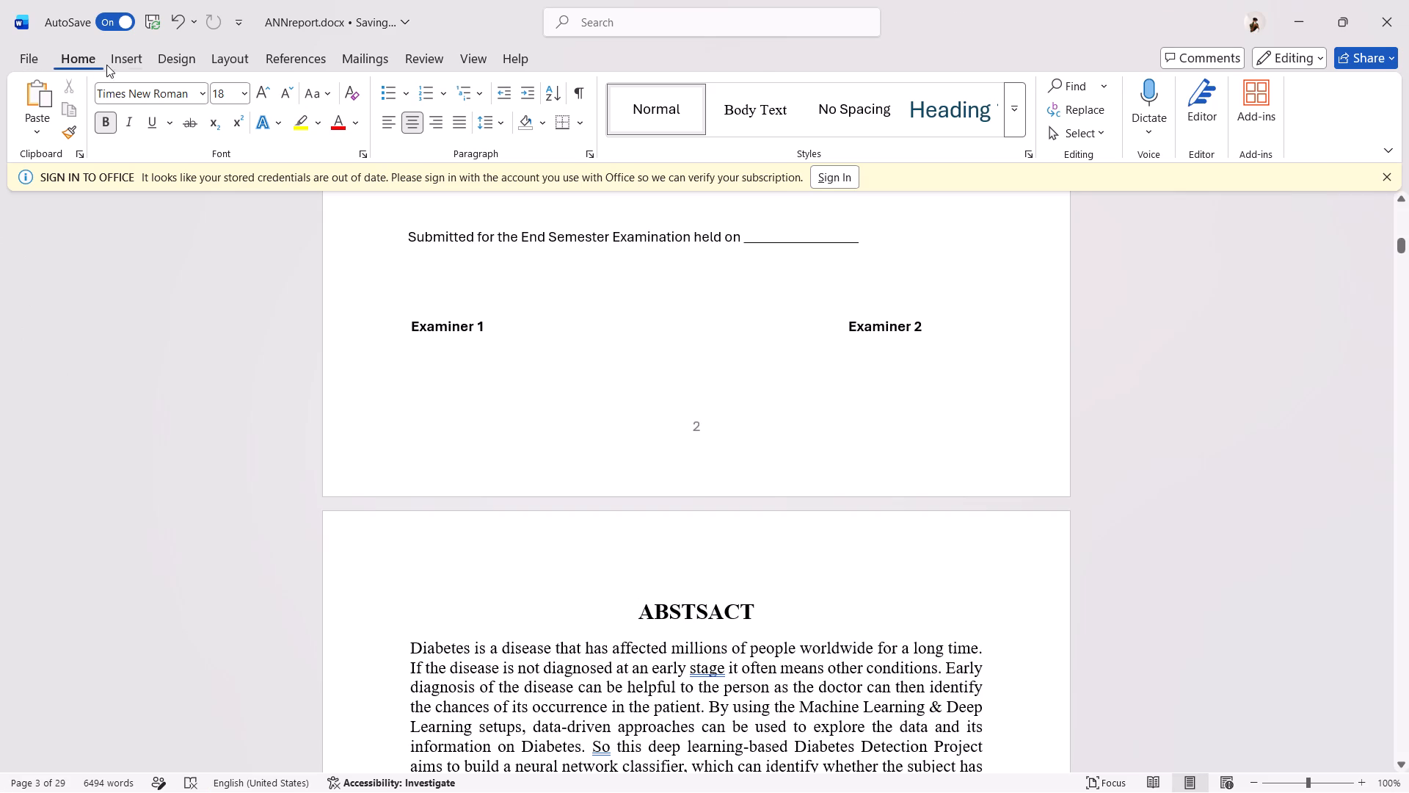
left_click(112, 62)
left_click(73, 106)
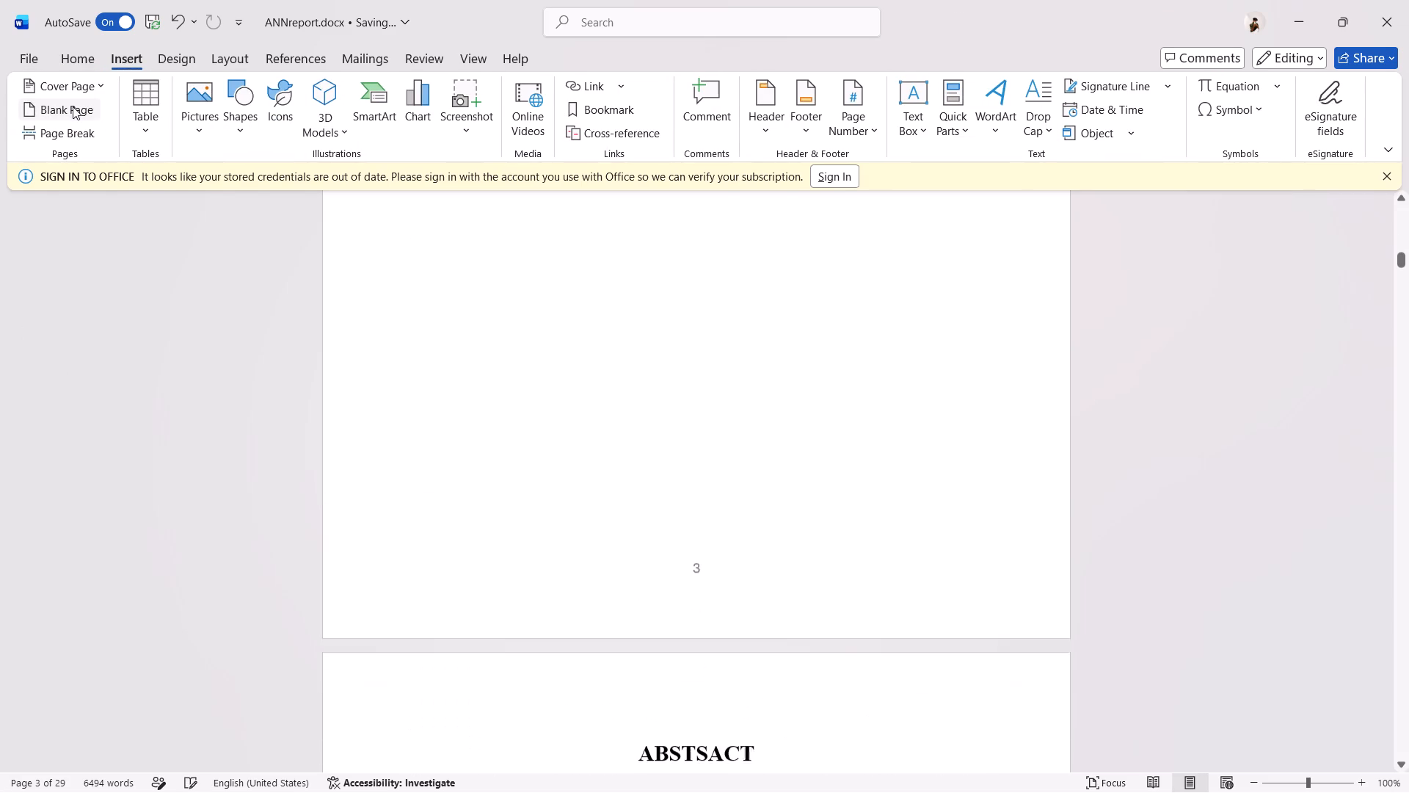
scroll(298, 256, "up", 3)
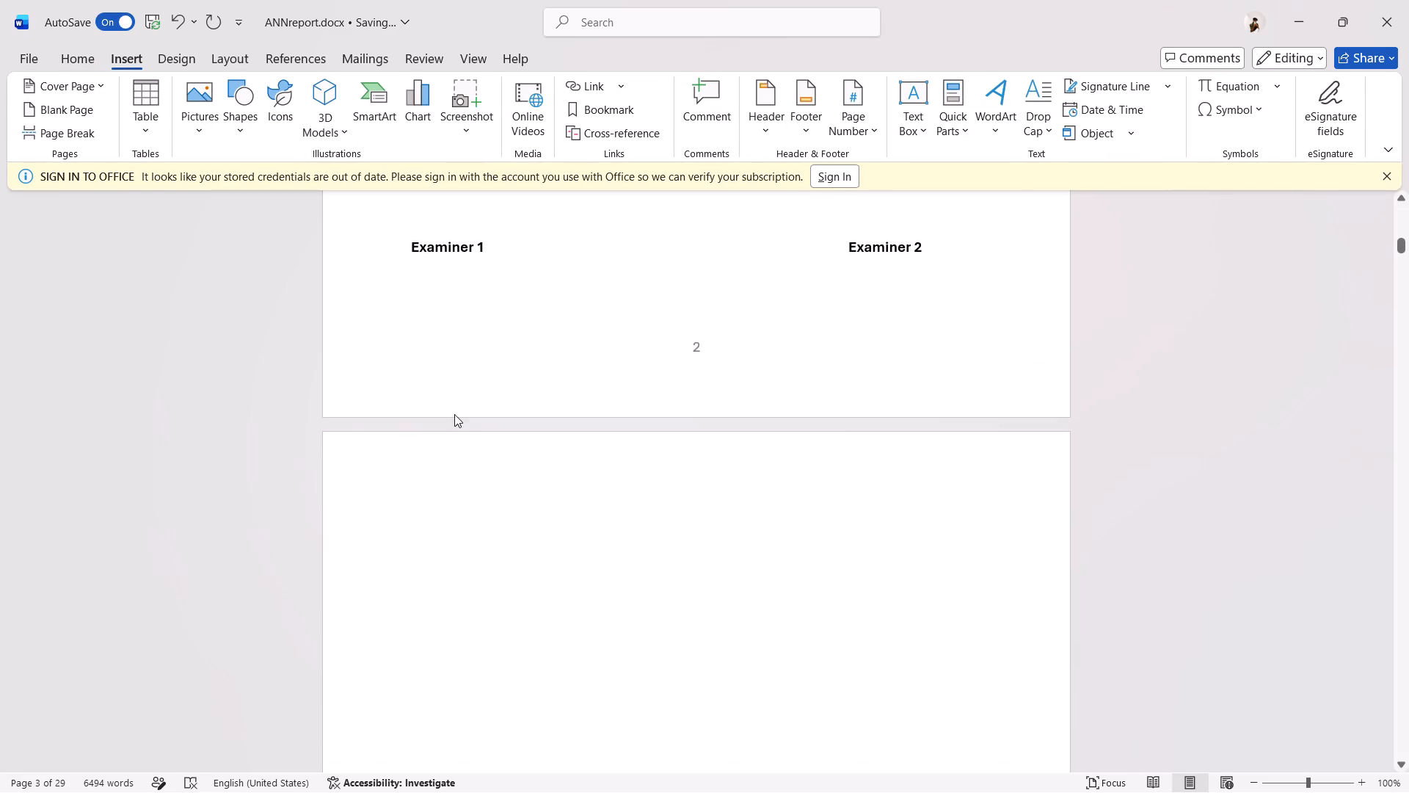
left_click(462, 466)
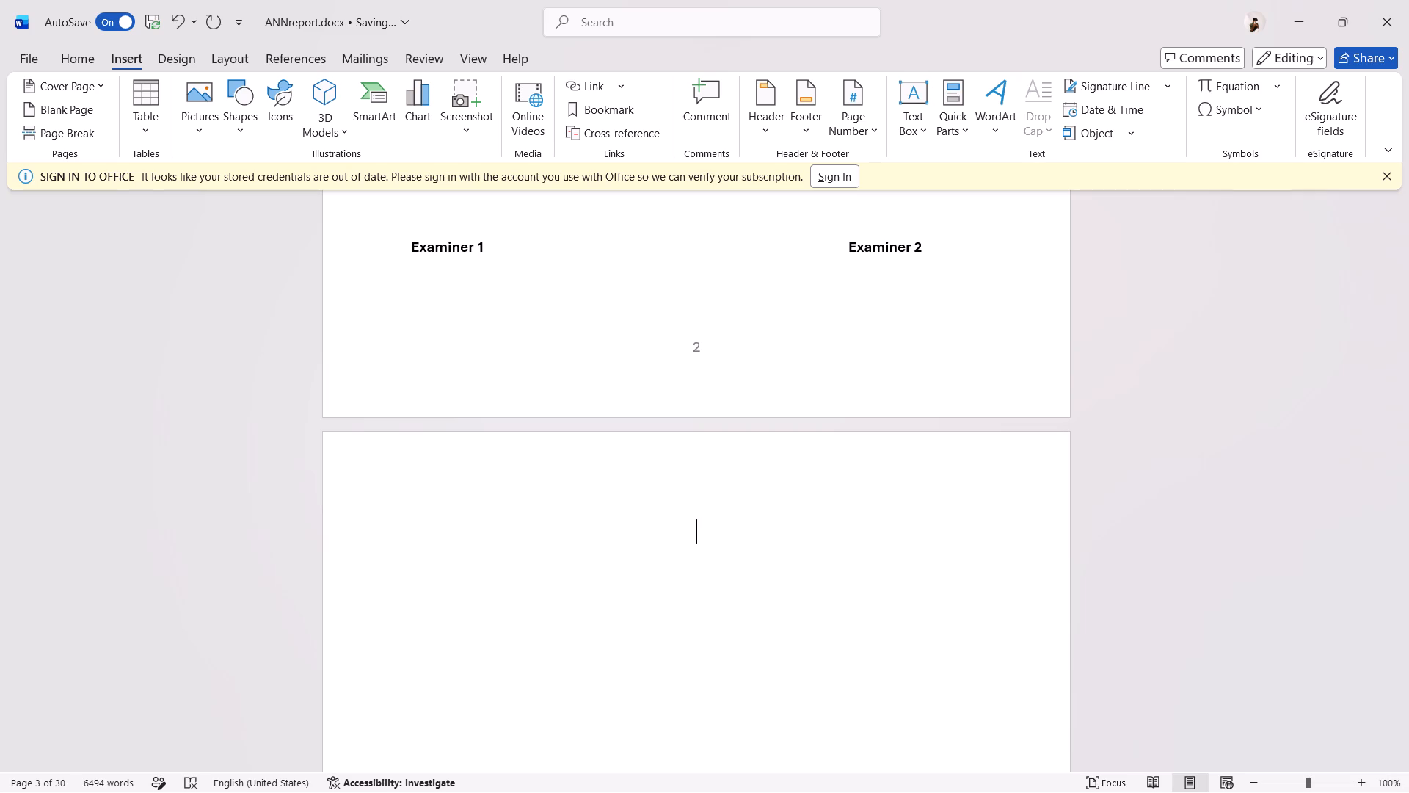
Delete one empty line above the Faculty In-charge and Head of the Department signature line on the certificate.
scroll(462, 466, "up", 2)
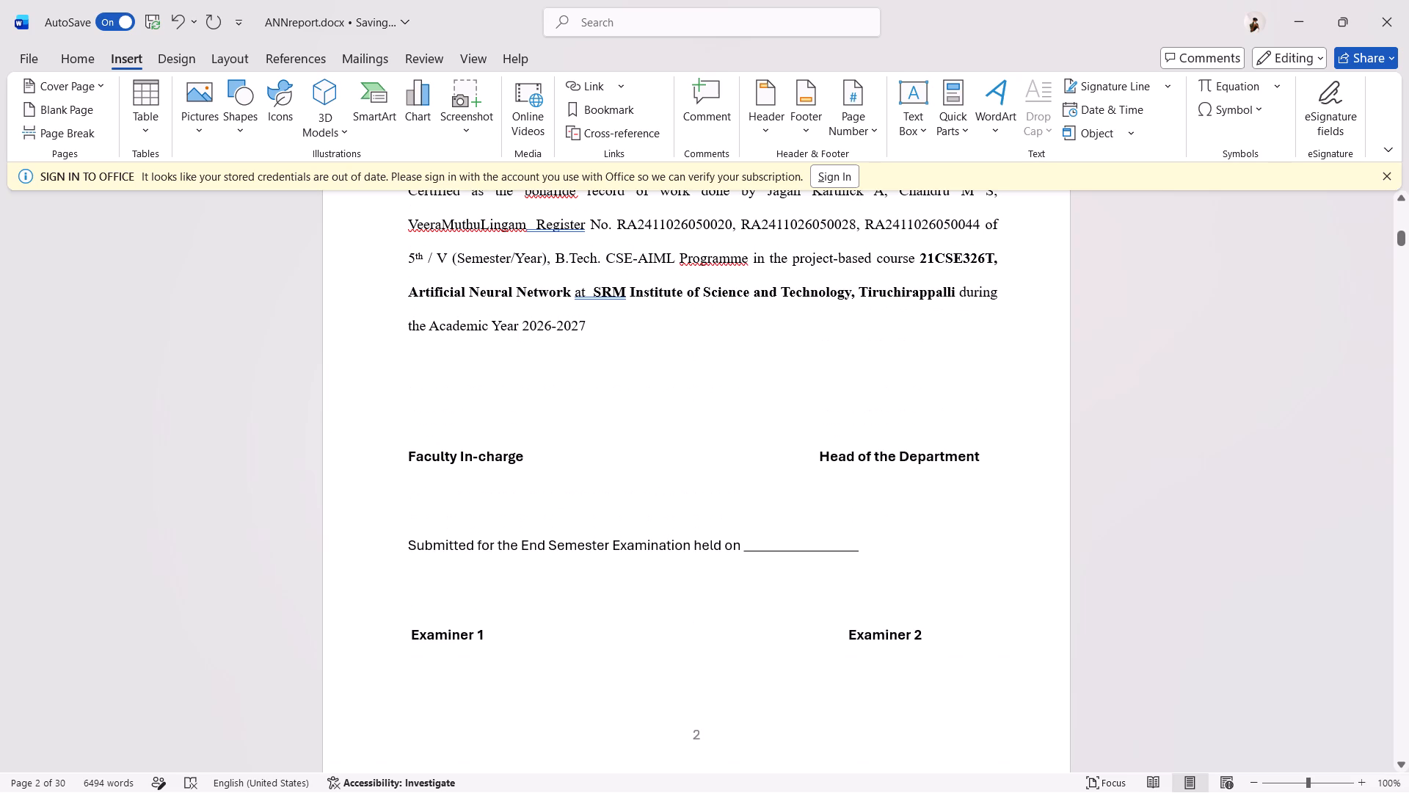
left_click(452, 429)
key("BackSpace")
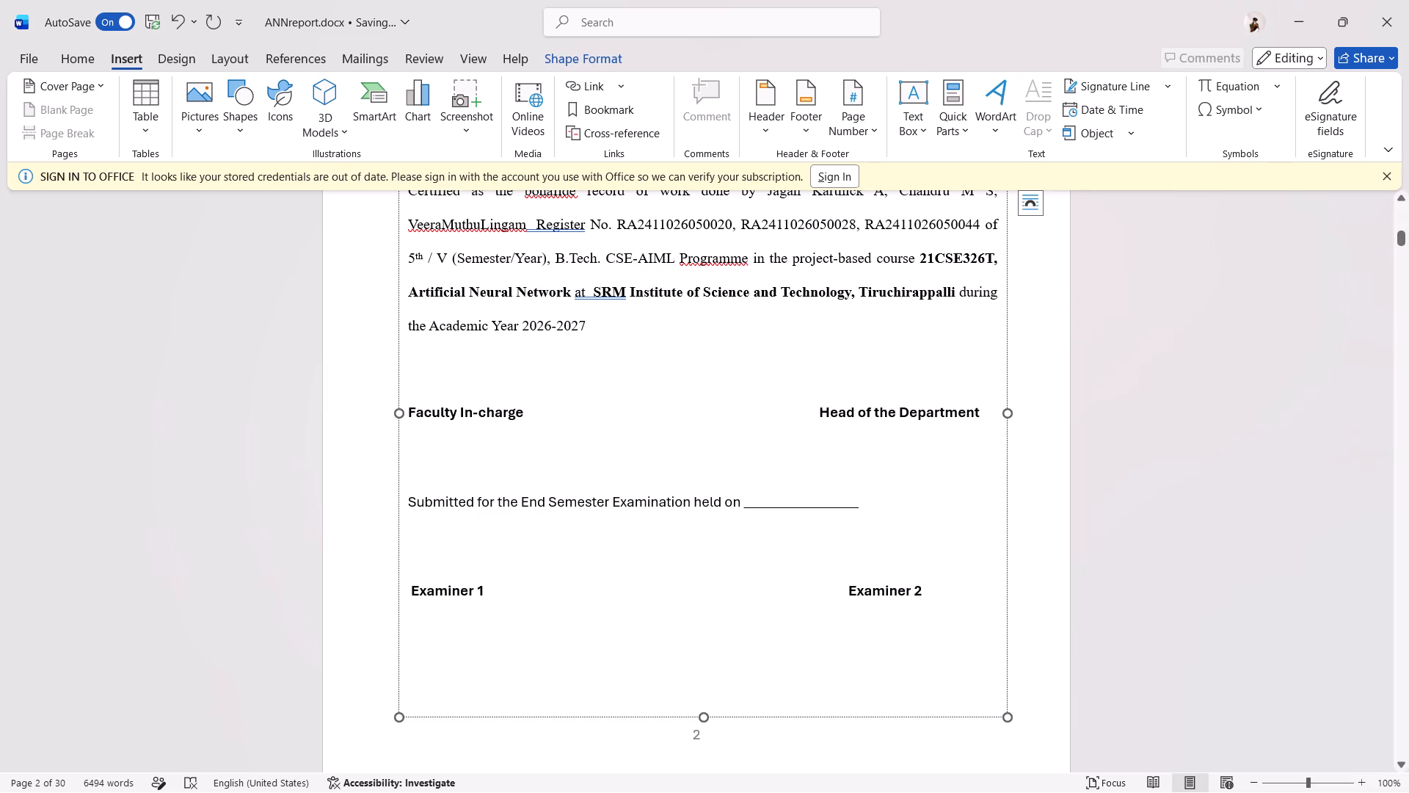
scroll(480, 692, "down", 1)
left_click(480, 692)
Review the layout of the bonafide certificate page and the end of the cover page.
scroll(480, 692, "up", 1)
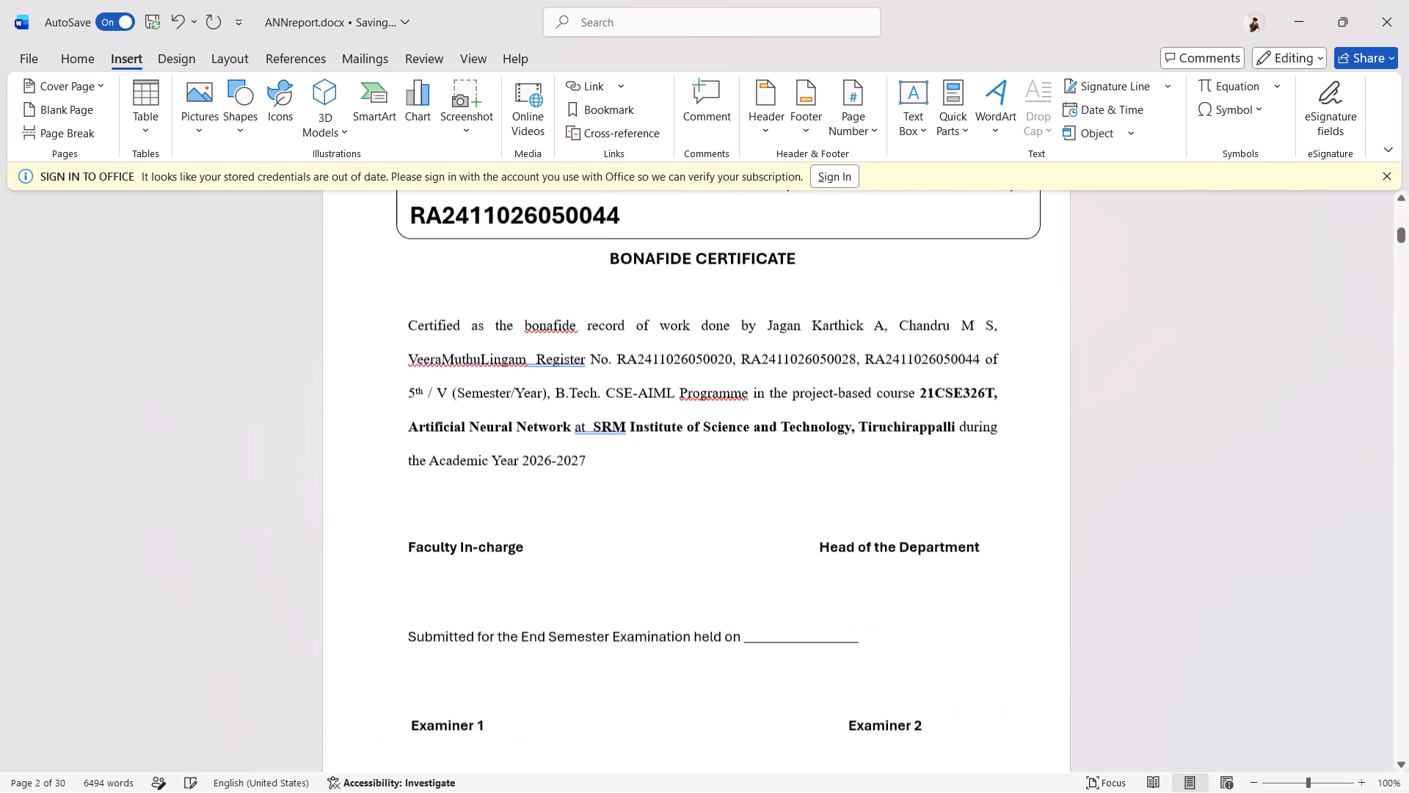
scroll(480, 692, "up", 1)
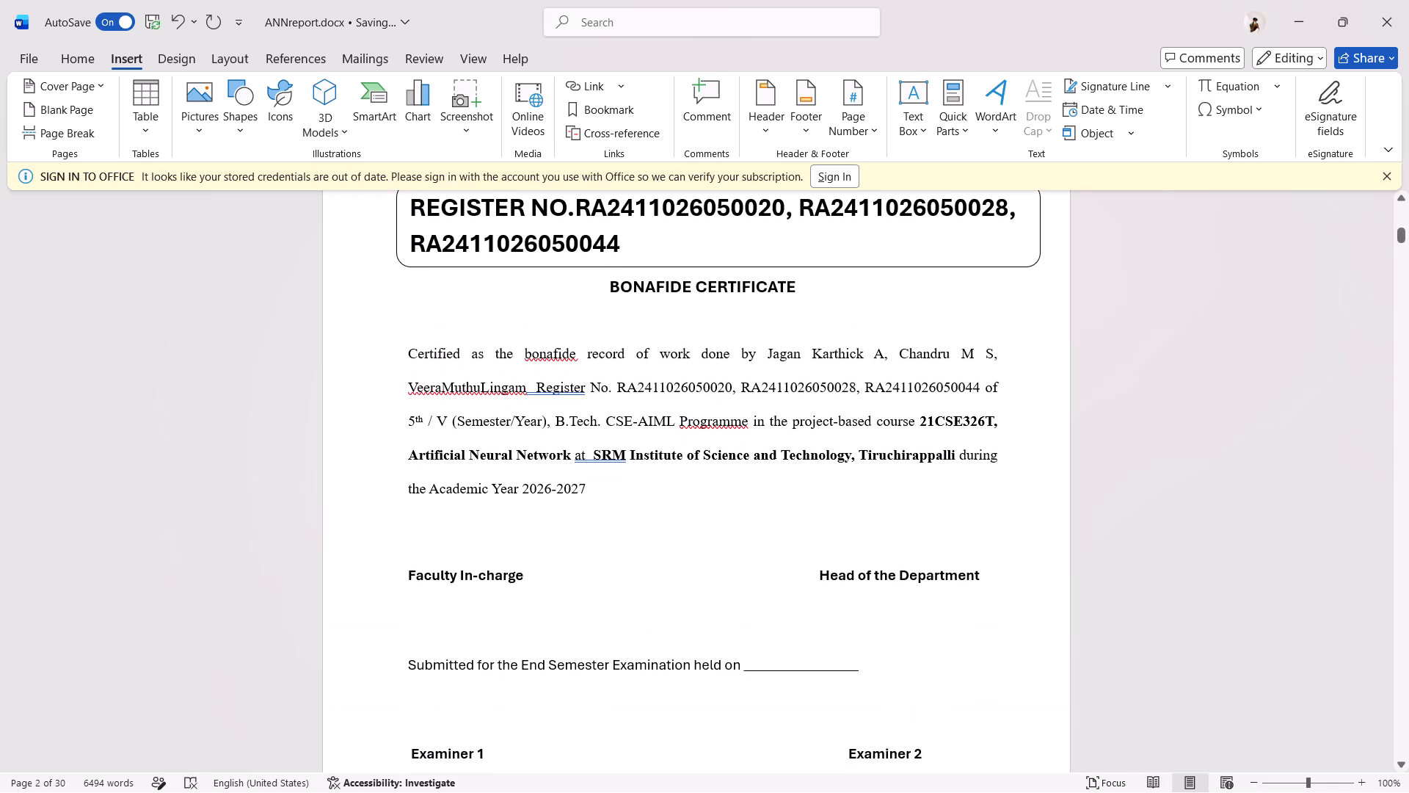
scroll(480, 692, "down", 1)
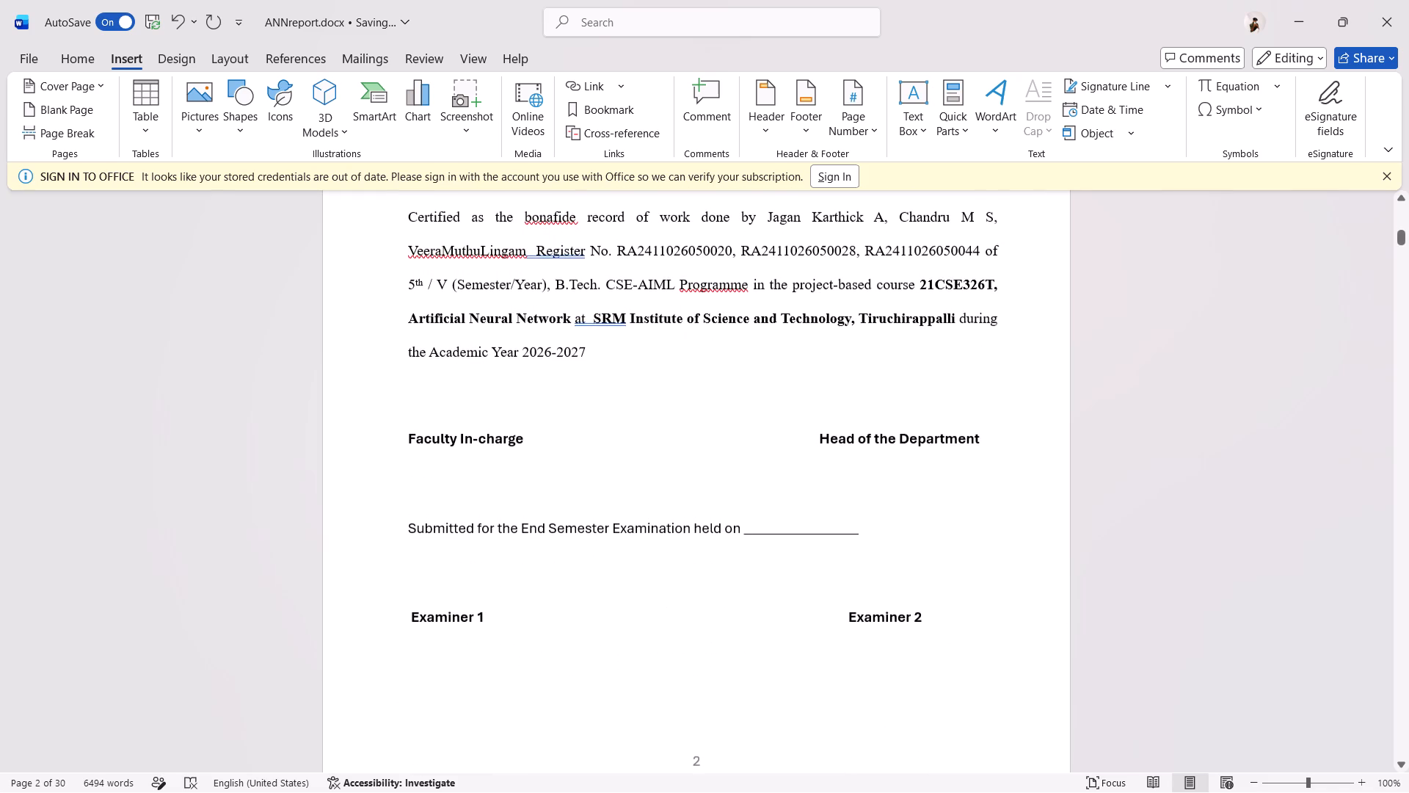
scroll(480, 692, "up", 3)
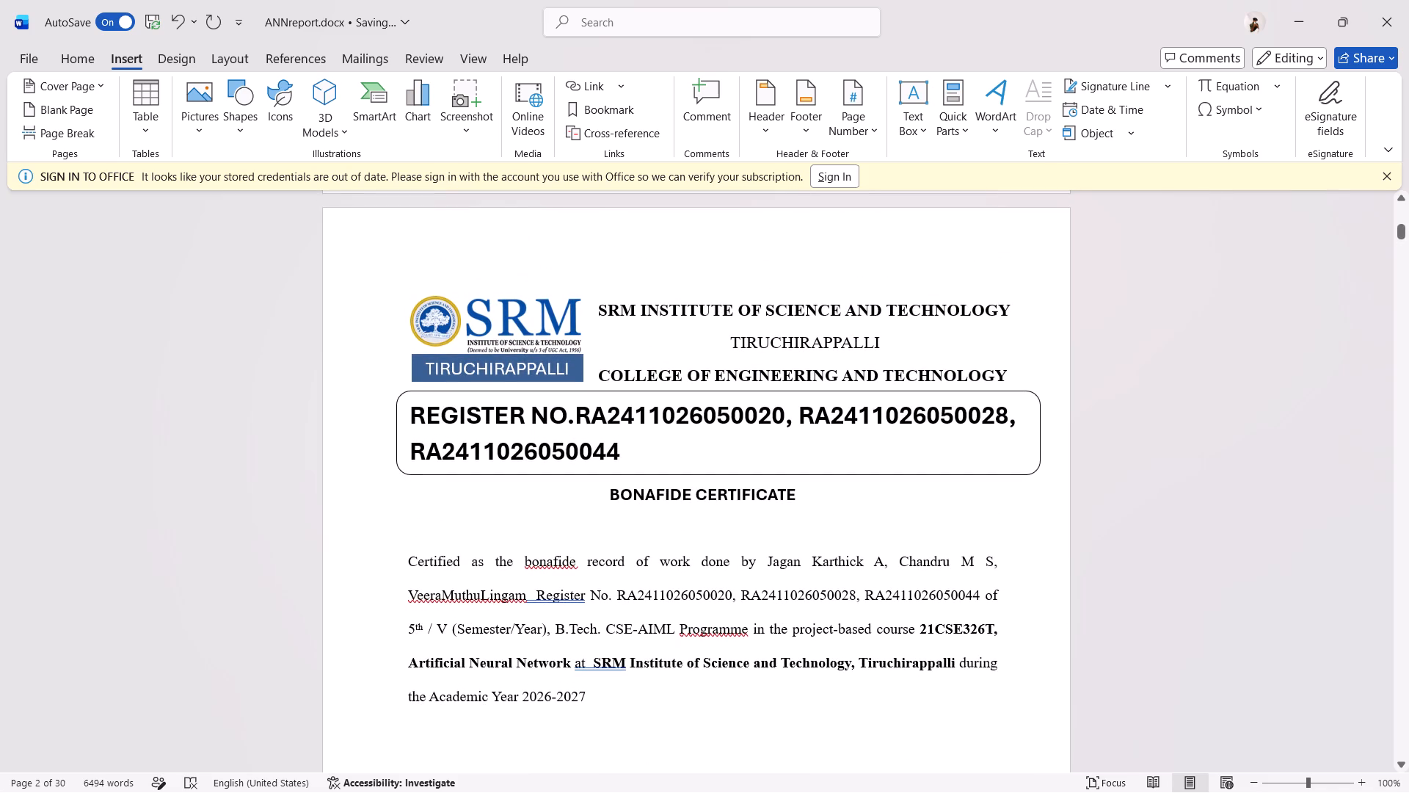
scroll(480, 692, "up", 1)
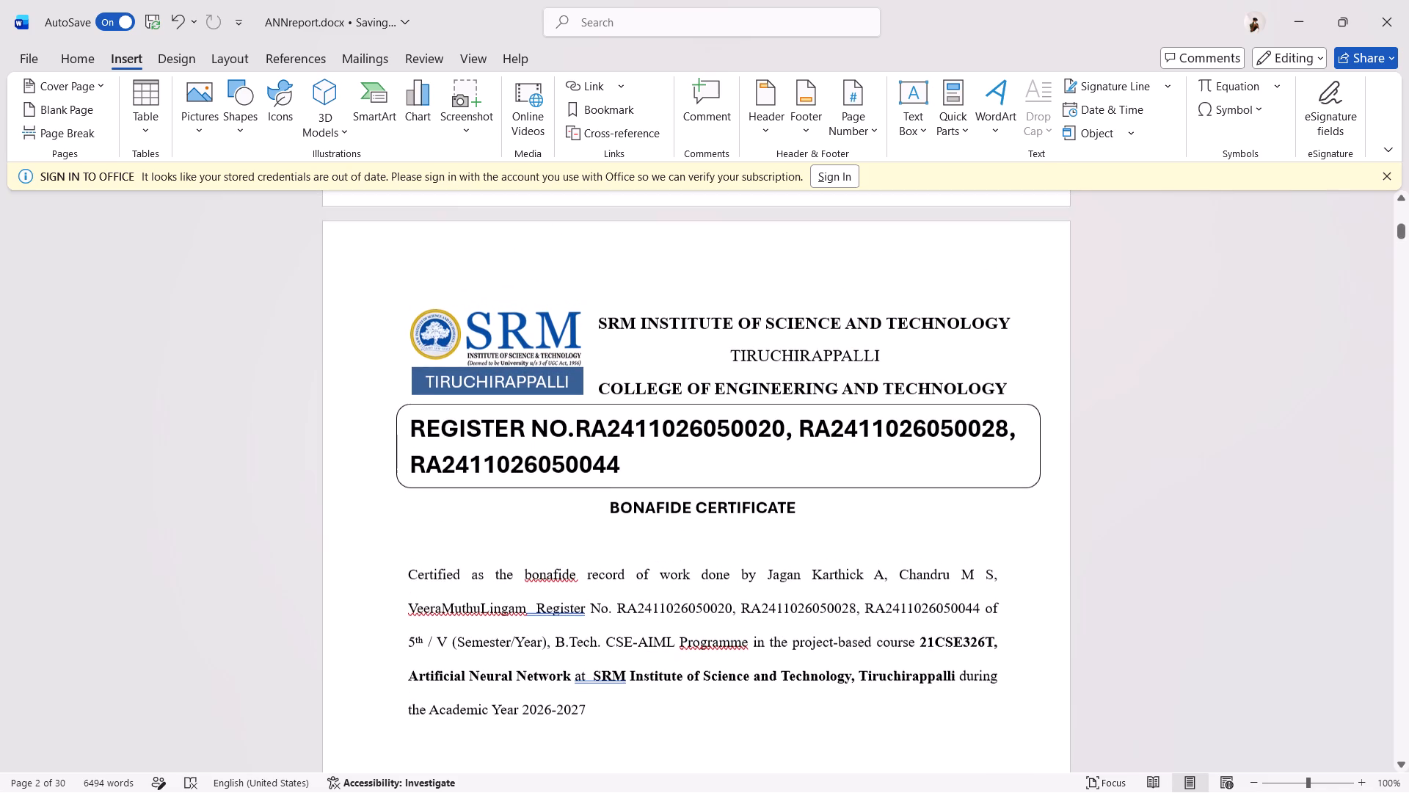
scroll(480, 692, "up", 3)
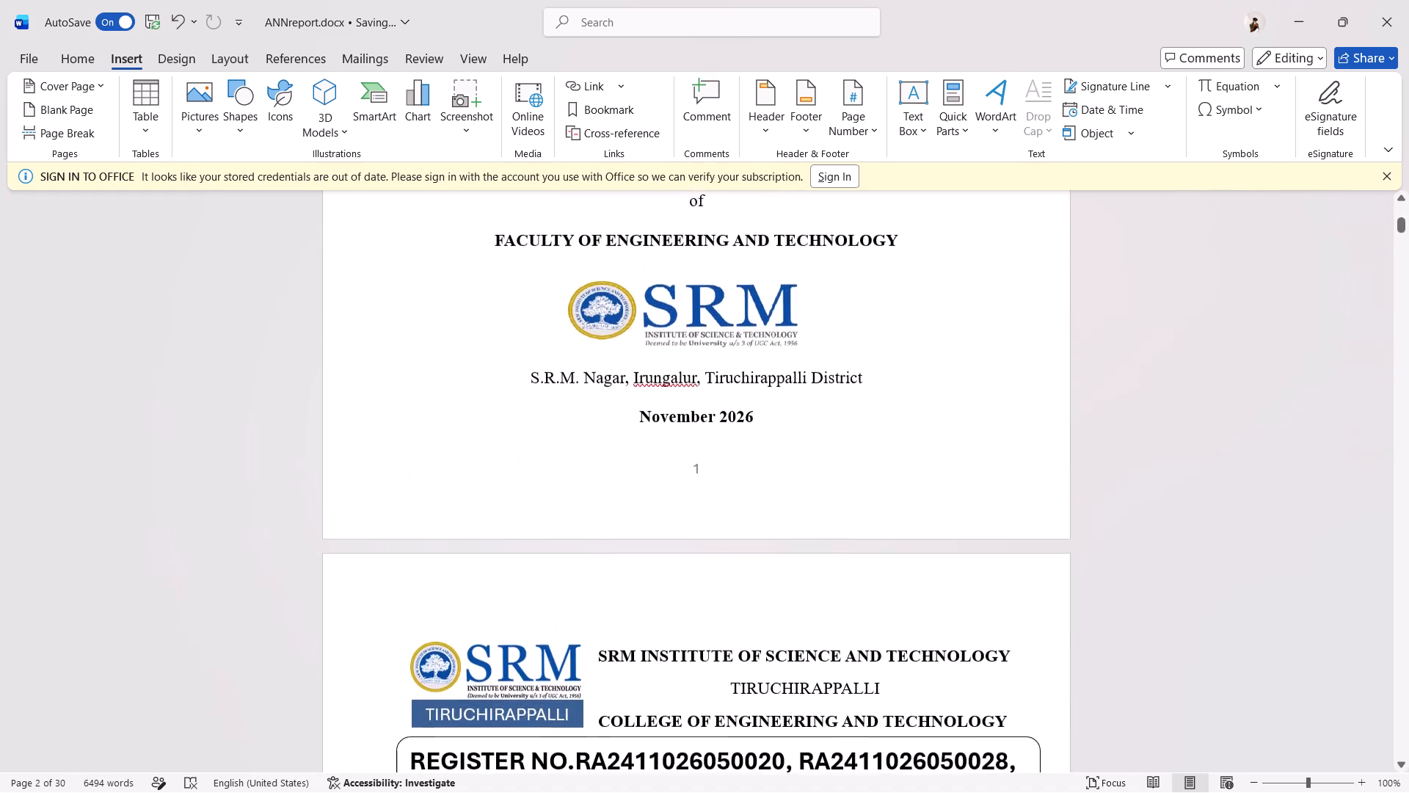
scroll(480, 692, "up", 1)
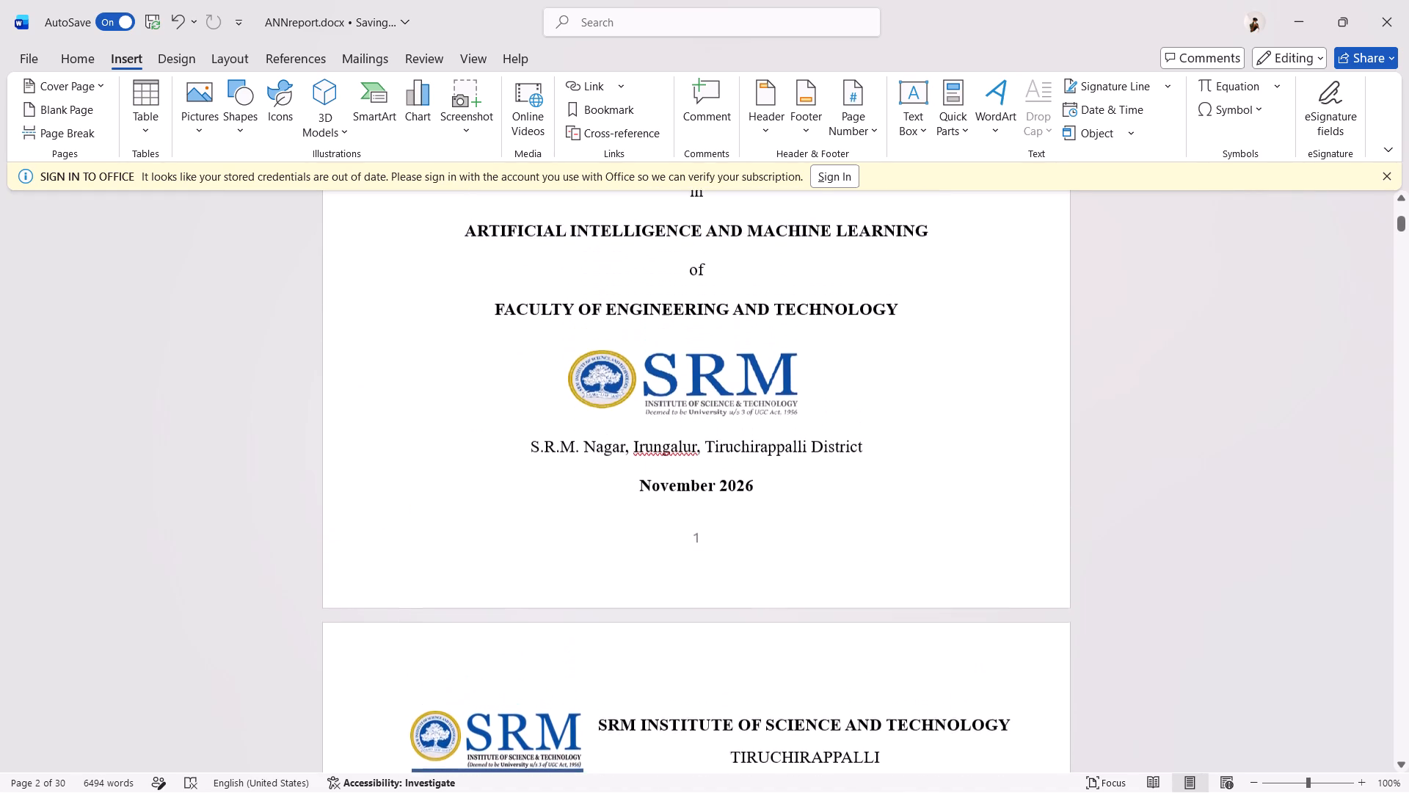
scroll(480, 692, "up", 2)
scroll(480, 692, "down", 2)
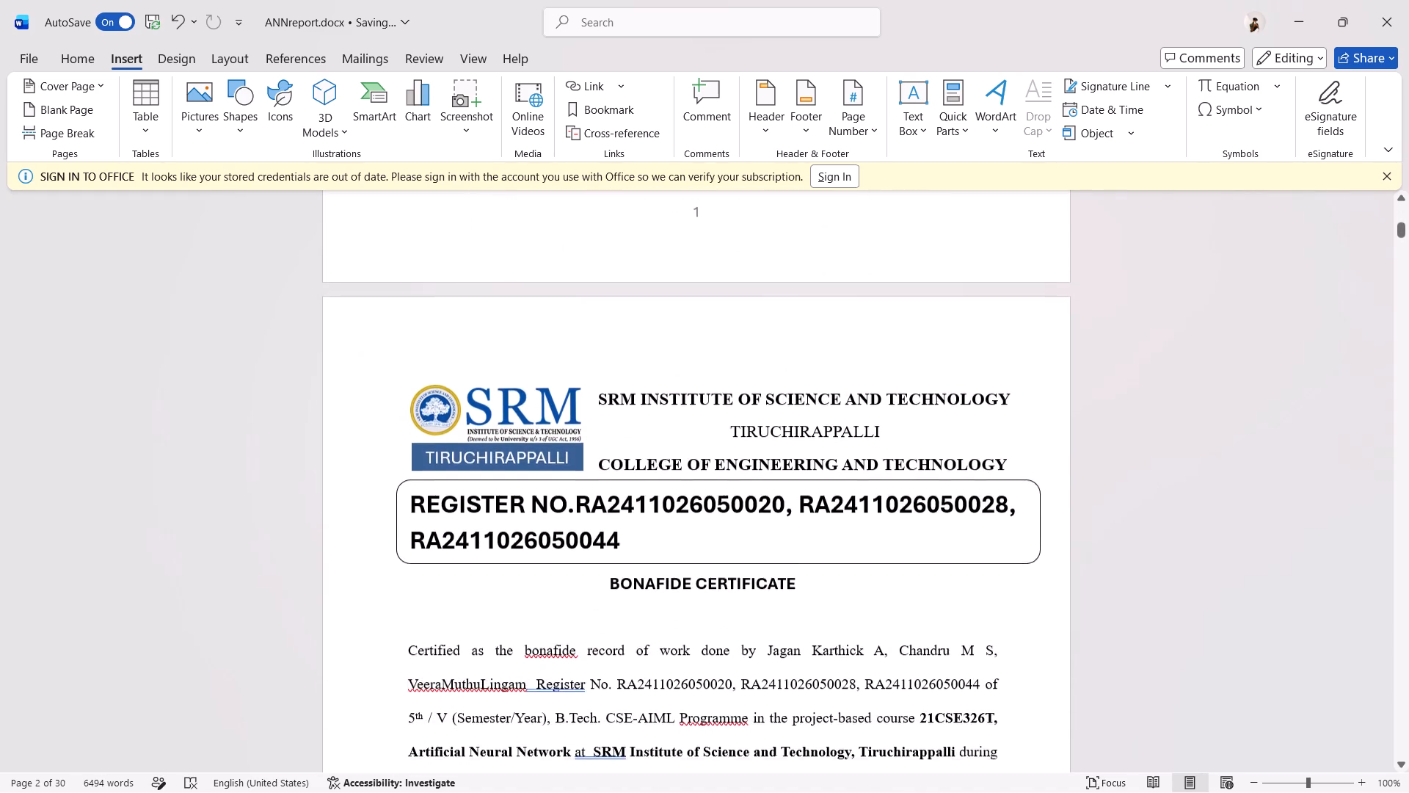
scroll(480, 692, "down", 1)
scroll(480, 692, "up", 3)
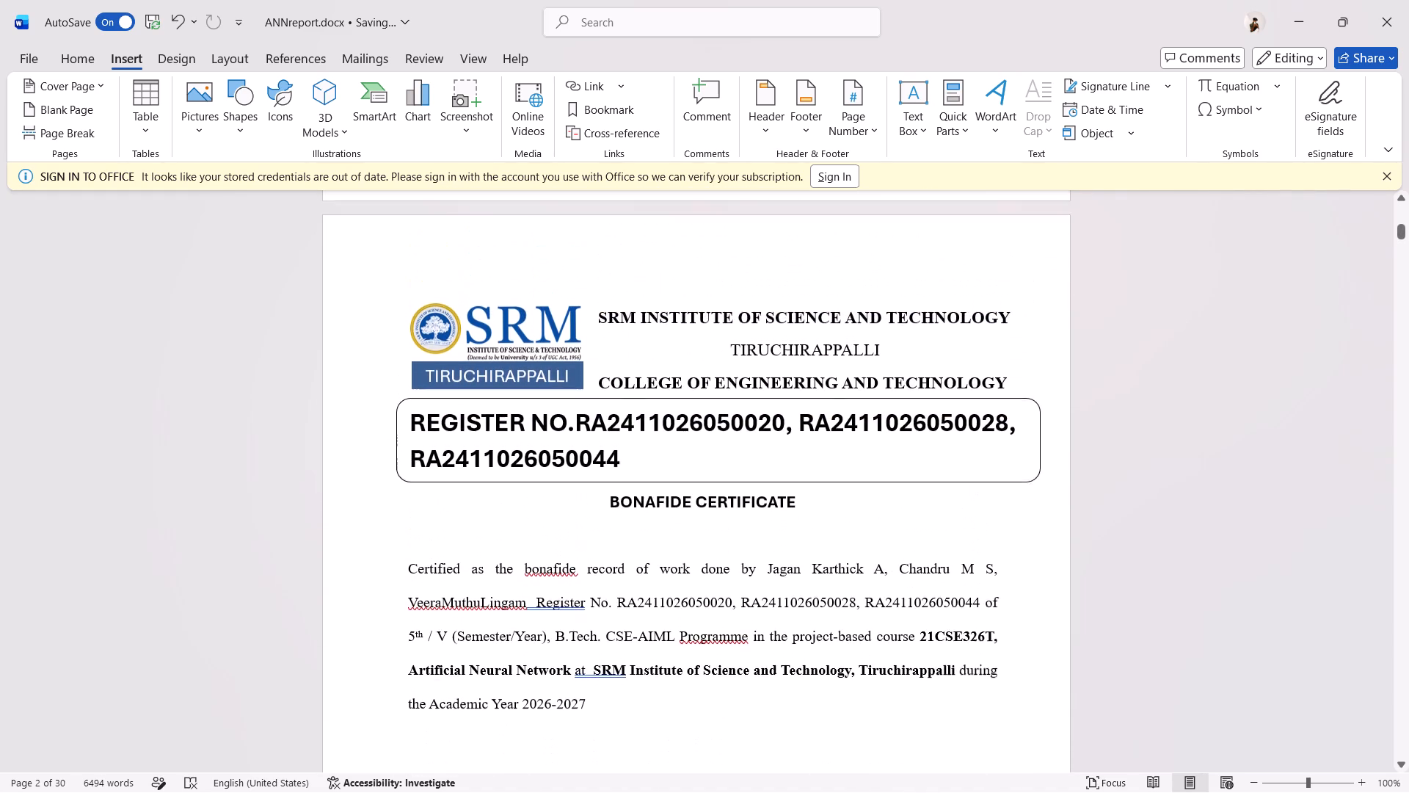
scroll(480, 692, "up", 1)
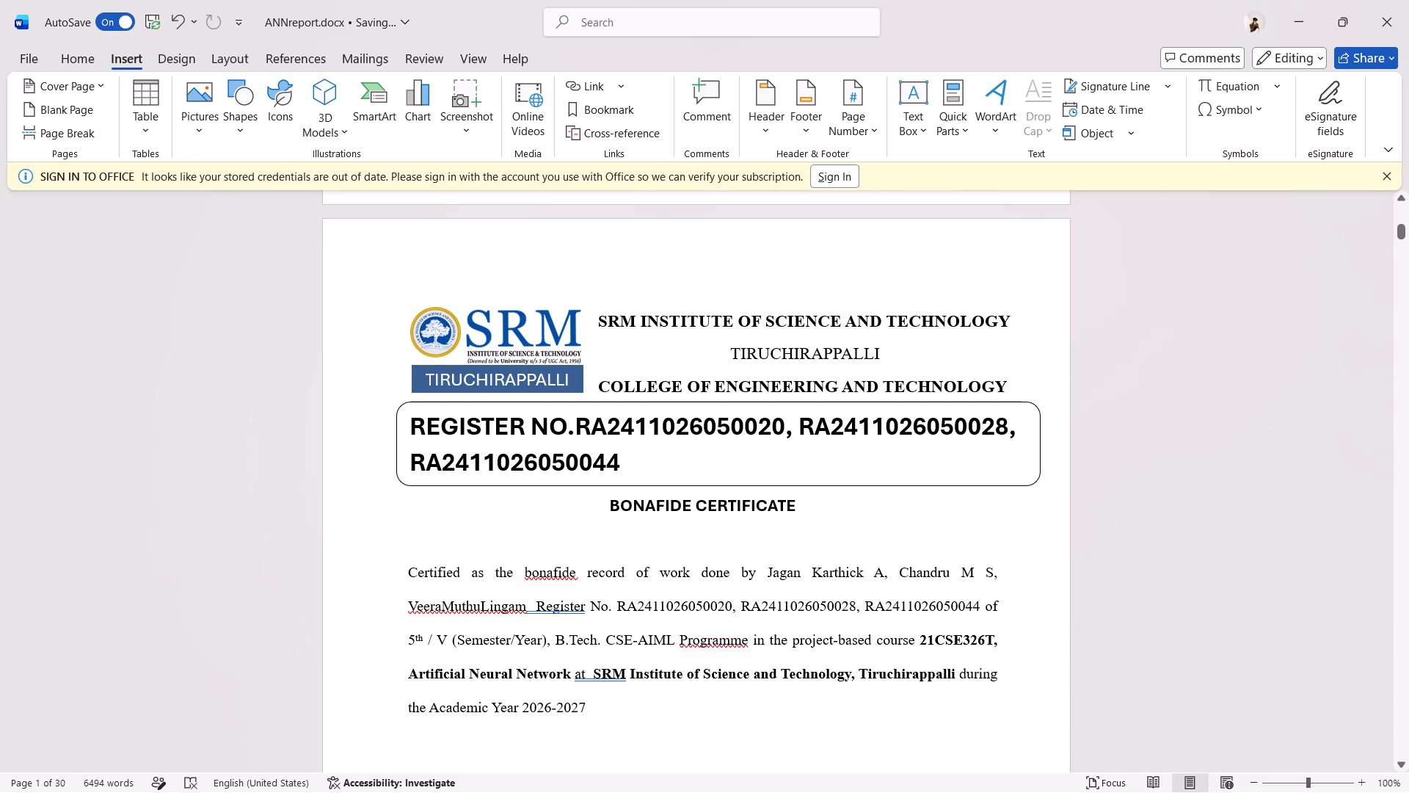
Shift the SRM Tiruchirappalli logo and the institute heading text box slightly left on the certificate page.
left_click(433, 380)
left_click_drag(436, 298, 424, 297)
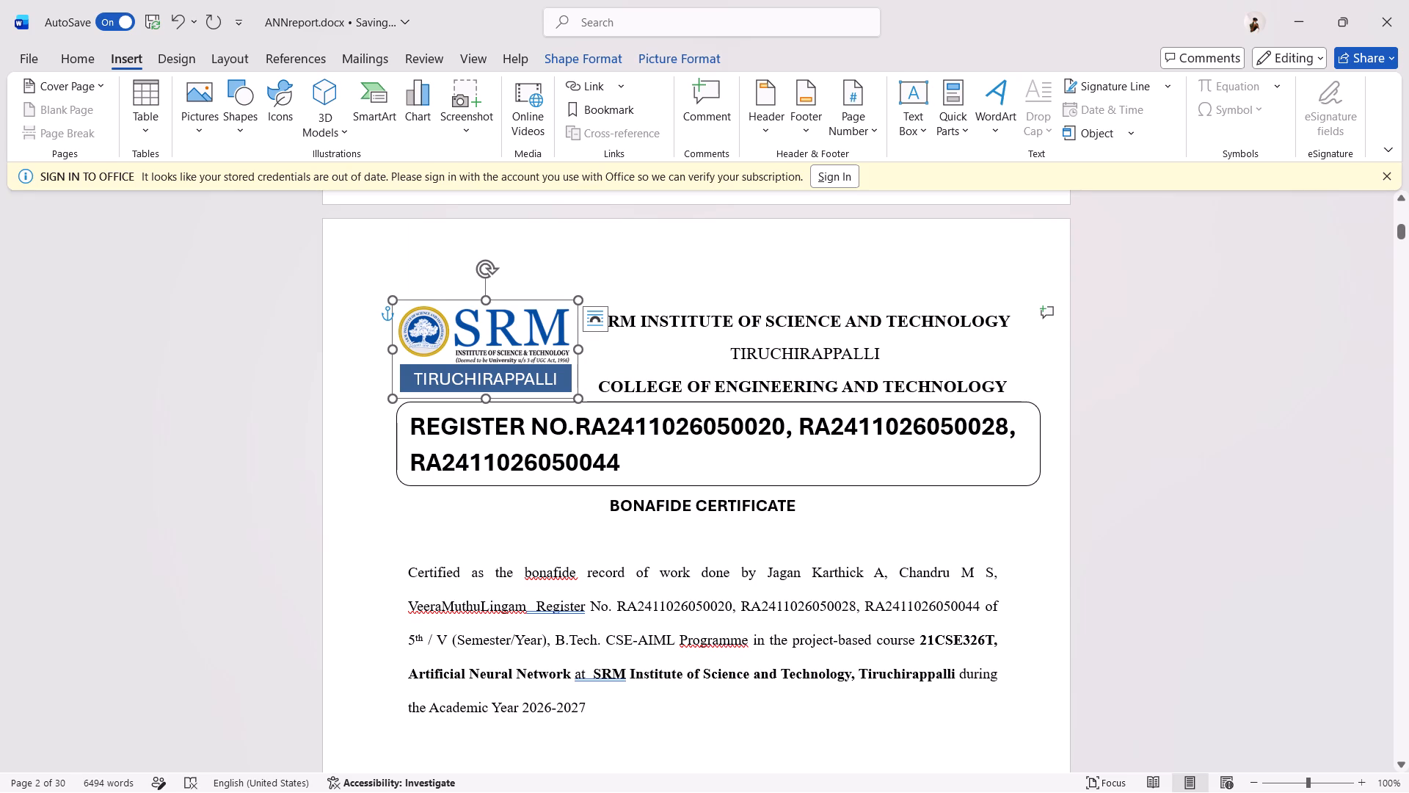
left_click(609, 348)
left_click_drag(603, 304, 602, 304)
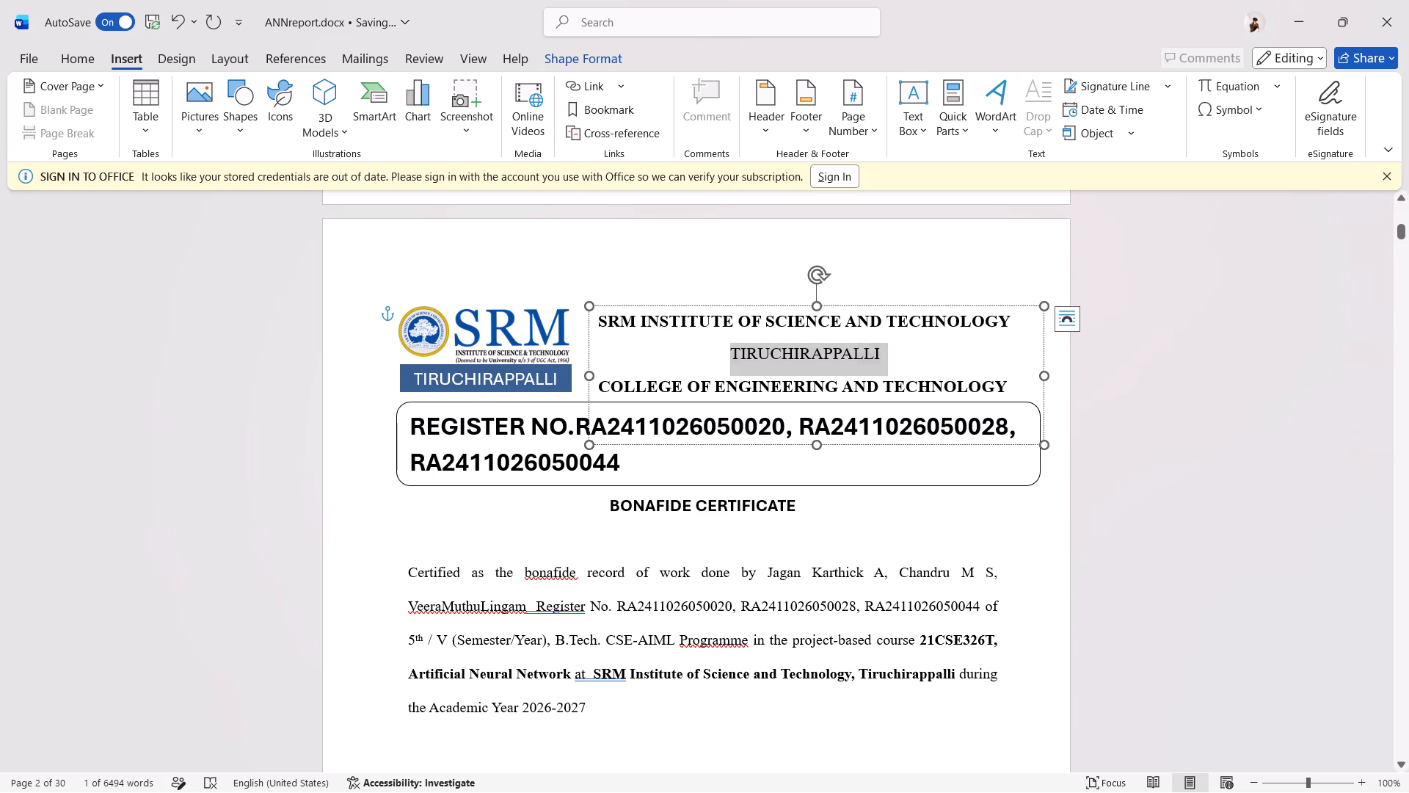
left_click_drag(602, 304, 588, 305)
left_click(519, 394)
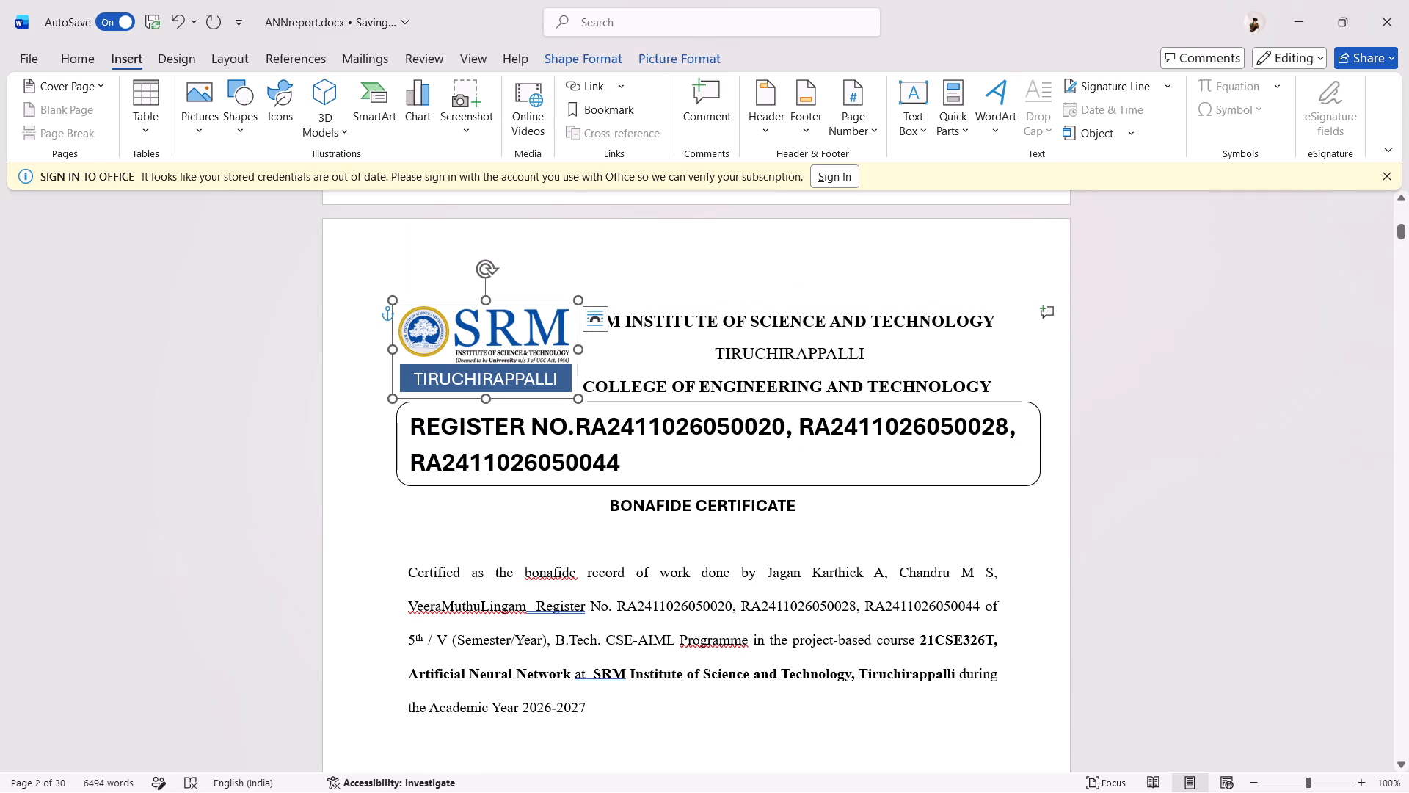
Shift the rounded register number box slightly left to line it up under the certificate page's logo and heading.
left_click(606, 406)
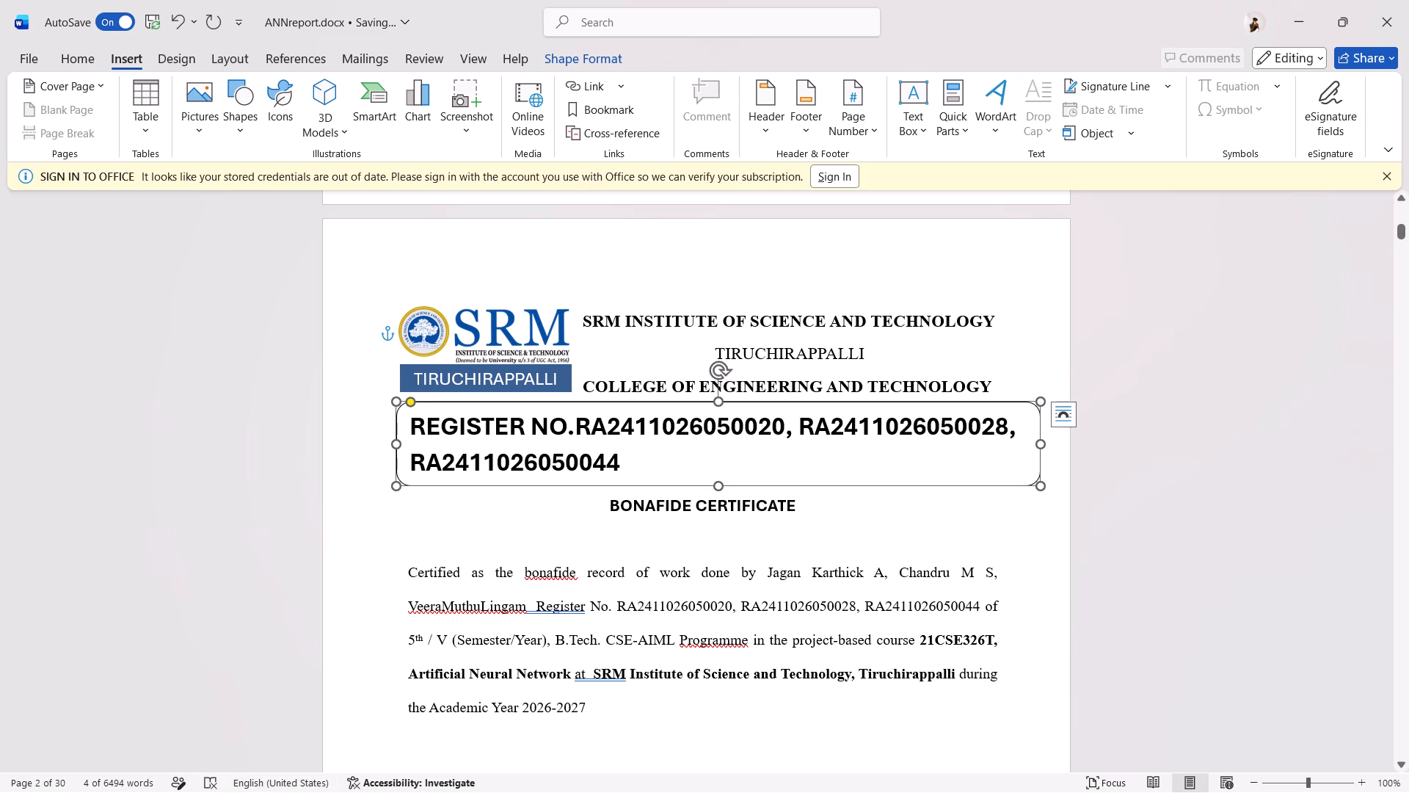
left_click_drag(606, 406, 592, 404)
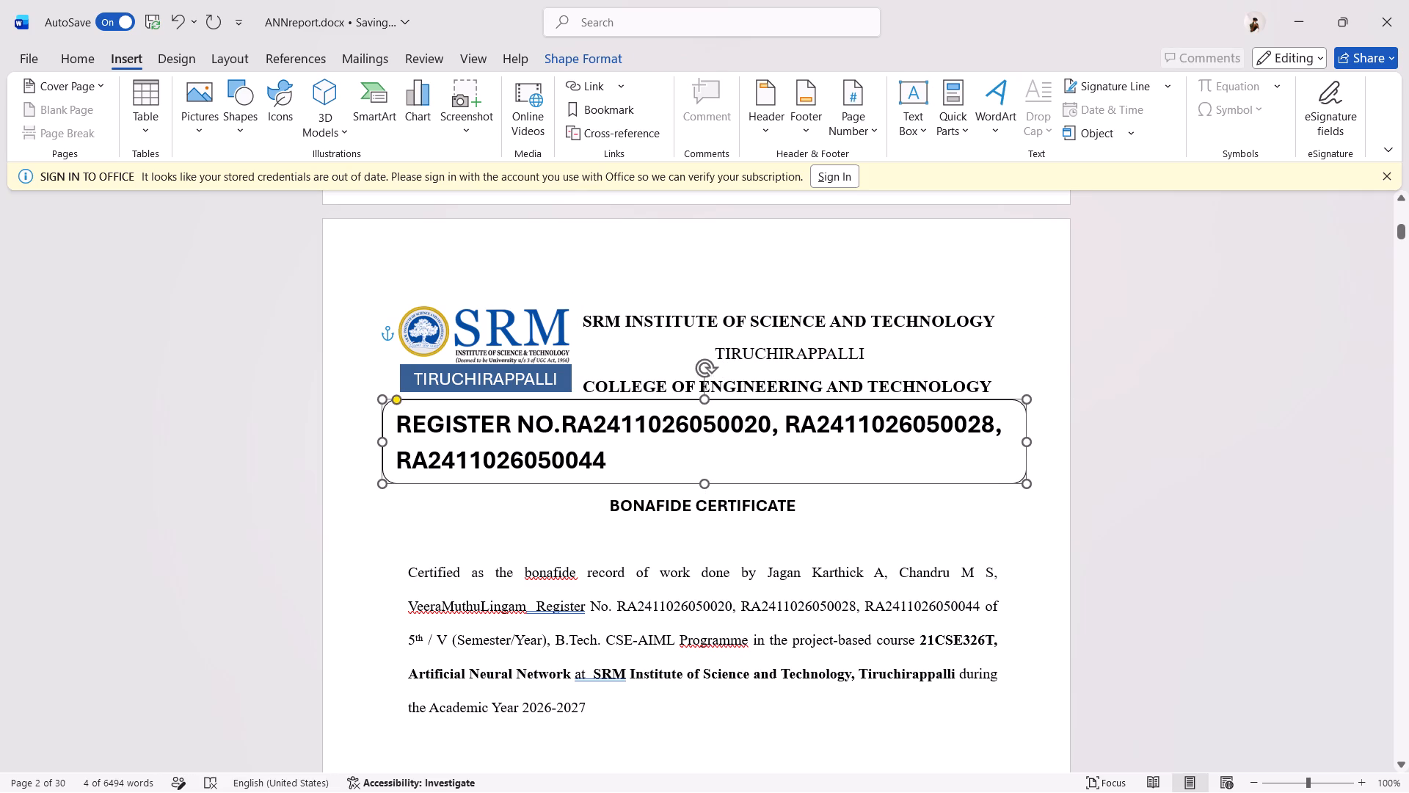
left_click_drag(592, 404, 592, 405)
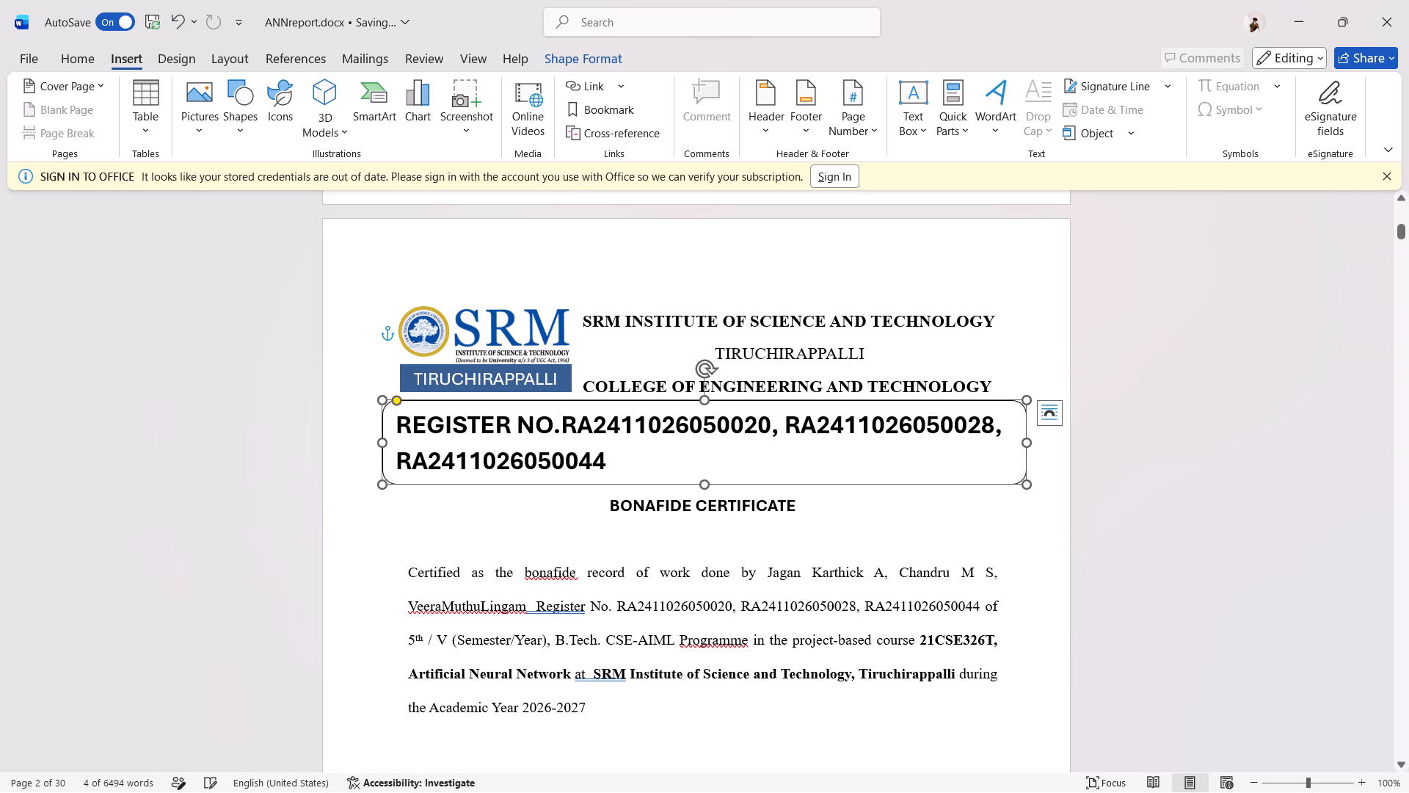
left_click(691, 272)
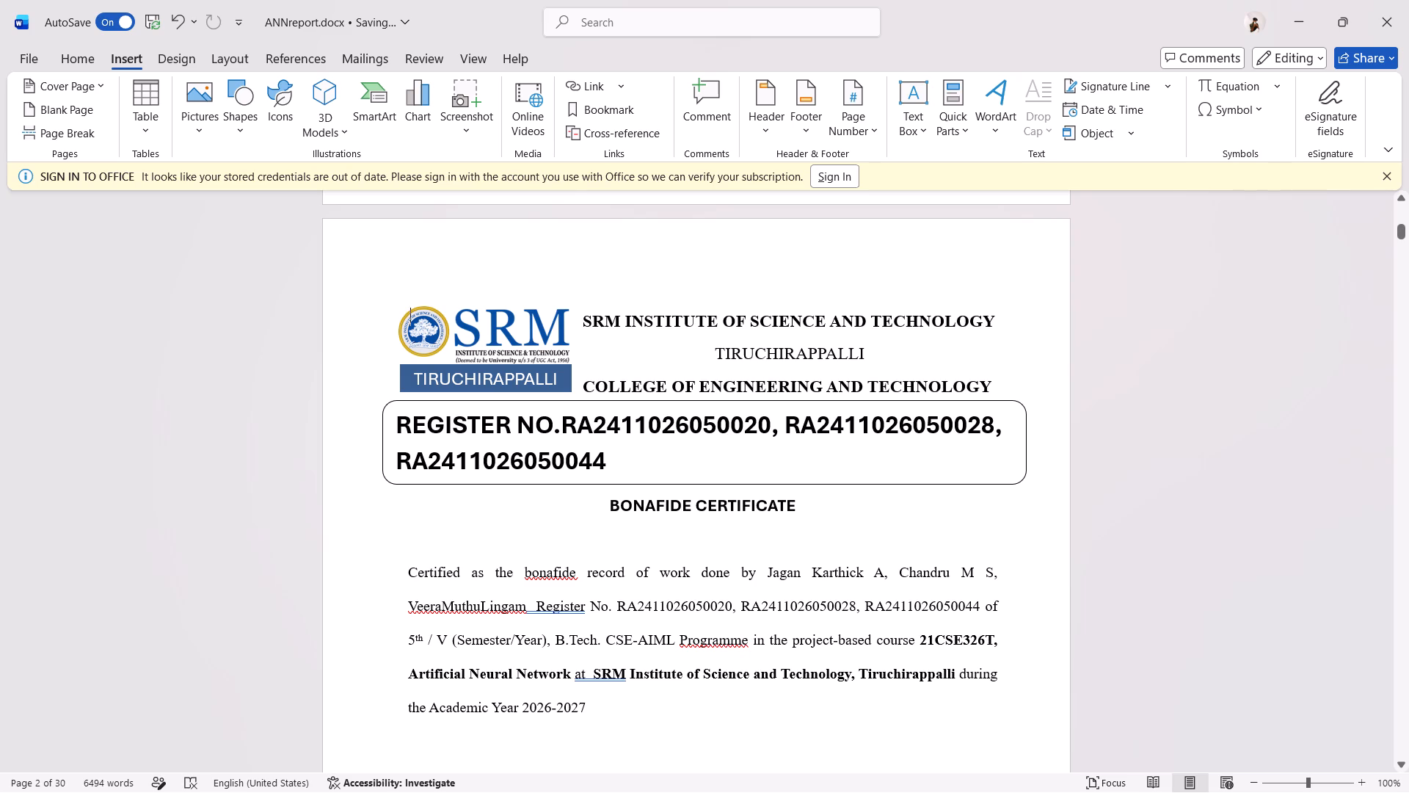
Review the pages from the bonafide certificate through the blank page to the start of the abstract.
left_click(569, 238)
scroll(604, 460, "down", 4)
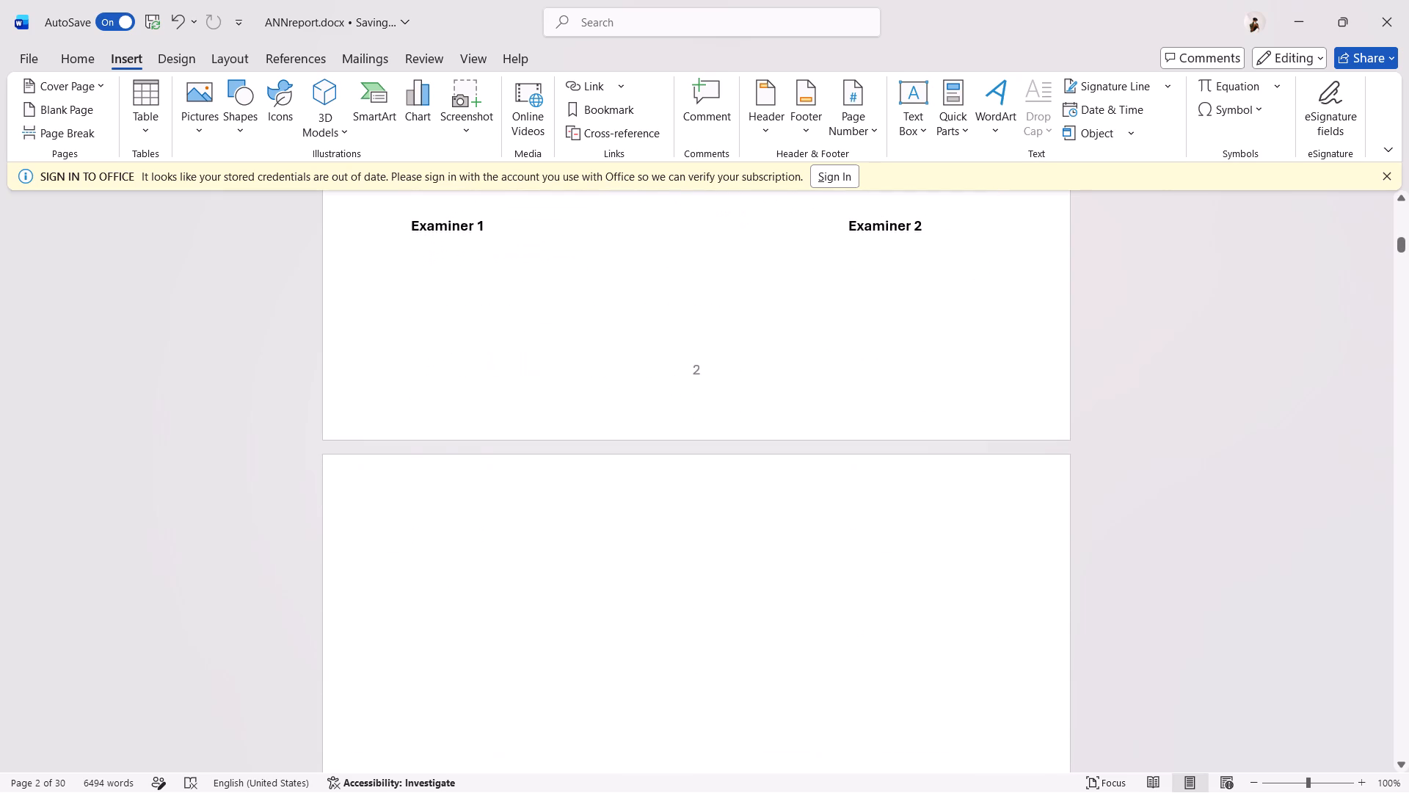
left_click(597, 512)
scroll(597, 512, "right", 1)
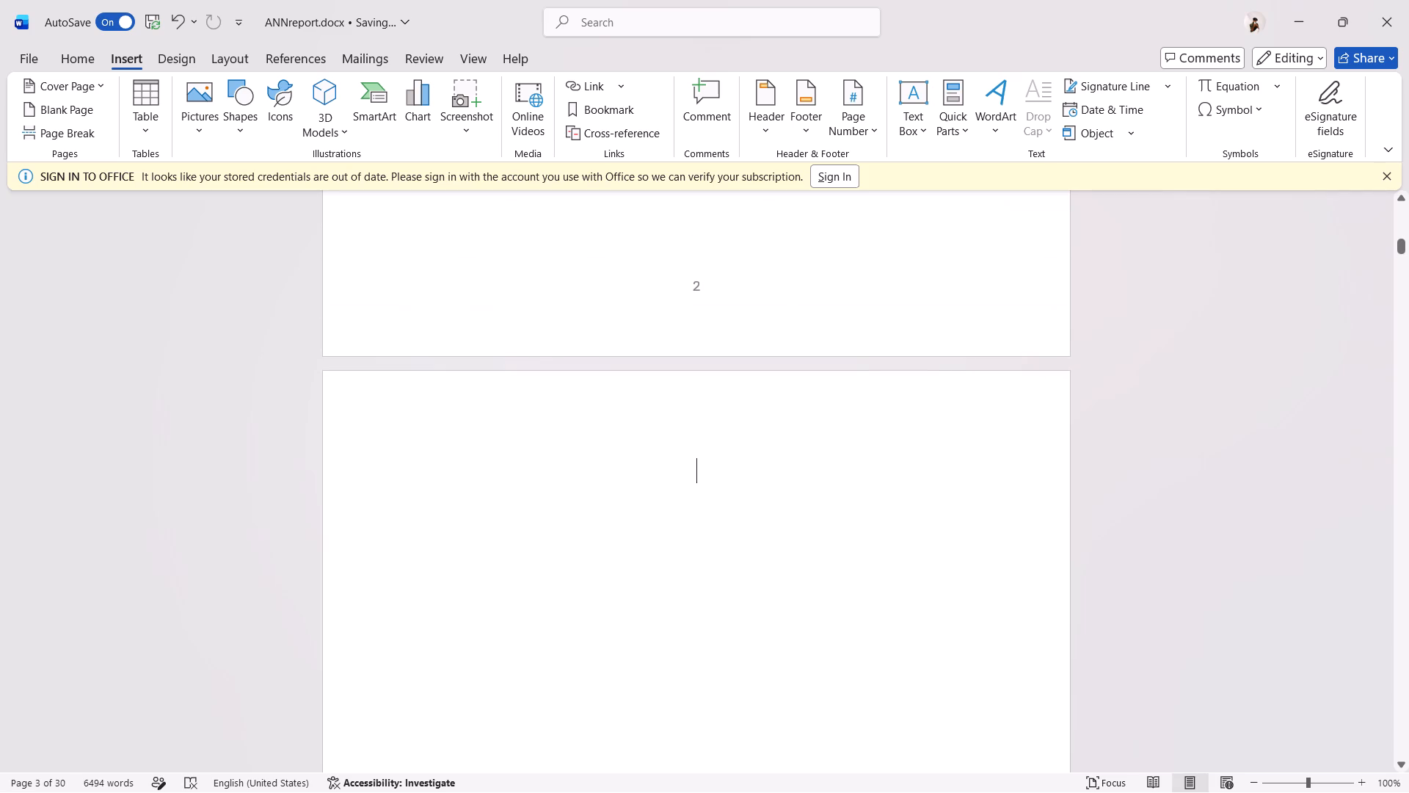
left_click(679, 497)
scroll(687, 340, "down", 2)
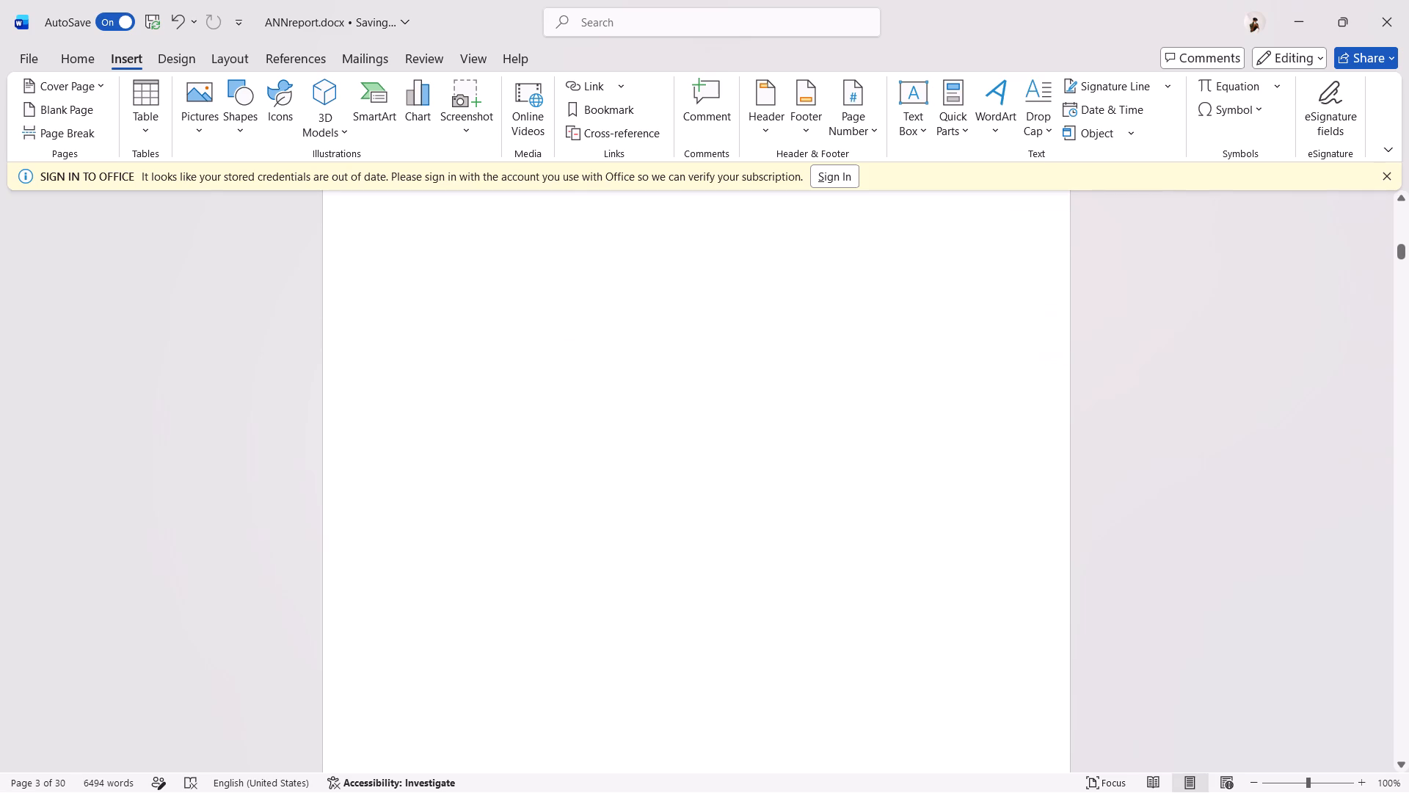
scroll(687, 340, "down", 4)
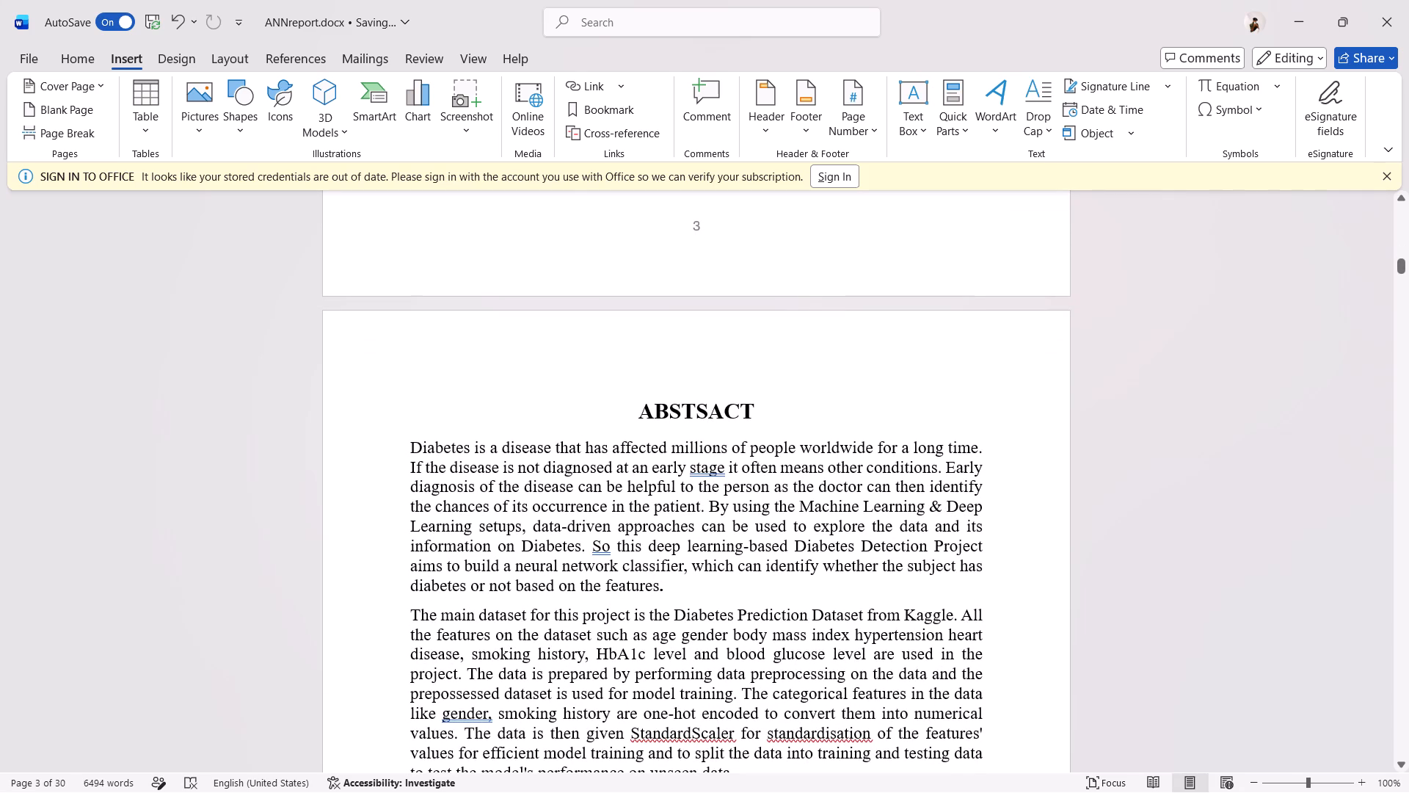
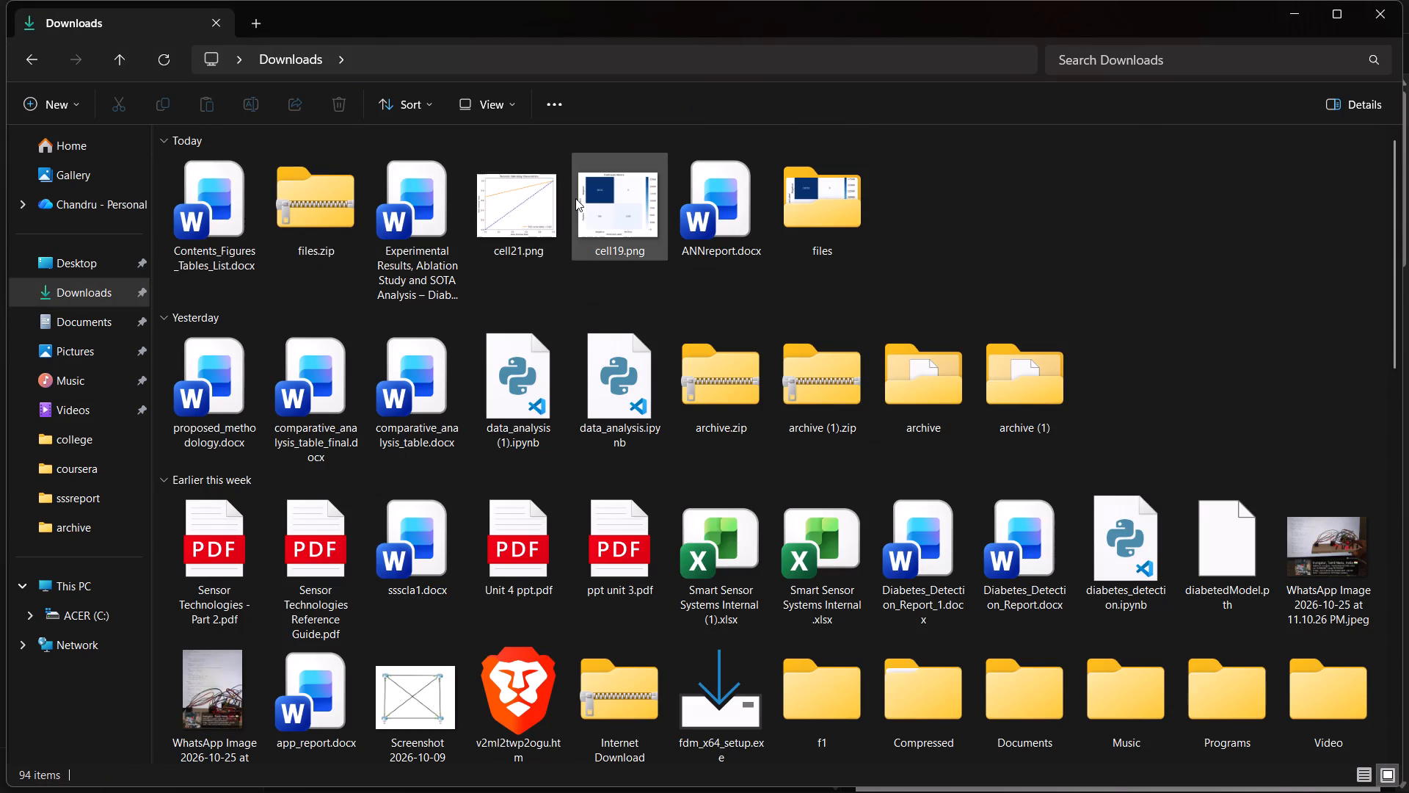
double_click(208, 210)
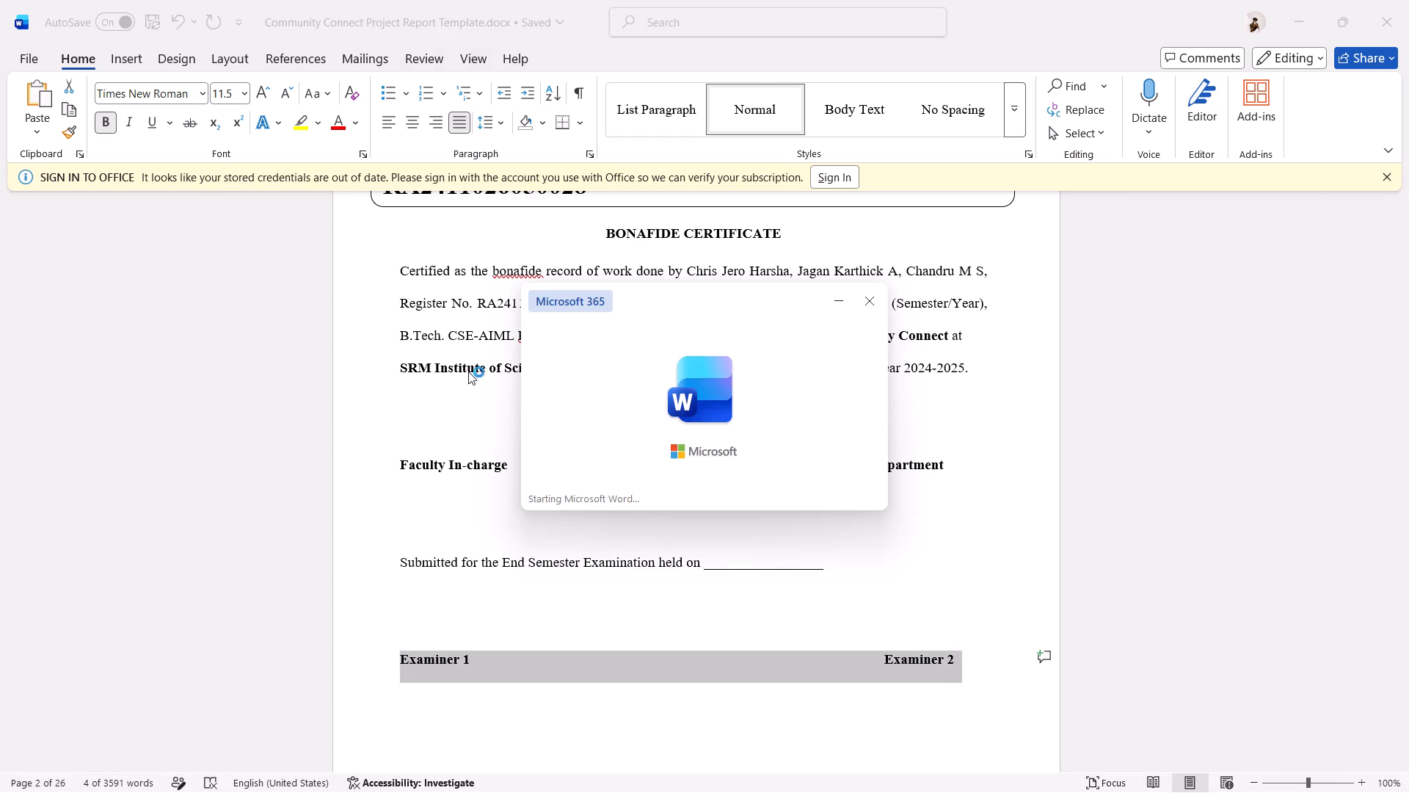
key("ctrl+a")
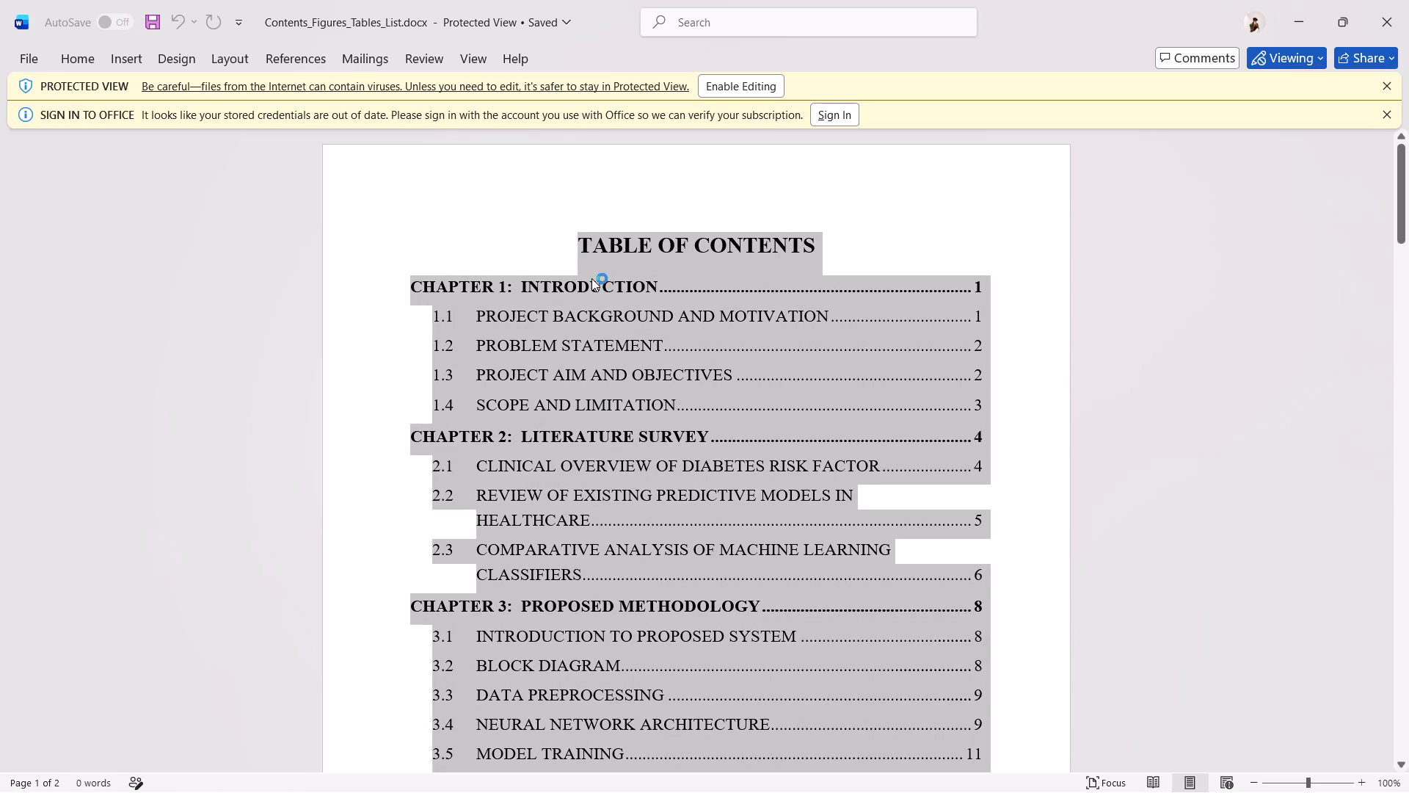
key("ctrl+c")
Switch to File Explorer, search the personal OneDrive folder for "ann" and open ANNreport.docx.
key("alt+Tab")
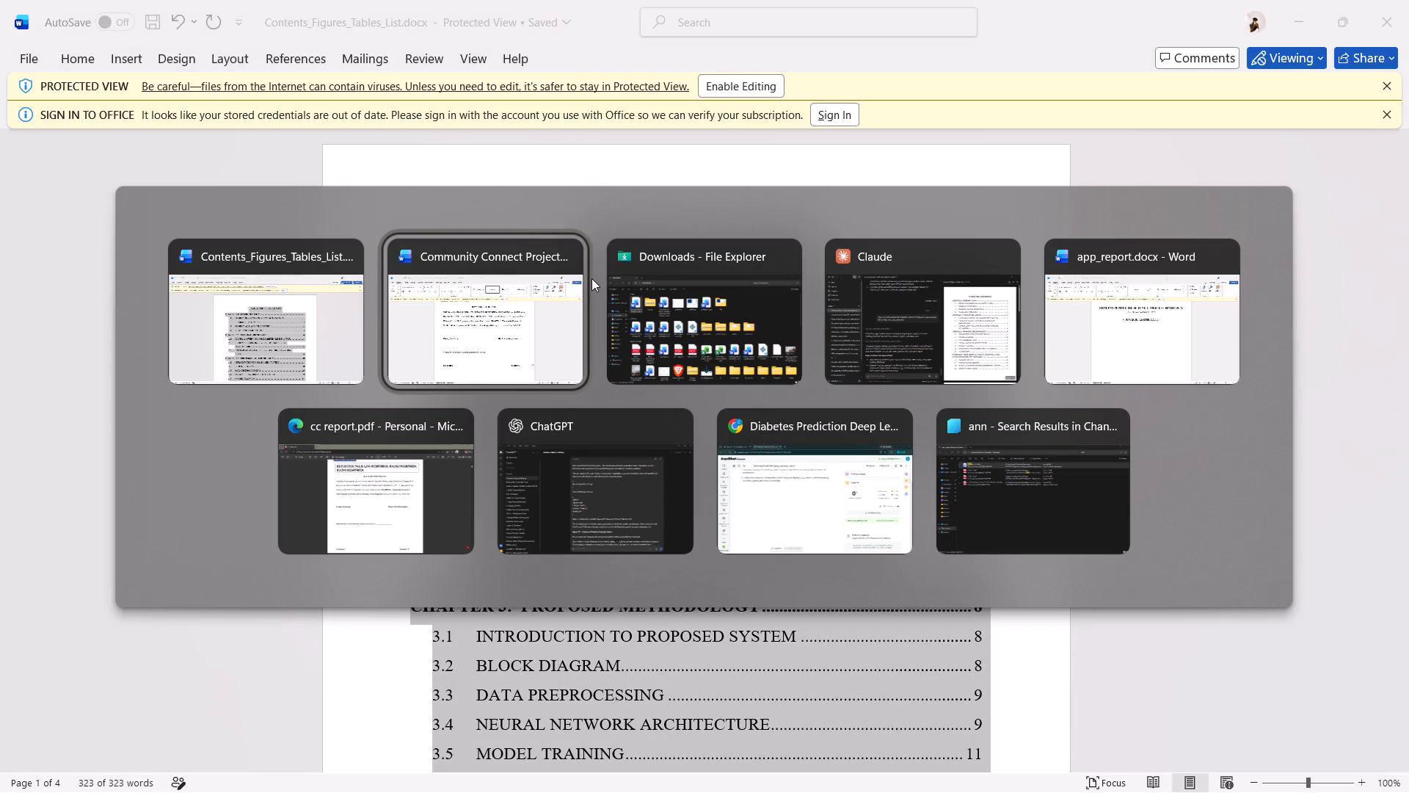
key("alt+Tab")
key("alt+Tab")
key("alt+Tab")
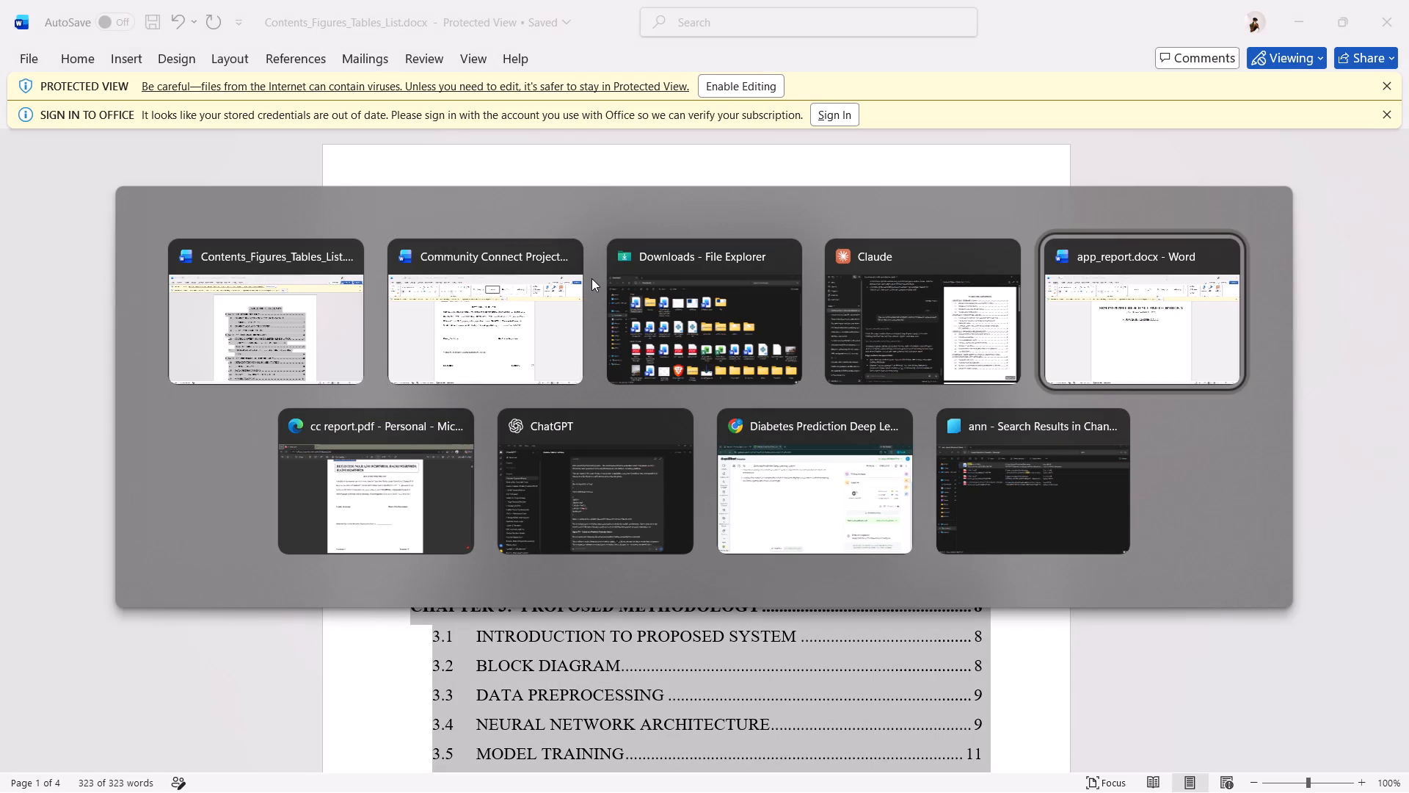
key("alt+Tab")
key("alt+Tab")
key("alt+Tab")
key("alt+Up")
key("alt+Left")
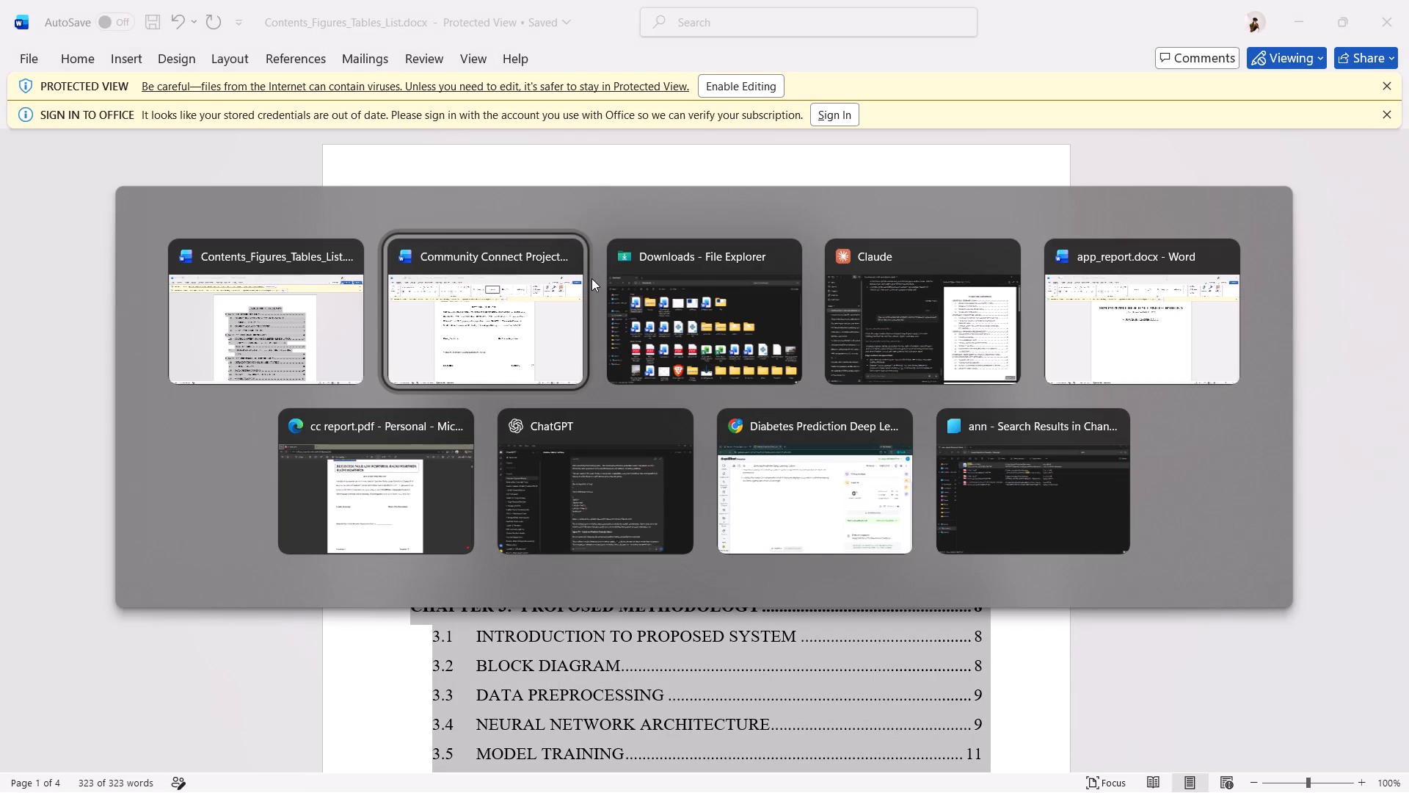
key("alt+Right")
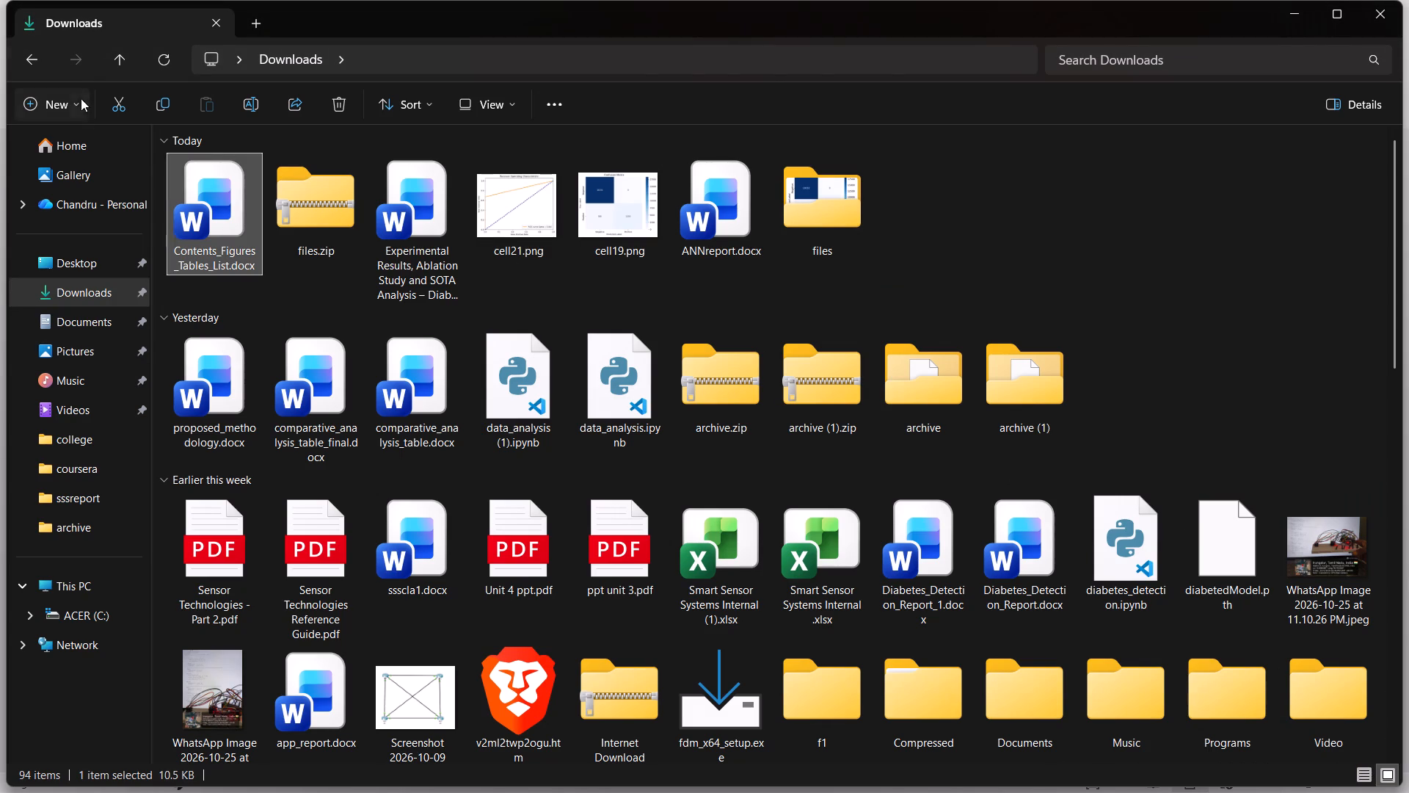
left_click(84, 195)
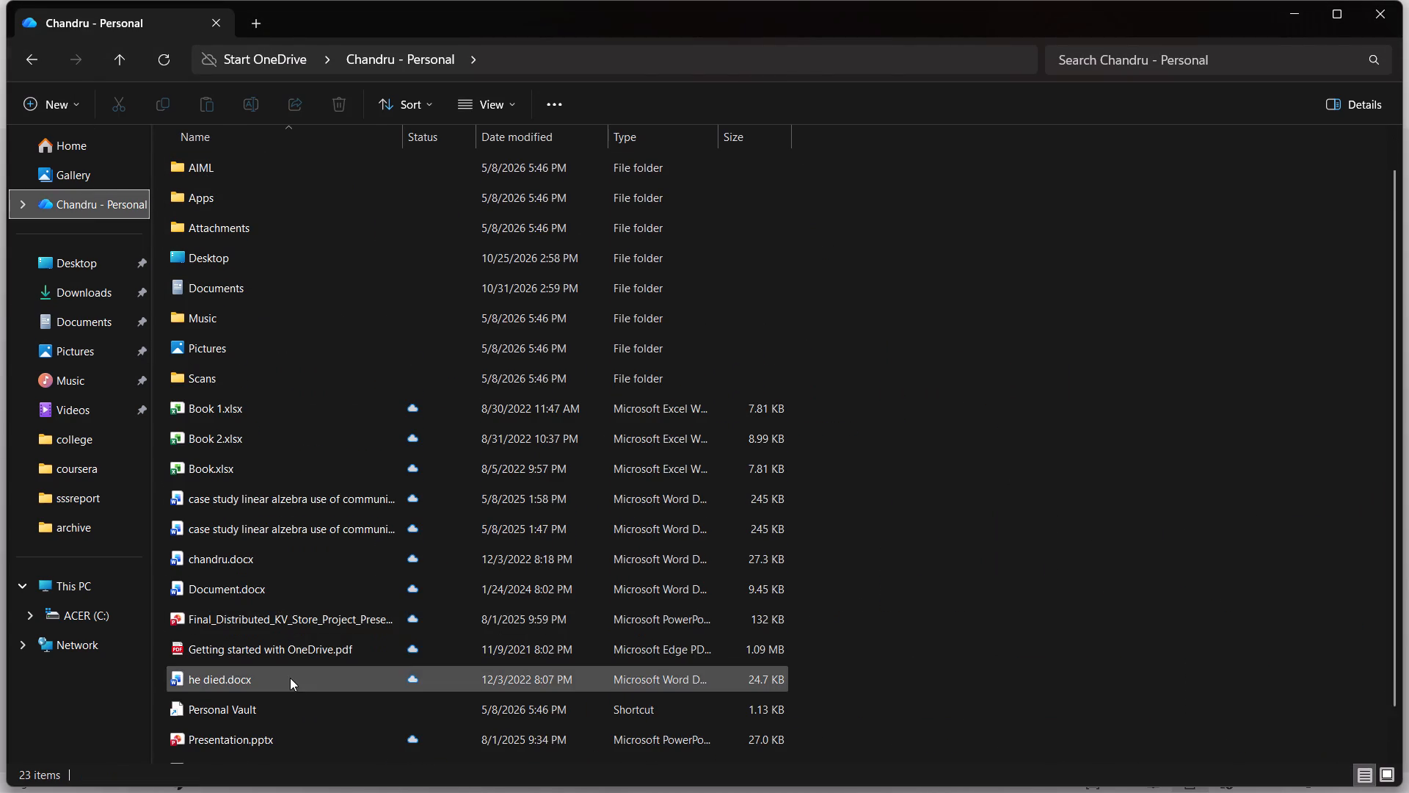
scroll(290, 678, "up", 3)
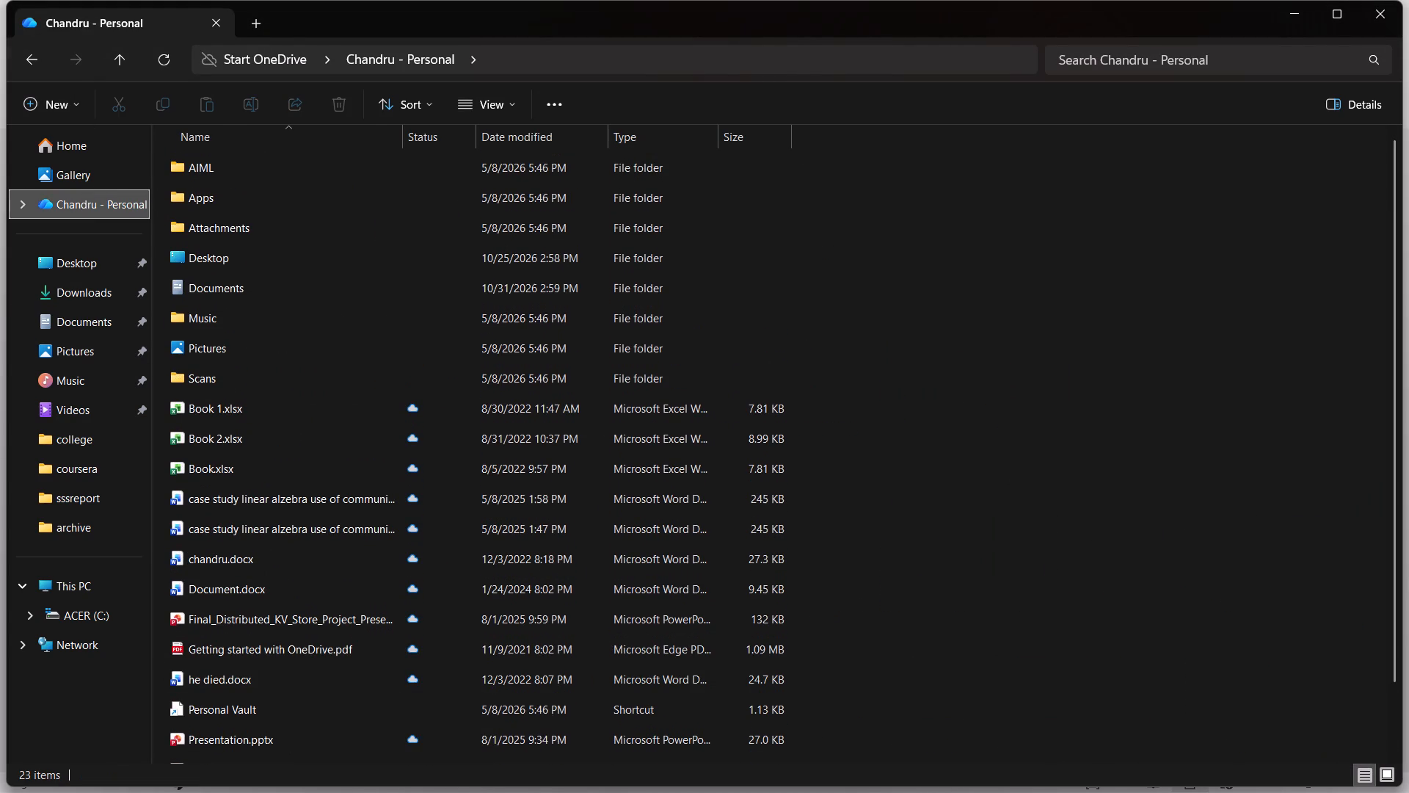
left_click(1075, 68)
type("ann")
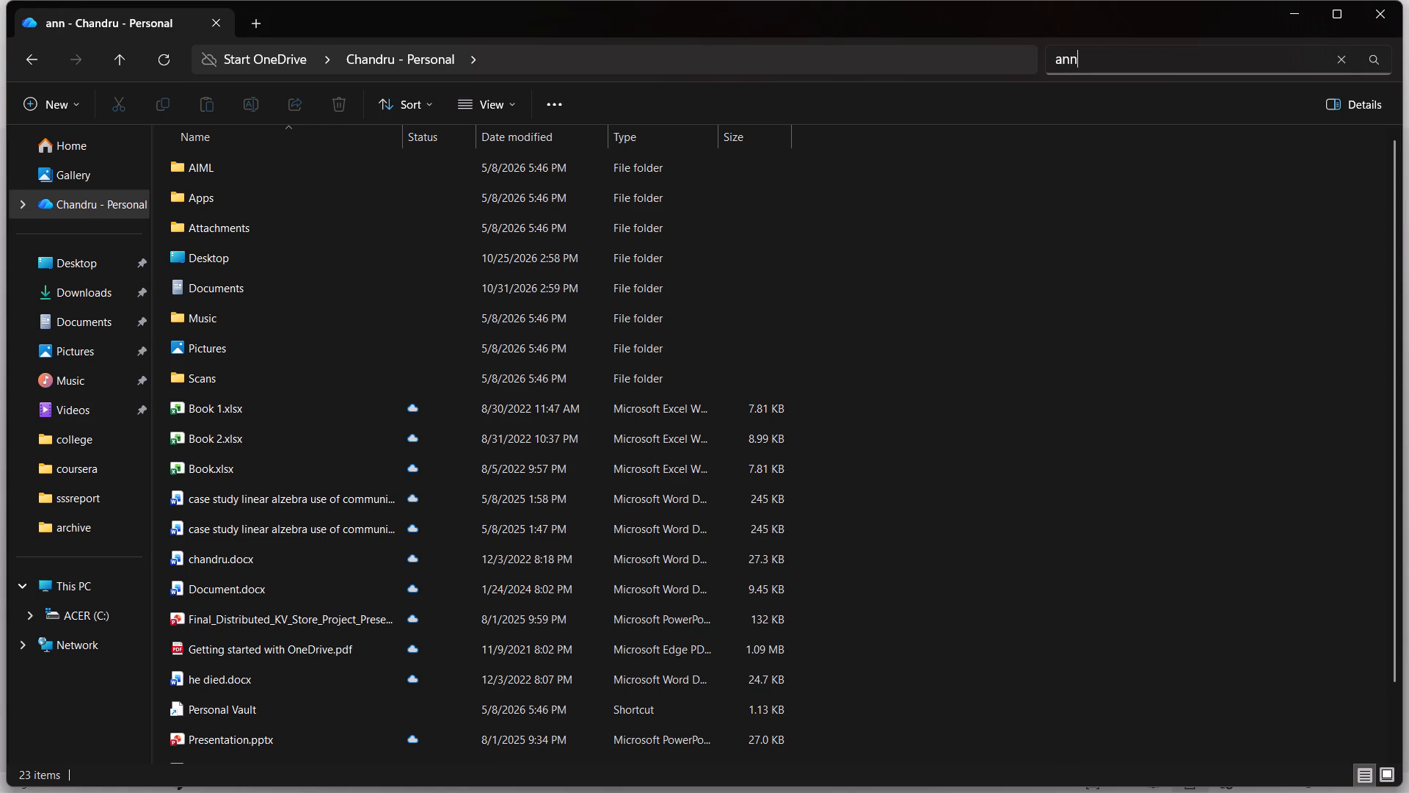
key("Down")
key("Up")
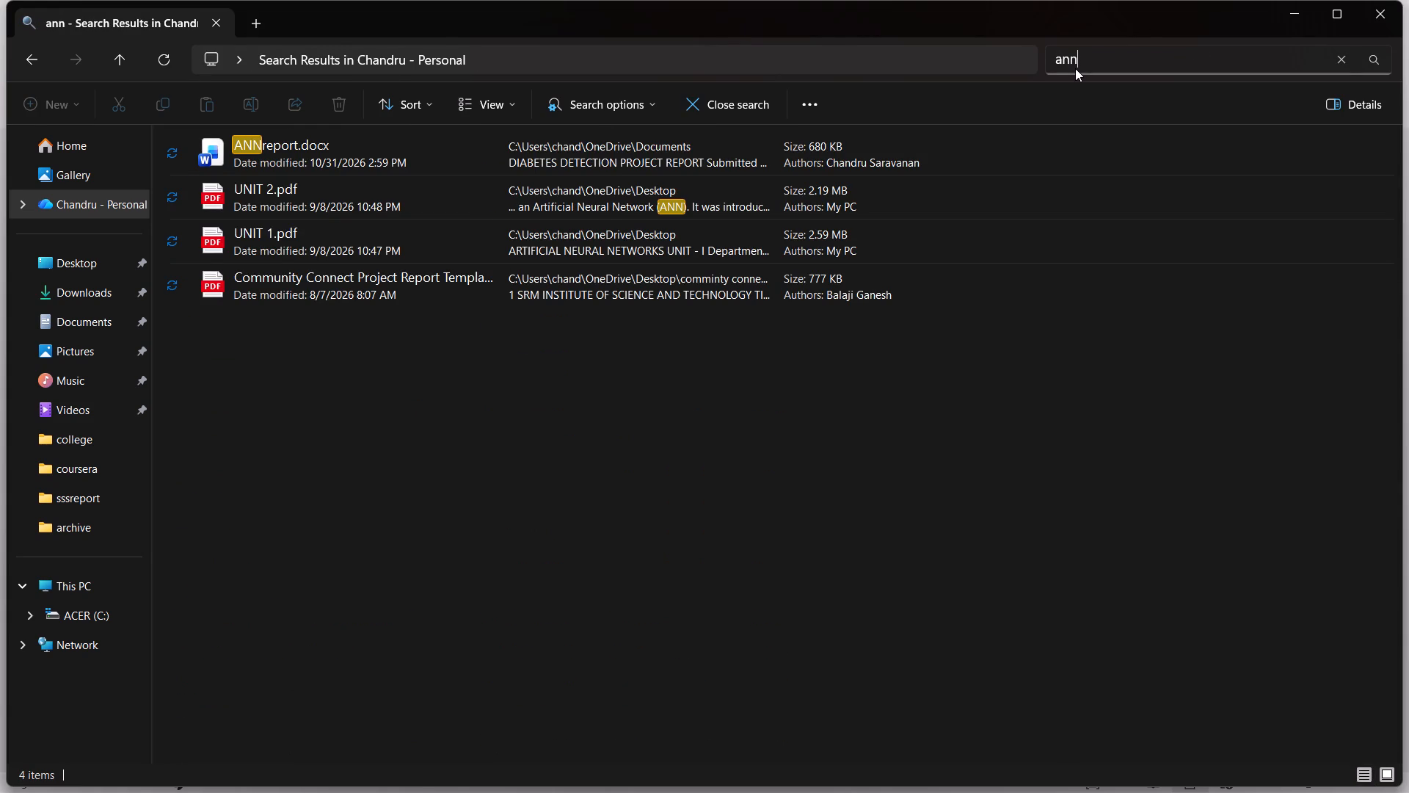
left_click(614, 156)
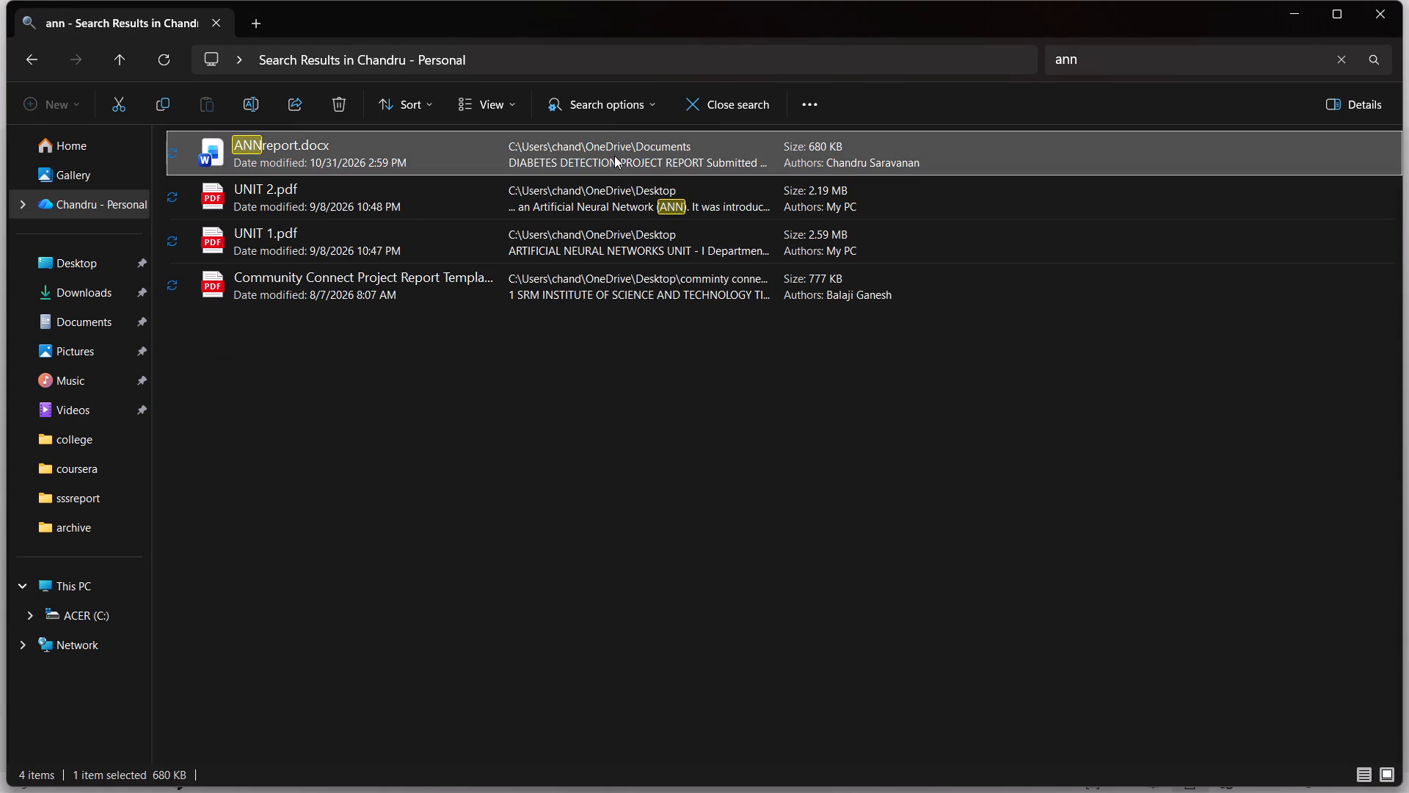
double_click(584, 145)
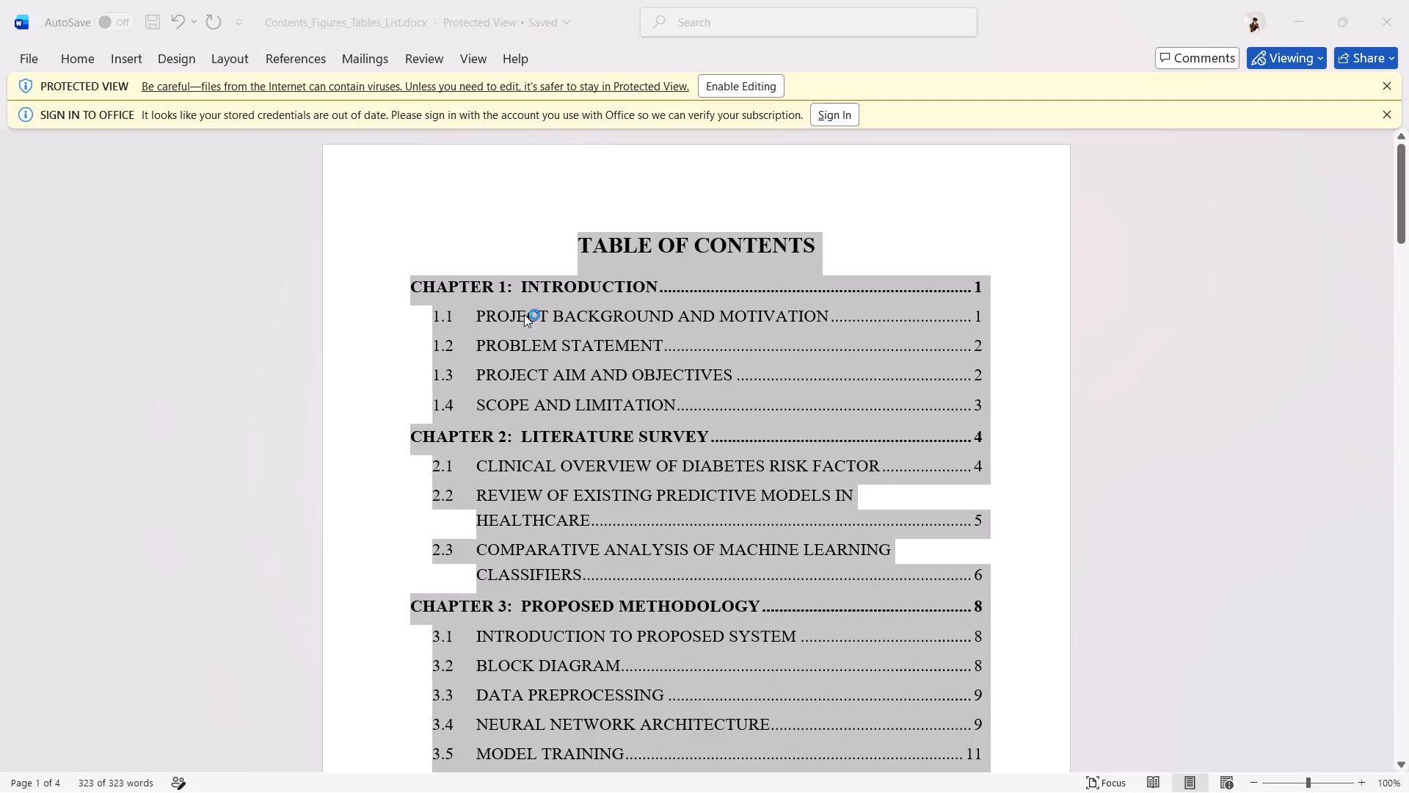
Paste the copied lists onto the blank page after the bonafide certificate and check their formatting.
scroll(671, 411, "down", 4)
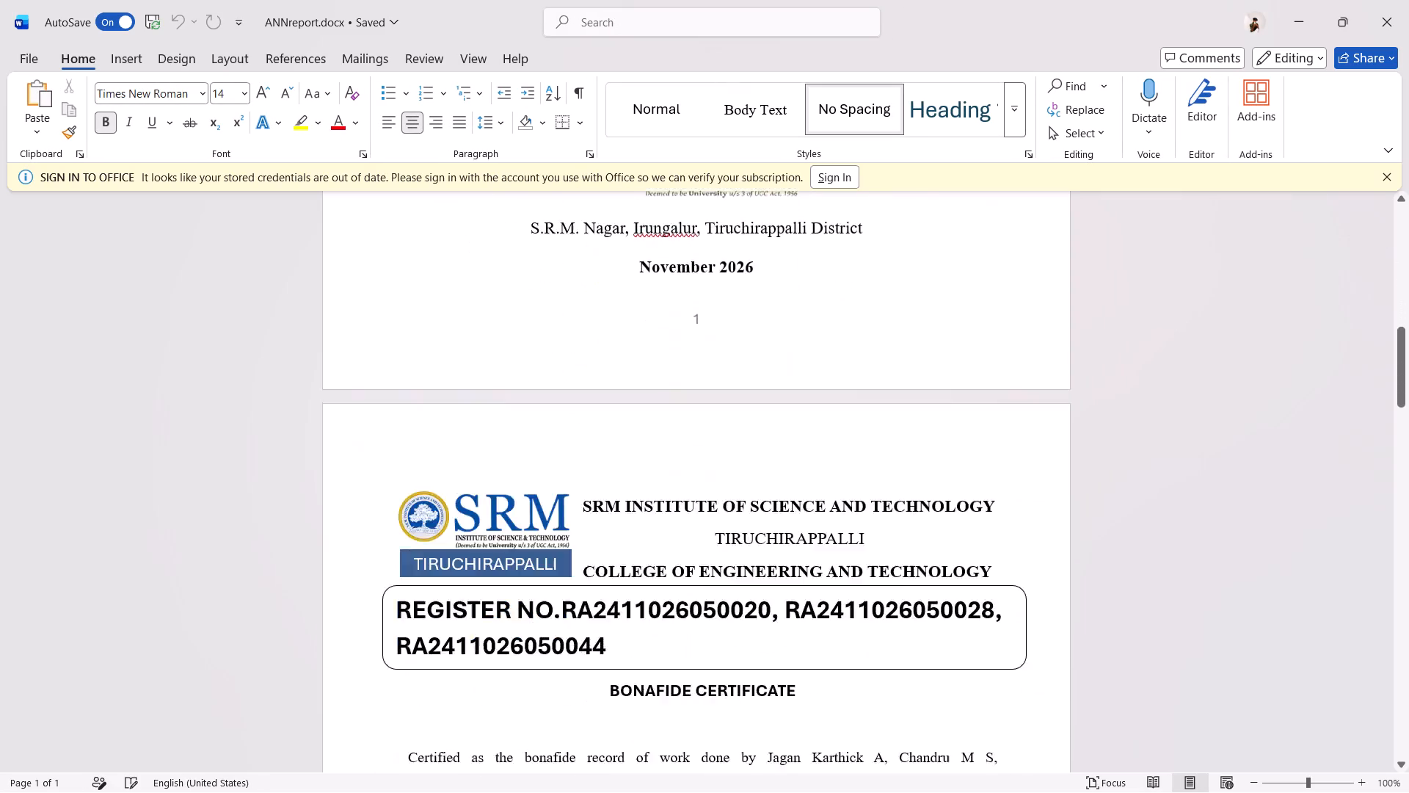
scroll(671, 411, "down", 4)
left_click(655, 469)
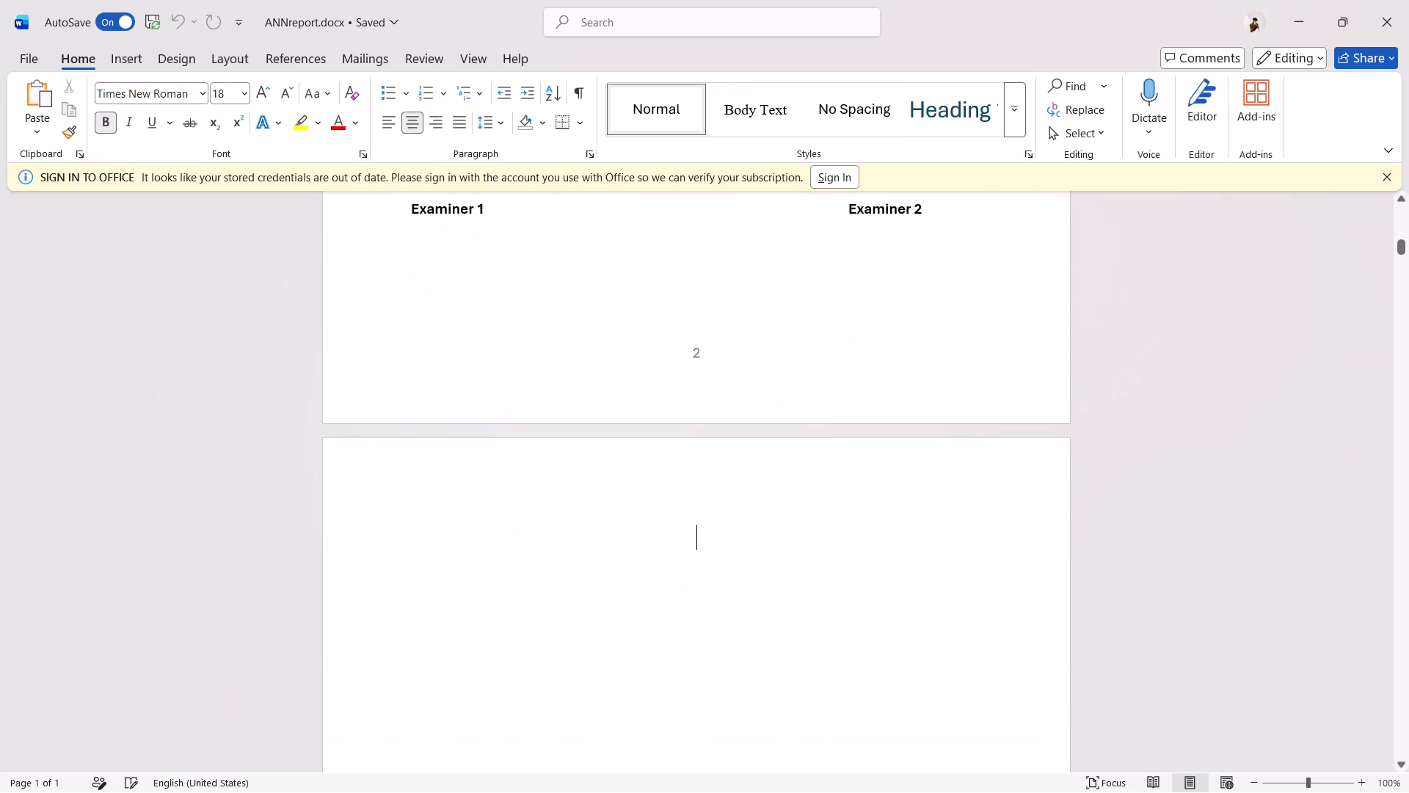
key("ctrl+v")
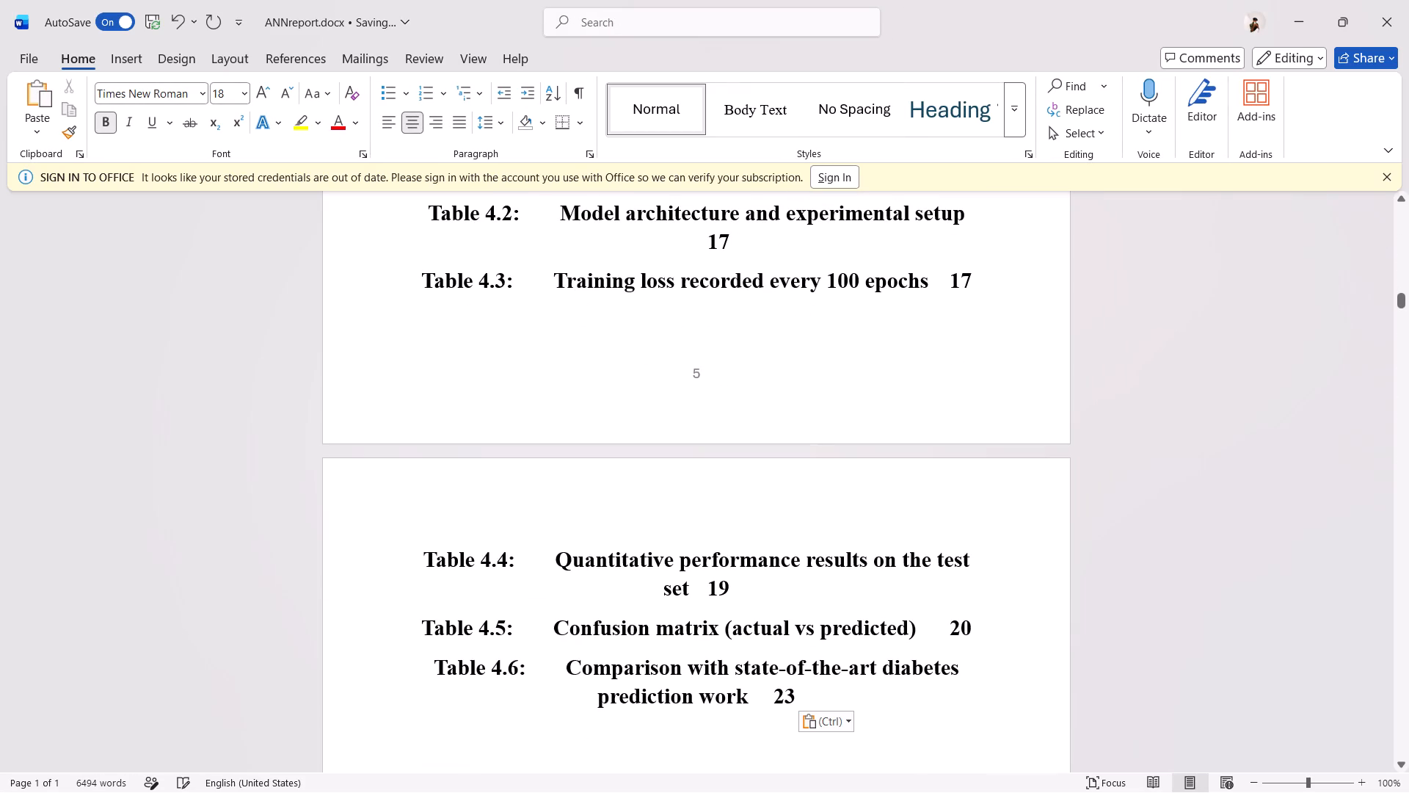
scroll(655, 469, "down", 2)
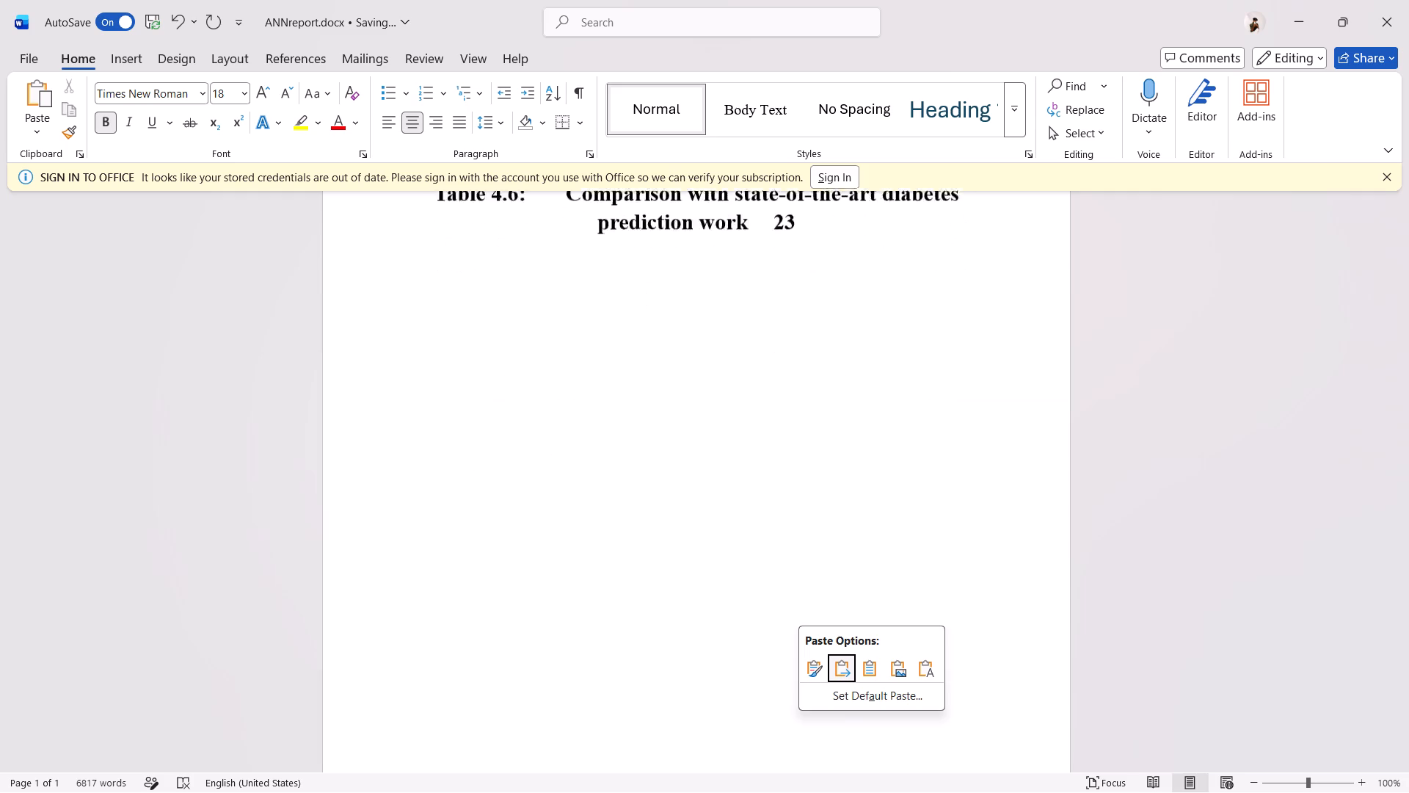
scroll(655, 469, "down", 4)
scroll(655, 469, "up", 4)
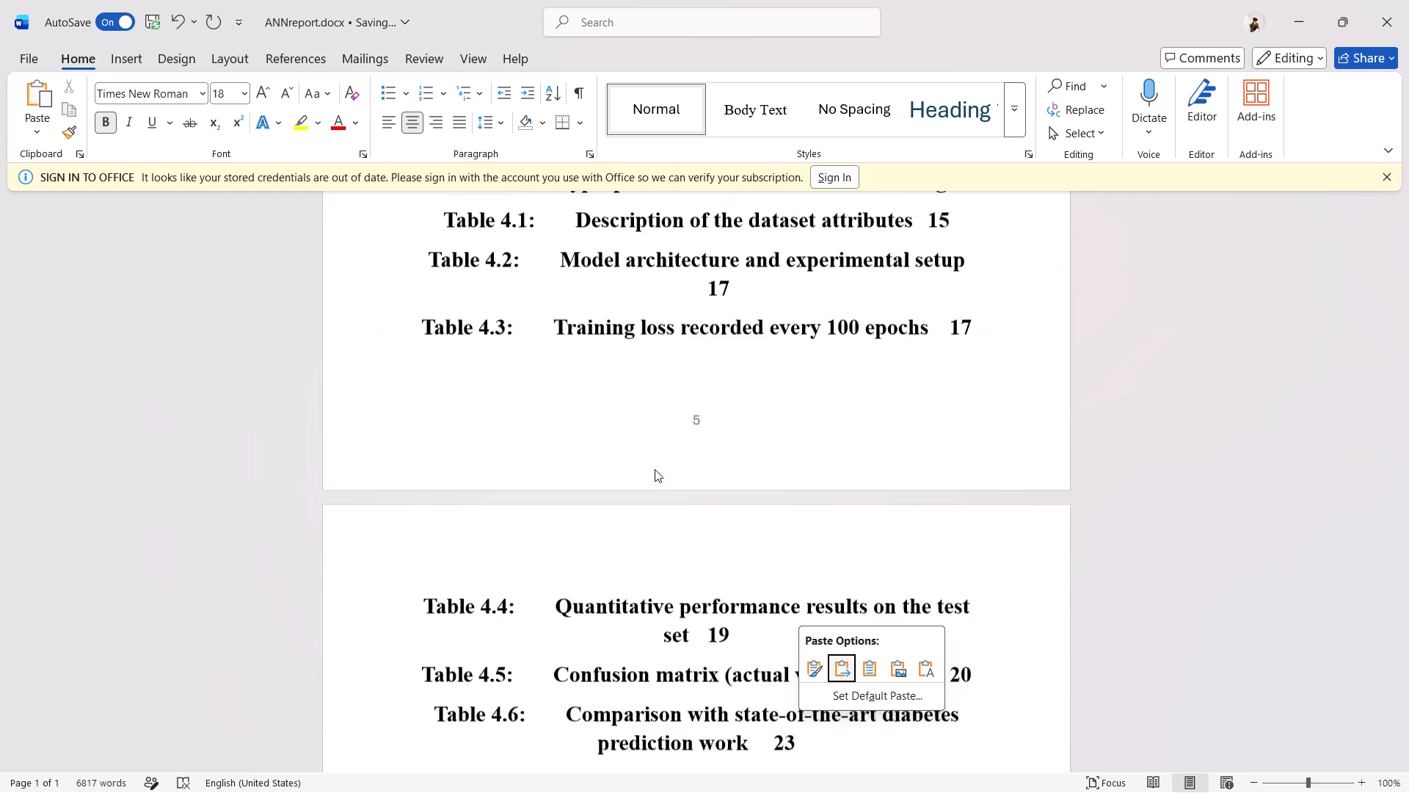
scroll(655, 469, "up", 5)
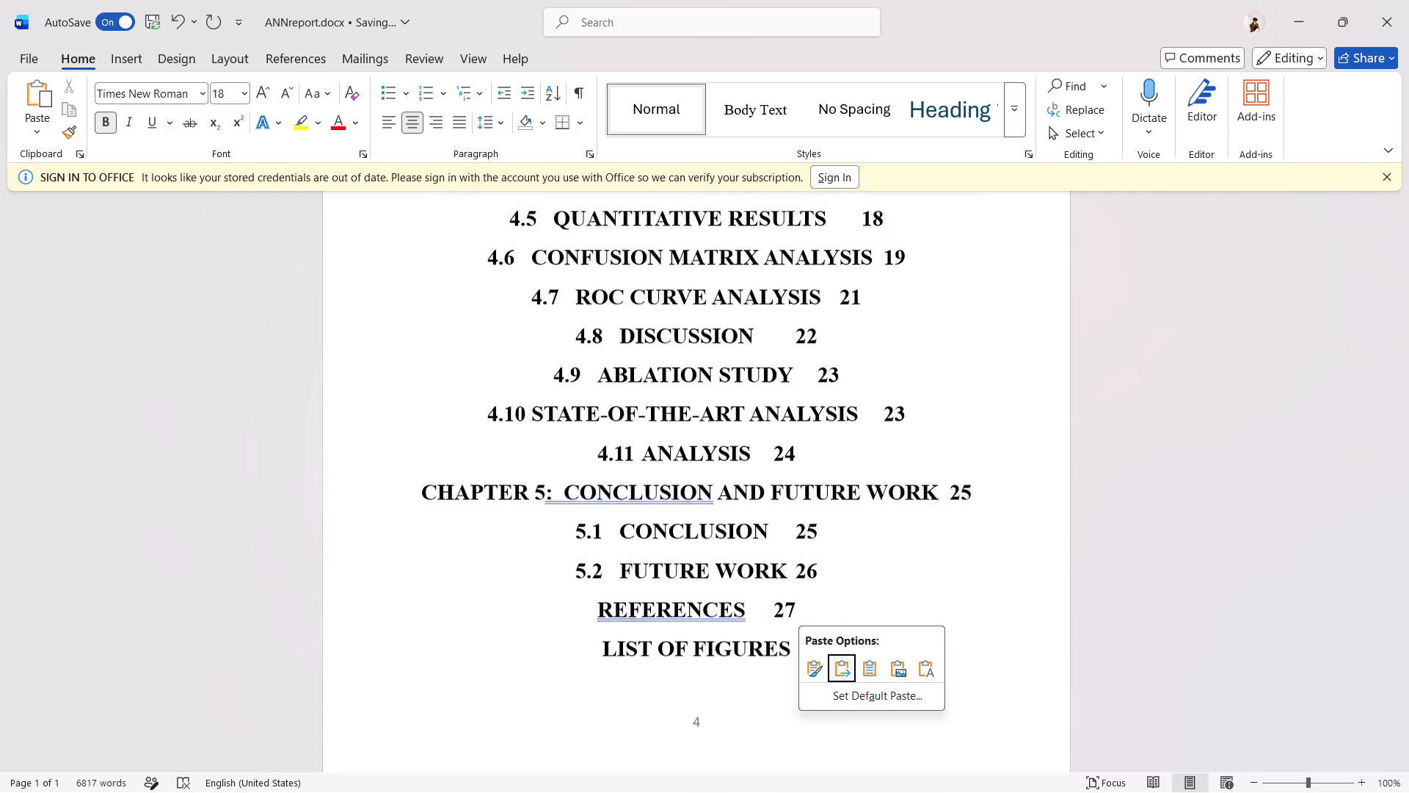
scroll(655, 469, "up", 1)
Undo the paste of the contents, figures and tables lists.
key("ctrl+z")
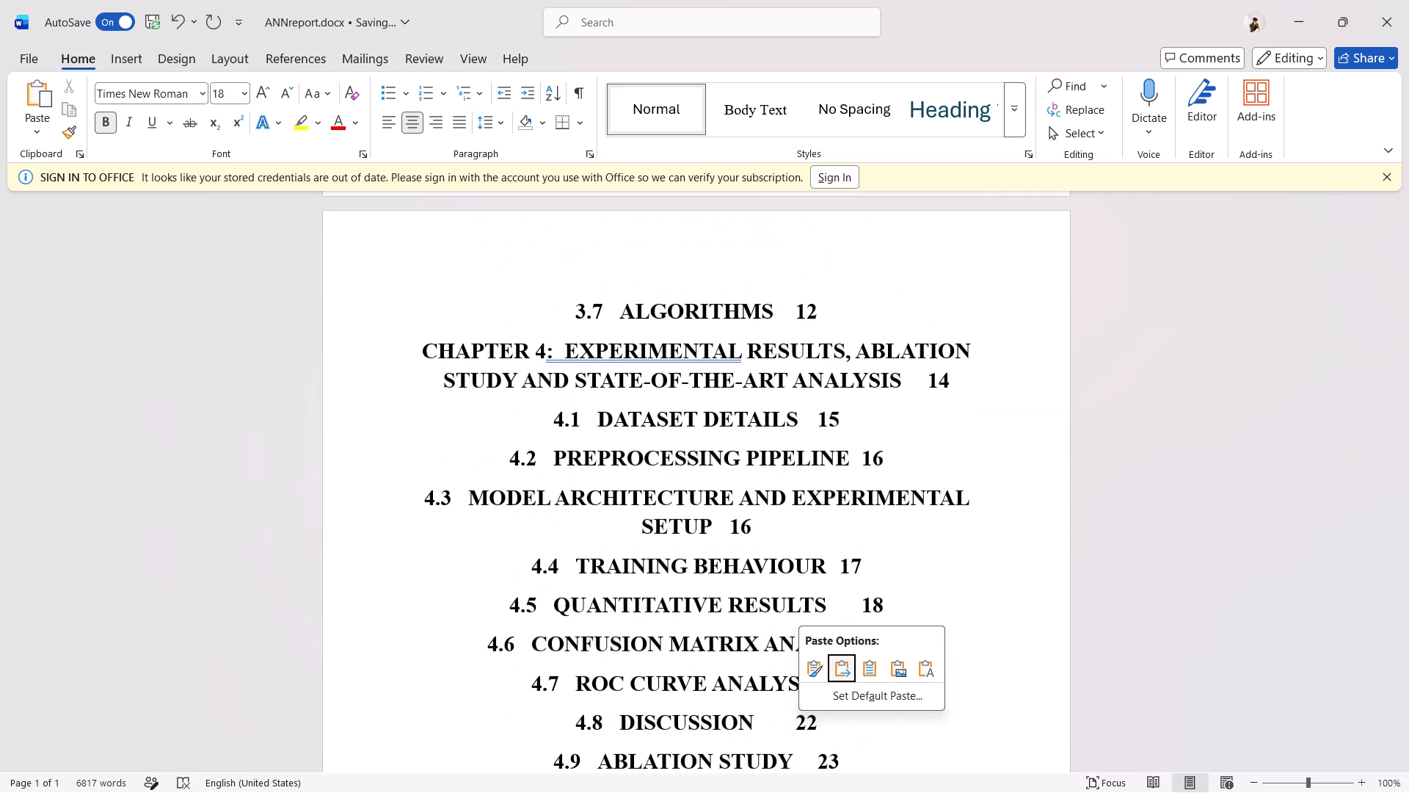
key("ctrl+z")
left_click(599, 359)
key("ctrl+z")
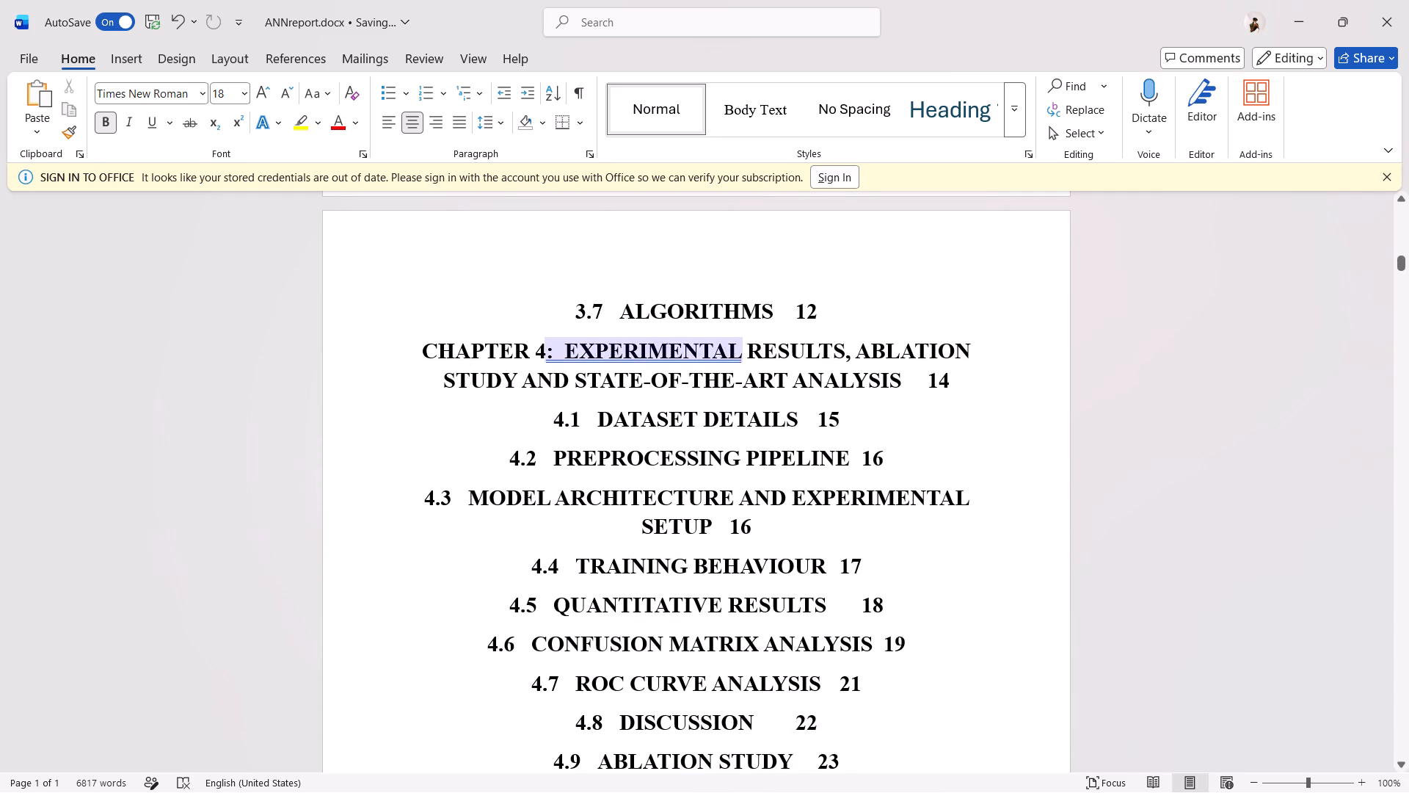
Set the text on the blank third page to size 14 without bold and paste the copied lists there.
scroll(599, 359, "up", 2)
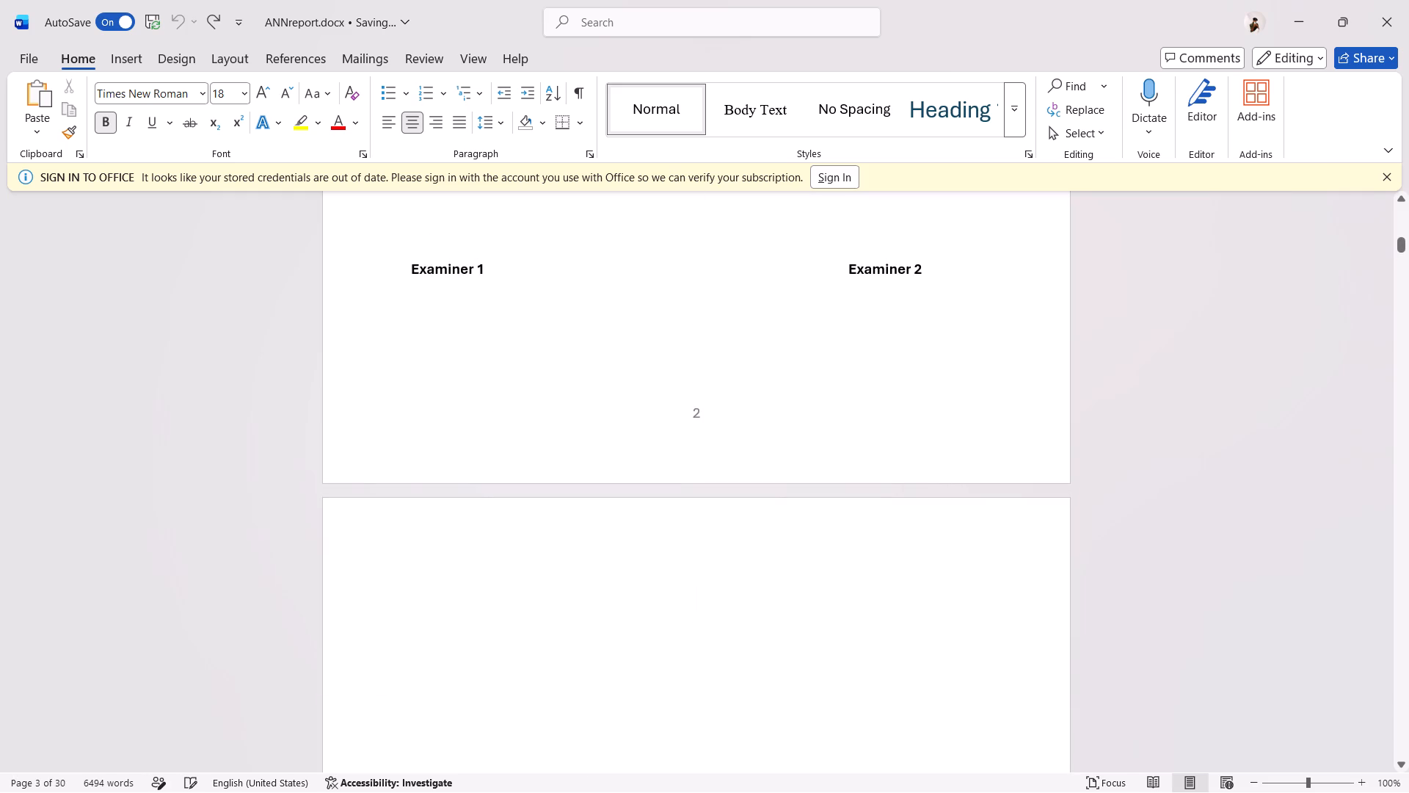
key("ctrl+shift+comma")
key("ctrl+shift+comma")
key("ctrl+b")
key("ctrl+v")
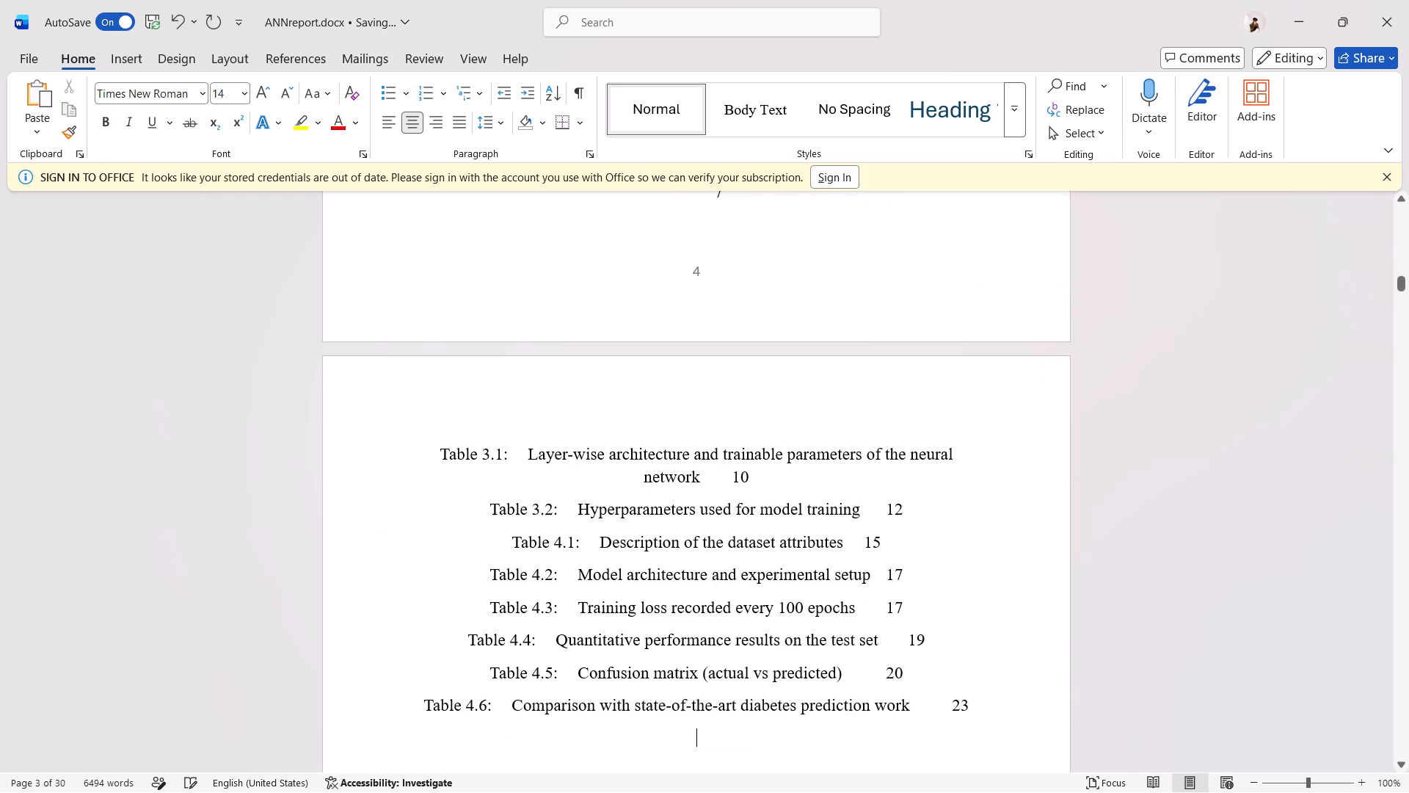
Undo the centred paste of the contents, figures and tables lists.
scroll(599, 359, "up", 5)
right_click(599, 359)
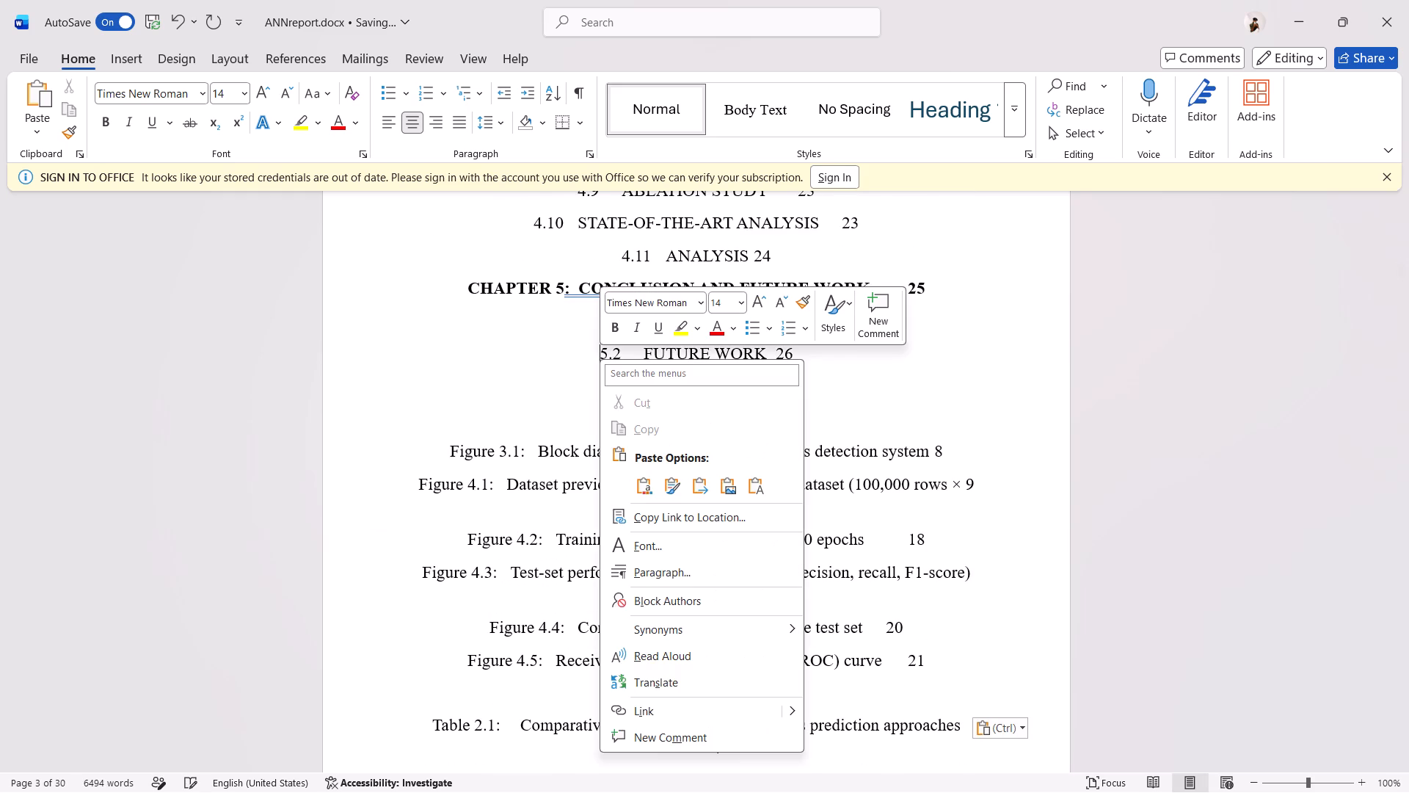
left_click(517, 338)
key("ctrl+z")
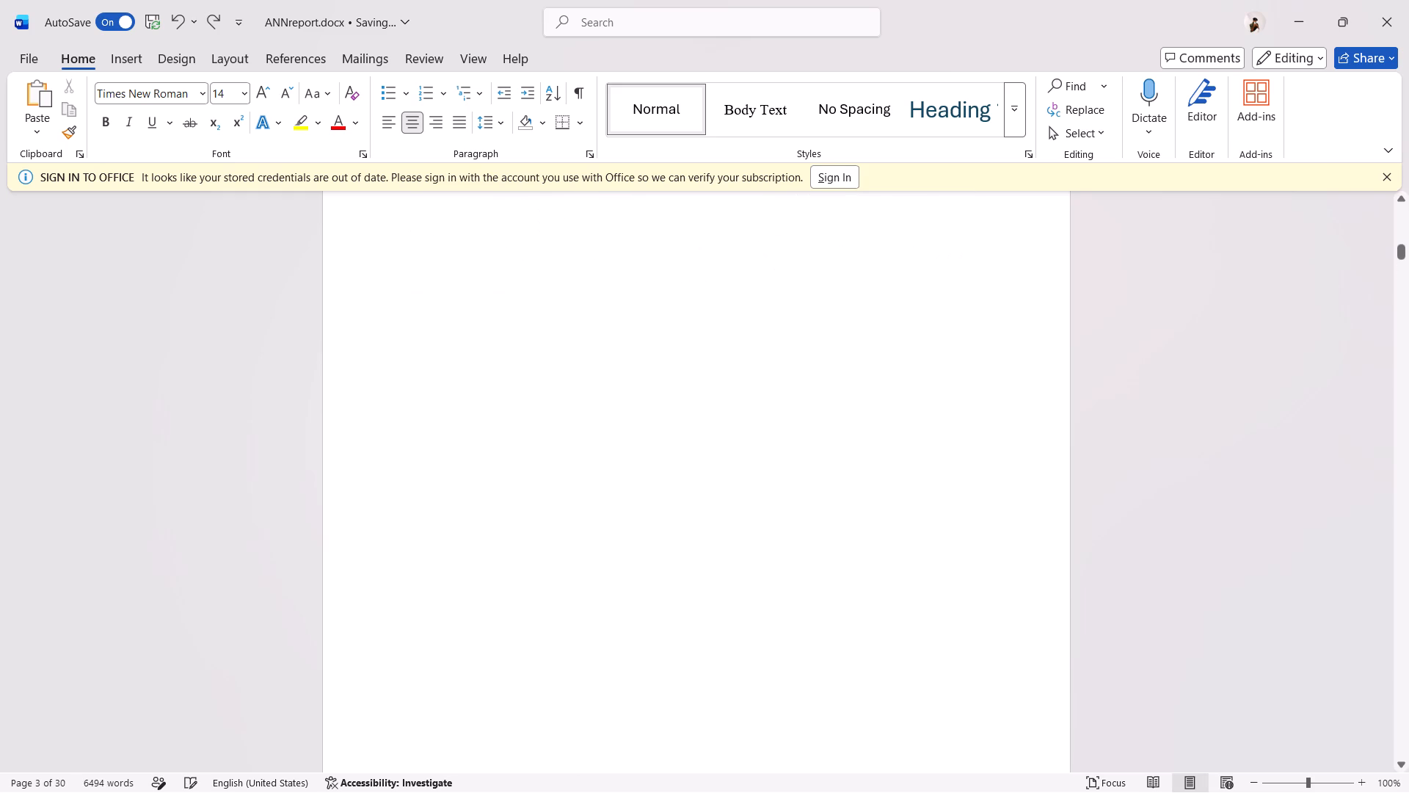
Justify the paragraph on the blank third page and paste the copied contents, figures and tables lists there.
scroll(517, 338, "up", 5)
key("ctrl+j")
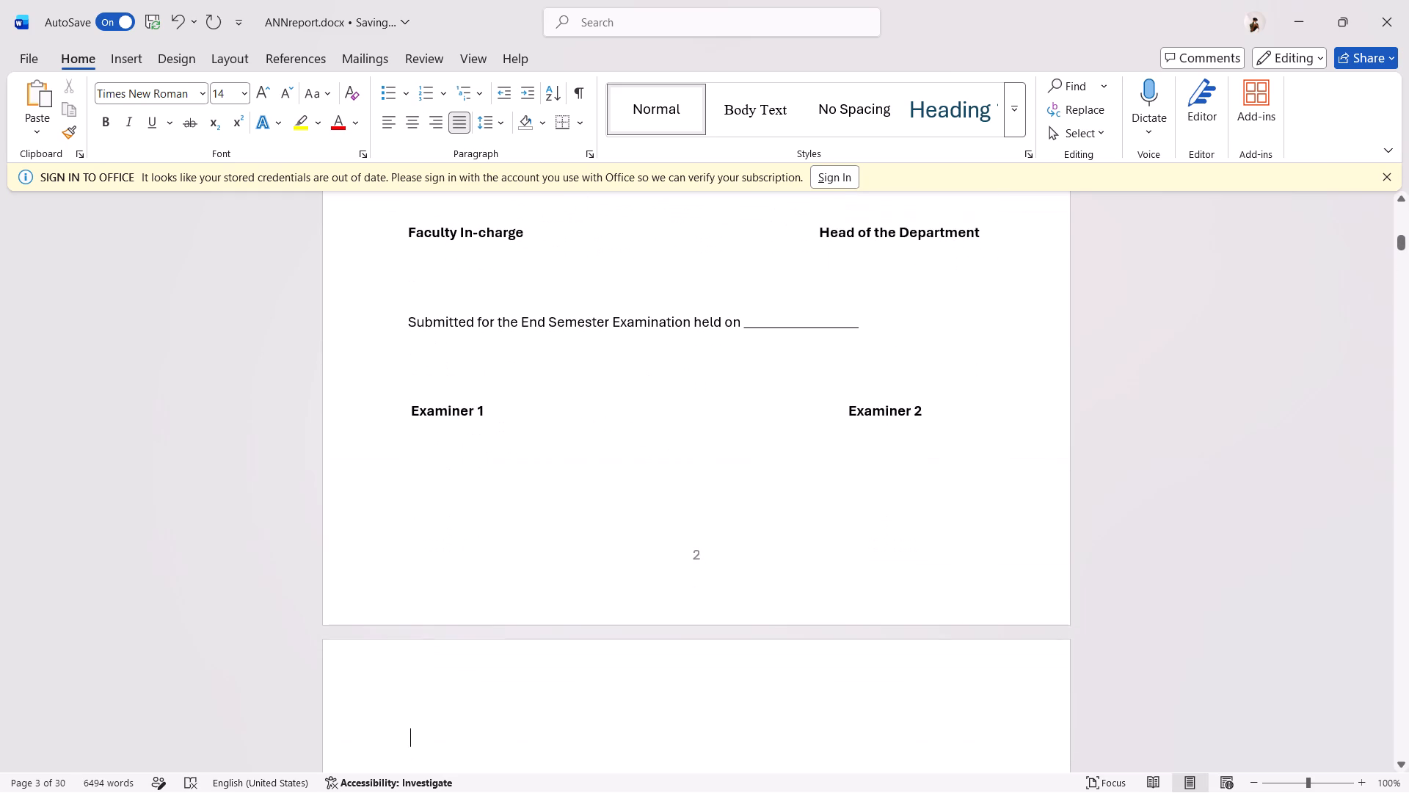
key("ctrl+v")
scroll(517, 338, "up", 6)
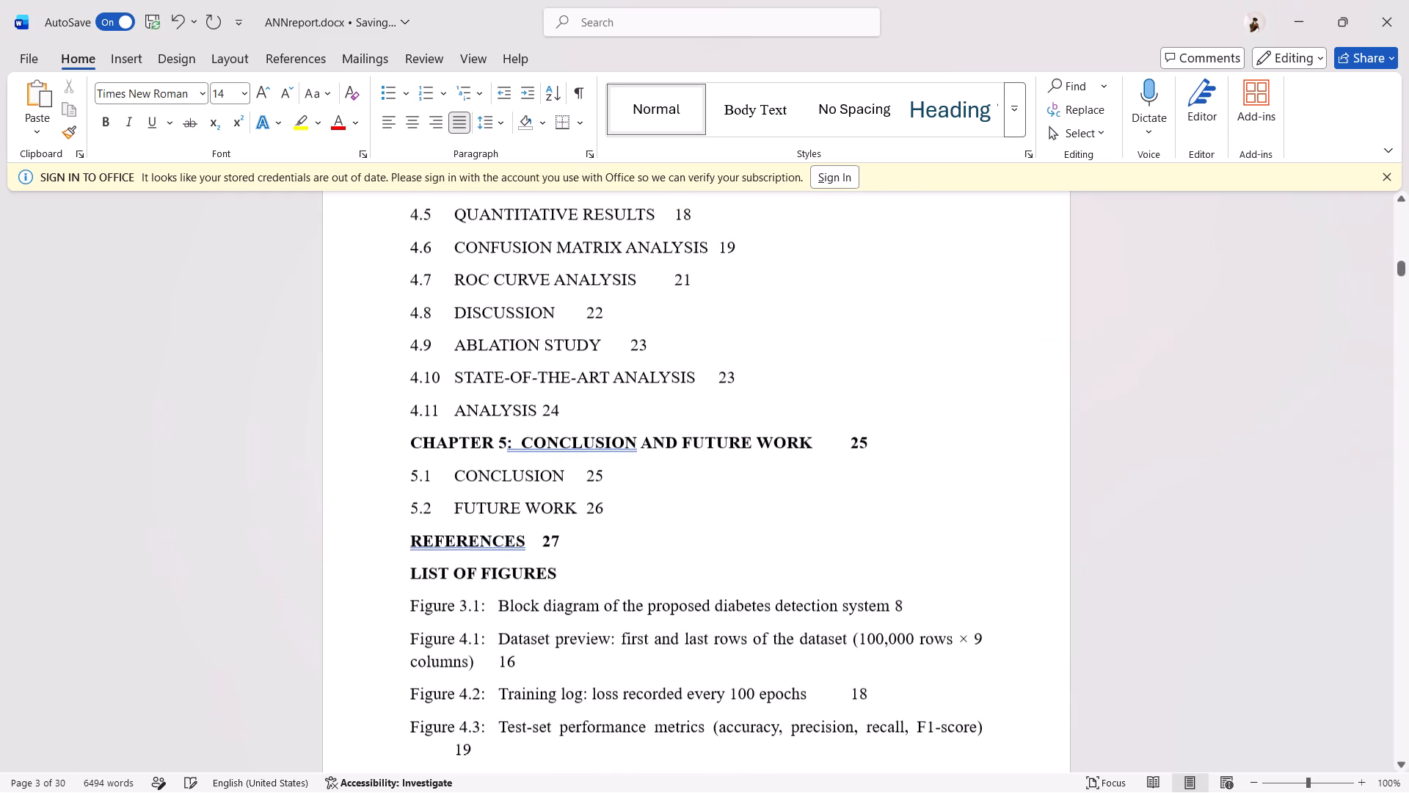
scroll(517, 338, "up", 5)
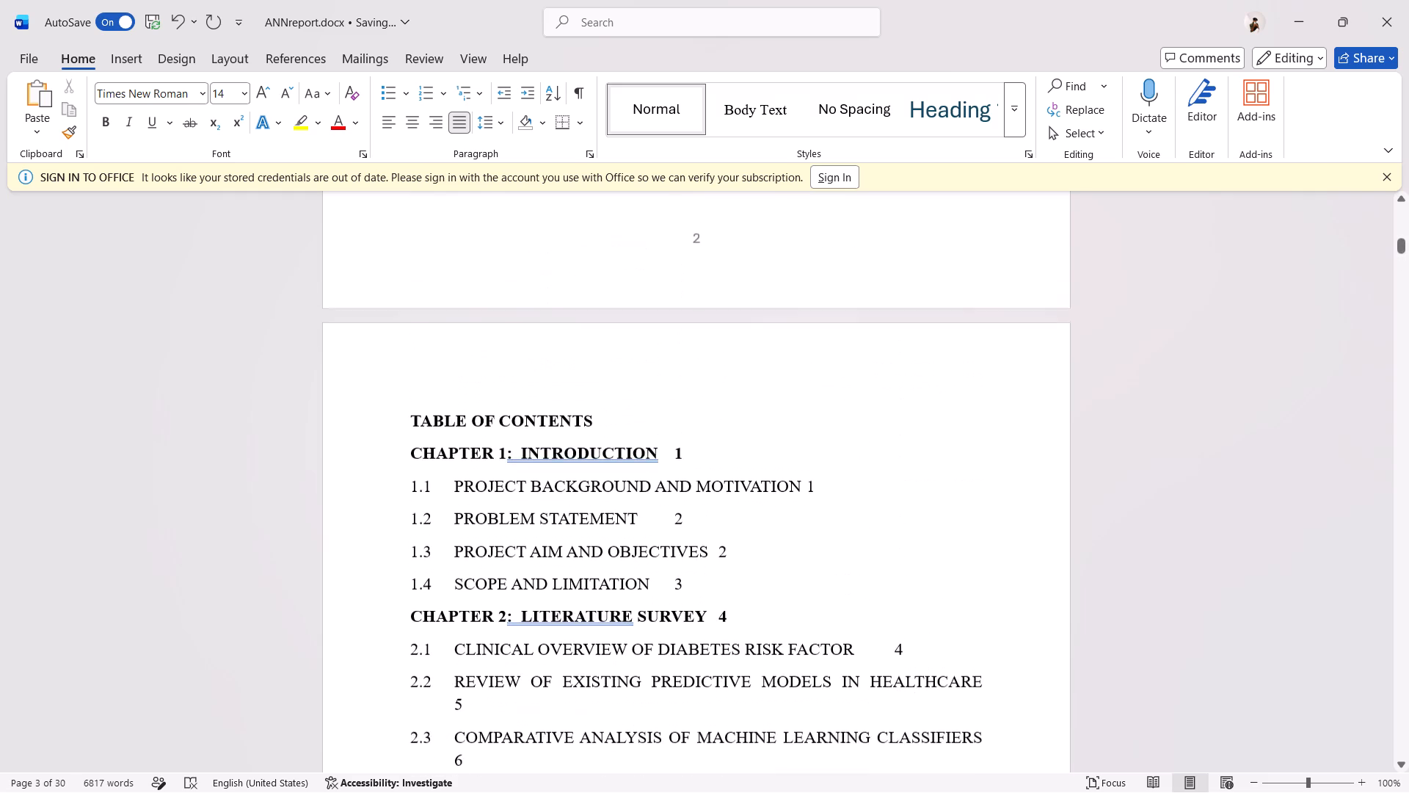
scroll(517, 338, "up", 1)
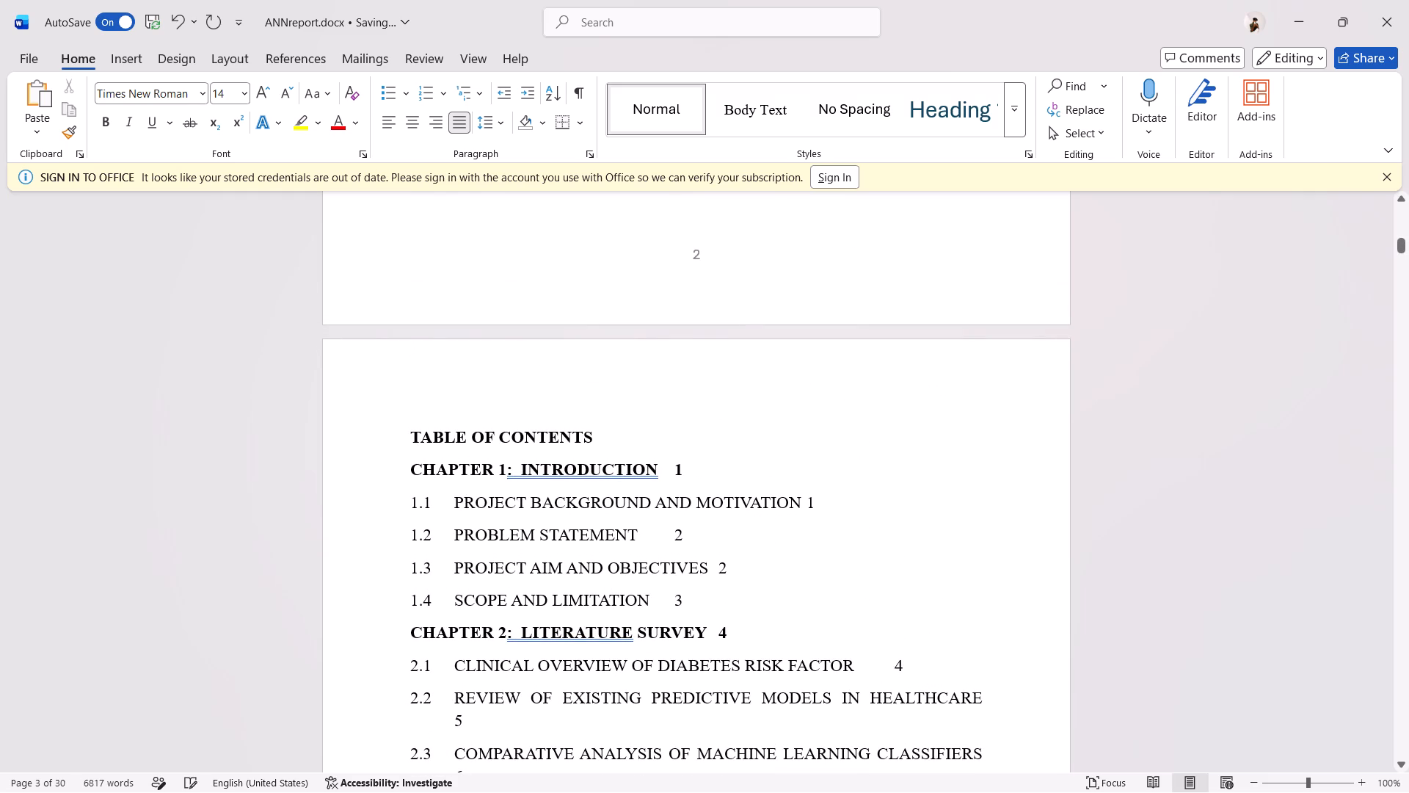
Centre the TABLE OF CONTENTS heading.
left_click(415, 435)
key("alt+Tab")
key("alt+Tab")
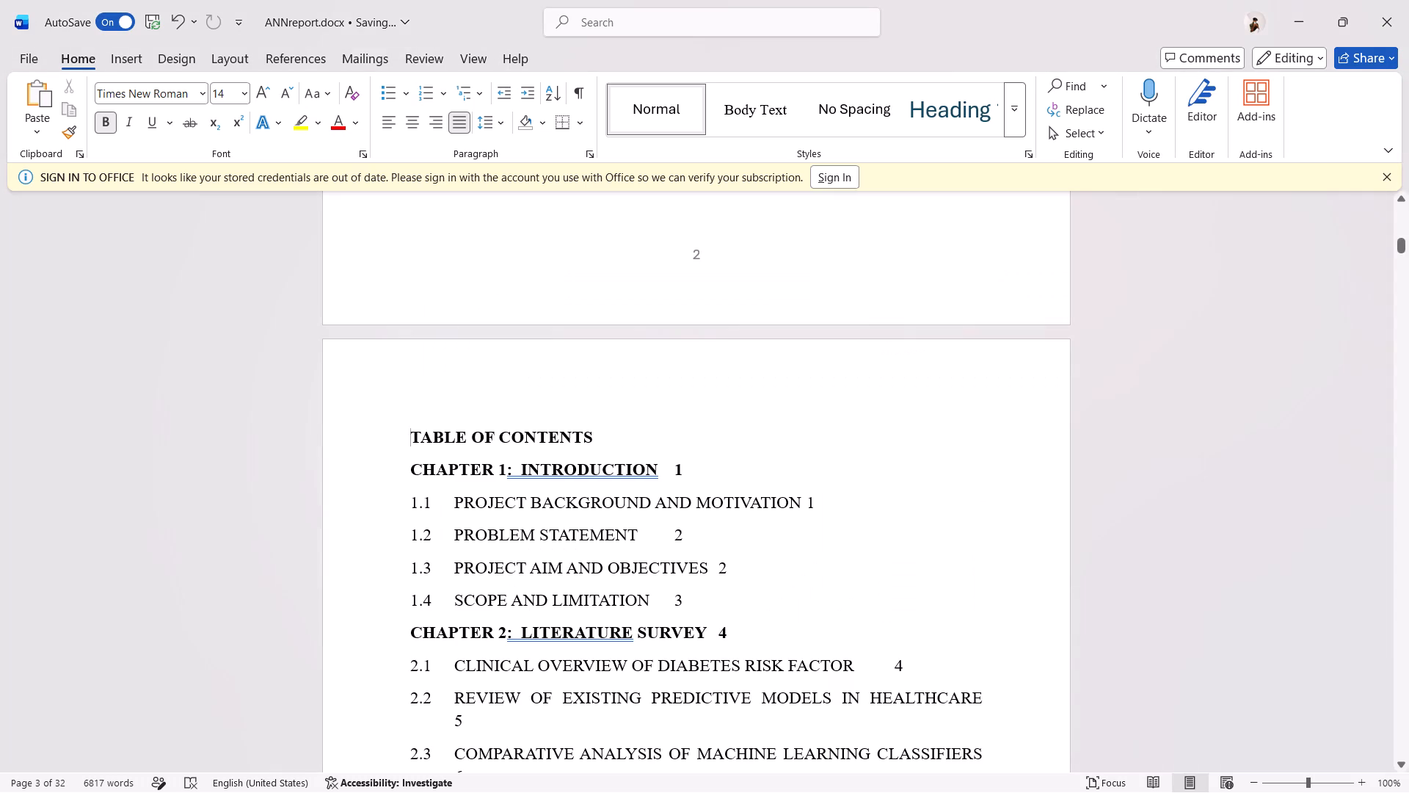
key("ctrl+e")
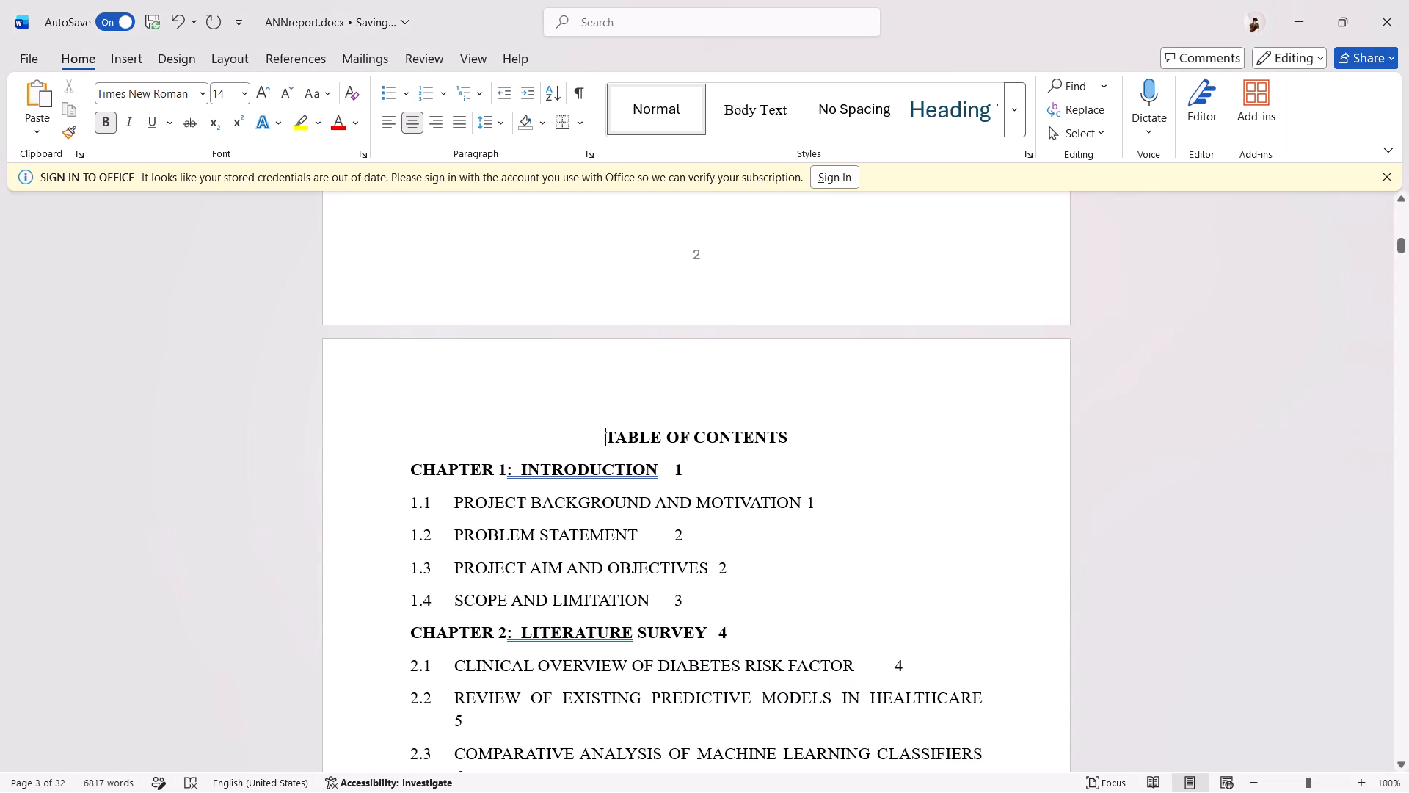
key("alt+Tab")
key("alt+Tab")
Left-align the CHAPTER 1: INTRODUCTION line of the table of contents.
left_click(676, 469)
key("ctrl+l")
key("ctrl+l")
key("ctrl+l")
key("ctrl+l")
key("shift+Right")
key("ctrl+l")
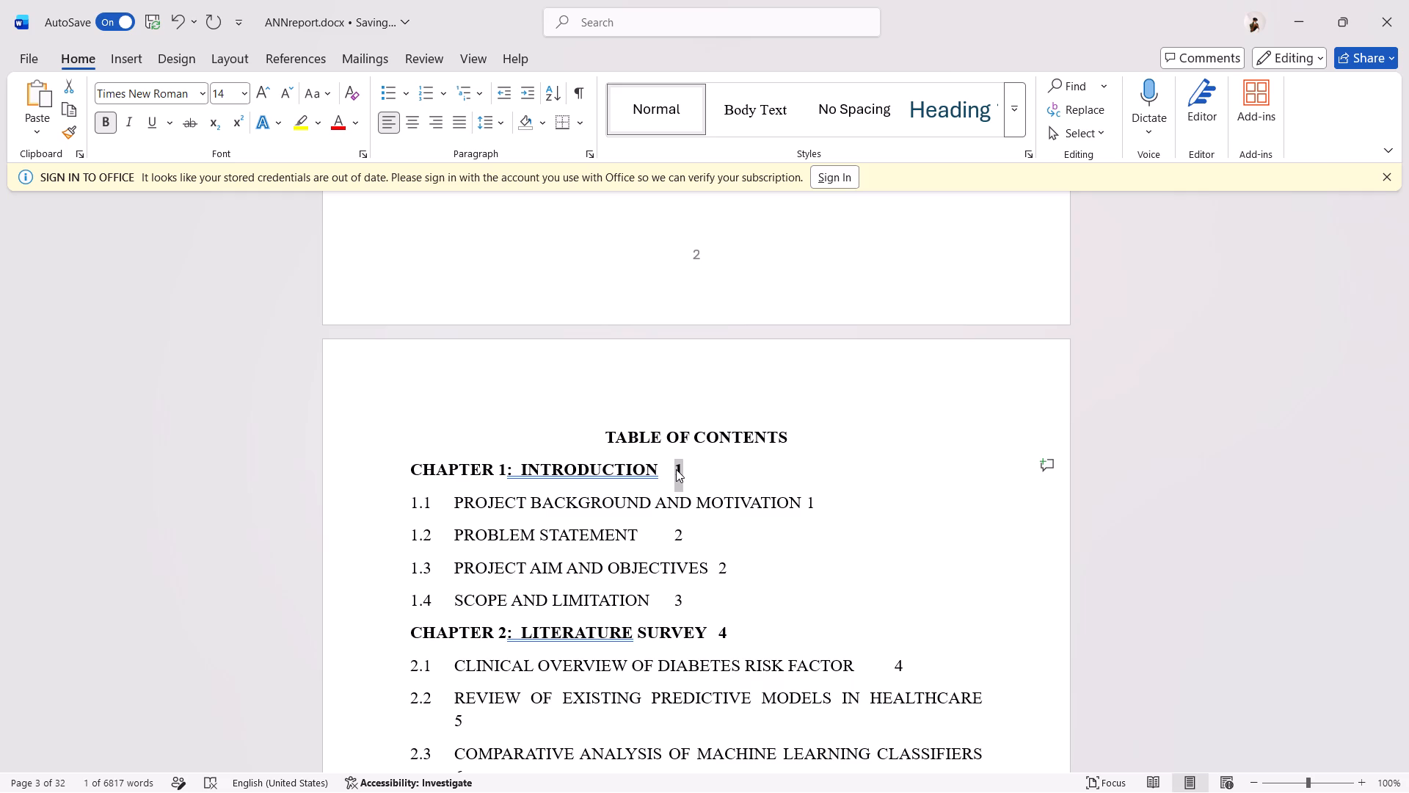
Insert tabs before the CHAPTER 1 page number to move it near the right margin of the page.
left_click(676, 469)
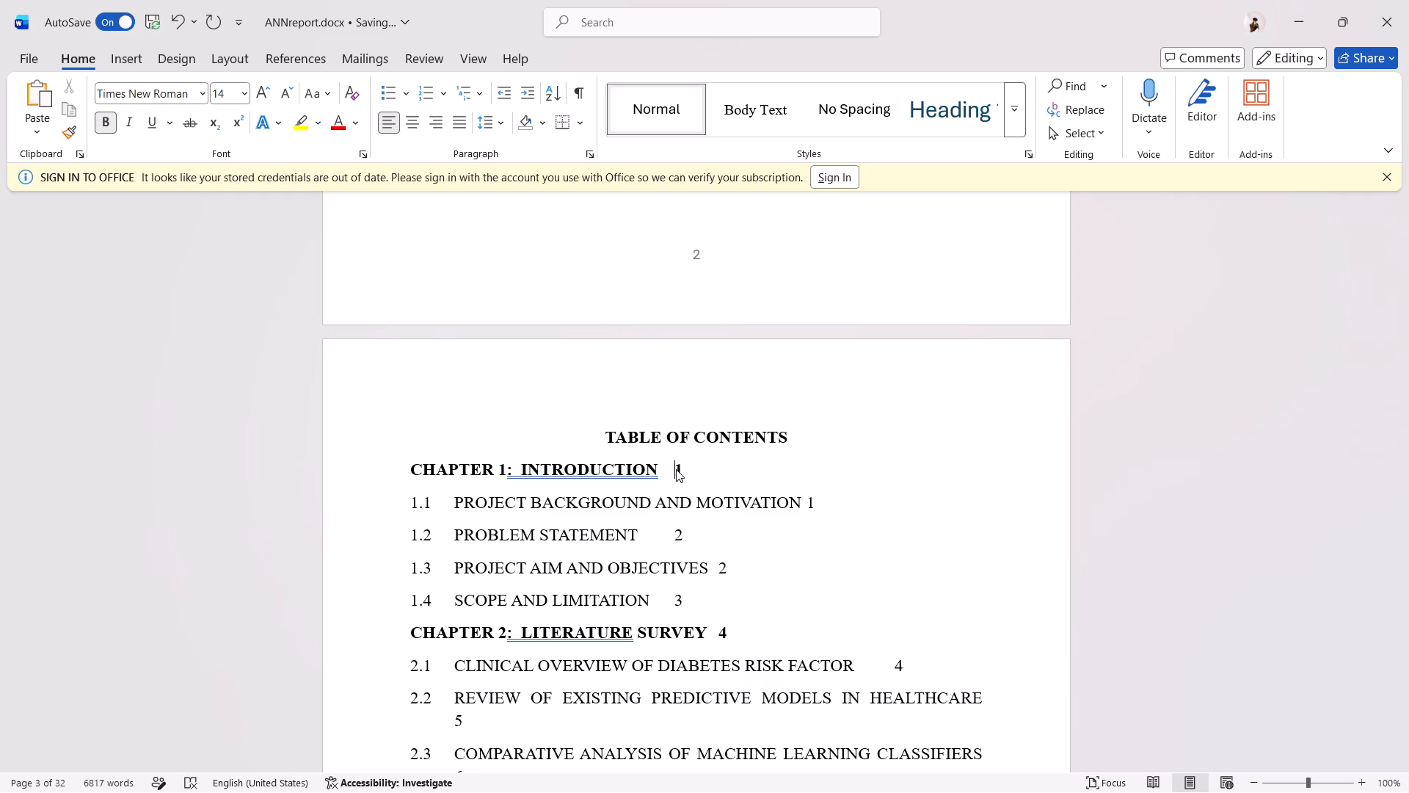
left_click(674, 475)
key("Tab")
key("Tab")
key("Tab")
key("Tab")
key("Tab")
key("Tab")
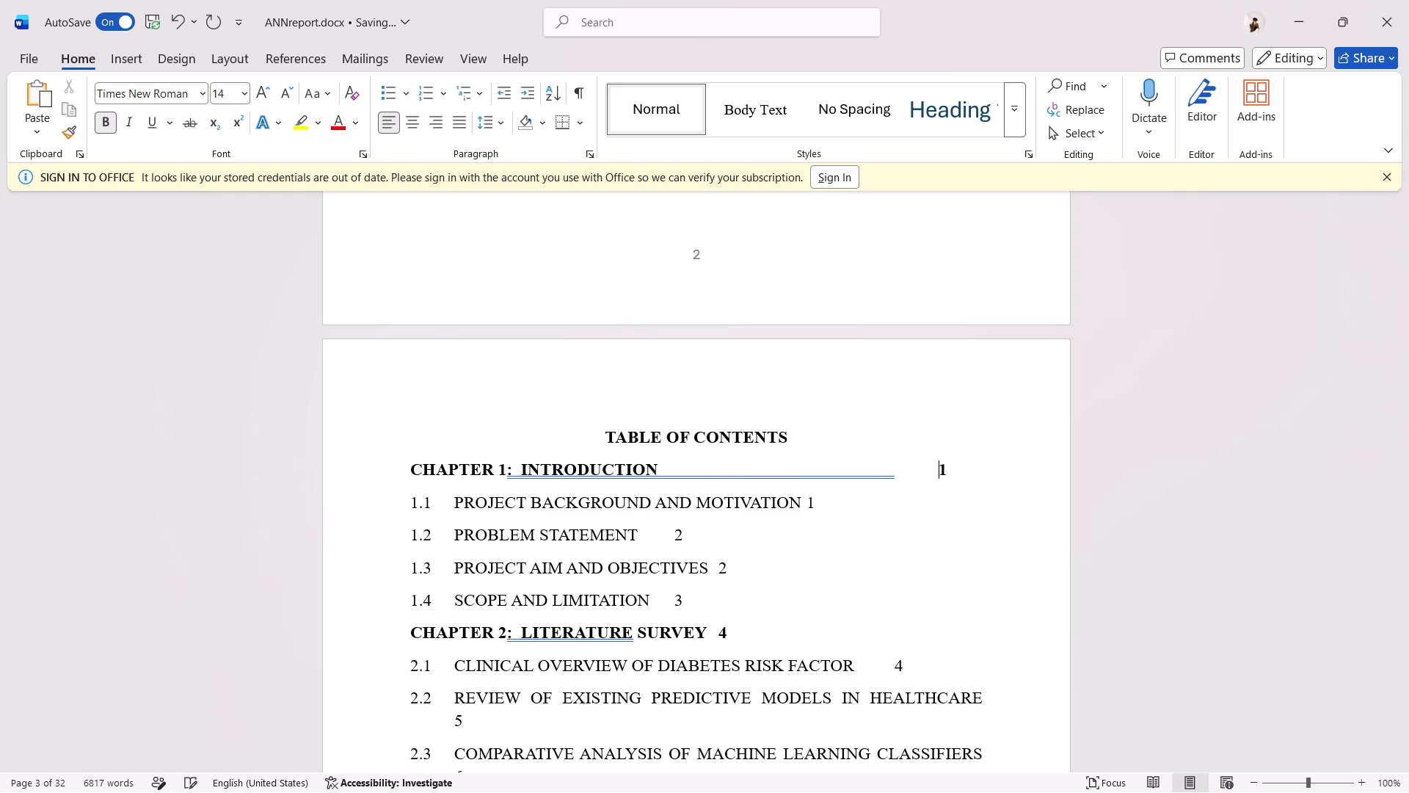
key("Tab")
key("BackSpace")
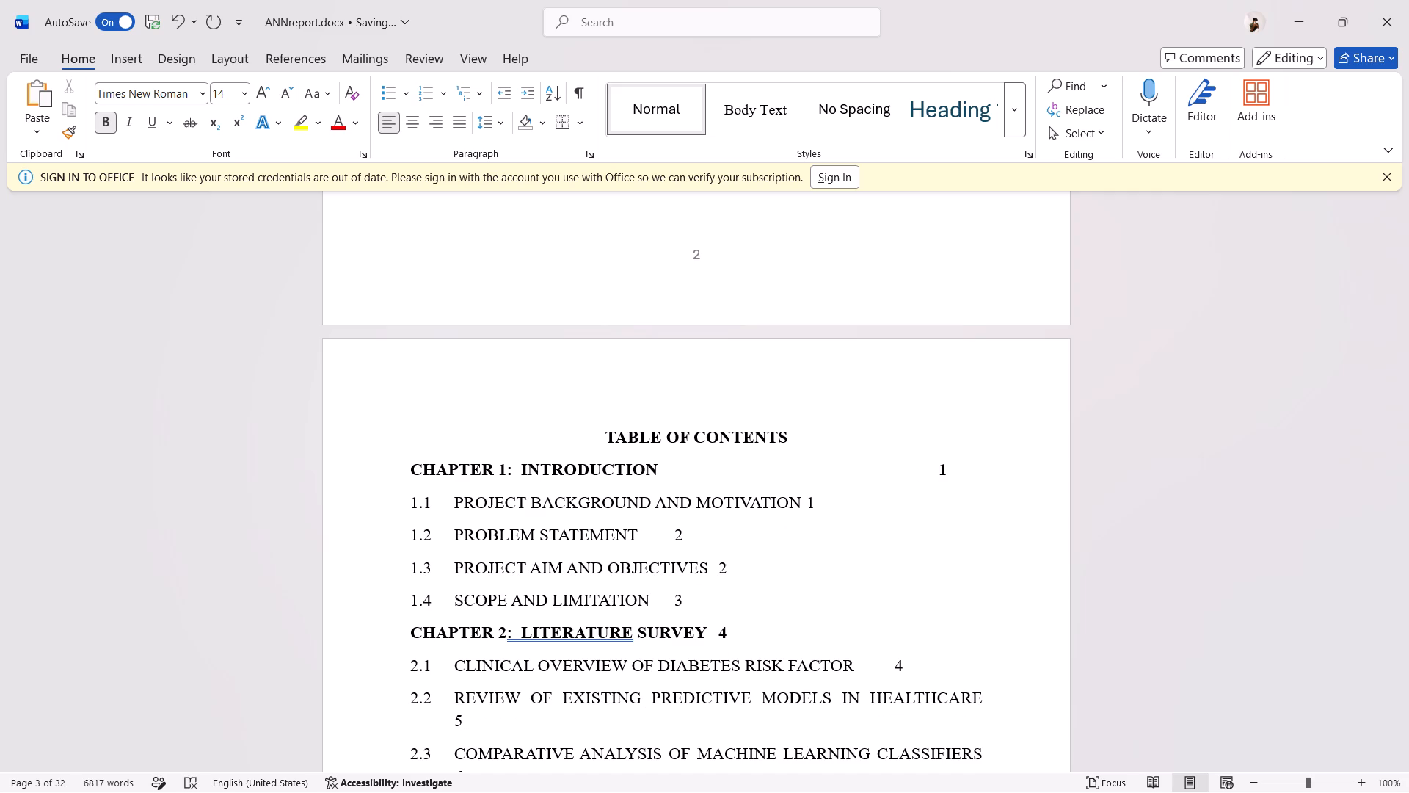
Insert tabs before entry 1.1's page number to line it up under the CHAPTER 1 page number.
left_click(809, 511)
key("Tab")
key("Tab")
key("Tab")
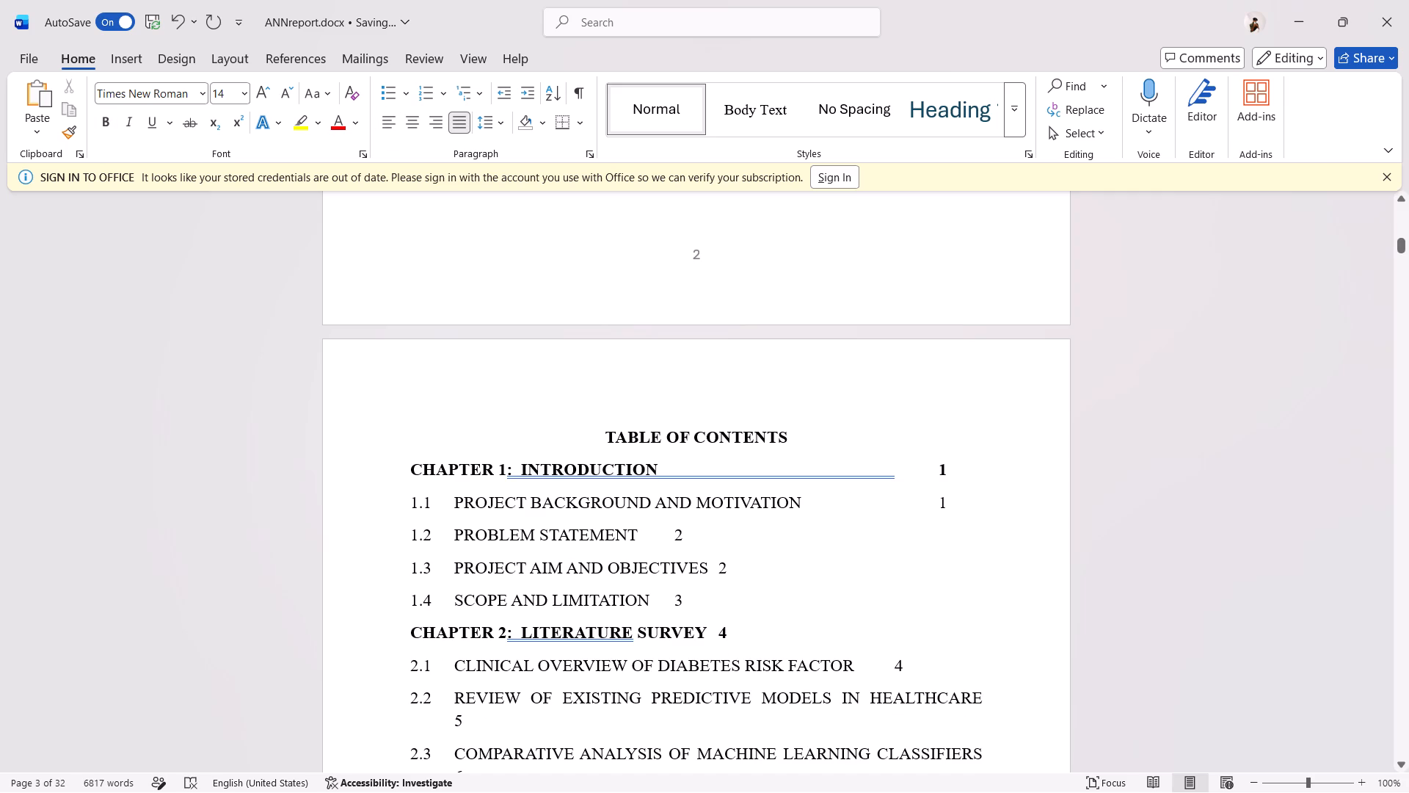
Reduce the text of contents entries 1.1 to 1.4 to size 12.
left_click_drag(407, 502, 525, 577)
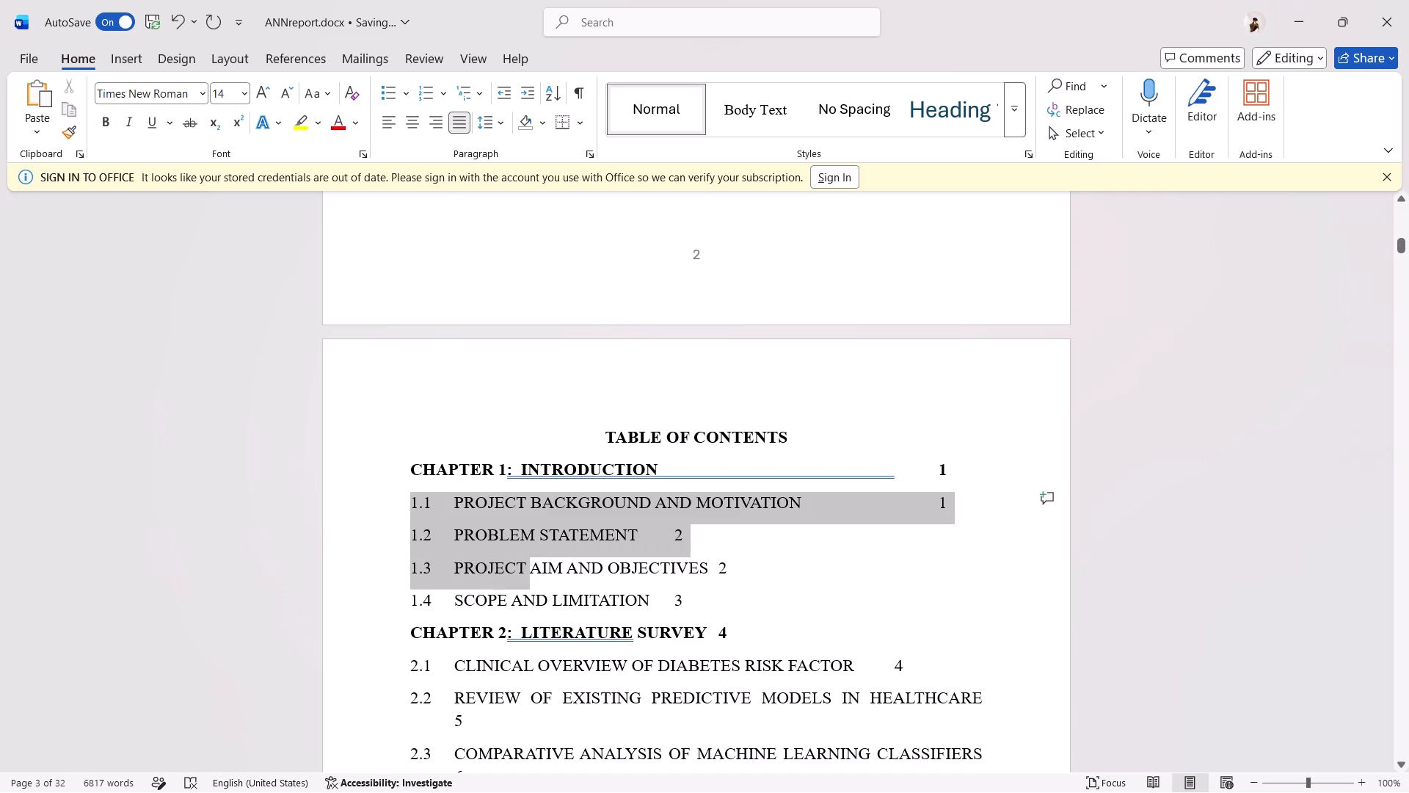
left_click_drag(525, 577, 695, 601)
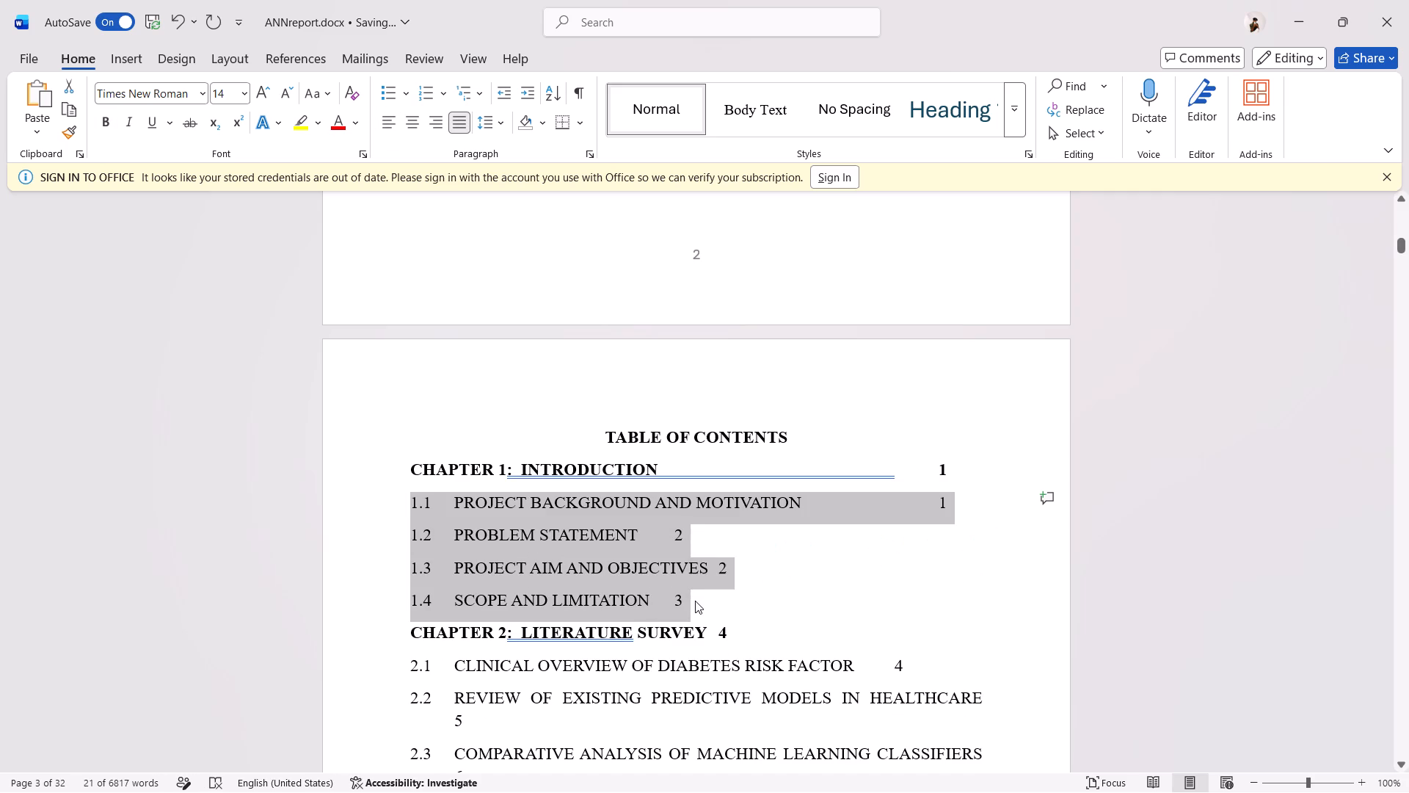
key("ctrl+shift+comma")
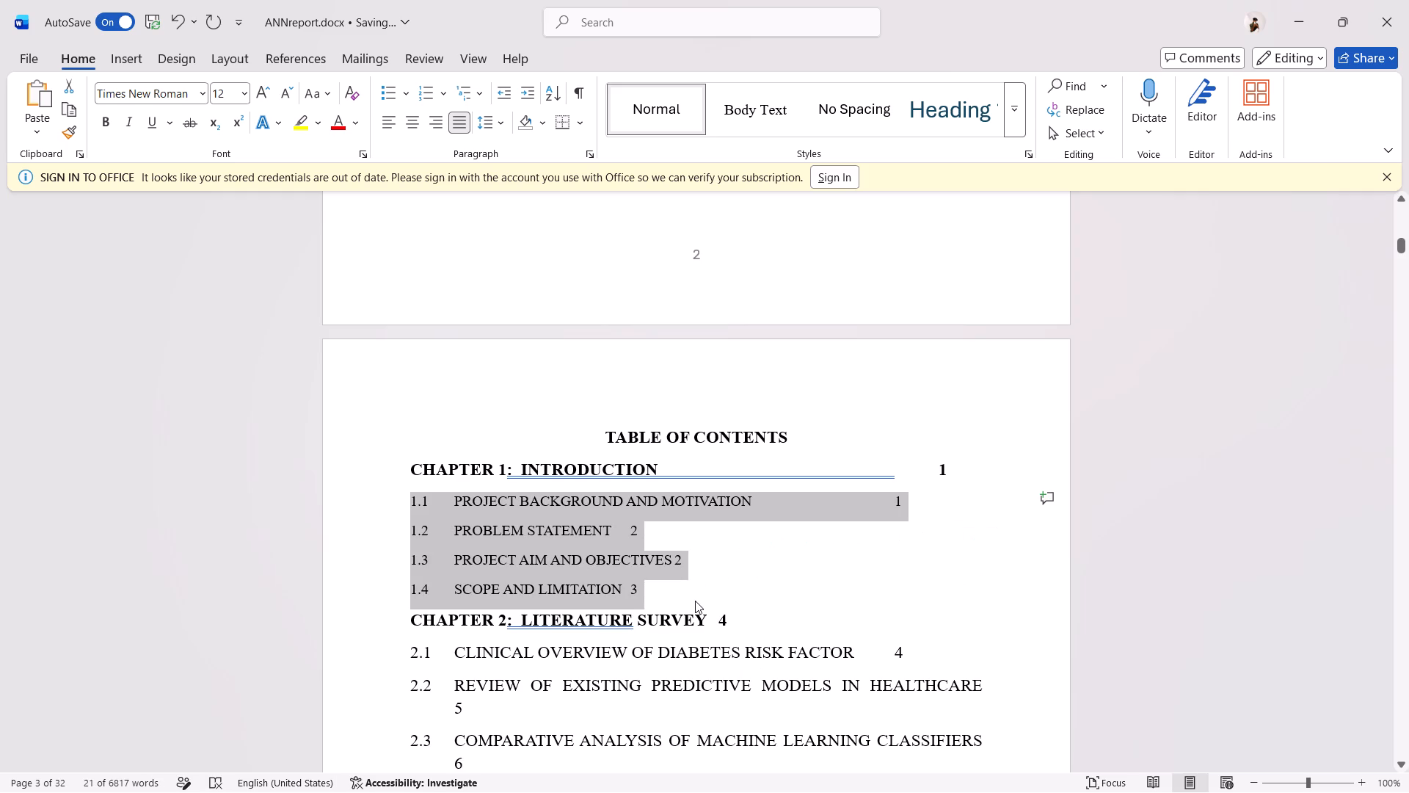
Insert tabs before the page numbers of entries 1.1 and 1.2 to align them with the CHAPTER 1 page number.
left_click(873, 507)
key("Tab")
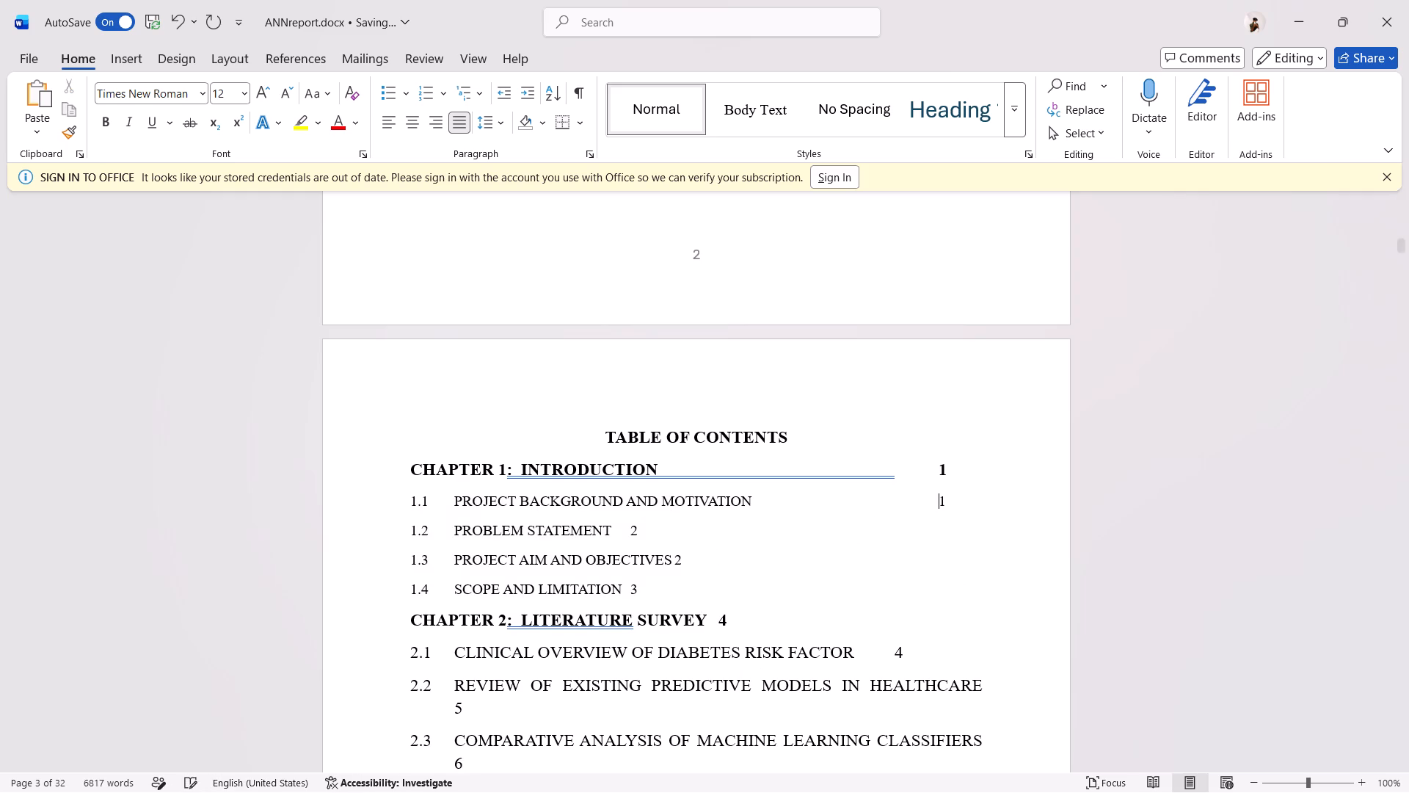
left_click(626, 529)
key("Tab")
key("Tab")
key("Tab")
key("Tab")
key("Tab")
key("Tab")
key("Tab")
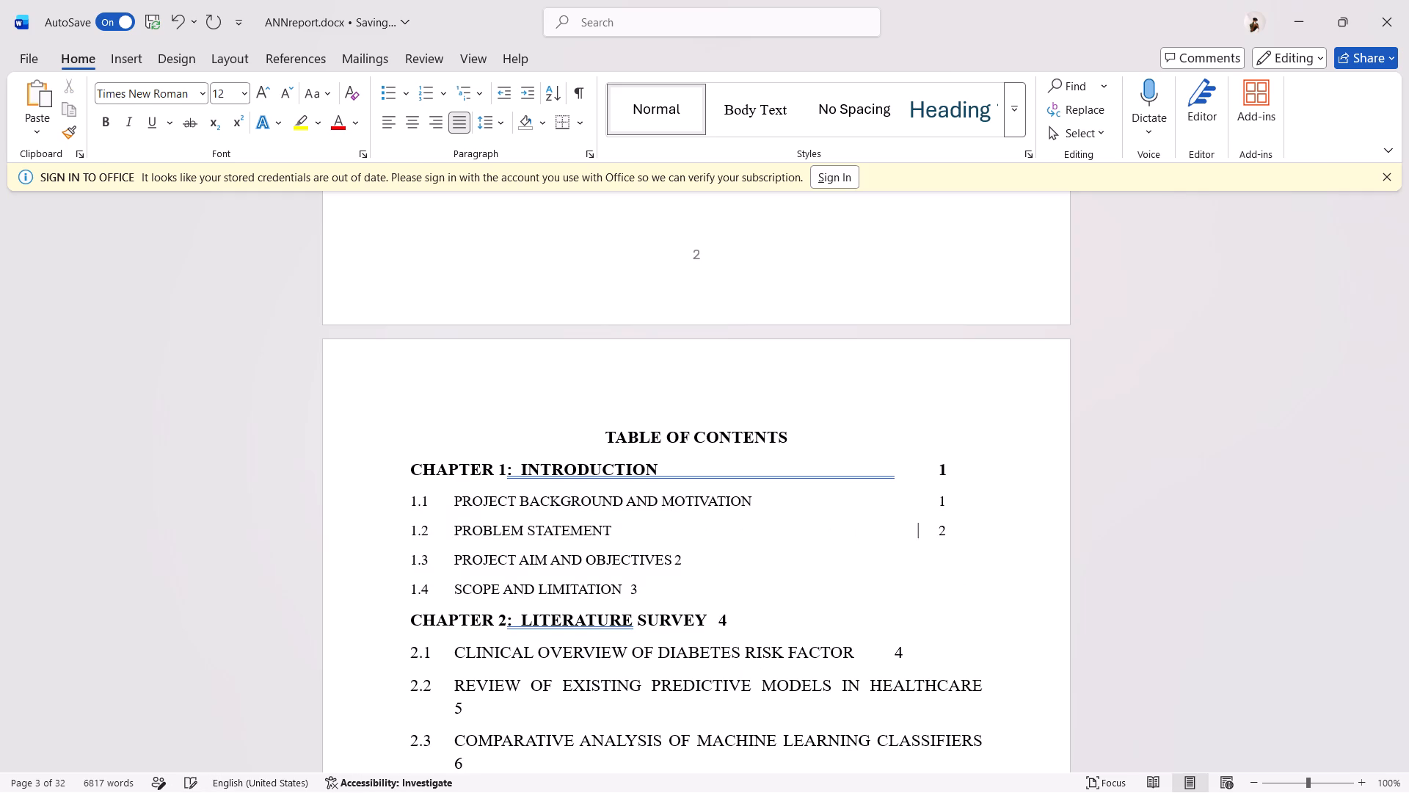
Insert tabs before entry 1.3's page number to align it with the page-number column.
left_click(669, 565)
key("Tab")
key("Tab")
key("Tab")
key("Tab")
key("Tab")
key("Tab")
Insert tabs before entry 1.4's page number to align it with the page-number column.
left_click(623, 588)
key("Right")
key("Tab")
key("Tab")
key("Tab")
key("Tab")
key("Tab")
key("Tab")
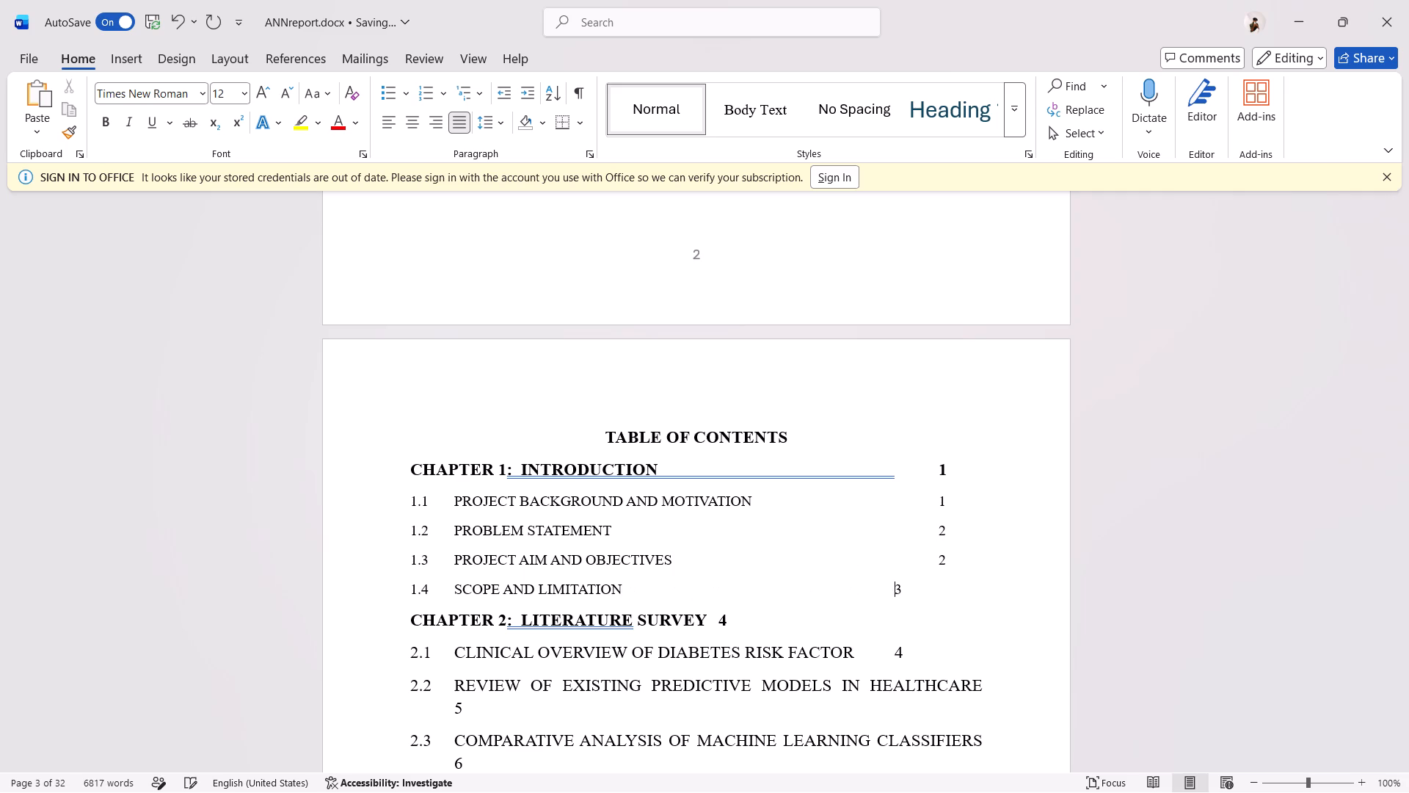
key("Tab")
Insert tabs before the CHAPTER 2: LITERATURE SURVEY page number to align it with the page-number column.
left_click(714, 629)
key("Tab")
key("Tab")
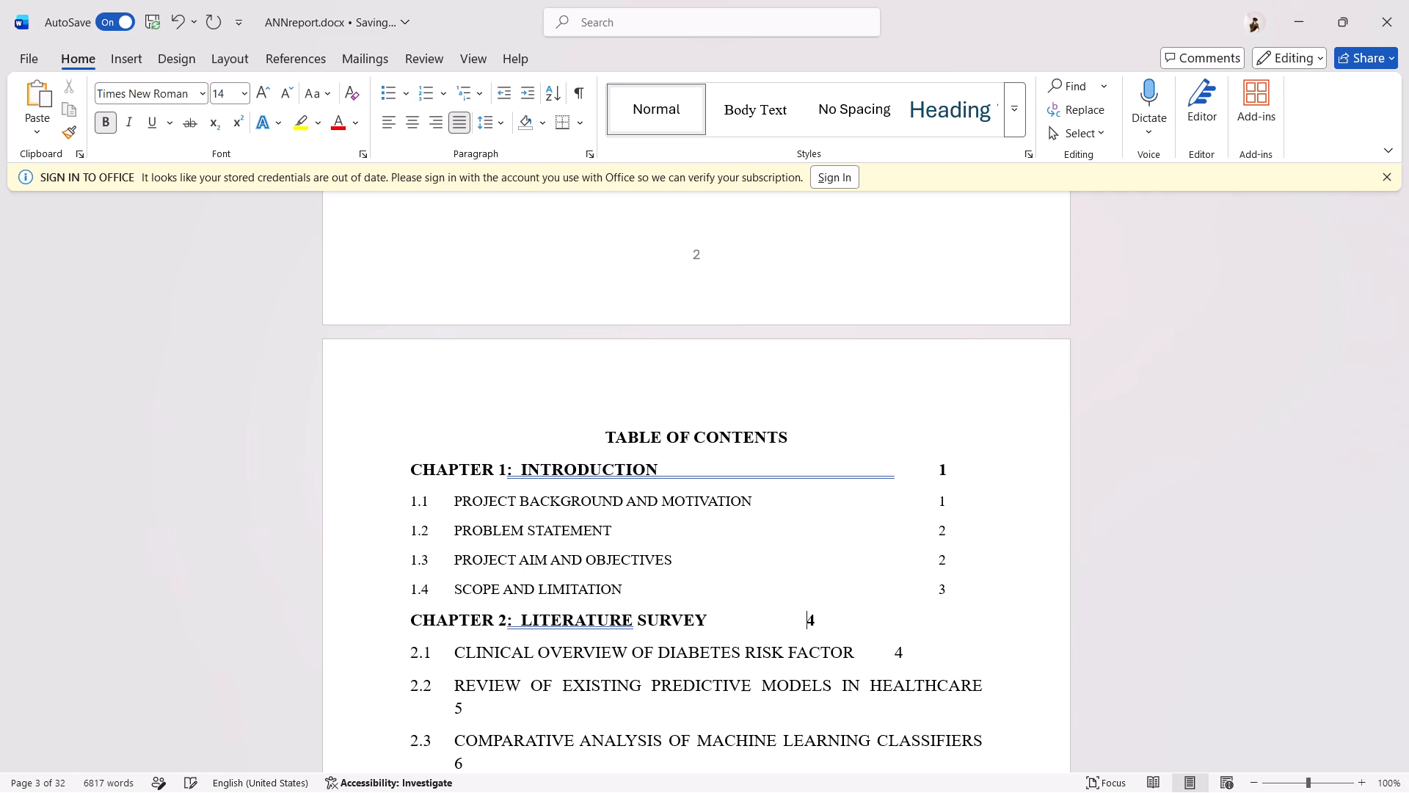
key("Tab")
key("Tab")
key("Tab")
Reduce the font size of table of contents entries 2.1 to 2.3 to 12.
scroll(714, 629, "down", 1)
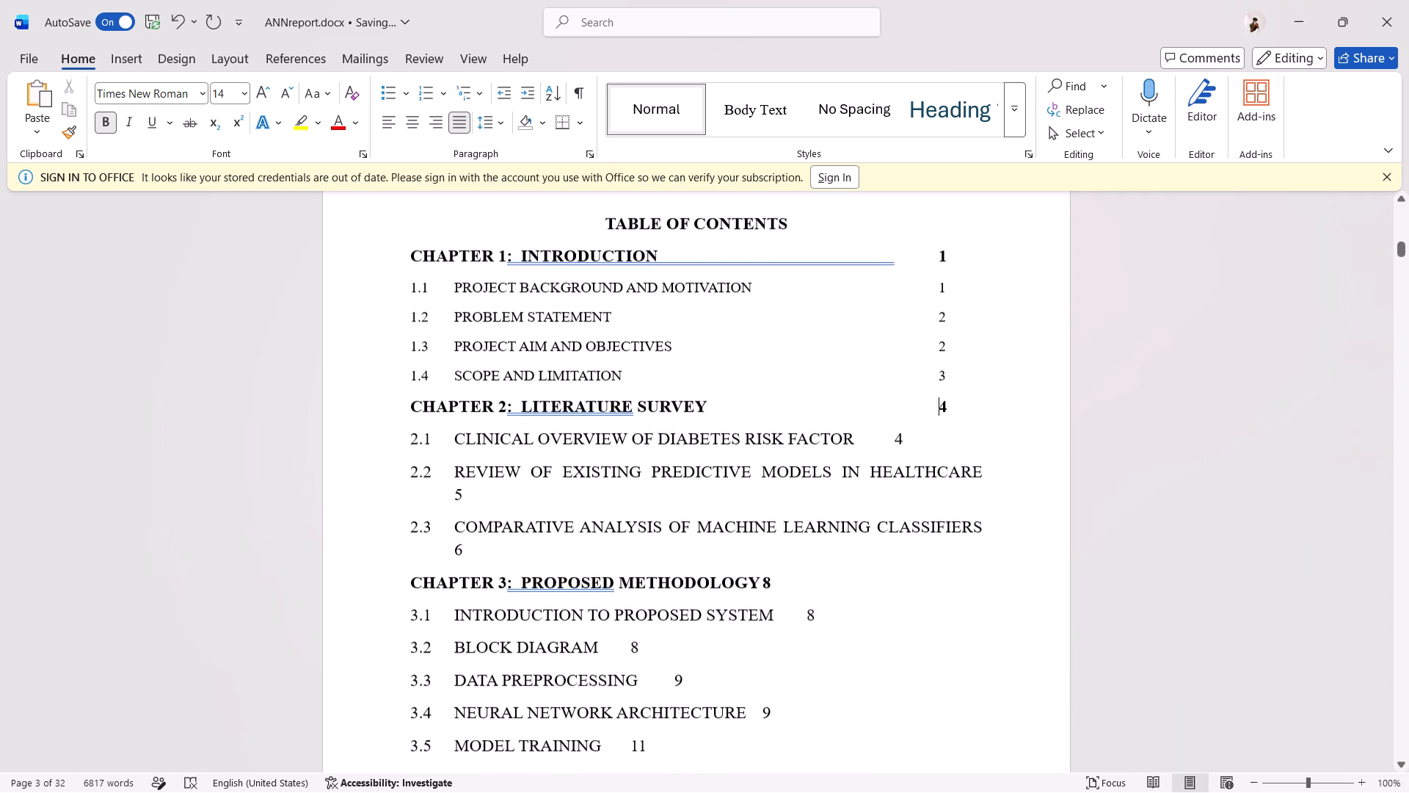
scroll(714, 629, "down", 1)
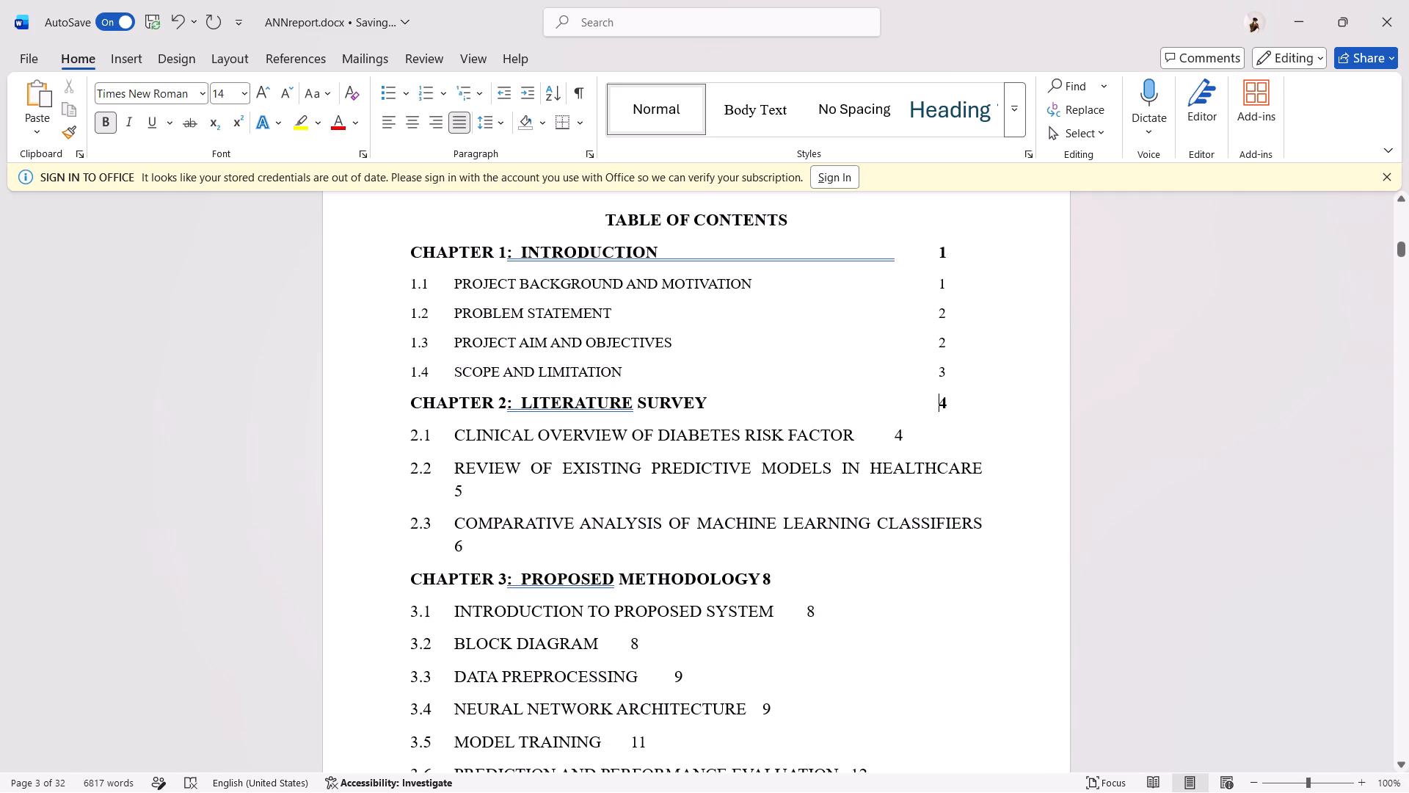
left_click_drag(411, 435, 485, 549)
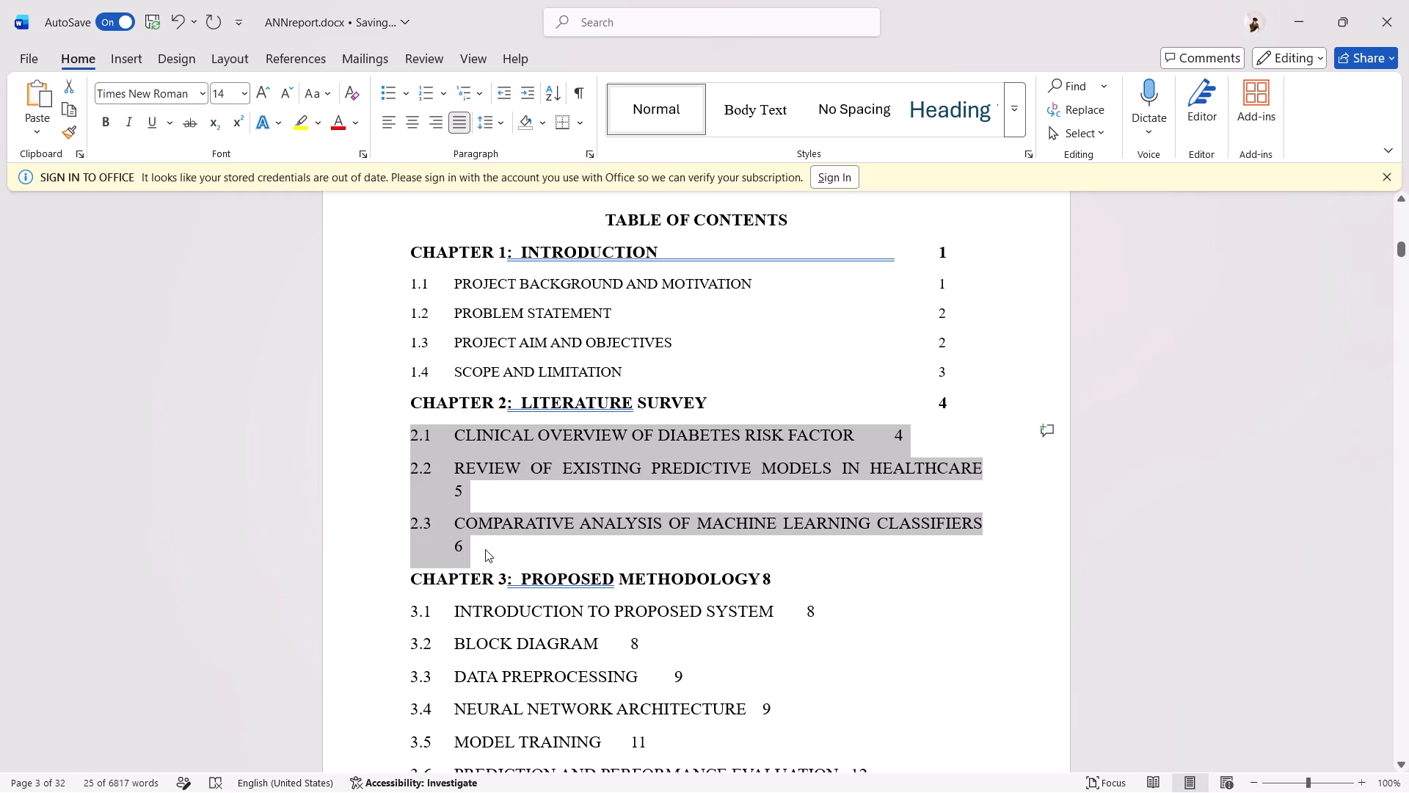
key("ctrl+shift+comma")
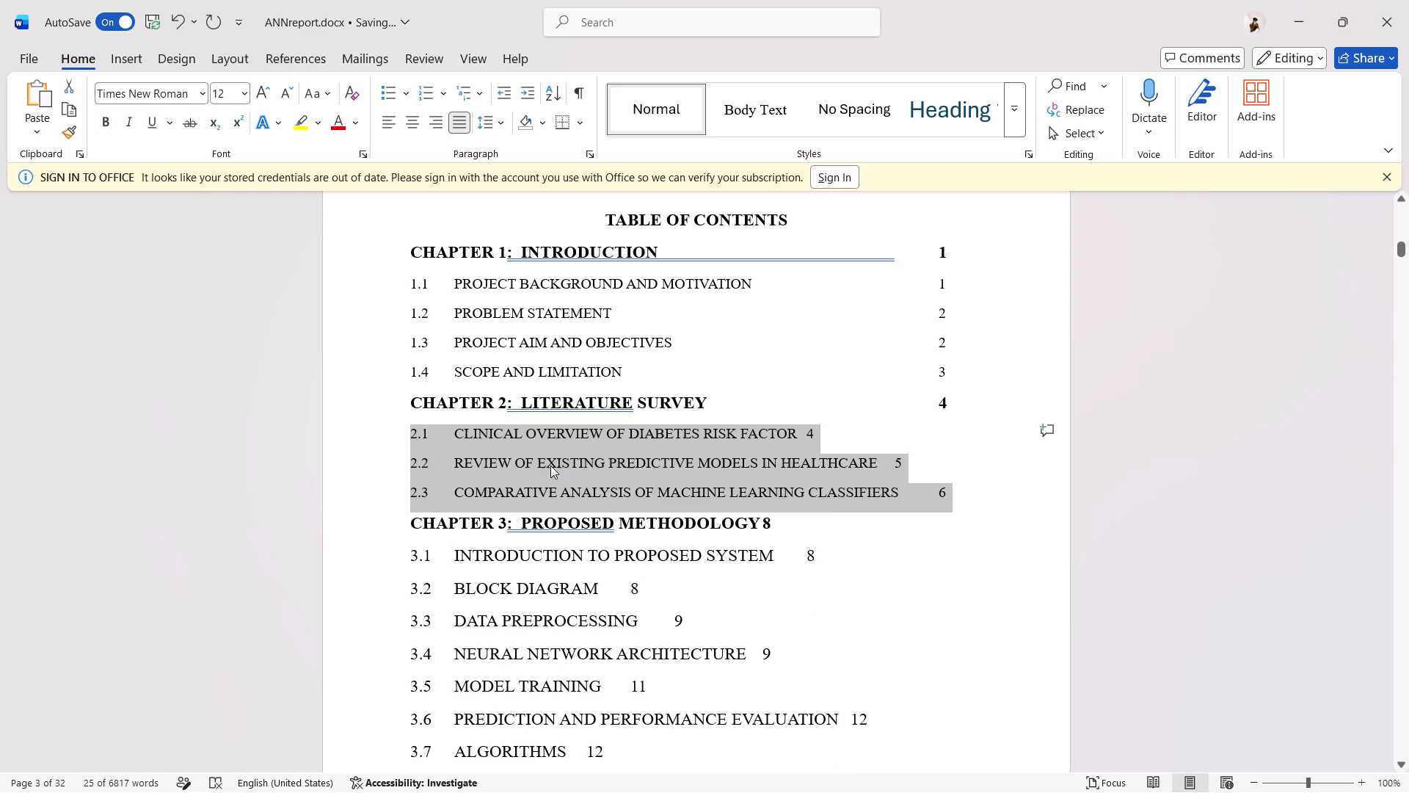
Insert tabs before the page numbers of entries 2.1 and 2.2 to align them with the page-number column.
left_click(806, 432)
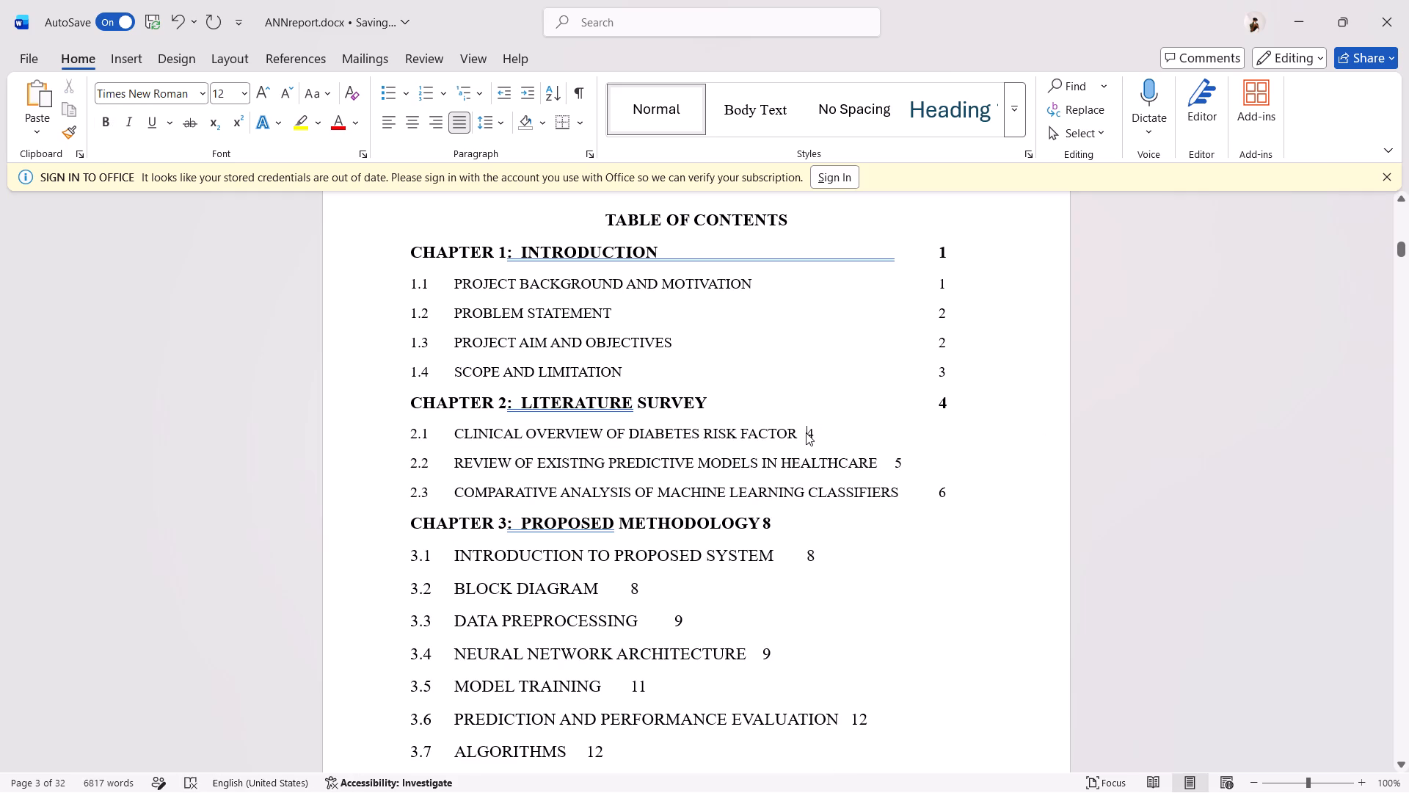
key("Tab")
key("Tab")
key("Tab")
key("Down")
key("Left")
key("Tab")
key("Down")
Insert tabs before the CHAPTER 3: PROPOSED METHODOLOGY page number to align it with the page-number column.
key("Down")
key("Left")
key("Tab")
key("Tab")
key("Tab")
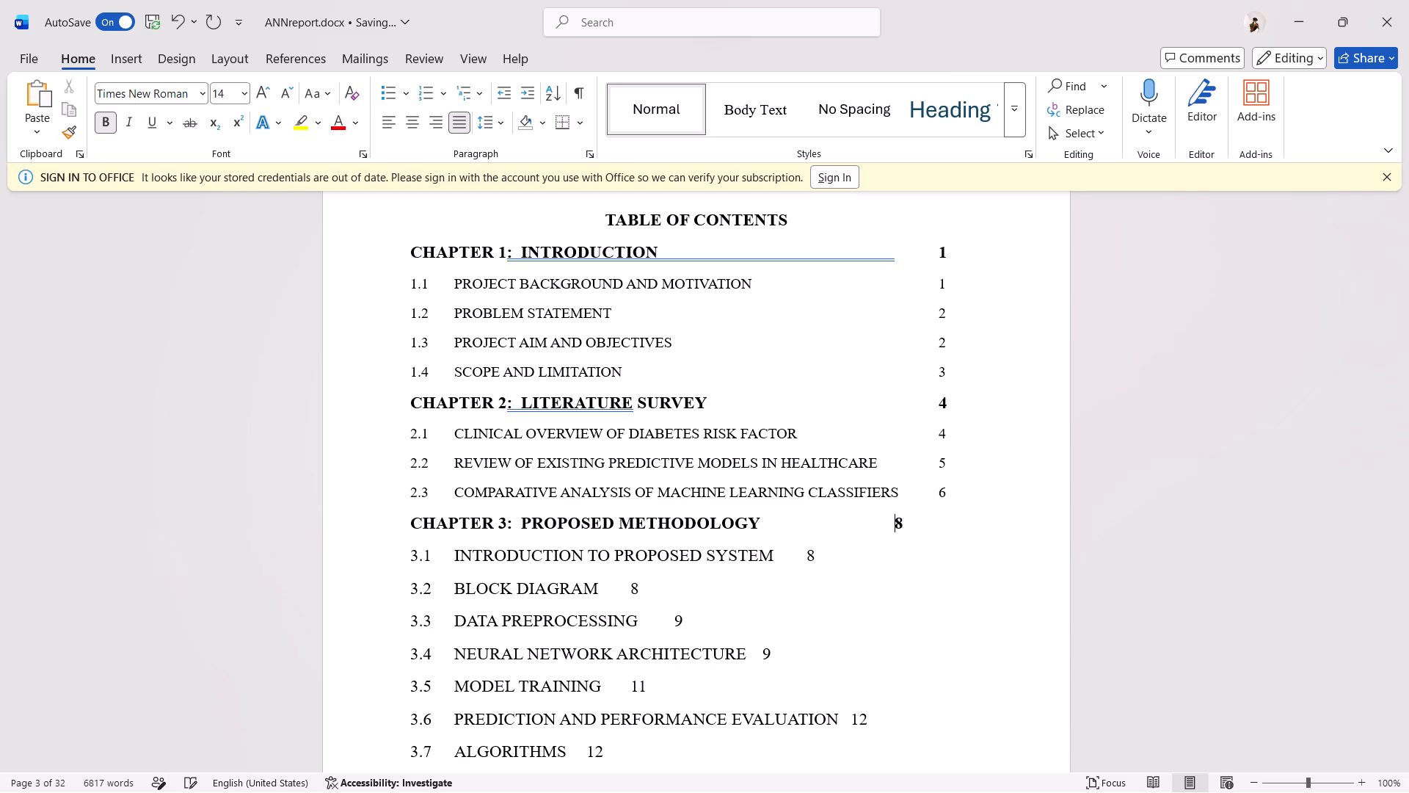
key("Tab")
Reduce the font size of table of contents entries 3.1 to 3.7 to 12.
key("Down")
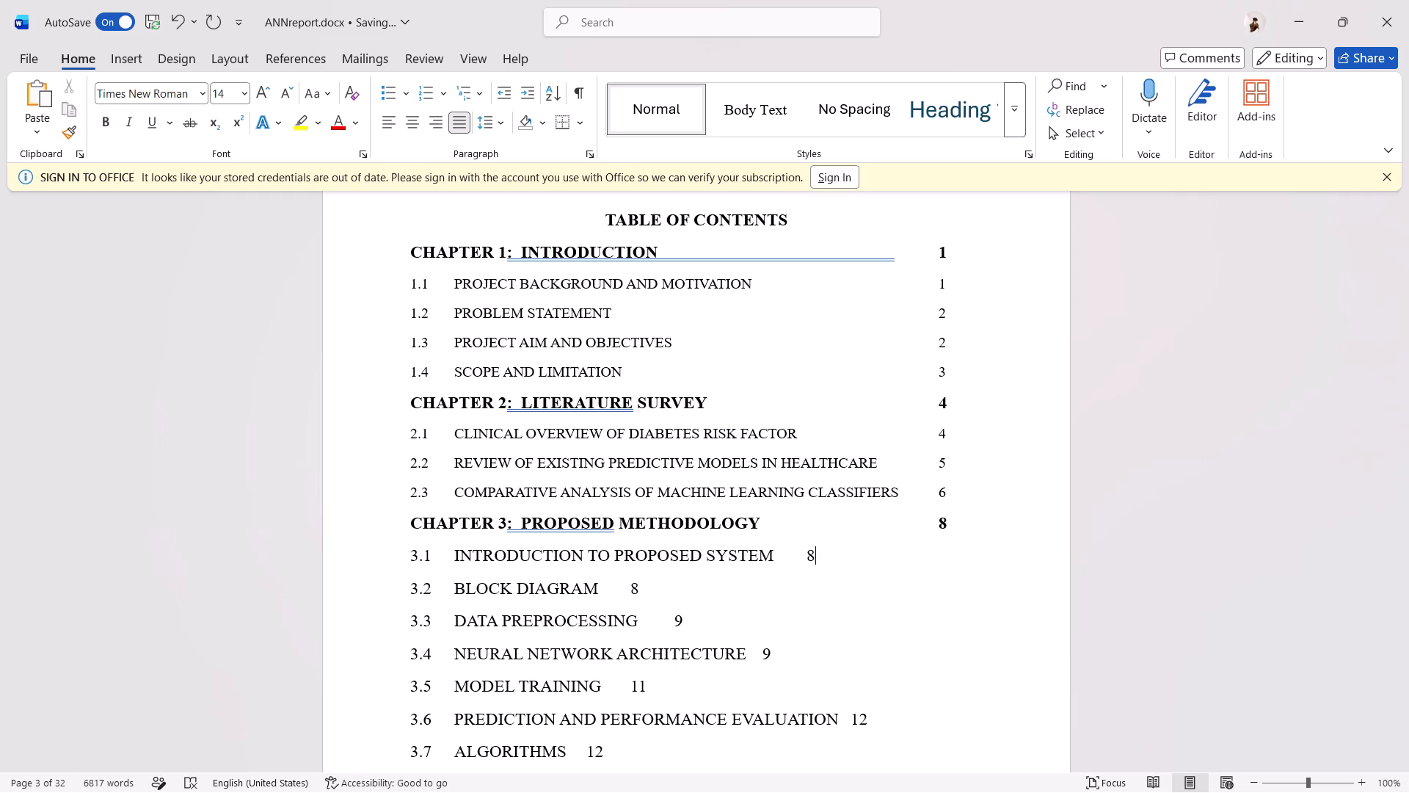
key("Up")
key("Right")
key("Right")
key("shift+Down")
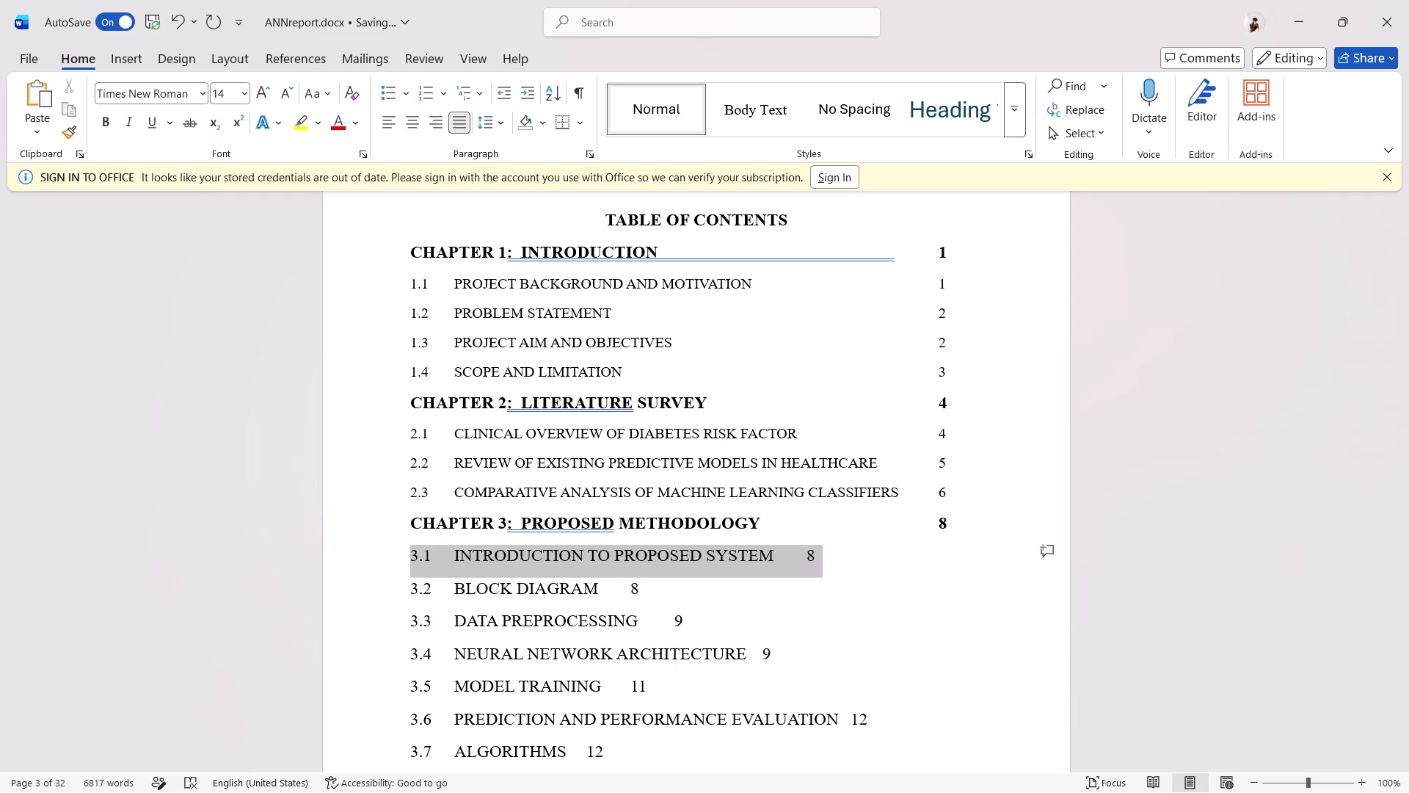
key("shift+Down")
key("shift+Down")
key("shift+Down")
key("shift+Down")
key("shift+Down")
key("shift+Down")
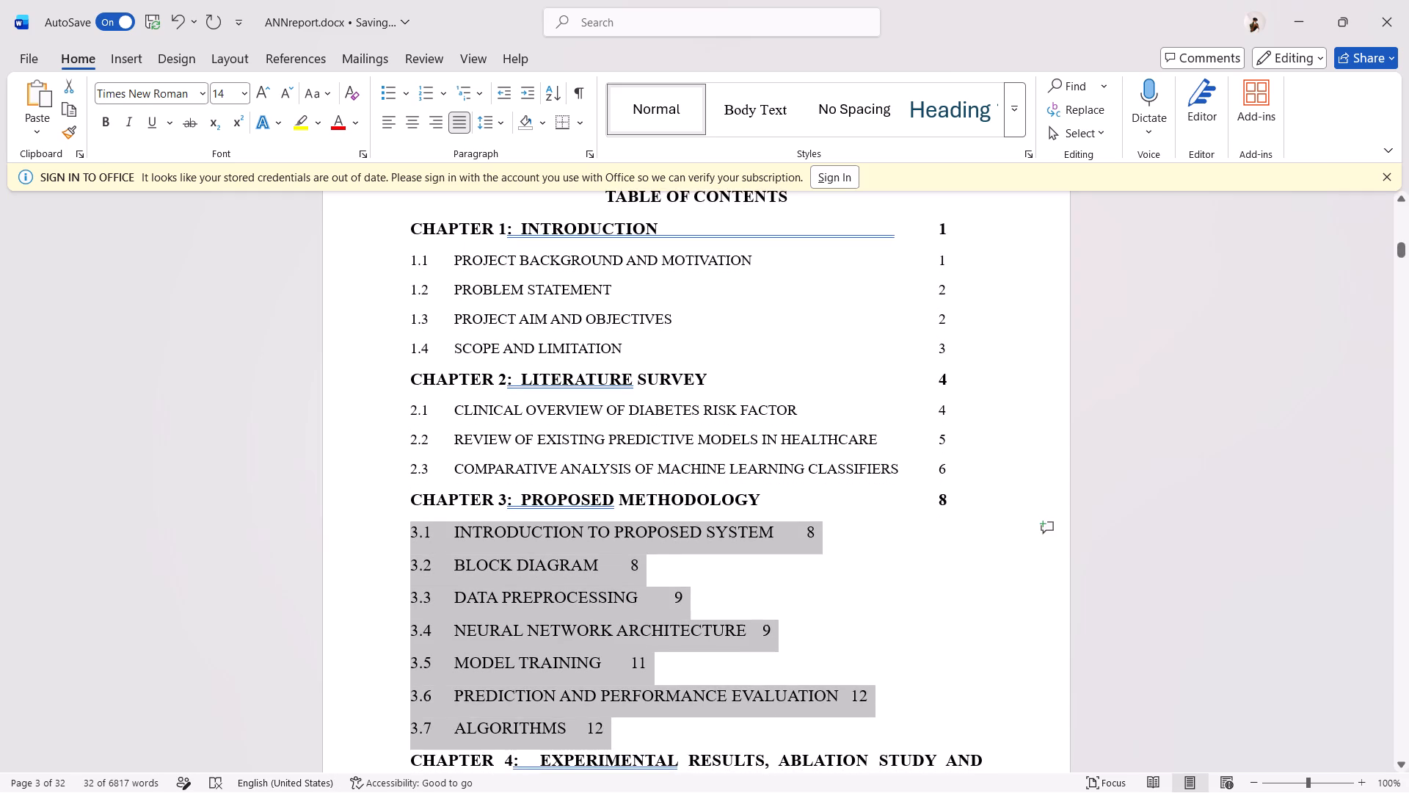
key("ctrl+shift+comma")
Insert tabs before entry 3.1's page number to align it with the page-number column.
key("Right")
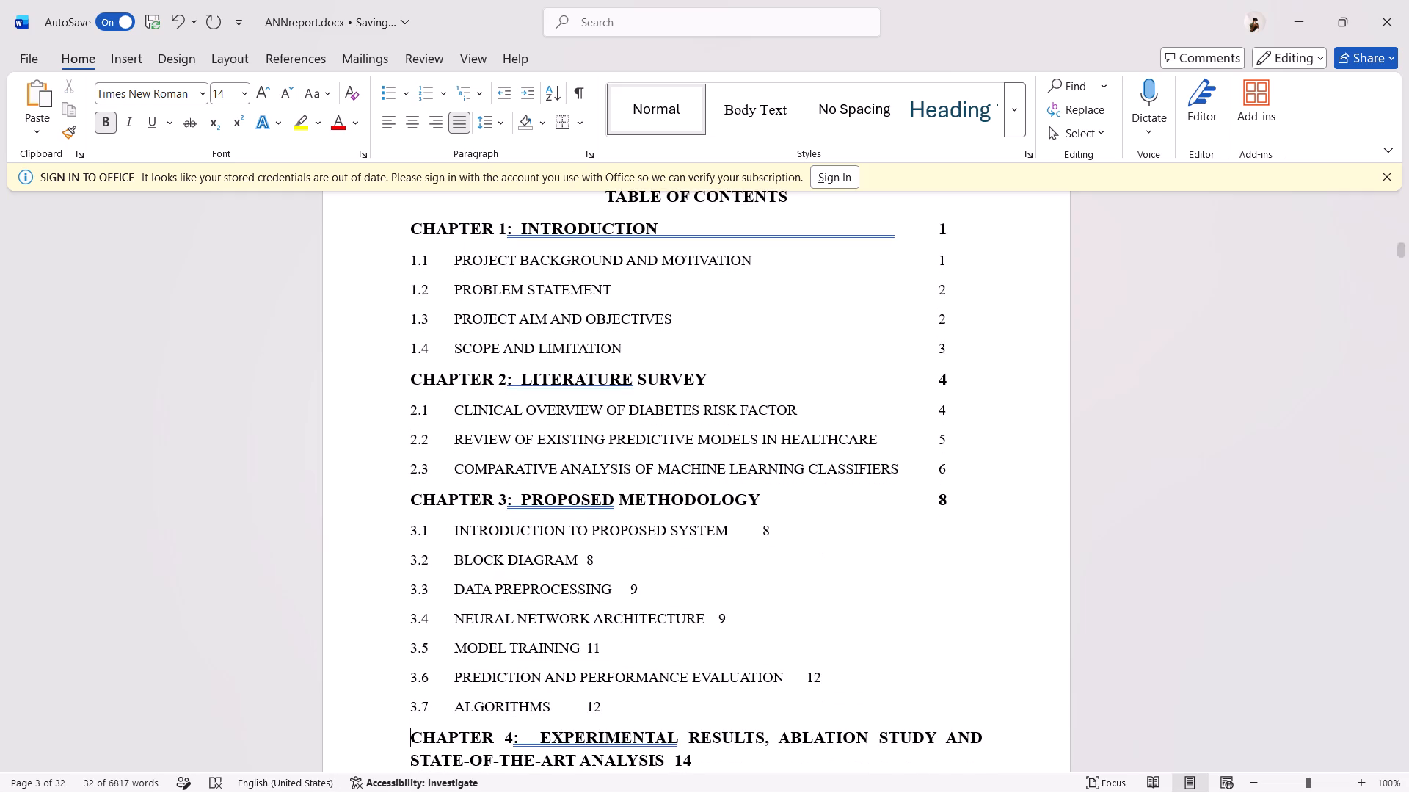
key("End")
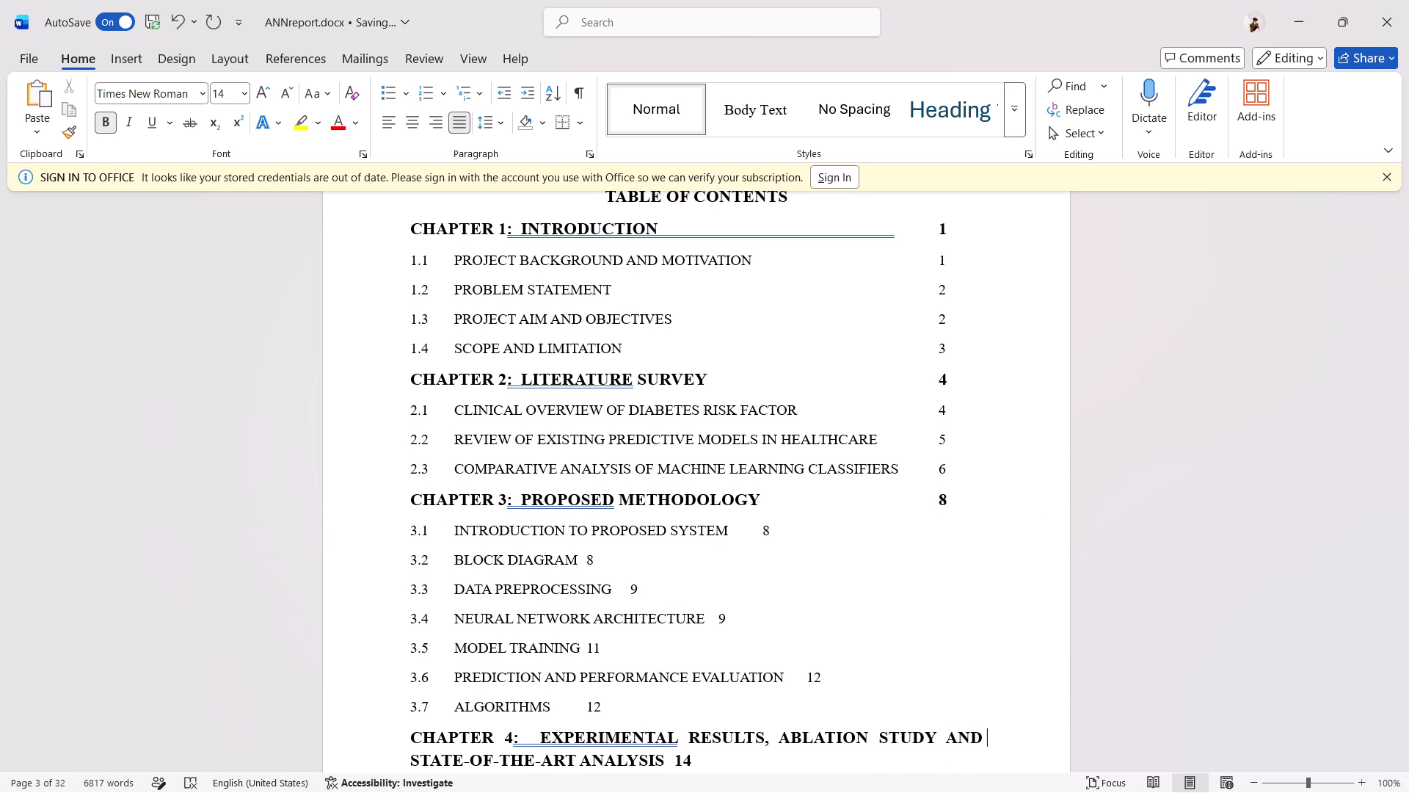
key("End")
key("Down")
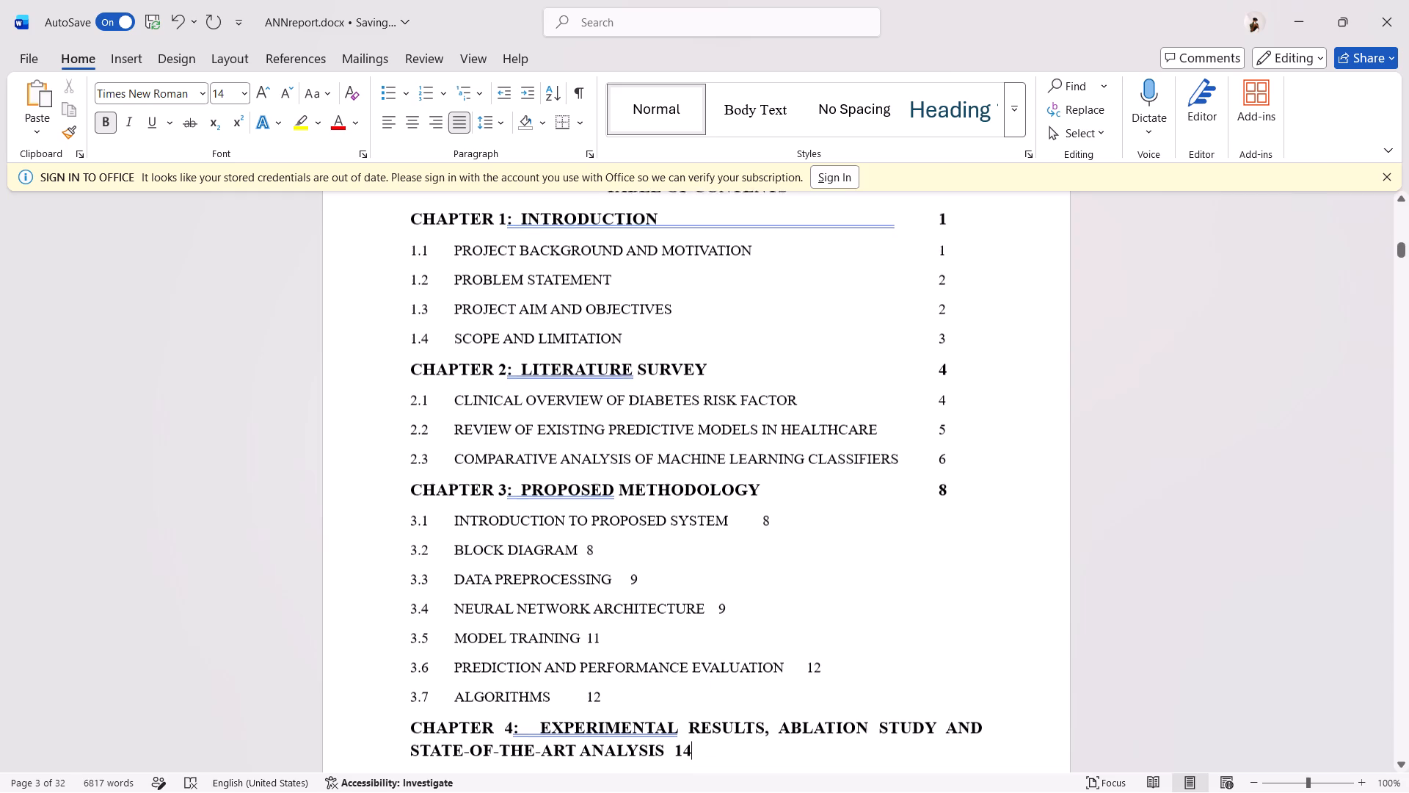
key("Down")
key("Down")
key("Up")
key("Up")
key("Up")
key("Up")
key("Up")
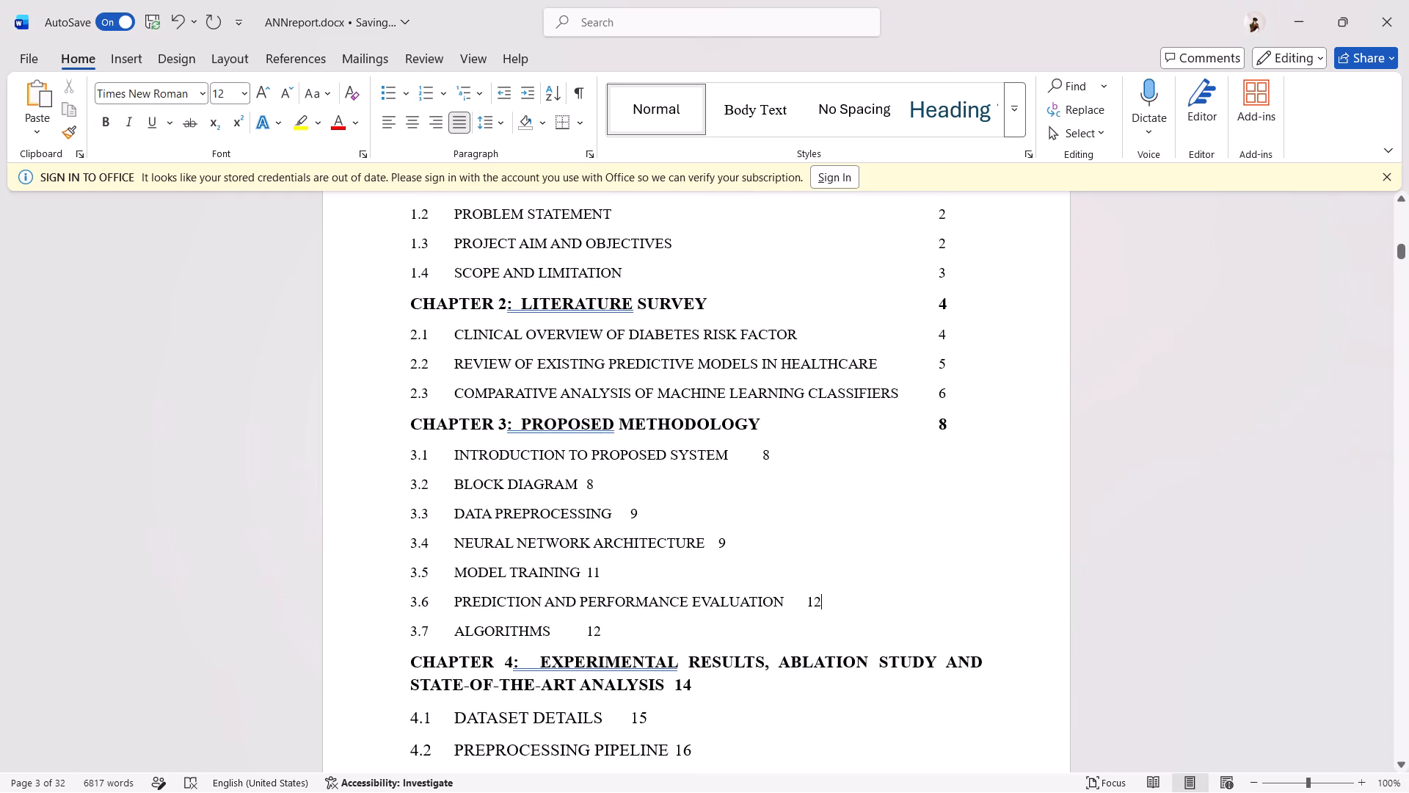
key("Up")
key("Up")
key("Up")
key("Up")
key("Up")
key("Left")
key("Tab")
key("Tab")
key("Tab")
key("Tab")
Insert tabs before the page number of entry 3.2, BLOCK DIAGRAM, to align it with the page-number column.
key("Down")
key("Left")
key("Tab")
key("Tab")
key("Tab")
key("Tab")
key("Tab")
key("Tab")
key("Tab")
key("Tab")
Insert tabs before the page number of entry 3.3, DATA PREPROCESSING, to align it with the page-number column.
key("Down")
key("Tab")
key("Left")
key("Left")
key("Tab")
key("Tab")
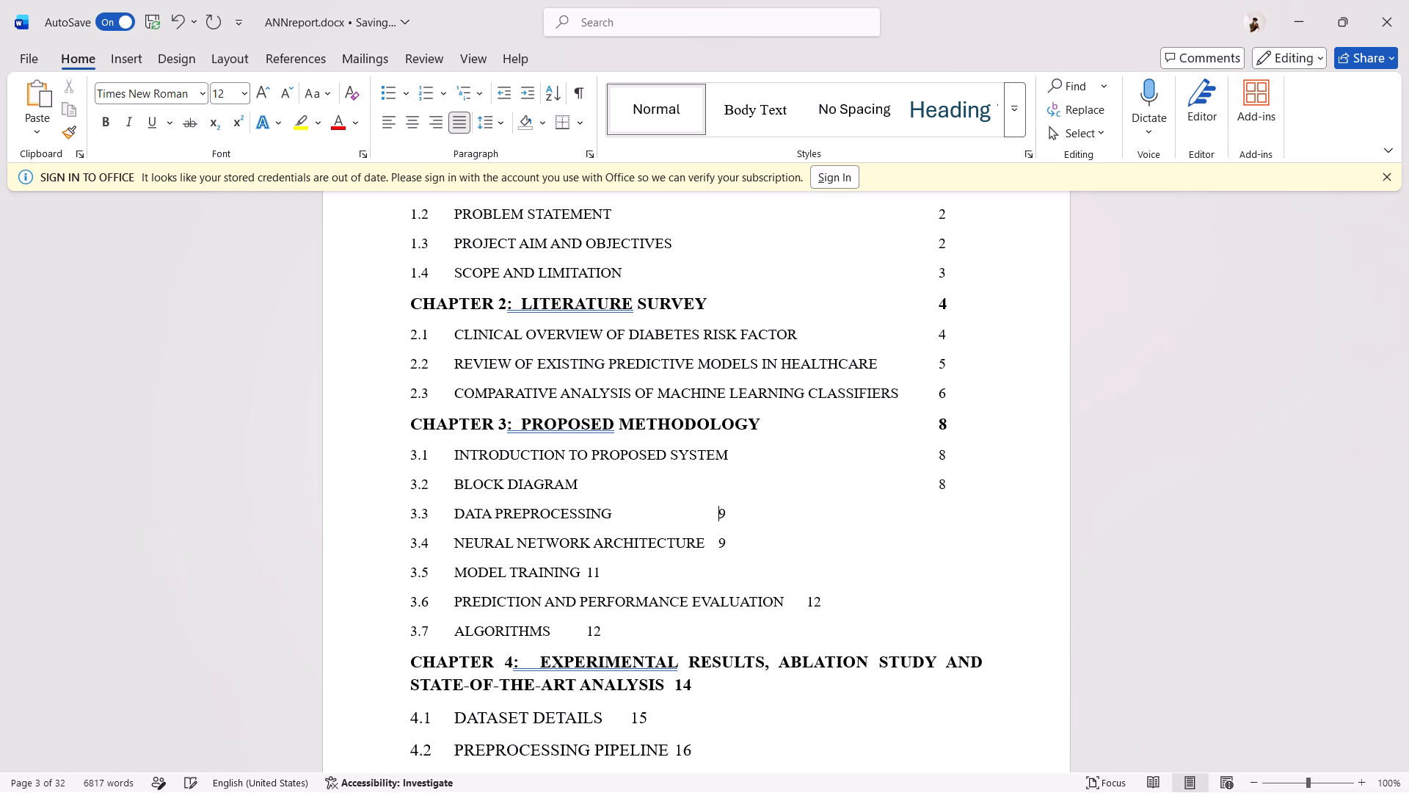
key("Tab")
key("Tab")
key("Tab")
key("Tab")
key("Tab")
Insert tabs before the page number of entry 3.4, NEURAL NETWORK ARCHITECTURE, to align it with the page-number column.
key("Down")
key("Left")
key("Tab")
key("Tab")
key("Tab")
key("Tab")
key("Tab")
Insert tabs before the page number of entry 3.5, MODEL TRAINING, to align it with the page-number column.
key("Down")
key("Left")
key("Left")
key("Tab")
key("Tab")
key("Tab")
key("Tab")
key("Tab")
key("Tab")
key("Tab")
key("Tab")
Insert tabs before the page number of entry 3.6, PREDICTION AND PERFORMANCE EVALUATION, to align it with the page-number column.
key("Down")
key("Left")
key("Tab")
key("BackSpace")
key("Left")
key("Tab")
key("Tab")
key("Tab")
Insert tabs before the page number of entry 3.7, ALGORITHMS, to align it with the page-number column.
key("Down")
key("Left")
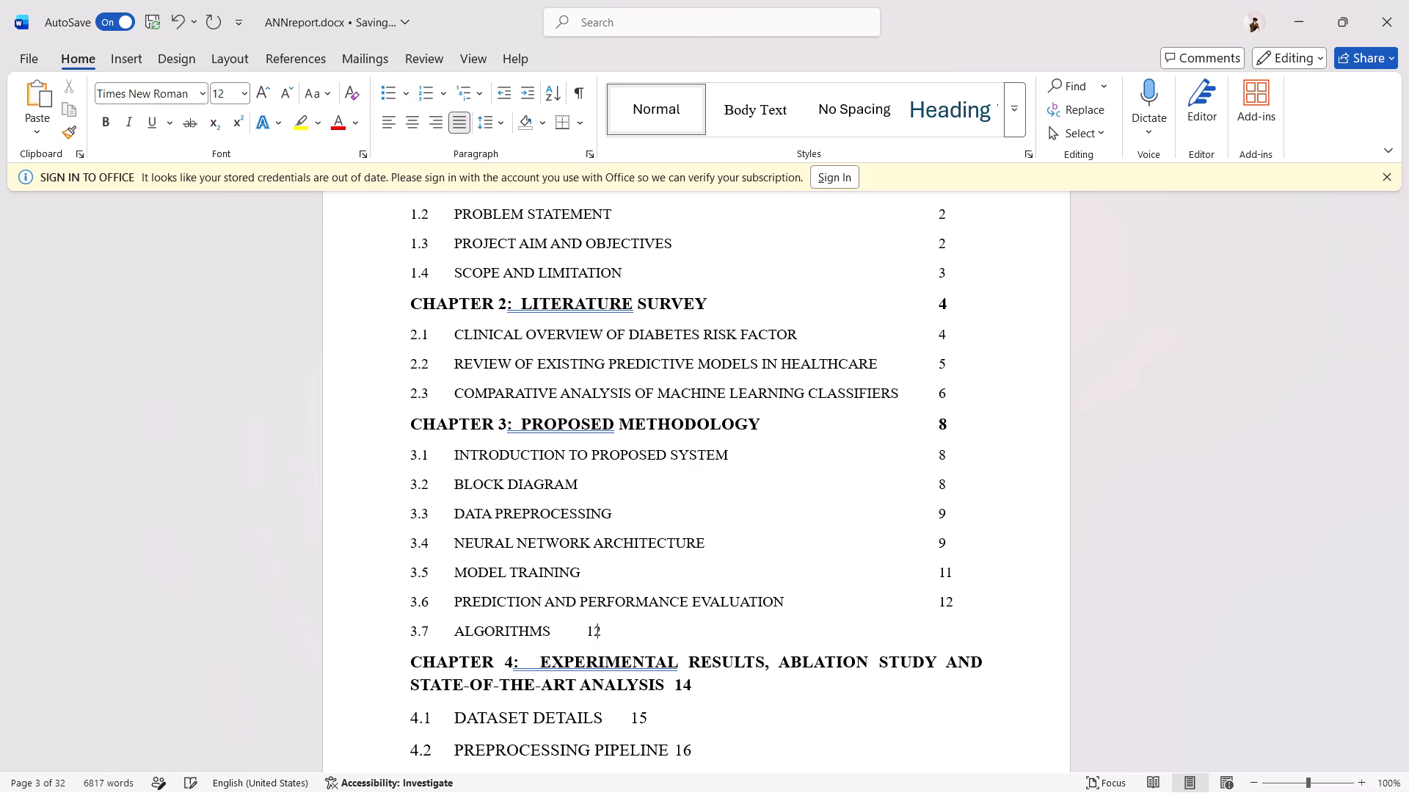
key("Left")
key("Tab")
key("Tab")
key("Tab")
key("Tab")
key("Tab")
key("Tab")
key("Tab")
key("Tab")
Insert tabs before the CHAPTER 4 entry's page number to align it with the page-number column.
key("Down")
key("Down")
key("Left")
key("Left")
key("Tab")
key("Tab")
key("Tab")
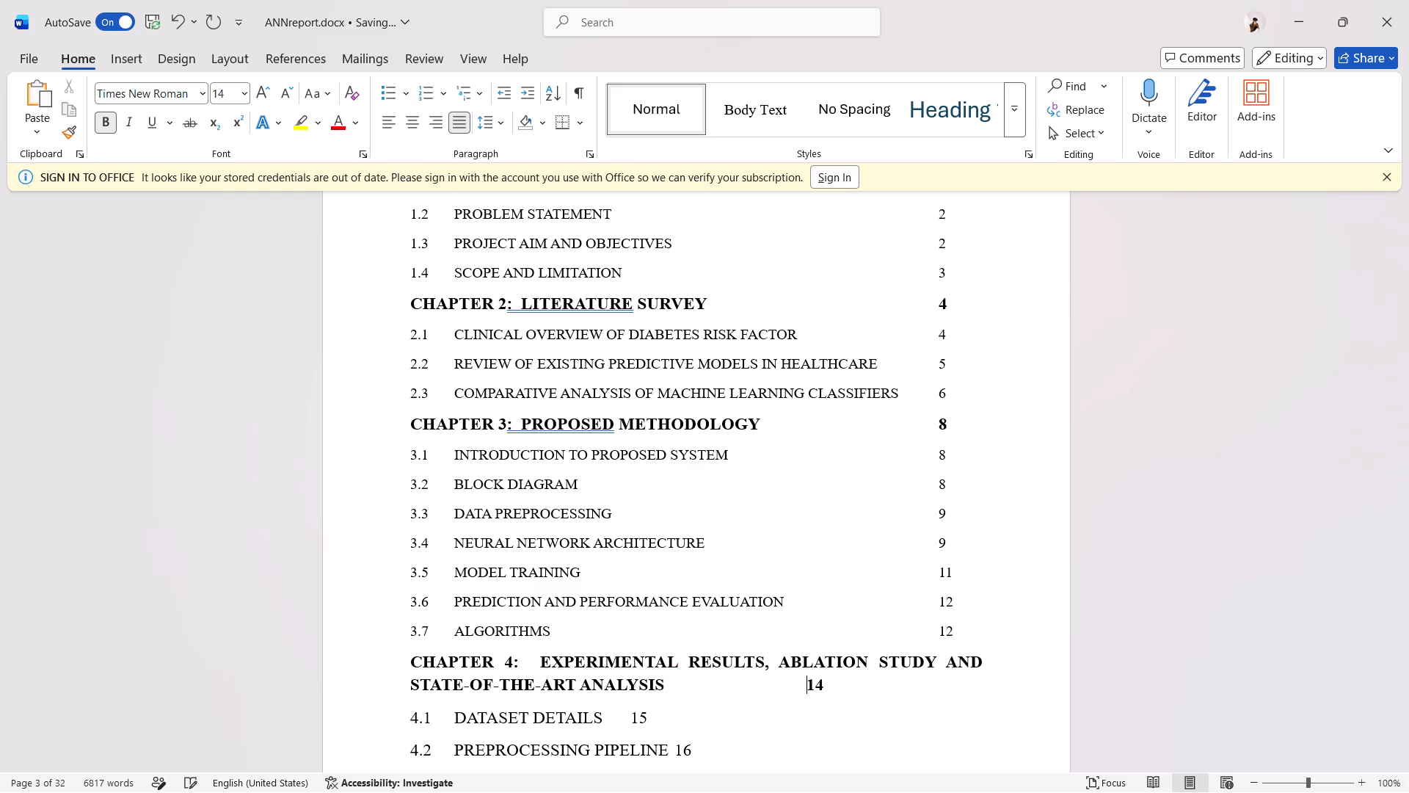
key("Tab")
key("Tab")
key("Tab")
Delete the extra space before EXPERIMENTAL in the CHAPTER 4 entry.
key("Down")
key("Left")
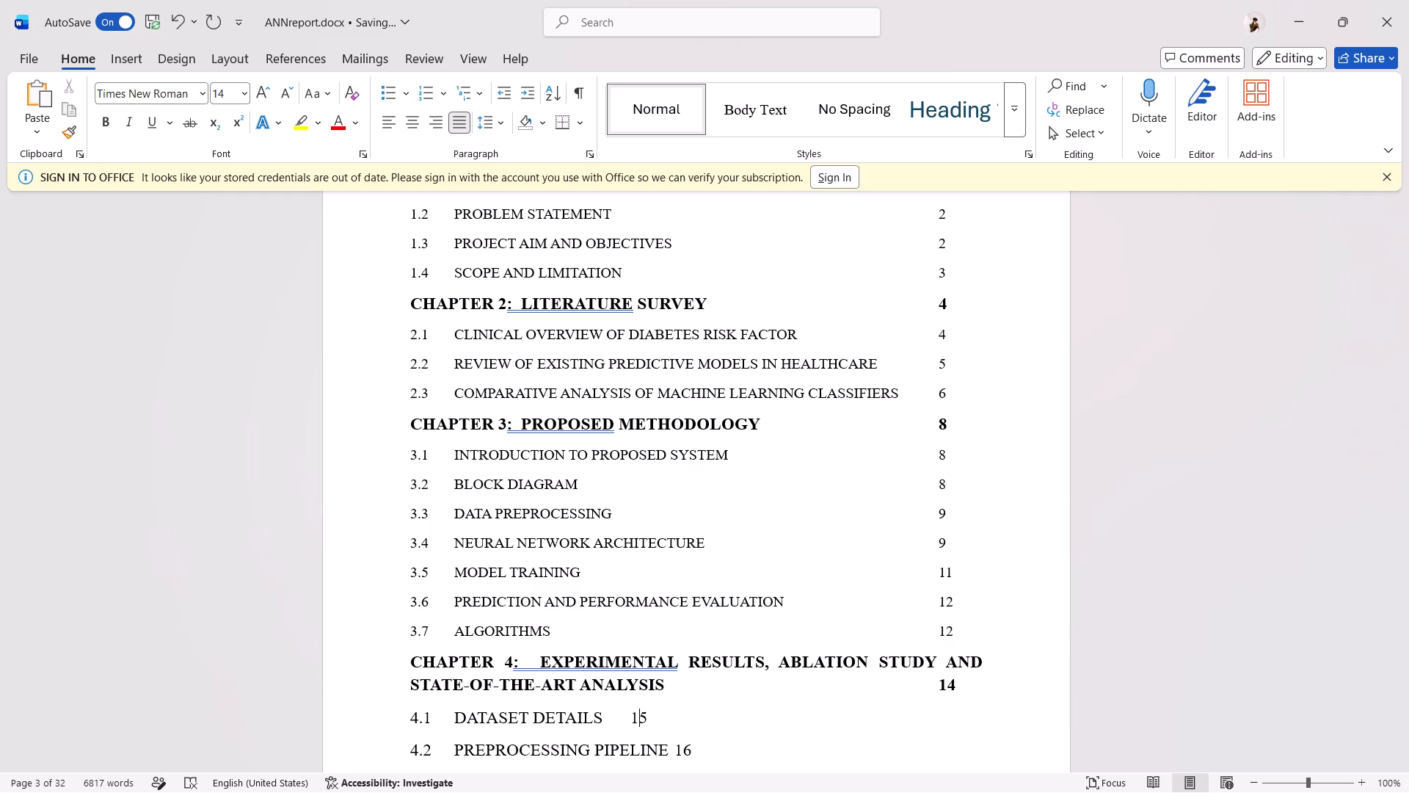
key("Left")
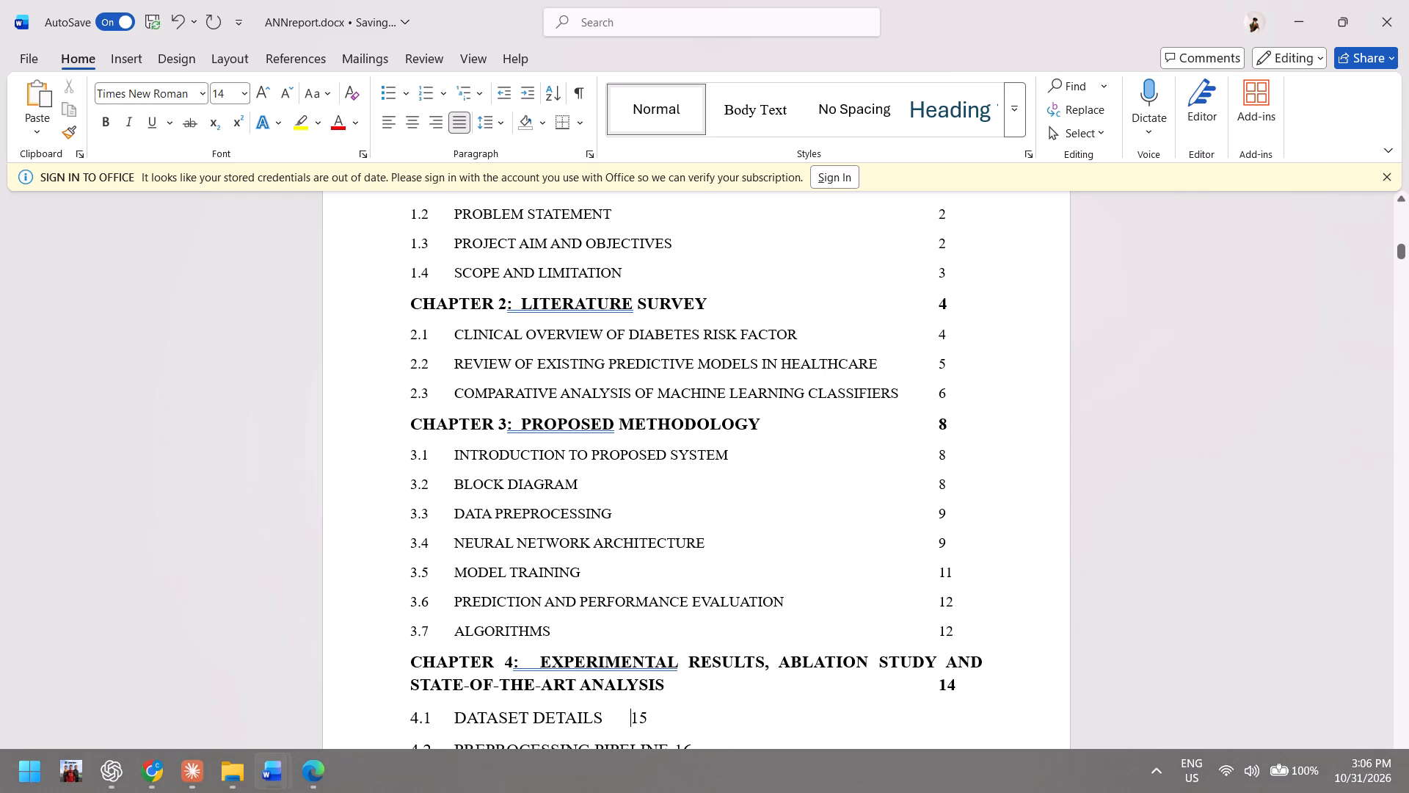
left_click(542, 670)
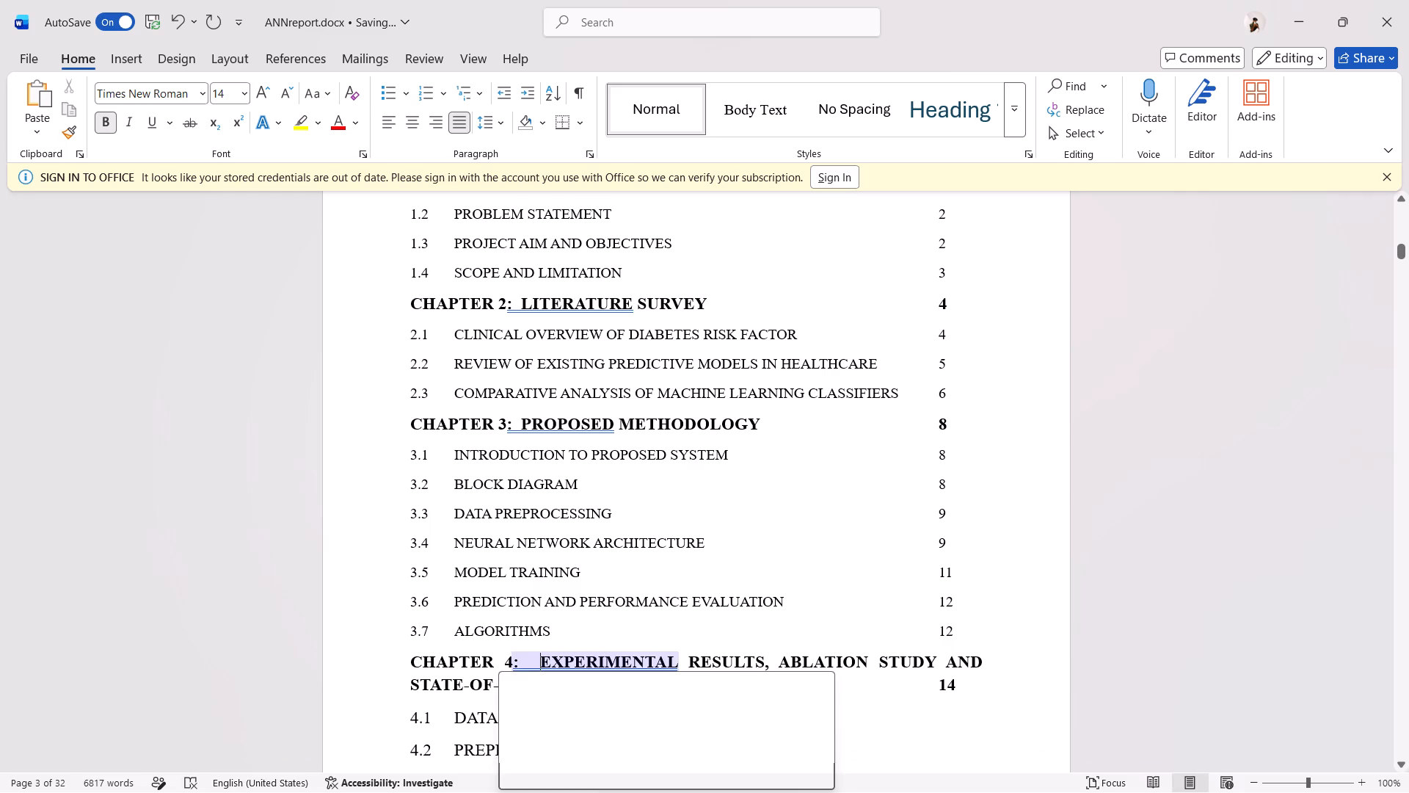
key("BackSpace")
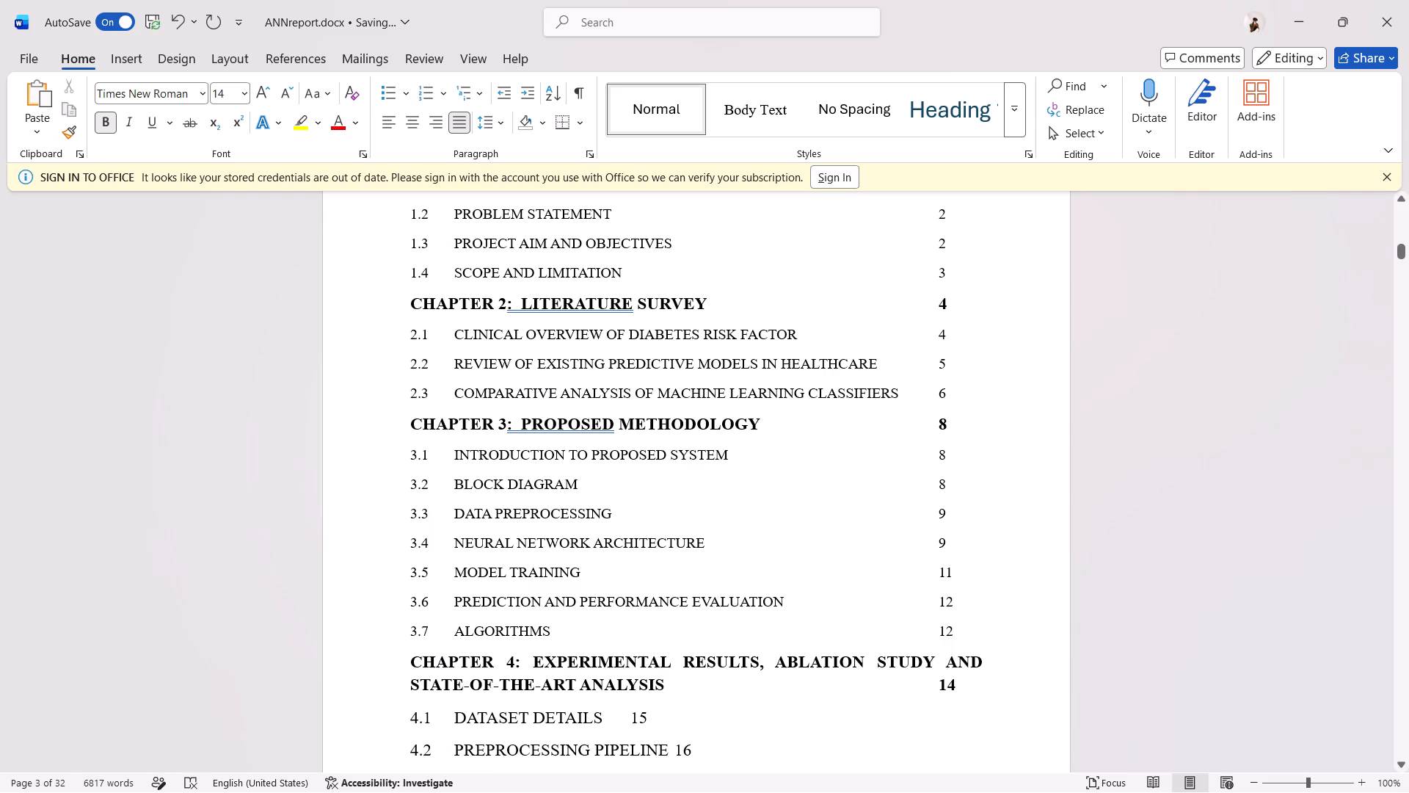
Delete the extra spaces before PROPOSED in the CHAPTER 3 entry and before LITERATURE in the CHAPTER 2 entry.
left_click(521, 431)
key("BackSpace")
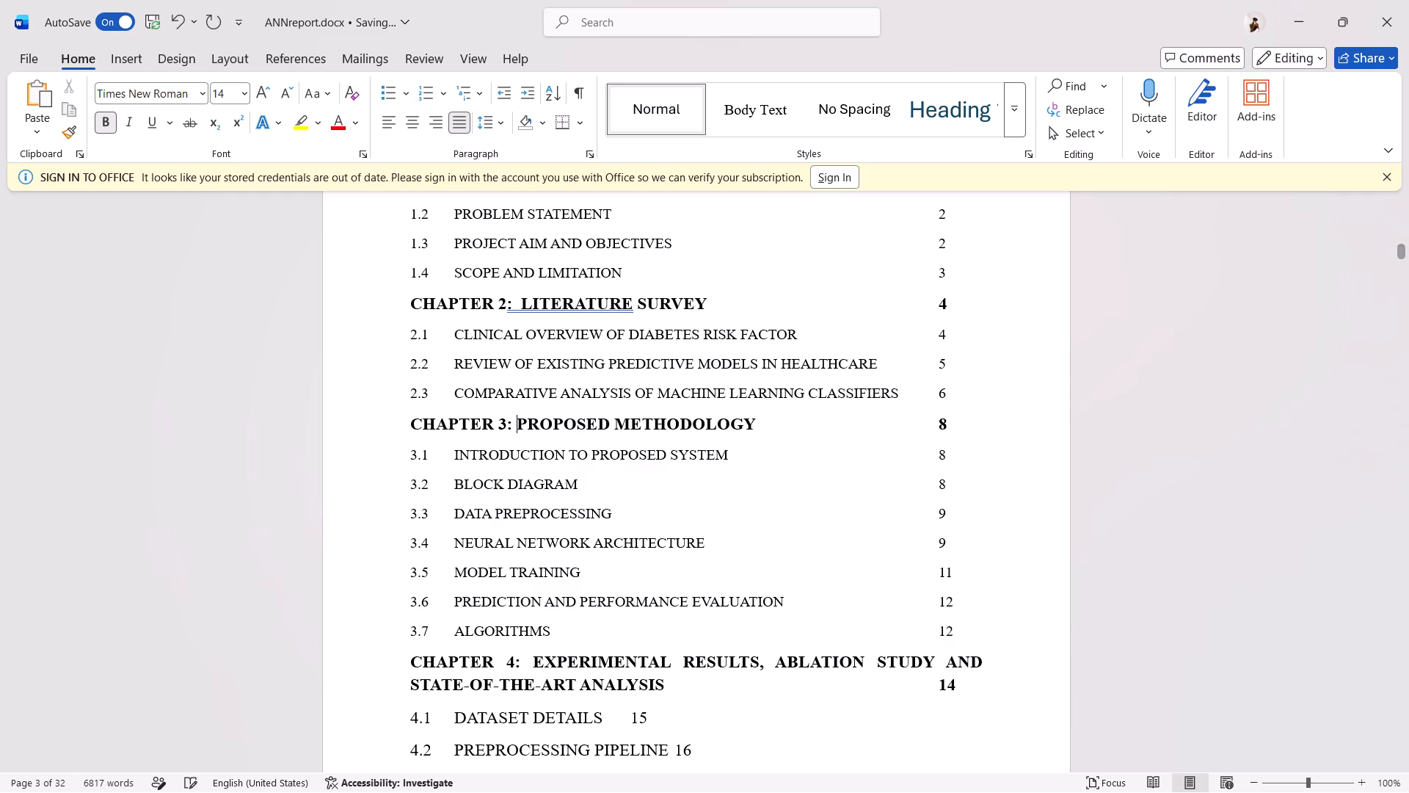
left_click(522, 298)
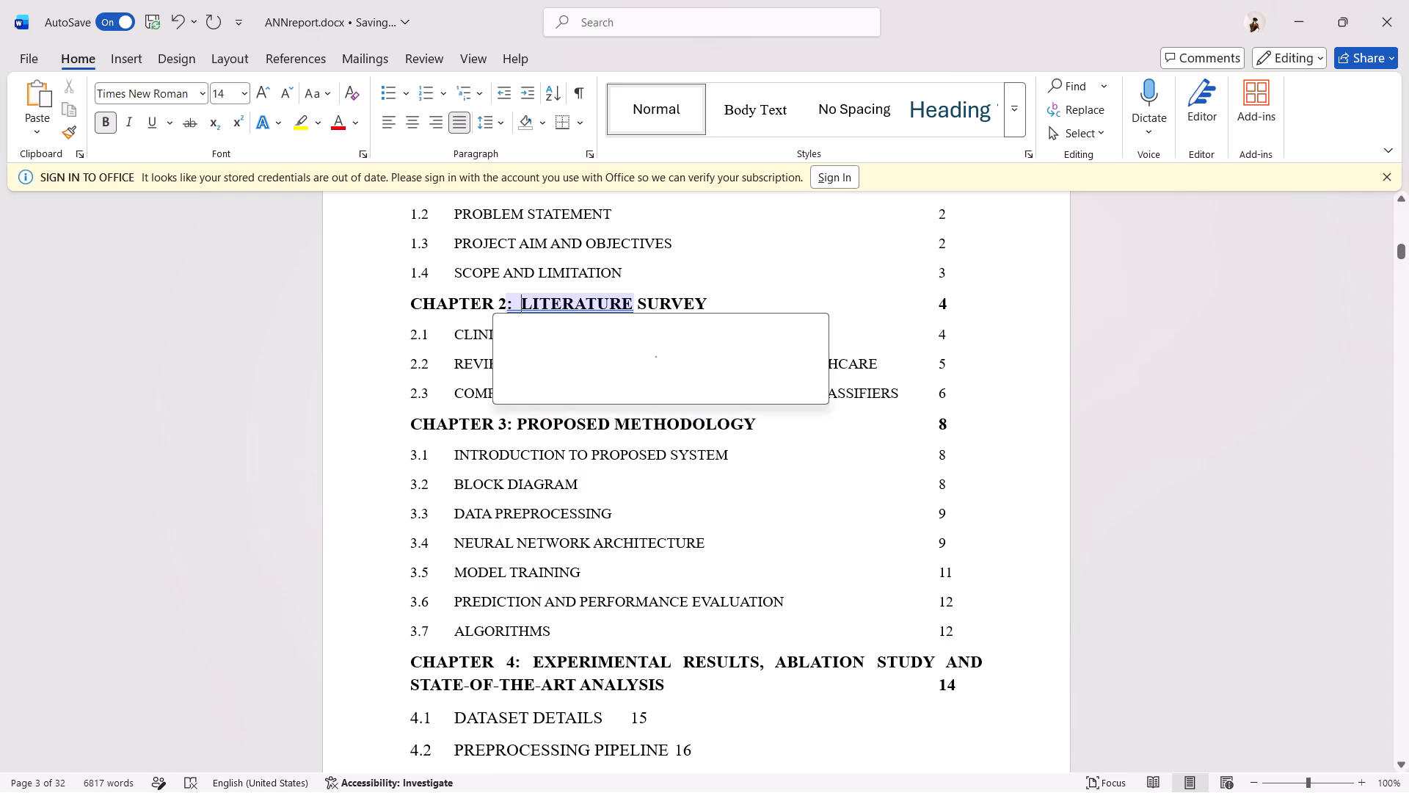
key("BackSpace")
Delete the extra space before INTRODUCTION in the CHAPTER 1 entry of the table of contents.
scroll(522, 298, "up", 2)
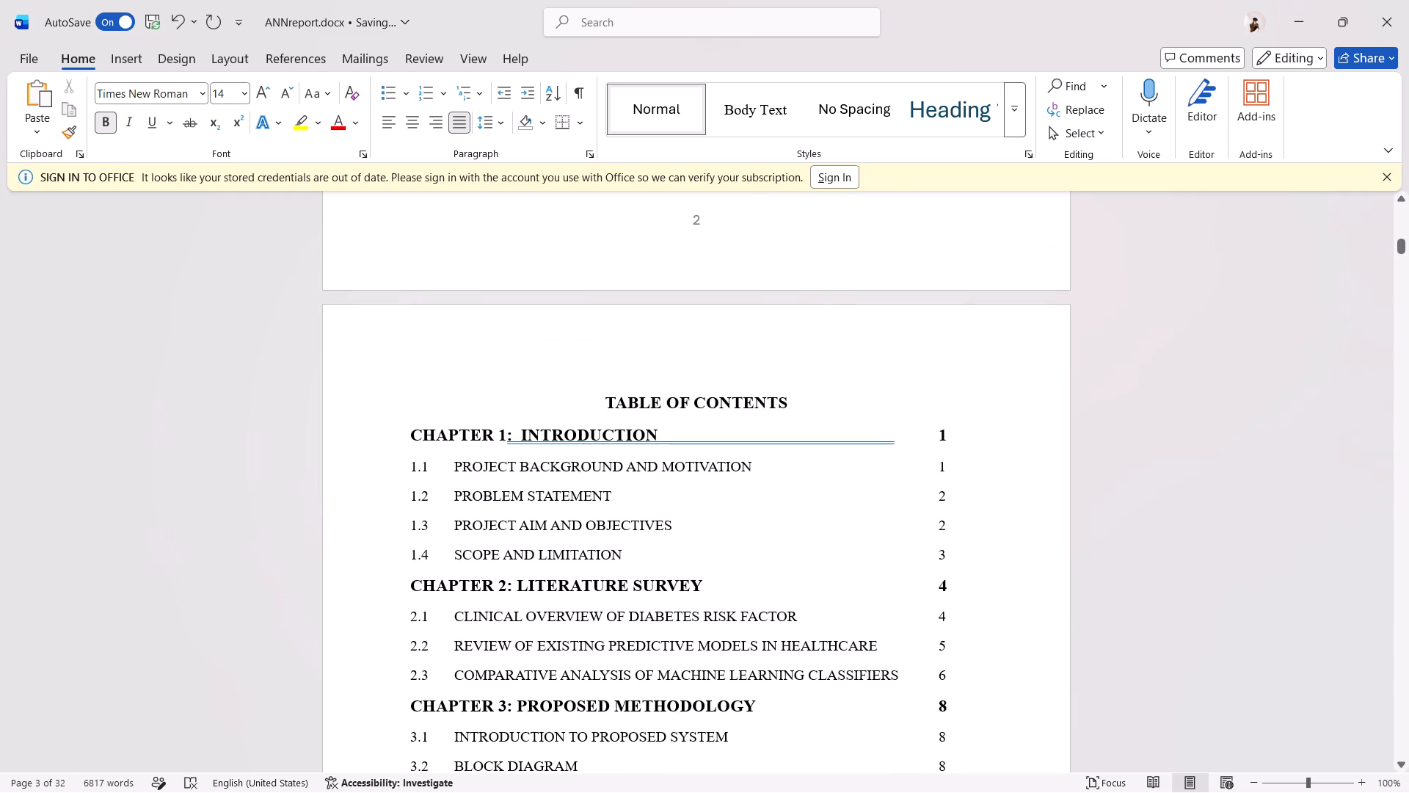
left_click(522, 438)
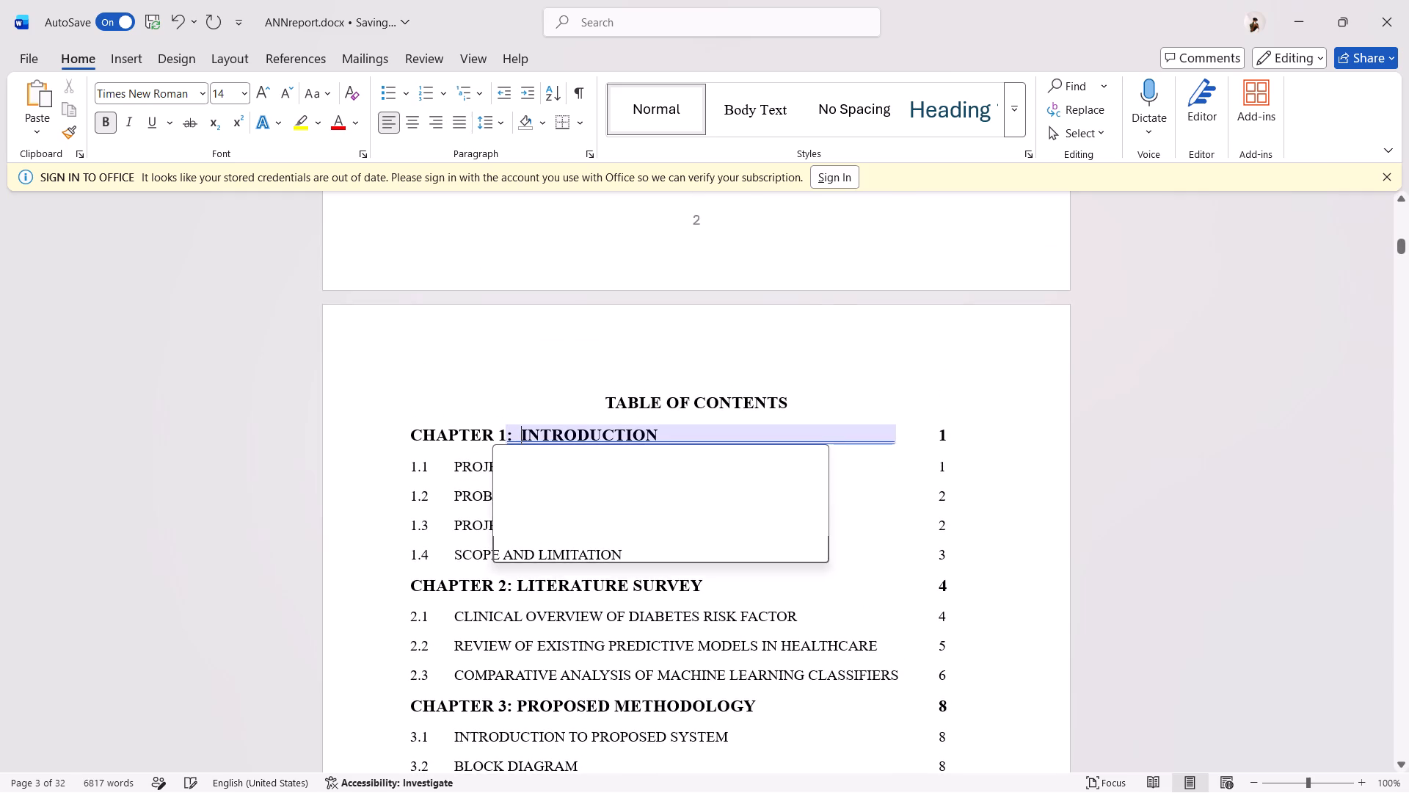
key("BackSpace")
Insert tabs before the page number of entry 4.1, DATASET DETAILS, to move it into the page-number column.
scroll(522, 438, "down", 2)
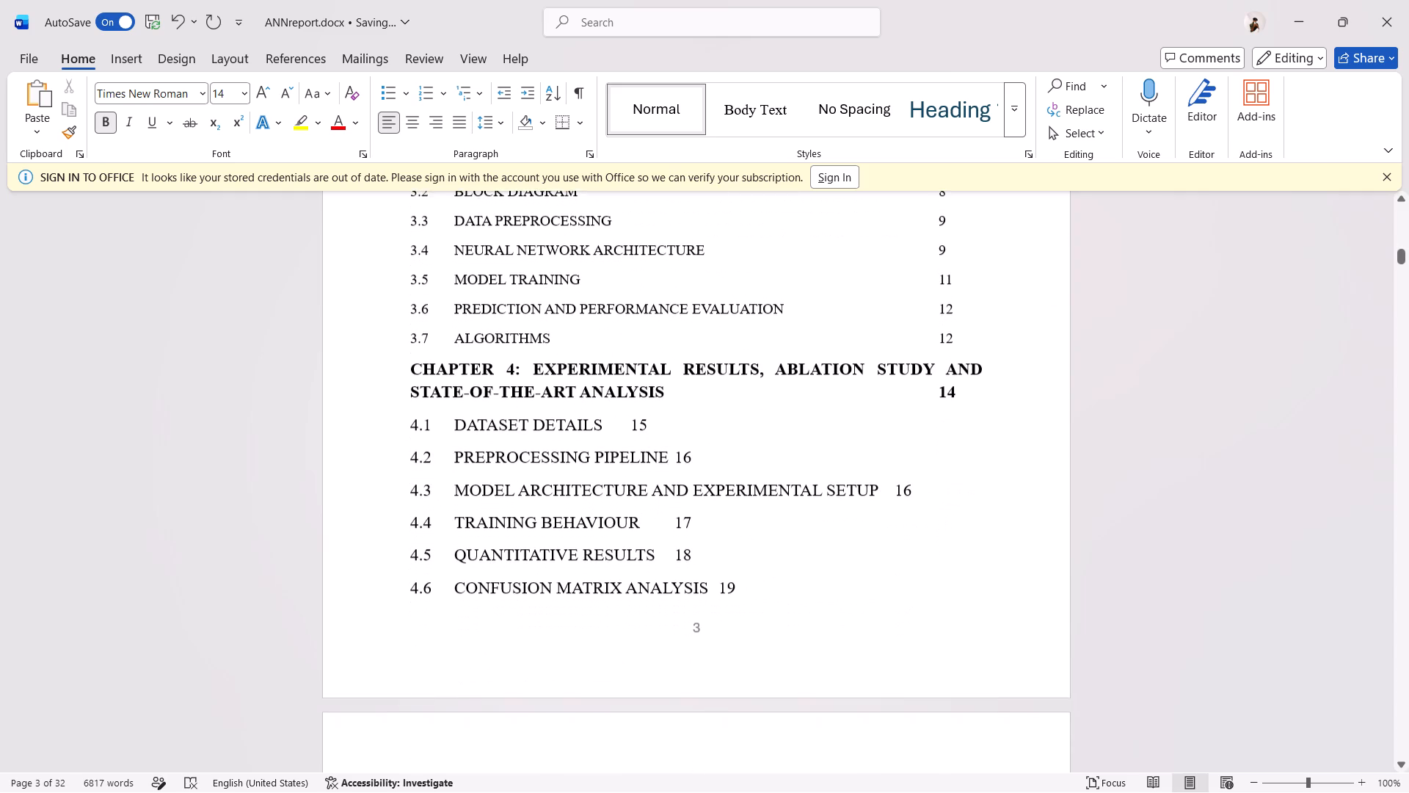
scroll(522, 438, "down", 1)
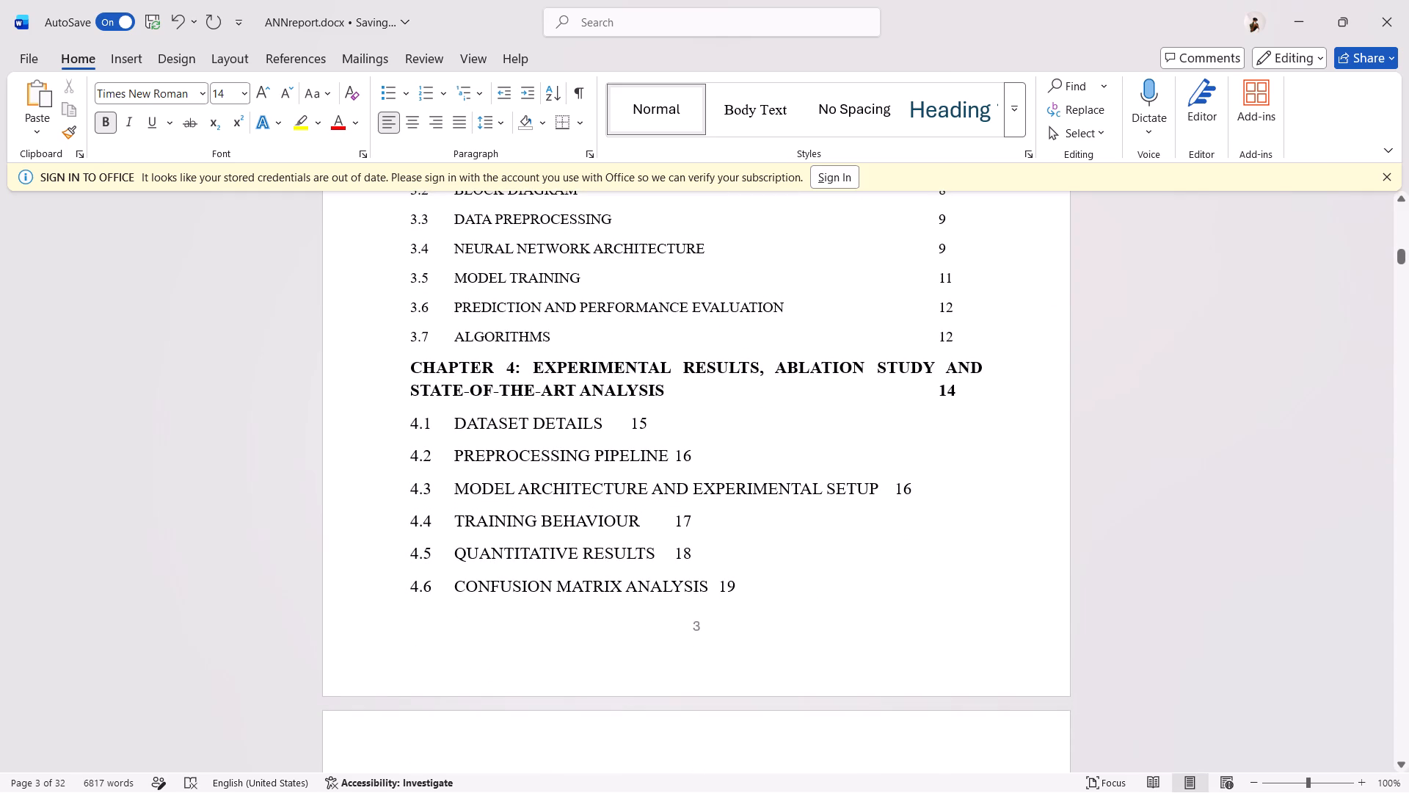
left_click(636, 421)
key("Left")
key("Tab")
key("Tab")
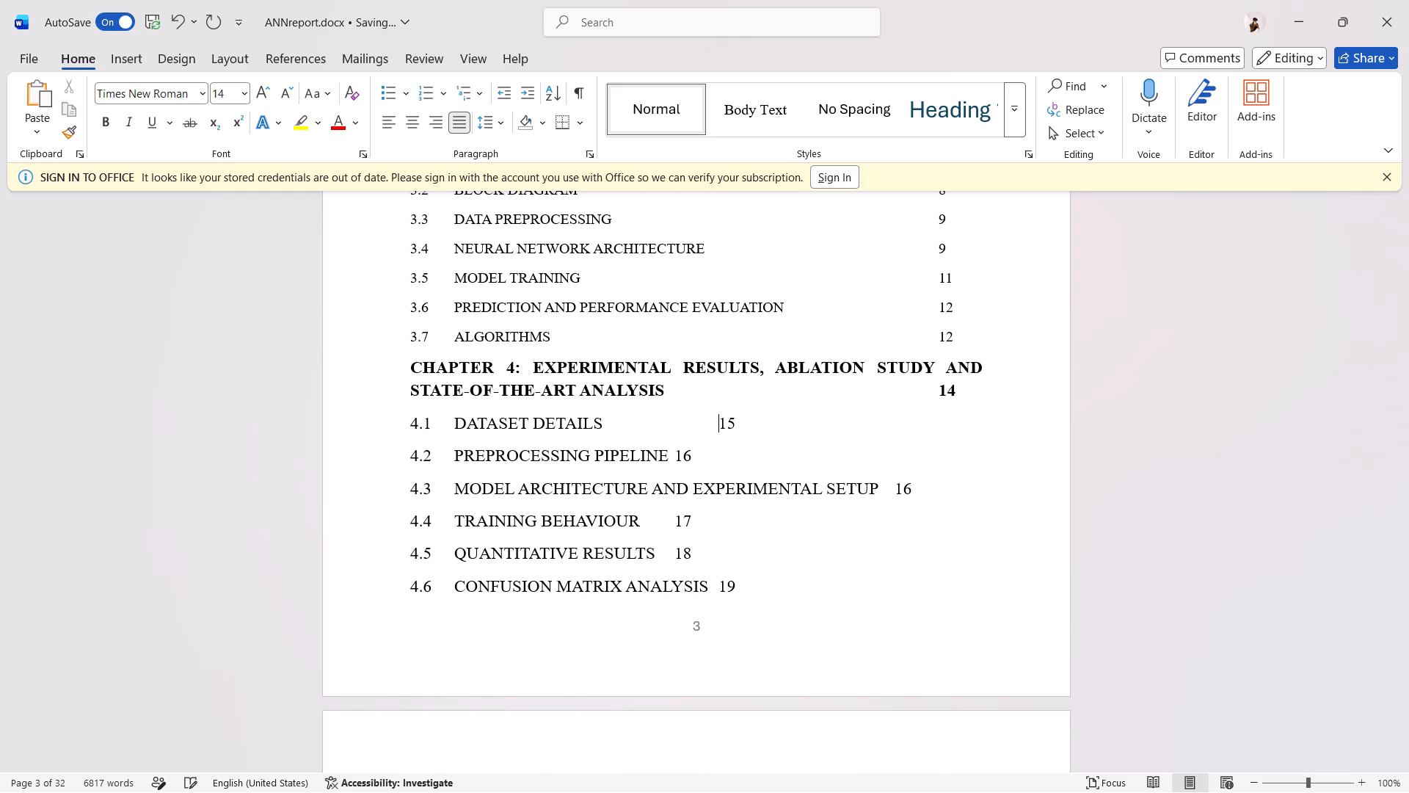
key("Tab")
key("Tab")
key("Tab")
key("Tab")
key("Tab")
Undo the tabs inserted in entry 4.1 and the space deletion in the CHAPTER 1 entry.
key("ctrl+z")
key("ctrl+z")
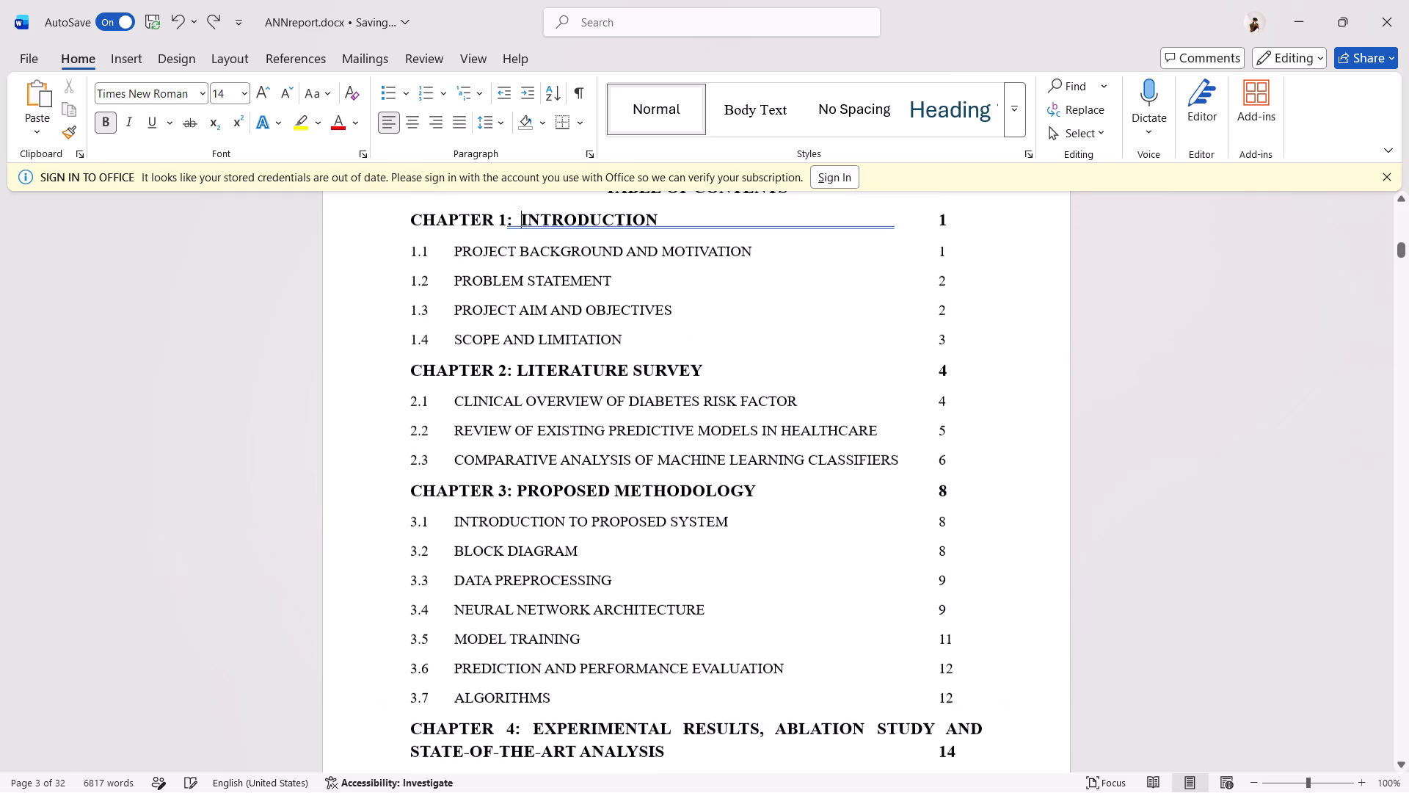
Reduce the font size of contents entries 4.1 through 4.11 to 12 pt.
scroll(636, 421, "down", 2)
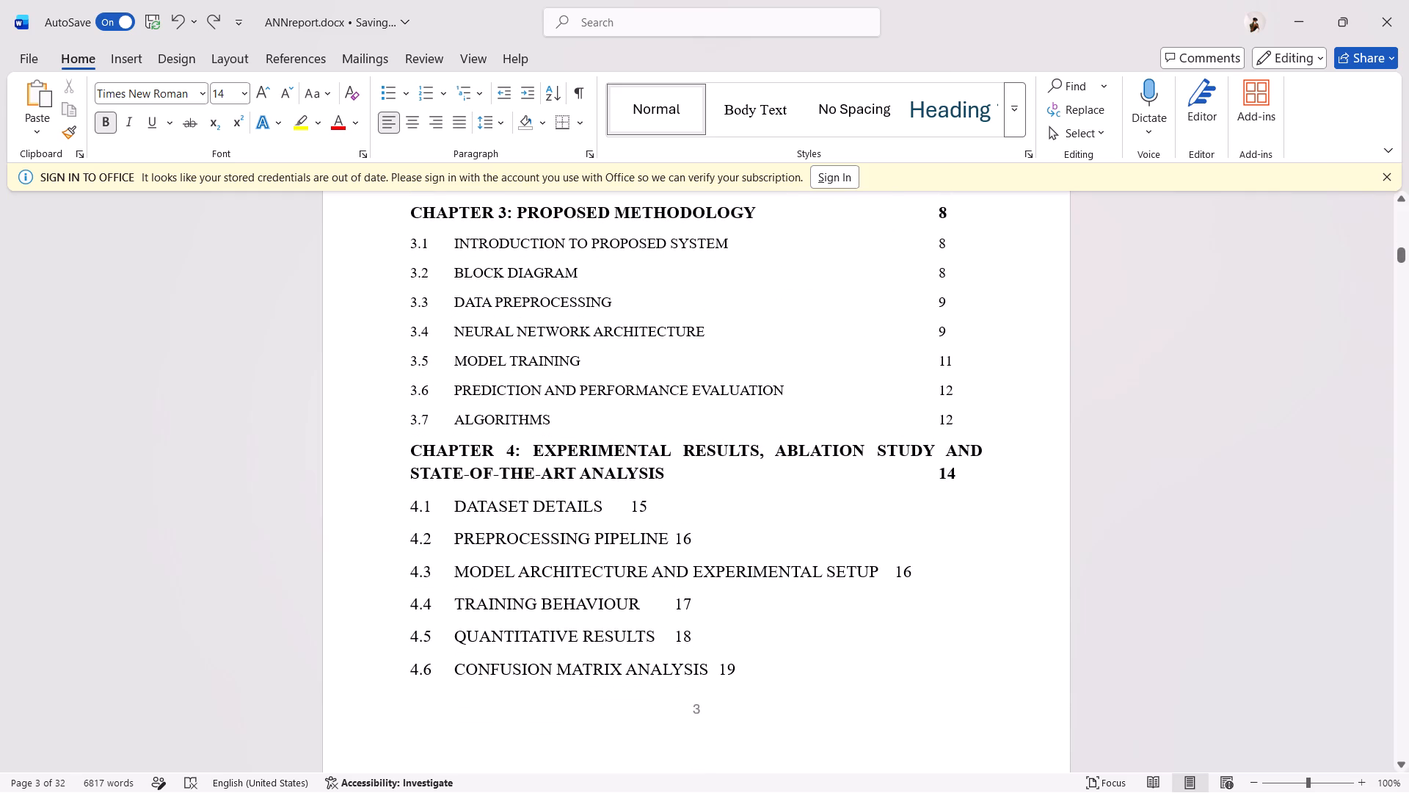
left_click(412, 505)
key("shift+Down")
key("shift+Down")
key("shift+Down")
key("shift+Down")
key("shift+Down")
key("shift+Down")
key("shift+Down")
key("shift+Down")
key("shift+Down")
key("shift+Down")
key("shift+Down")
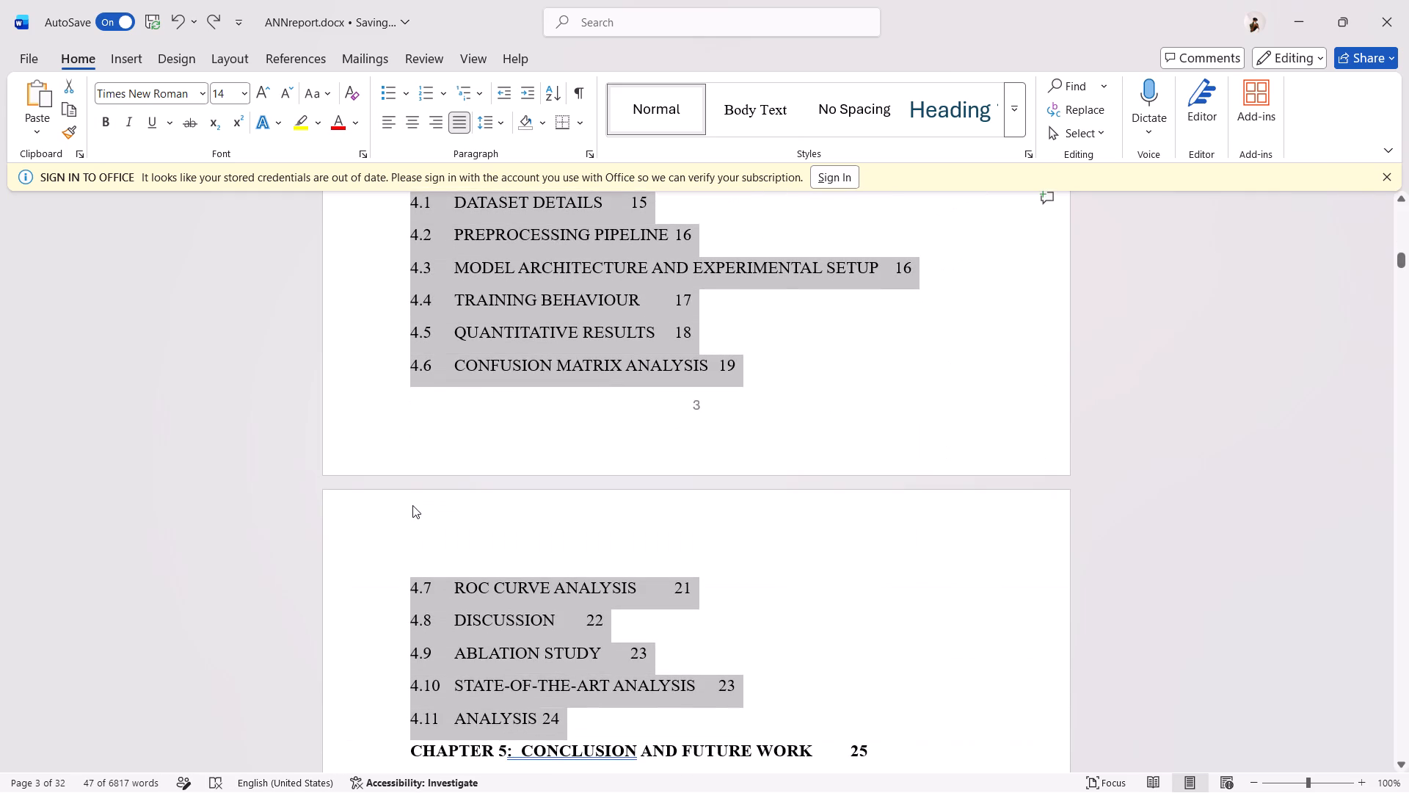
key("ctrl+shift+comma")
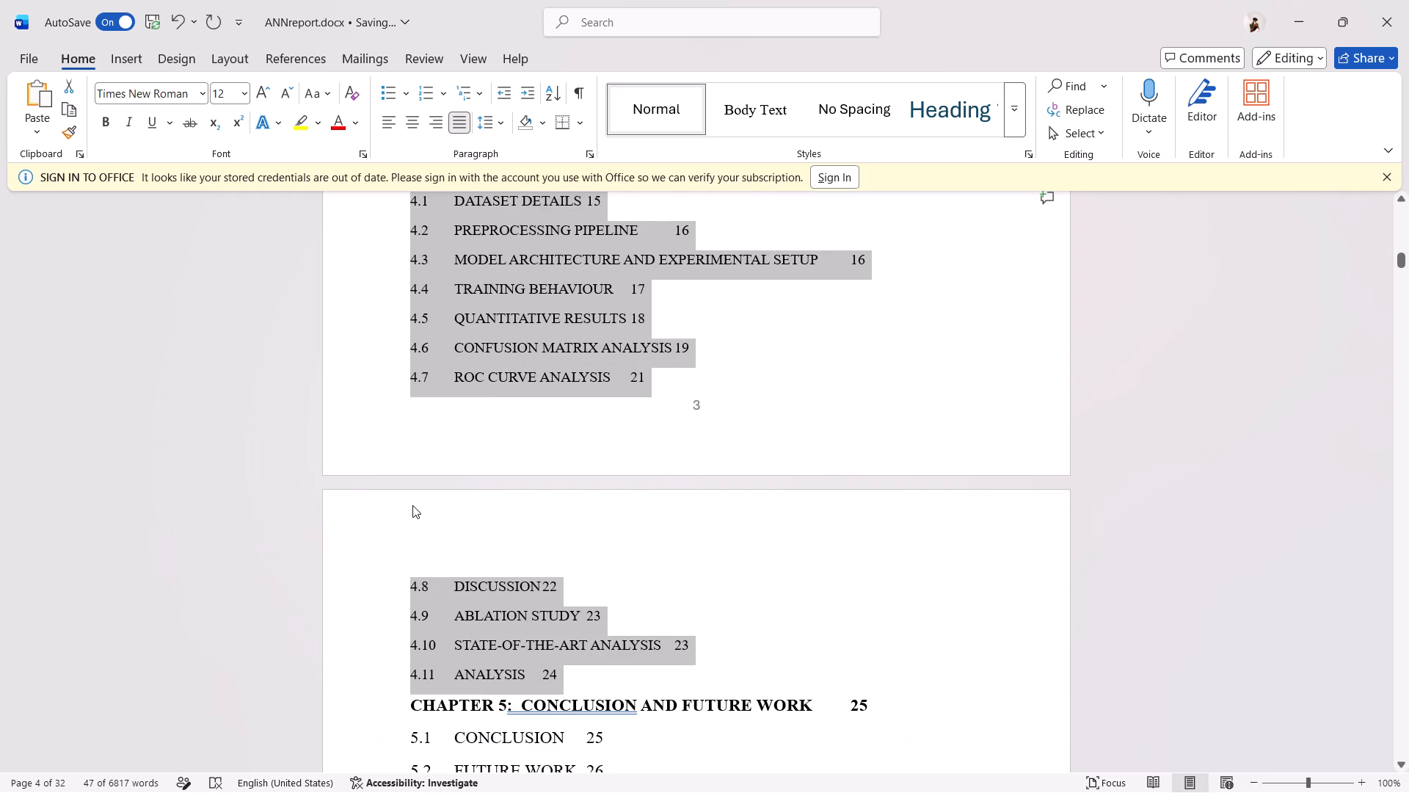
Insert tabs before the page number of entry 4.1, DATASET DETAILS, to align it with the page-number column.
scroll(412, 505, "up", 2)
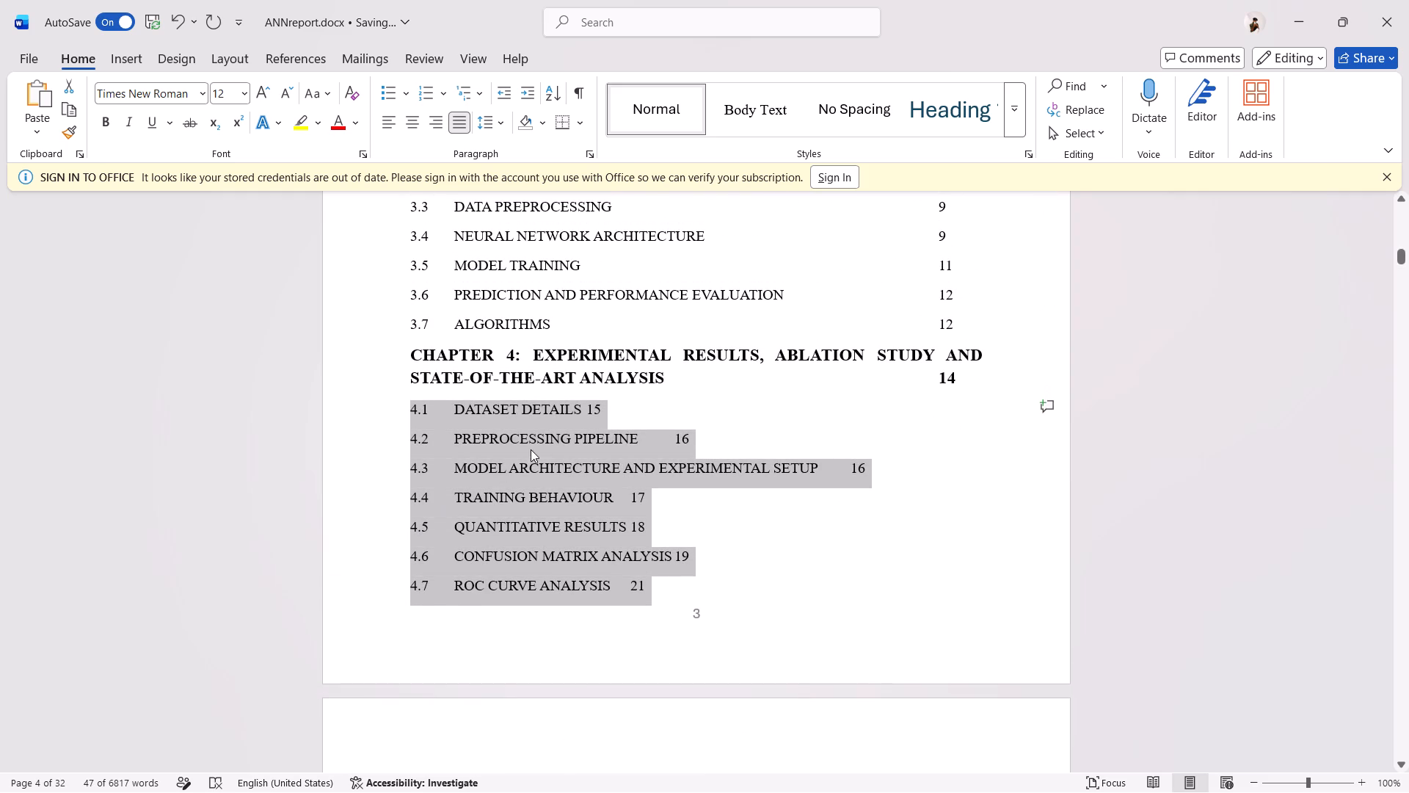
left_click(583, 399)
left_click(589, 410)
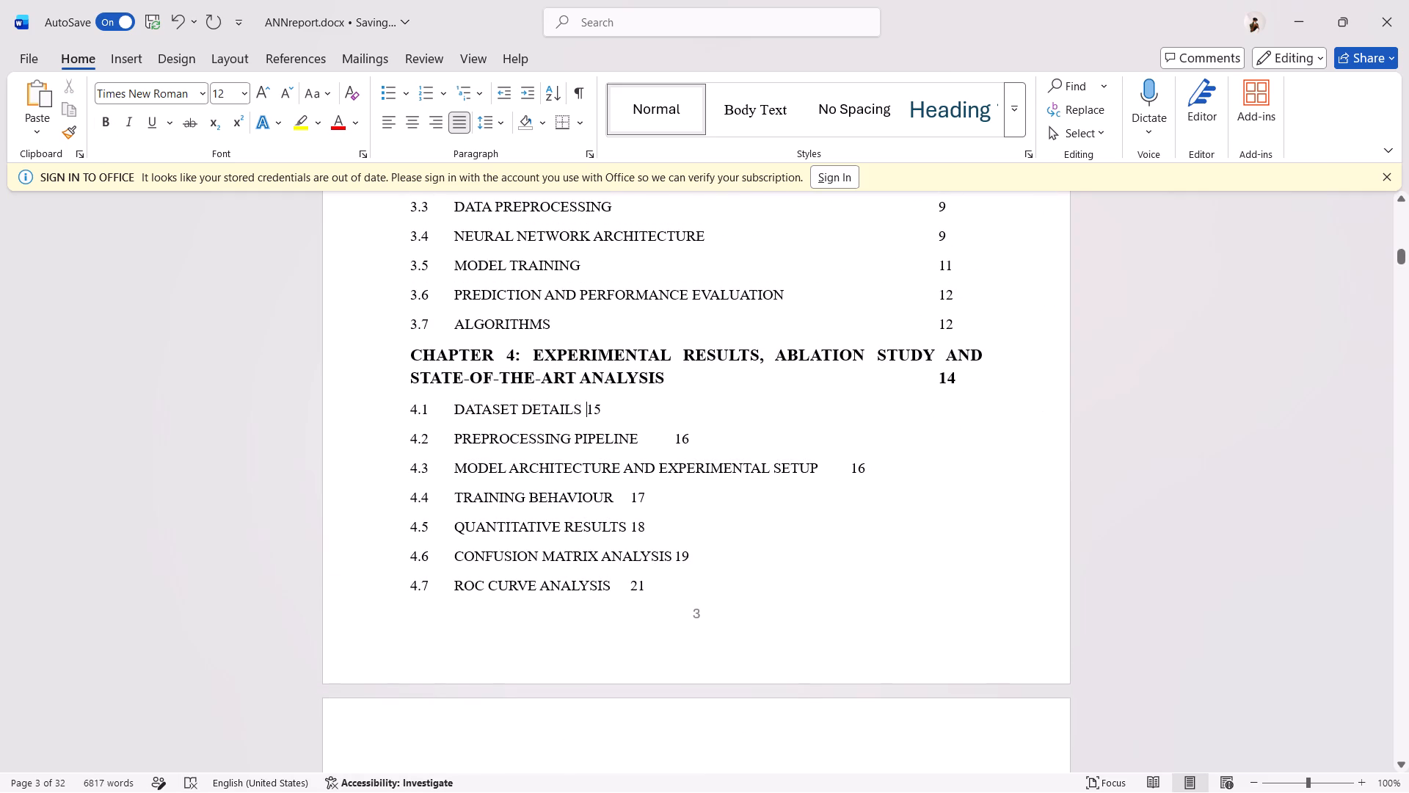
key("c")
key("BackSpace")
key("Tab")
key("Tab")
key("Tab")
key("Tab")
key("Tab")
key("Tab")
key("Tab")
key("Tab")
Insert tabs before the page number of entry 4.2, PREPROCESSING PIPELINE, to align it with the page-number column.
key("Down")
key("Left")
key("Left")
key("Tab")
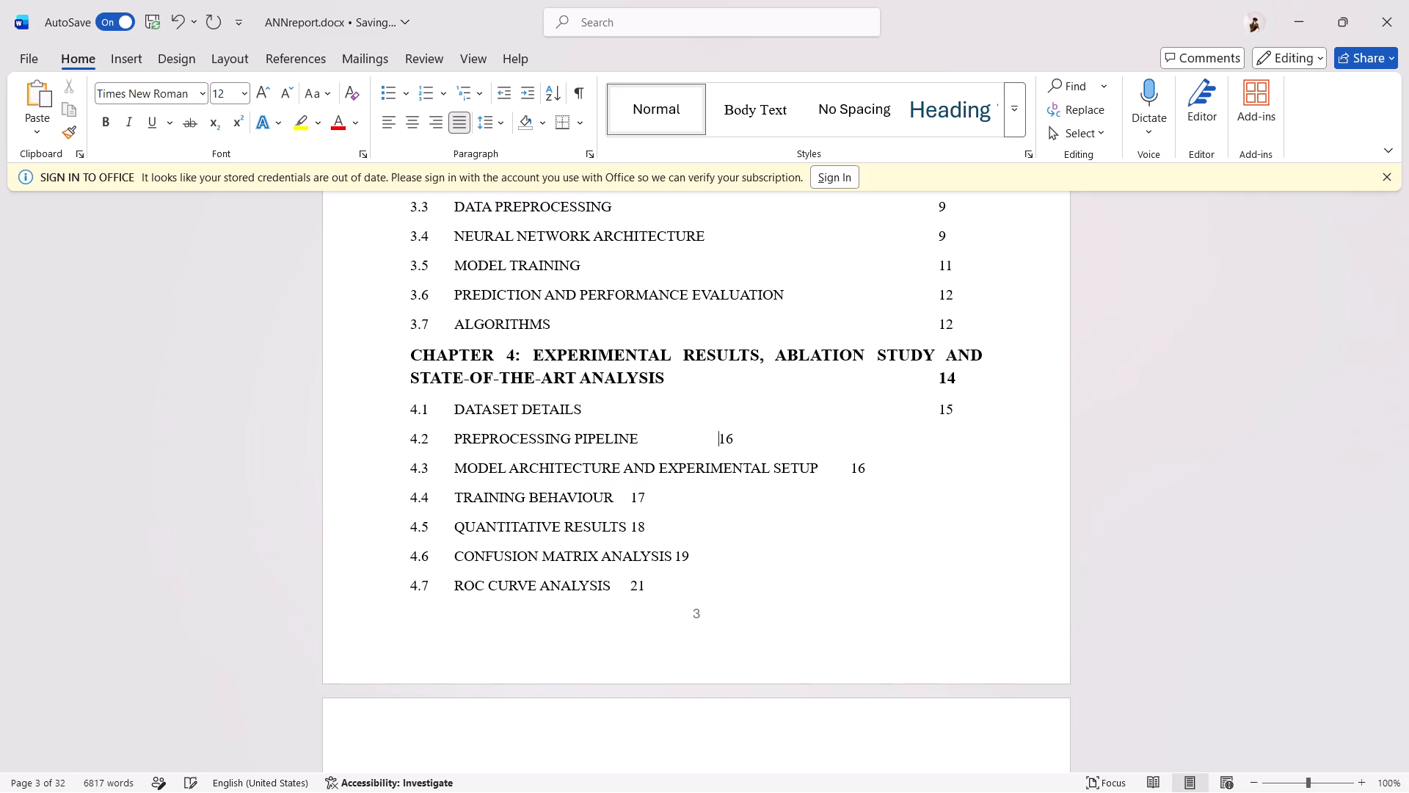
key("Tab")
key("Tab")
key("Tab")
key("Tab")
key("Tab")
Insert tabs before the page number of entry 4.3, MODEL ARCHITECTURE AND EXPERIMENTAL SETUP, to align it with the page-number column.
key("Down")
key("Left")
key("Left")
key("Tab")
key("Tab")
Insert tabs before the page number of entry 4.4, TRAINING BEHAVIOUR, to align it with the page-number column.
key("Down")
key("Left")
key("Left")
key("Tab")
key("Tab")
key("Tab")
key("Tab")
key("Tab")
key("Tab")
key("Tab")
Insert tabs before the page number of entry 4.5, QUANTITATIVE RESULTS, to align it with the page-number column.
key("Down")
key("Left")
key("Left")
key("Tab")
key("Tab")
key("Tab")
key("Tab")
key("Tab")
key("Tab")
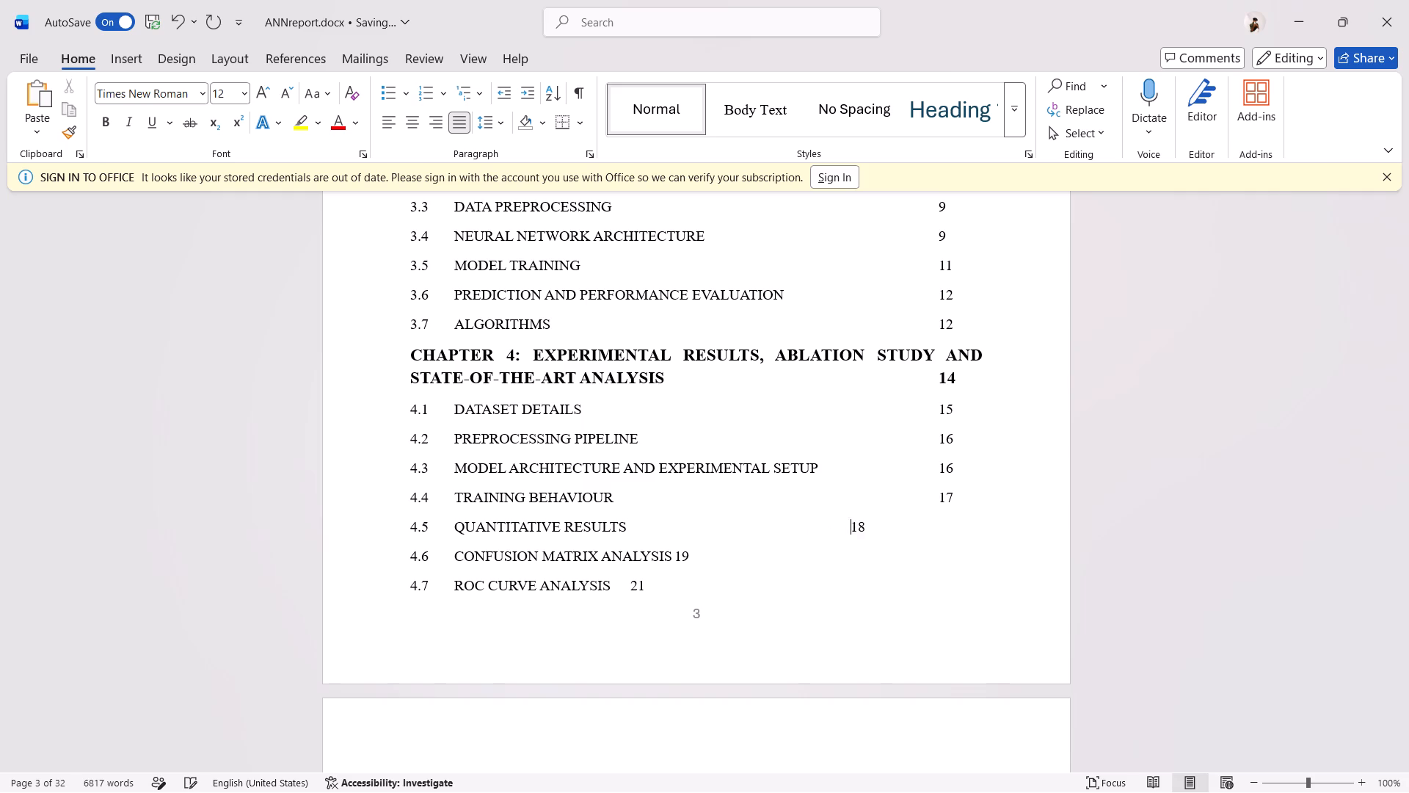
key("Tab")
Insert tabs before the page number of entry 4.6, CONFUSION MATRIX ANALYSIS, to align it with the page-number column.
key("Down")
key("Left")
key("Left")
key("Tab")
key("Tab")
key("Tab")
key("Tab")
key("Tab")
key("Tab")
Insert tabs before the page number of entry 4.7, ROC CURVE ANALYSIS, to align it with the page-number column.
key("Down")
key("Left")
key("Left")
key("Tab")
key("Tab")
key("Tab")
key("Tab")
key("Tab")
key("Tab")
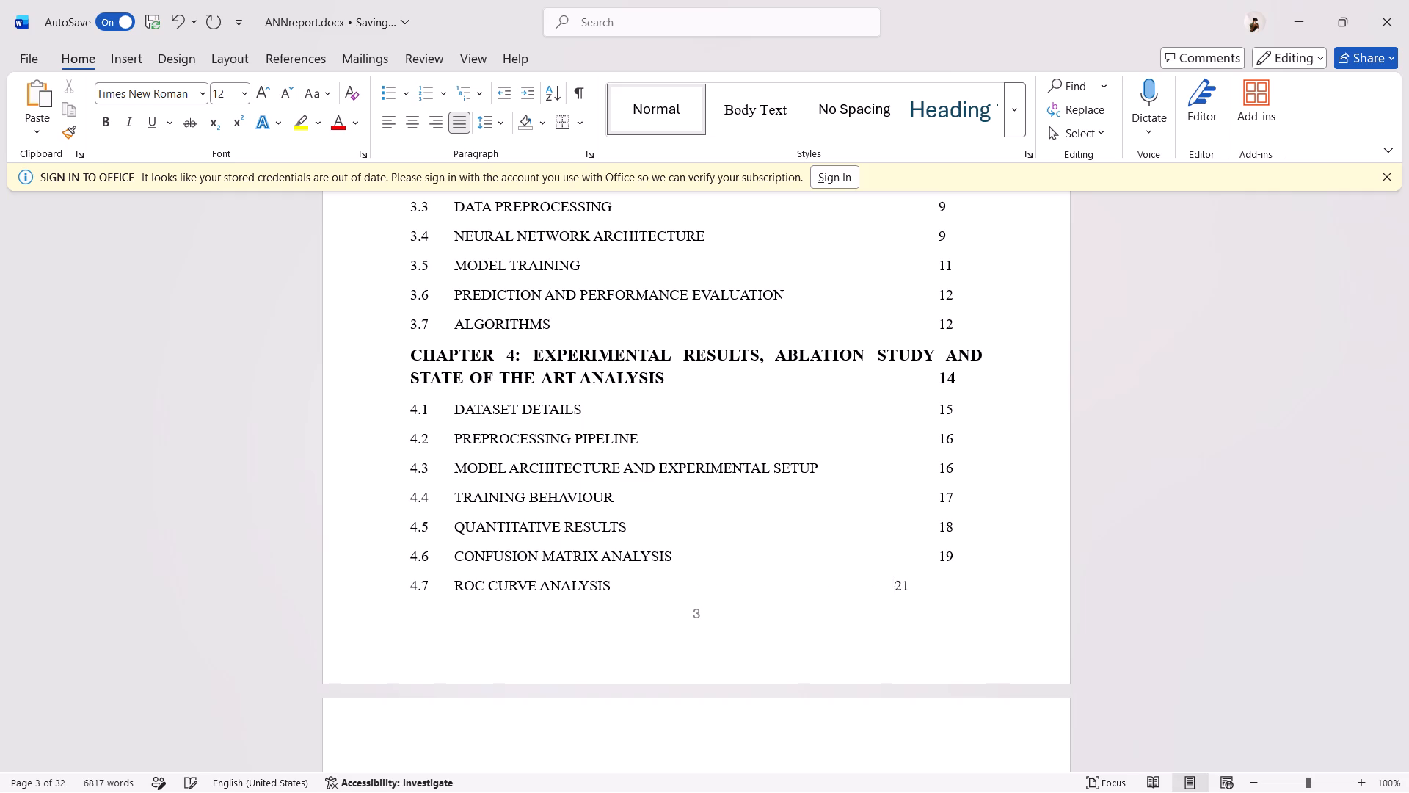
key("Tab")
Reduce the font size of the CHAPTER 1: INTRODUCTION title text to 12 pt, leaving out its page number.
left_click(580, 361)
scroll(684, 391, "up", 3)
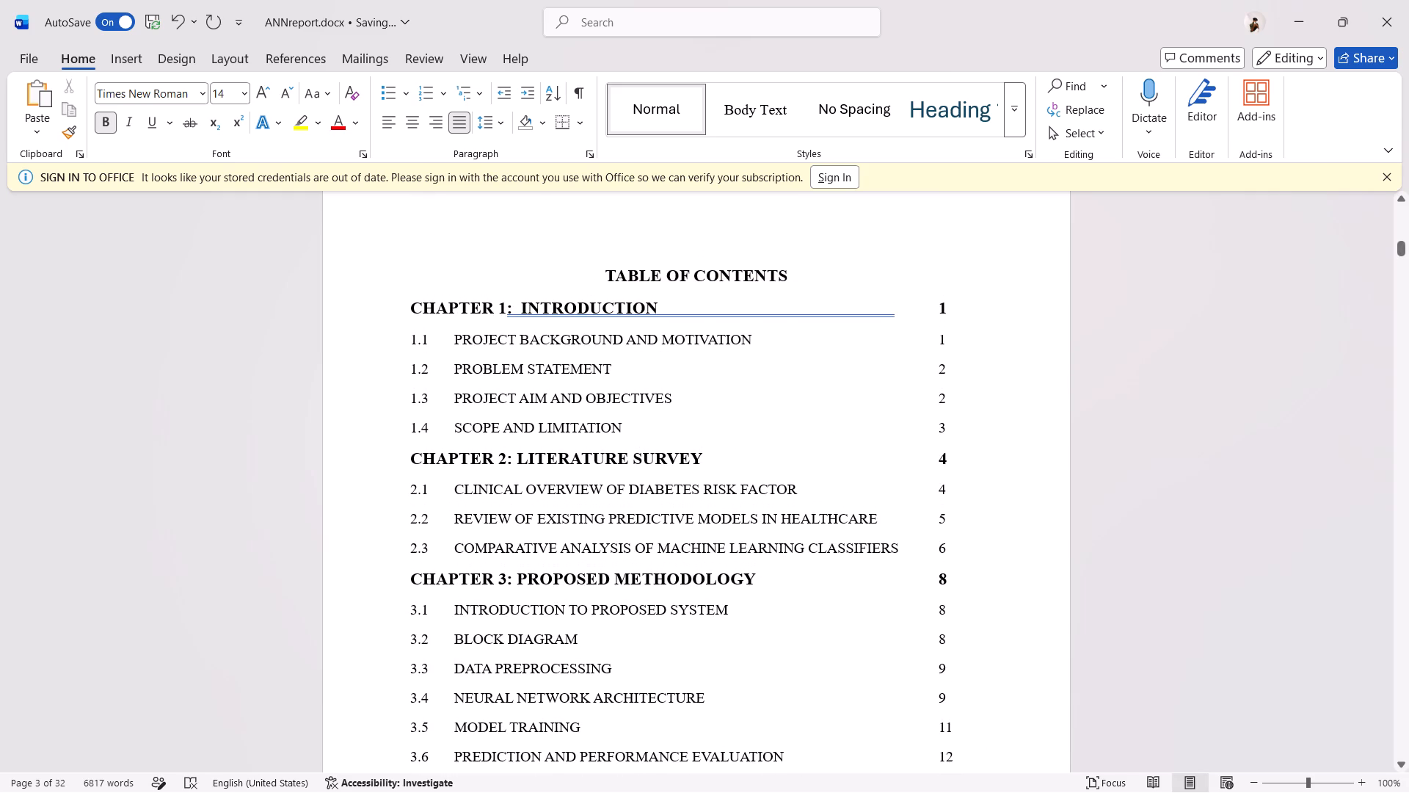
left_click(667, 275)
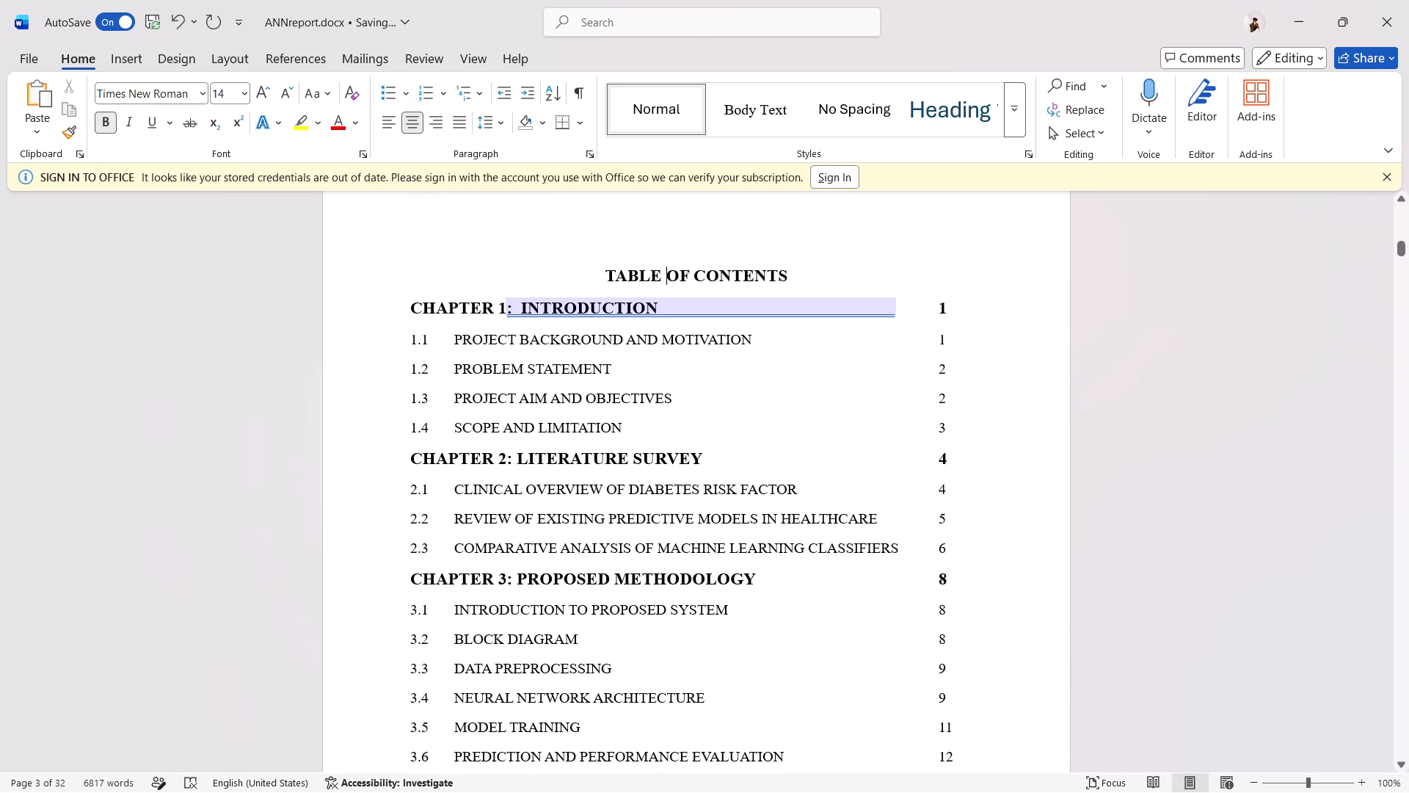
left_click_drag(655, 308, 410, 310)
key("ctrl+shift+comma")
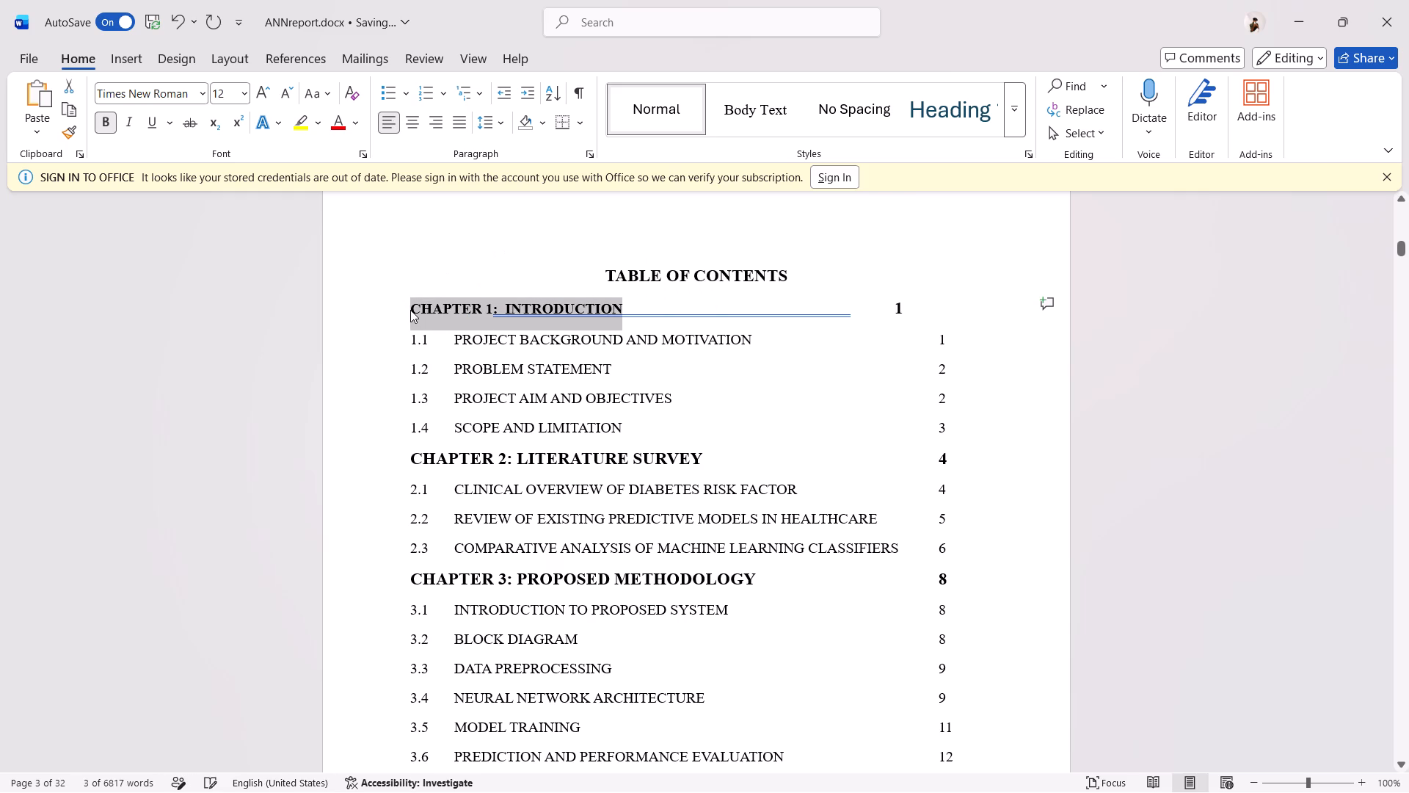
Reduce the font size of contents entries 1.1 through 1.4 to 11 pt.
left_click_drag(412, 338, 657, 430)
key("ctrl+shift+comma")
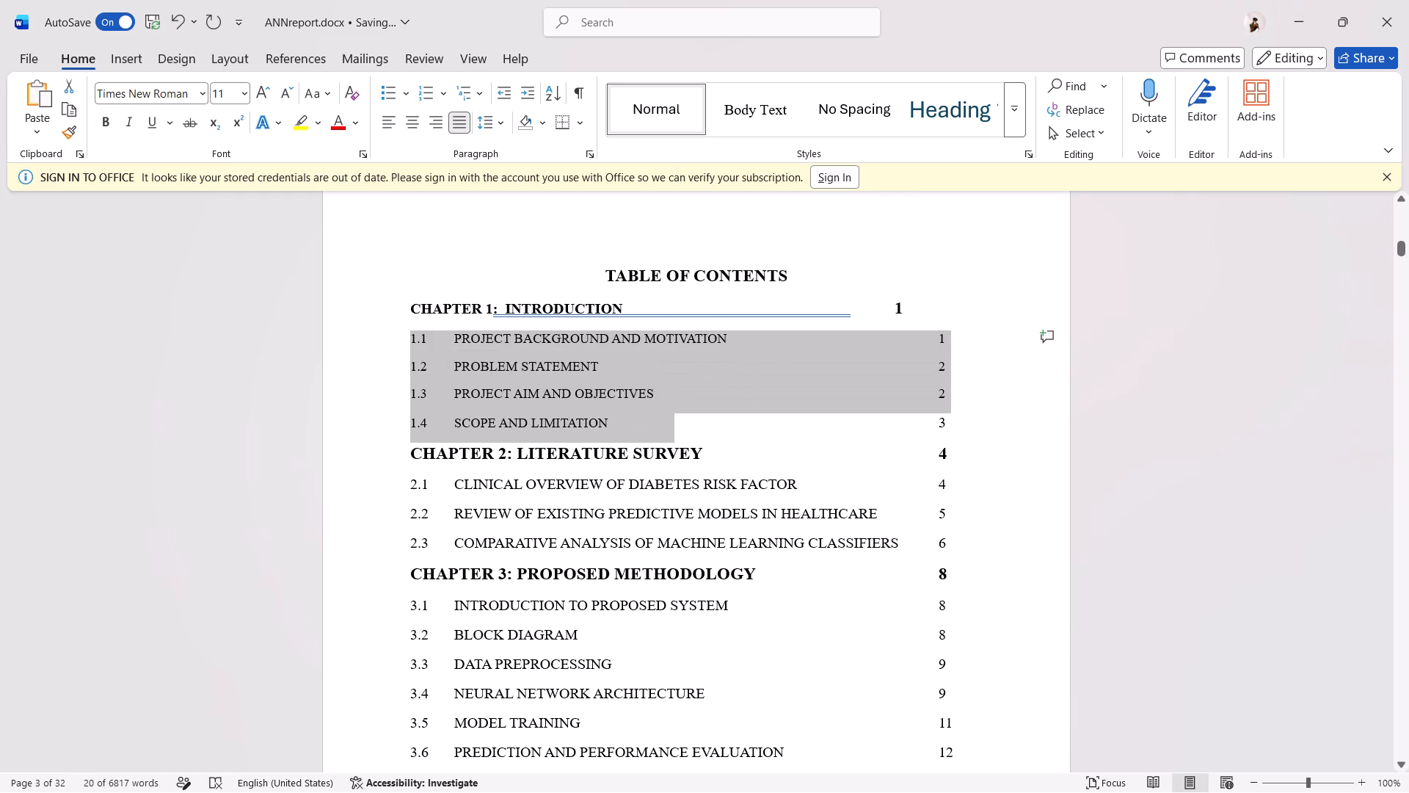
Set the font size of the CHAPTER 2: LITERATURE SURVEY title text to 12 pt, leaving out its page number.
left_click_drag(410, 445, 683, 453)
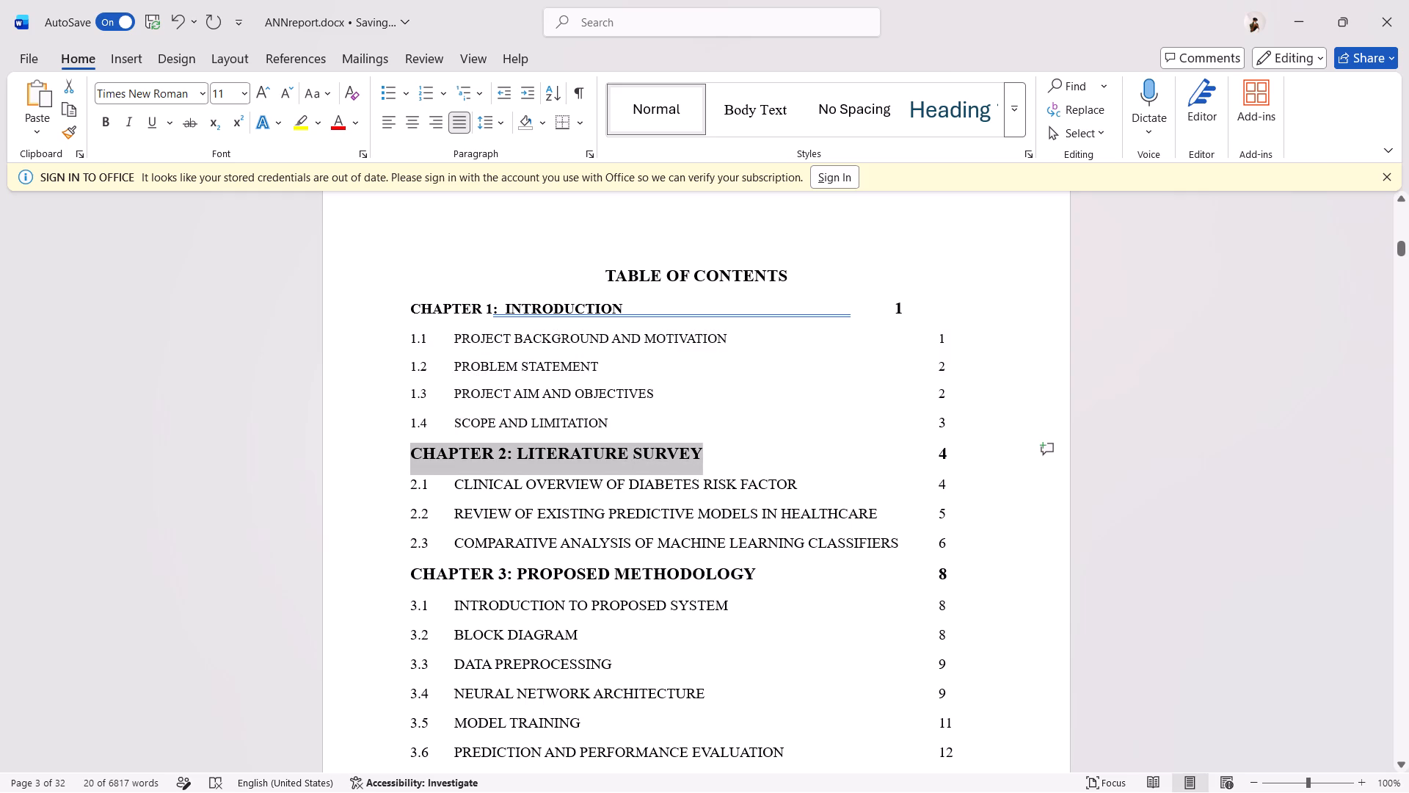
left_click_drag(683, 453, 685, 454)
key("ctrl+shift+period")
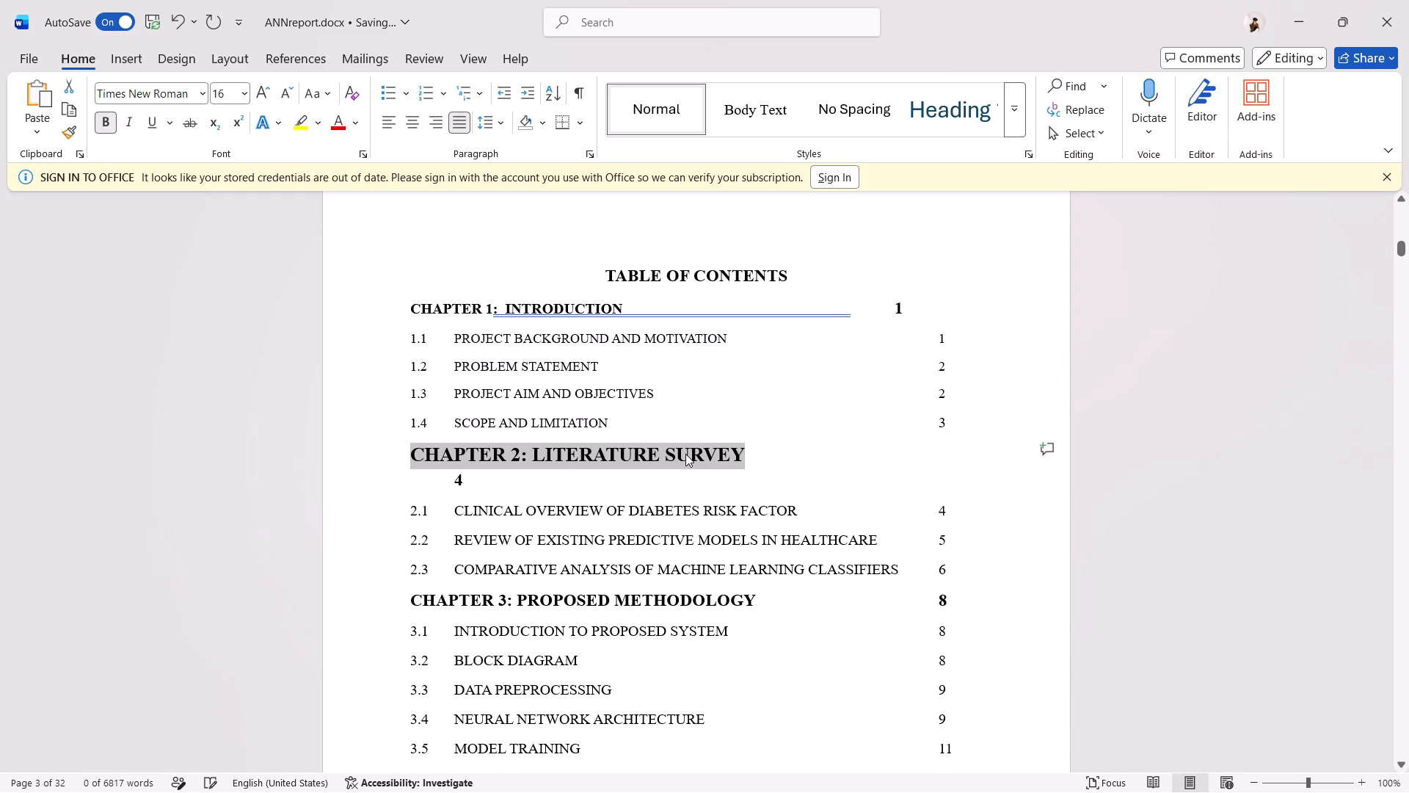
key("ctrl+shift+comma")
key("ctrl+shift+comma")
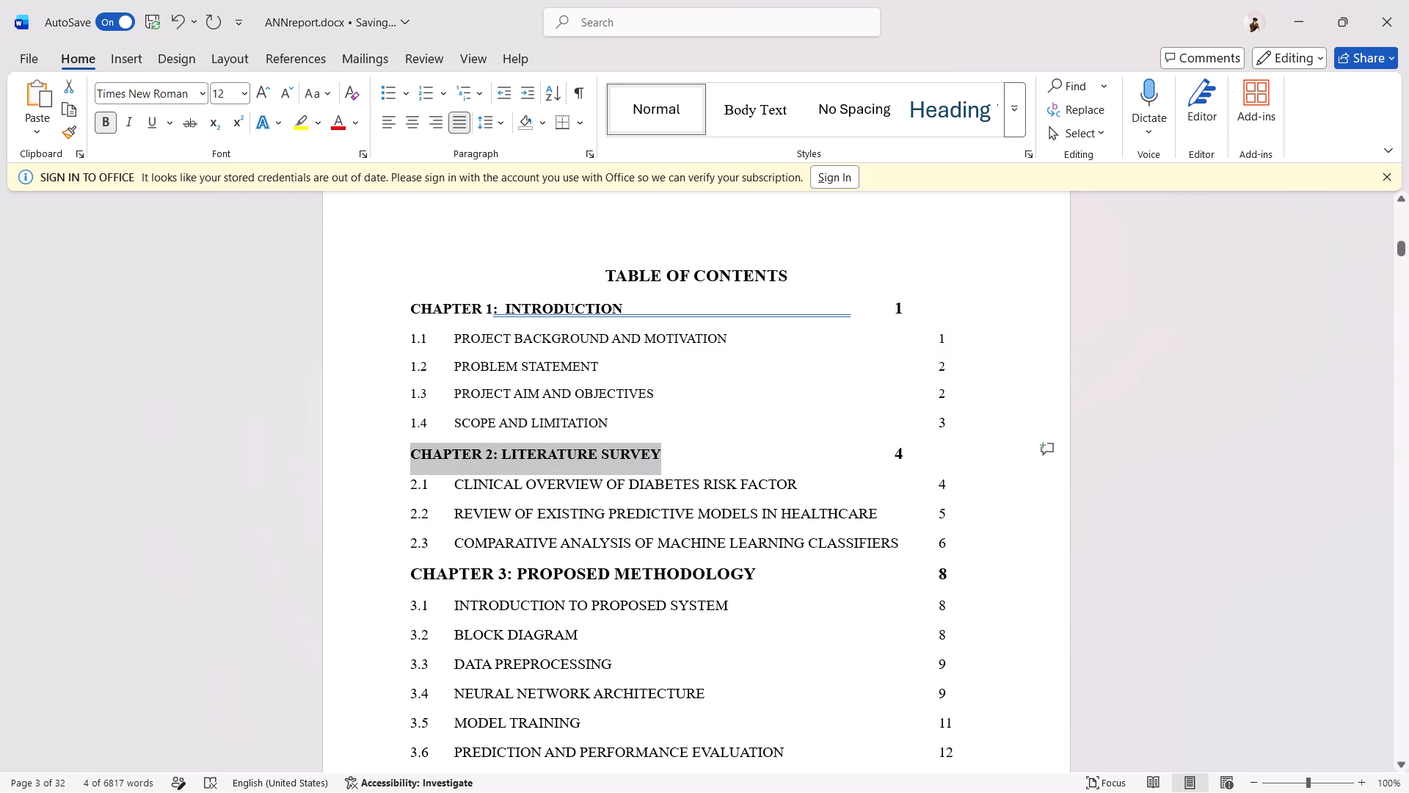
key("ctrl+shift+comma")
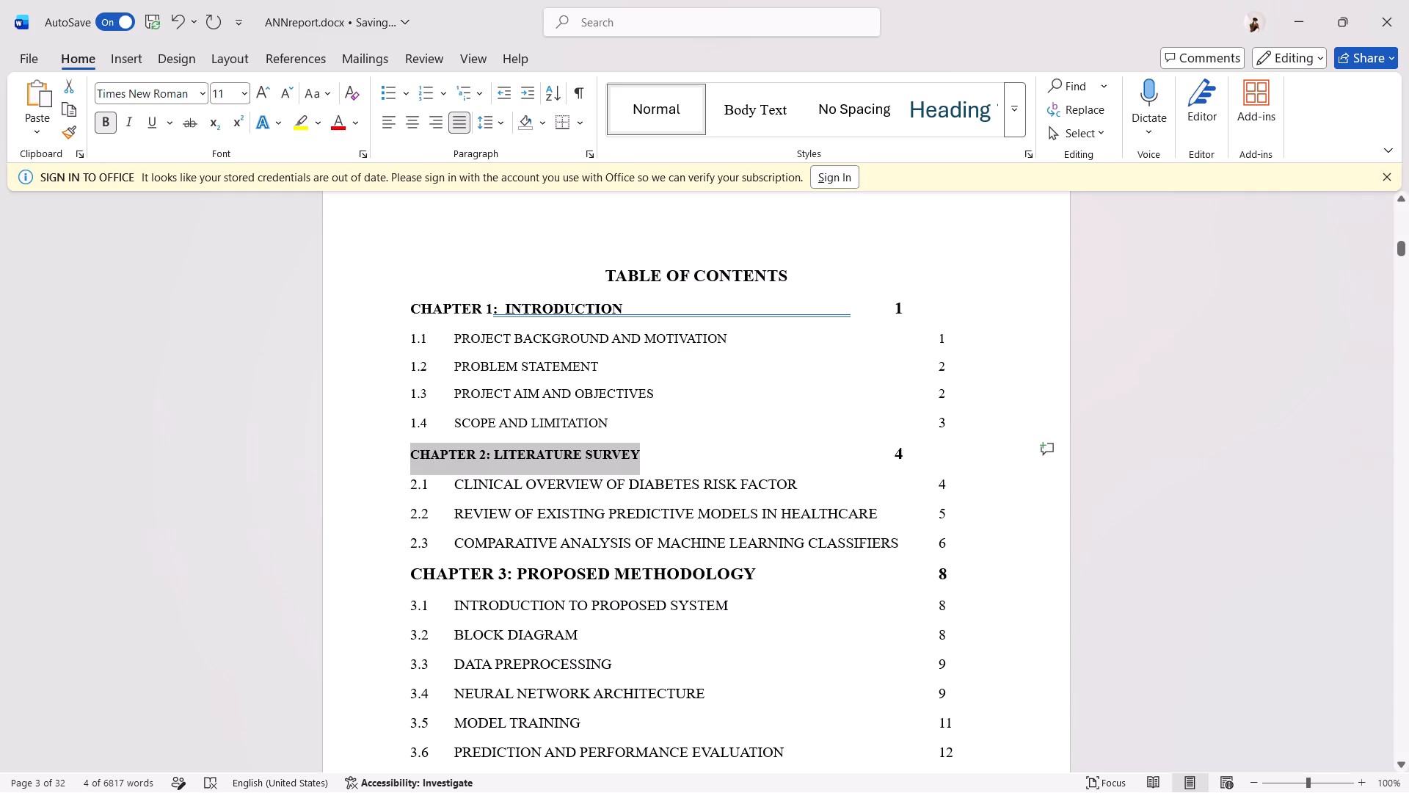
key("ctrl+shift+period")
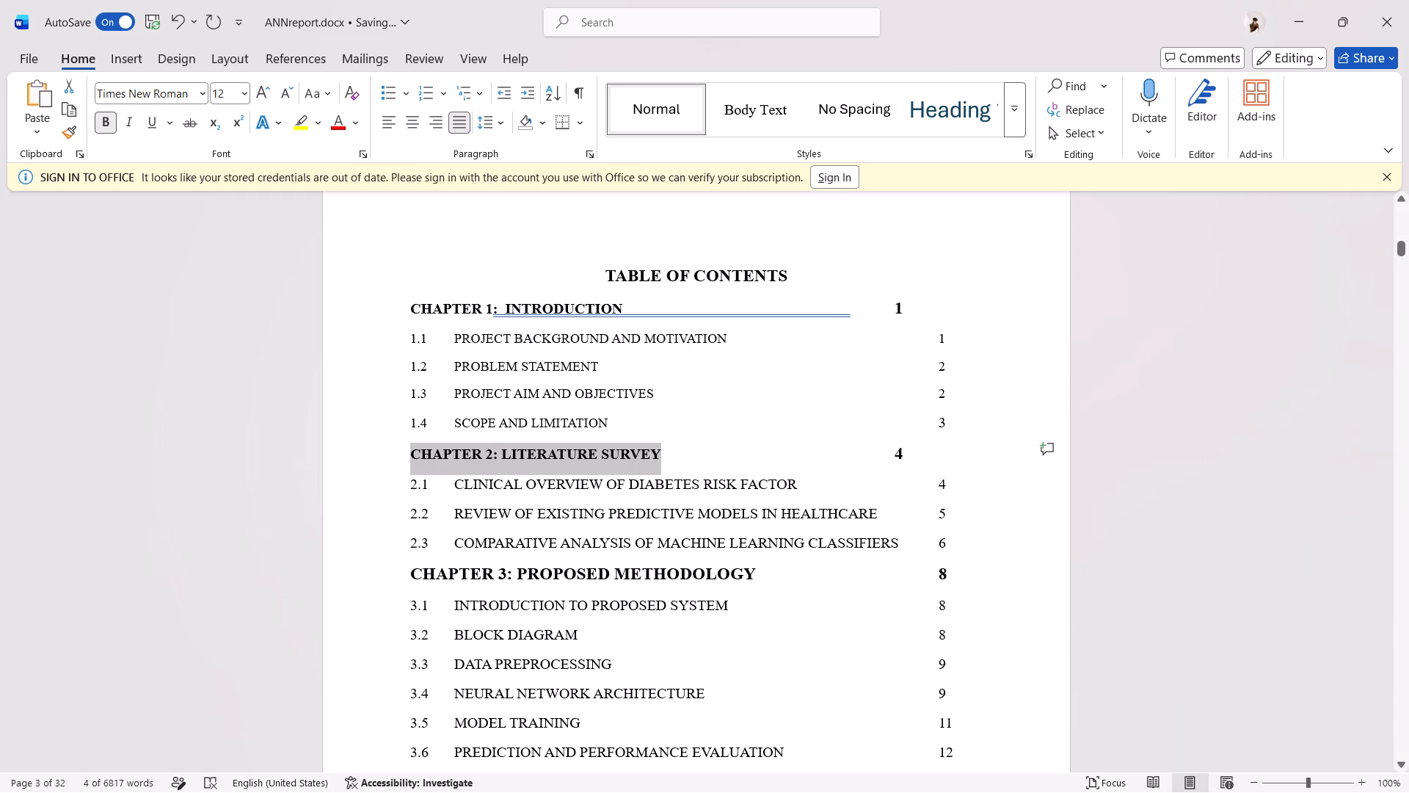
Insert a tab before the page numbers of the CHAPTER 1 and CHAPTER 2 titles to align them with the page-number column.
left_click(411, 335)
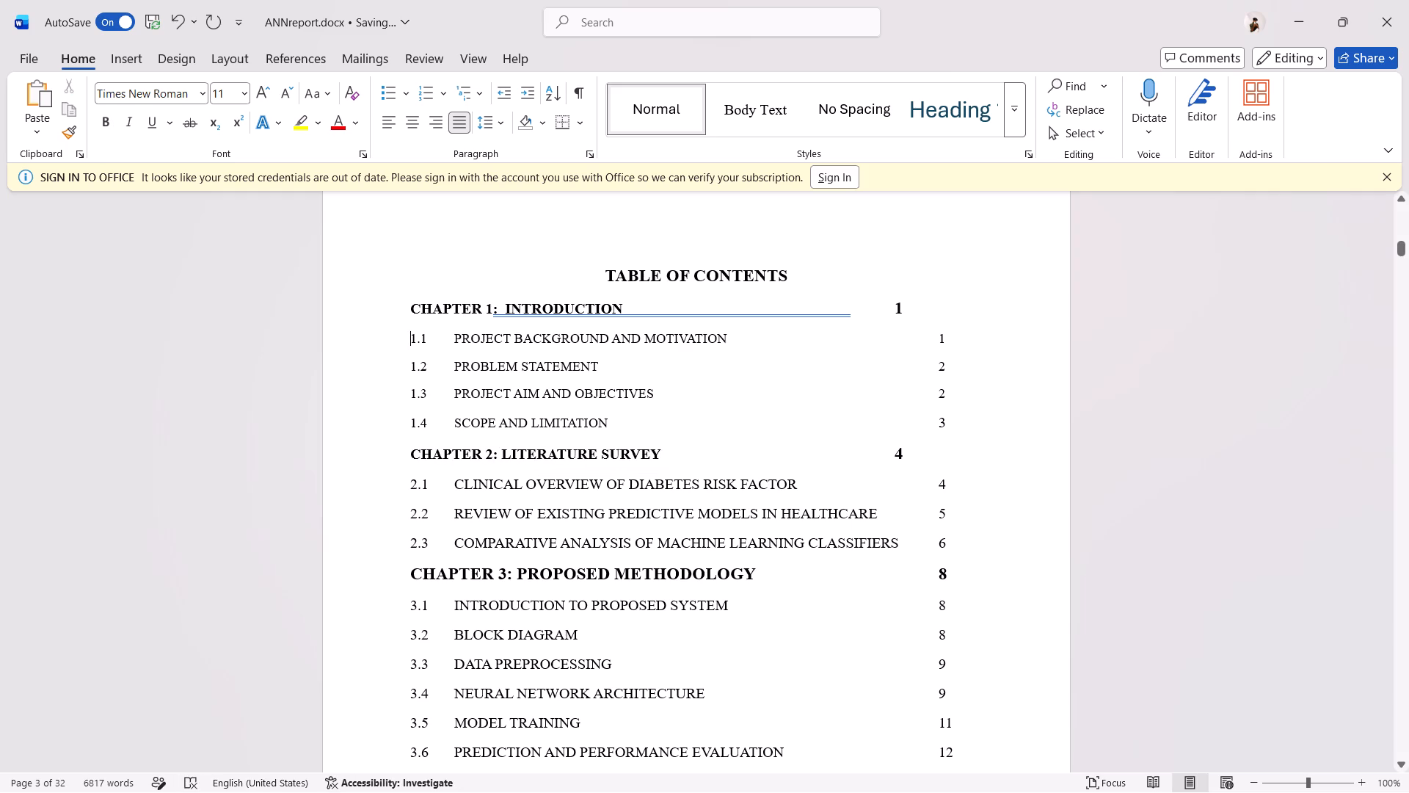
left_click(878, 310)
key("Tab")
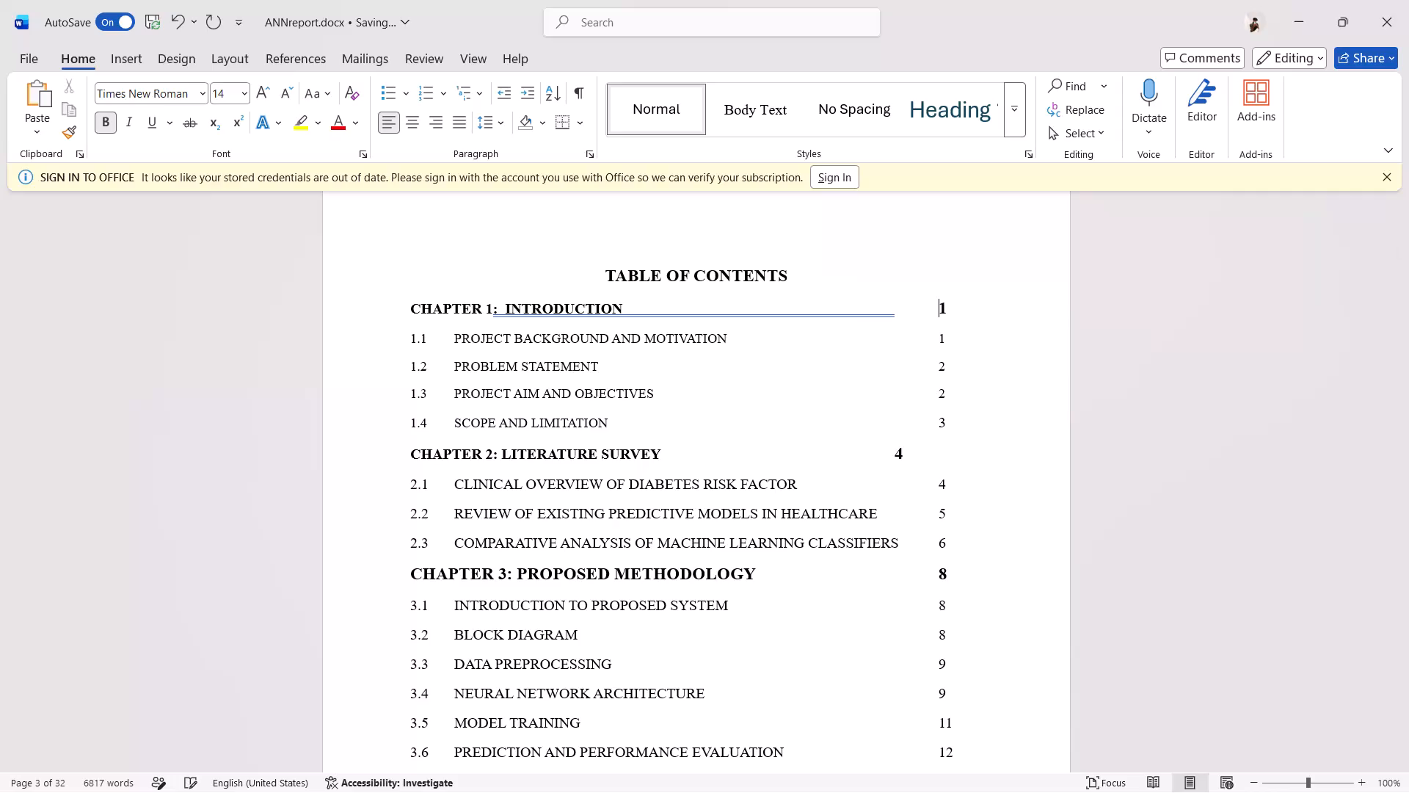
left_click(883, 450)
key("Tab")
Reduce contents entries 2.1 through 2.3 to 11 pt and realign the page numbers of 2.2 and 2.3 with a tab each.
left_click_drag(407, 478, 994, 554)
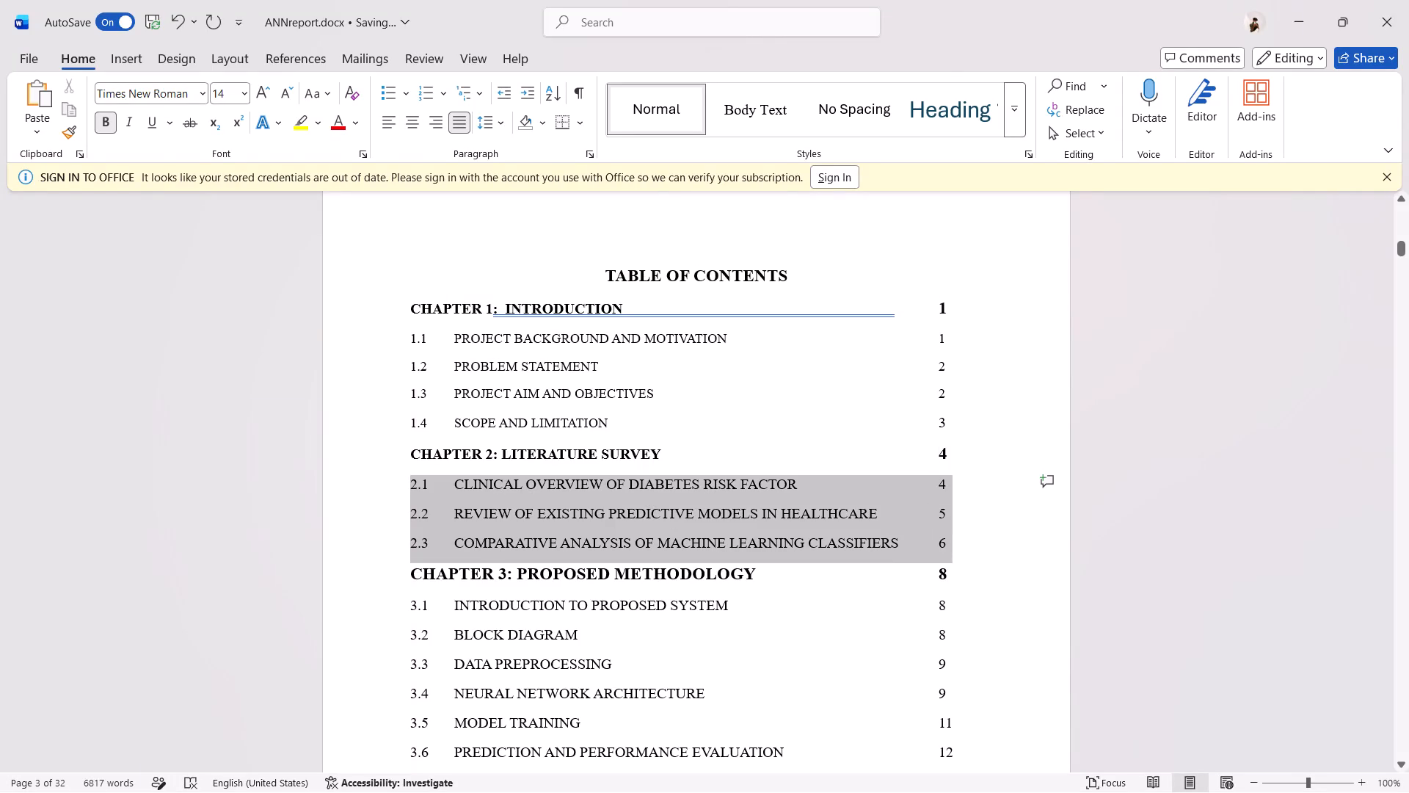
left_click_drag(994, 554, 991, 550)
key("ctrl+shift+comma")
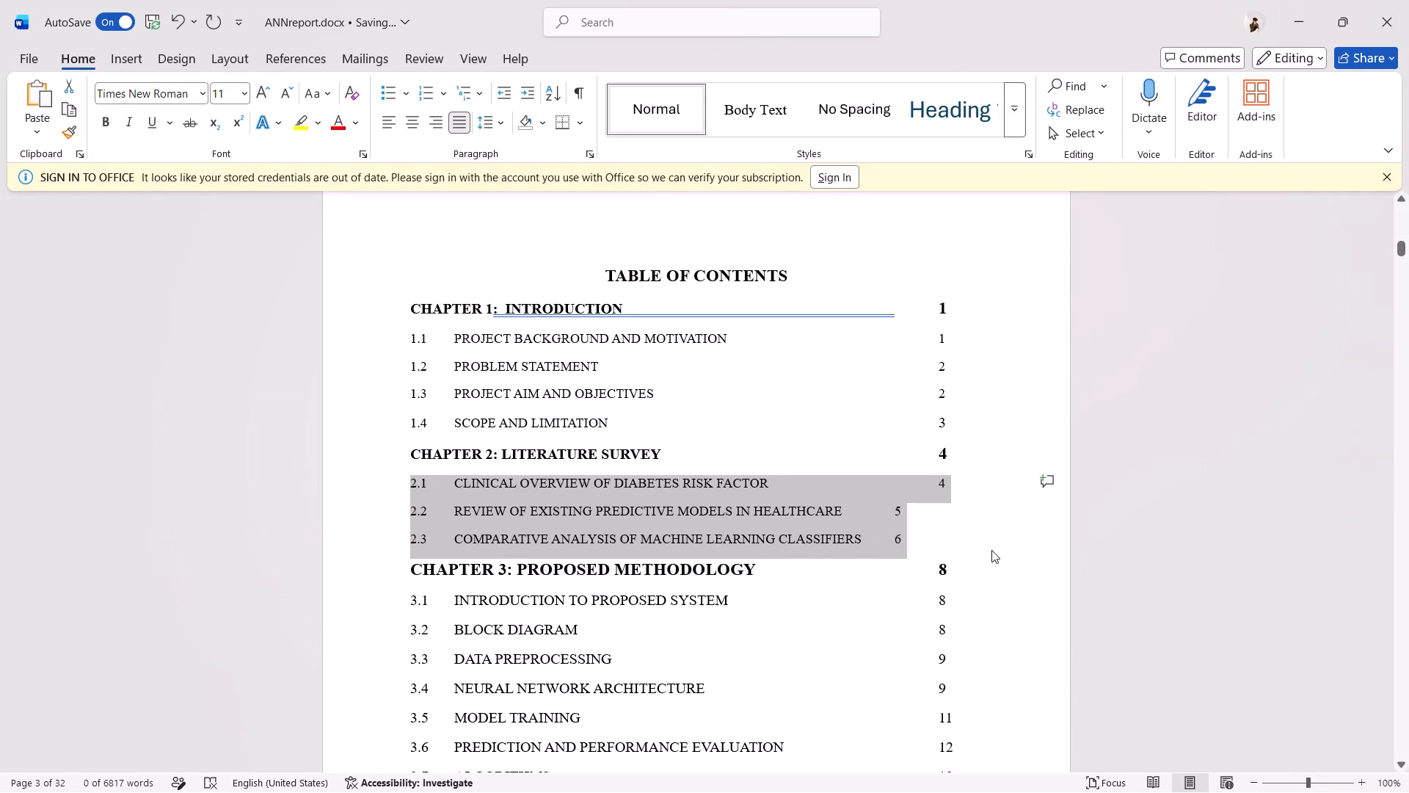
left_click(889, 507)
key("Tab")
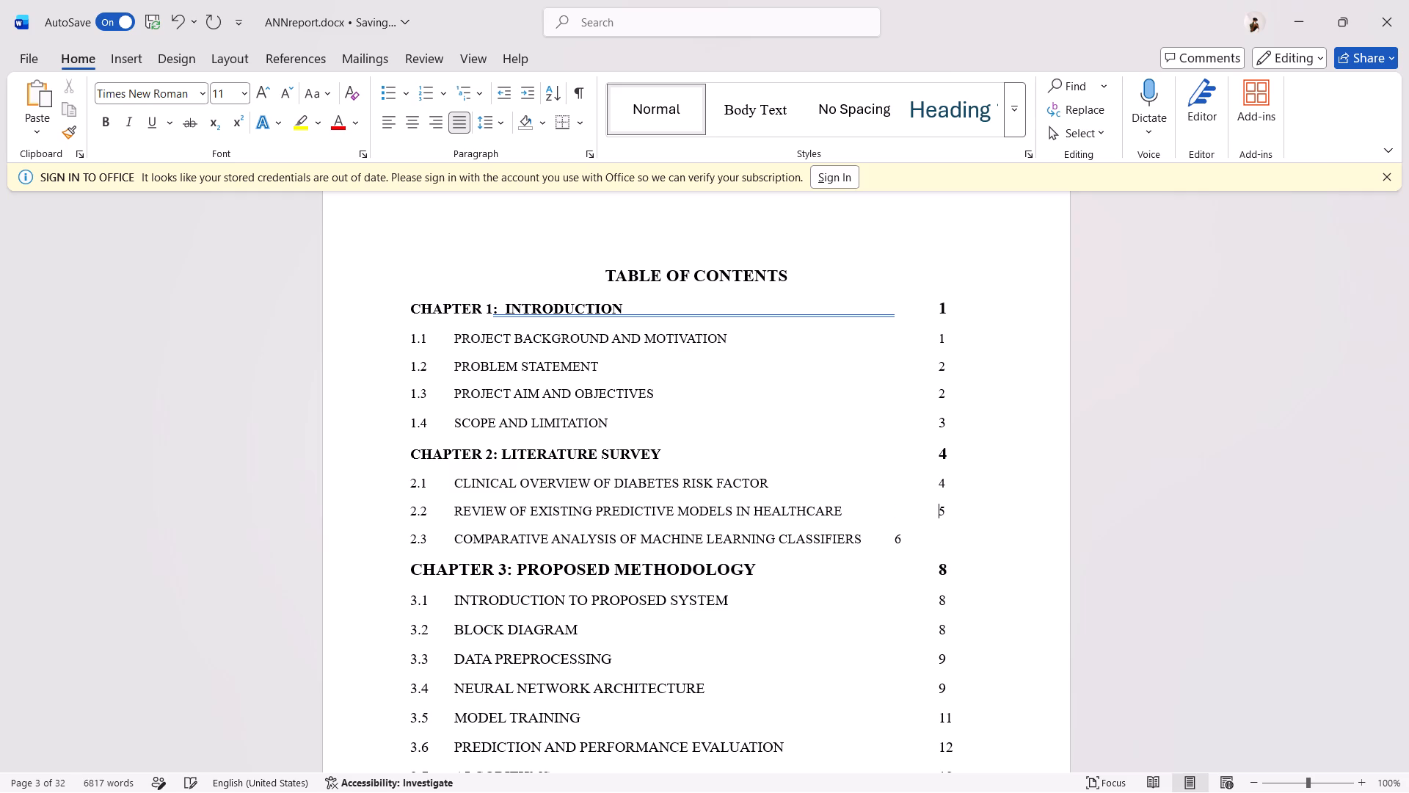
key("Down")
key("Left")
key("Tab")
Reduce the CHAPTER 3: PROPOSED METHODOLOGY line, including its page number, to 12 pt and realign the number with a tab.
key("Down")
key("Up")
key("Right")
key("shift+Down")
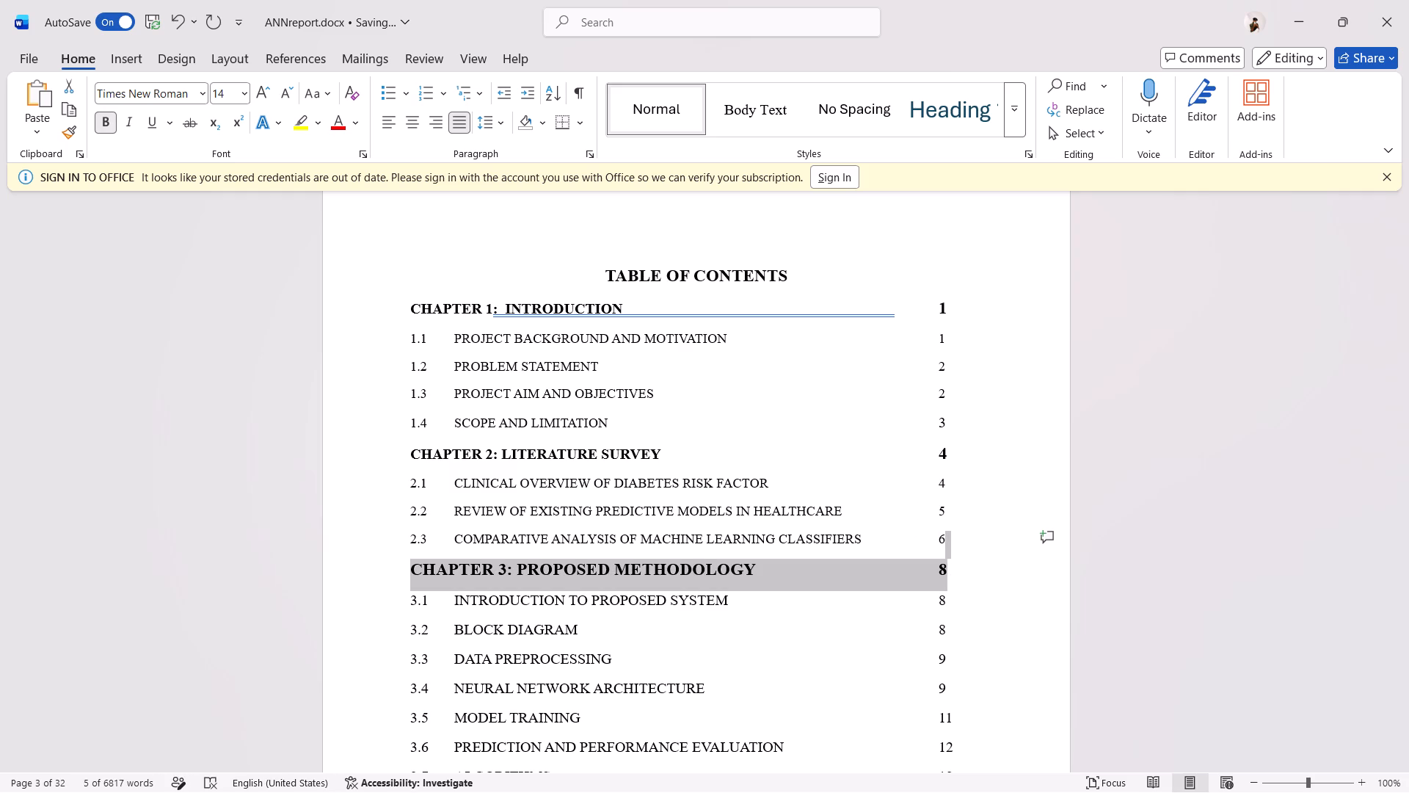
key("ctrl+shift+comma")
key("Right")
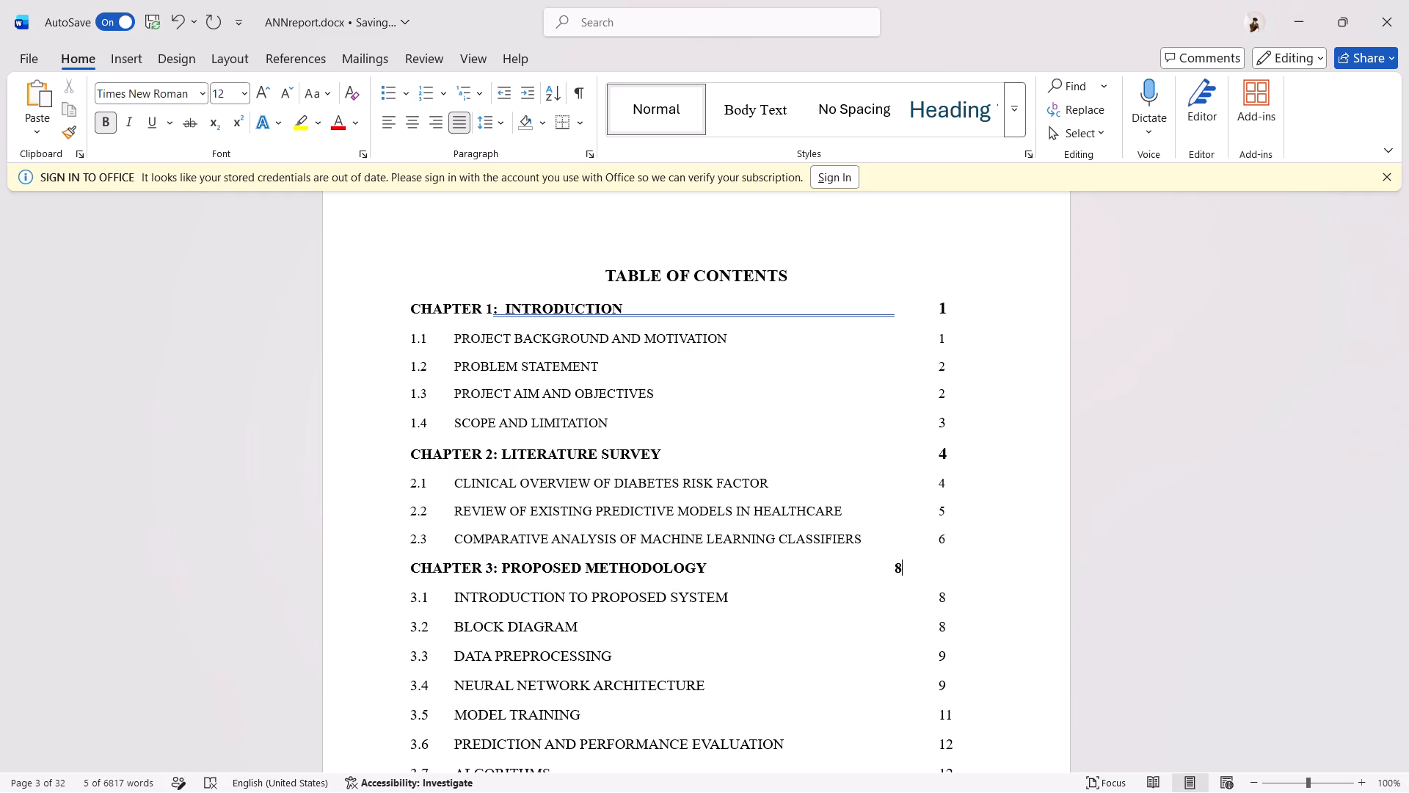
key("Left")
key("Tab")
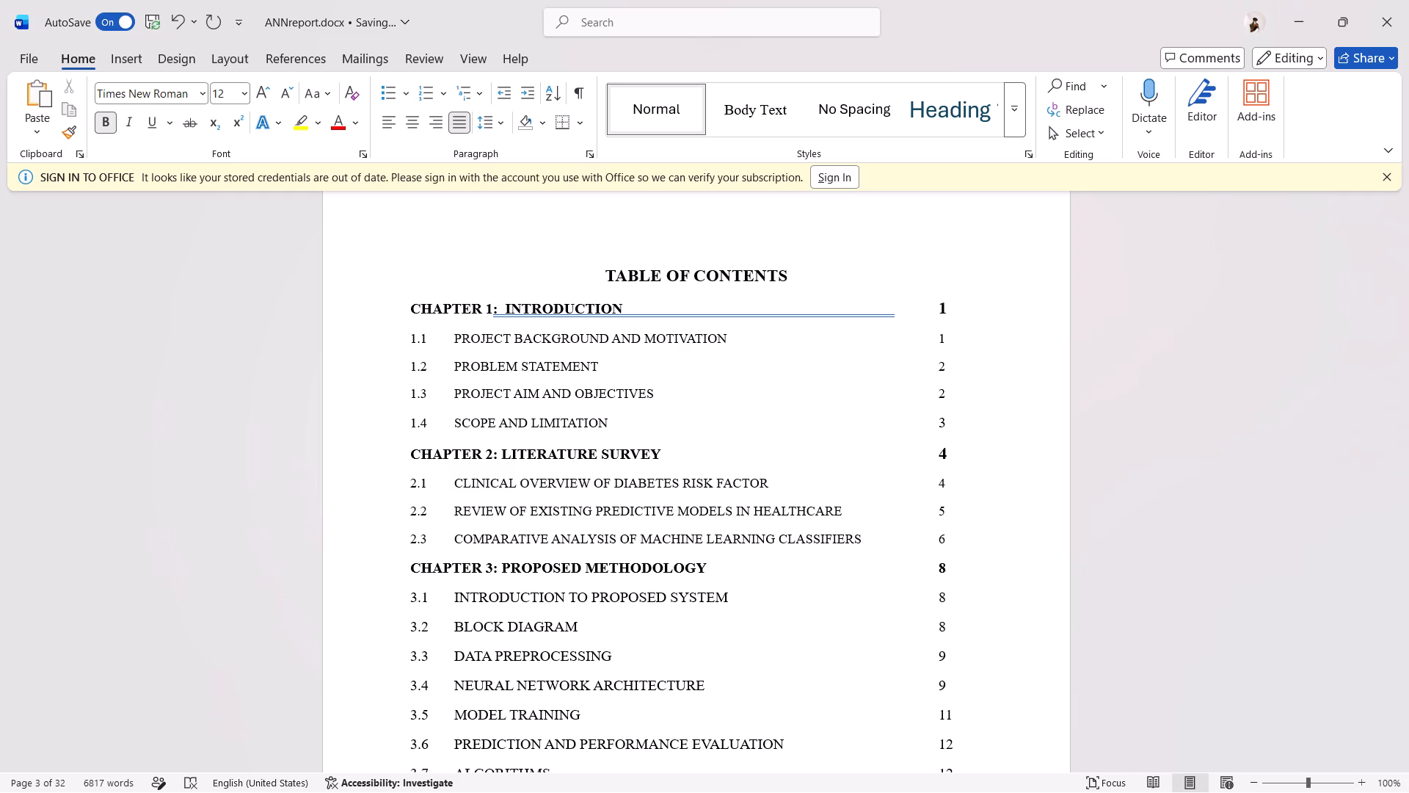
Reduce the font size of contents entries 3.1 through 3.7, including their page numbers, to 11 pt.
key("Down")
key("Up")
key("Right")
key("shift+Down")
key("shift+Down")
key("shift+Down")
key("shift+Down")
key("shift+Down")
key("shift+Down")
key("shift+Down")
key("shift+Down")
key("shift+Up")
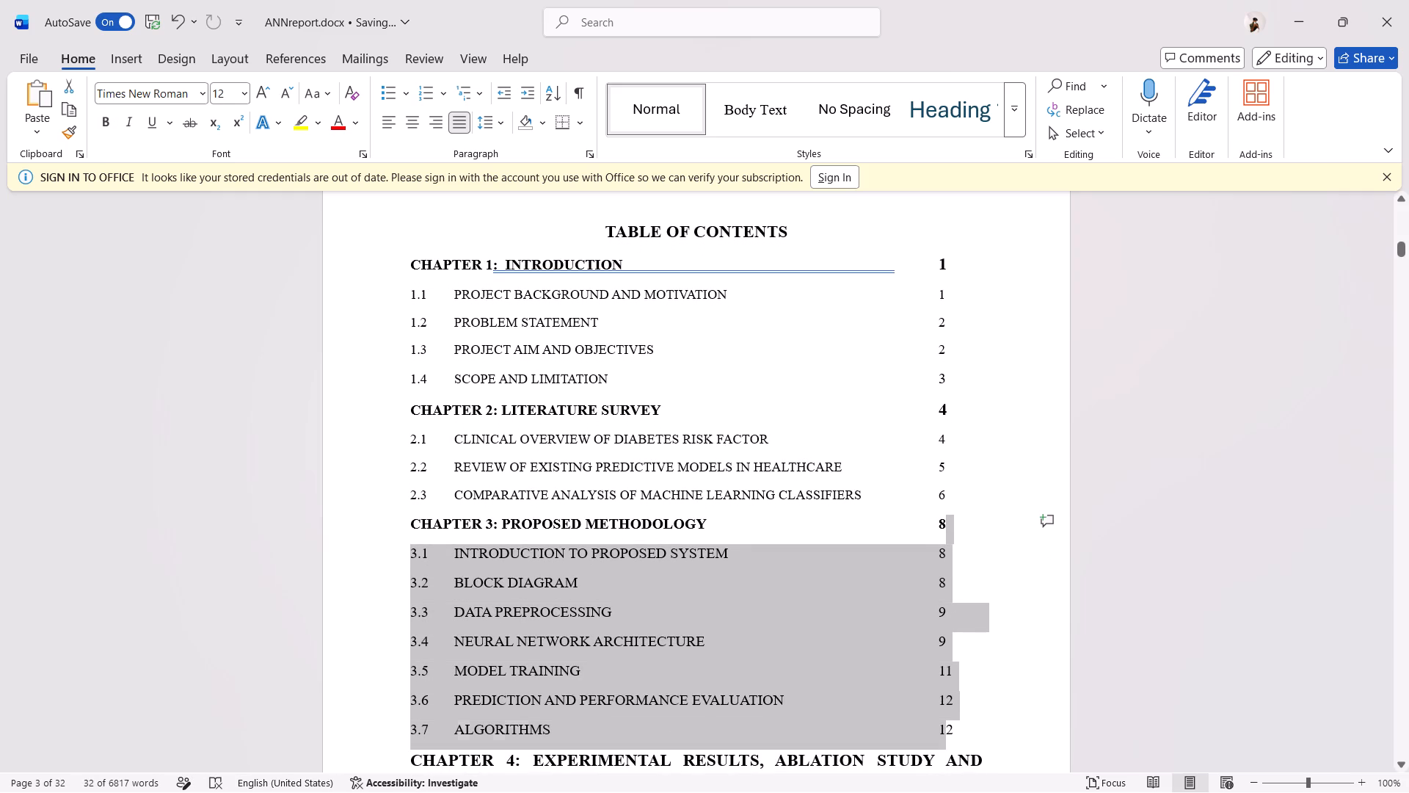
key("shift+Up")
key("shift+Down")
key("shift+Right")
key("ctrl+shift+comma")
Insert a tab before the page numbers of entries 3.1 and 3.6 to align them with the page-number column.
key("Down")
key("Left")
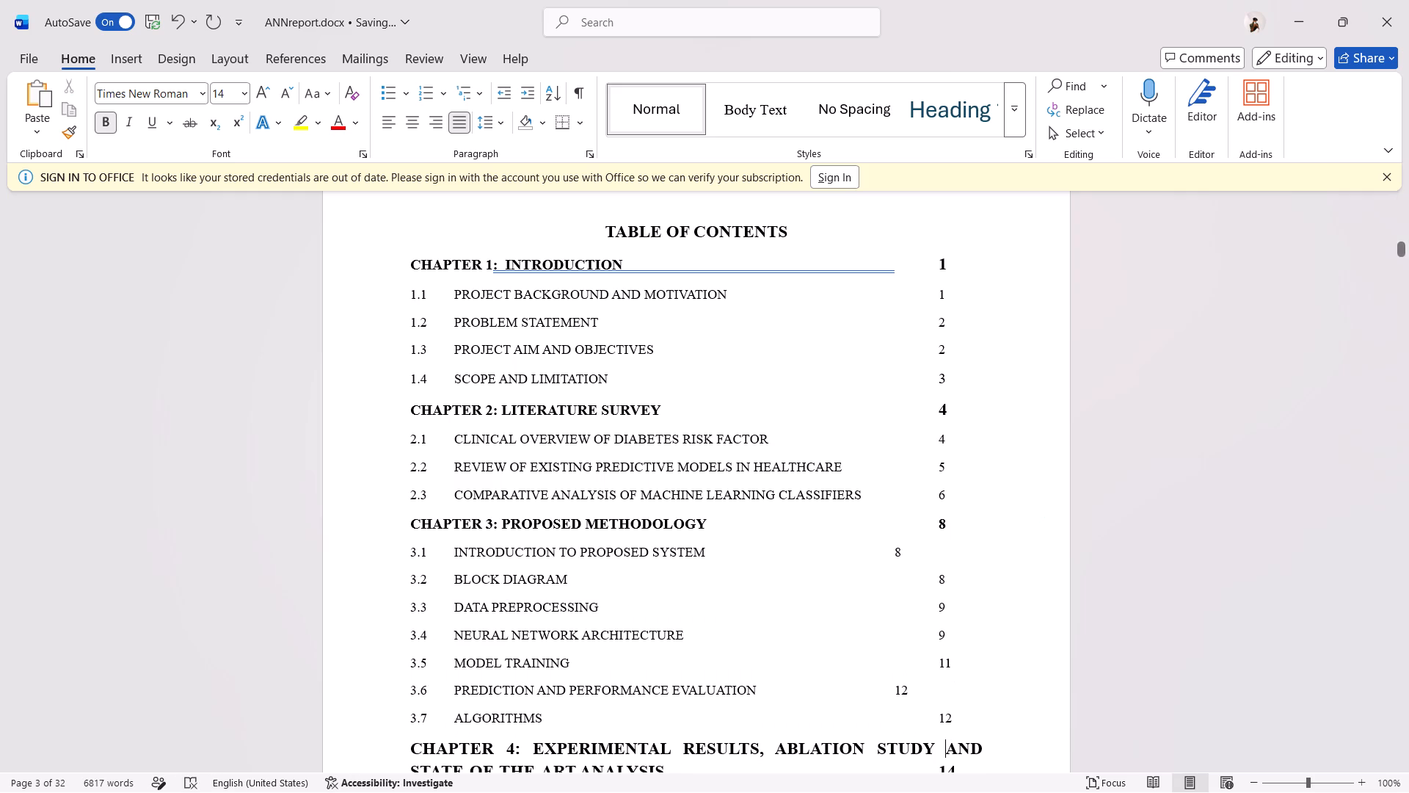
key("Down")
key("Up")
key("Up")
key("Up")
key("Up")
key("Up")
key("Up")
key("Up")
key("Up")
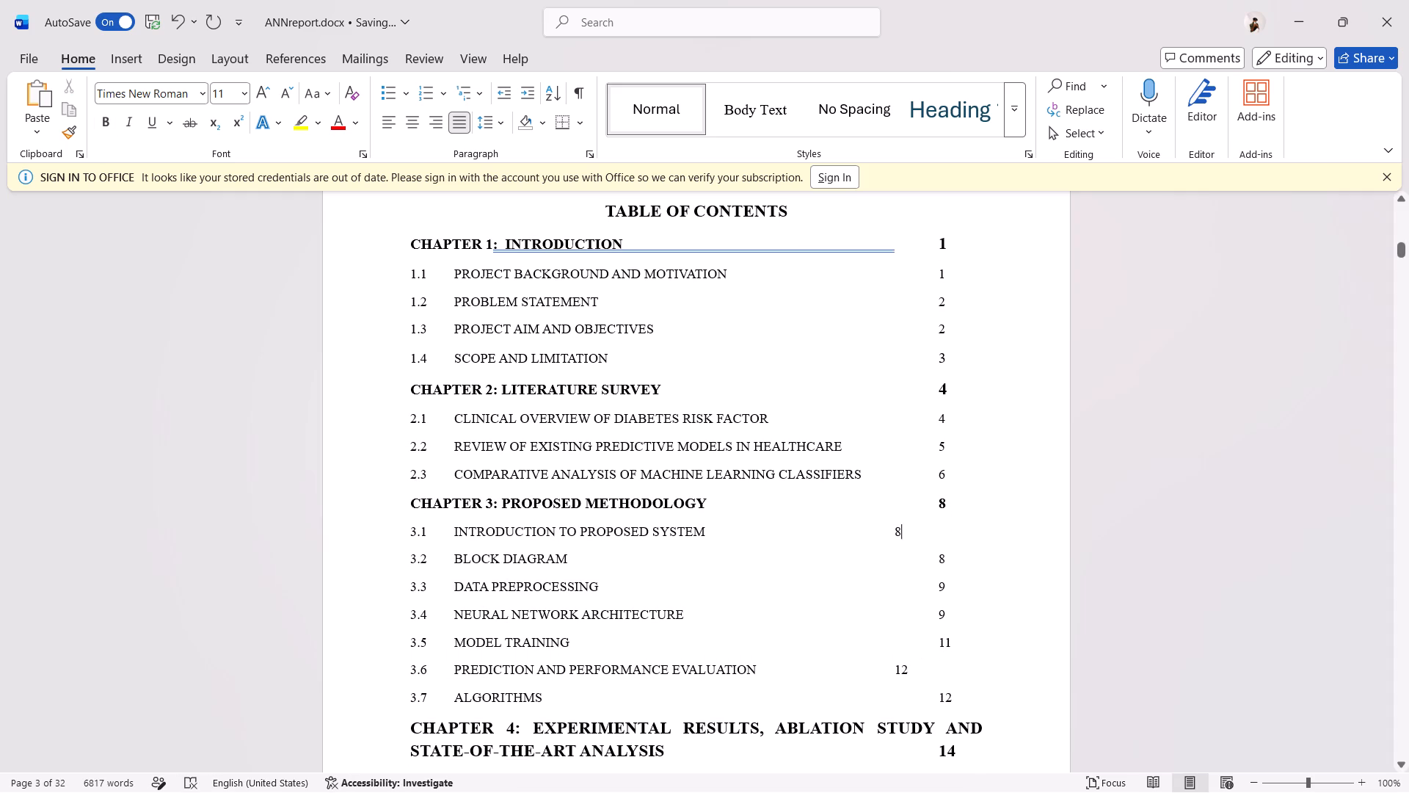
key("Left")
key("Tab")
key("Down")
key("Down")
key("Down")
key("Down")
key("Down")
key("Left")
key("Left")
key("Tab")
Reduce the font size of the two-line CHAPTER 4 title, including its page number, to 12 pt.
key("Down")
key("Down")
key("Up")
key("Right")
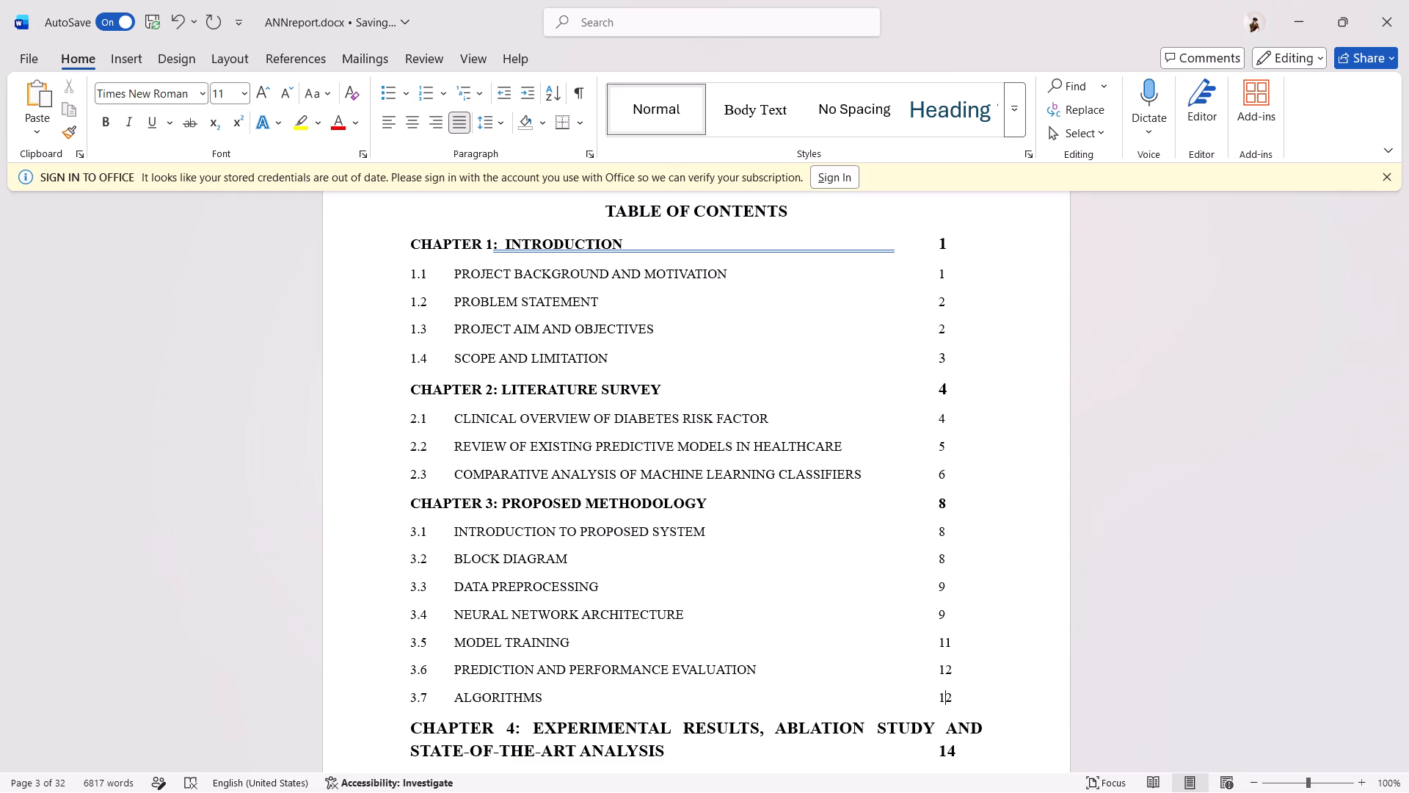
key("Right")
key("shift+Down")
key("shift+Down")
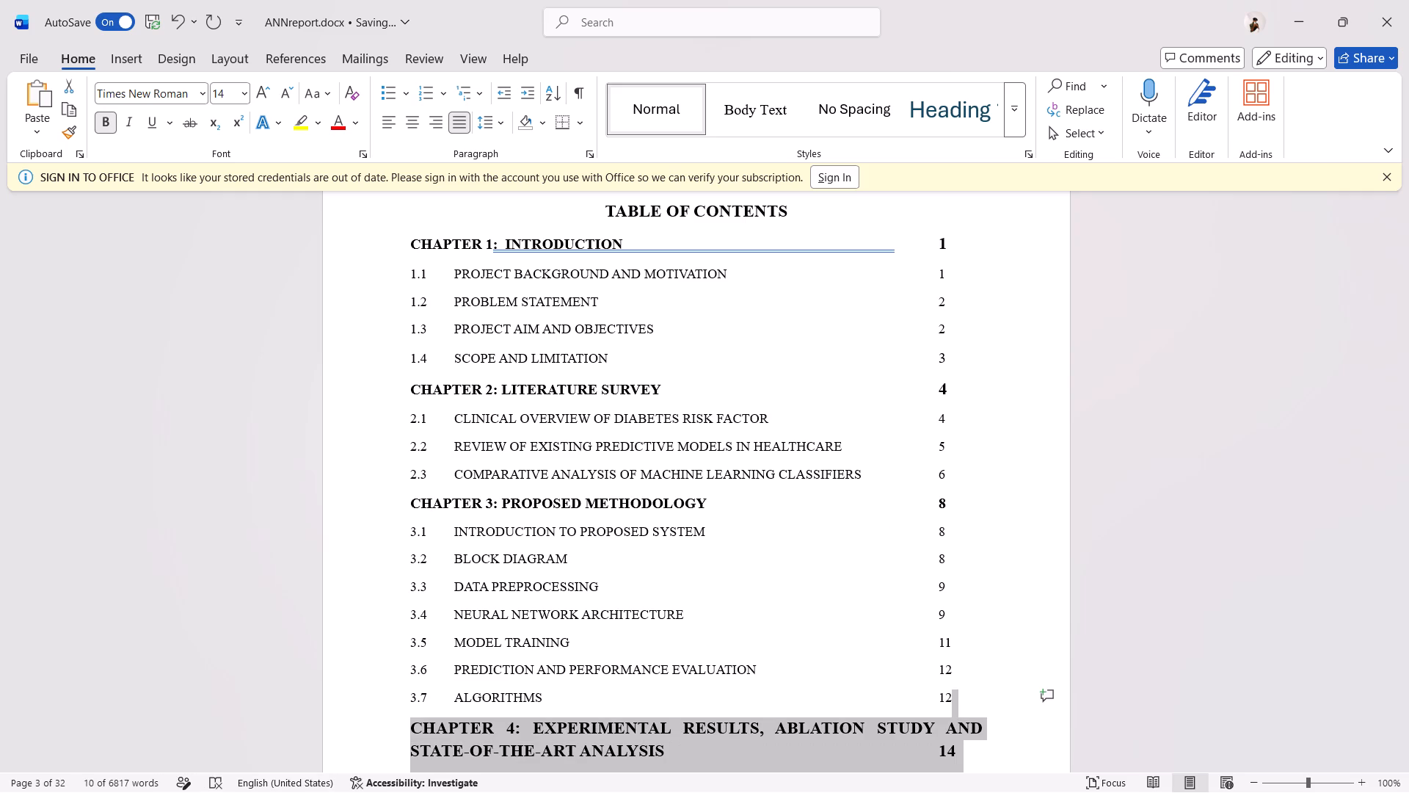
key("ctrl+shift+comma")
Insert three tabs before the CHAPTER 4 title's page number to align it with the page-number column.
key("Down")
key("Left")
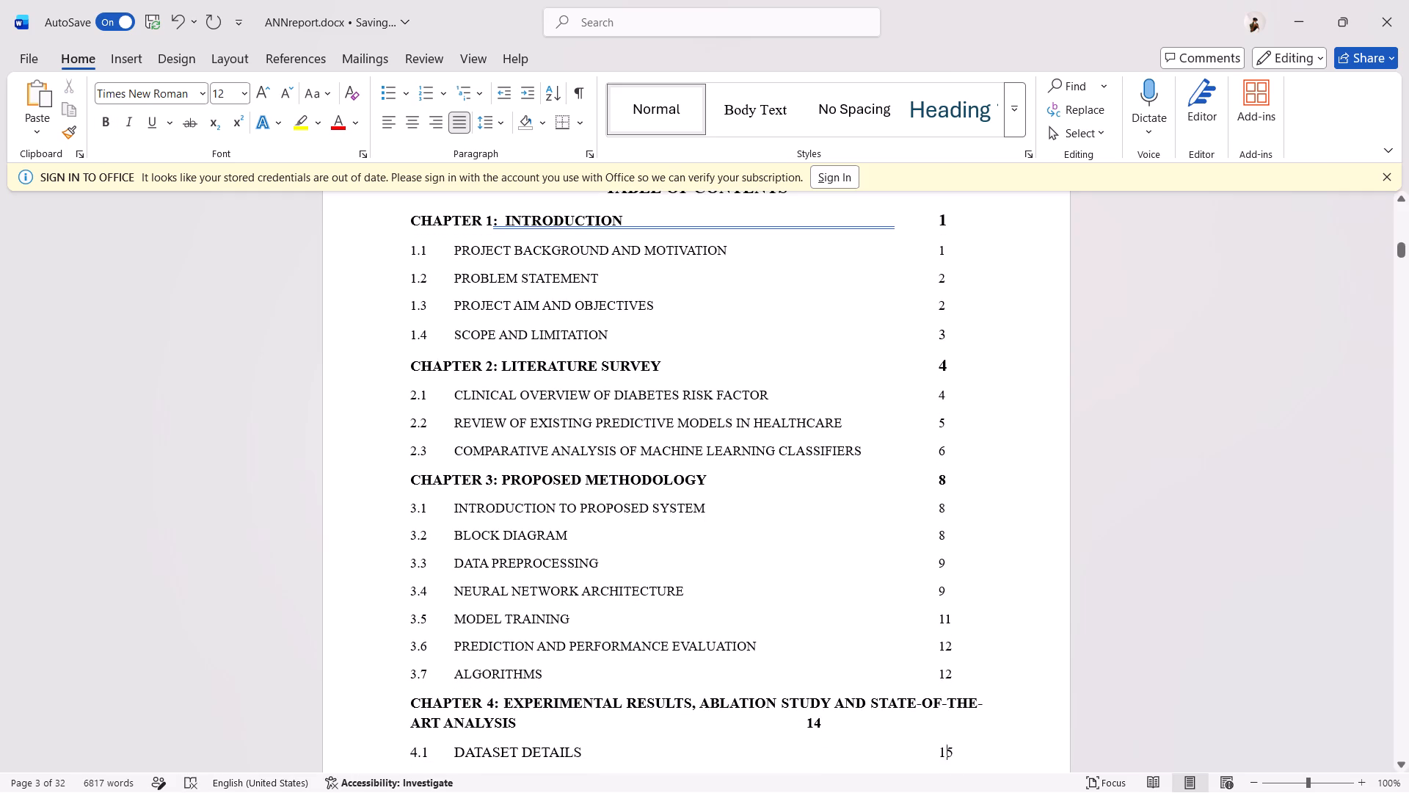
key("Up")
key("Left")
key("Left")
key("Tab")
key("Tab")
key("Tab")
Reduce the font size of contents entries 4.1 through 4.11, including their page numbers, to 11 pt.
key("Down")
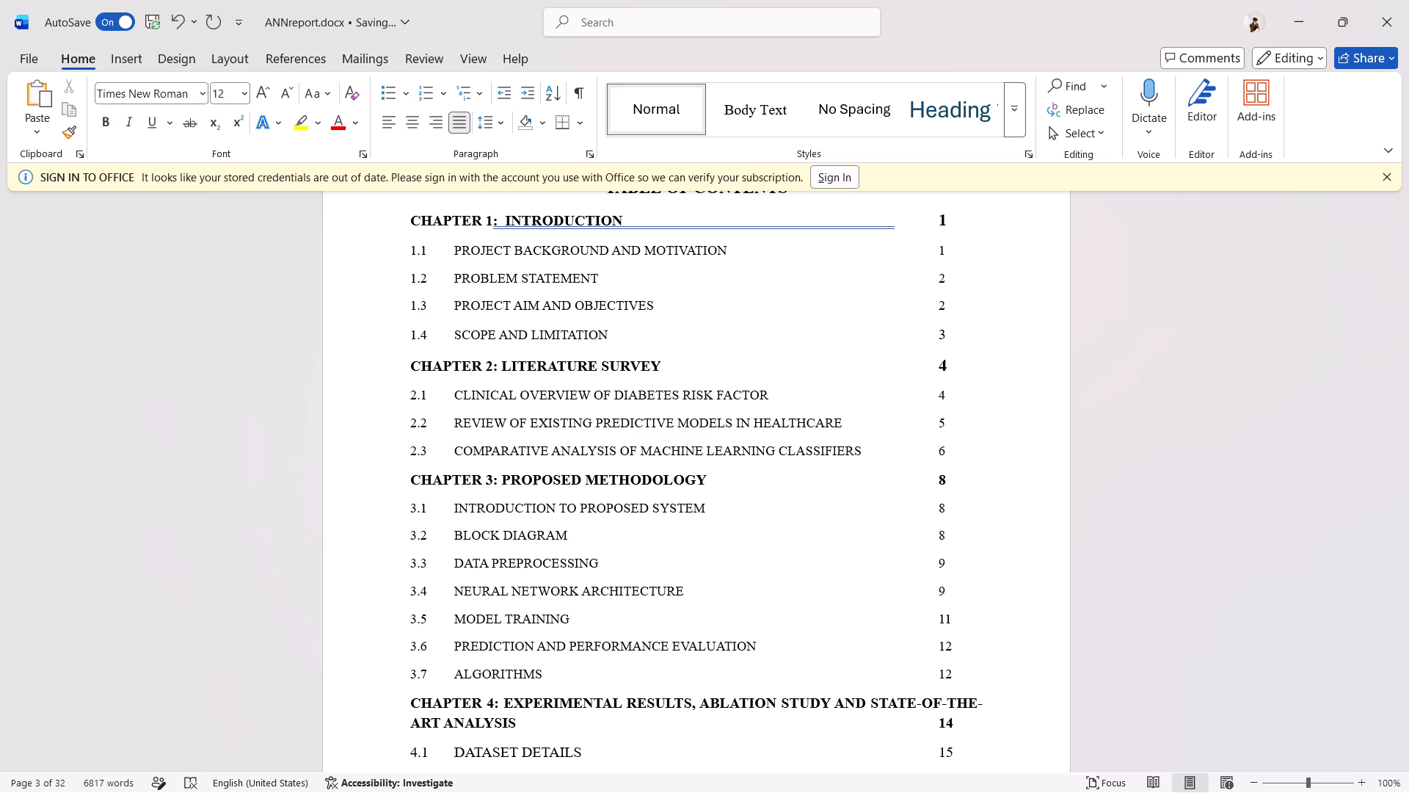
scroll(926, 467, "down", 2)
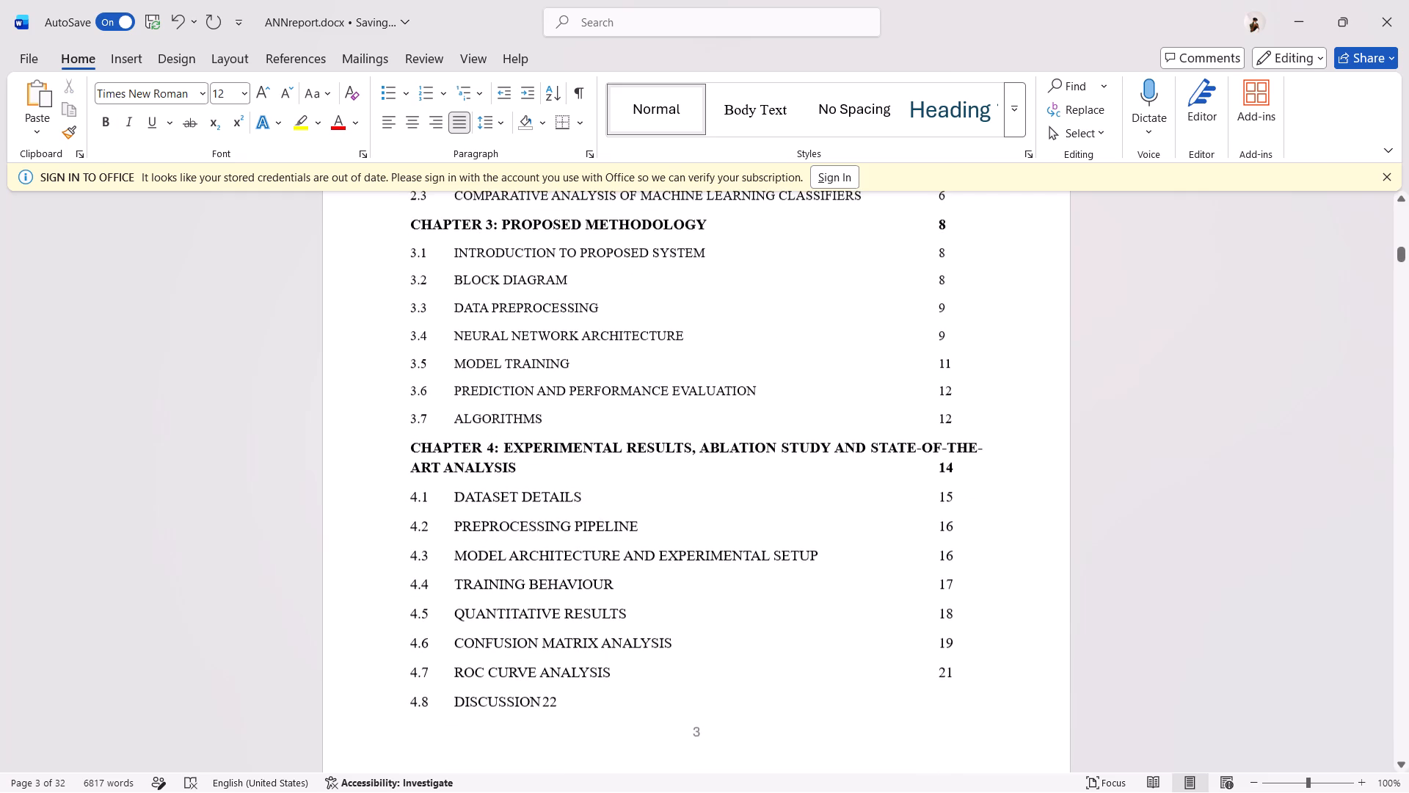
left_click(961, 476)
key("shift+Down")
key("shift+Down")
key("shift+Down")
key("shift+Down")
key("shift+Down")
key("shift+Down")
key("shift+Down")
key("shift+Down")
key("shift+Down")
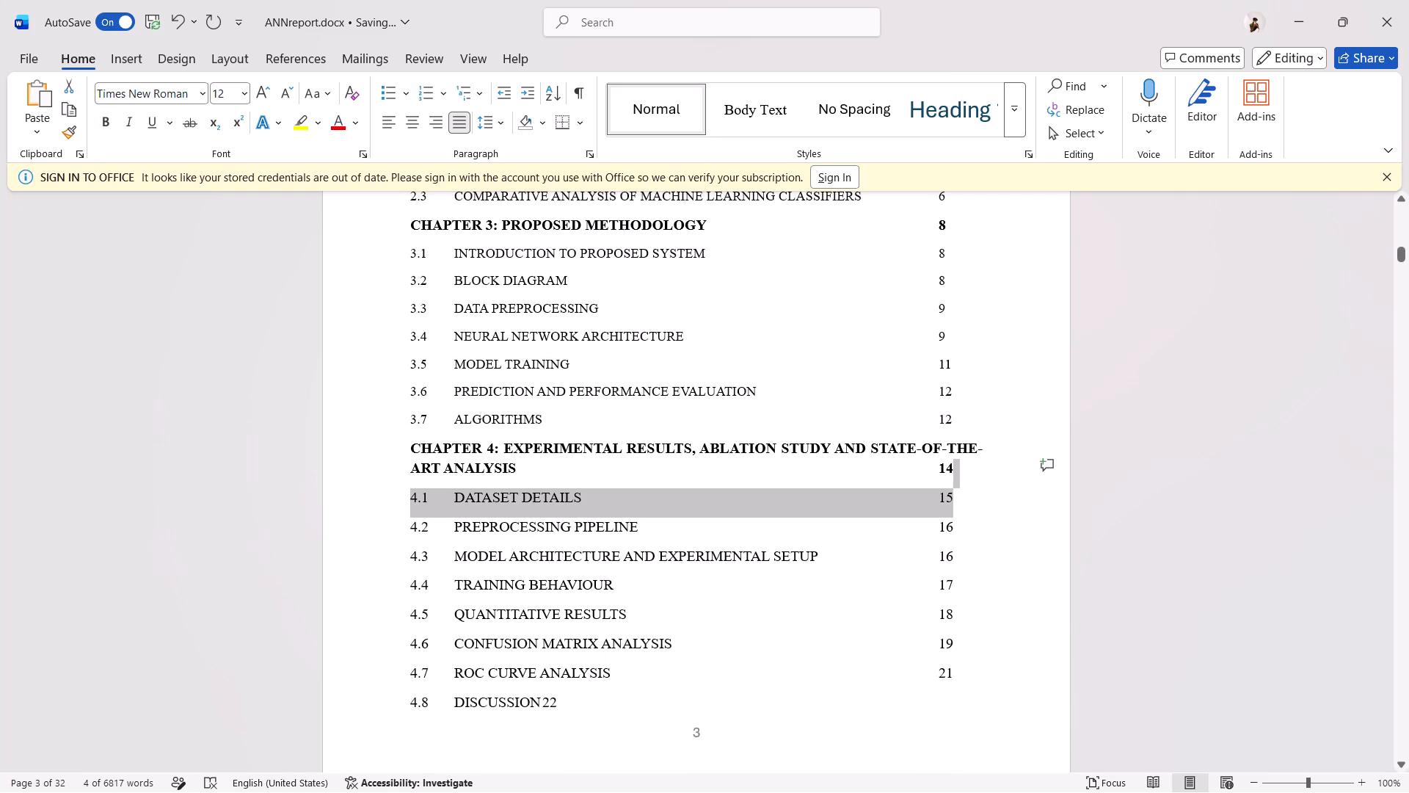
key("shift+Down")
key("shift+Down")
key("shift+Down")
key("shift+Up")
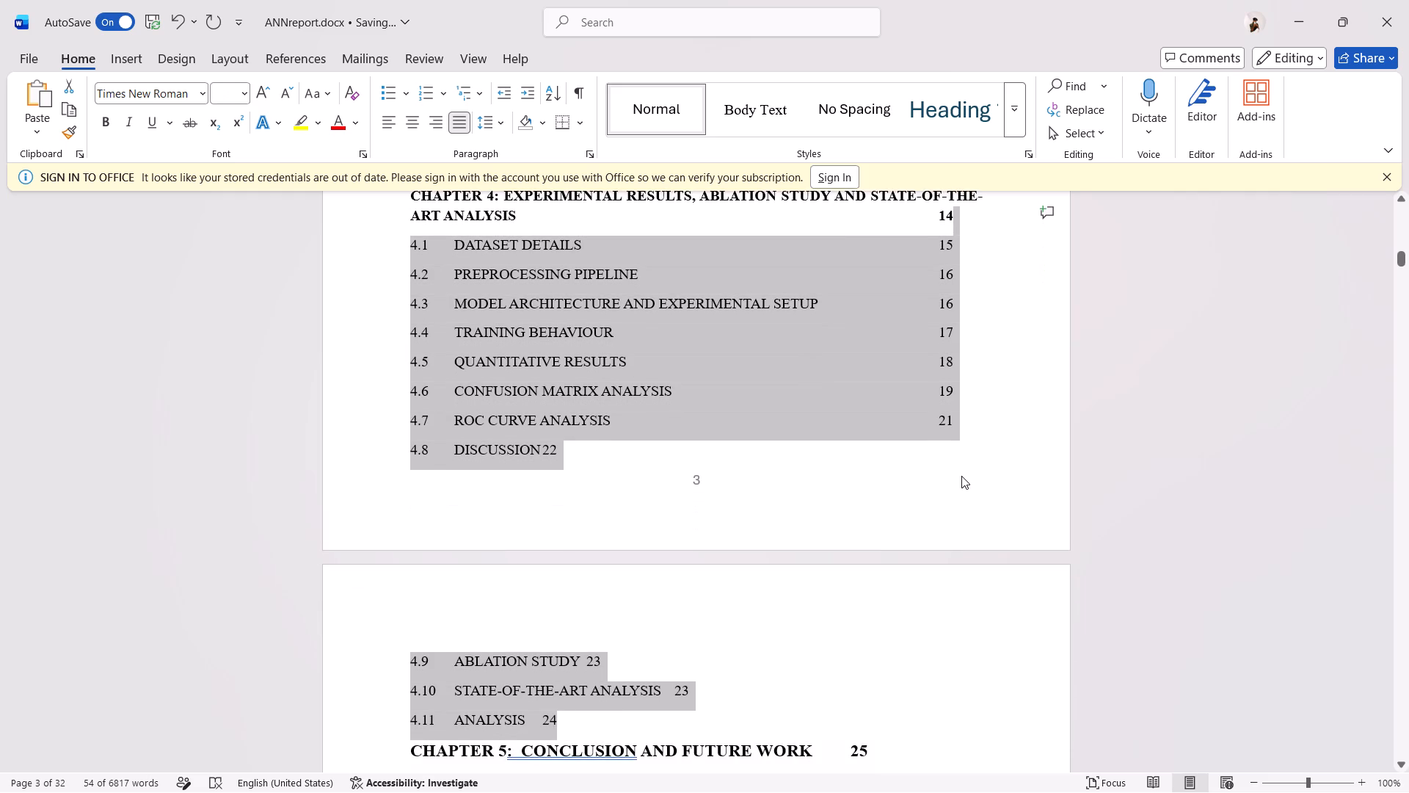
key("shift+Up")
key("shift+Down")
key("ctrl+shift+comma")
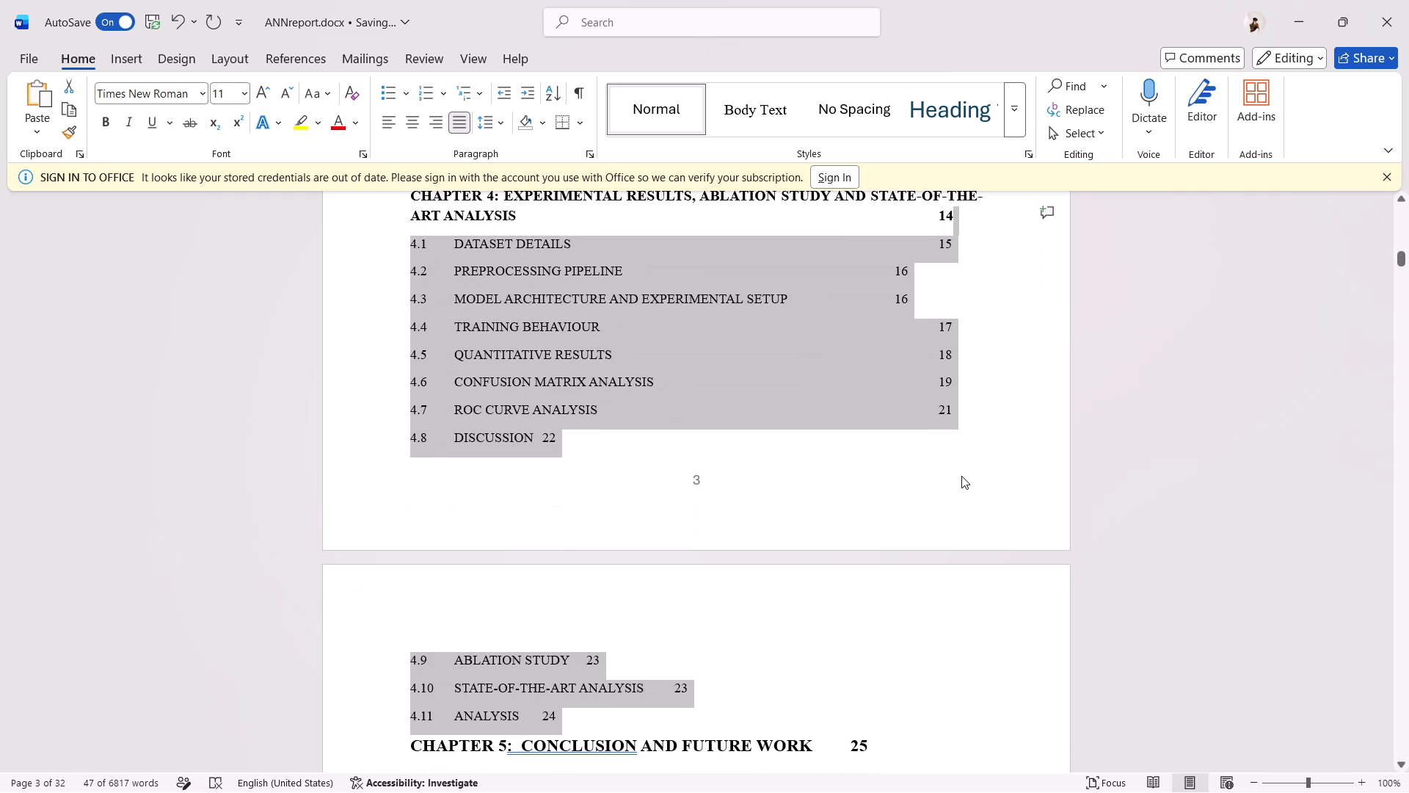
Insert a tab before the page numbers of entries 4.2 and 4.3 to align them with the page-number column.
key("Down")
key("Up")
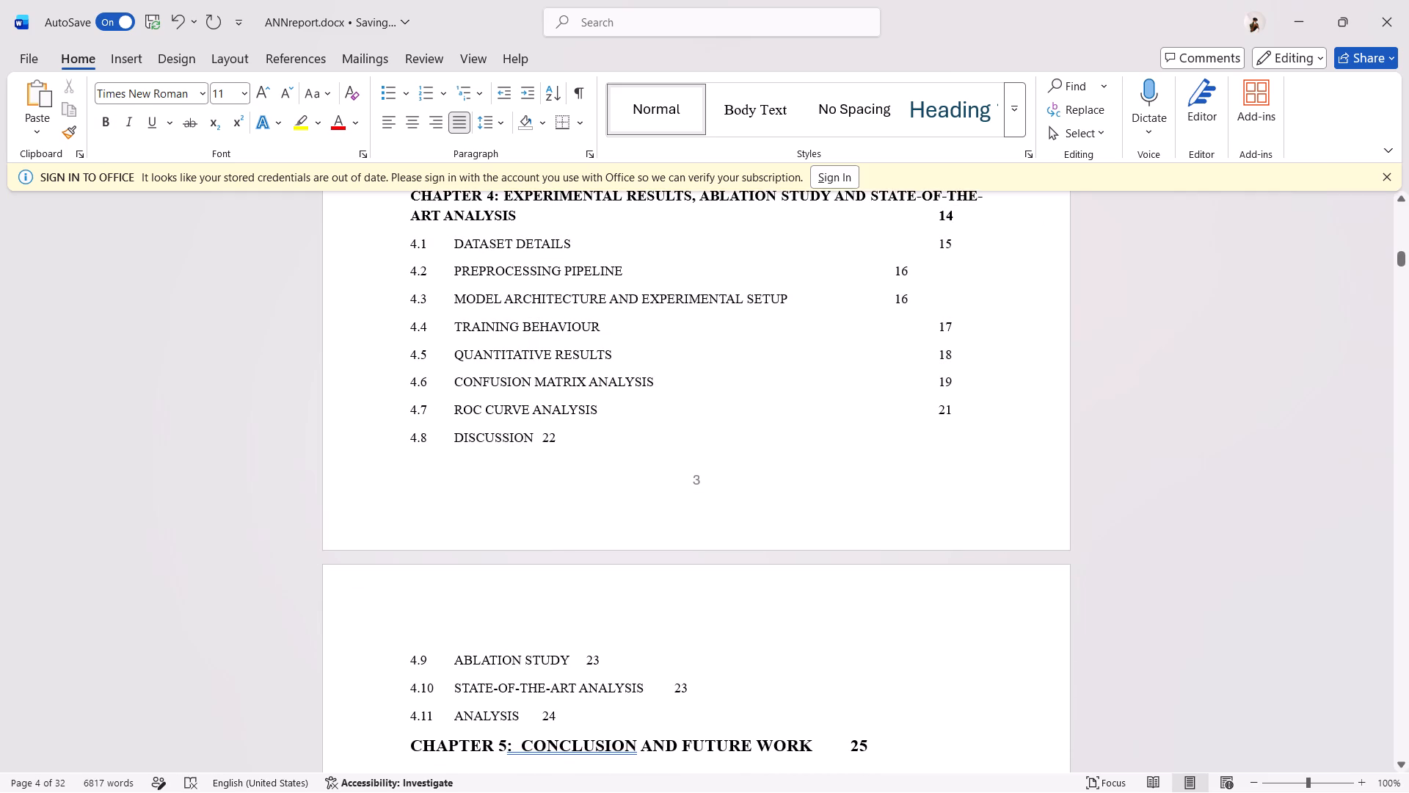
left_click(895, 273)
key("Tab")
key("Down")
key("Left")
key("Left")
key("Tab")
Insert tabs before the page number of entry 4.8, DISCUSSION, to align it with the page-number column.
key("Down")
key("Down")
key("Down")
key("Down")
key("Down")
key("Down")
key("Down")
key("Up")
key("Up")
key("Up")
key("Down")
key("Left")
key("Left")
key("Tab")
key("Tab")
key("Tab")
key("Tab")
key("Tab")
key("Tab")
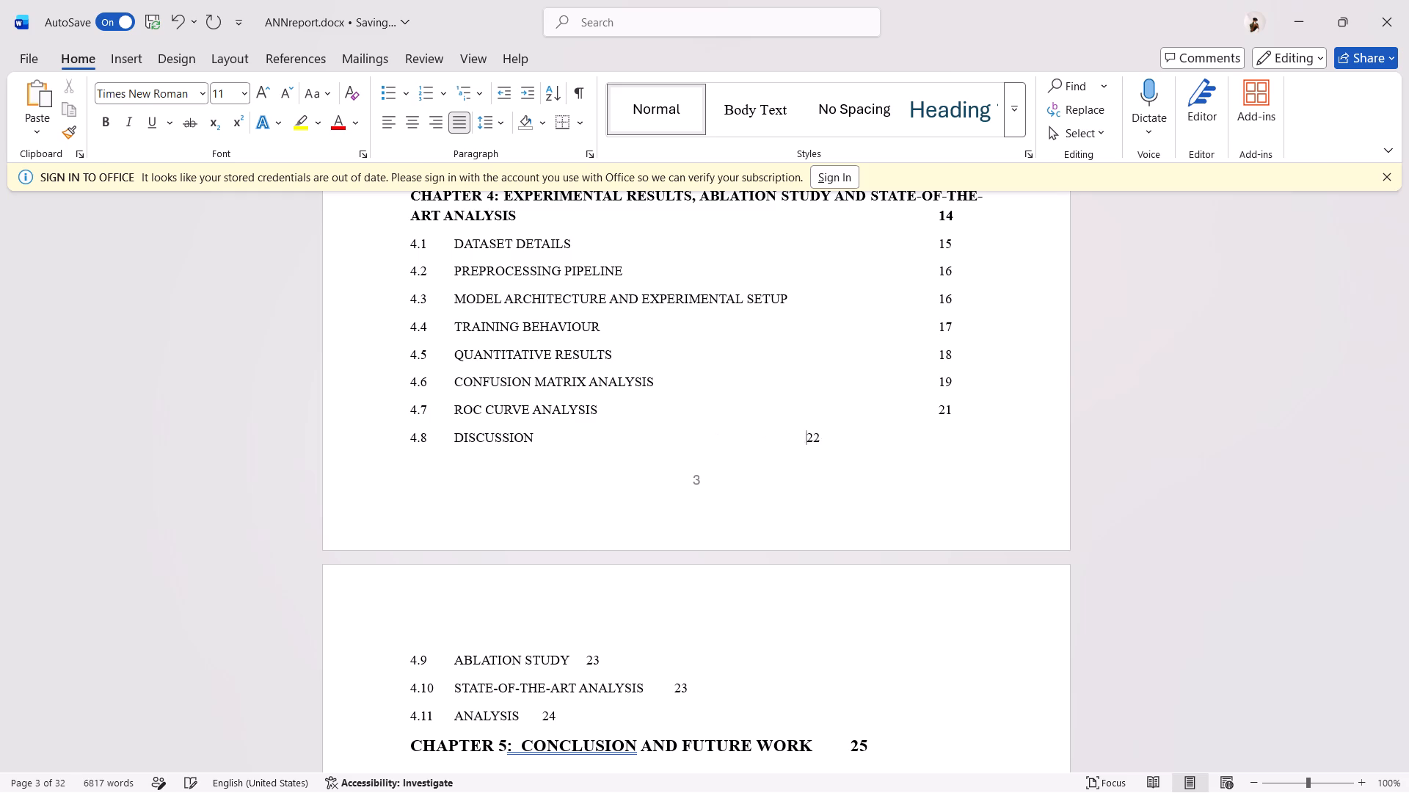
key("Tab")
key("Tab")
key("Tab")
Insert tabs before the page number of entry 4.9, ABLATION STUDY, to align it with the page-number column.
key("Down")
key("Left")
key("Left")
key("Tab")
key("Tab")
key("Tab")
key("Tab")
key("Tab")
key("Tab")
key("Tab")
key("Tab")
Insert tabs before the page number of entry 4.10, STATE-OF-THE-ART ANALYSIS, to align it with the page-number column.
key("Down")
key("Left")
key("Left")
key("Tab")
key("Tab")
key("Tab")
key("Tab")
key("Tab")
key("Tab")
Insert tabs before the page number of entry 4.11, ANALYSIS, to align it with the page-number column.
key("Down")
key("Left")
key("Left")
key("Tab")
key("Tab")
key("Tab")
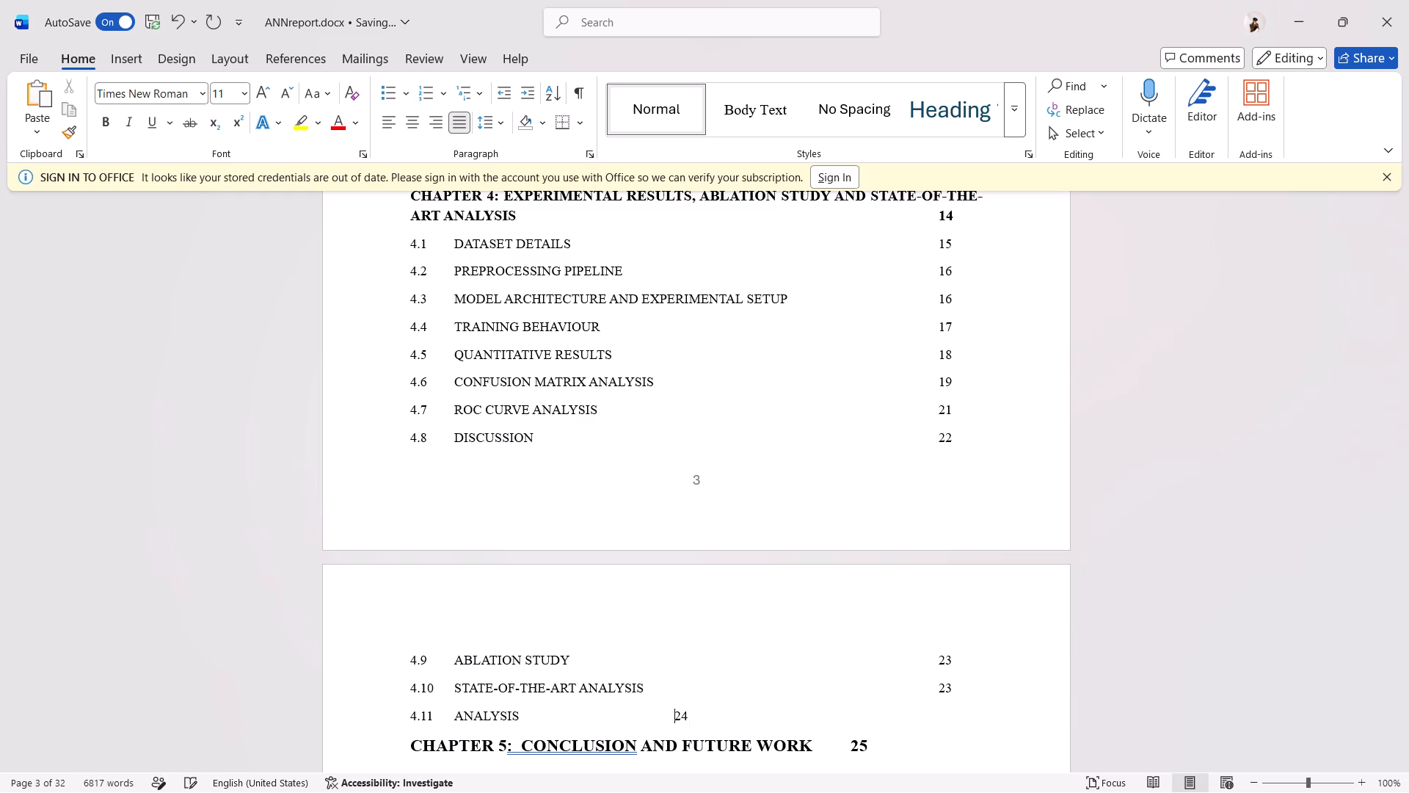
key("Tab")
key("Tab")
key("Tab")
key("Tab")
key("Tab")
key("Tab")
Reduce the font size of the CHAPTER 5: CONCLUSION AND FUTURE WORK contents line to 12 pt.
key("Right")
key("Right")
key("shift+Down")
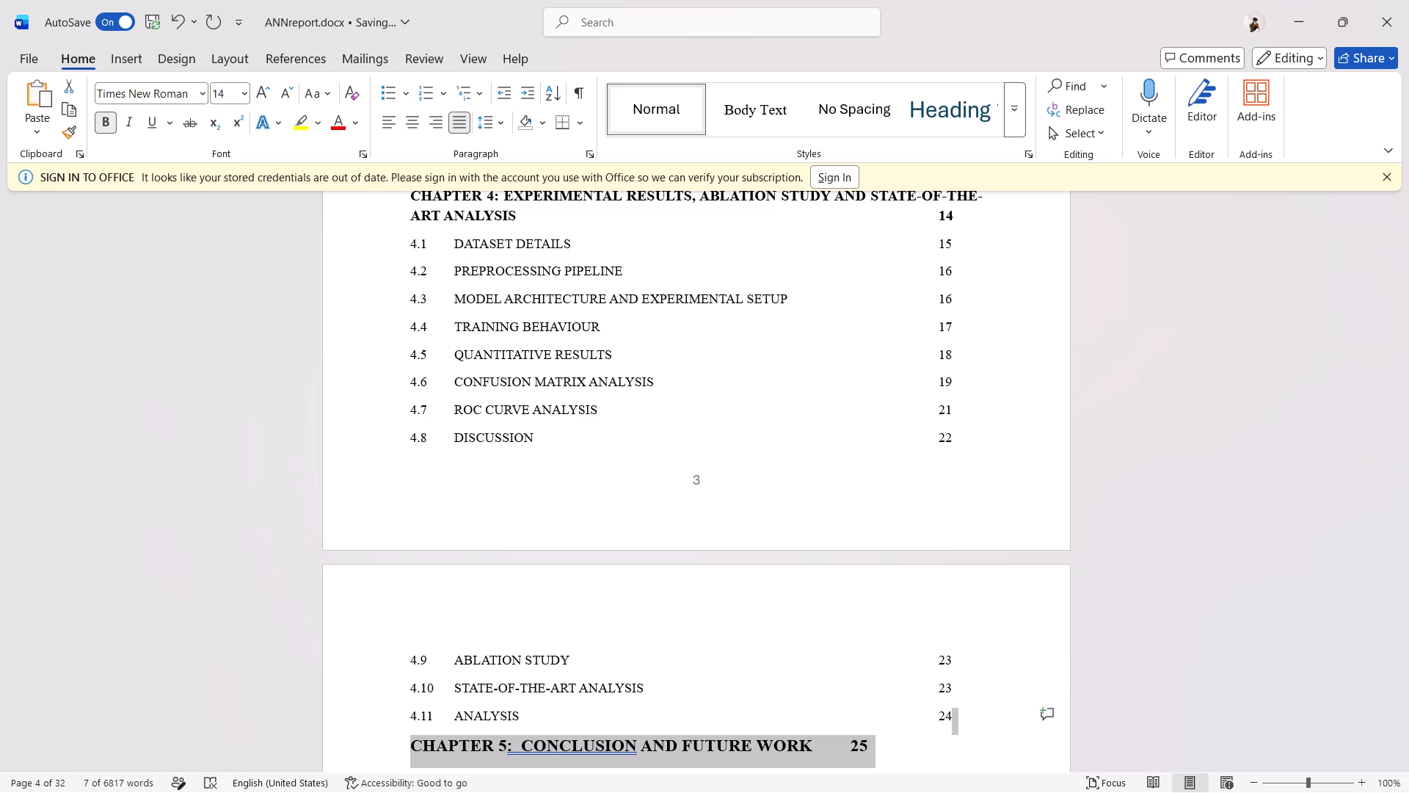
key("ctrl+shift+comma")
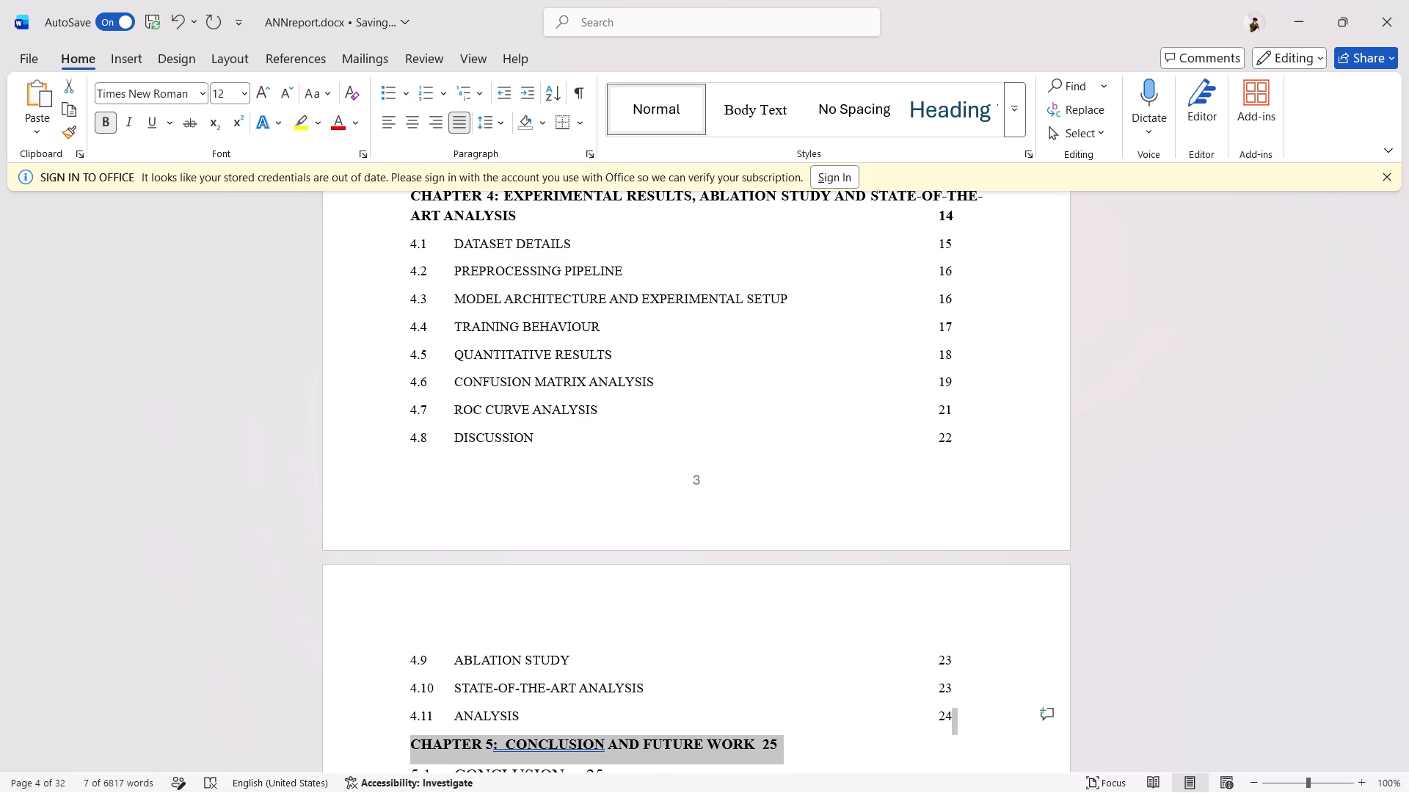
Insert tabs before the page number of the CHAPTER 5 contents line to align it with the page-number column.
key("Down")
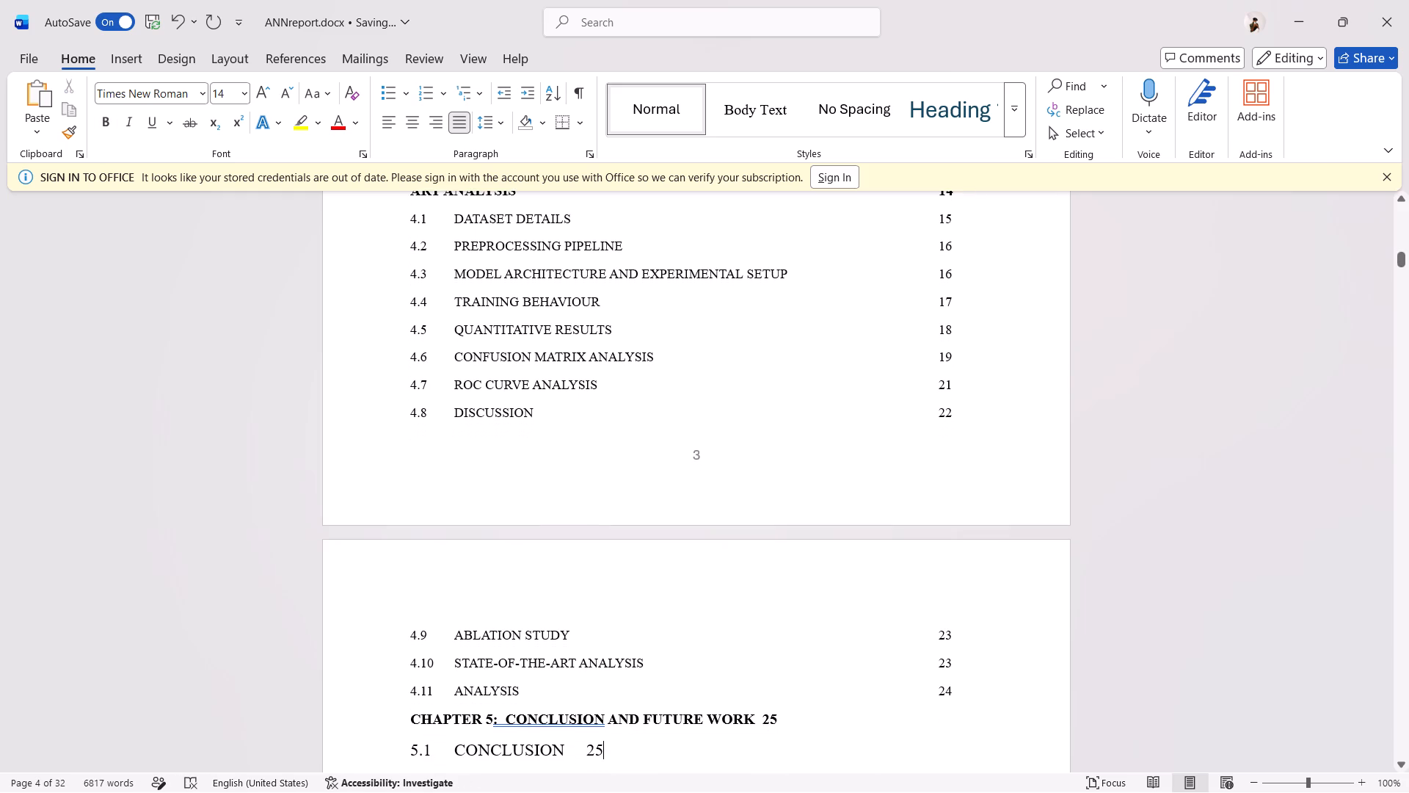
key("Up")
key("Left")
key("Left")
key("Tab")
key("Tab")
key("Tab")
key("Tab")
Reduce the font size of contents entries 5.1 and 5.2, including their page numbers, to 11 pt.
key("Down")
key("Up")
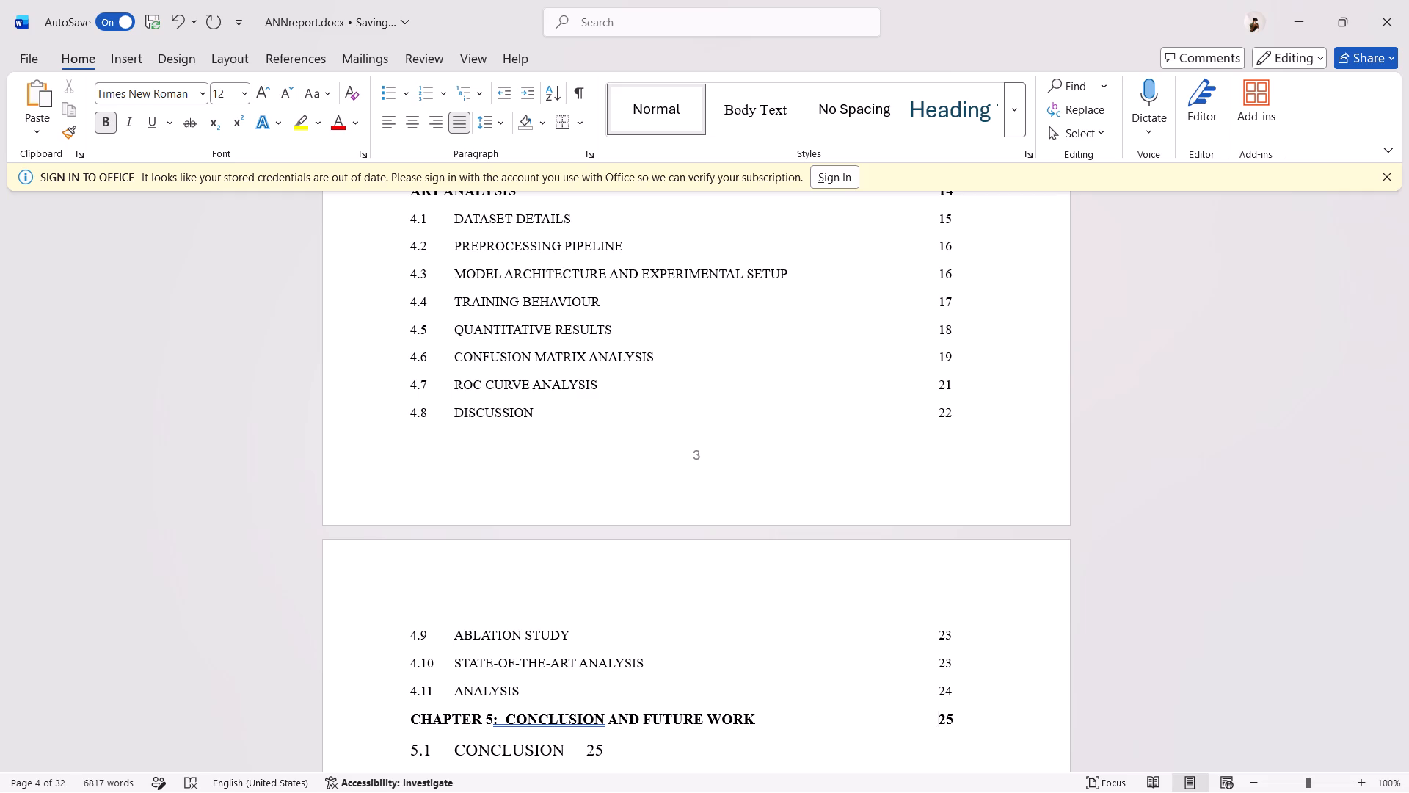
key("Right")
key("Right")
key("shift+Down")
key("shift+Down")
key("shift+Down")
key("shift+Up")
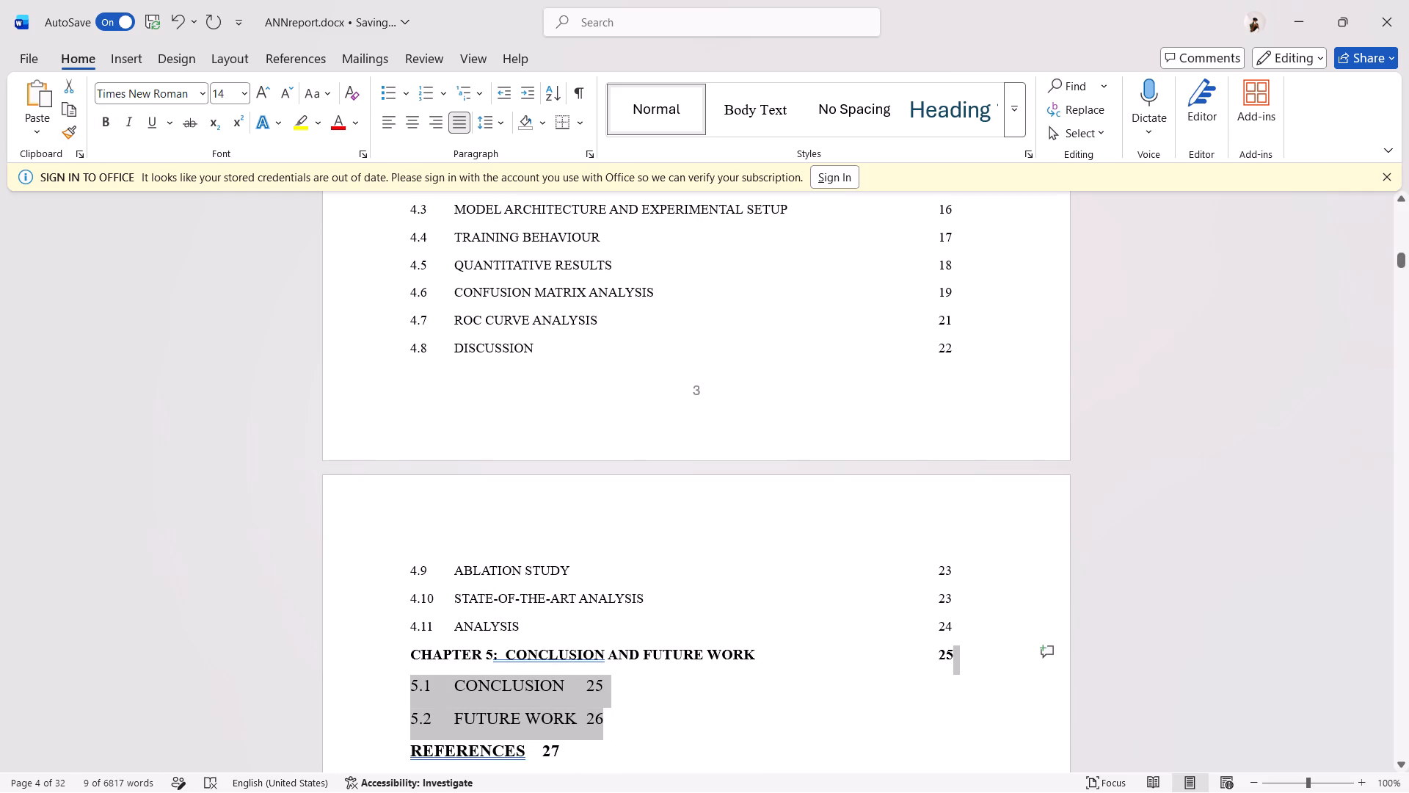
key("ctrl+shift+comma")
key("ctrl+shift+comma")
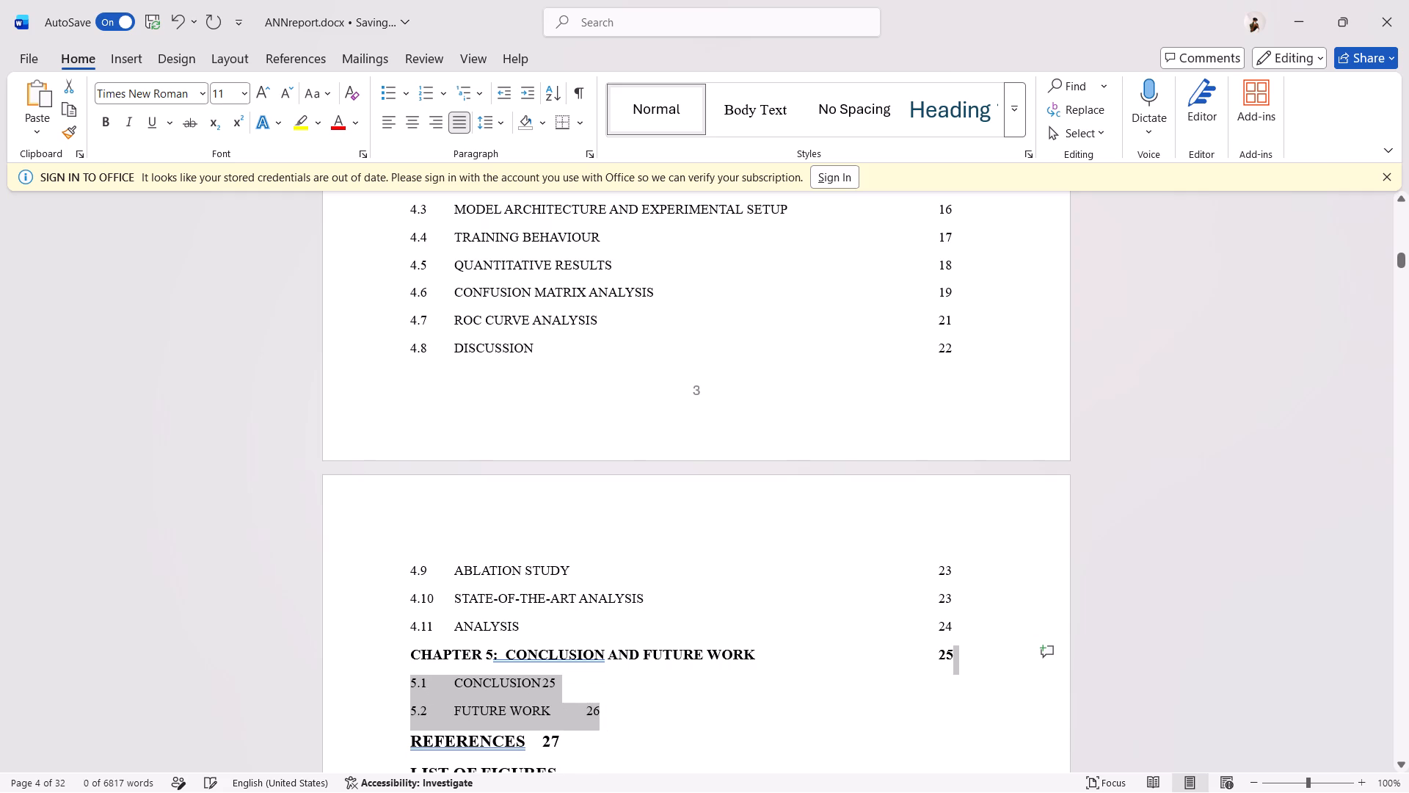
Insert tabs before the page number of entry 5.1, CONCLUSION, to align it with the page-number column.
key("Up")
key("Up")
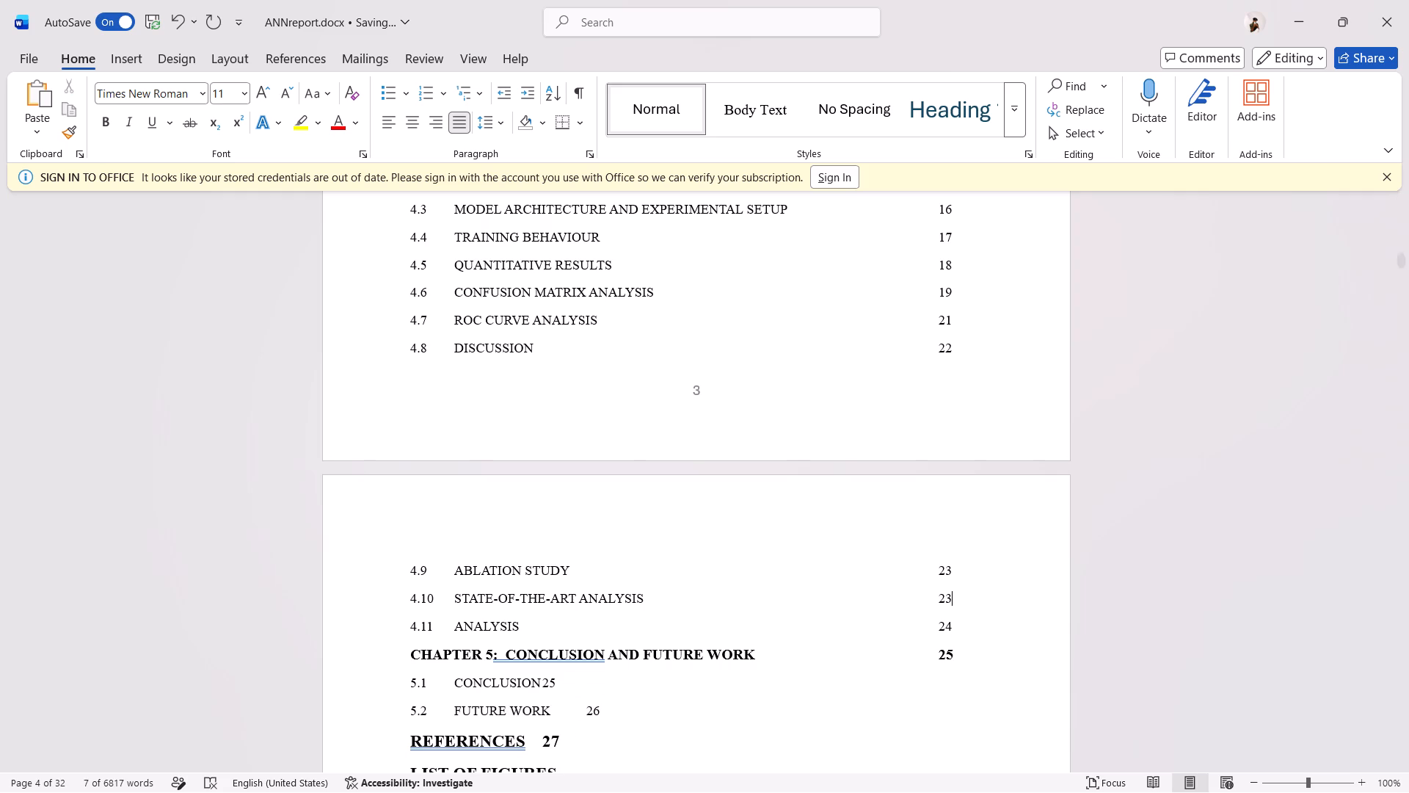
key("Down")
key("Down")
key("Down")
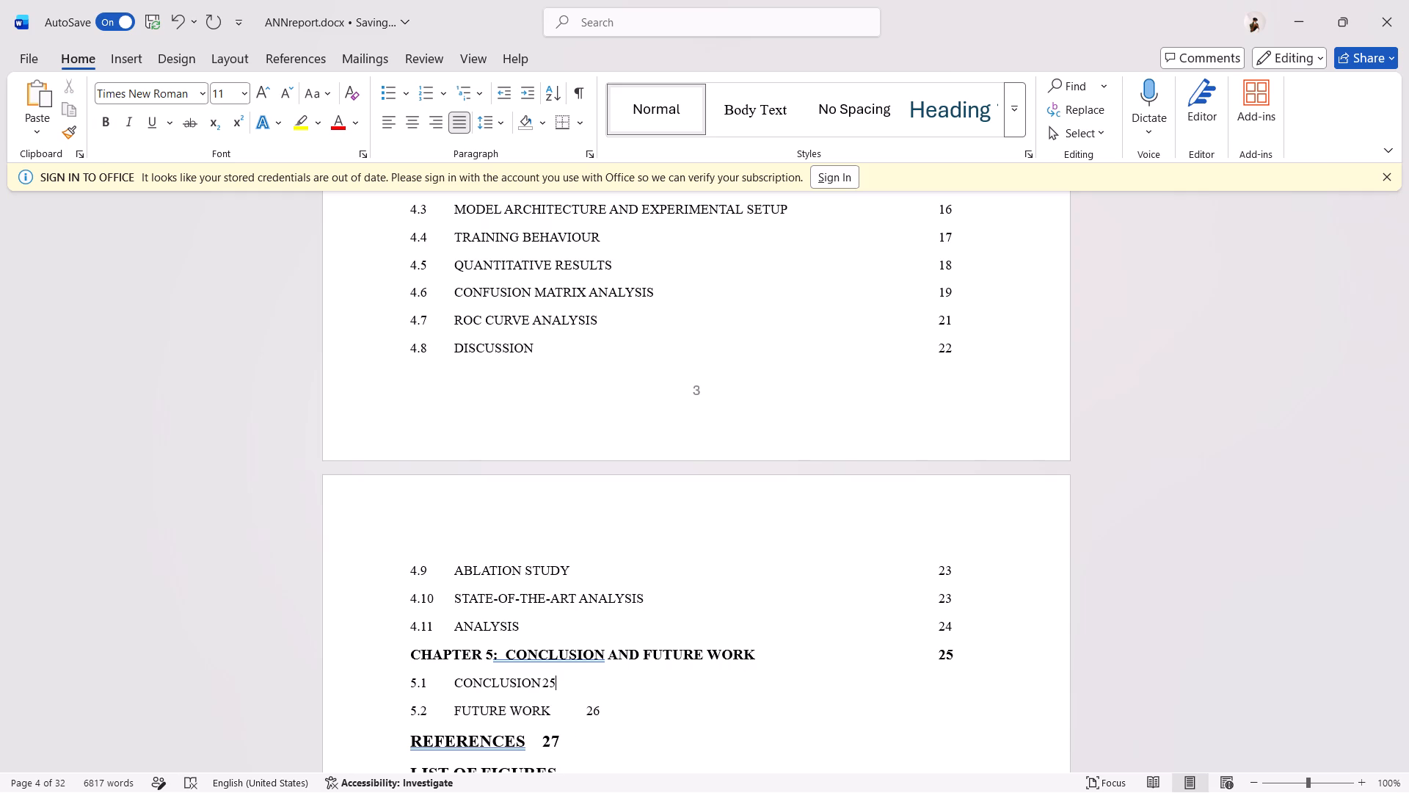
key("Left")
key("Left")
key("Tab")
key("Tab")
key("Tab")
key("Tab")
key("Tab")
key("Tab")
key("Tab")
key("Tab")
key("Tab")
Insert tabs before the page number of entry 5.2, FUTURE WORK, to align it with the page-number column.
key("Down")
key("Left")
key("Left")
key("Tab")
key("Tab")
key("Tab")
key("Tab")
key("Tab")
key("Tab")
key("Tab")
key("Tab")
Reduce the font size of the REFERENCES contents line, including its page number, to 12 pt.
key("Right")
key("Right")
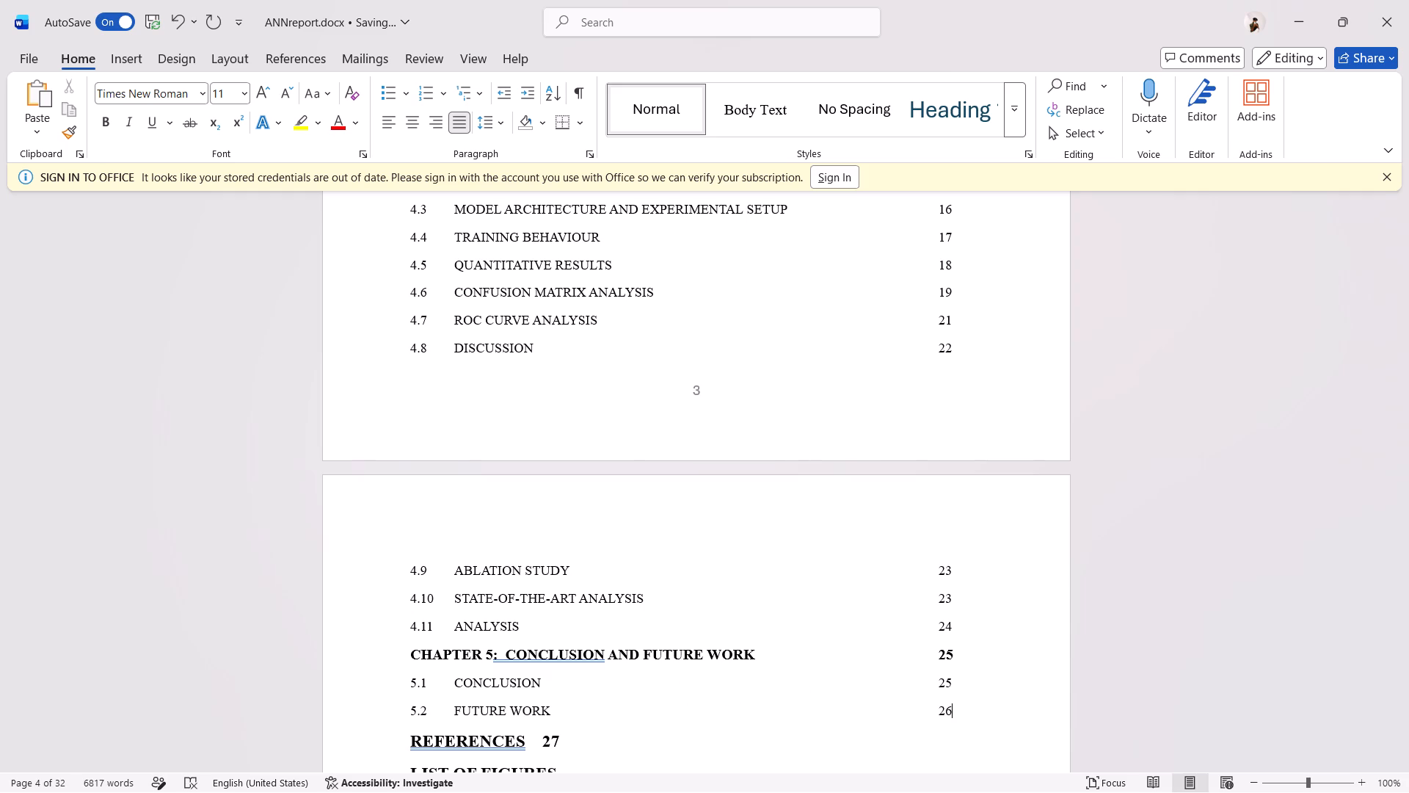
key("Down")
key("Left")
key("Left")
key("Left")
key("Left")
key("Left")
key("Left")
key("Left")
key("Left")
key("Left")
key("Left")
key("Left")
key("Left")
key("Left")
key("shift+Down")
key("ctrl+shift+comma")
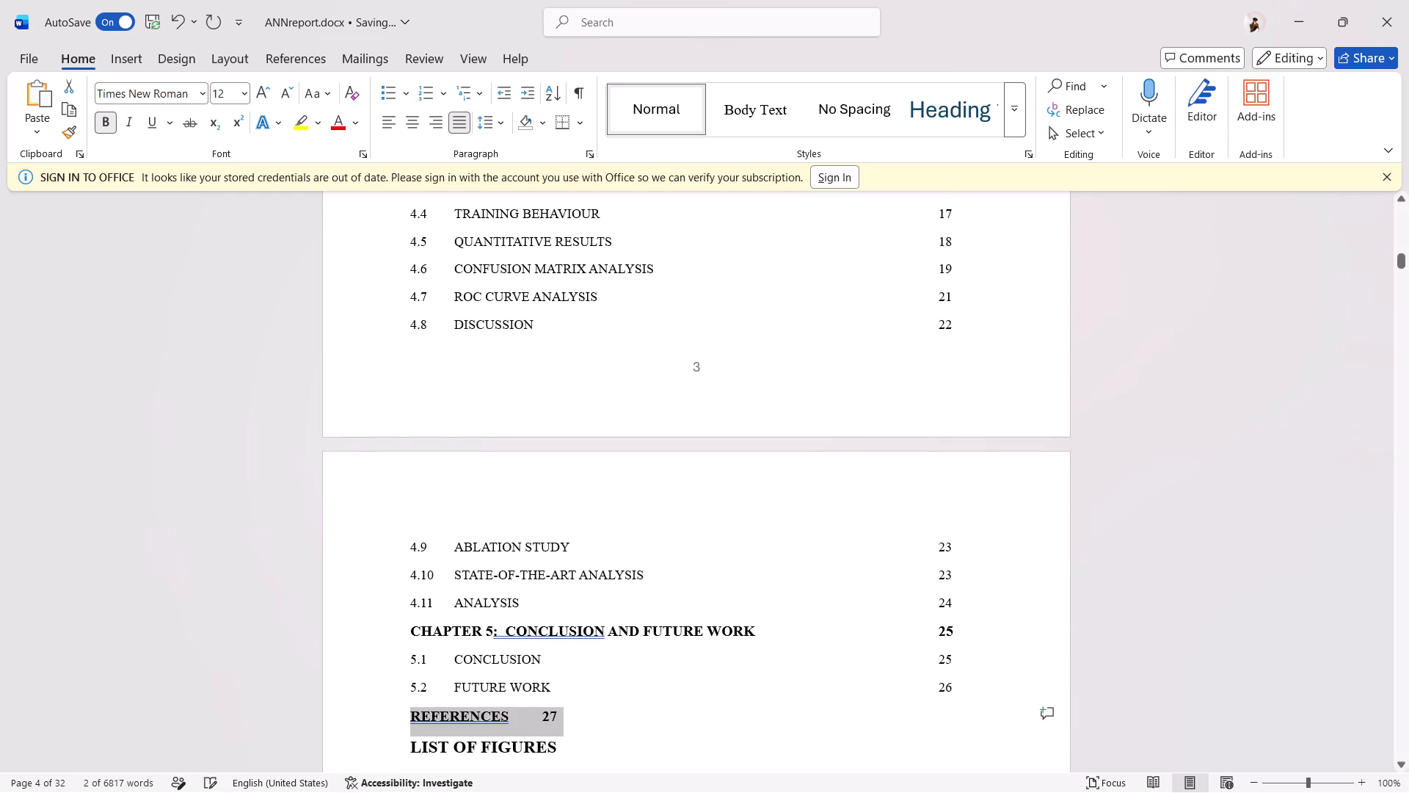
Add the prefix "CHAPTER 6: " in front of REFERENCES in the contents list.
key("Down")
key("Up")
key("Up")
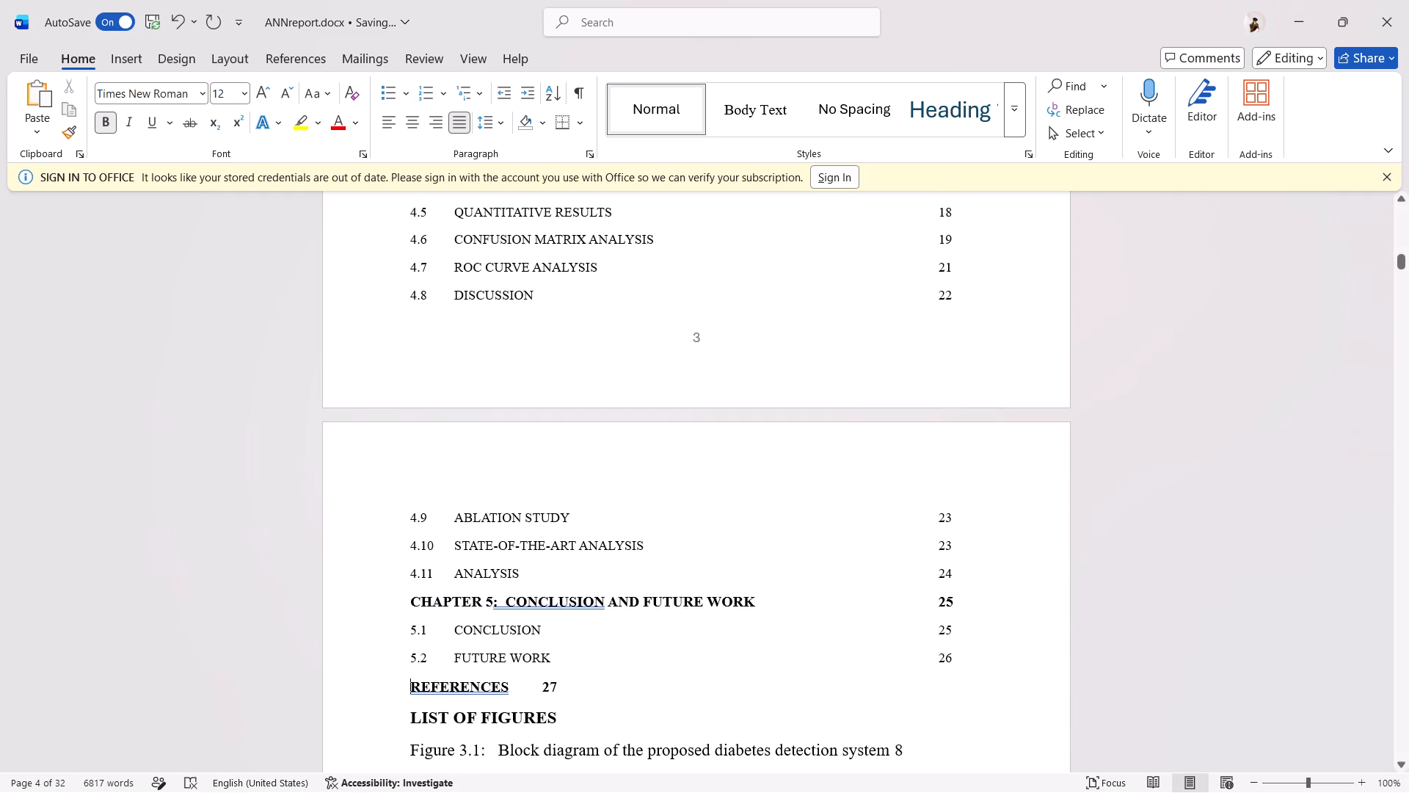
type("CHA")
type("PTER")
key("space")
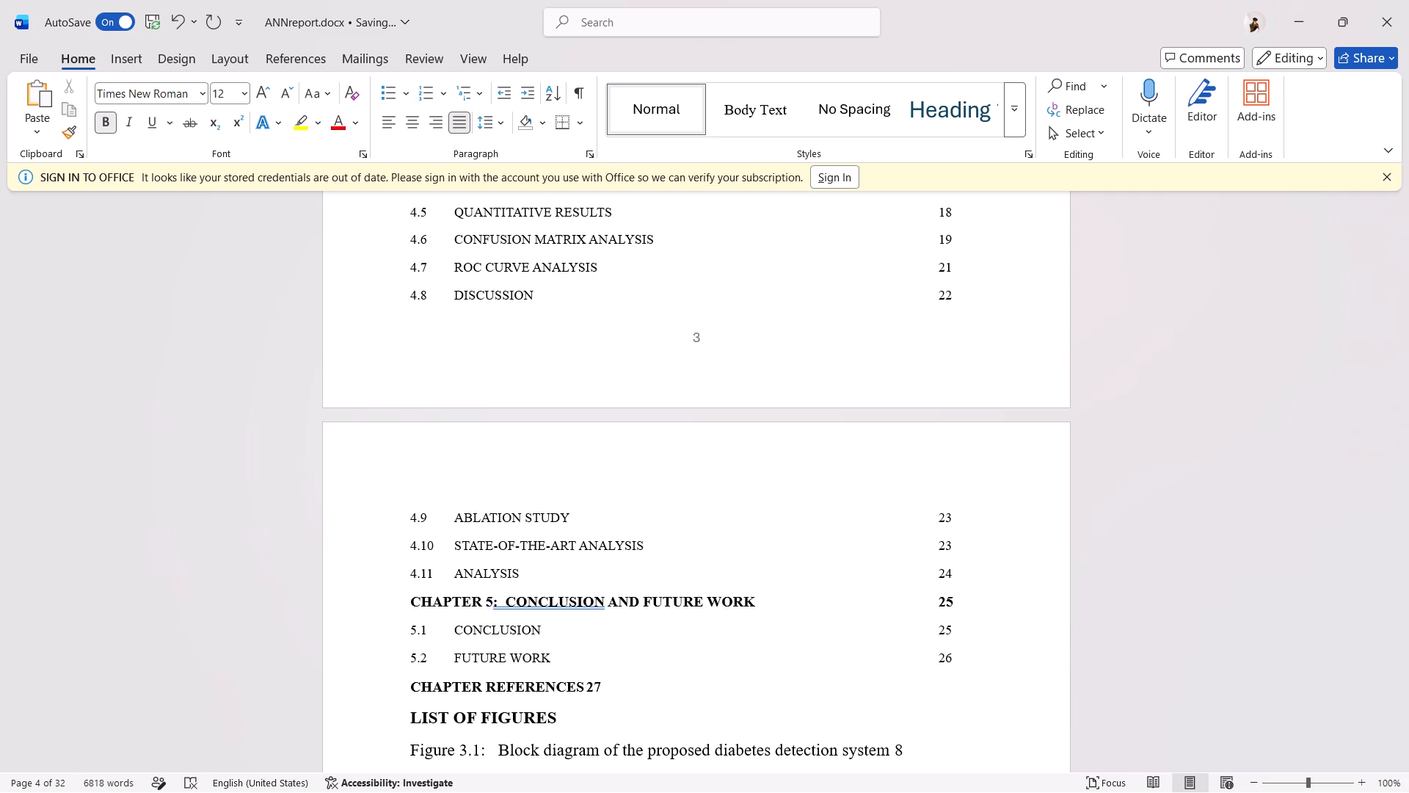
key("shift+asciicircum")
key("BackSpace")
type("6:")
key("space")
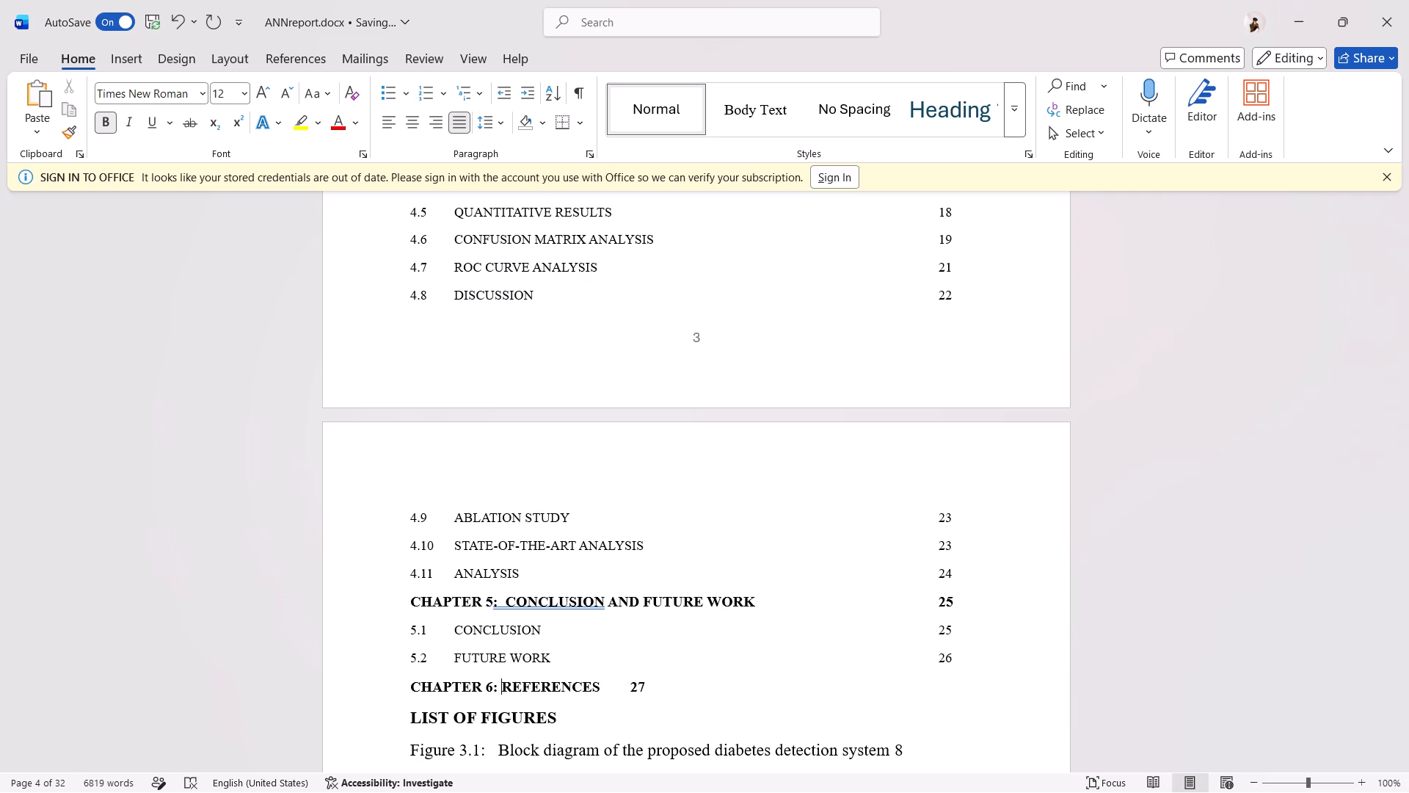
Insert tabs after CHAPTER 6: REFERENCES to align its page number with the page-number column.
key("Right")
key("Right")
key("Right")
key("Right")
key("Right")
key("Right")
key("Right")
key("Right")
key("Right")
key("Right")
key("Tab")
key("Tab")
key("Tab")
key("Tab")
key("Tab")
key("Tab")
key("Tab")
Insert blank lines before the LIST OF FIGURES heading so that it starts at the top of a new page.
key("Down")
scroll(932, 250, "down", 1)
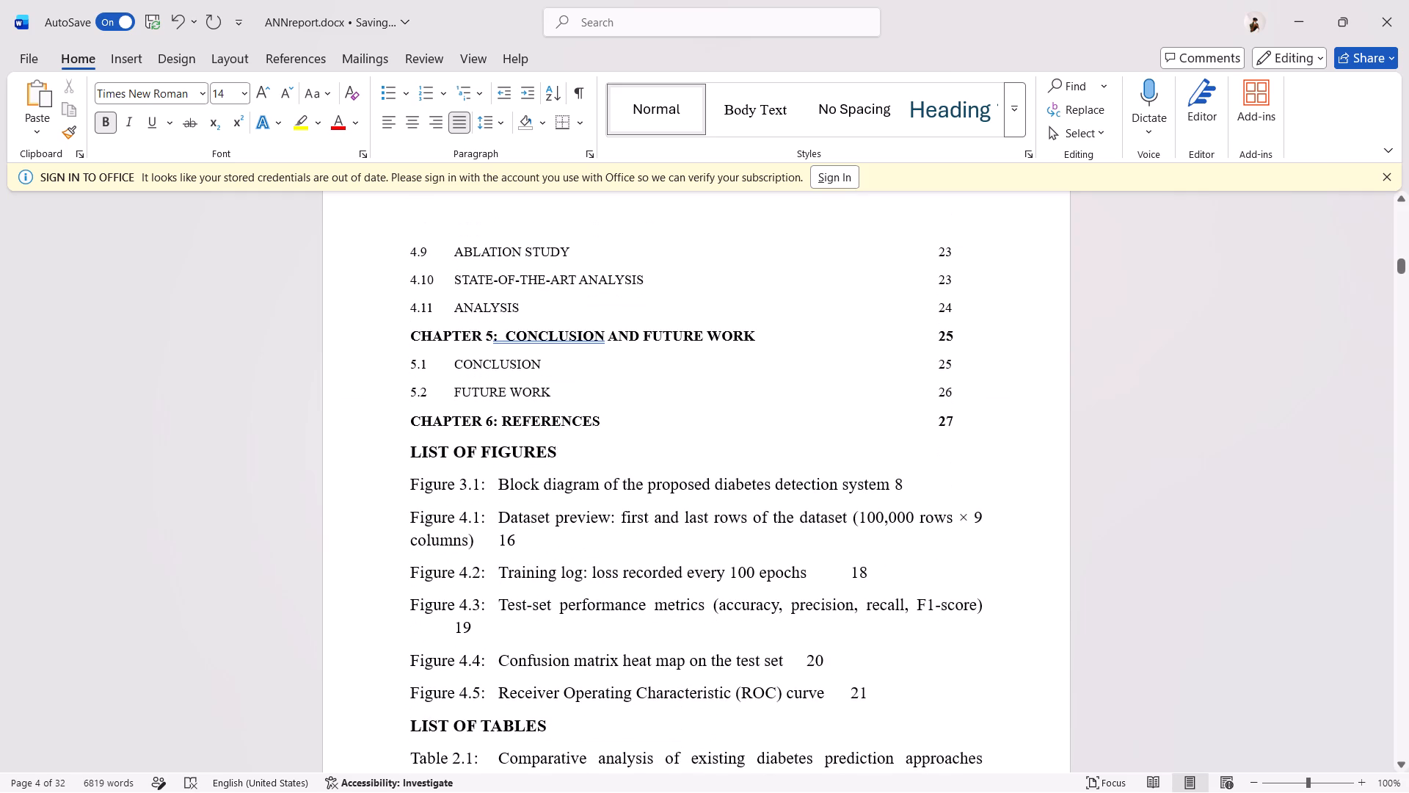
left_click(412, 453)
key("Return")
key("Return")
key("Return")
key("Return")
key("Return")
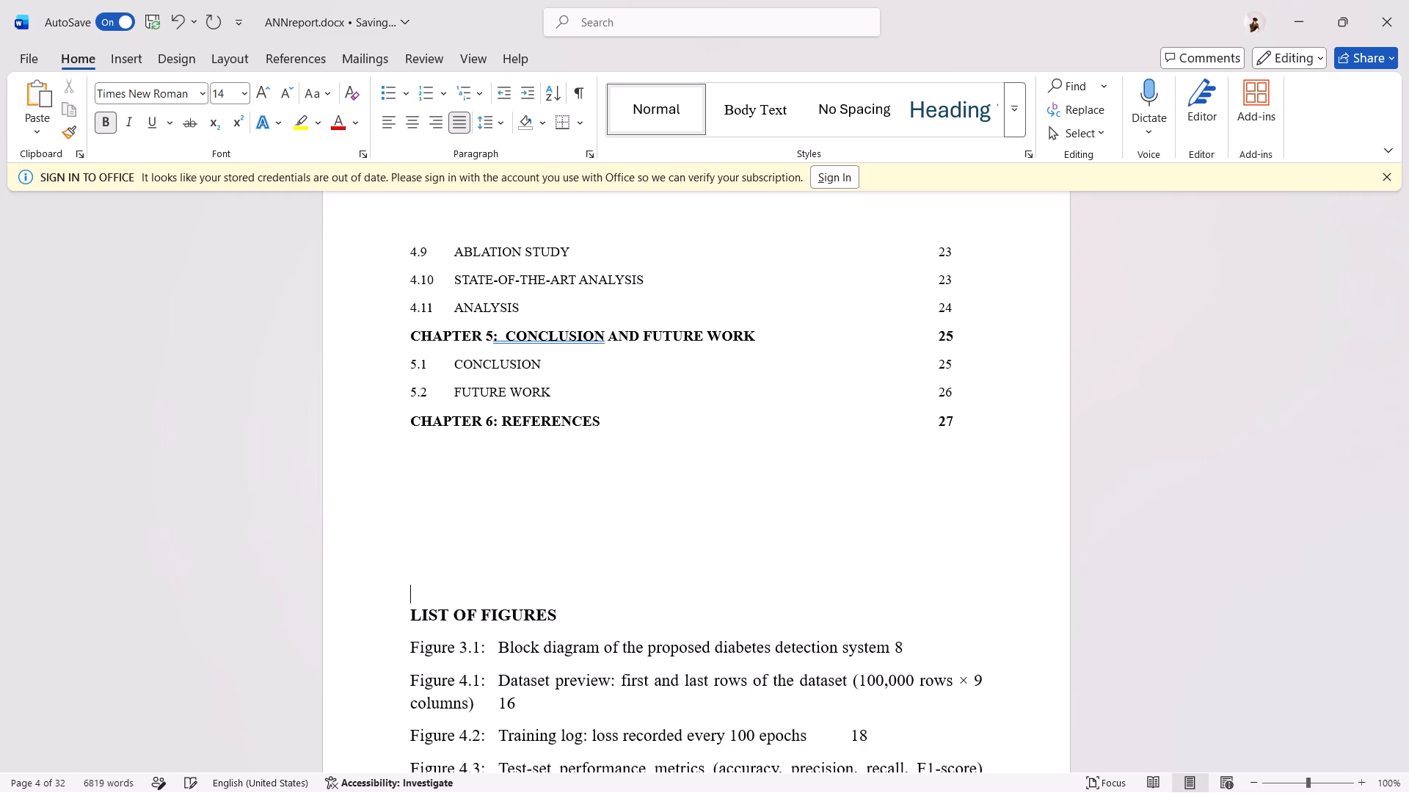
key("Return")
key("Return")
key("Return")
key("Return")
key("Return")
key("Return")
key("Return")
key("Return")
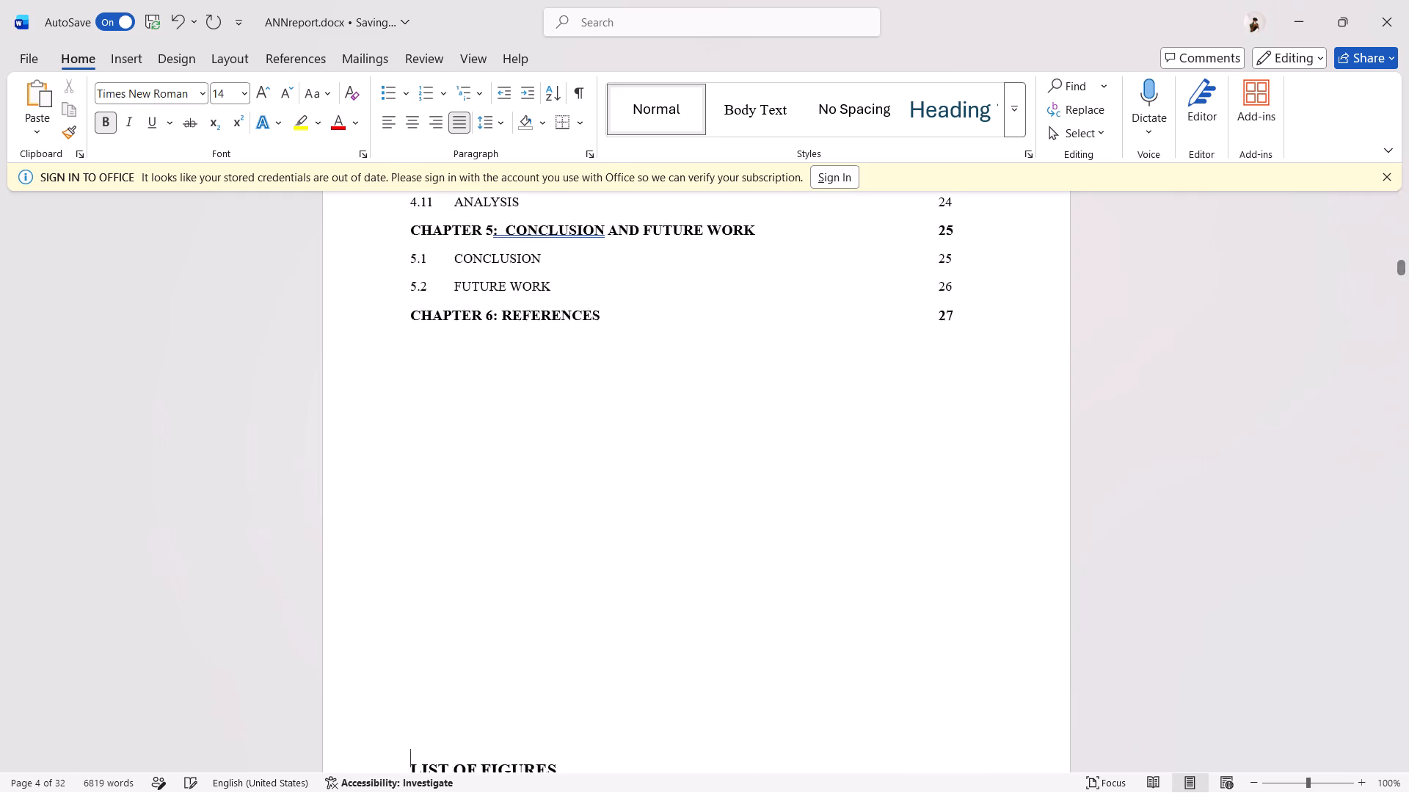
key("Return")
key("Return")
key("Return")
key("Return")
scroll(412, 453, "down", 1)
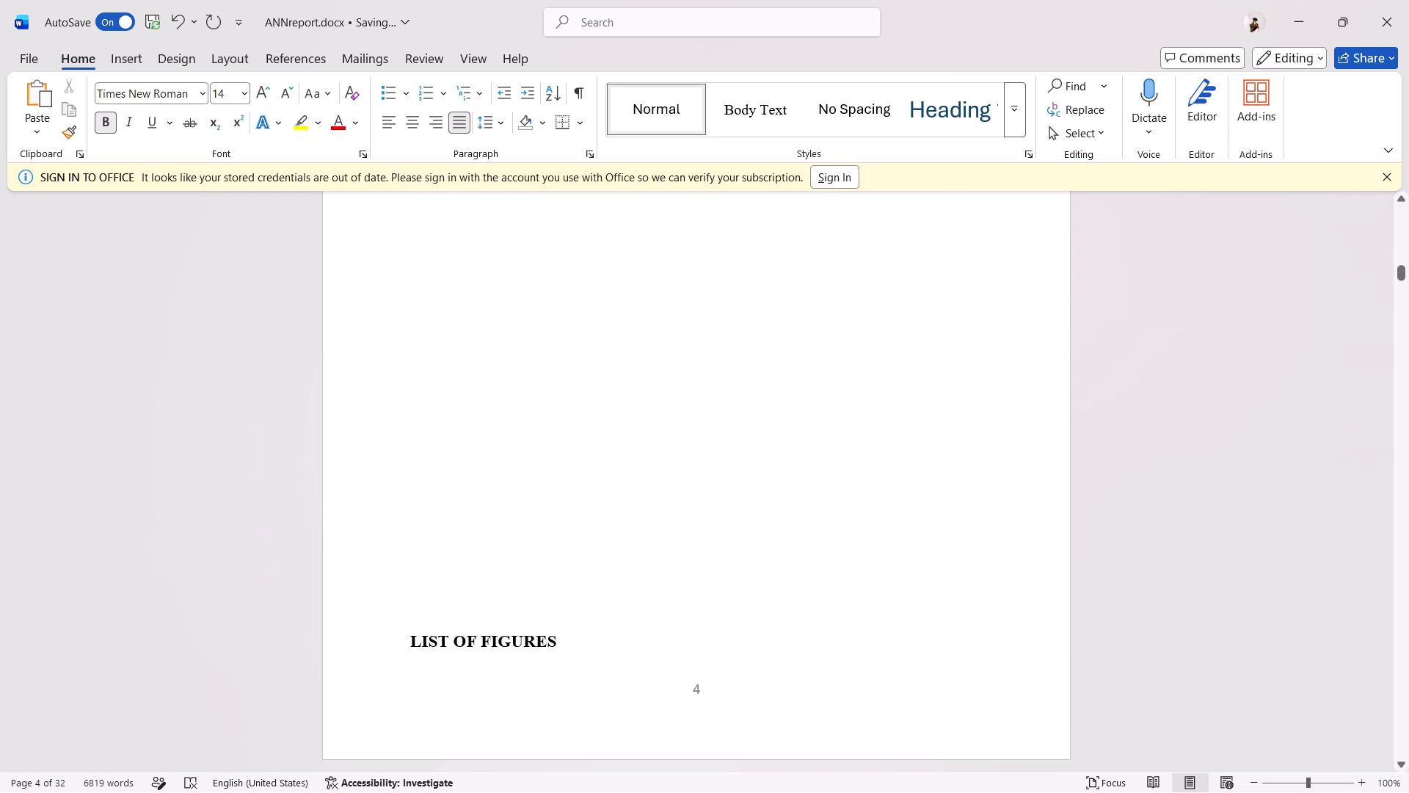
scroll(412, 453, "down", 1)
key("BackSpace")
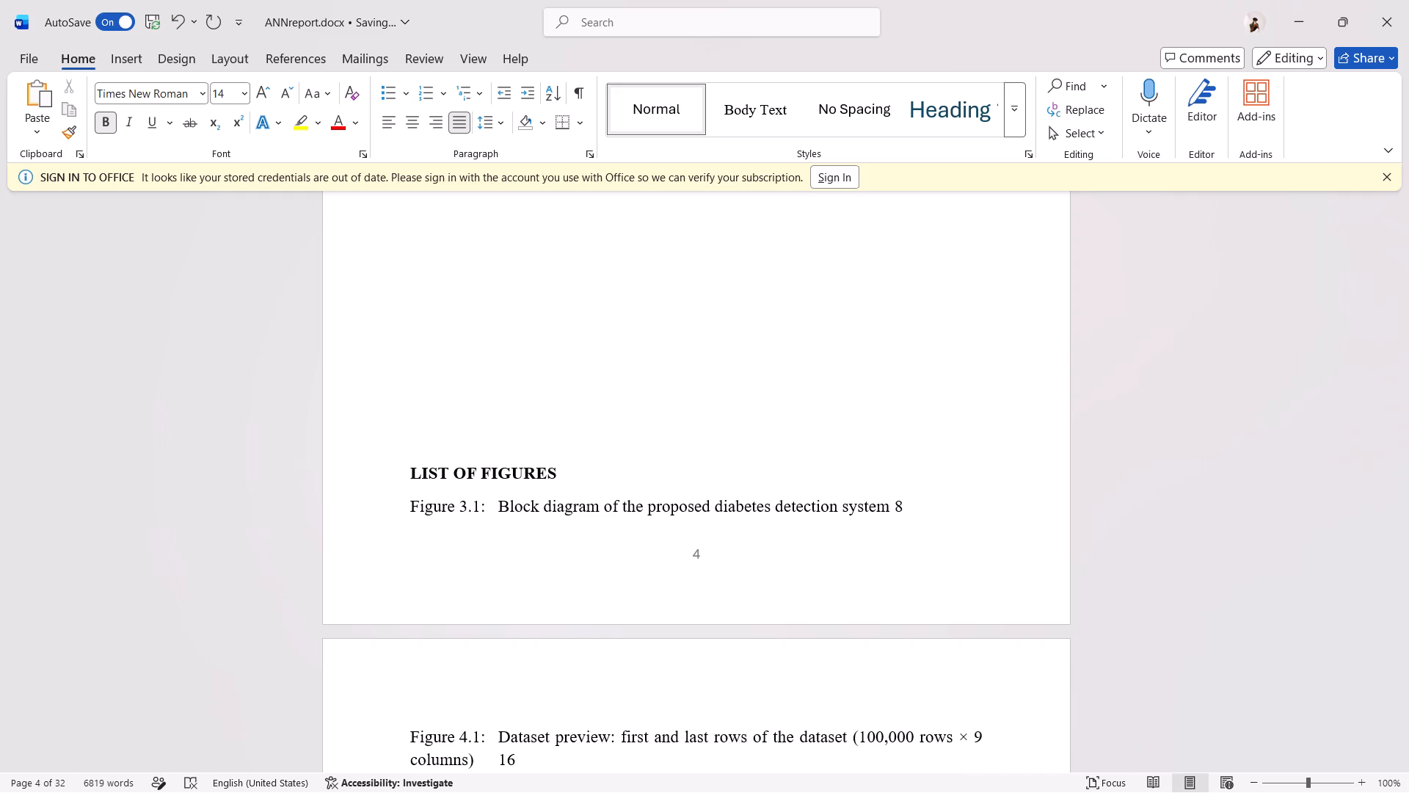
key("Return")
key("Return")
scroll(412, 453, "down", 1)
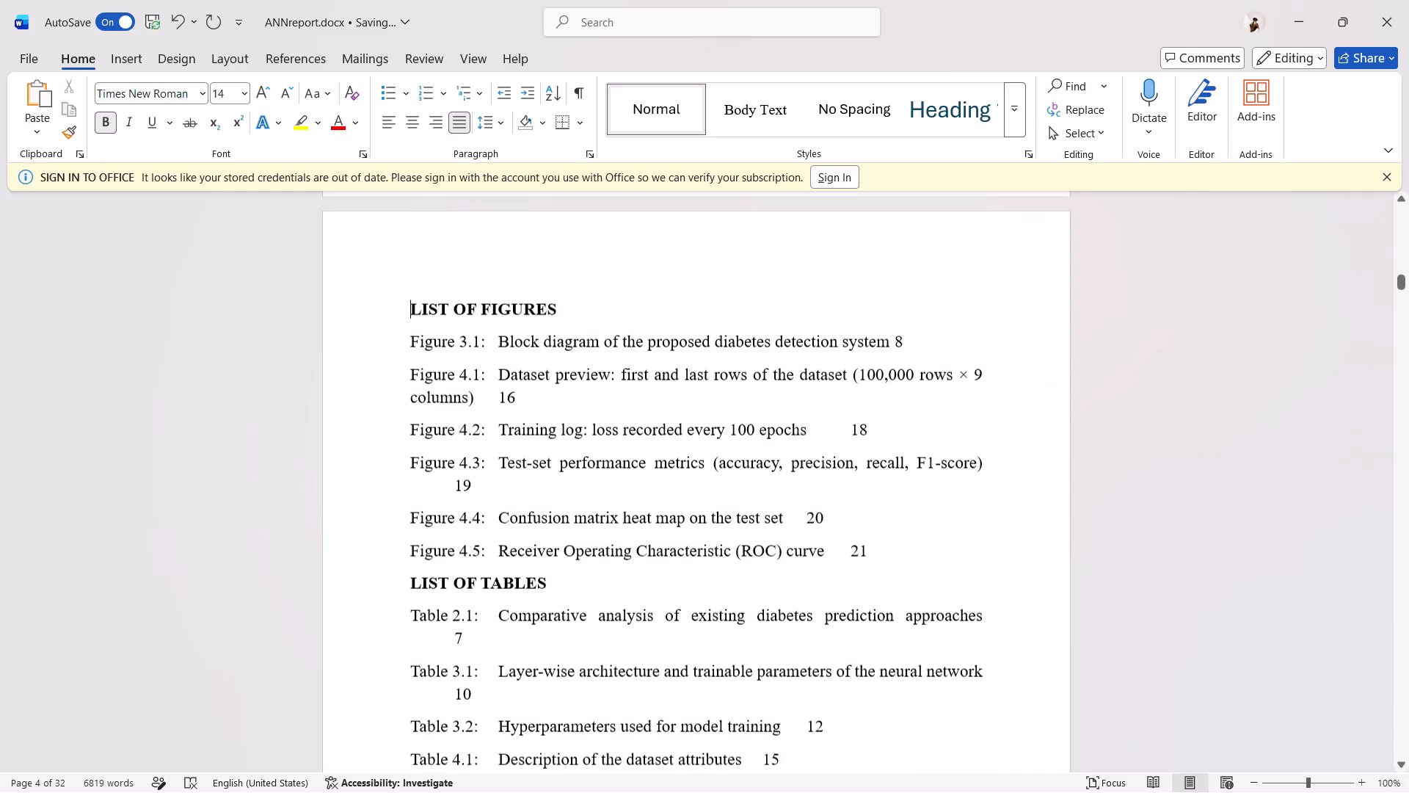
Insert blank lines before the LIST OF TABLES heading so that it starts at the top of a new page.
scroll(412, 453, "down", 1)
left_click(408, 305)
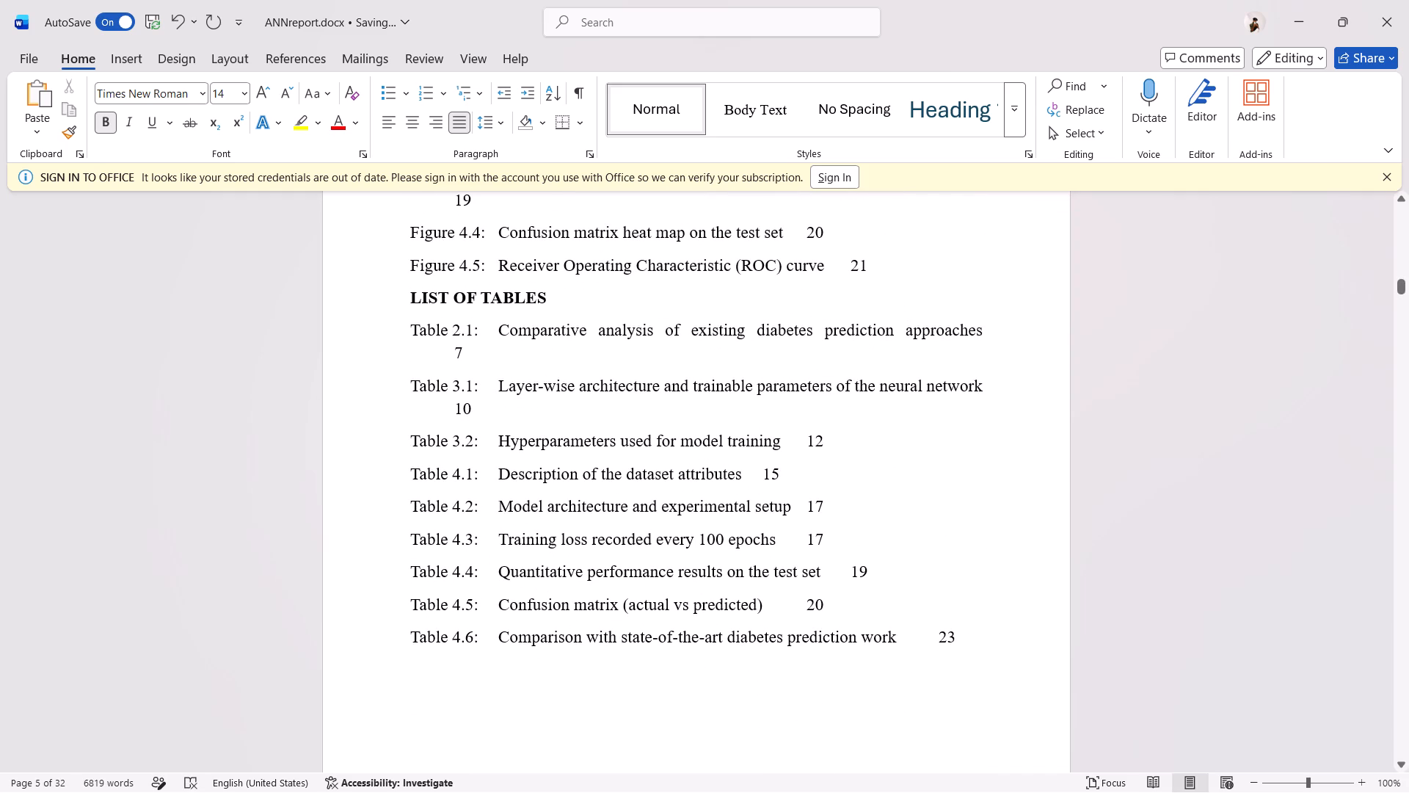
key("Return")
key("Return")
key("Return")
key("Return")
key("Return")
key("Return")
key("Return")
key("Return")
key("Return")
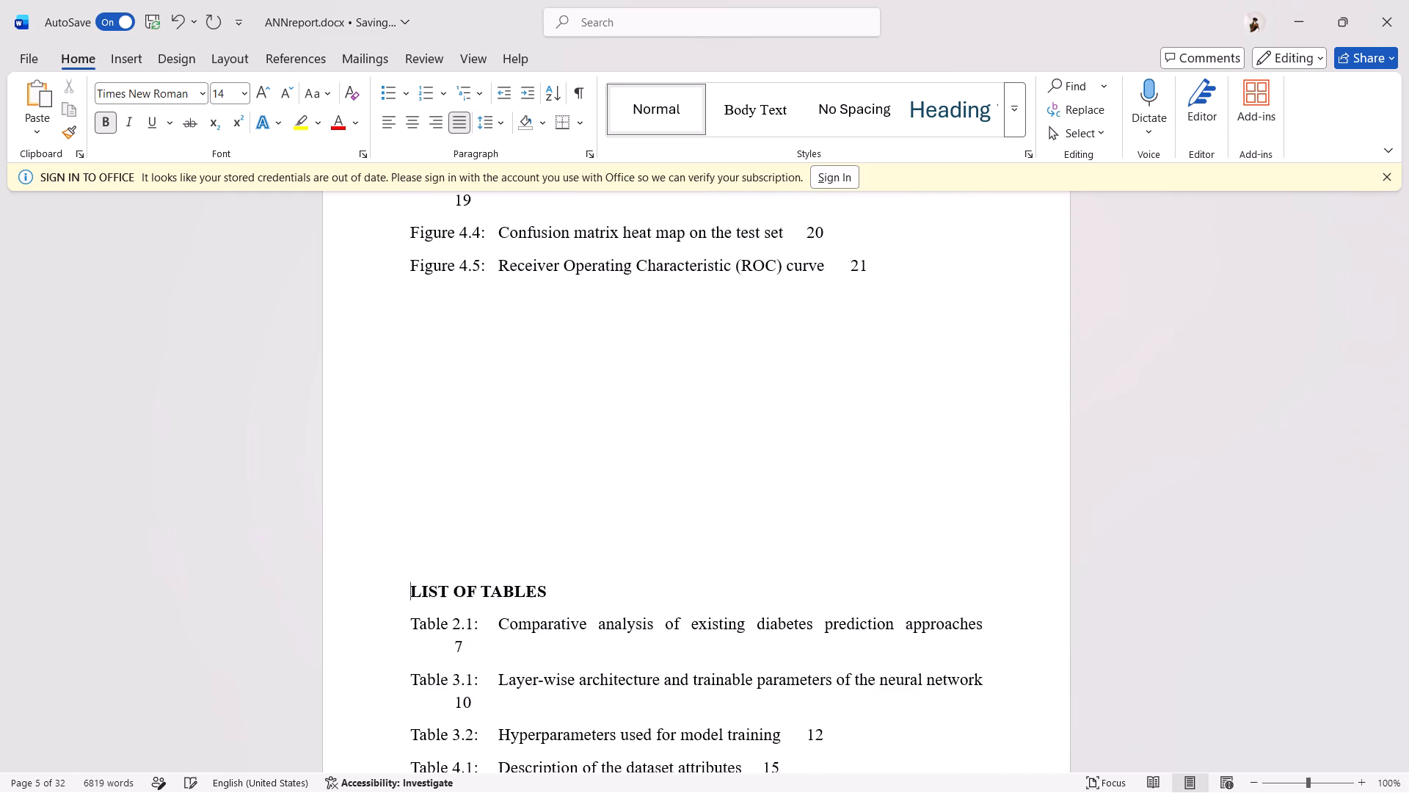
key("Return")
key("Return")
key("Return")
key("Return")
key("Return")
key("Return")
key("Return")
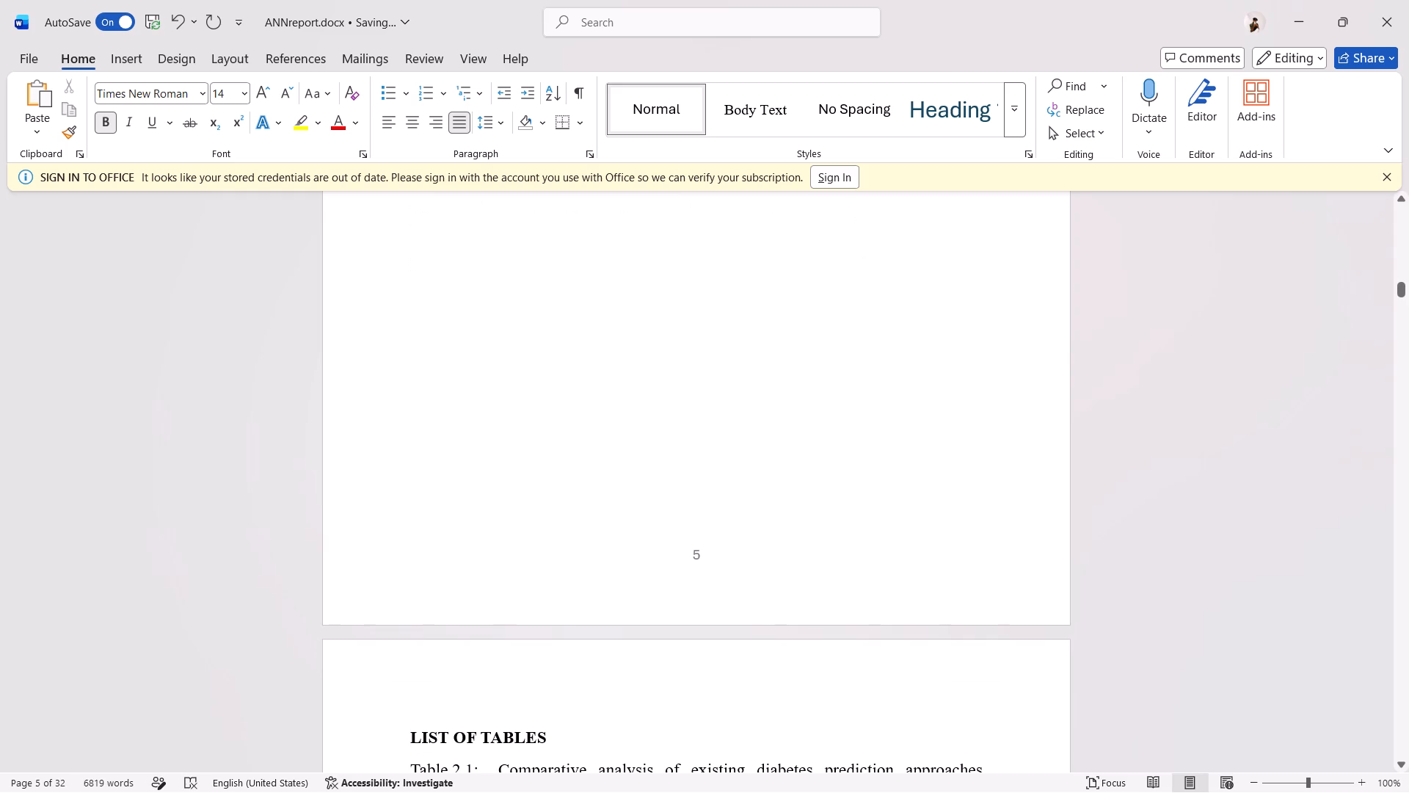
Center the LIST OF TABLES and LIST OF FIGURES headings.
key("ctrl+e")
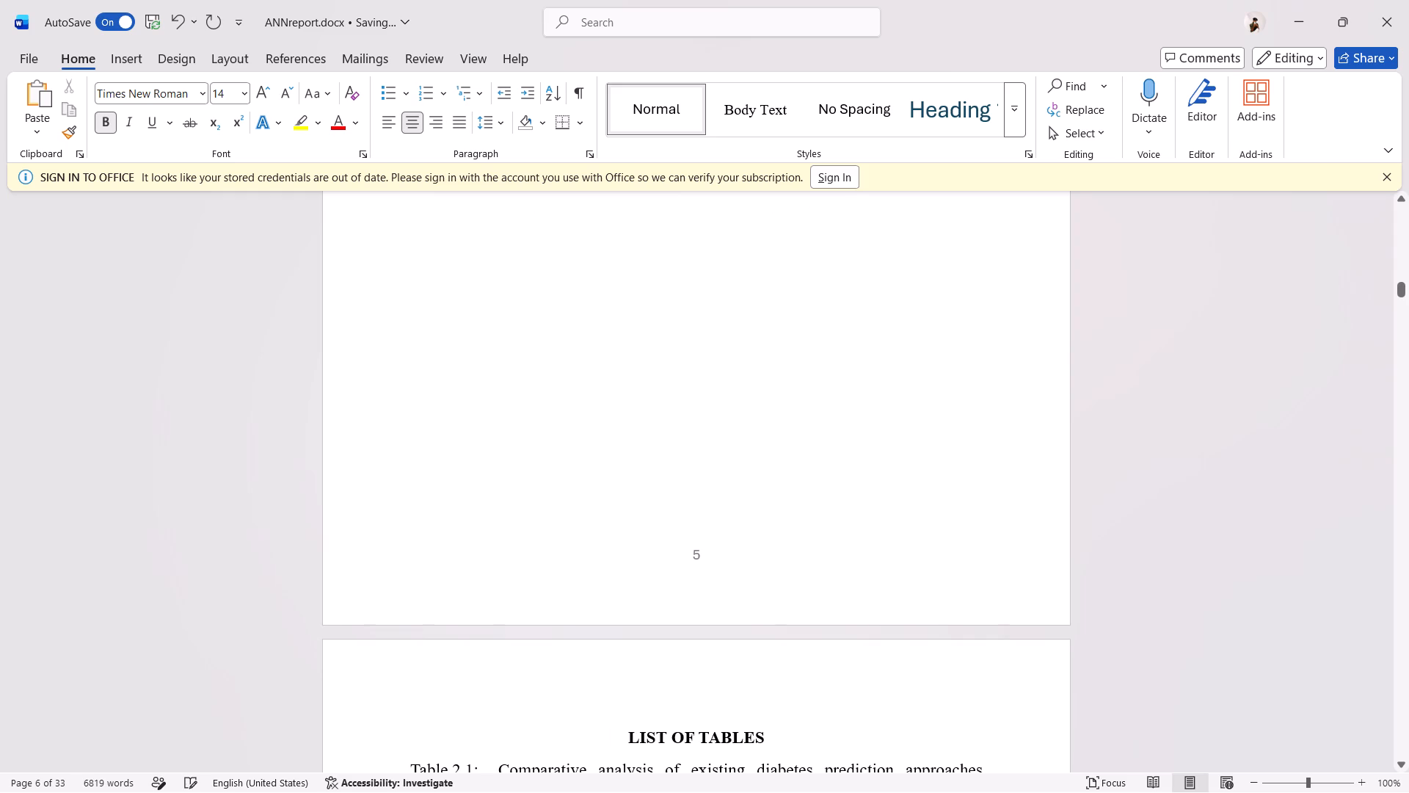
scroll(408, 305, "up", 5)
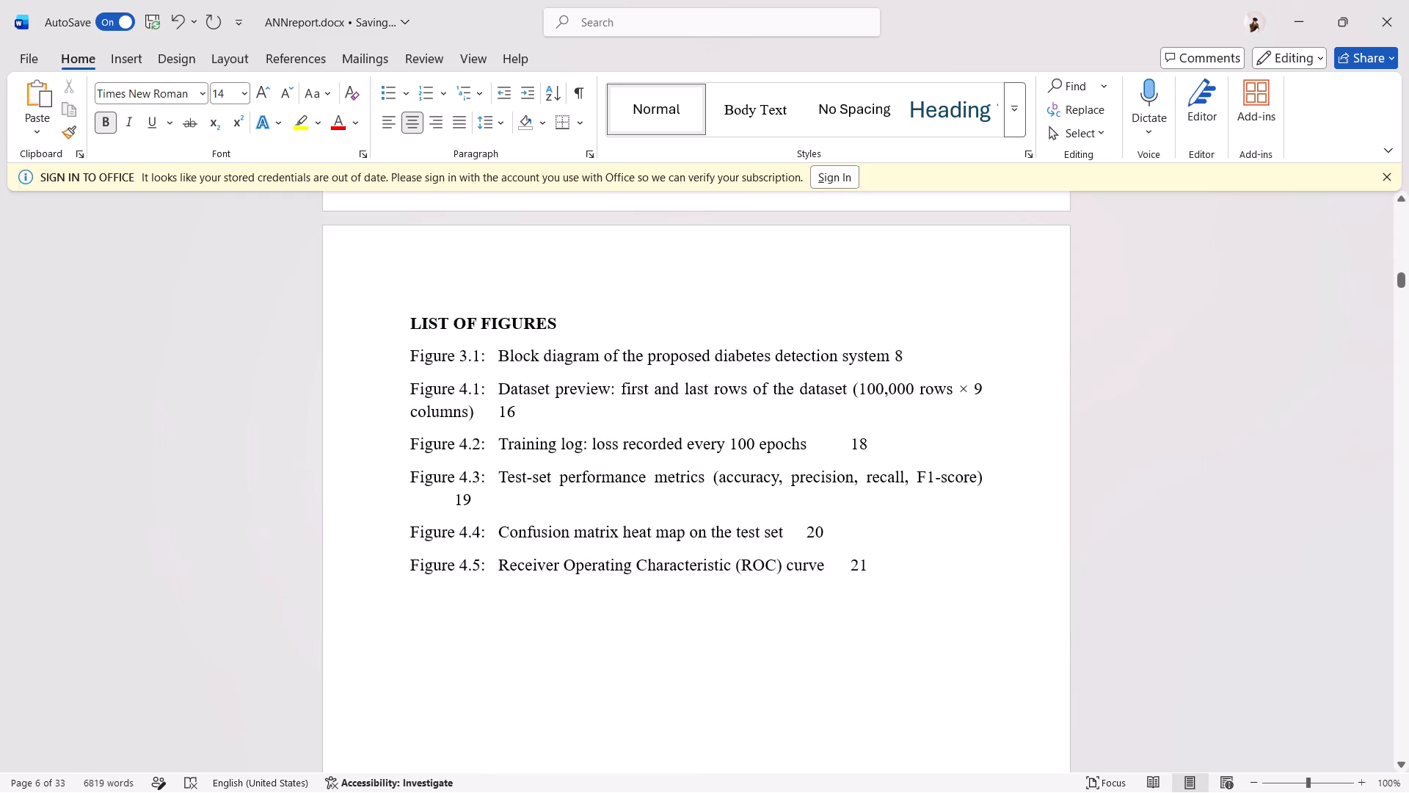
left_click(412, 325)
key("ctrl+e")
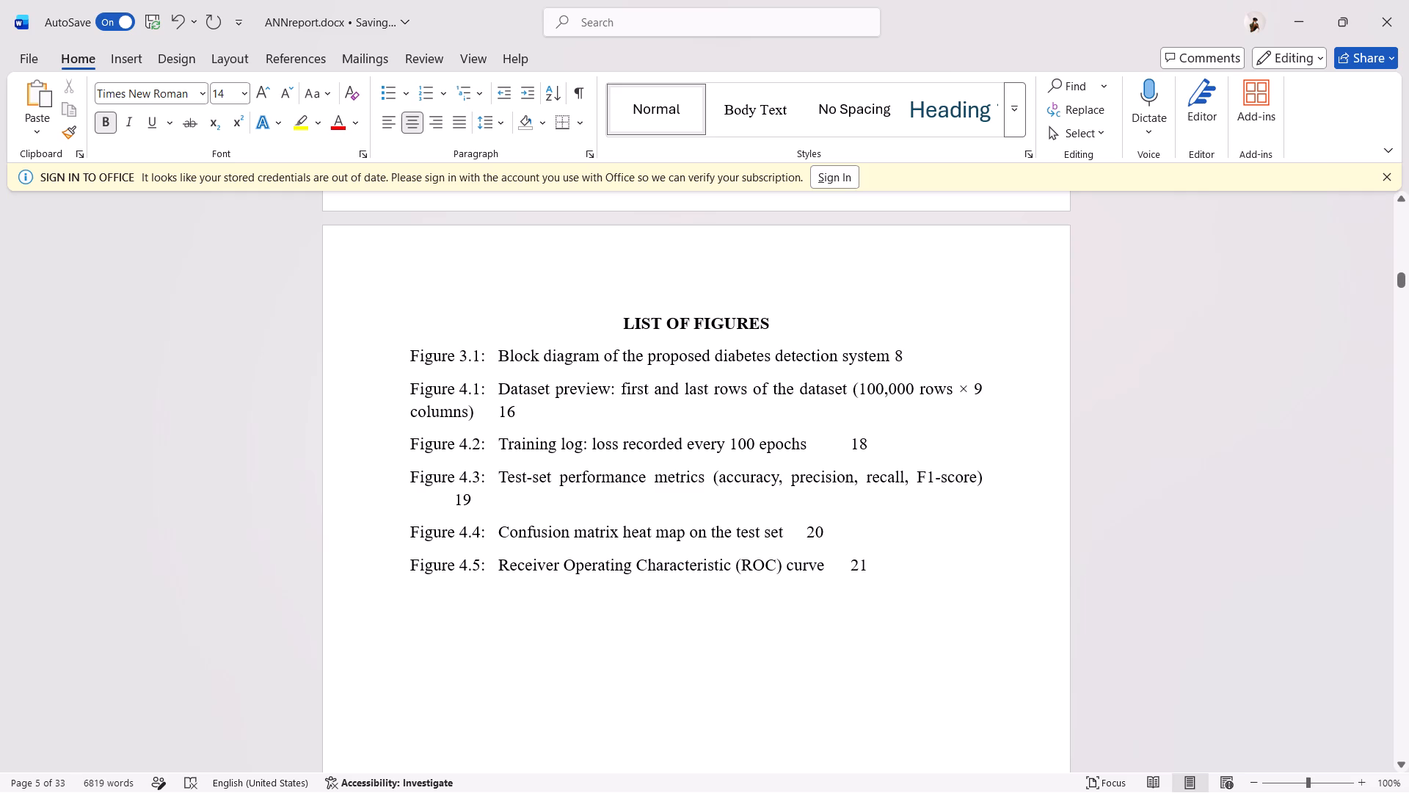
Delete "(100,000 rows × 9 columns)" from the Figure 4.1 entry in the list of figures.
left_click_drag(478, 413, 412, 416)
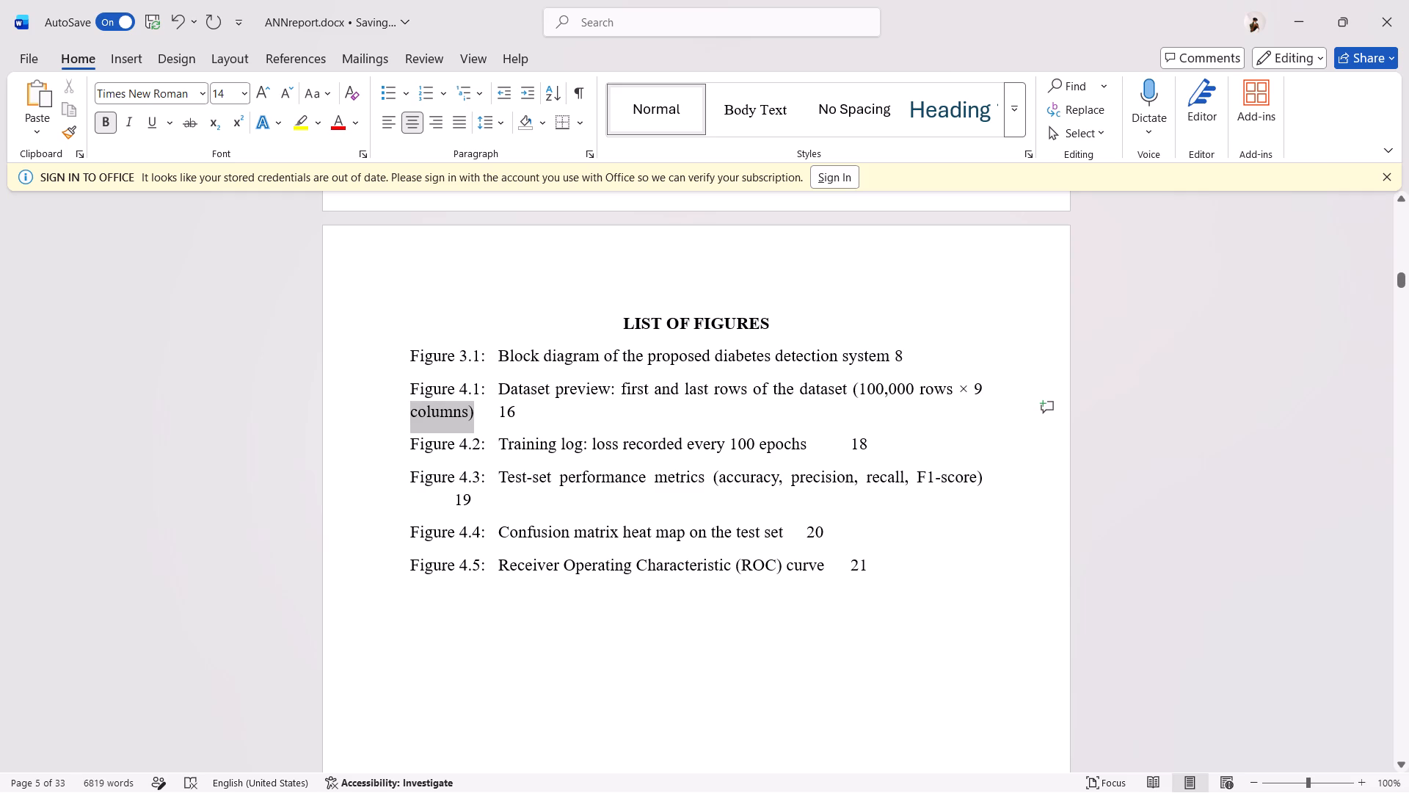
left_click_drag(412, 416, 407, 416)
key("BackSpace")
key("BackSpace")
key("BackSpace")
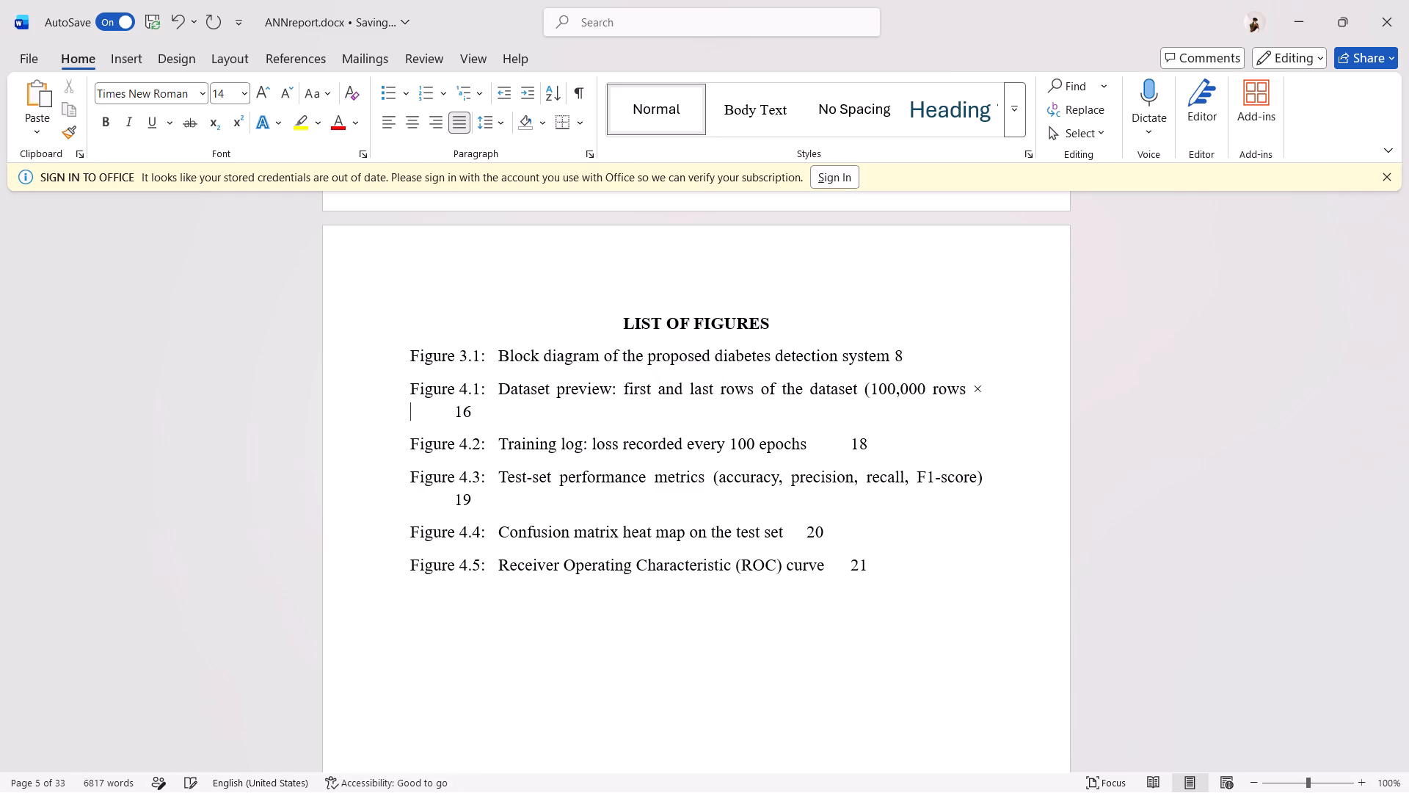
key("BackSpace")
key("BackSpace")
key("BackSpace")
key("BackSpace")
key("BackSpace")
key("BackSpace")
key("BackSpace")
key("BackSpace")
key("BackSpace")
key("BackSpace")
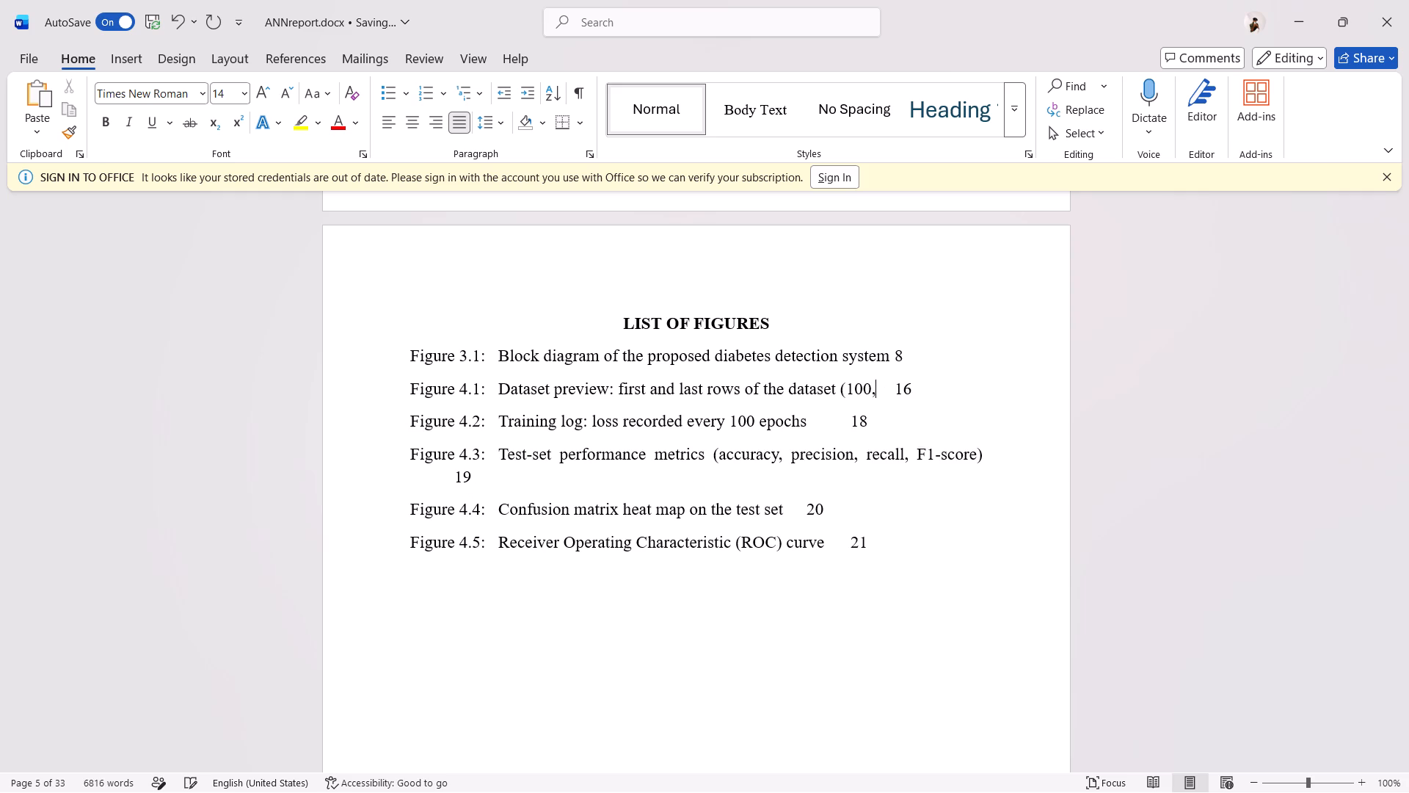
key("BackSpace")
key("BackSpace")
key("BackSpace")
key("BackSpace")
key("BackSpace")
Delete "(accuracy, precision, recall, F1-score)" from the Figure 4.3 entry in the list of figures.
left_click_drag(994, 457, 721, 452)
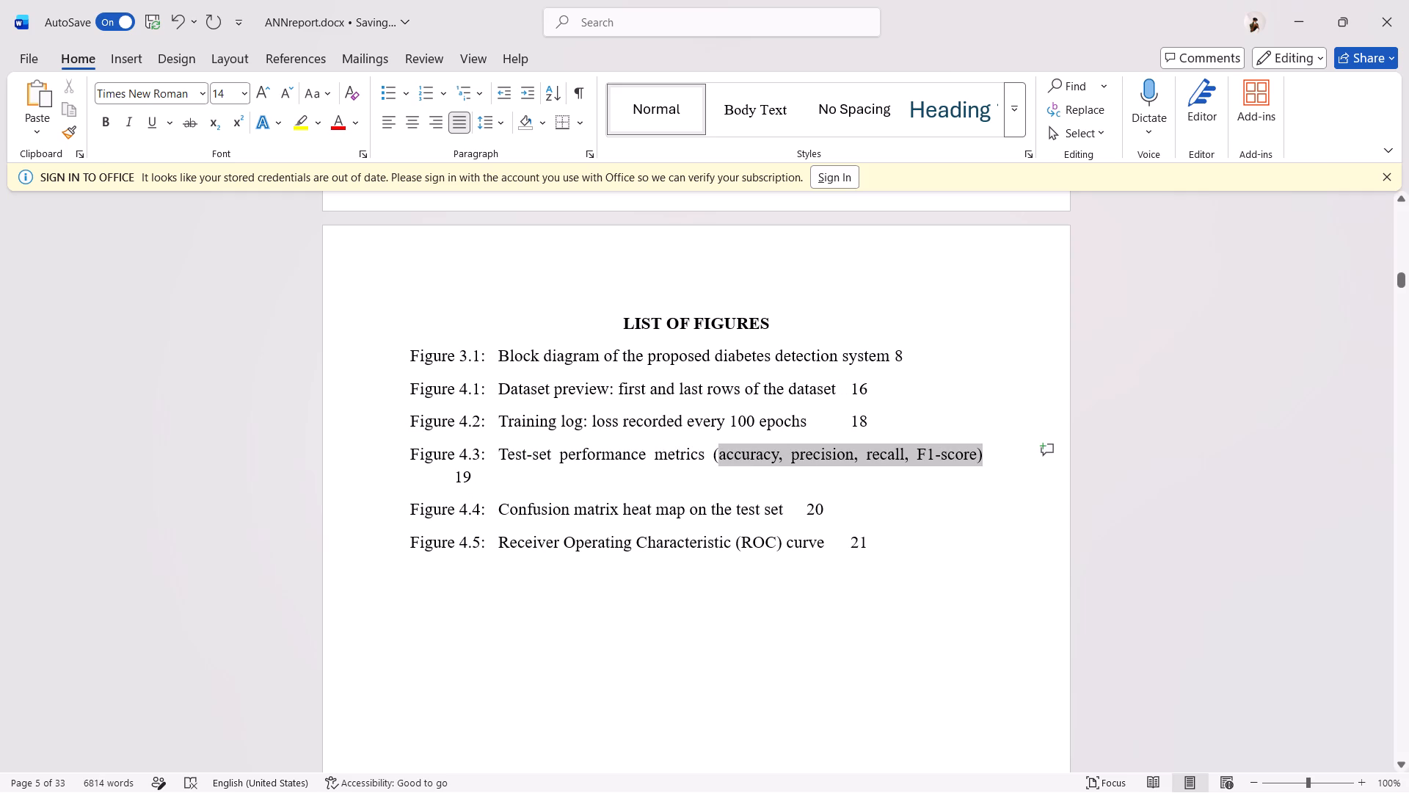
left_click_drag(721, 452, 714, 450)
key("BackSpace")
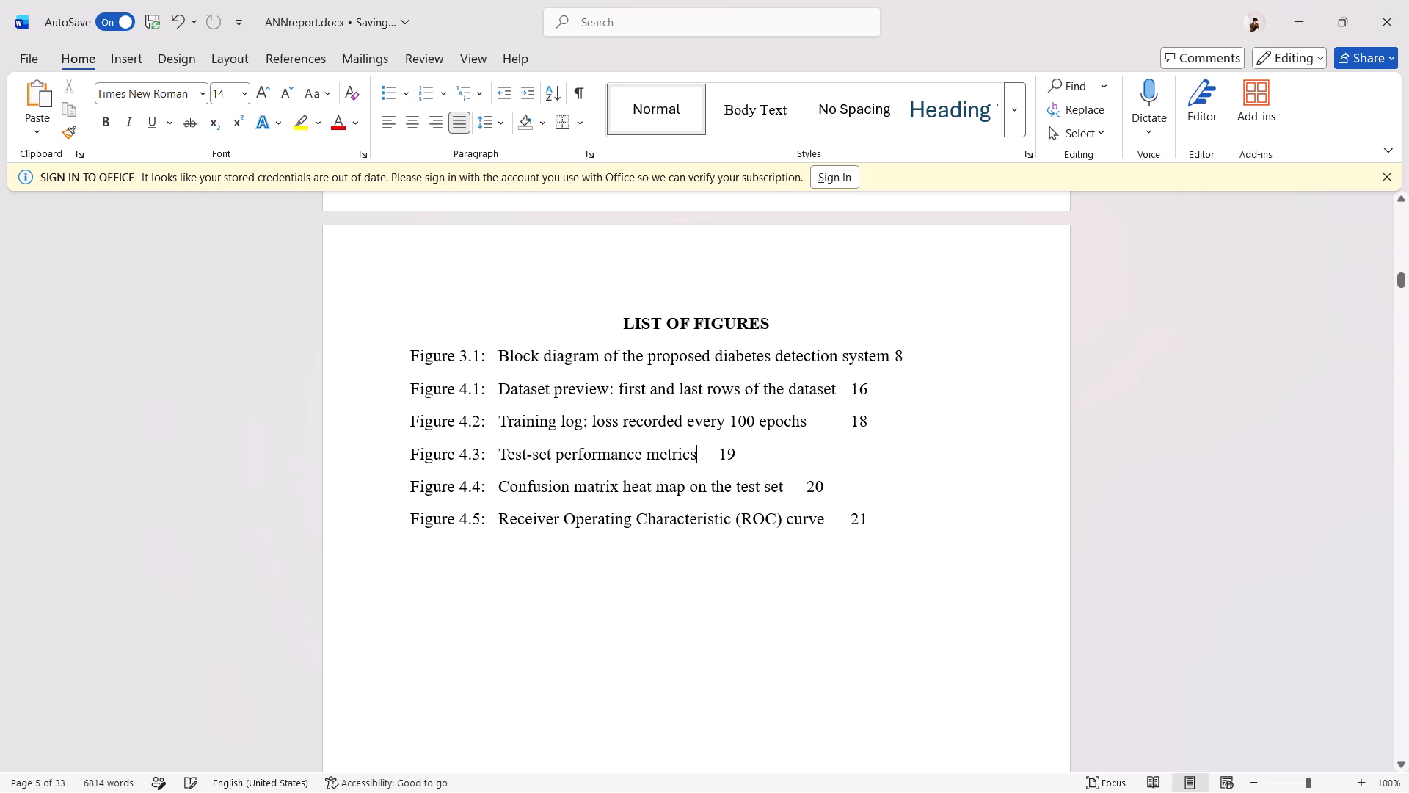
Insert tabs before the page numbers of the Figure 3.1, 4.1 and 4.2 entries to align them in one column near the text's right margin.
left_click(898, 352)
key("Tab")
key("Tab")
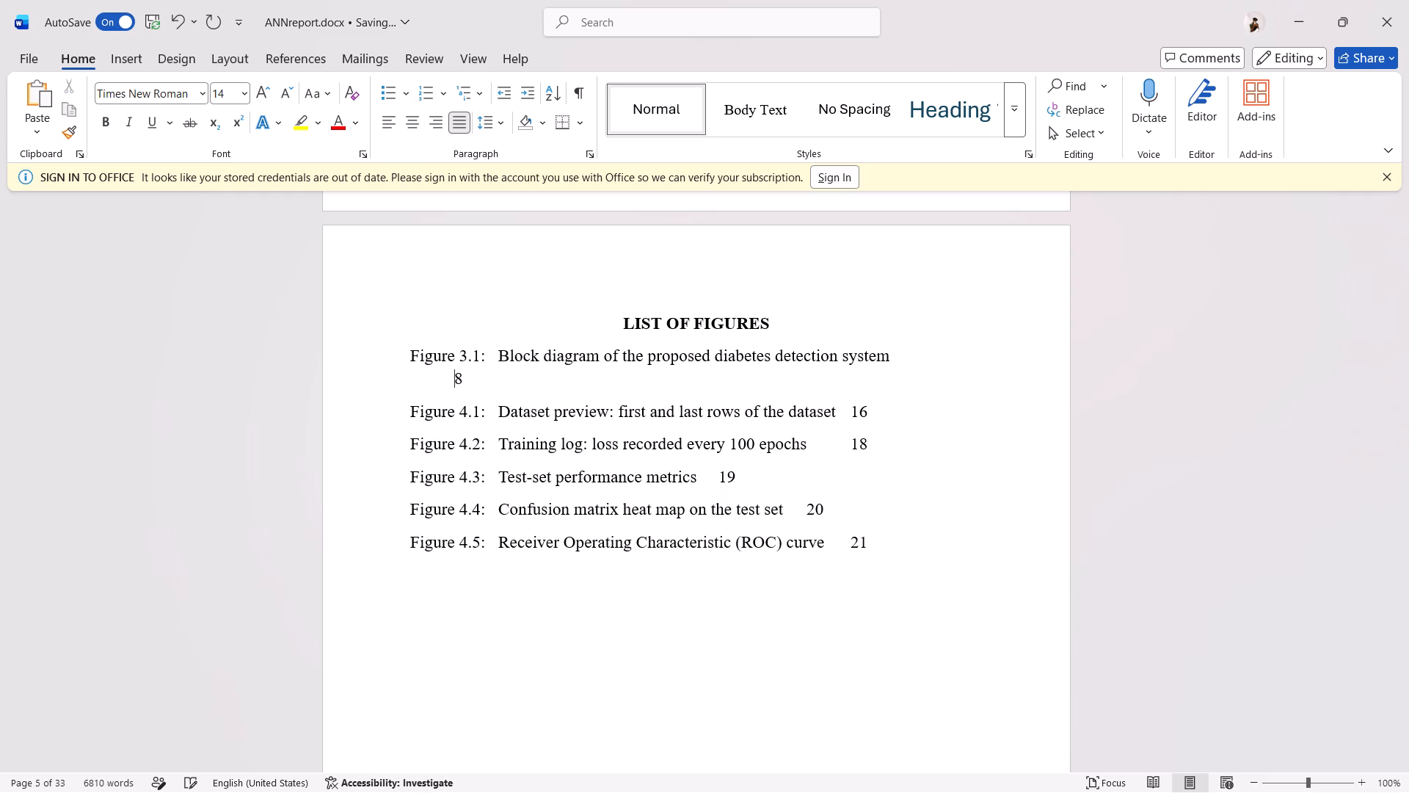
key("BackSpace")
key("Down")
key("Left")
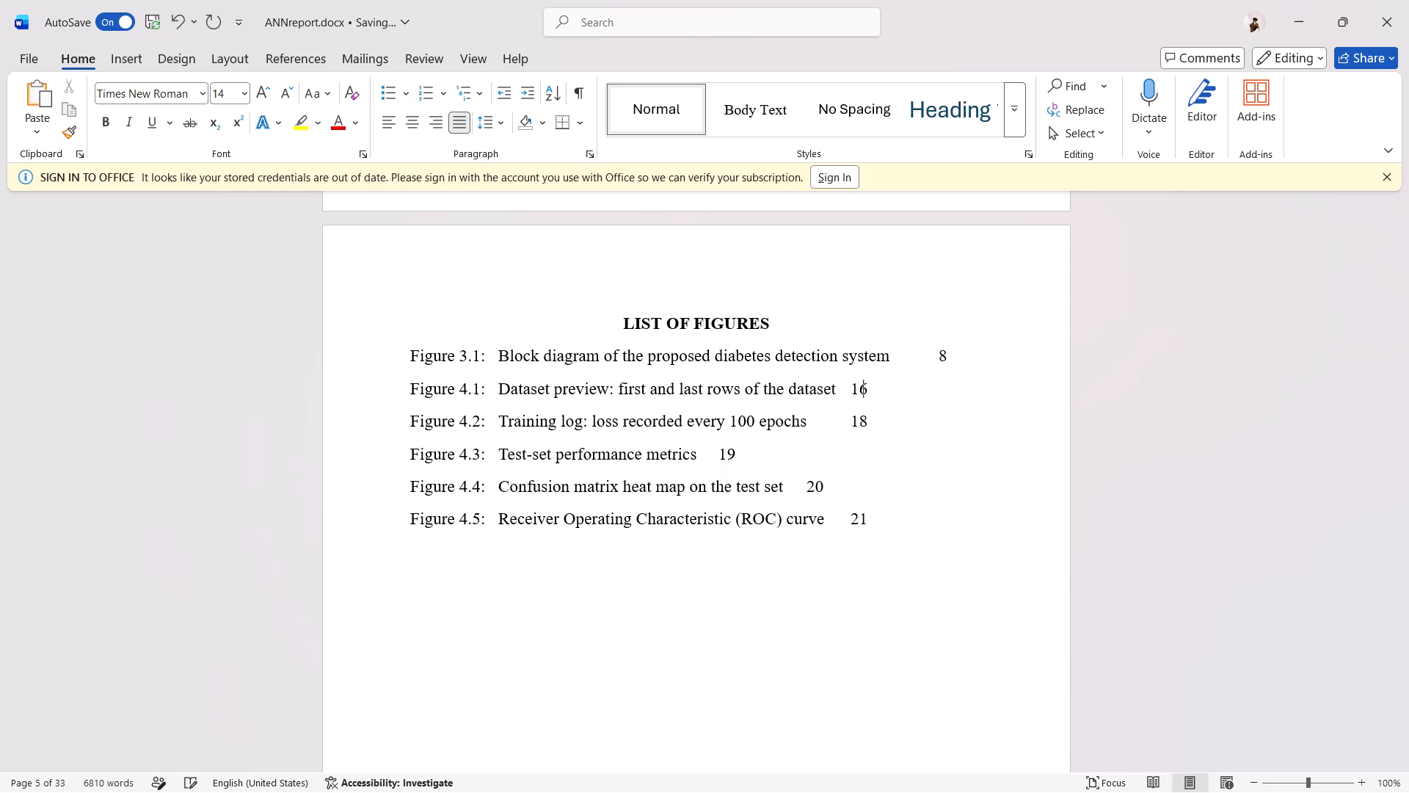
key("Left")
key("Tab")
key("Tab")
key("Down")
key("Left")
key("Left")
key("Tab")
key("Tab")
Insert tabs before the page numbers of the Figure 4.3, 4.4 and 4.5 entries to align them with the page-number column.
key("Down")
key("Left")
key("Tab")
key("BackSpace")
key("Left")
key("Tab")
key("Tab")
key("Tab")
key("Tab")
key("Tab")
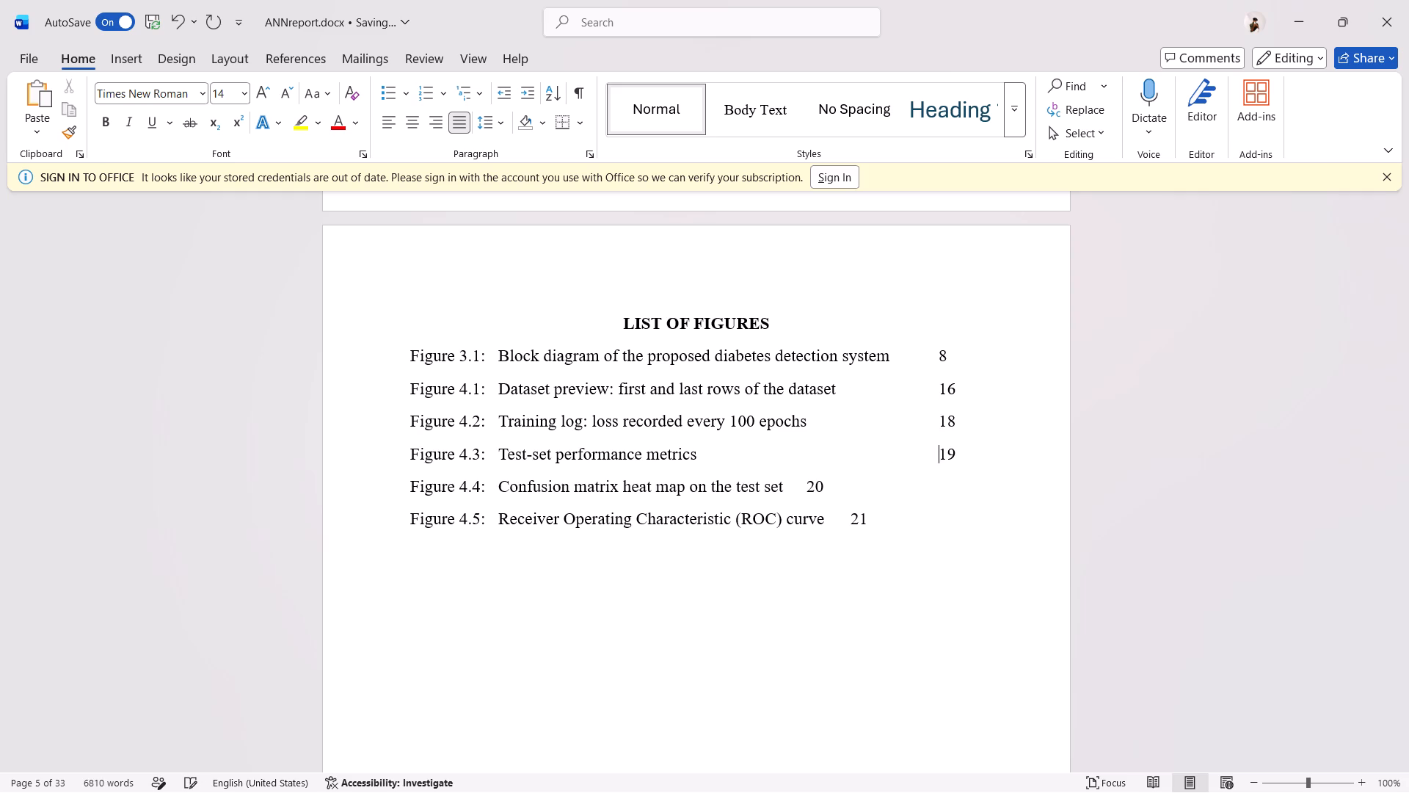
key("Down")
key("Left")
key("Left")
key("Tab")
key("Tab")
key("Tab")
key("Down")
key("Left")
key("Left")
key("Tab")
key("Tab")
Insert one more blank line before the LIST OF TABLES heading to move it back to the top of the next page.
scroll(898, 352, "down", 2)
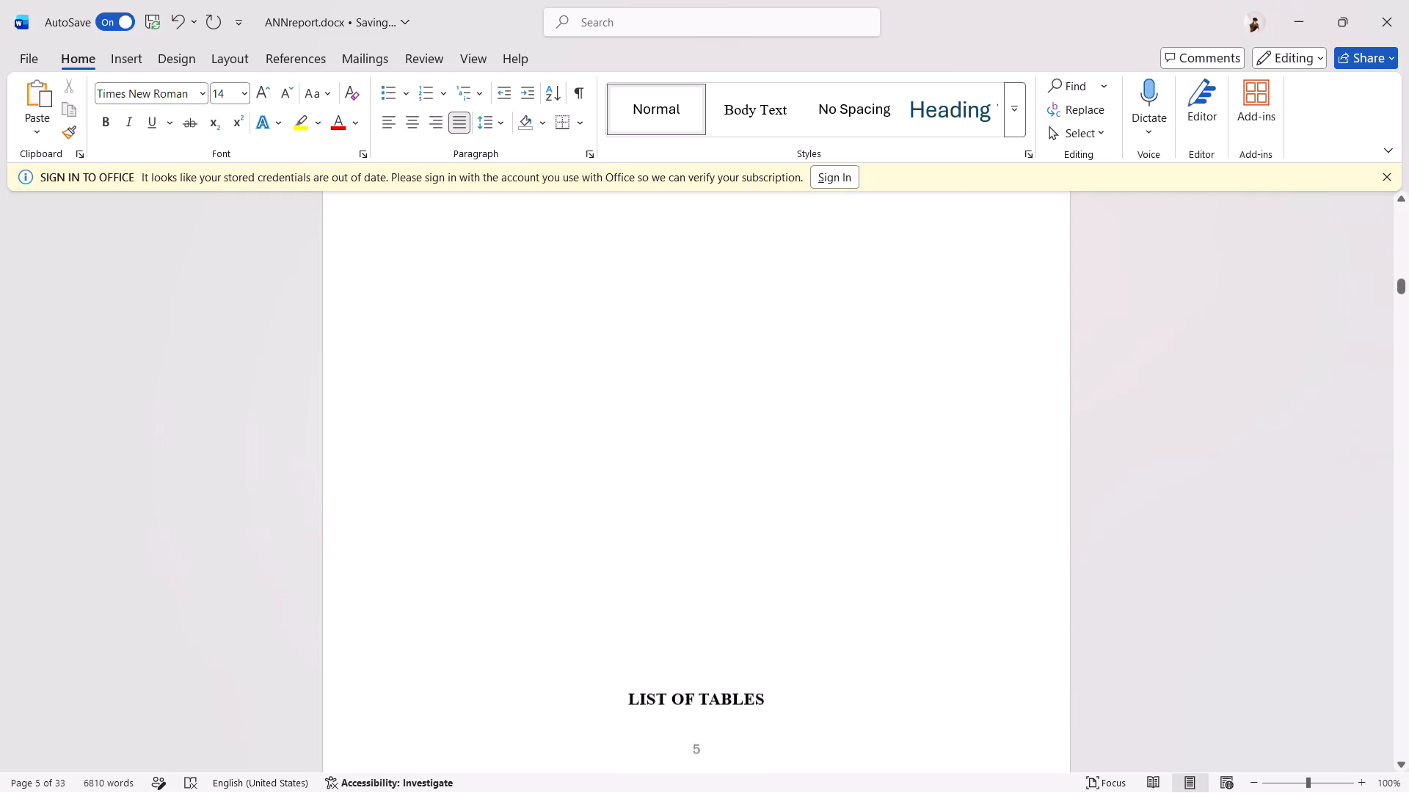
scroll(898, 352, "down", 2)
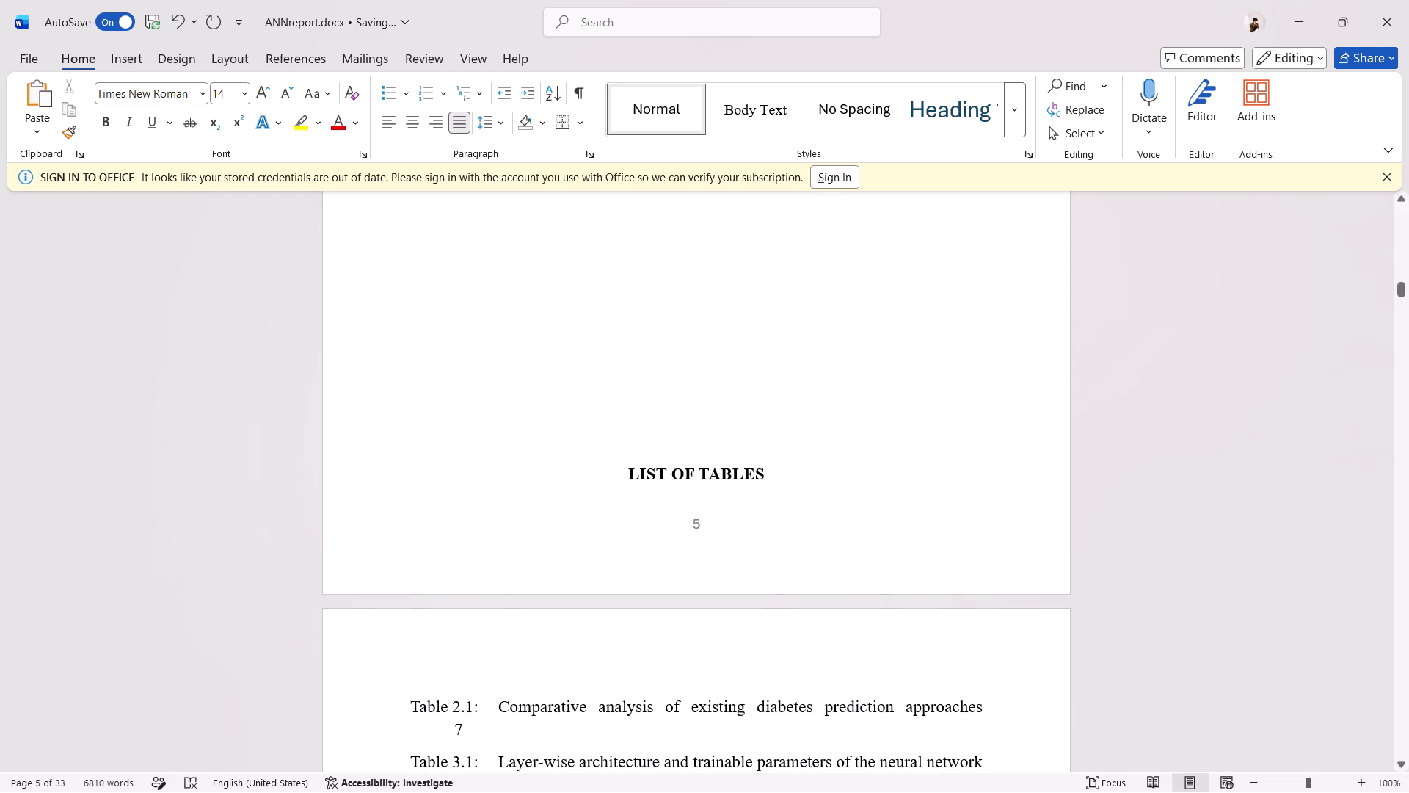
left_click(627, 479)
key("Return")
Insert tabs before the Table 2.1 entry's page number to move it to the page-number column on its second line.
scroll(627, 479, "down", 1)
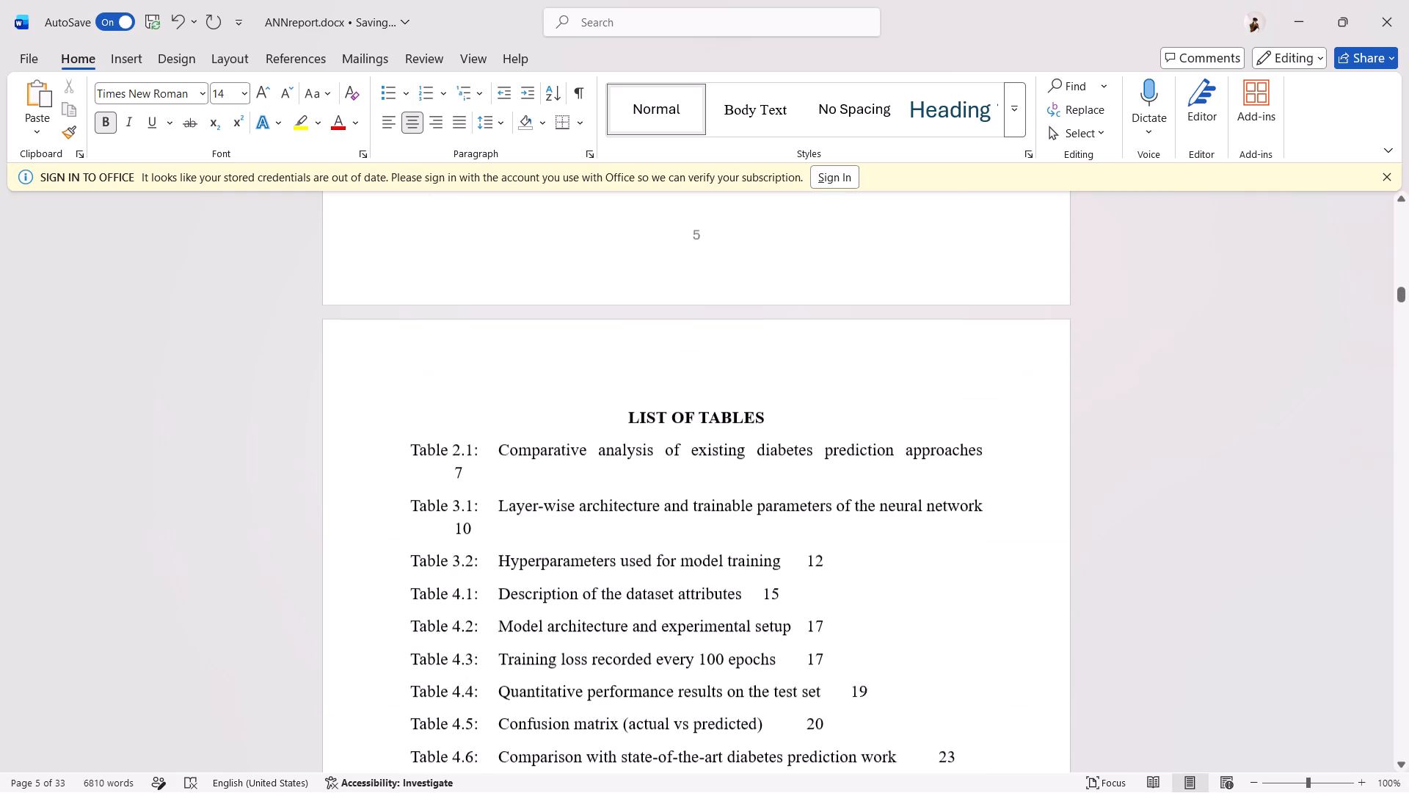
scroll(627, 479, "down", 1)
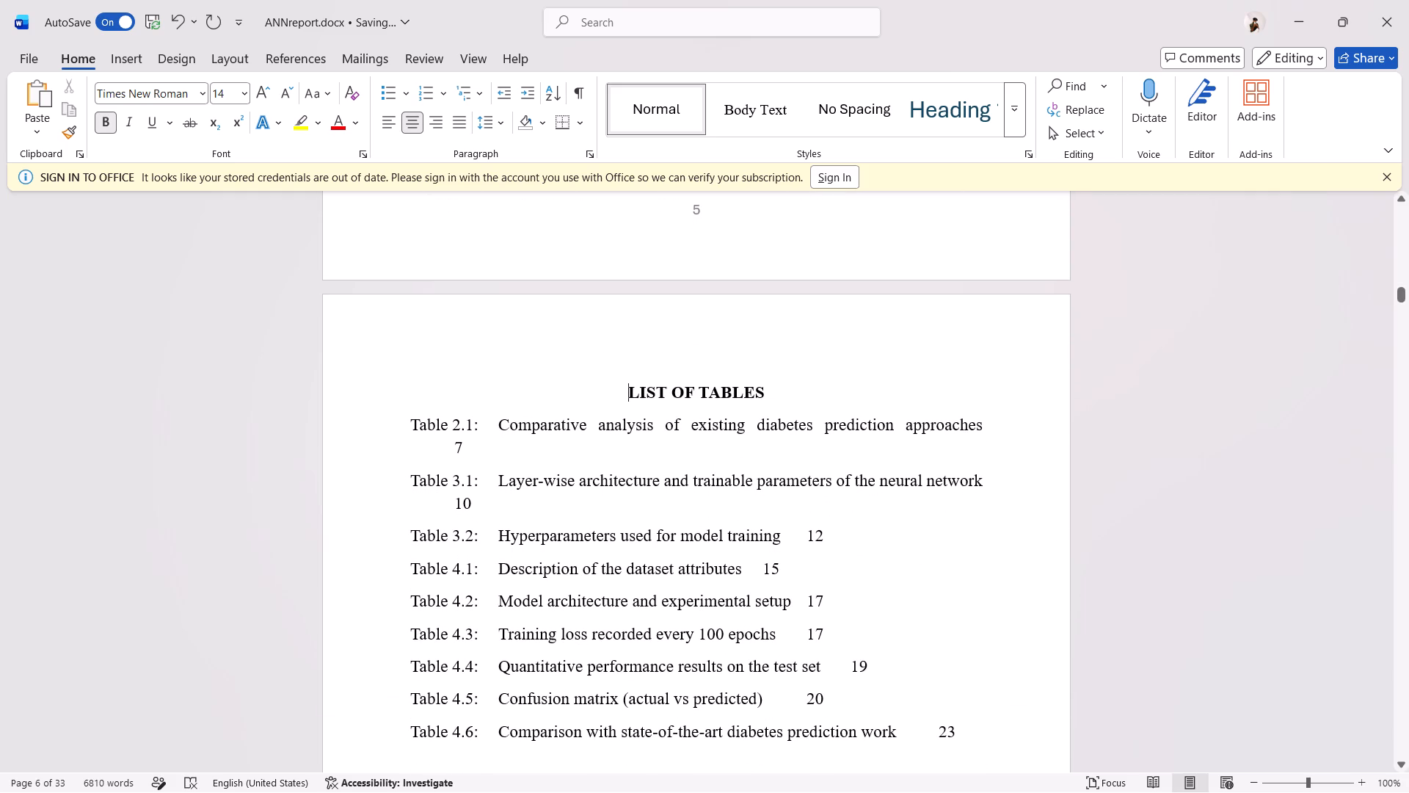
left_click(451, 453)
key("Tab")
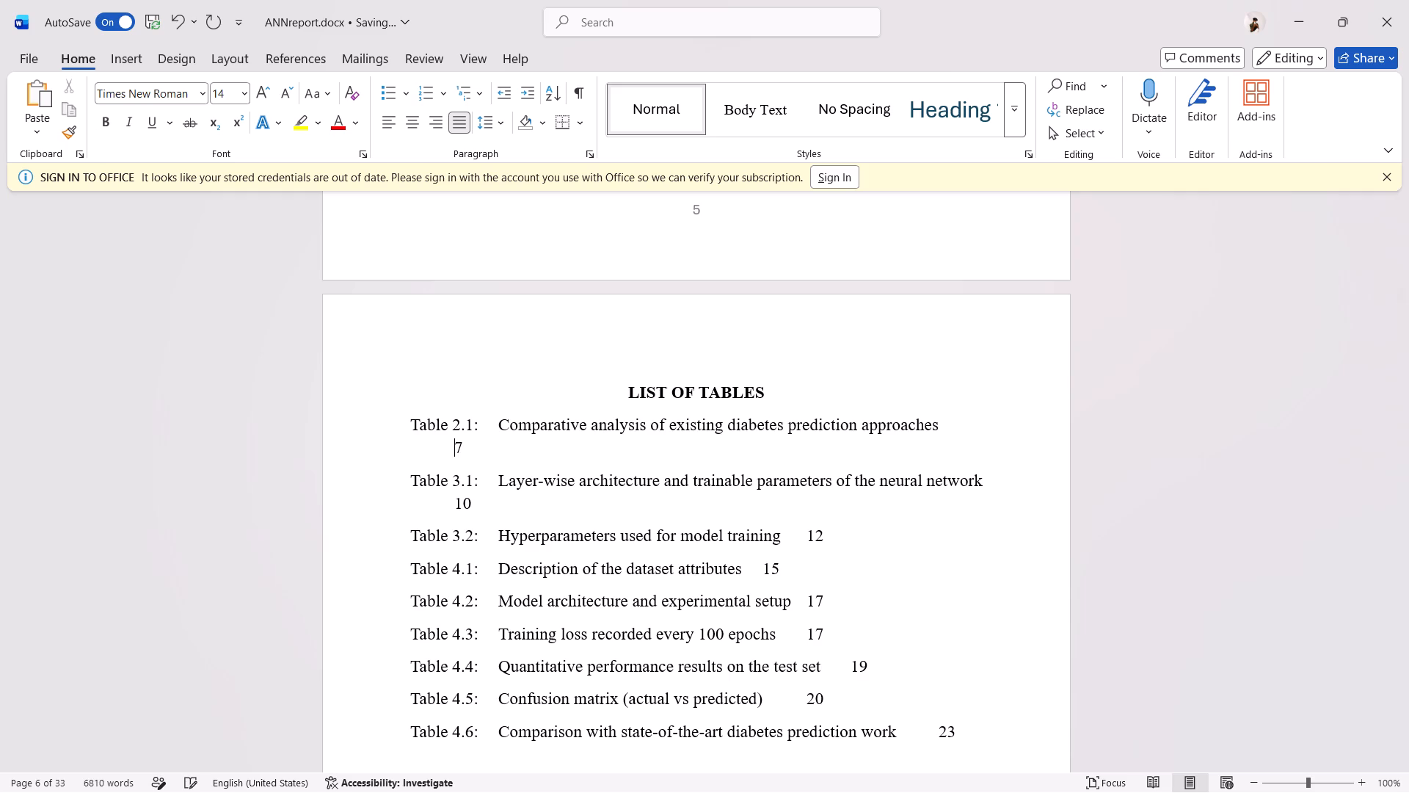
key("Tab")
key("Tab")
key("Tab")
key("Tab")
key("Tab")
key("Tab")
key("Tab")
key("Tab")
key("Tab")
key("Tab")
key("Tab")
key("Tab")
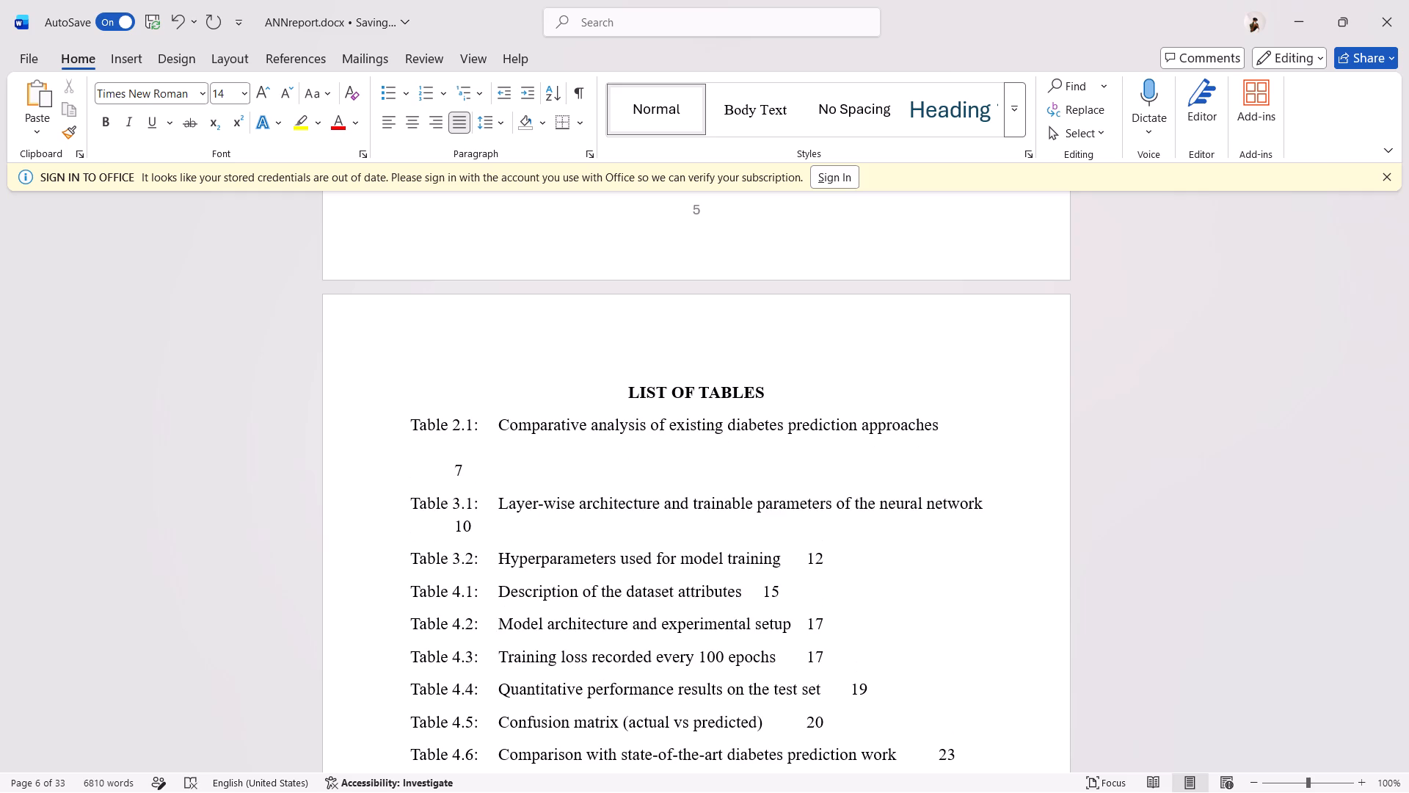
key("BackSpace")
Insert tabs before the Table 3.1 entry's page number to align it with the Table 2.1 page number.
left_click(449, 510)
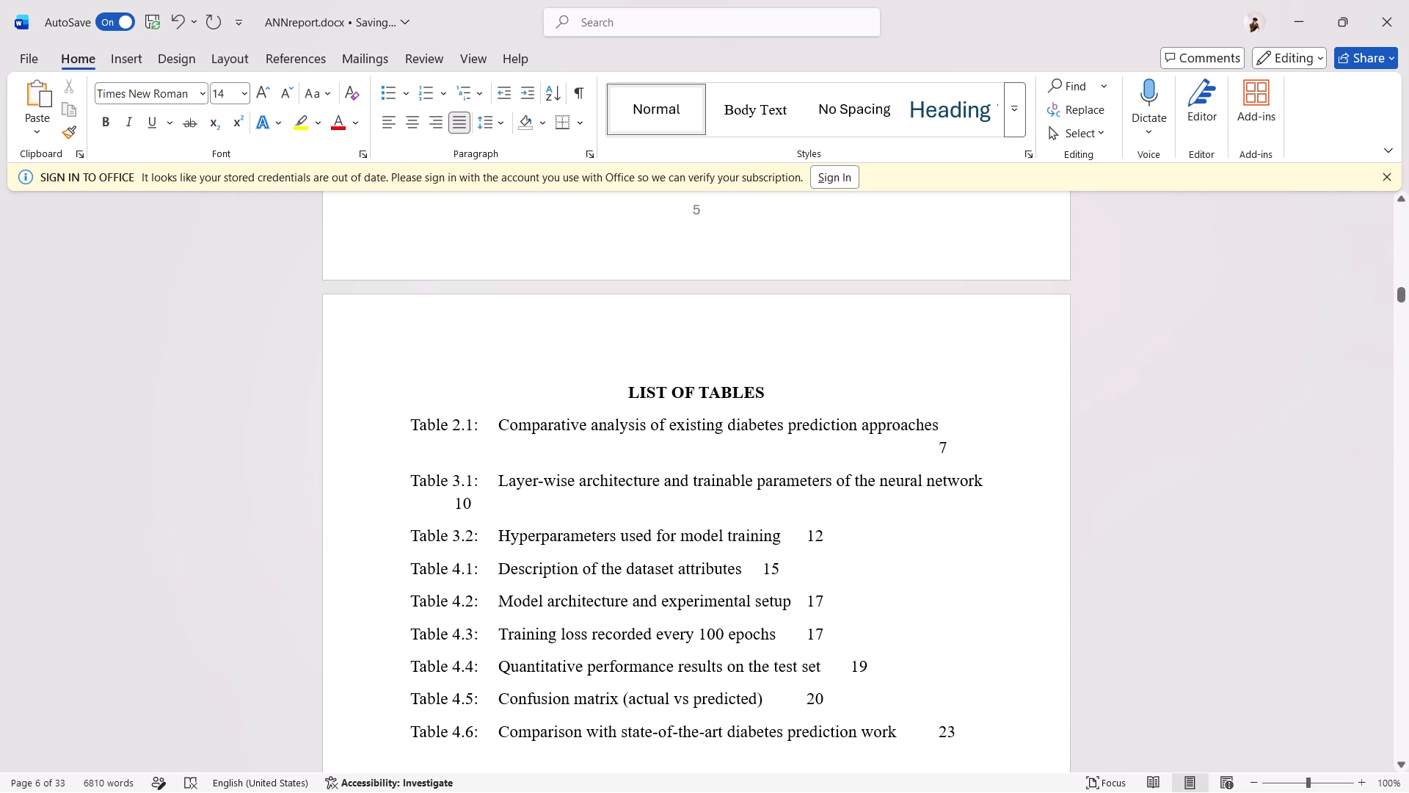
key("Tab")
key("Tab")
key("Tab")
key("Tab")
key("Tab")
key("Tab")
key("Tab")
key("Tab")
key("Tab")
key("Tab")
key("Tab")
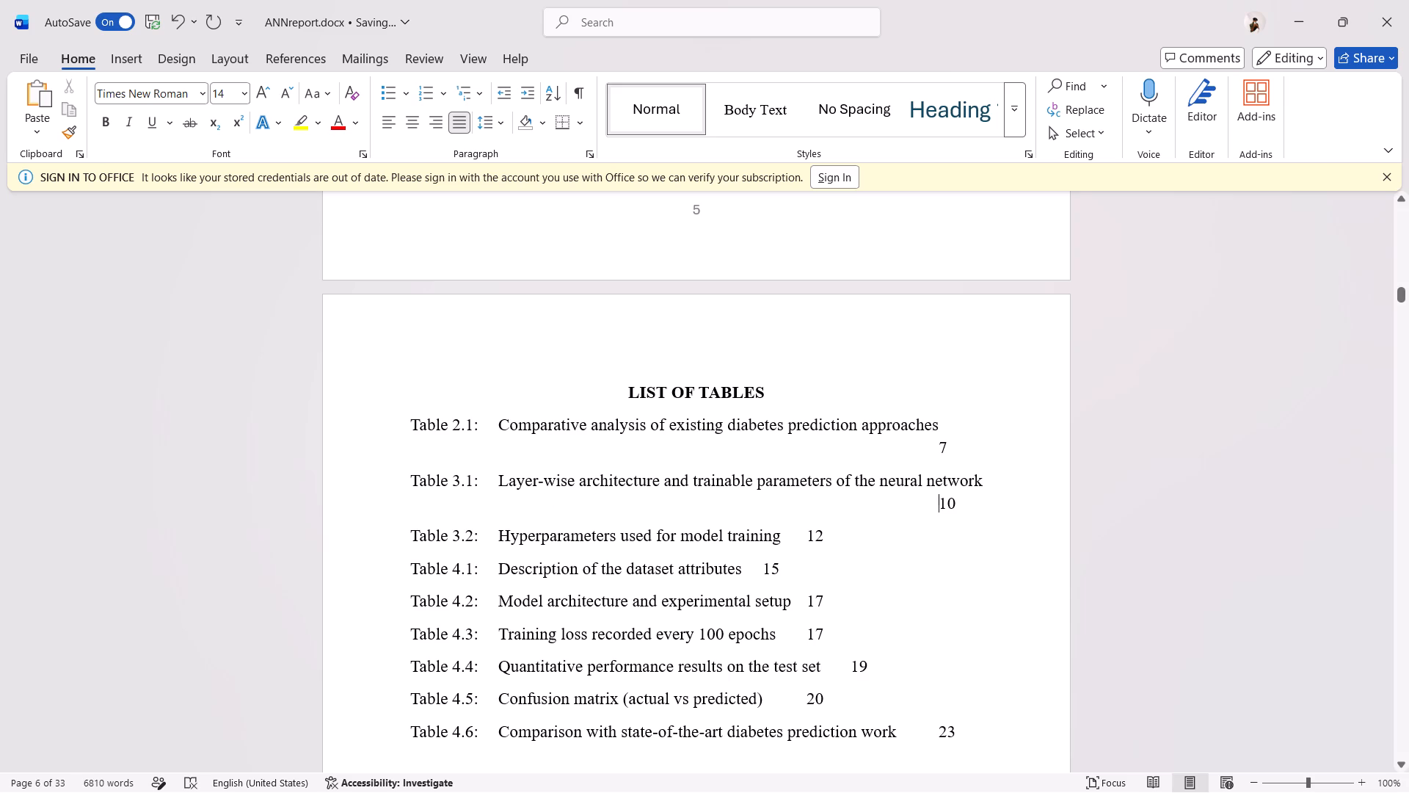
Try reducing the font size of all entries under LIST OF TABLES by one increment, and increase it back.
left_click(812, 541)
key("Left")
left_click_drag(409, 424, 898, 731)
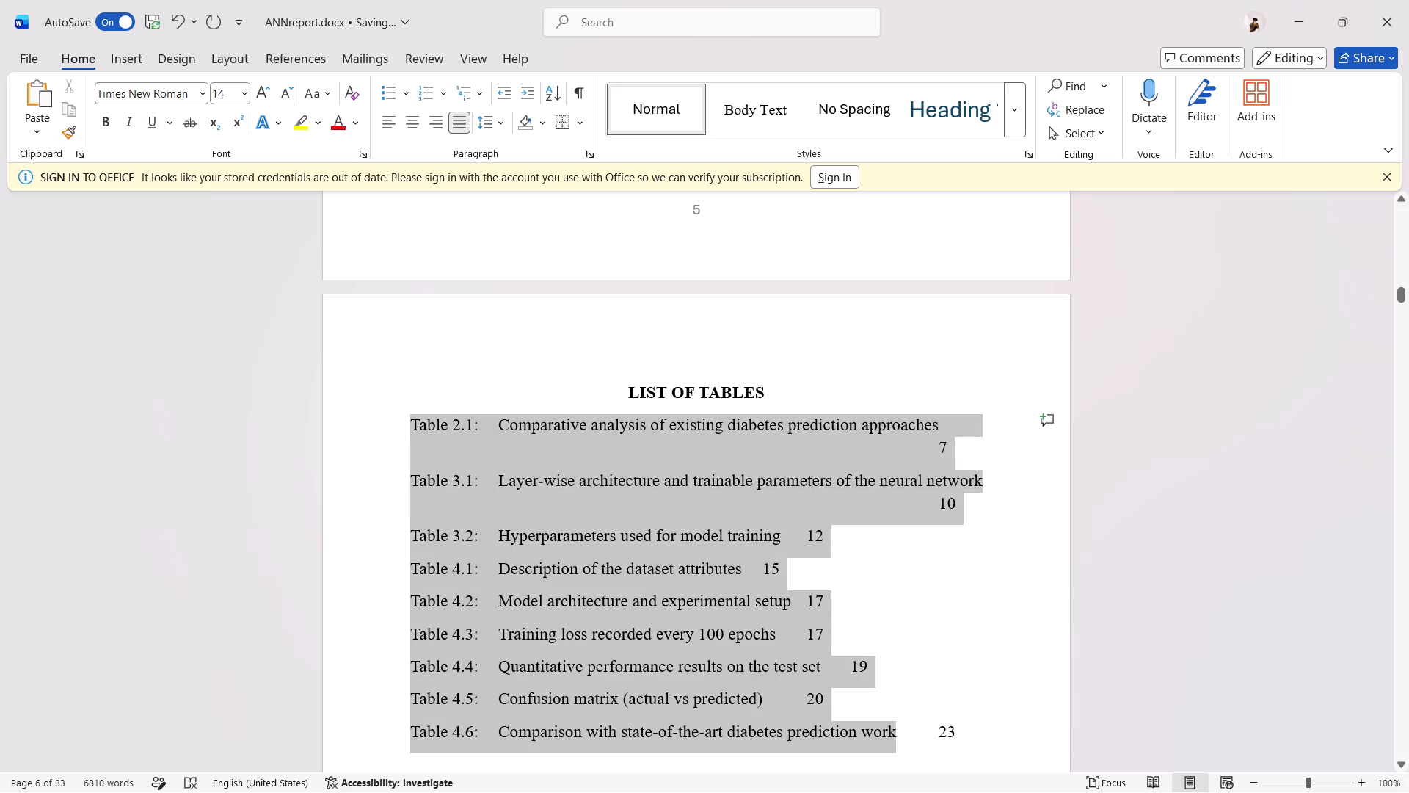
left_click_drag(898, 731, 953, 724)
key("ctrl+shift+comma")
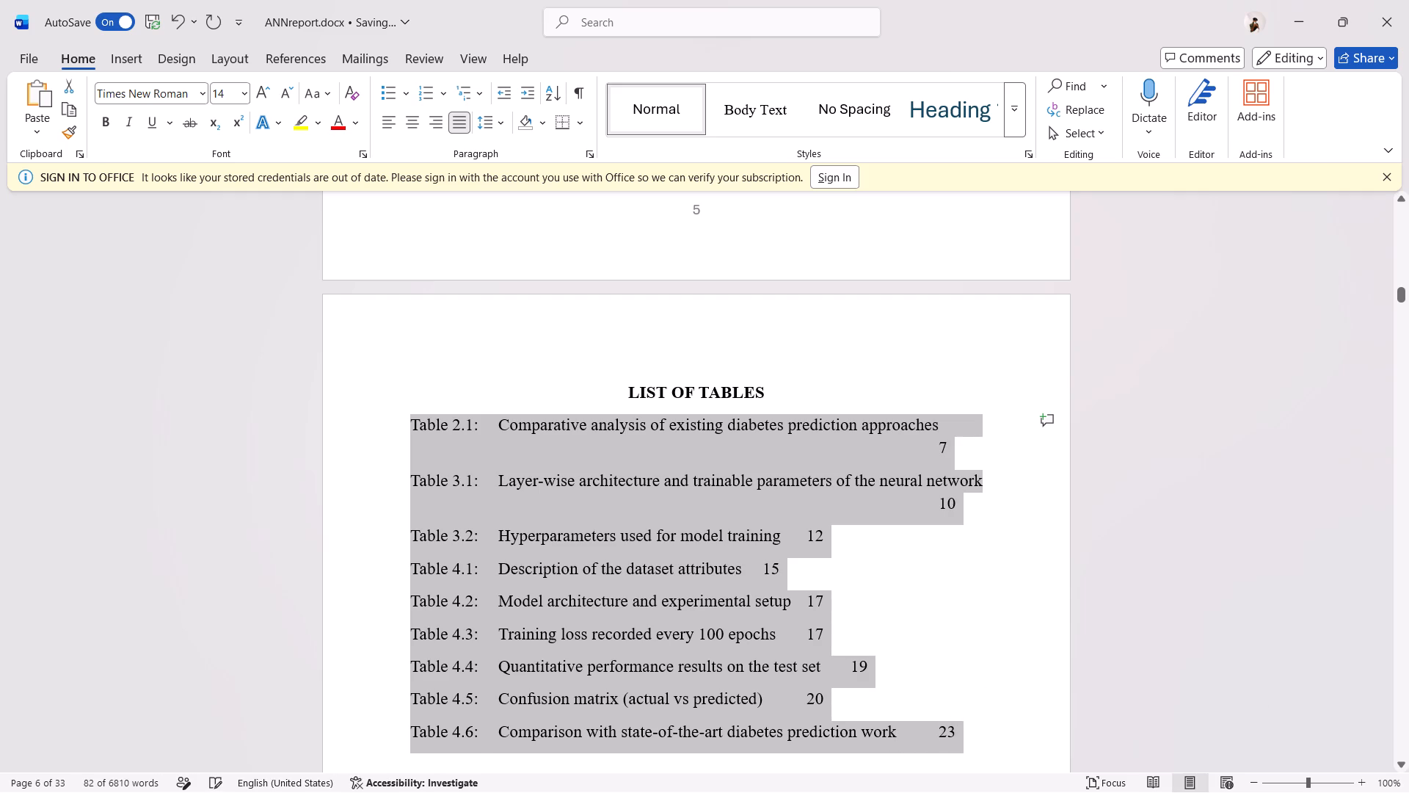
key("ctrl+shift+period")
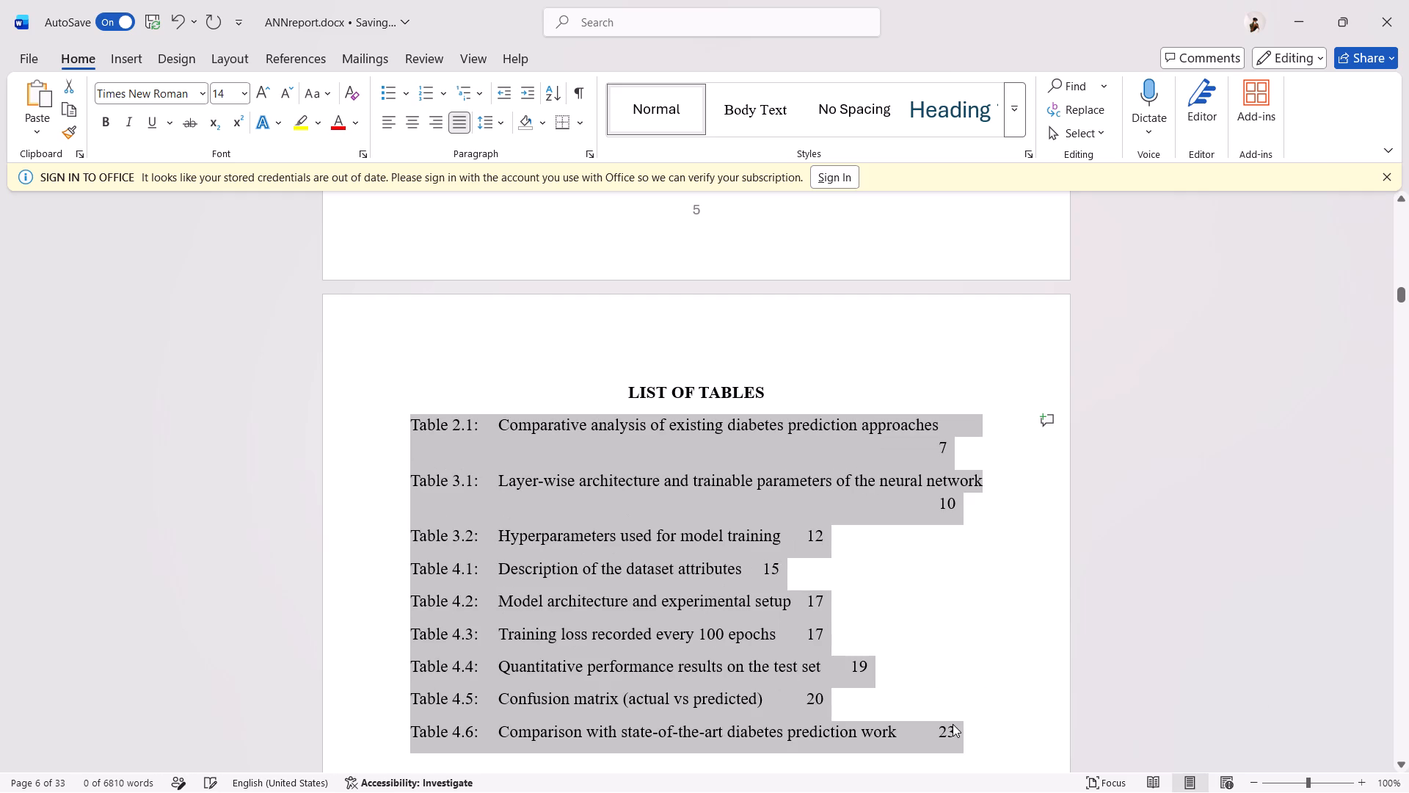
Insert tabs before the Table 3.2 and Table 4.1 page numbers to align them with the page-number column.
left_click(807, 539)
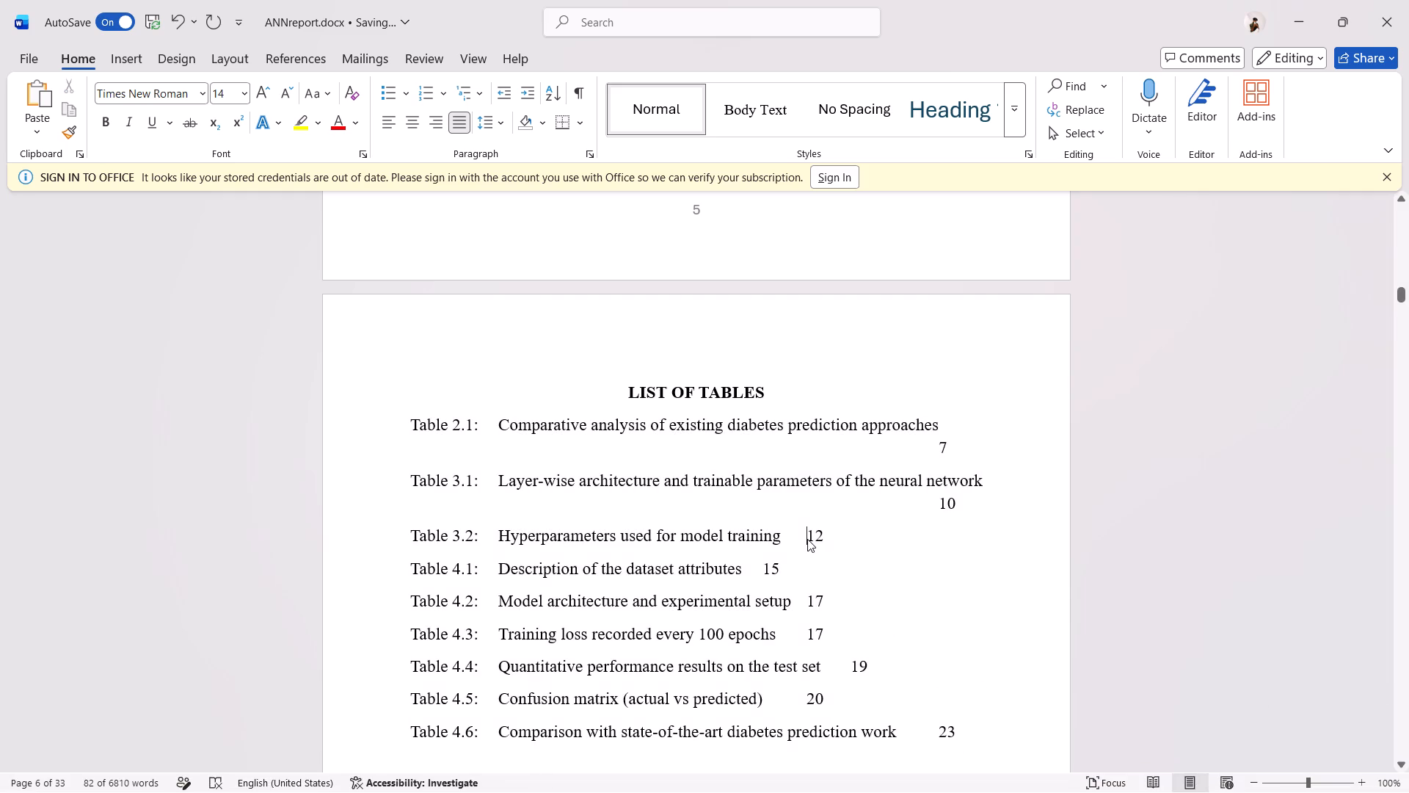
key("Tab")
key("Tab")
key("Tab")
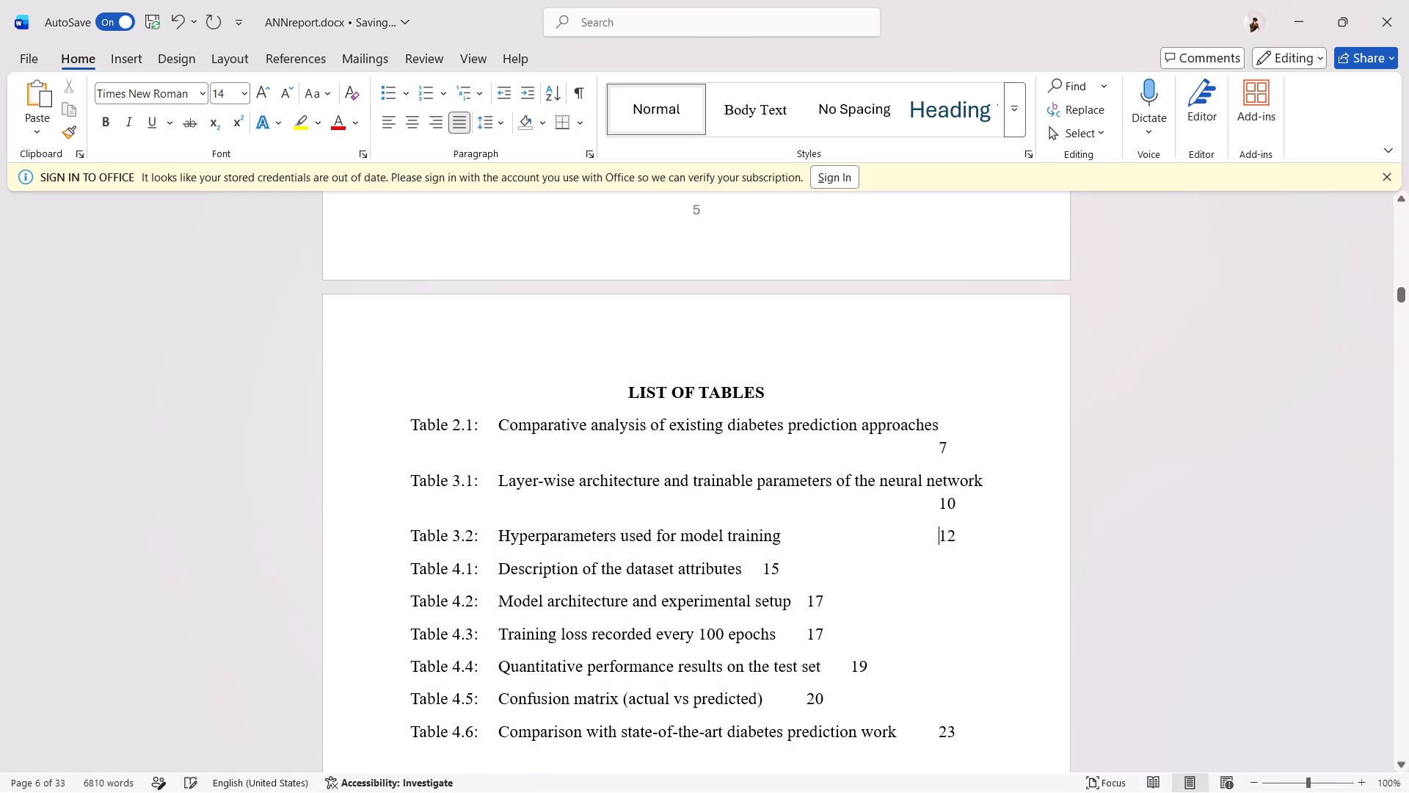
key("Down")
key("Left")
key("Left")
key("Tab")
key("Tab")
key("Tab")
key("Tab")
Insert tabs before the Table 4.2 and Table 4.3 page numbers to align them with the page-number column.
key("Down")
key("Left")
key("Left")
key("Tab")
key("Tab")
key("Tab")
key("Down")
key("Left")
key("Left")
key("Tab")
key("Tab")
key("Tab")
Insert tabs before the Table 4.4 and Table 4.5 page numbers to align them with the page-number column.
key("Down")
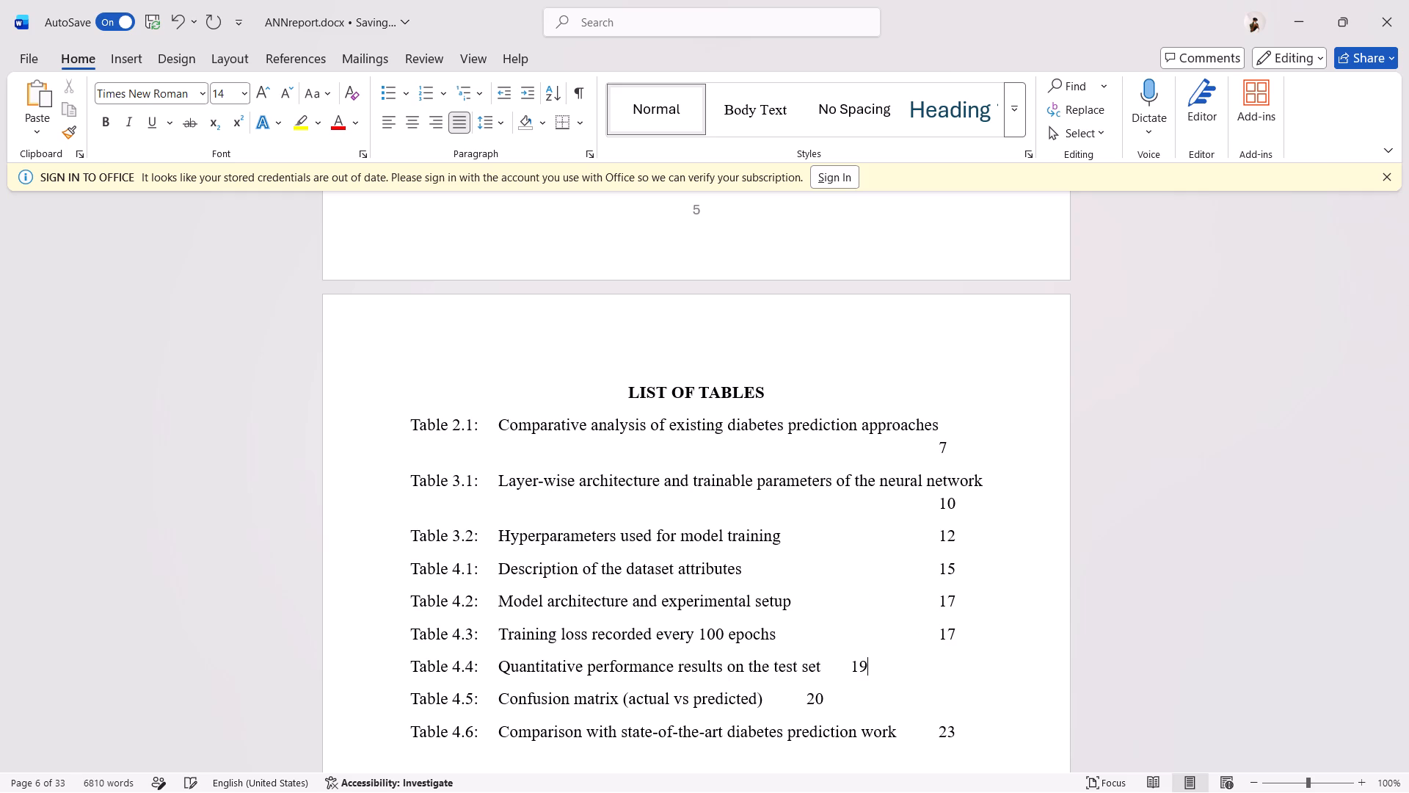
key("Left")
key("Left")
key("Tab")
key("Tab")
key("Down")
key("Left")
key("Left")
key("Tab")
key("Tab")
key("Tab")
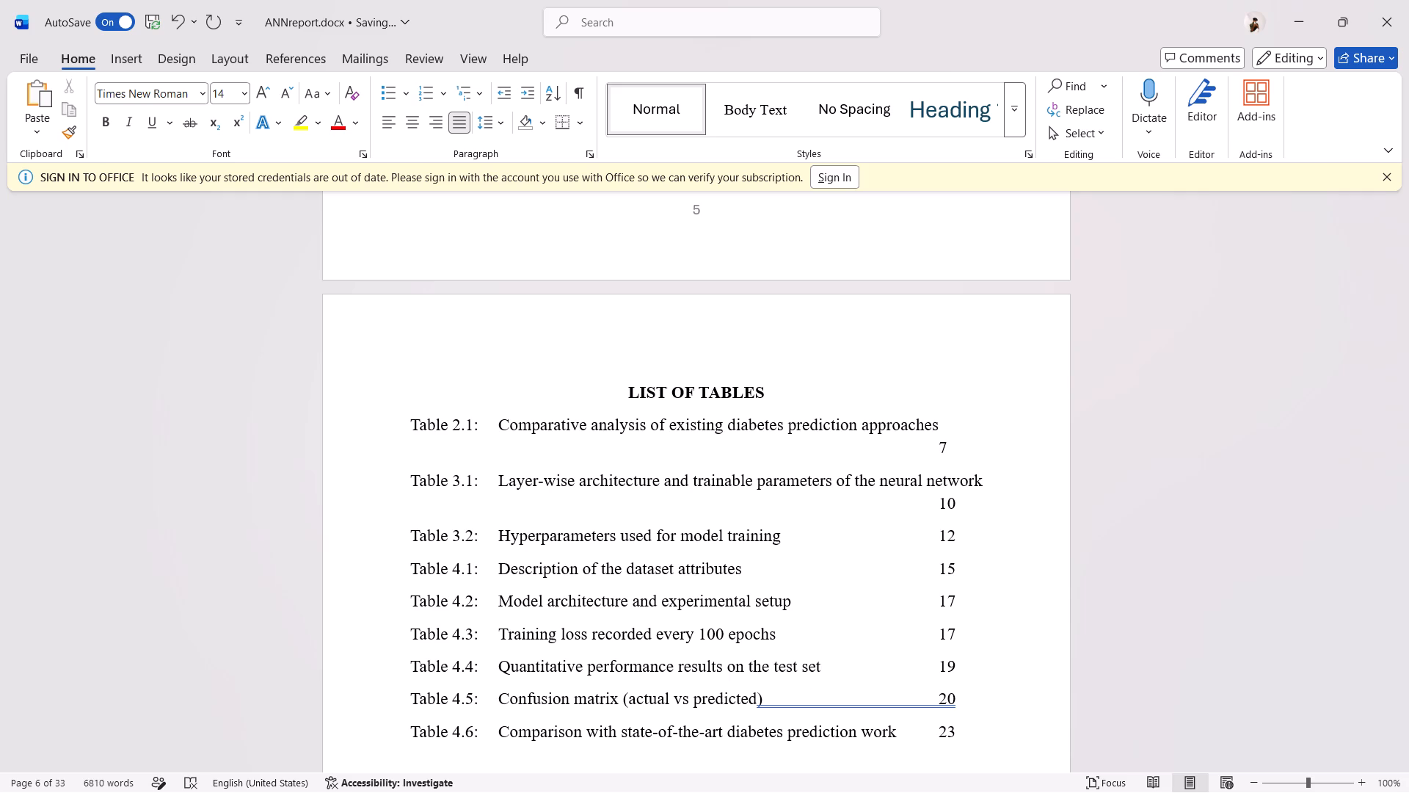
Renumber the caption below the comparative analysis table at the end of Chapter 2 as Table 2.1.
scroll(815, 543, "down", 4)
scroll(815, 543, "up", 1)
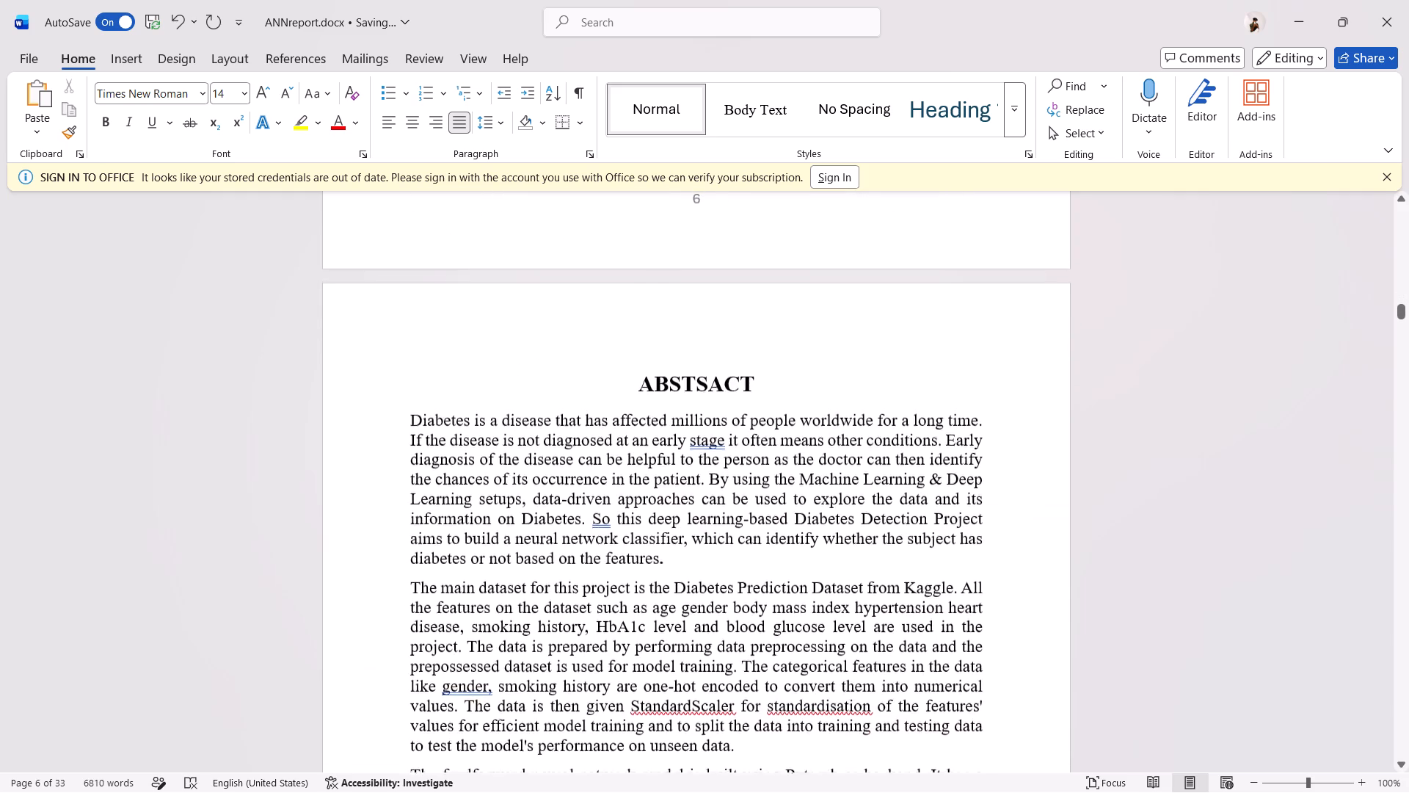
scroll(815, 543, "up", 1)
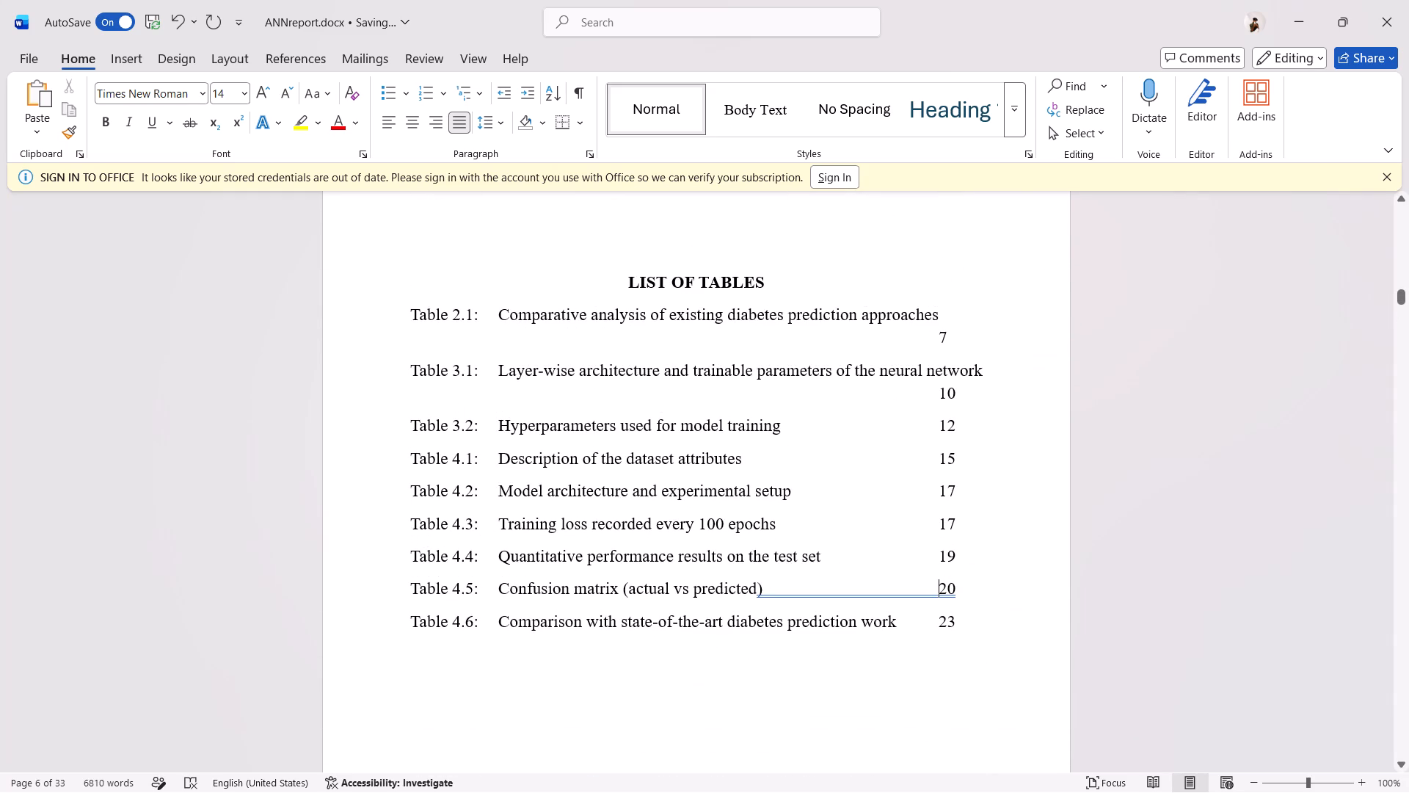
scroll(625, 494, "down", 3)
scroll(625, 494, "up", 3)
scroll(625, 494, "down", 2)
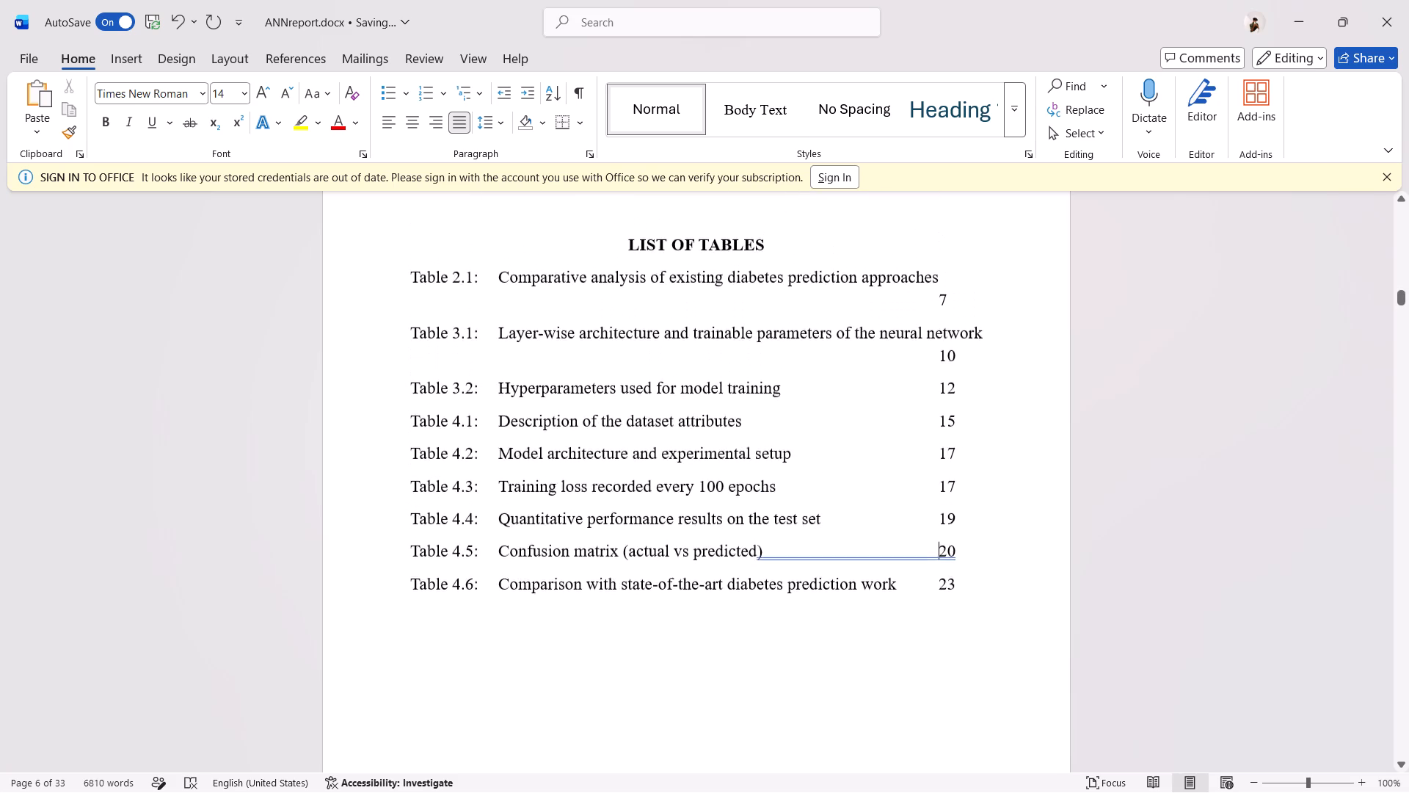
scroll(625, 494, "down", 9)
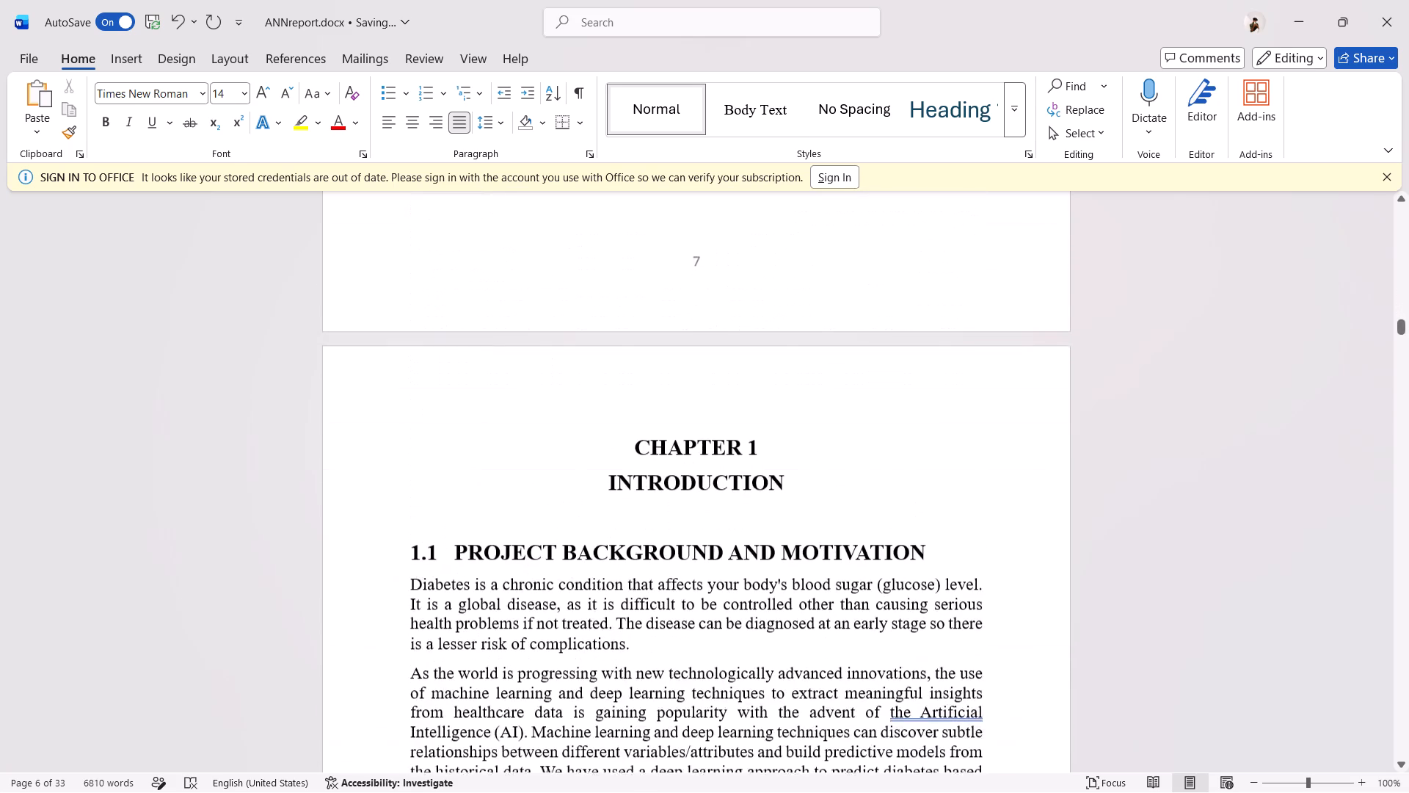
scroll(625, 494, "down", 8)
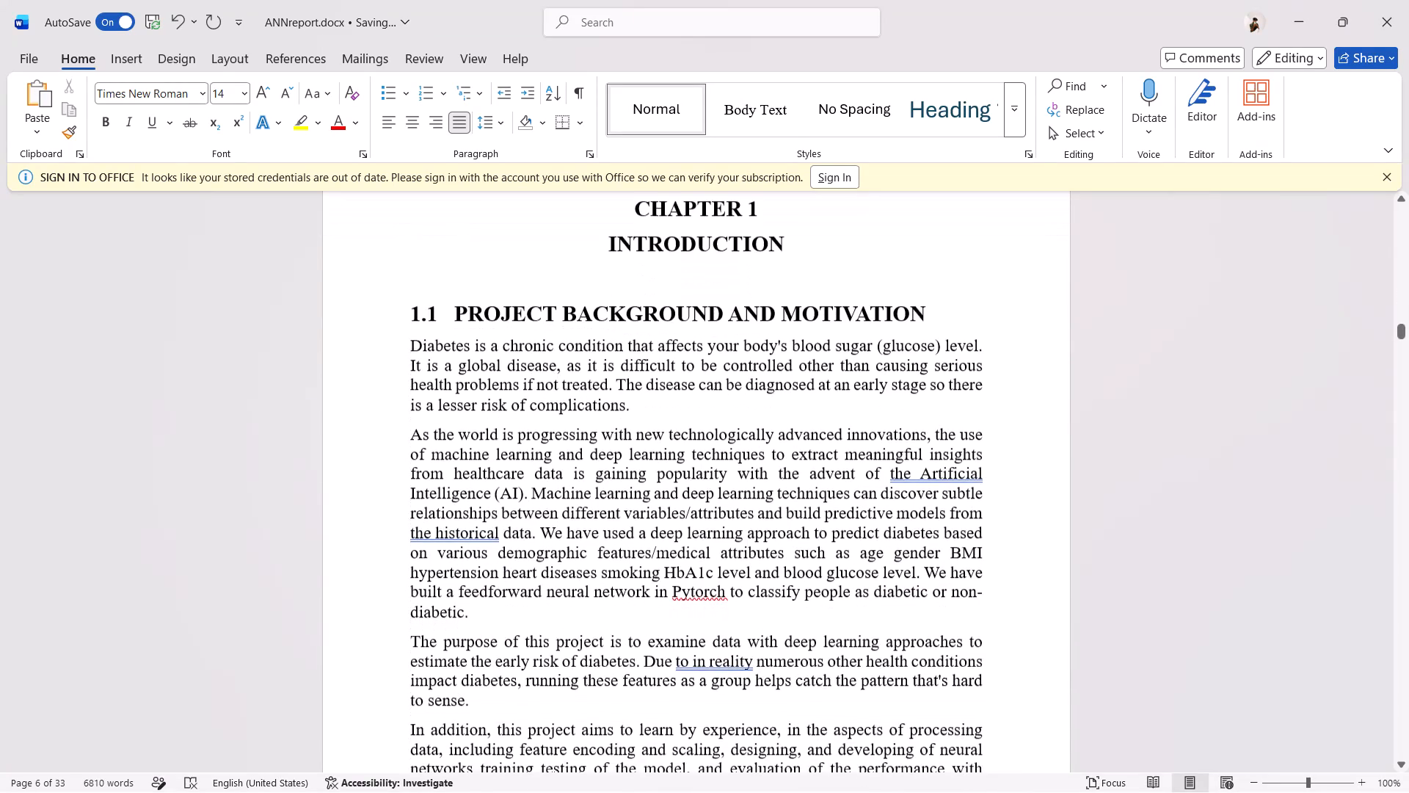
scroll(625, 494, "down", 6)
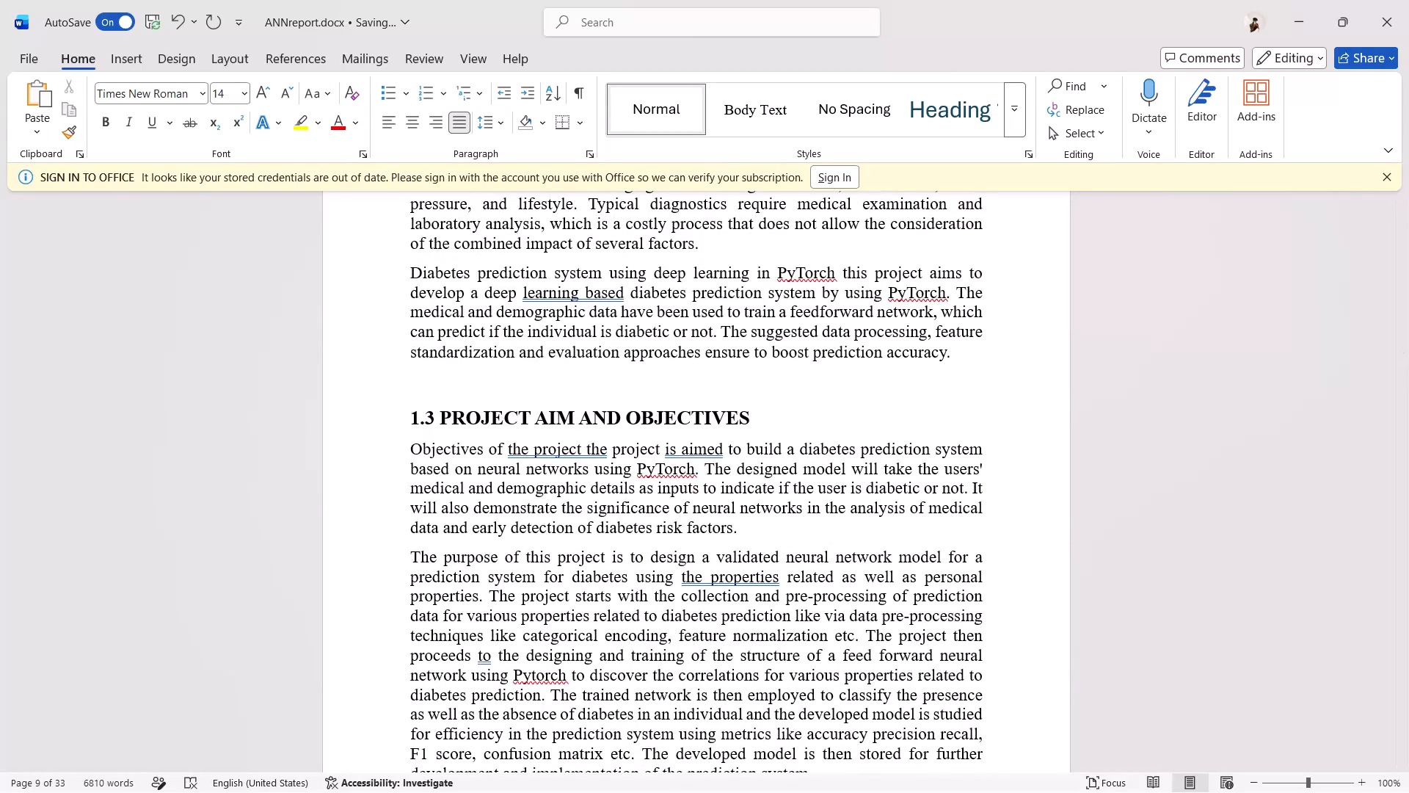
scroll(689, 495, "down", 2)
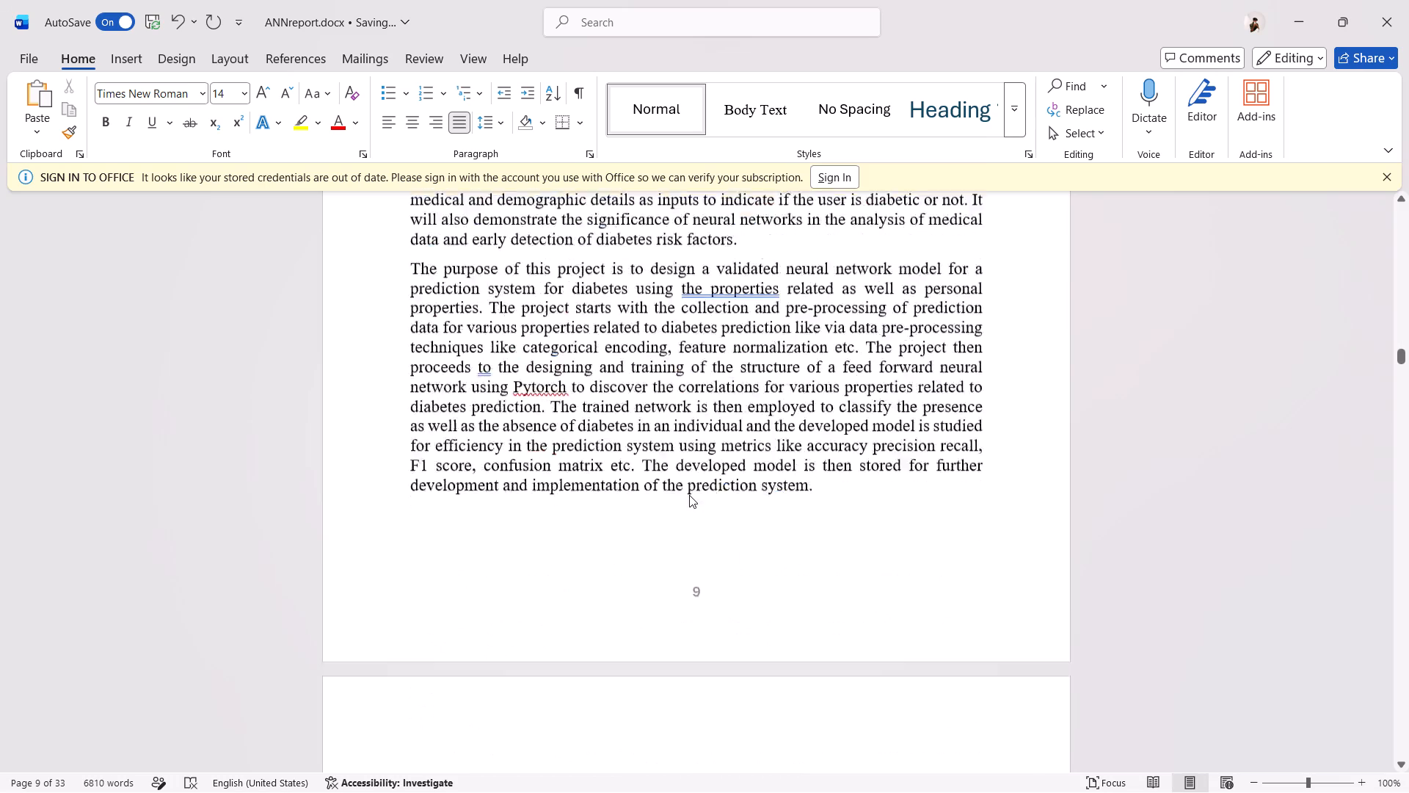
scroll(689, 495, "down", 5)
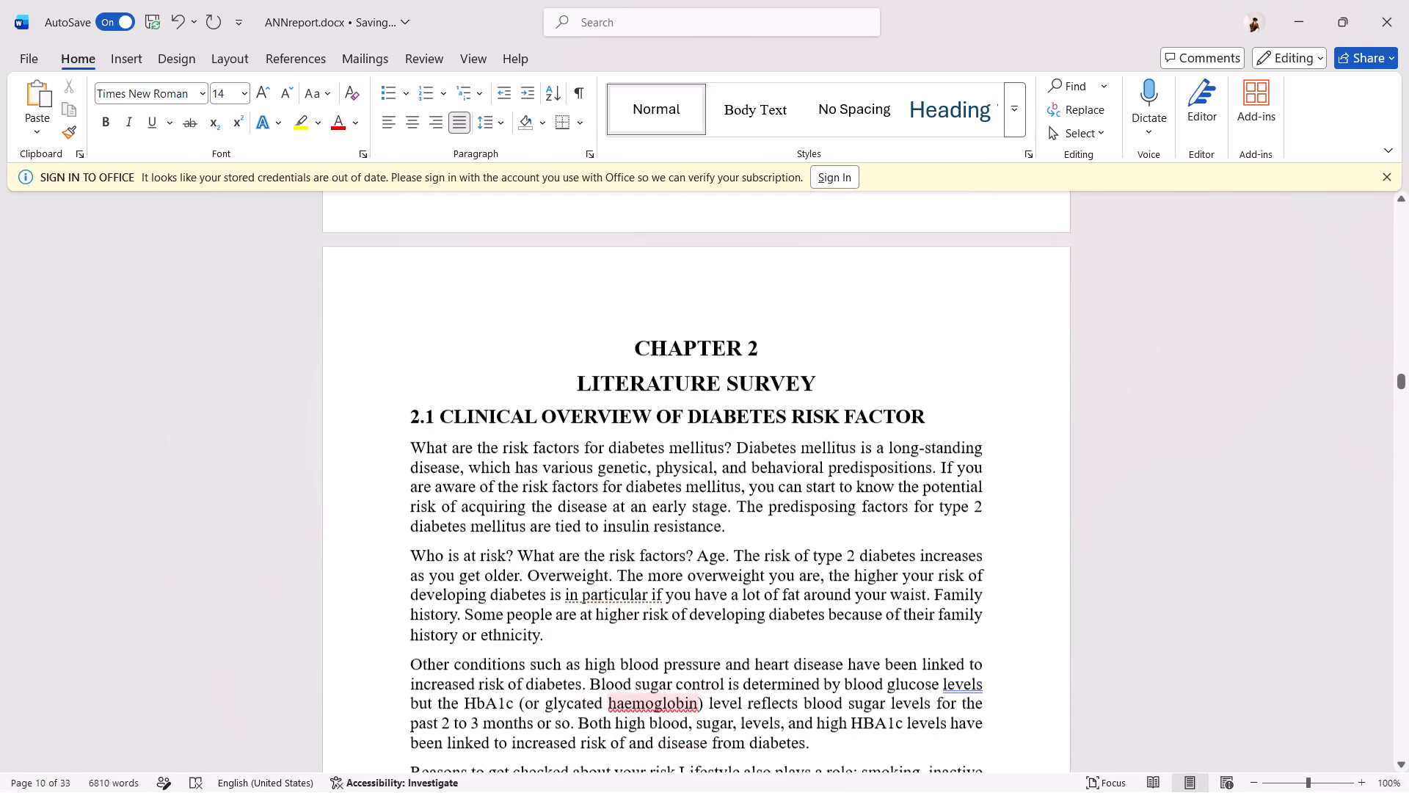
scroll(689, 495, "down", 6)
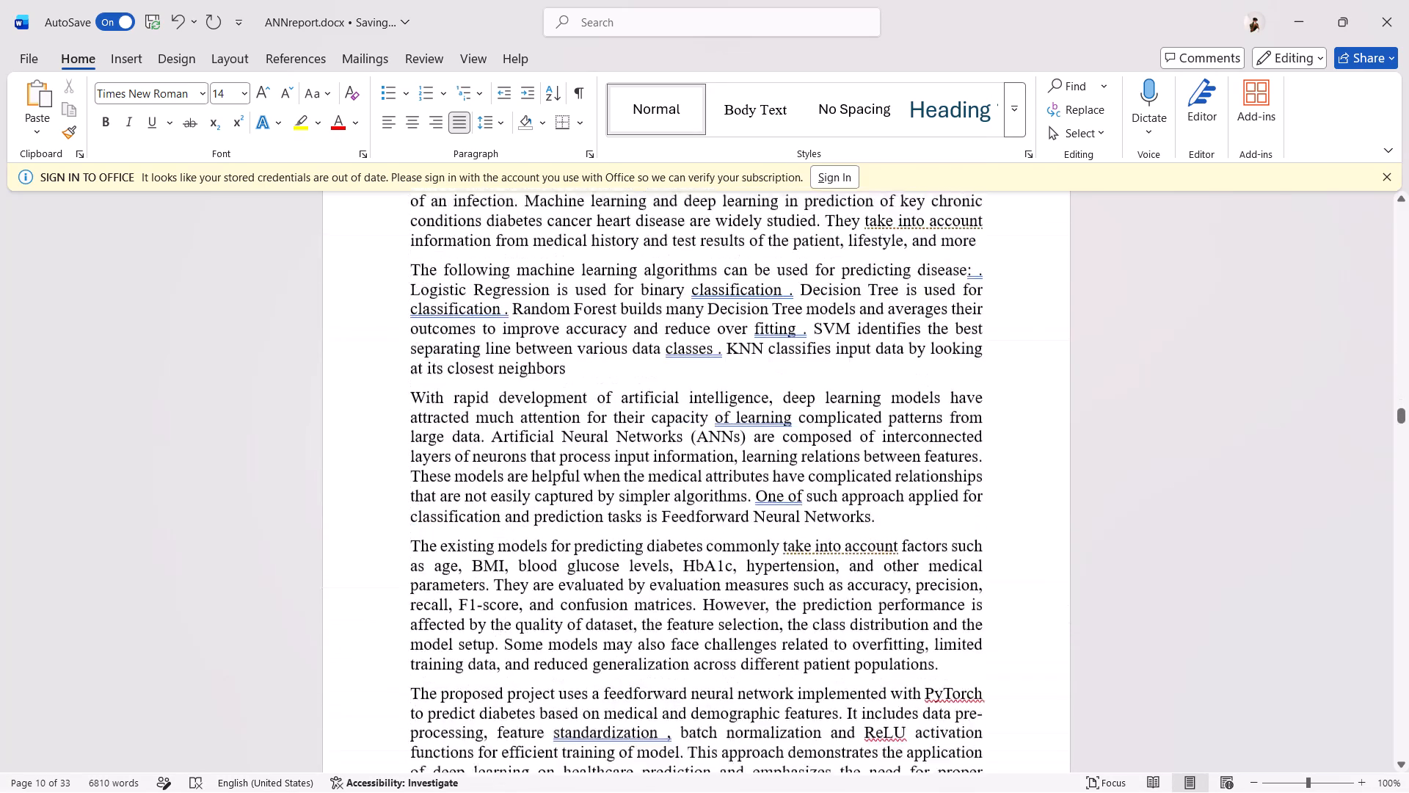
scroll(689, 495, "down", 5)
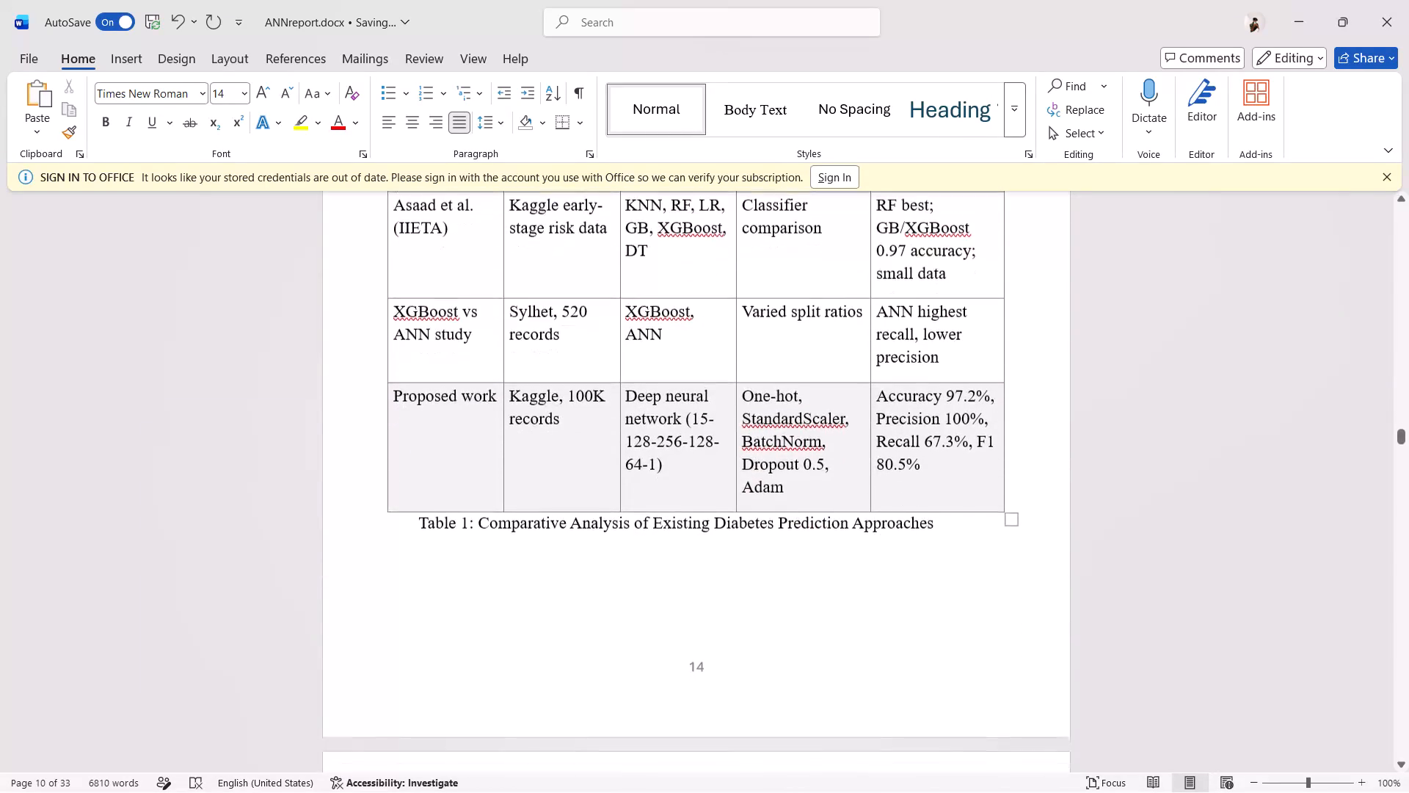
scroll(689, 495, "down", 3)
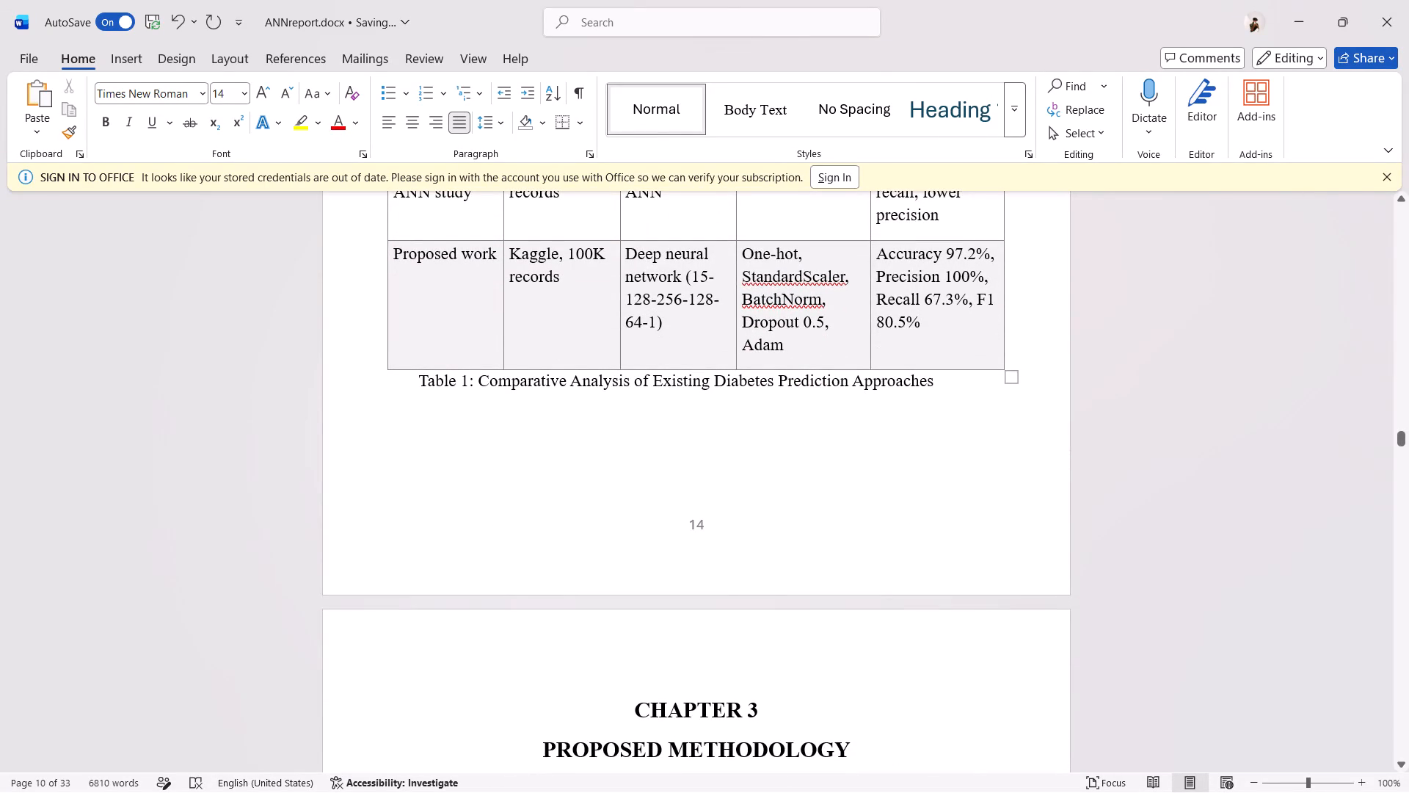
left_click(473, 387)
key("Left")
key("BackSpace")
type("2.1")
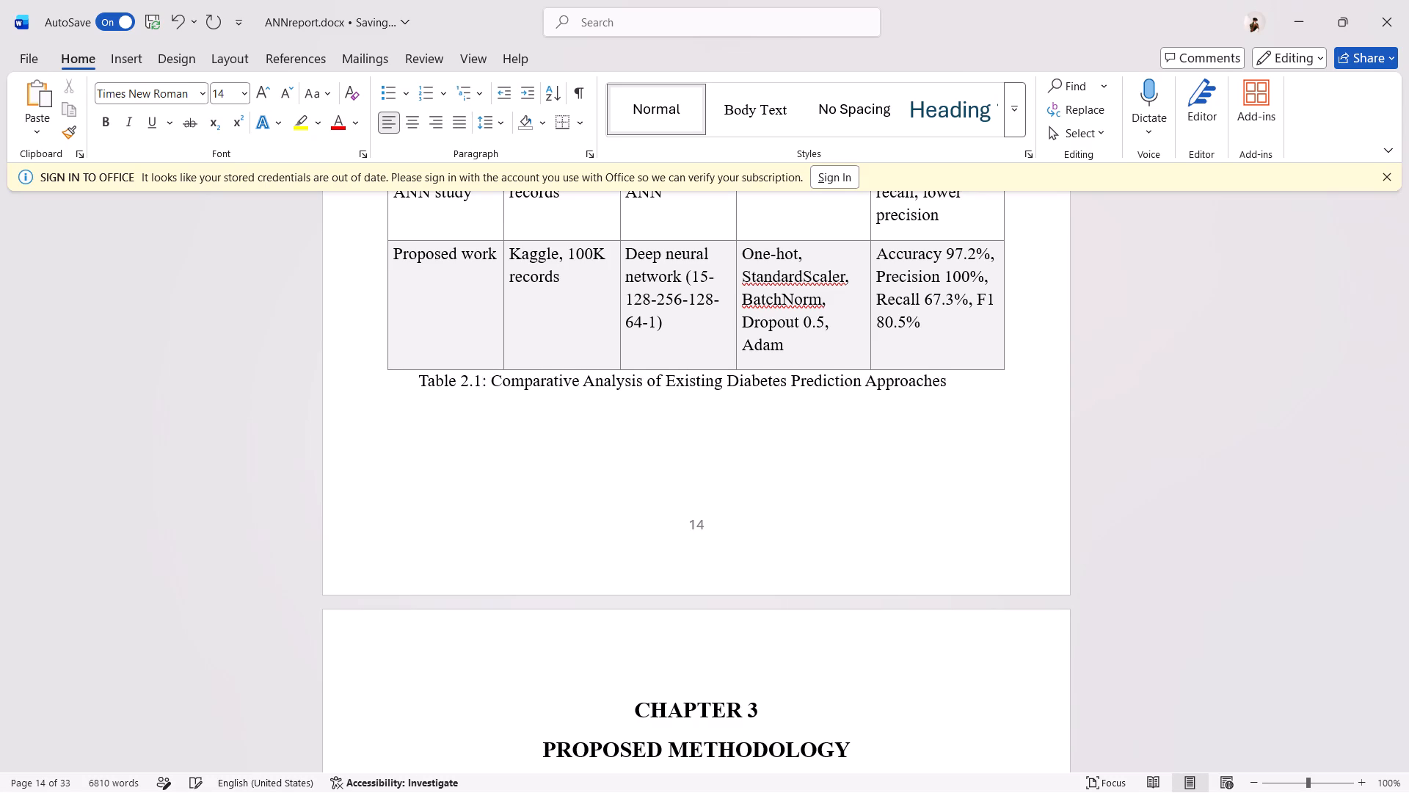
Look through Chapter 3 for the neural network layer table and check around it for a caption.
scroll(473, 387, "down", 4)
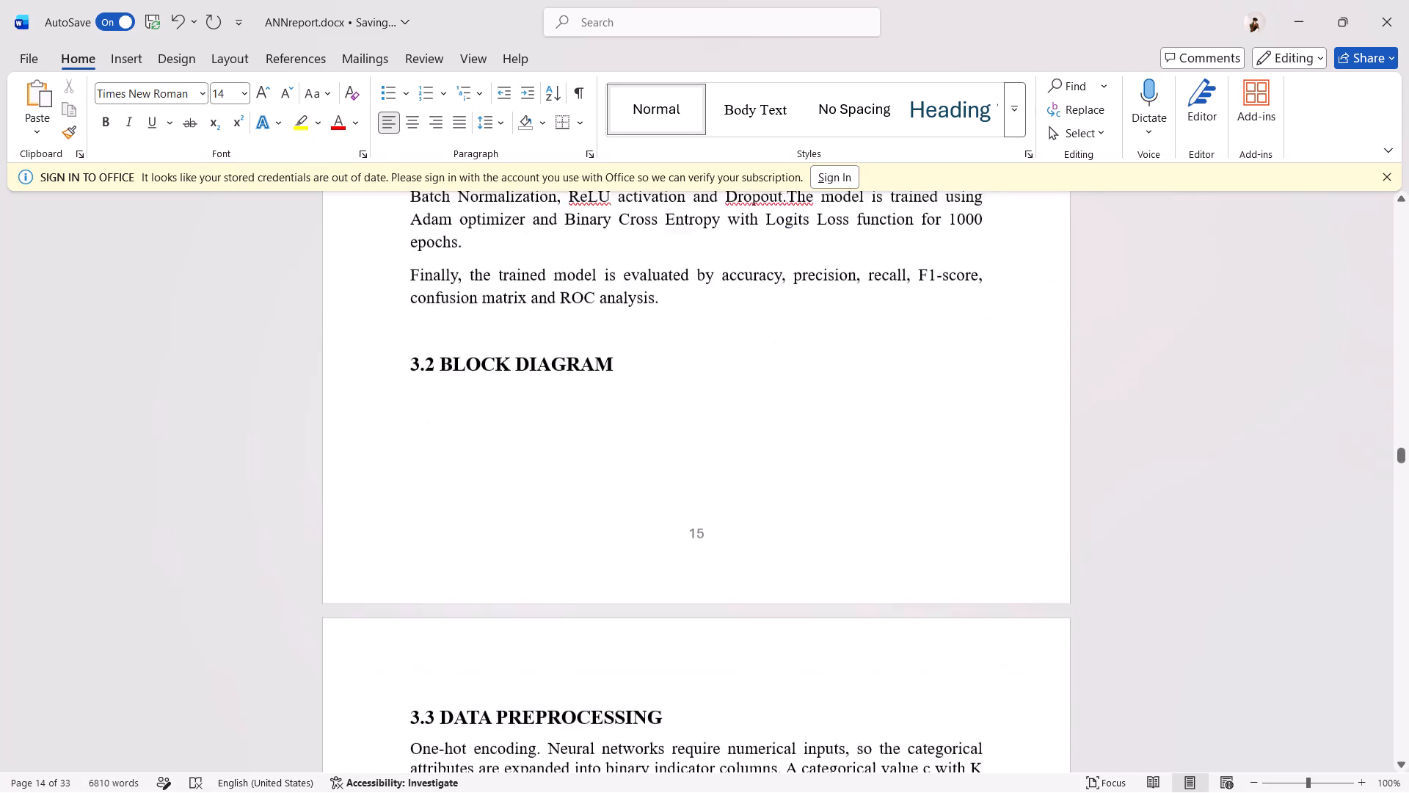
scroll(473, 387, "down", 4)
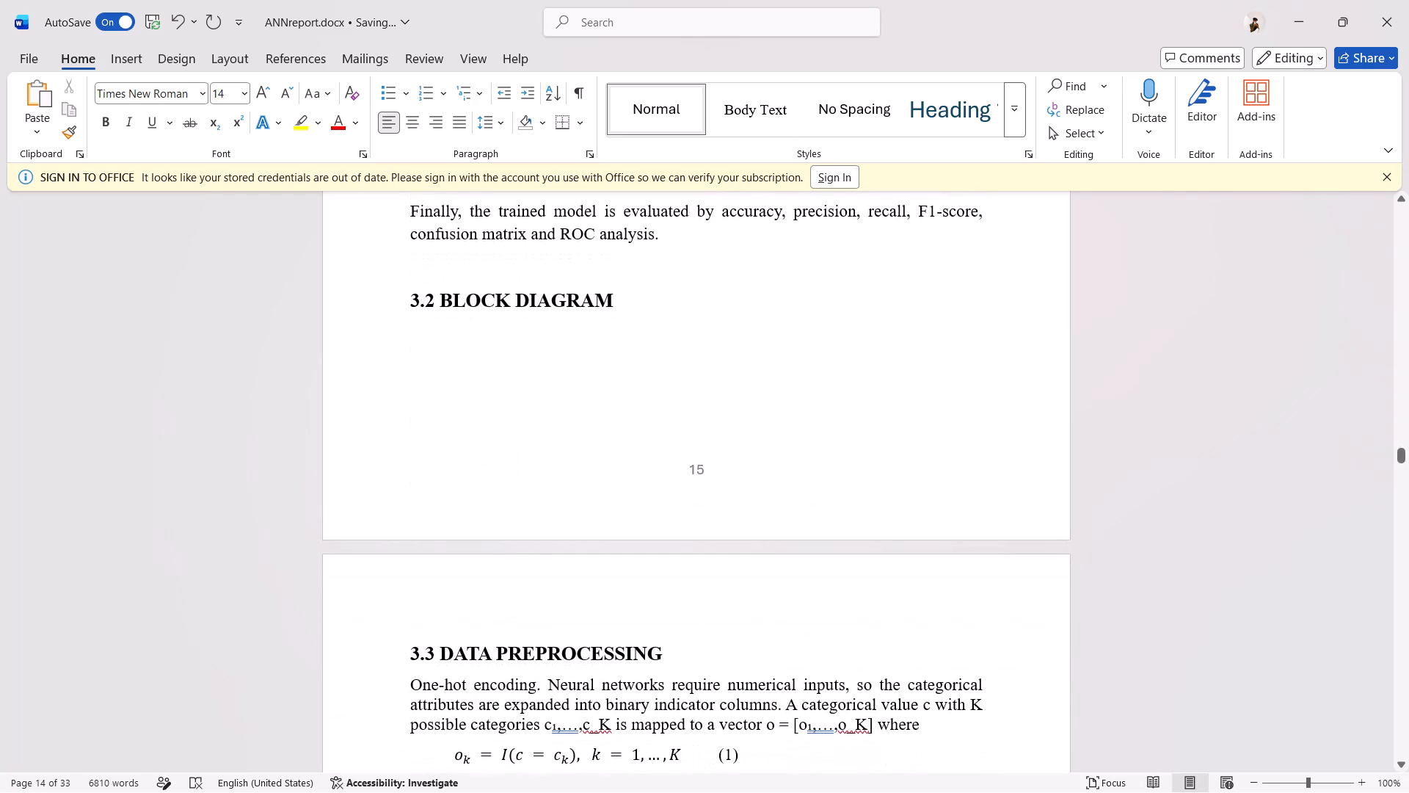
scroll(385, 341, "down", 4)
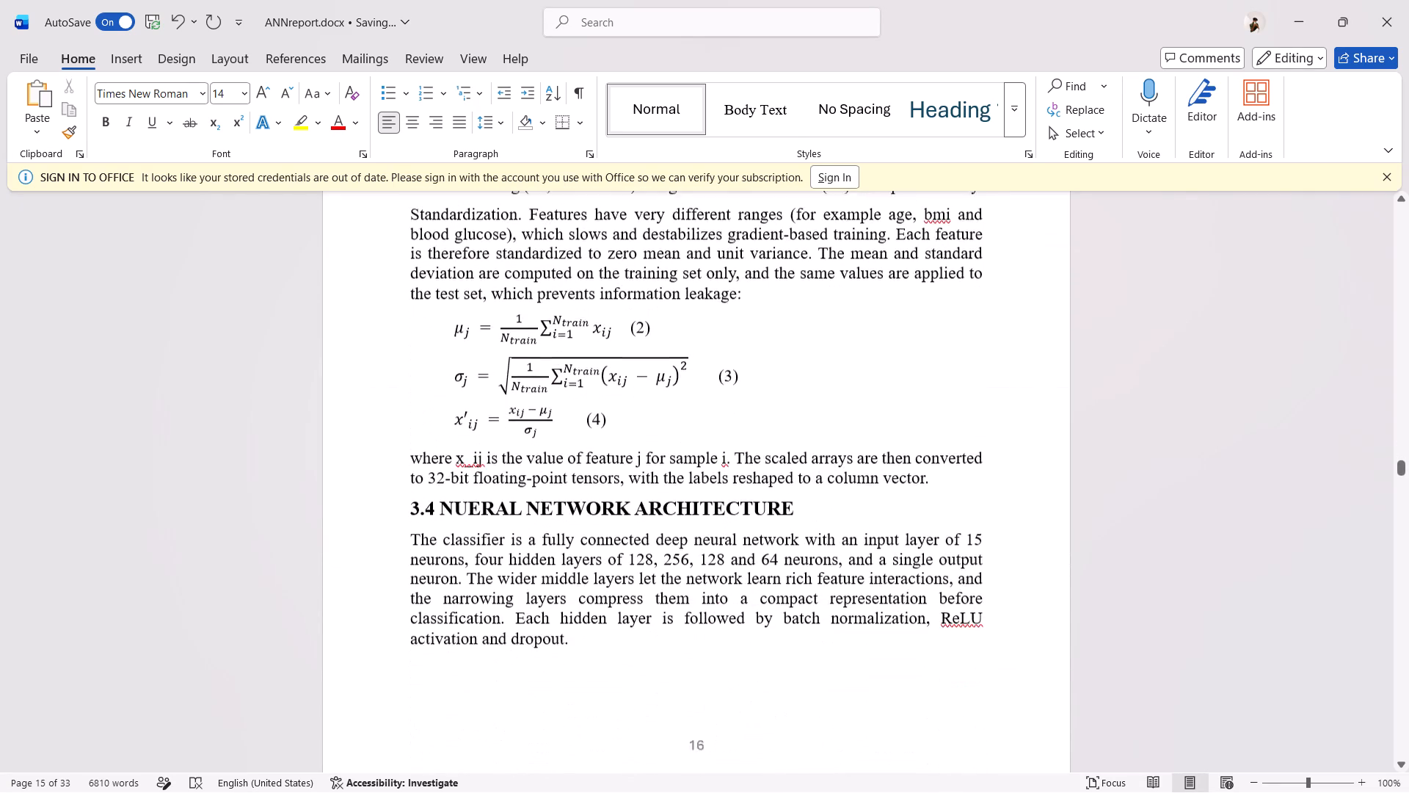
scroll(385, 341, "down", 5)
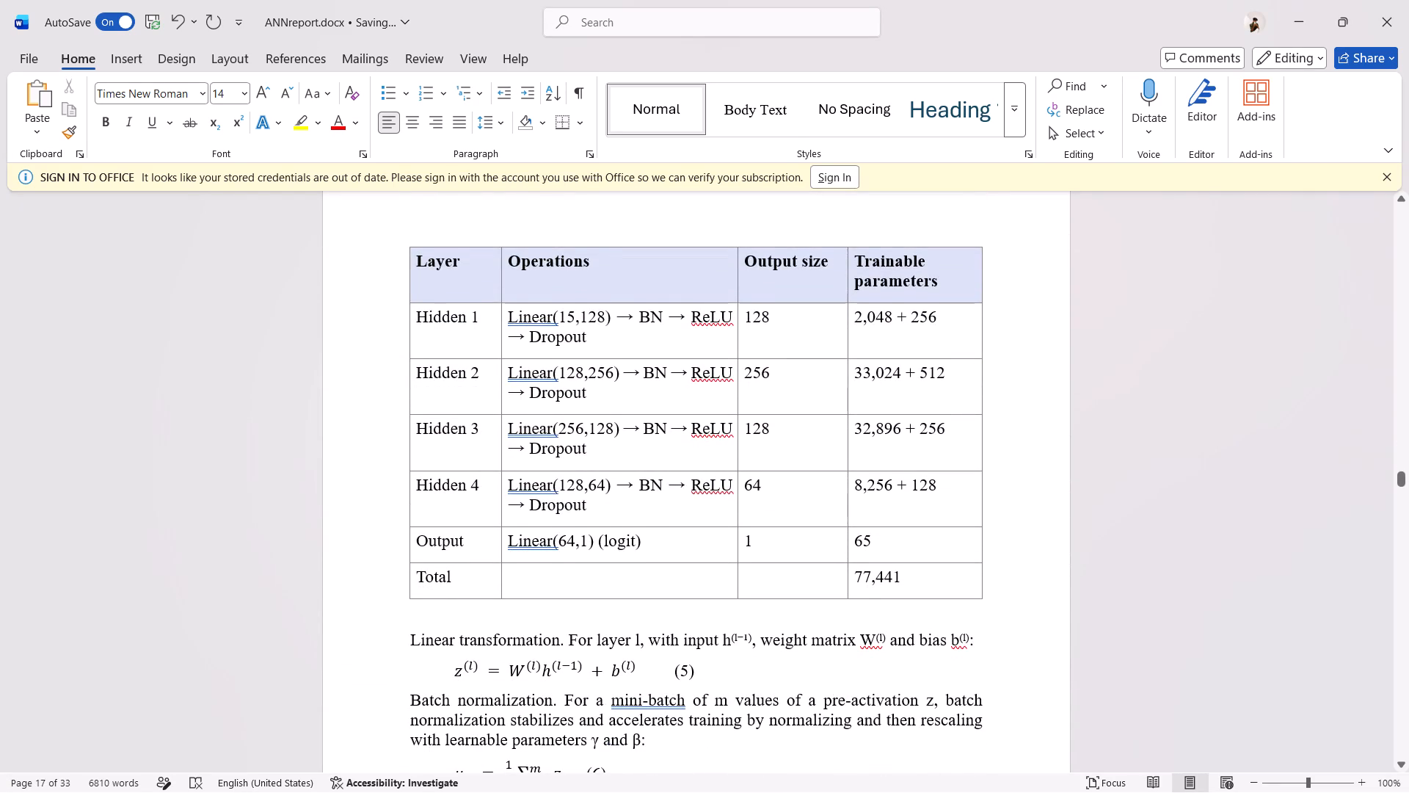
scroll(385, 341, "up", 1)
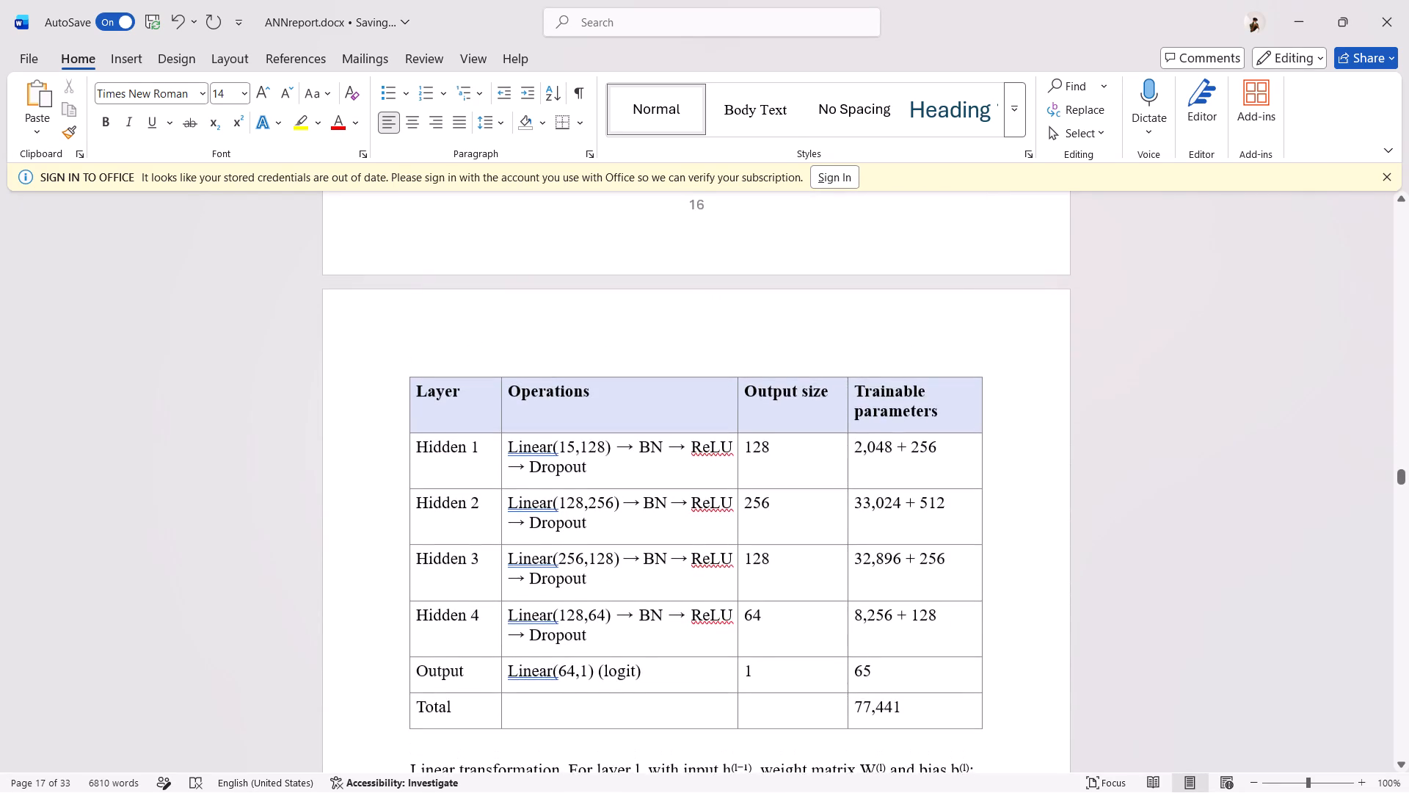
scroll(385, 341, "up", 1)
scroll(385, 341, "right", 1)
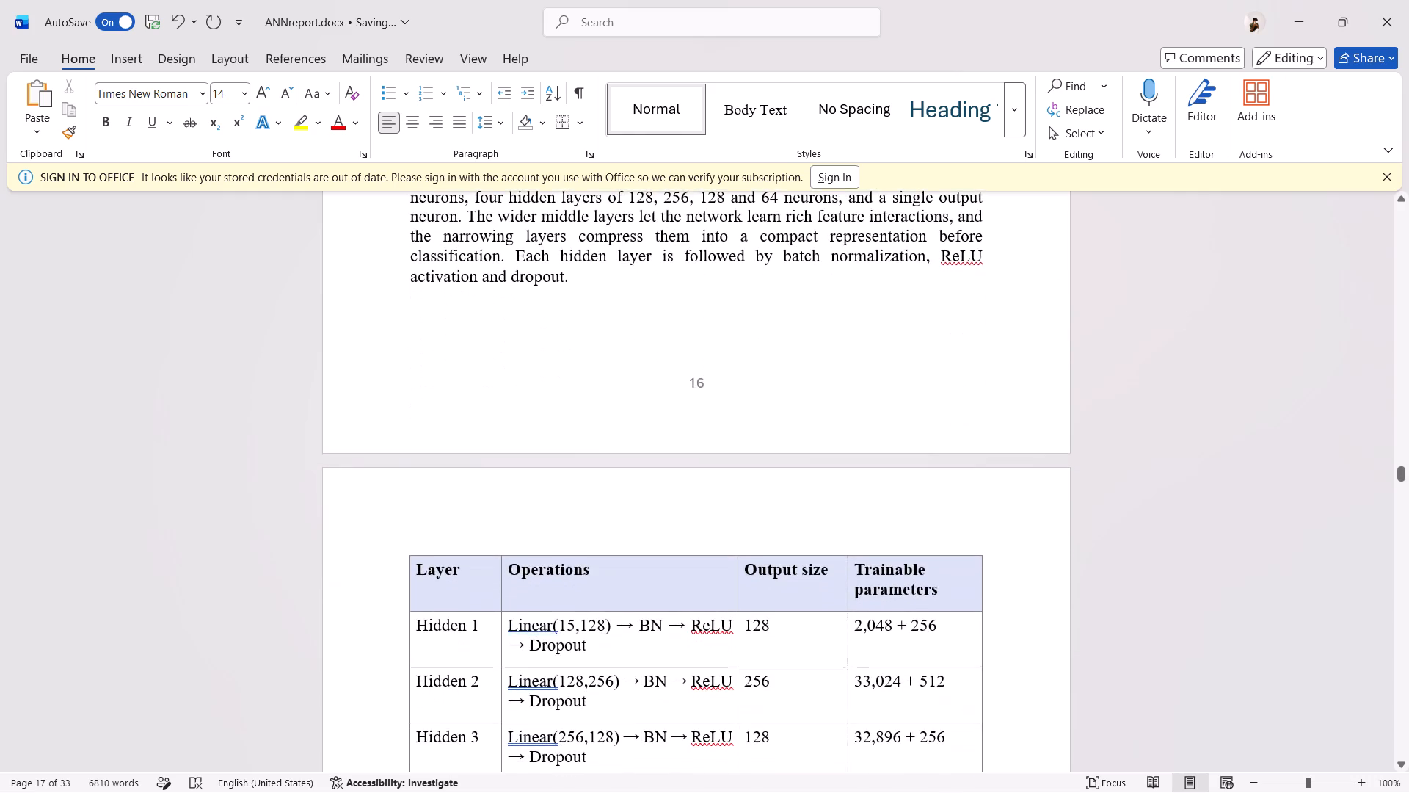
scroll(385, 341, "up", 1)
scroll(385, 341, "down", 2)
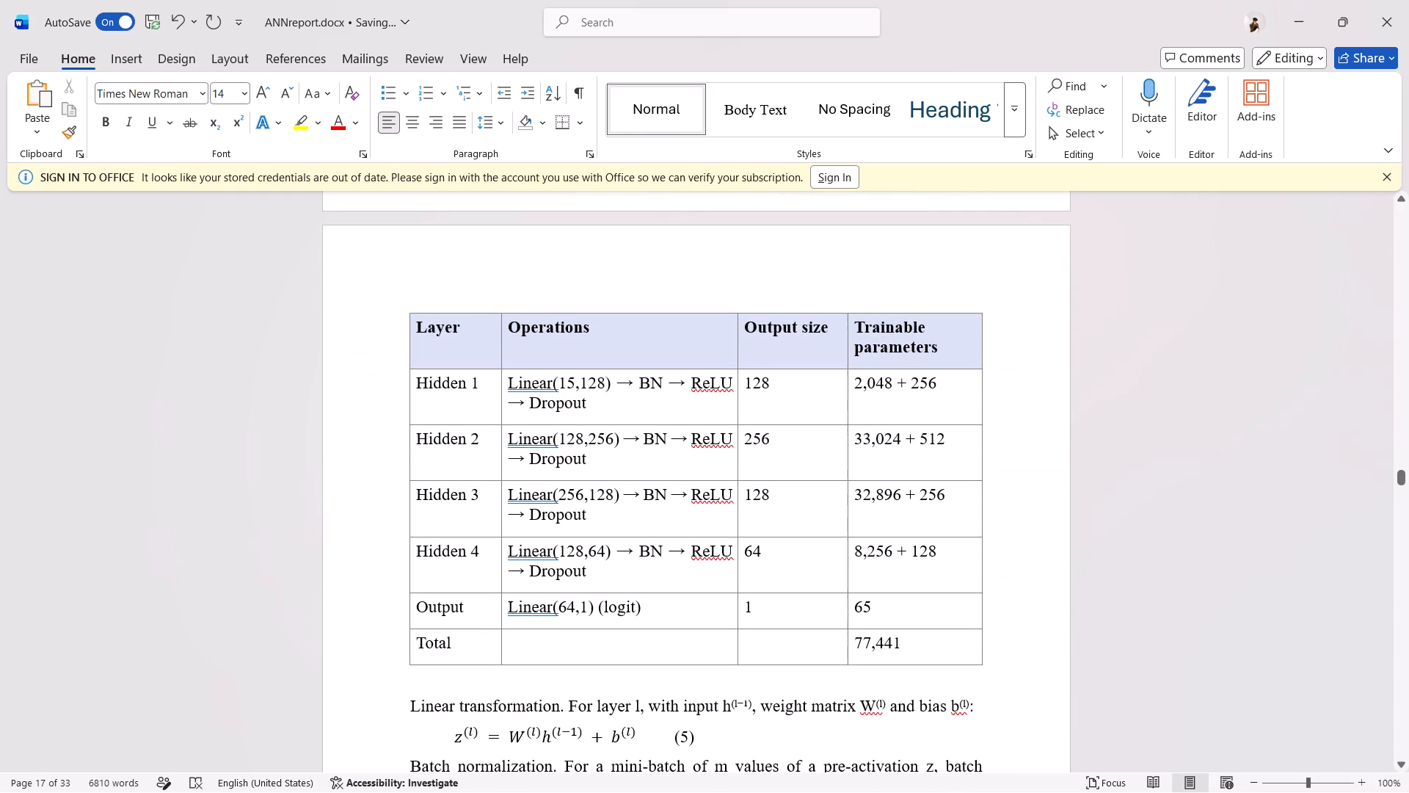
left_click(616, 643)
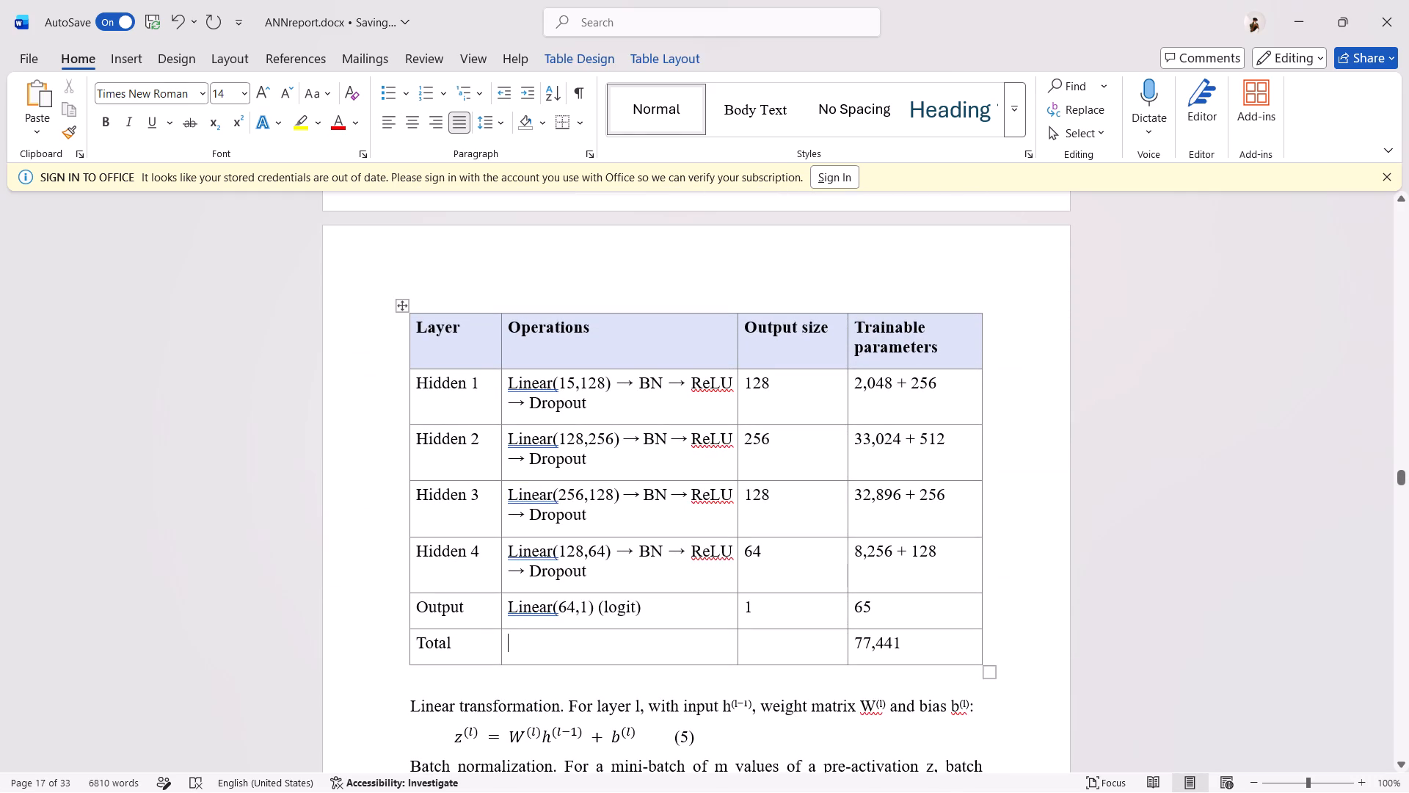
scroll(765, 694, "down", 1)
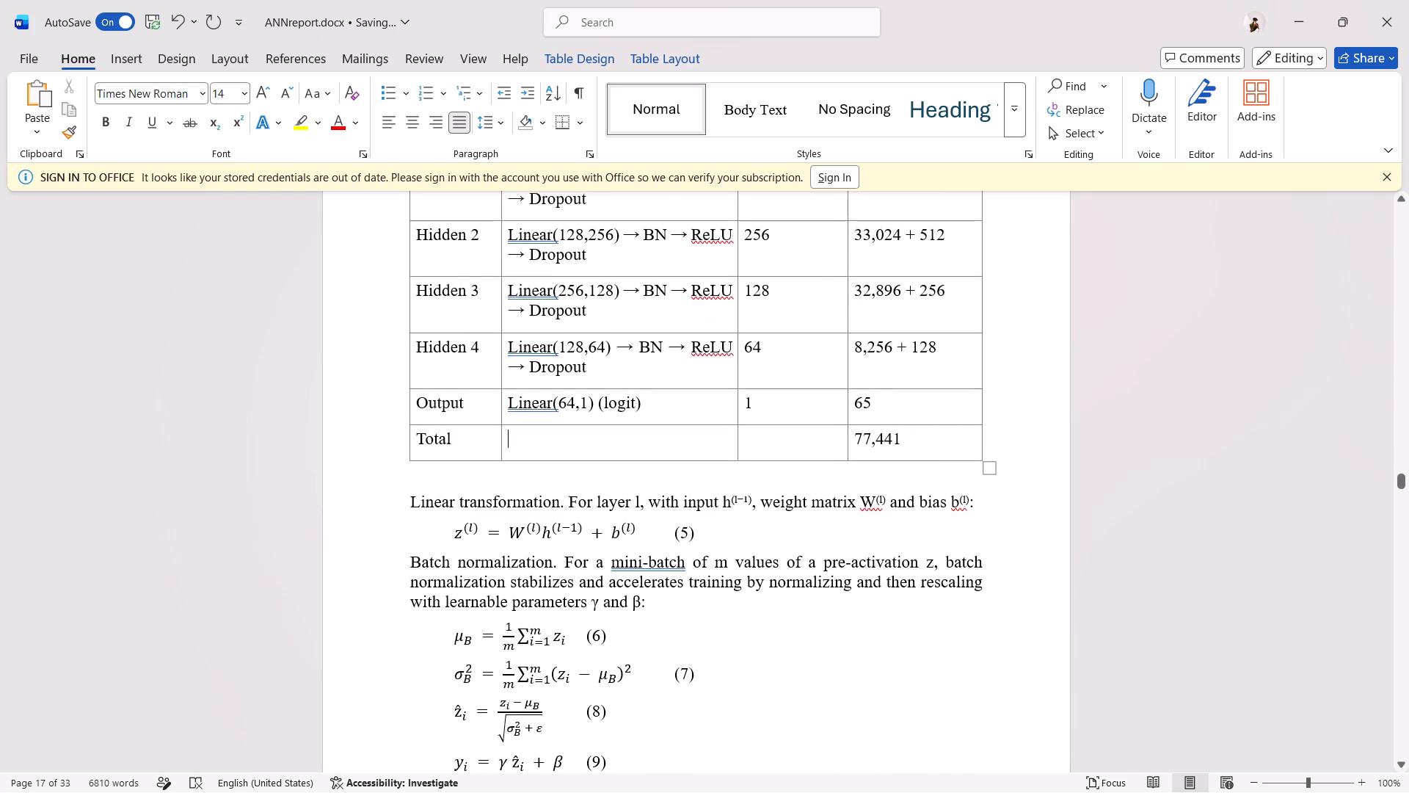
Copy the Table 3.1 entry without its page number from the LIST OF TABLES in Contents_Figures_Tables_List.docx and return to ANNreport.docx.
key("alt+Tab")
left_click(734, 580)
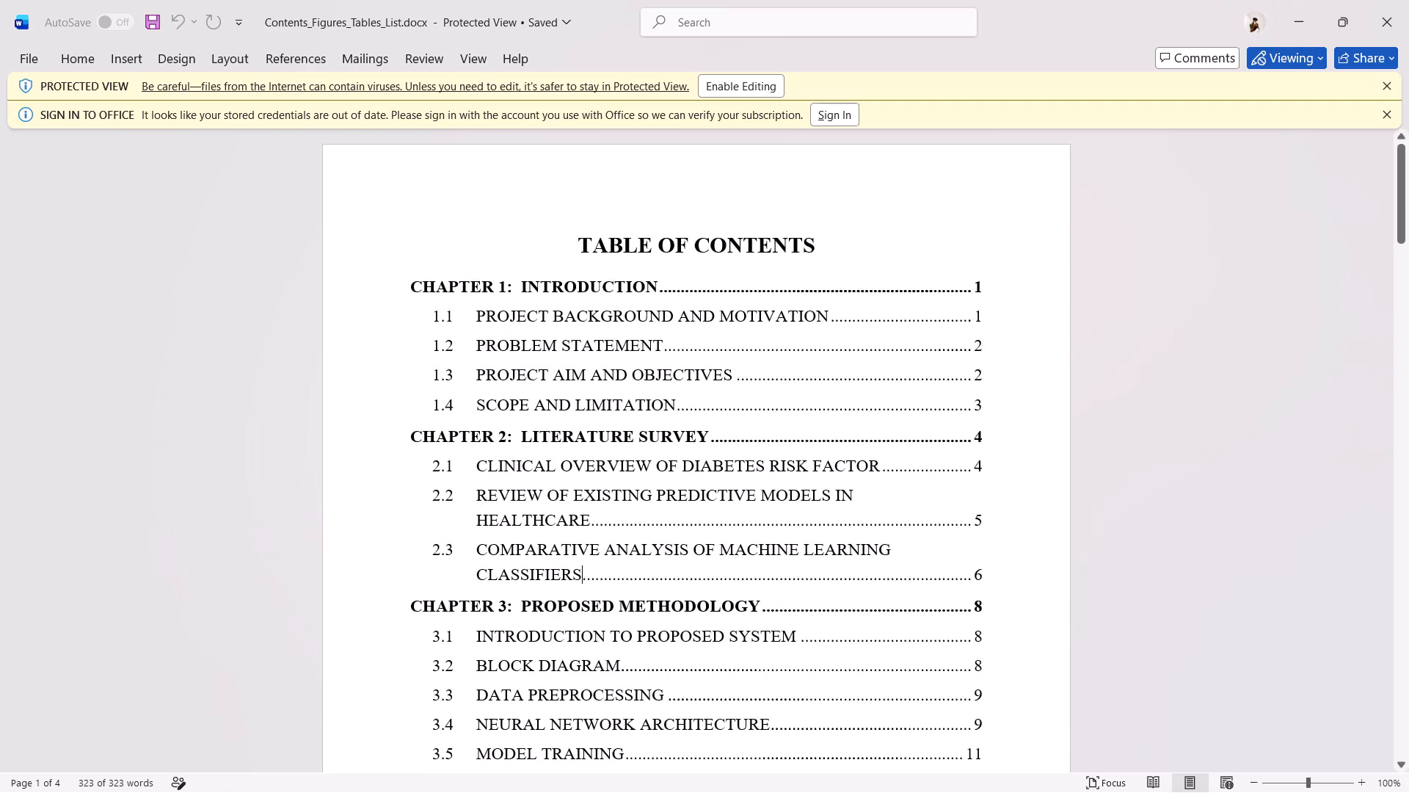
scroll(734, 580, "down", 6)
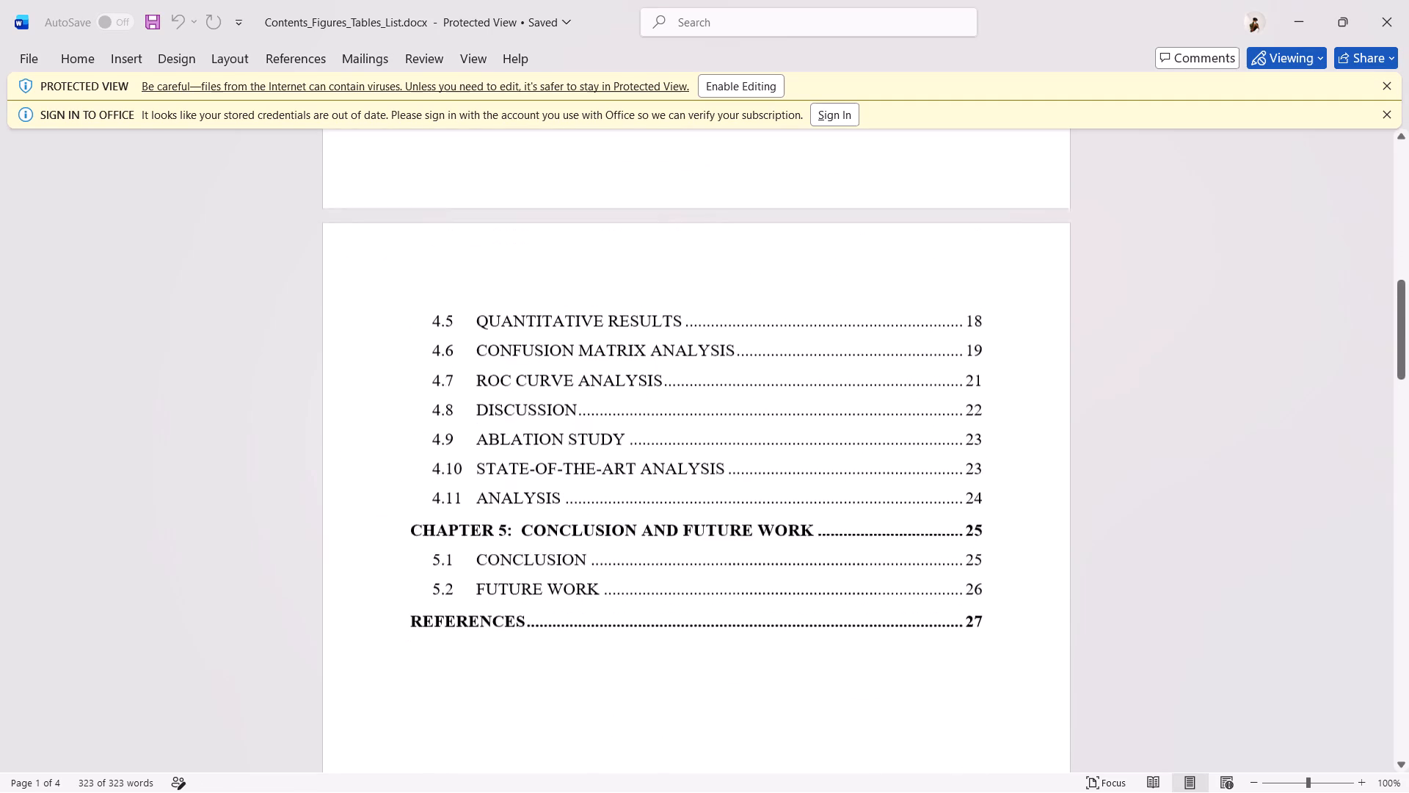
scroll(734, 580, "down", 7)
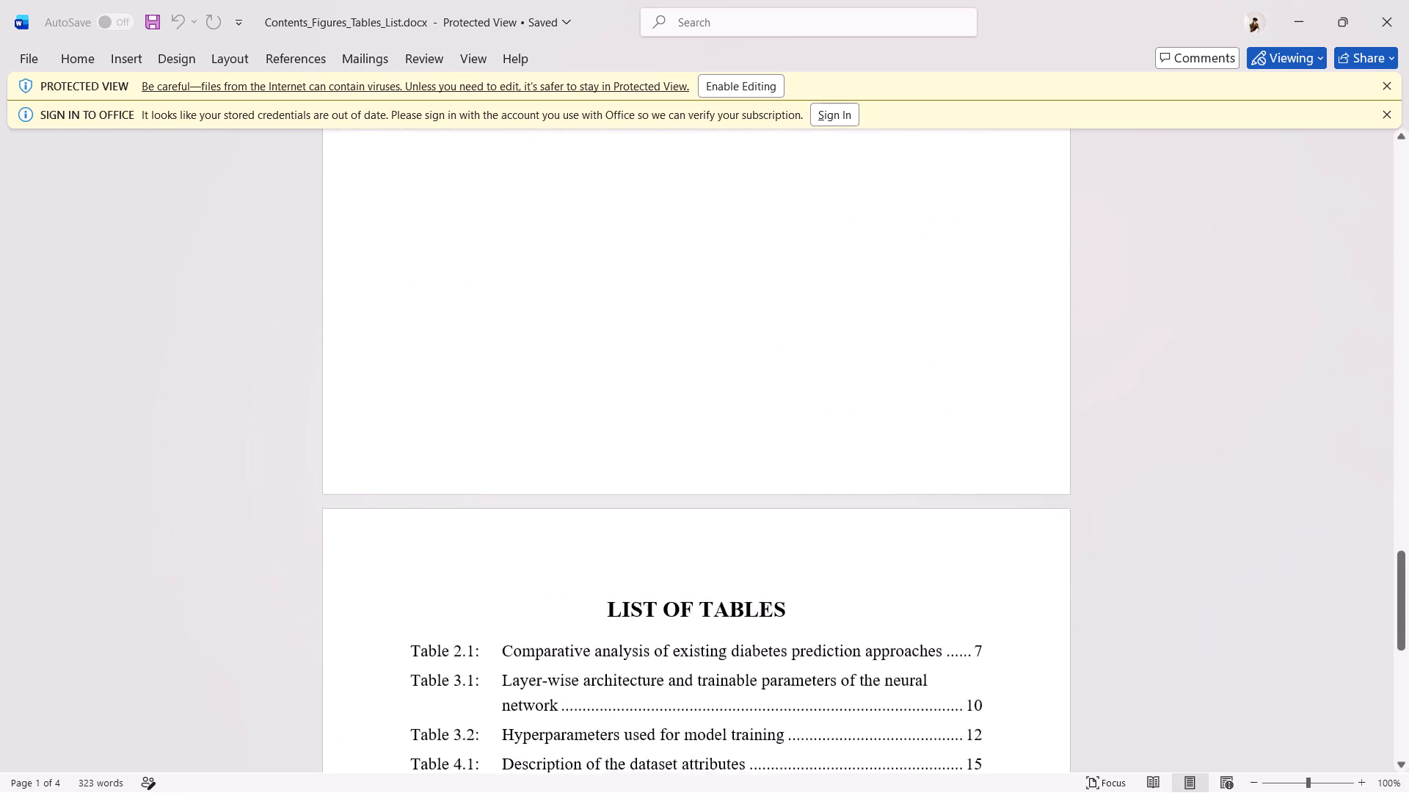
scroll(734, 580, "down", 2)
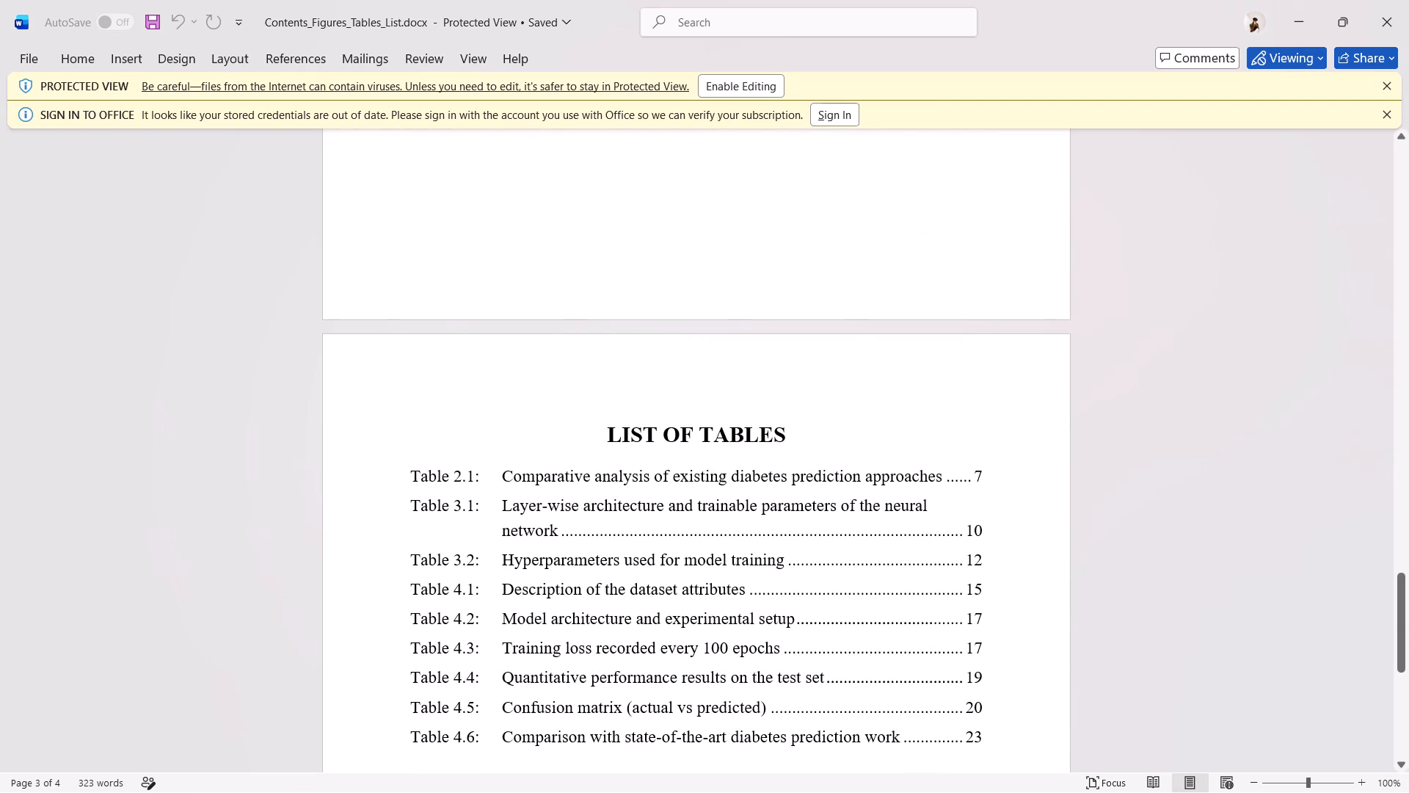
left_click_drag(415, 504, 562, 526)
key("ctrl+c")
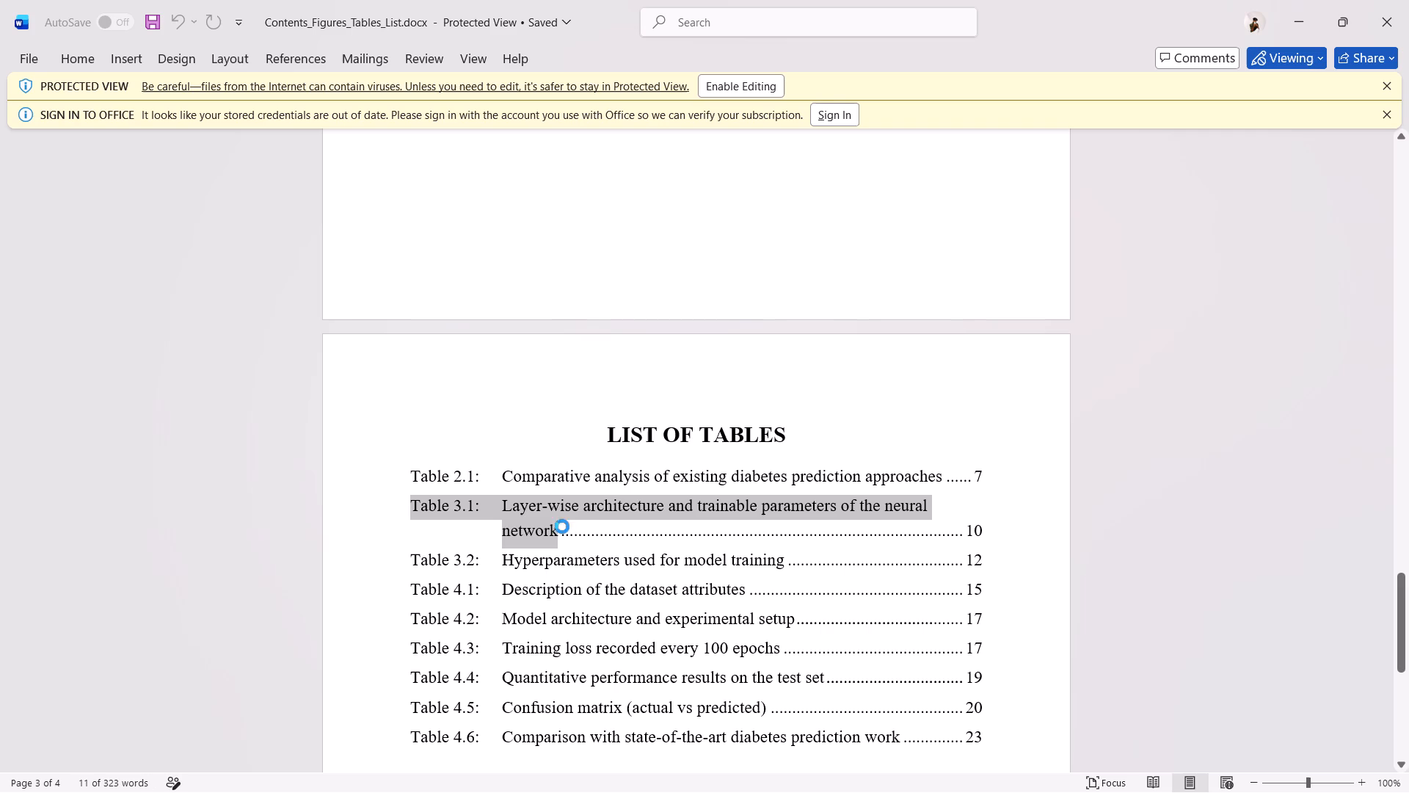
key("alt+Tab")
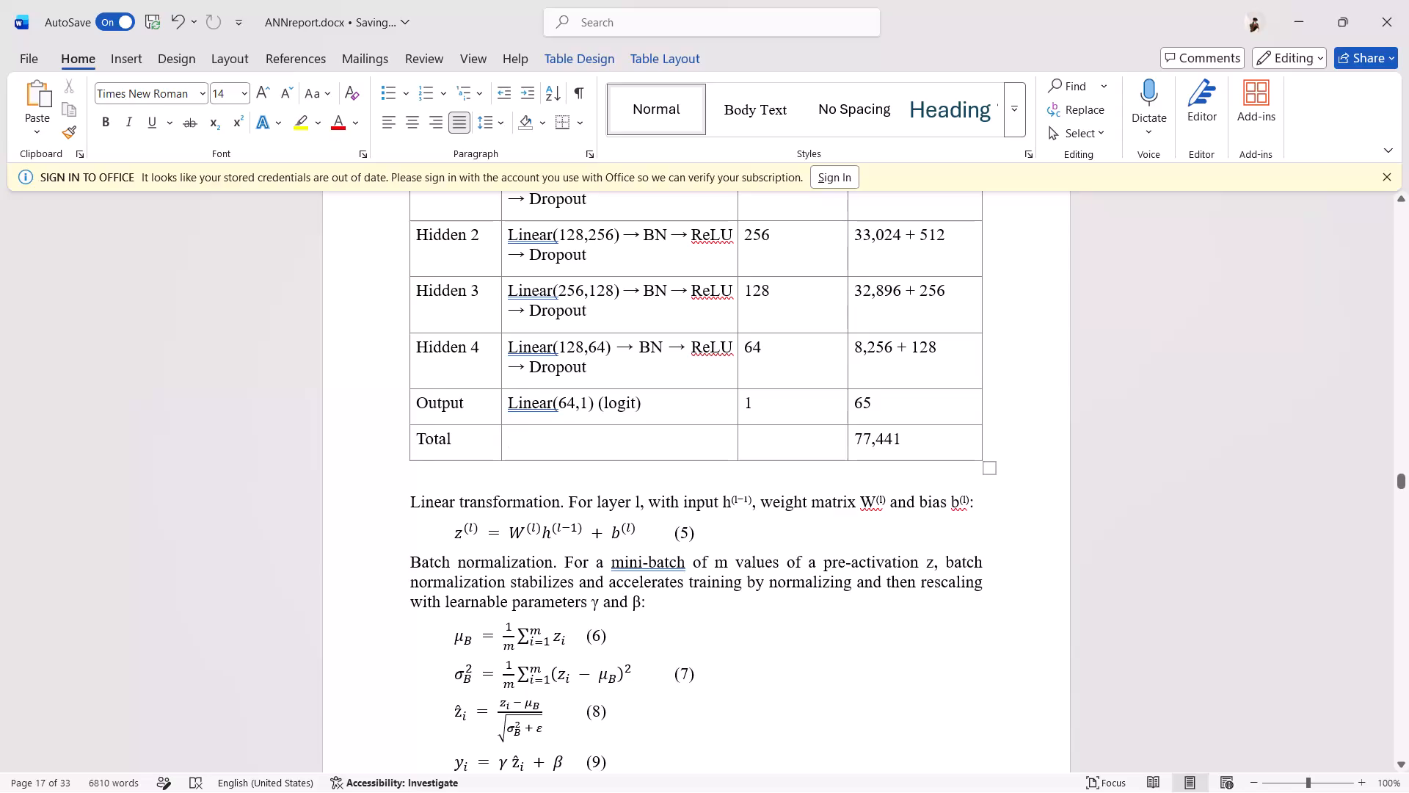
Paste the copied Table 3.1 caption directly below the neural network layer table and add a blank line after it.
left_click(588, 474)
key("ctrl+v")
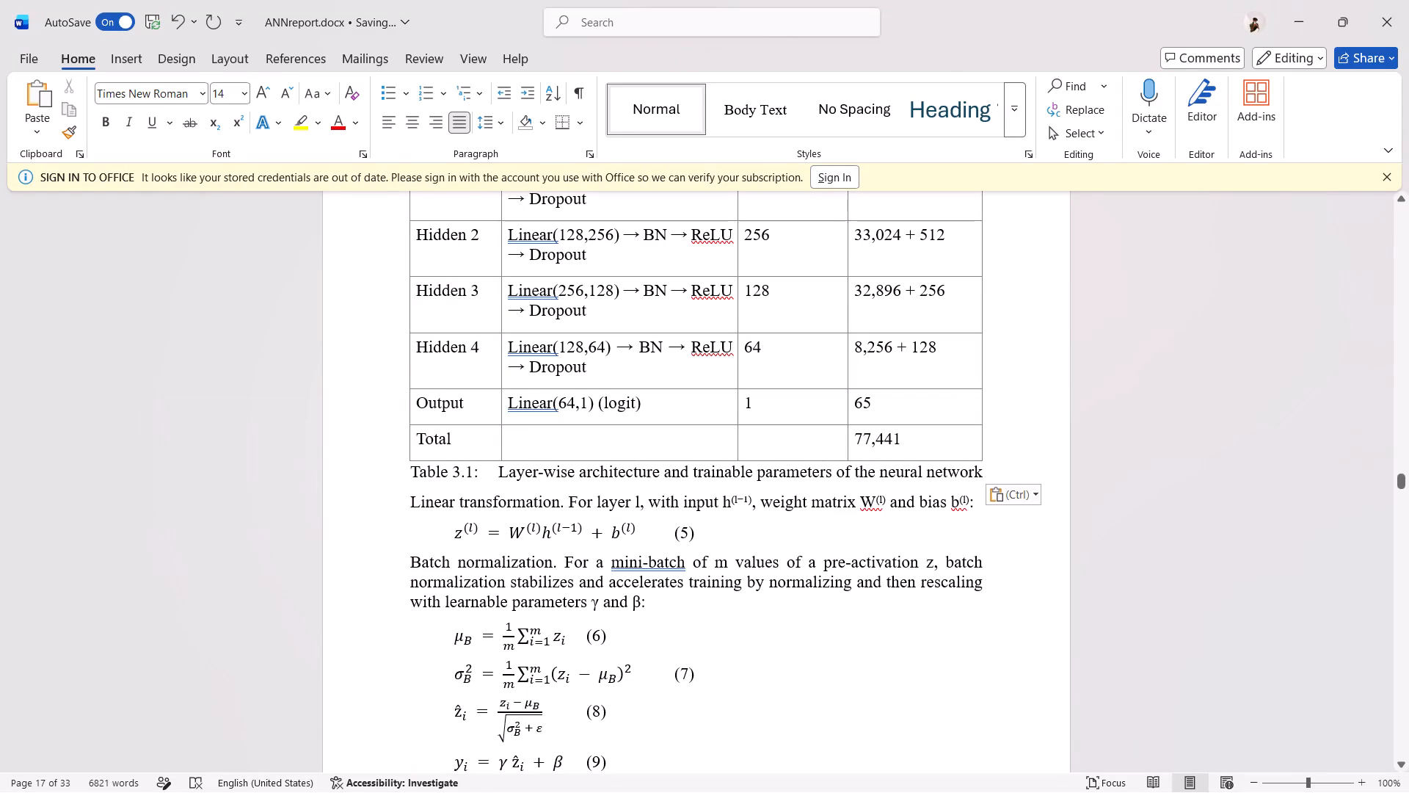
key("Return")
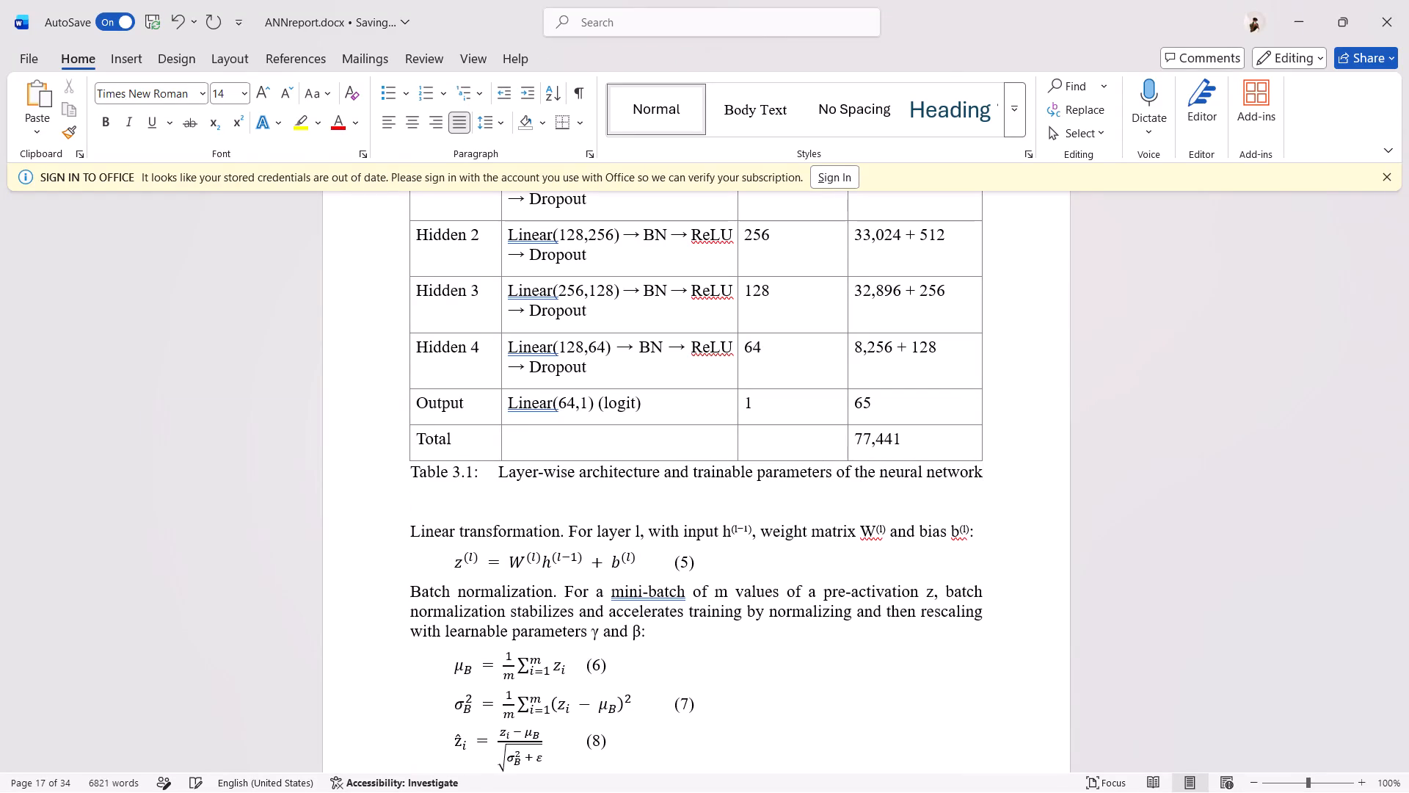
Copy the Table 3.2 entry without its page number from the LIST OF TABLES in Contents_Figures_Tables_List.docx and return to ANNreport.docx.
scroll(646, 504, "down", 1)
key("alt+Tab")
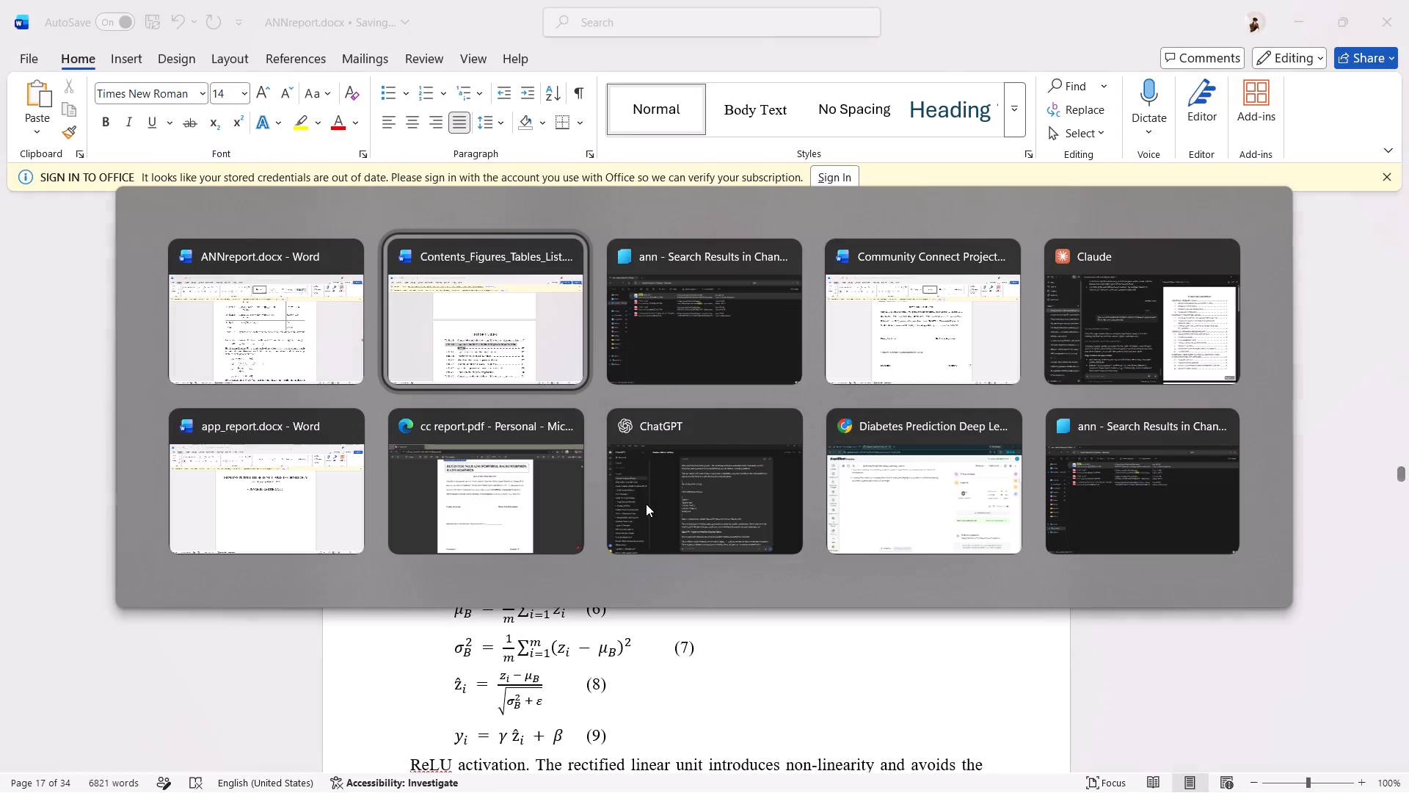
left_click(412, 558)
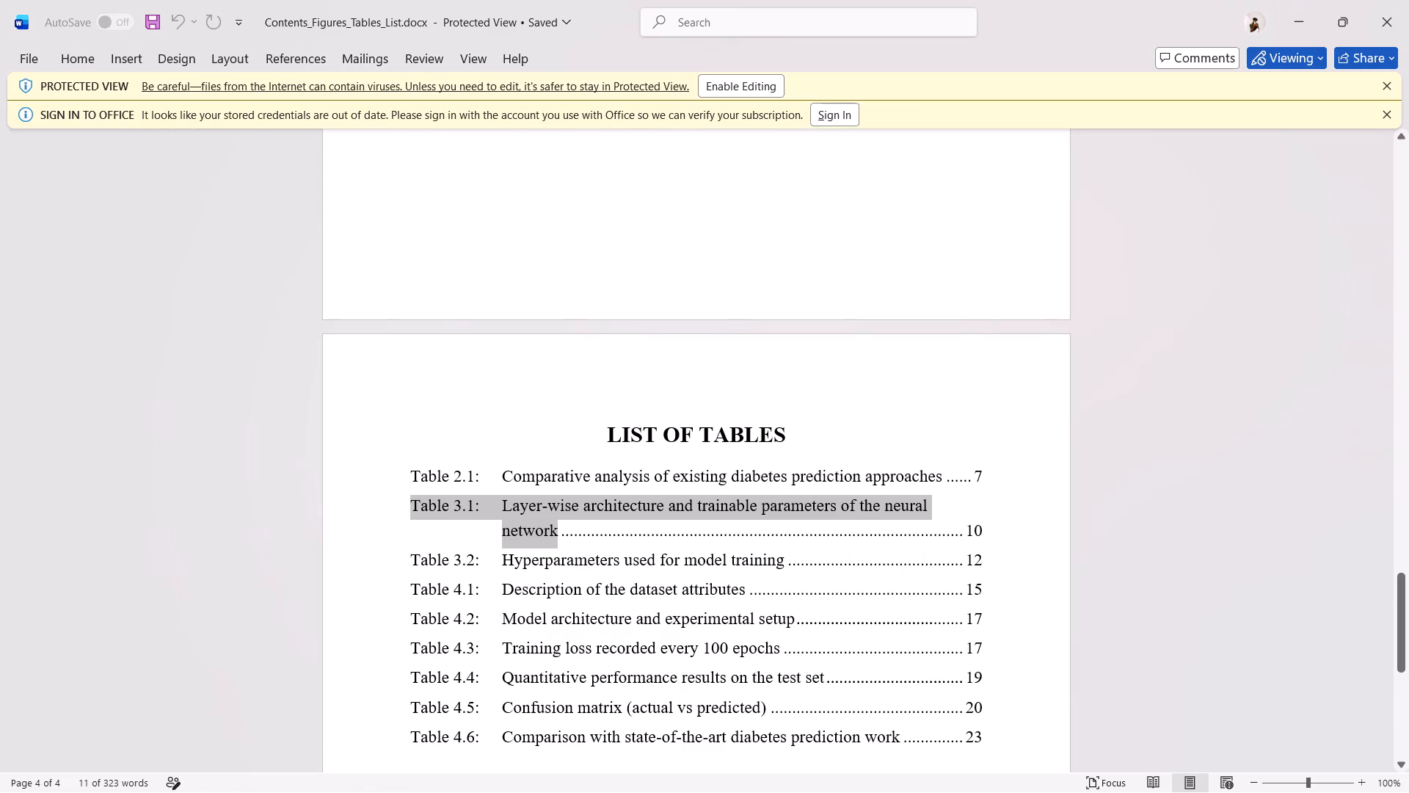
key("shift+Down")
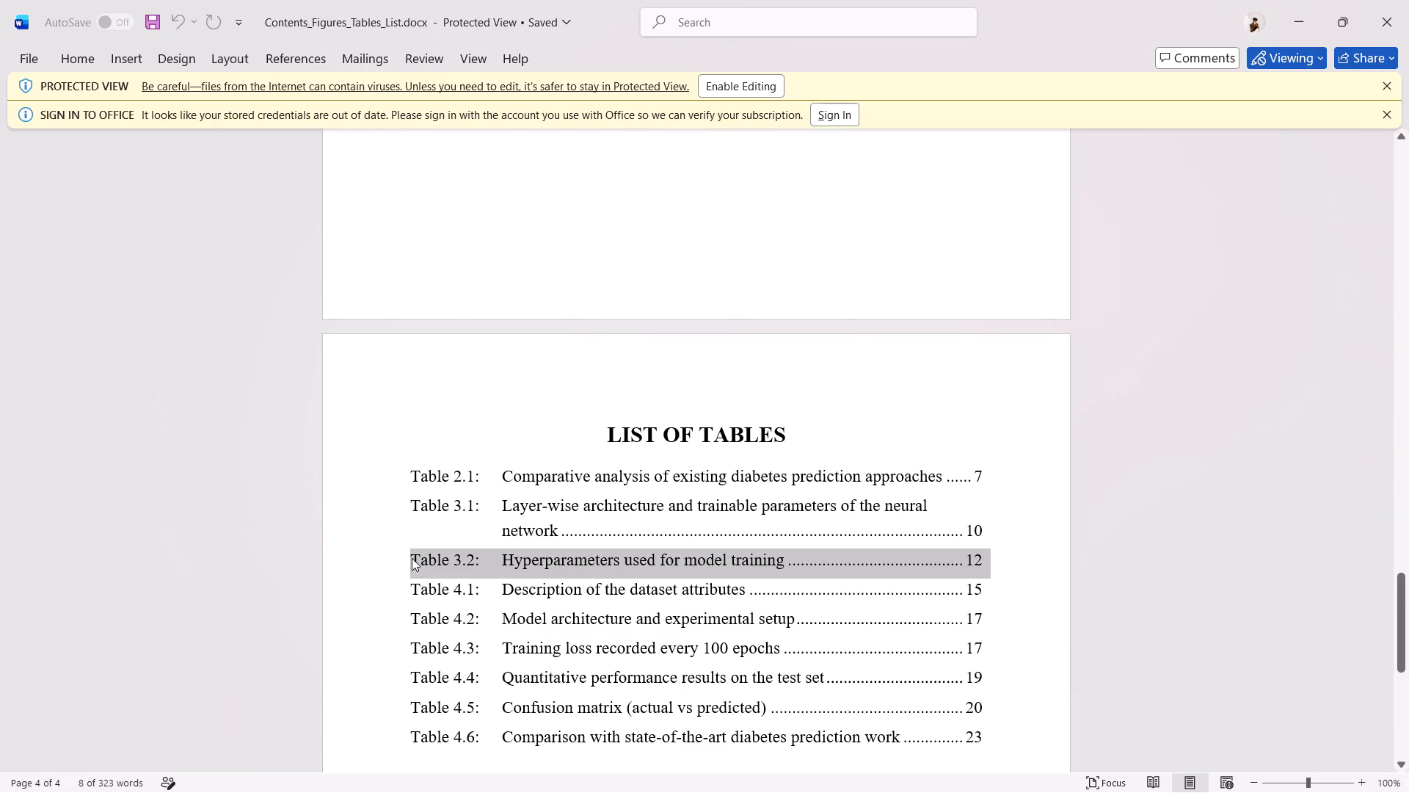
key("shift+Left")
key("shift+Left")
key("shift+Left")
key("shift+Left")
key("shift+Left")
key("shift+Left")
key("shift+Left")
key("shift+Left")
key("shift+Left")
key("shift+Left")
key("shift+Left")
key("shift+Left")
key("shift+Left")
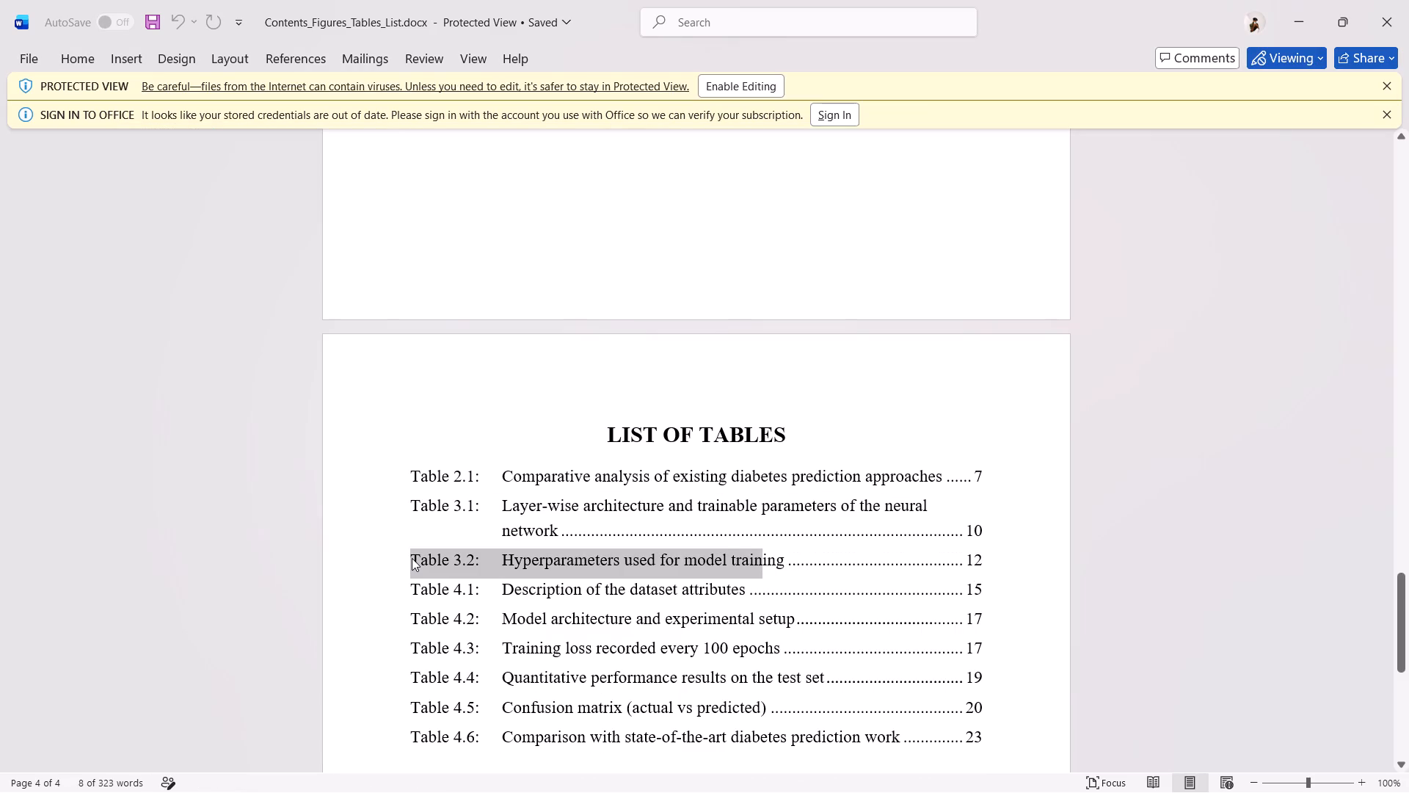
key("shift+Right")
key("shift+Right")
key("shift+Right")
key("shift+Right")
key("shift+Right")
key("shift+Right")
key("shift+Right")
key("shift+Right")
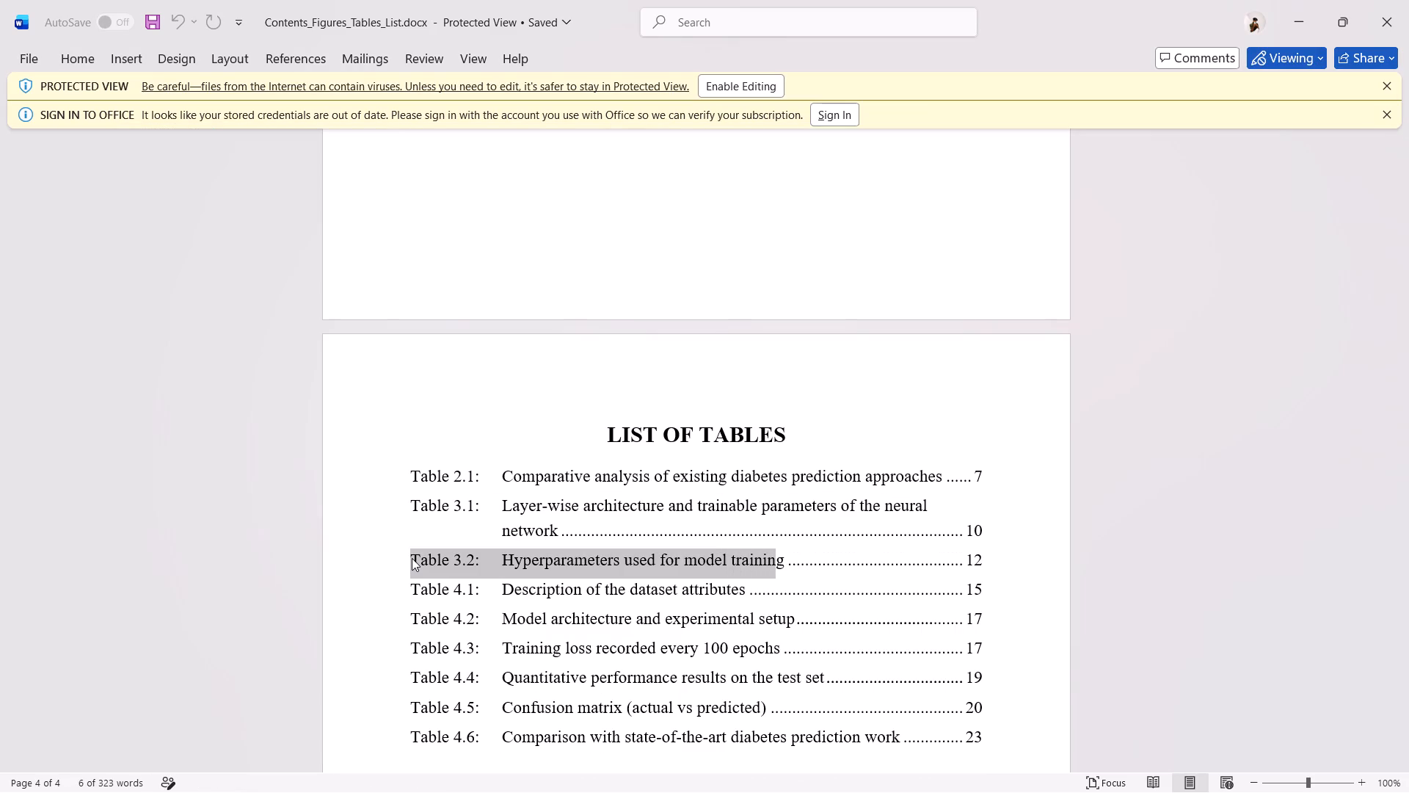
key("shift+Right")
key("ctrl+c")
key("alt+Tab")
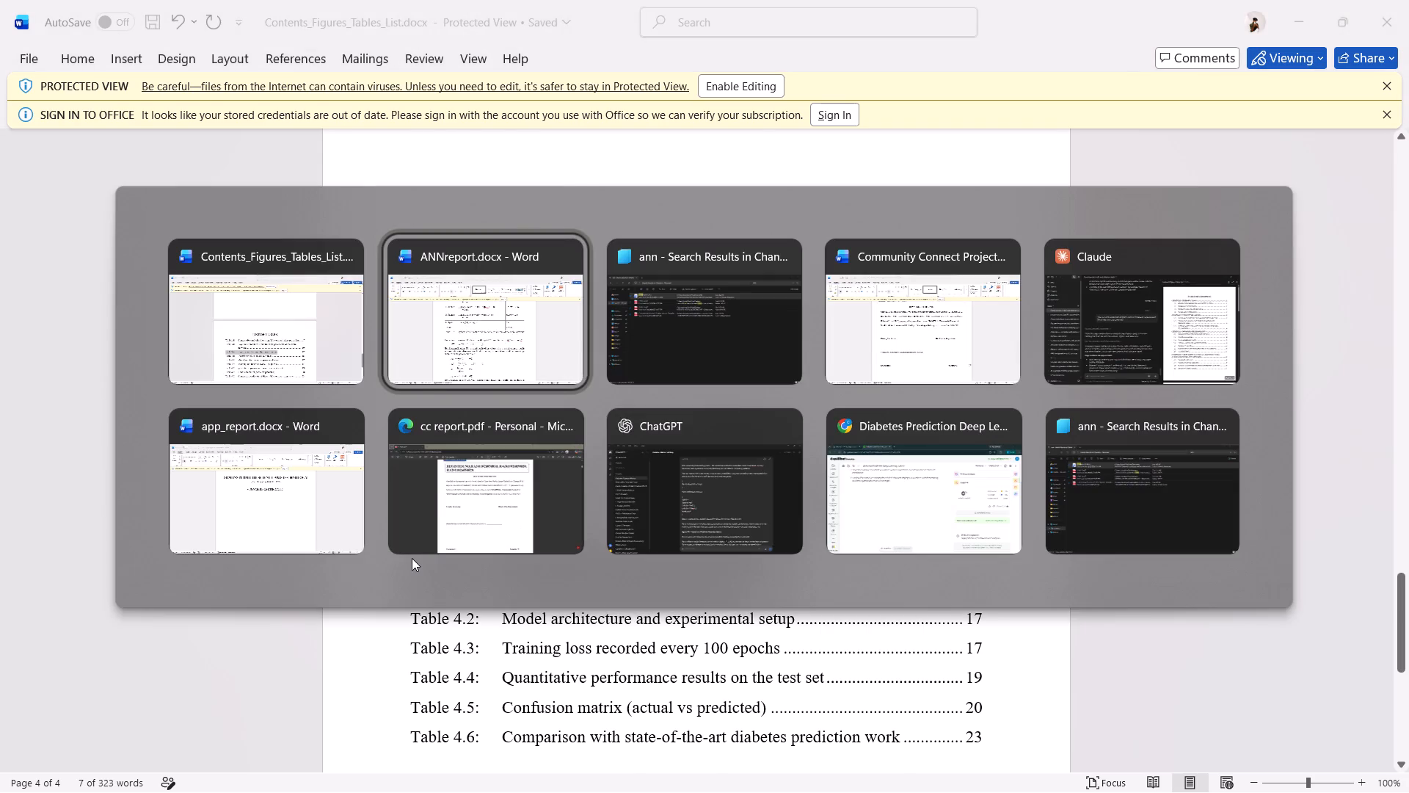
Paste the Table 3.2 caption directly below the hyperparameter table in Chapter 3 and indent it by two tabs.
scroll(412, 558, "down", 5)
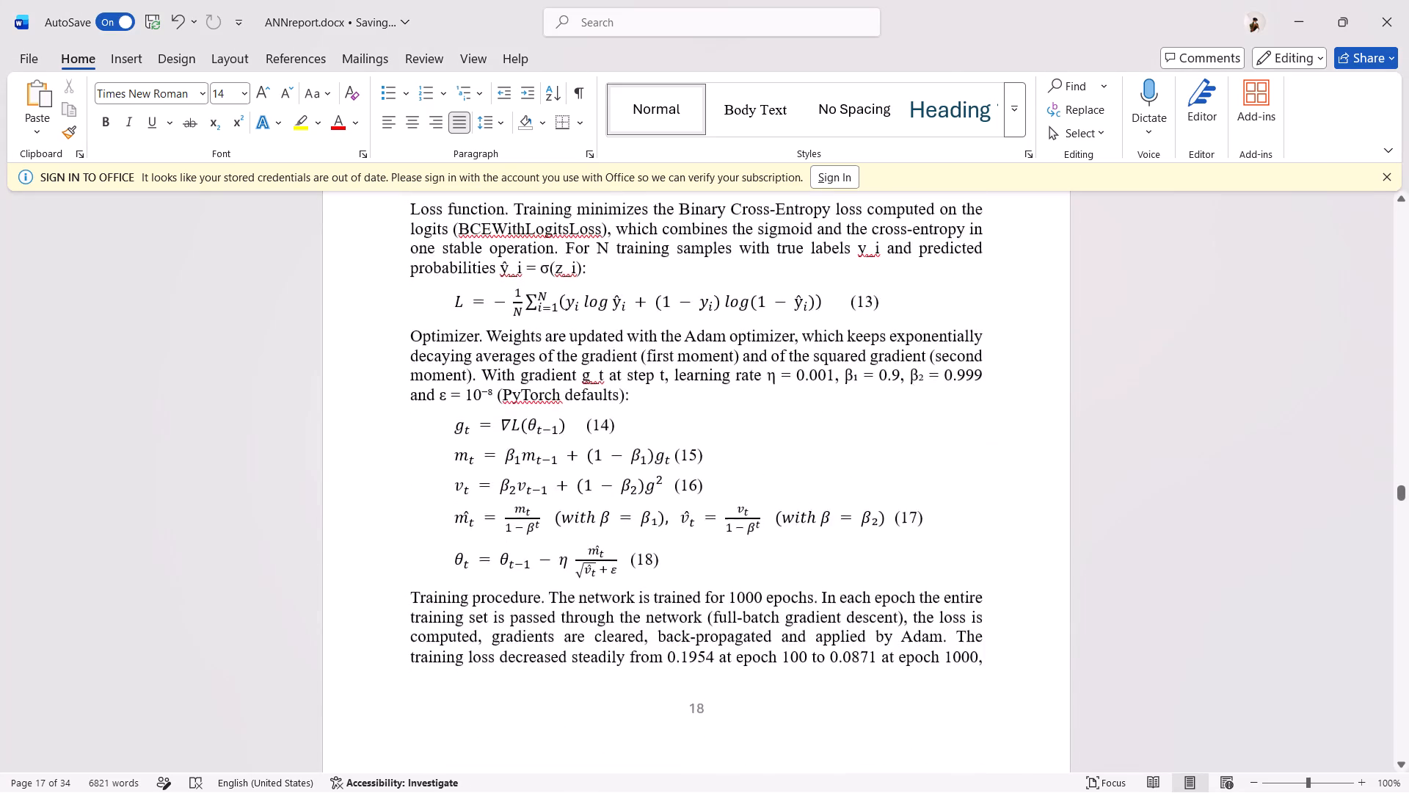
scroll(412, 558, "down", 5)
left_click(441, 595)
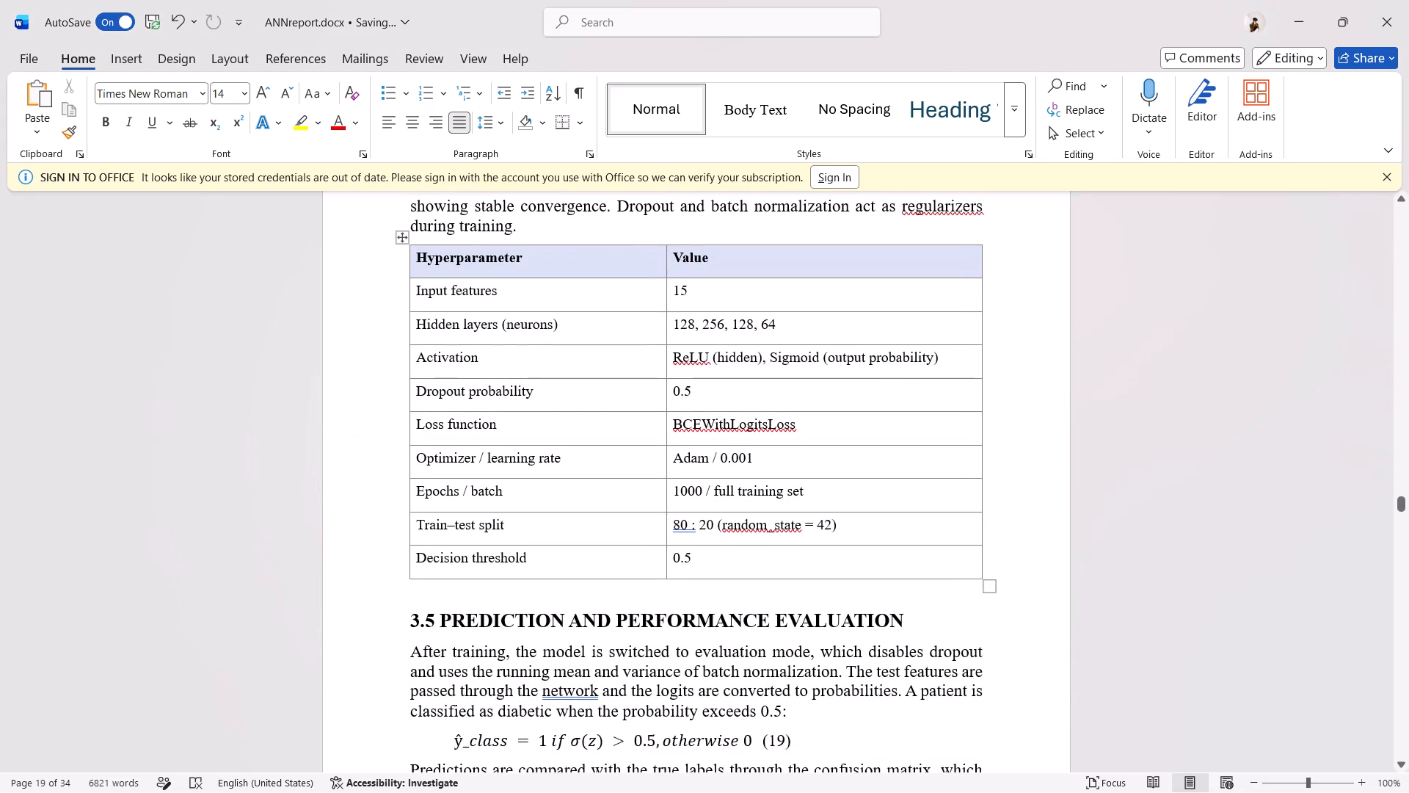
key("ctrl+v")
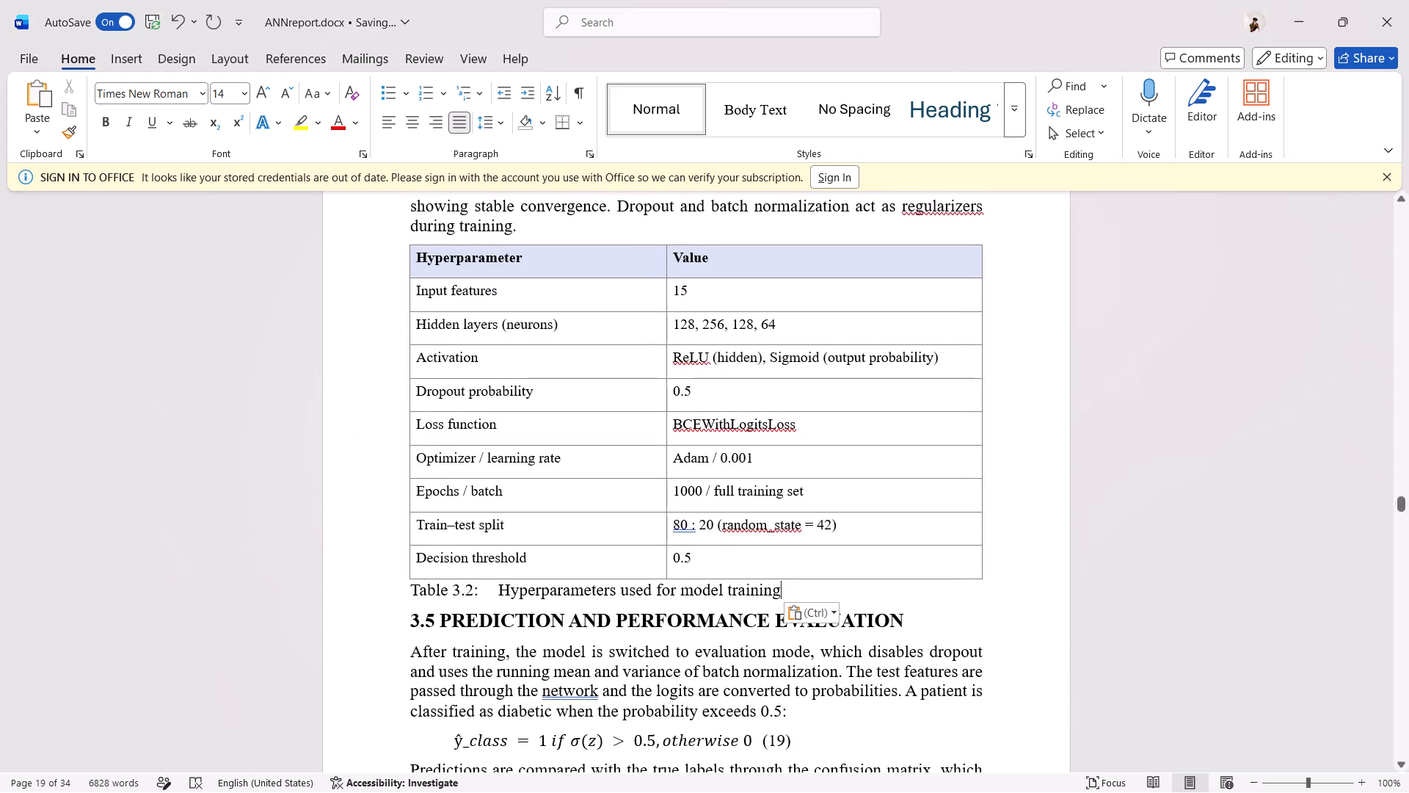
key("Home")
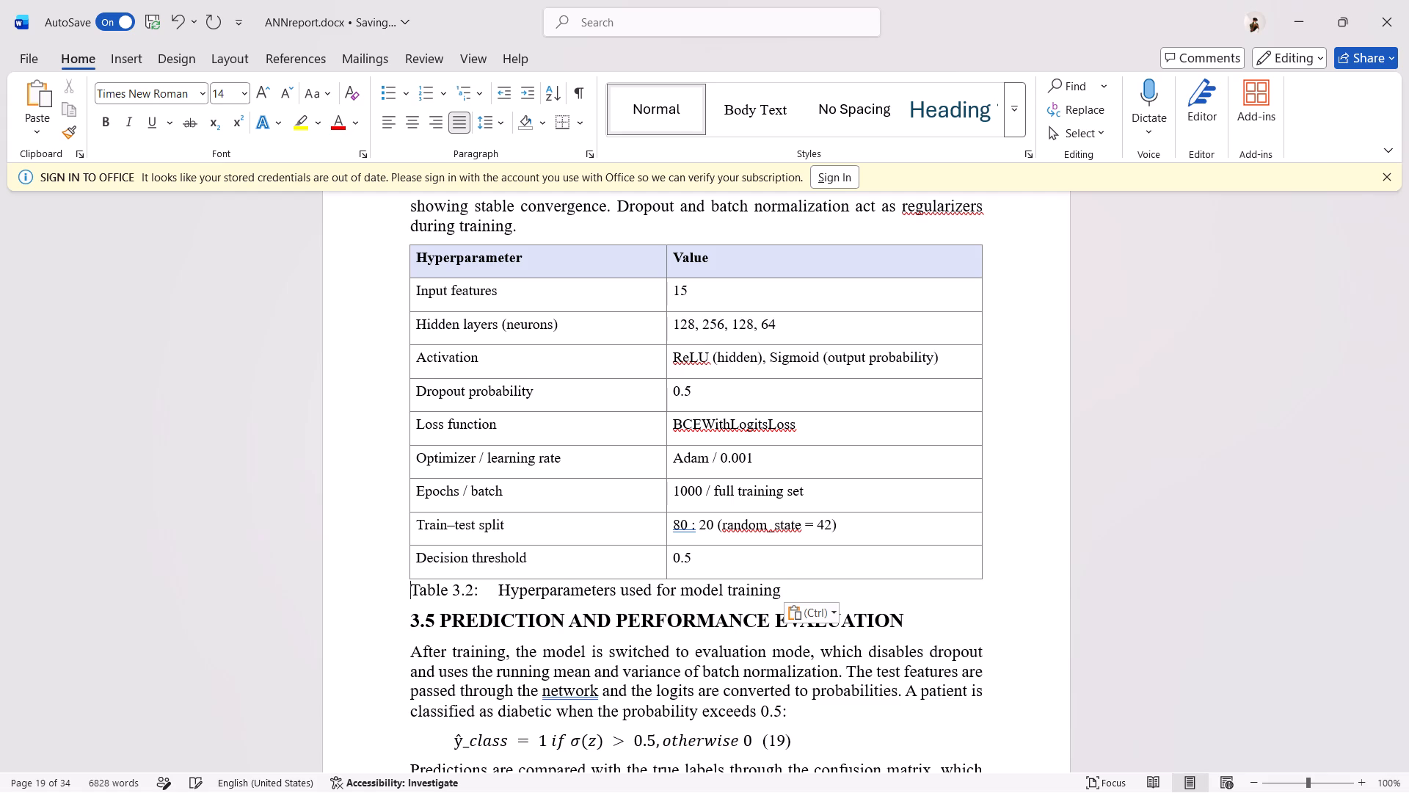
key("Tab")
key("Tab")
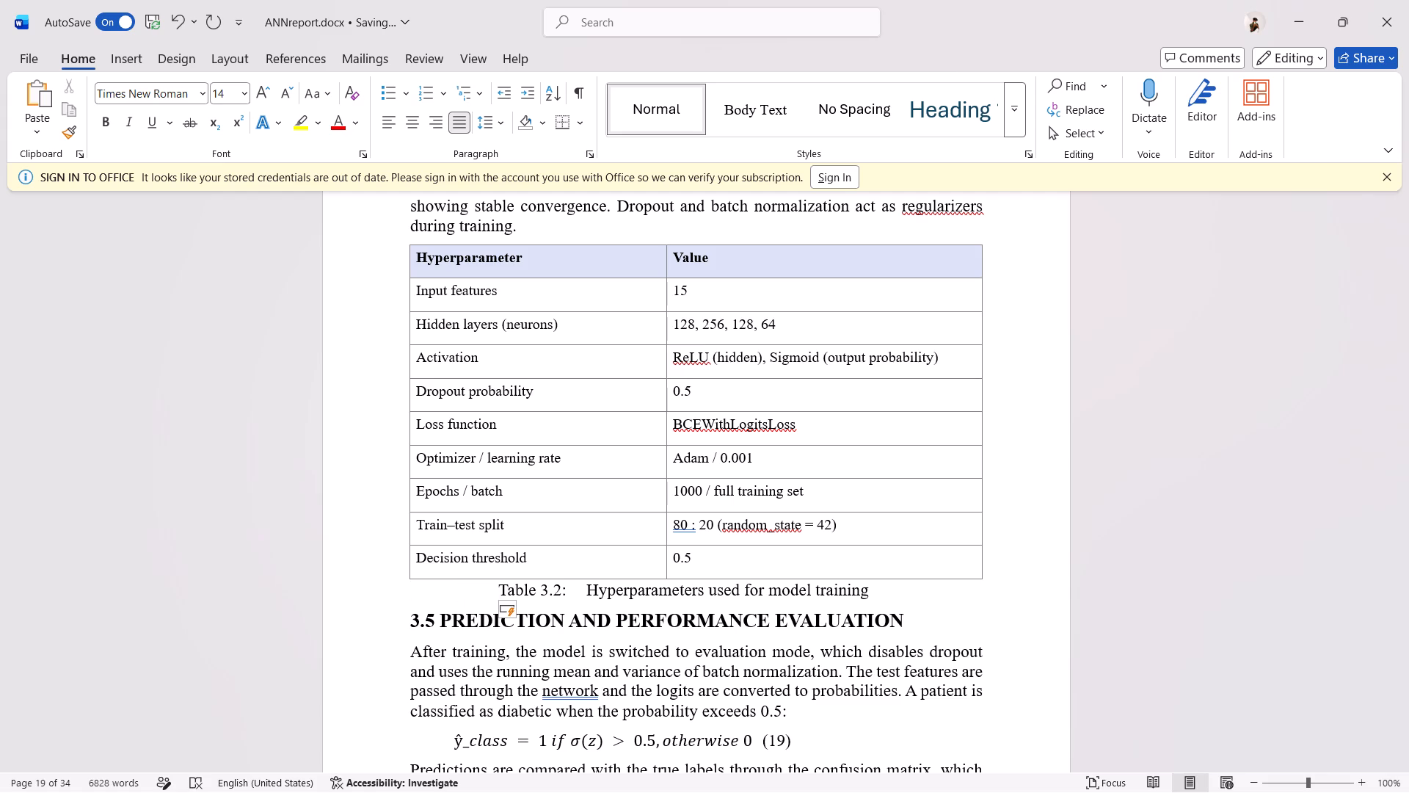
Insert a blank line between the Table 3.2 caption and the 3.5 PREDICTION AND PERFORMANCE EVALUATION heading.
key("Down")
key("Home")
key("Return")
Delete the extra blank lines above the CHAPTER 4 heading.
scroll(441, 595, "down", 1)
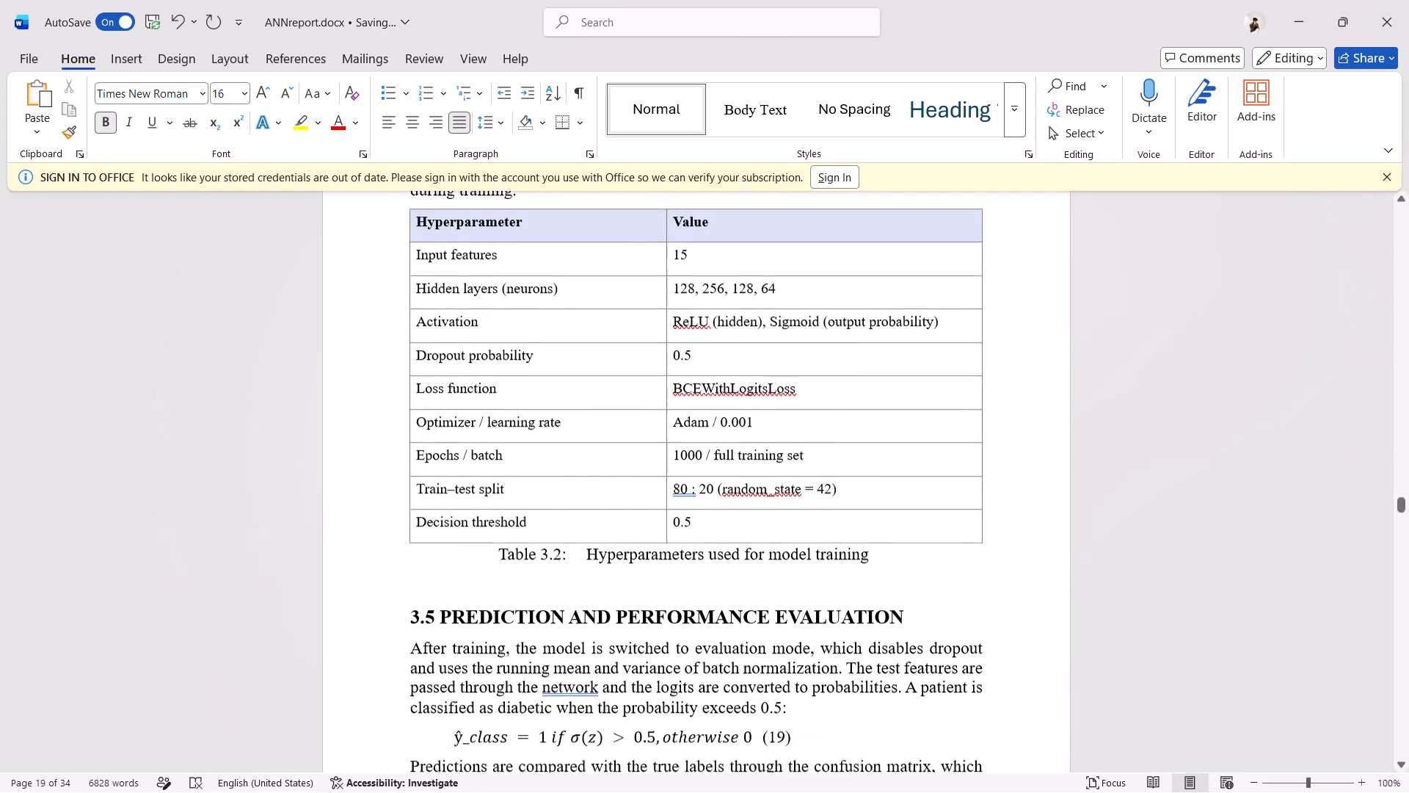
scroll(441, 595, "down", 3)
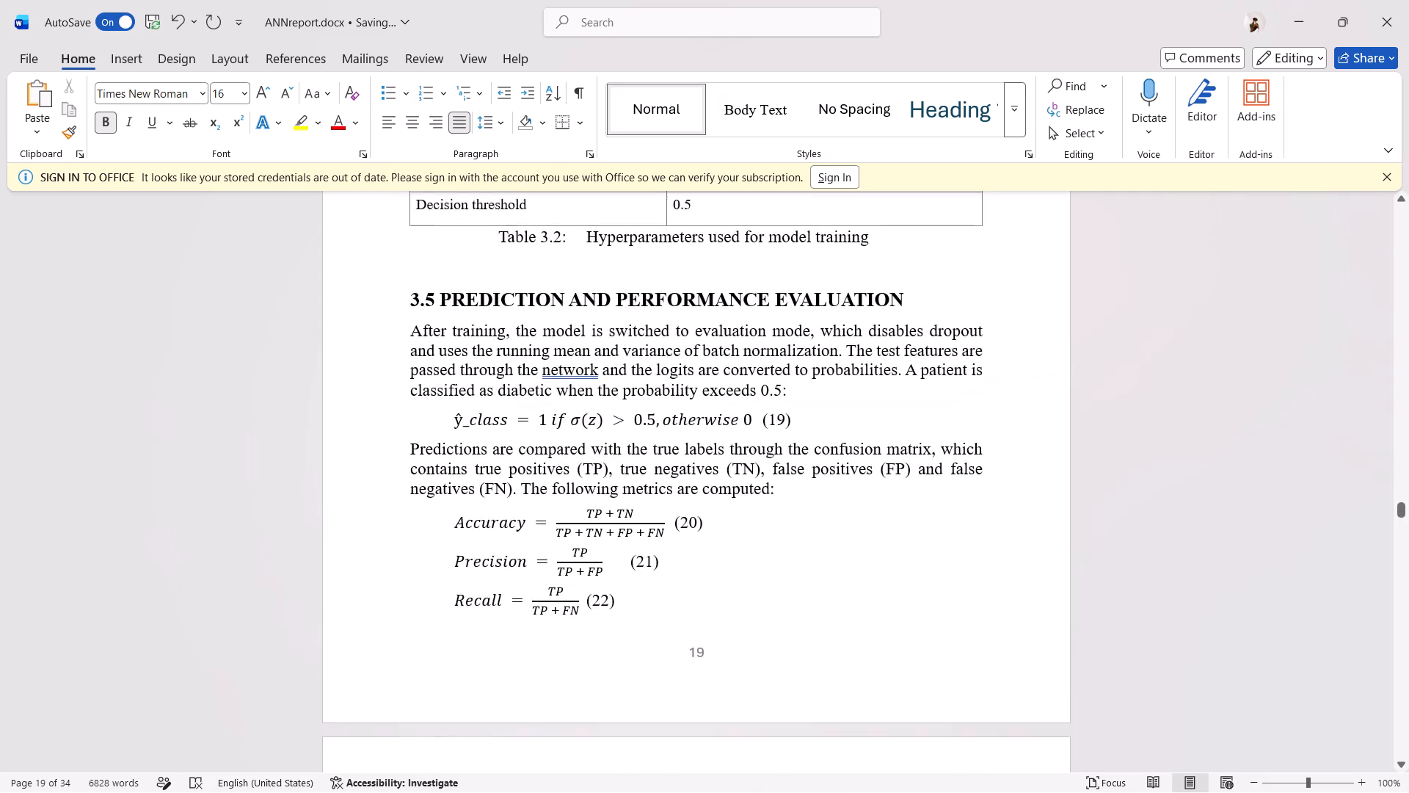
scroll(441, 595, "down", 5)
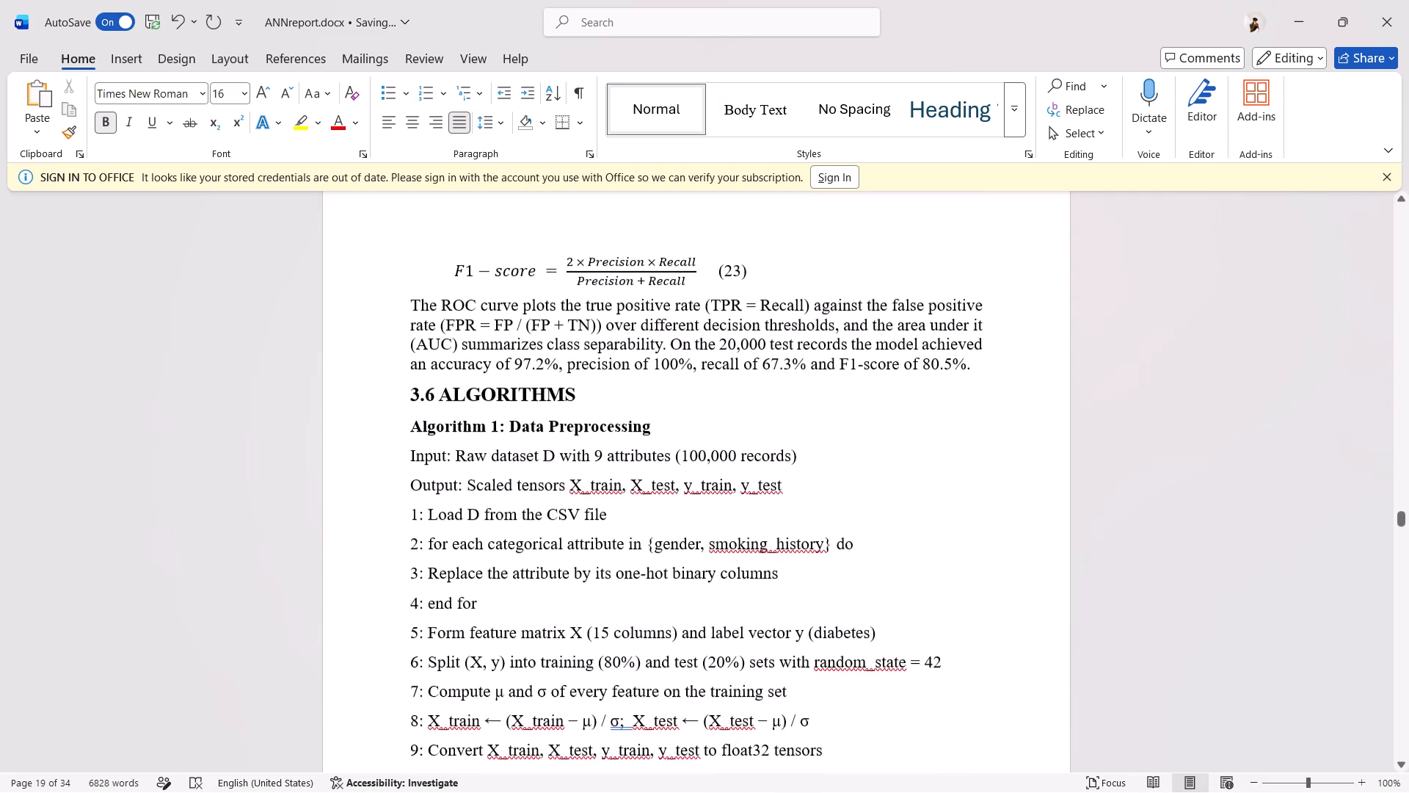
scroll(441, 595, "down", 3)
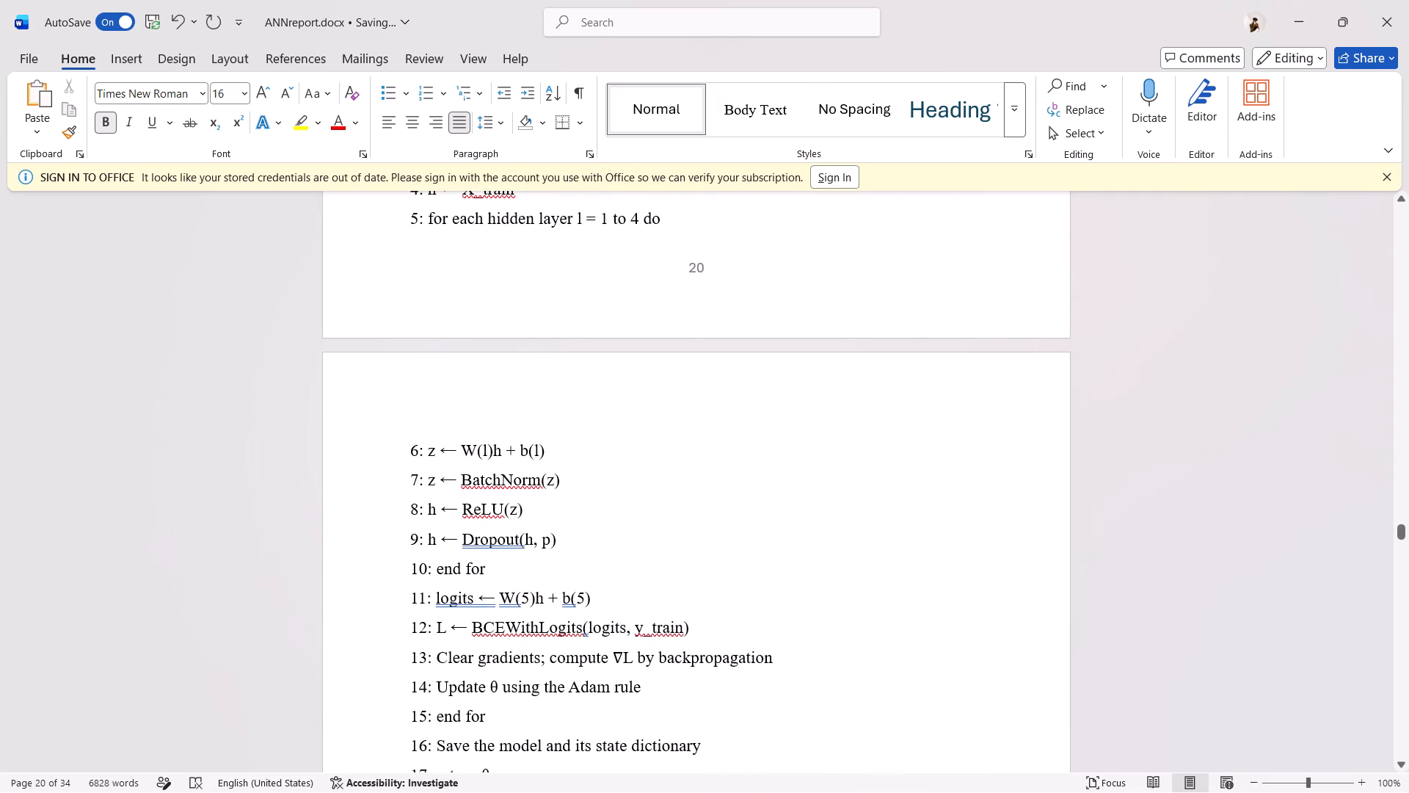
scroll(557, 495, "down", 2)
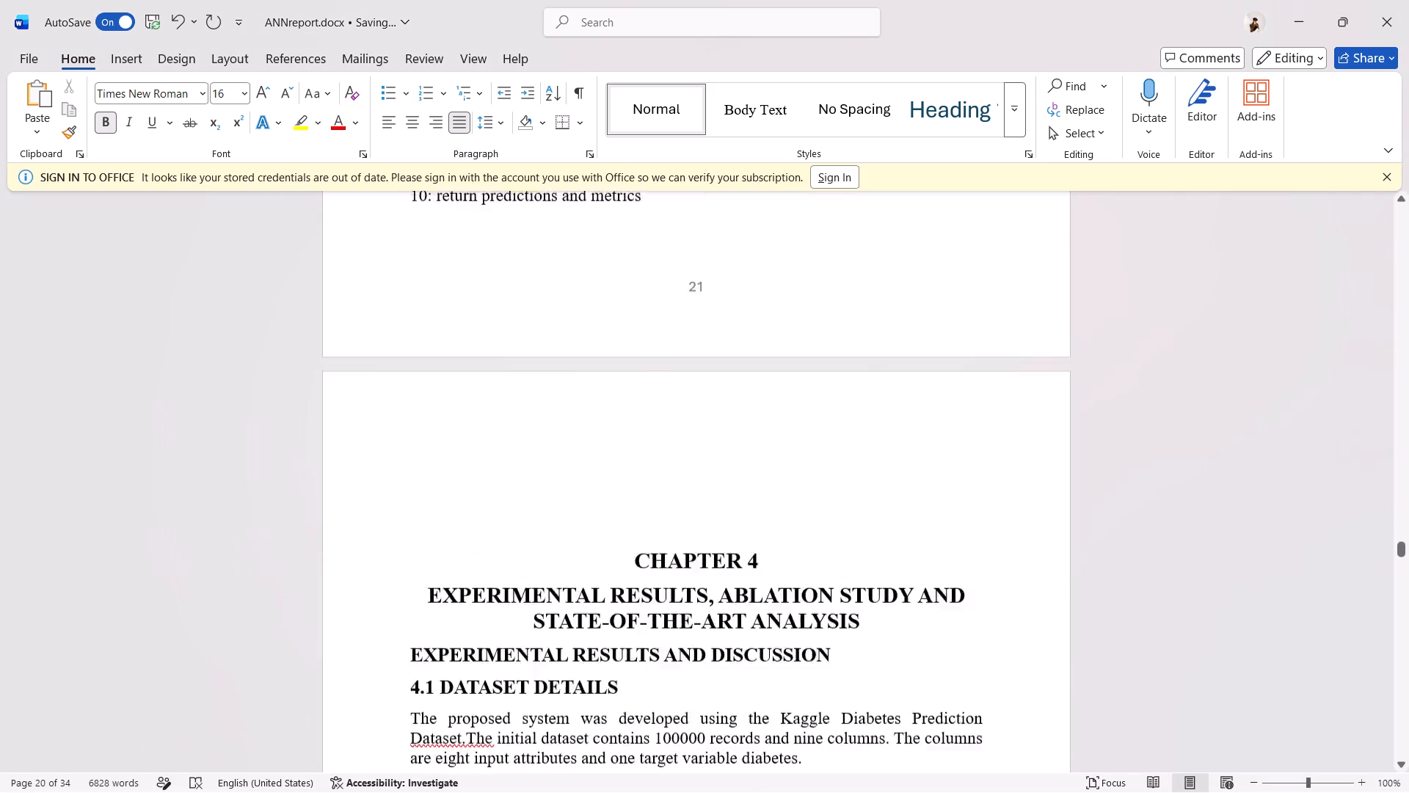
scroll(557, 495, "down", 2)
left_click(626, 543)
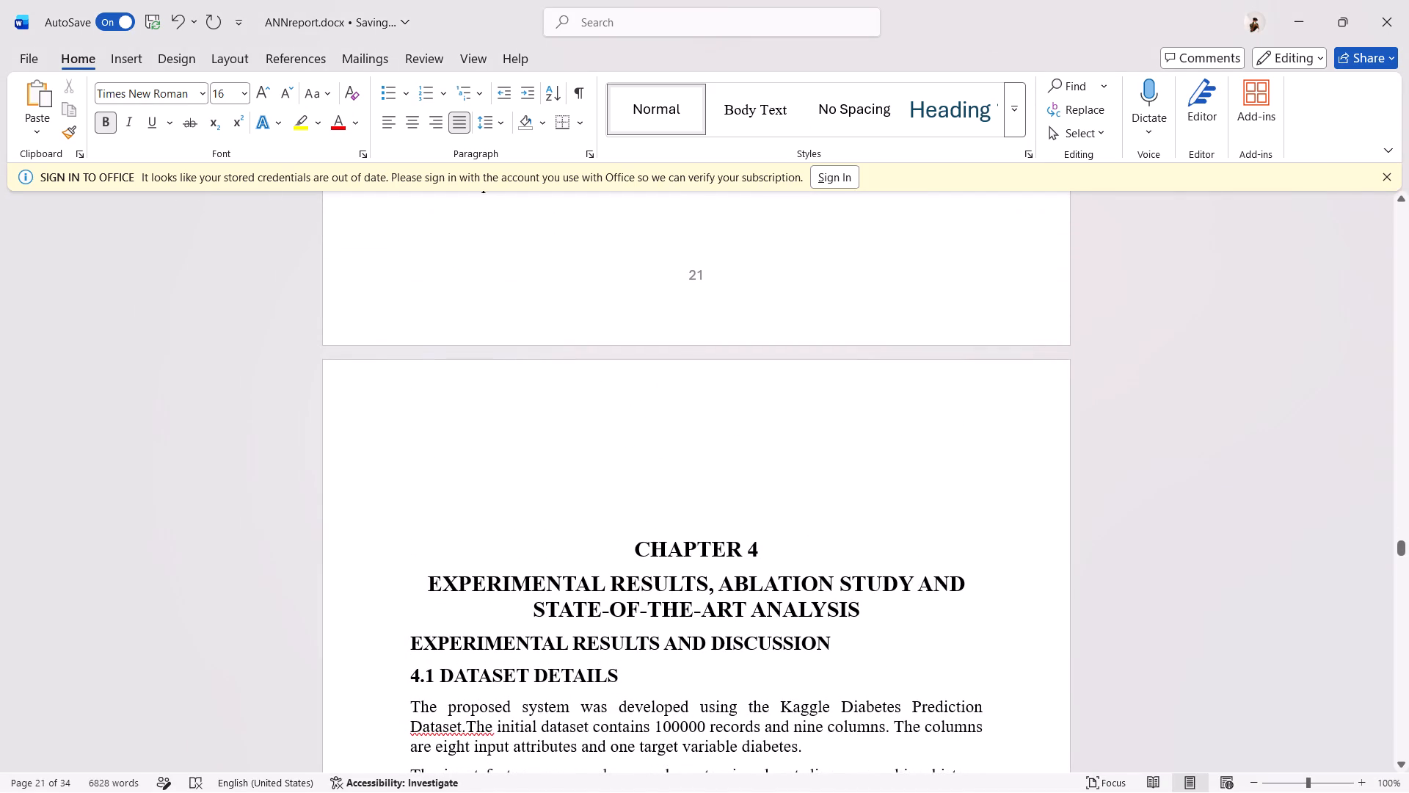
key("BackSpace")
key("BackSpace")
key("BackSpace")
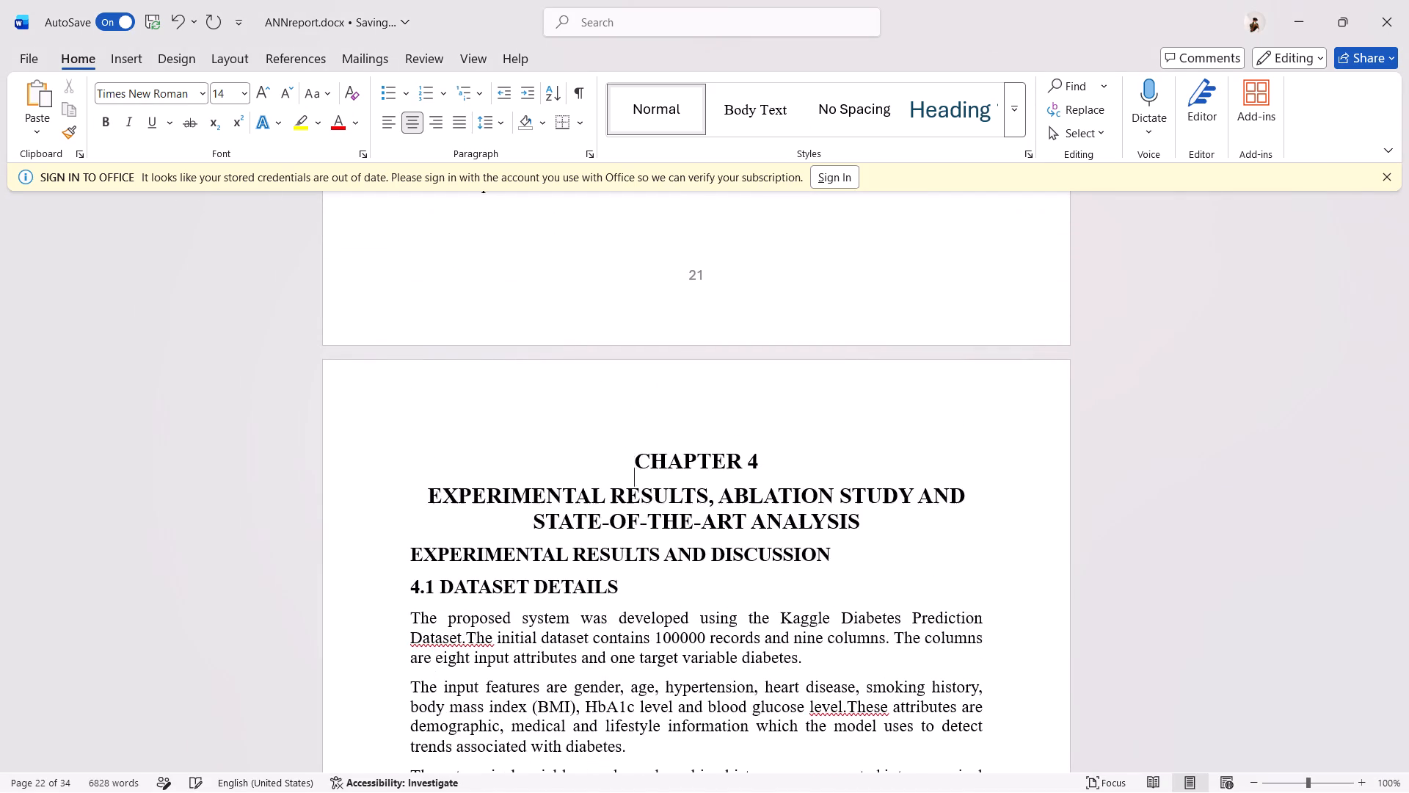
key("BackSpace")
key("Return")
Look back over the tables and captions in Chapters 2 and 3, and find the dataset attributes table in Chapter 4.
scroll(626, 543, "up", 3)
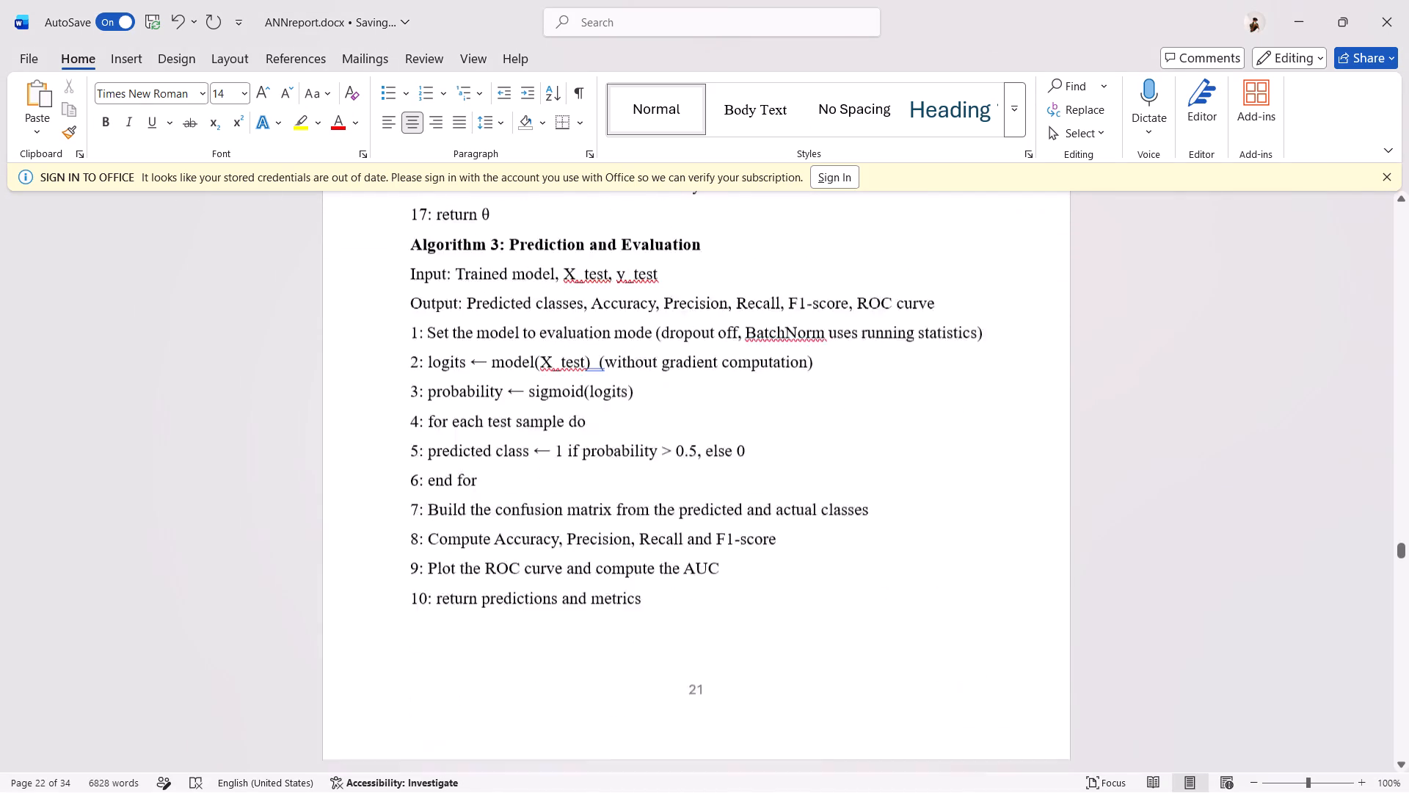
scroll(626, 543, "up", 12)
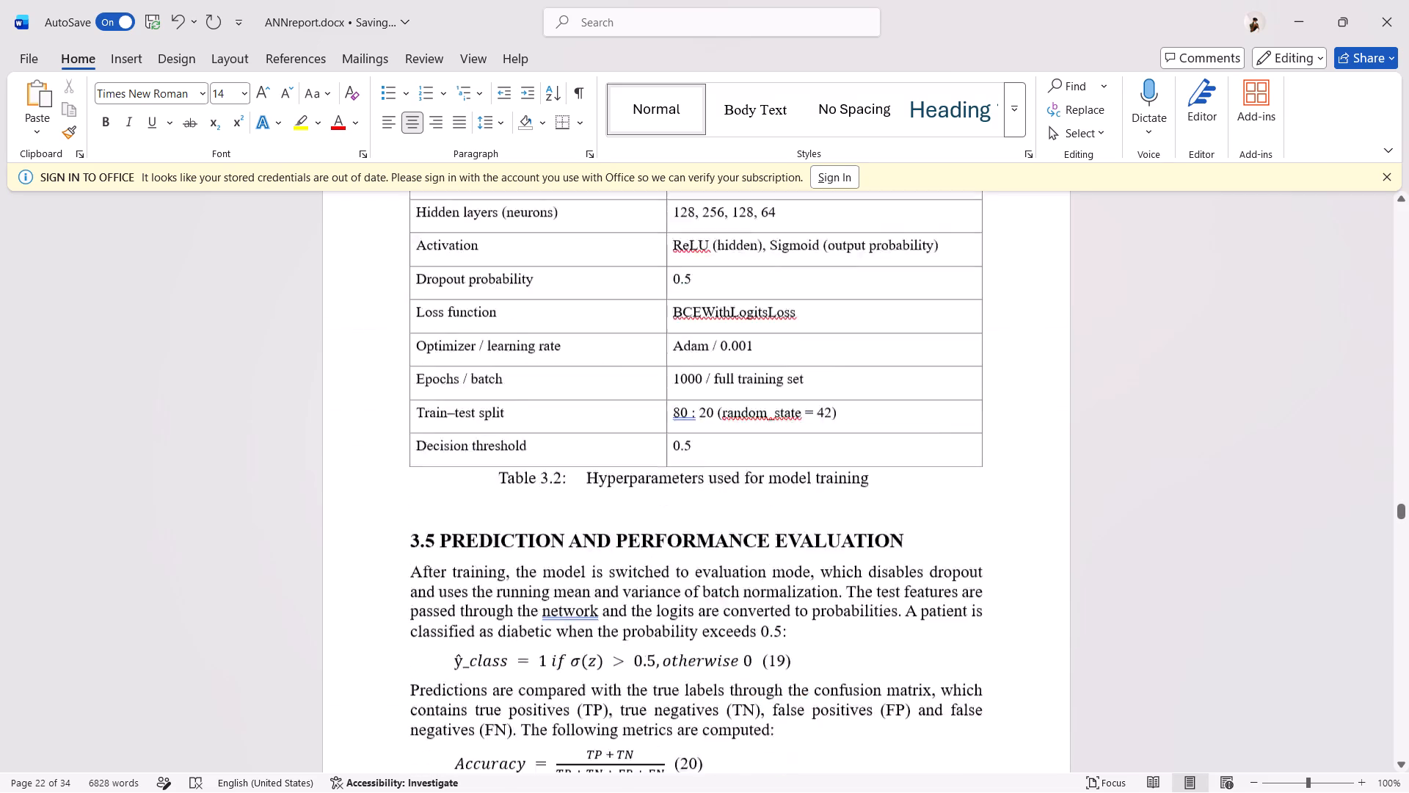
scroll(626, 543, "up", 8)
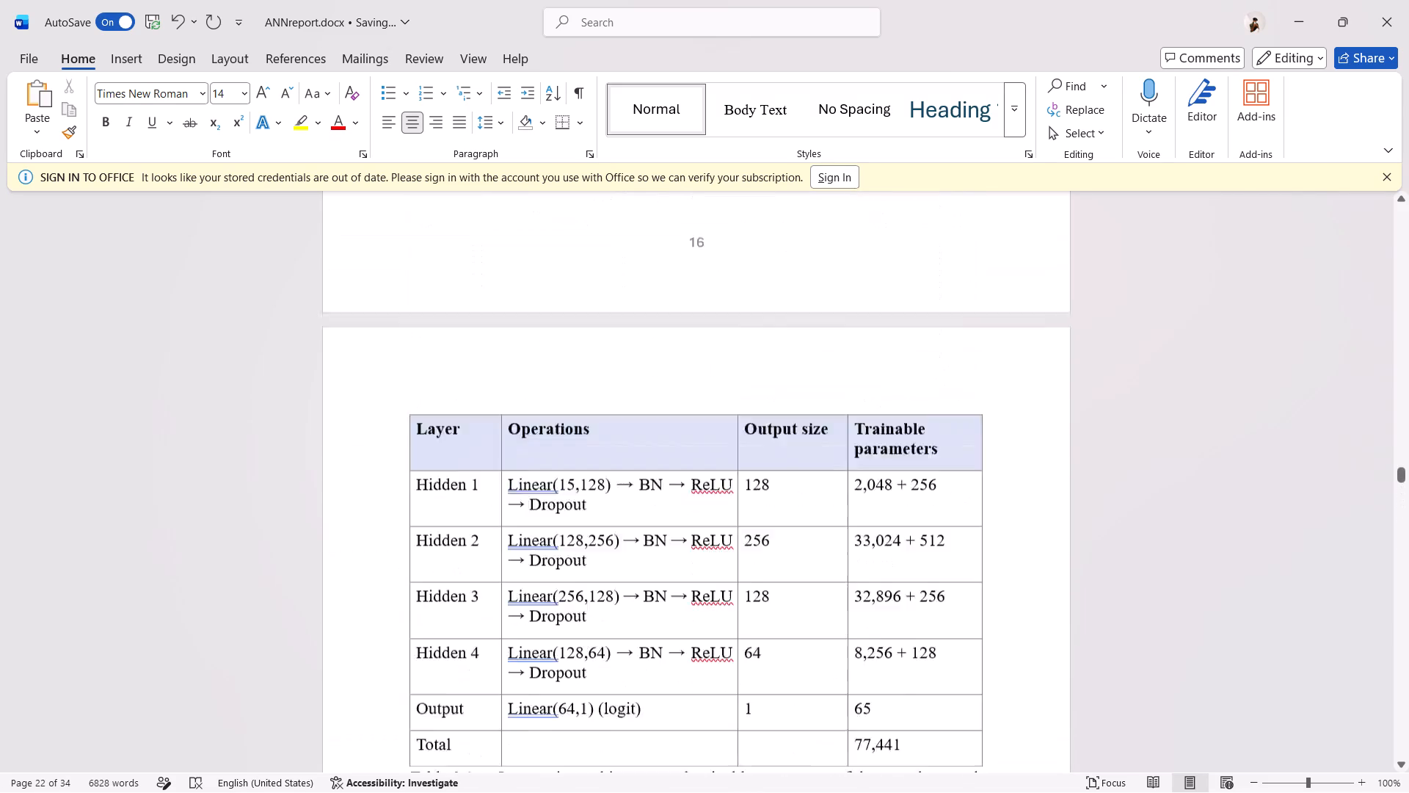
scroll(626, 543, "up", 8)
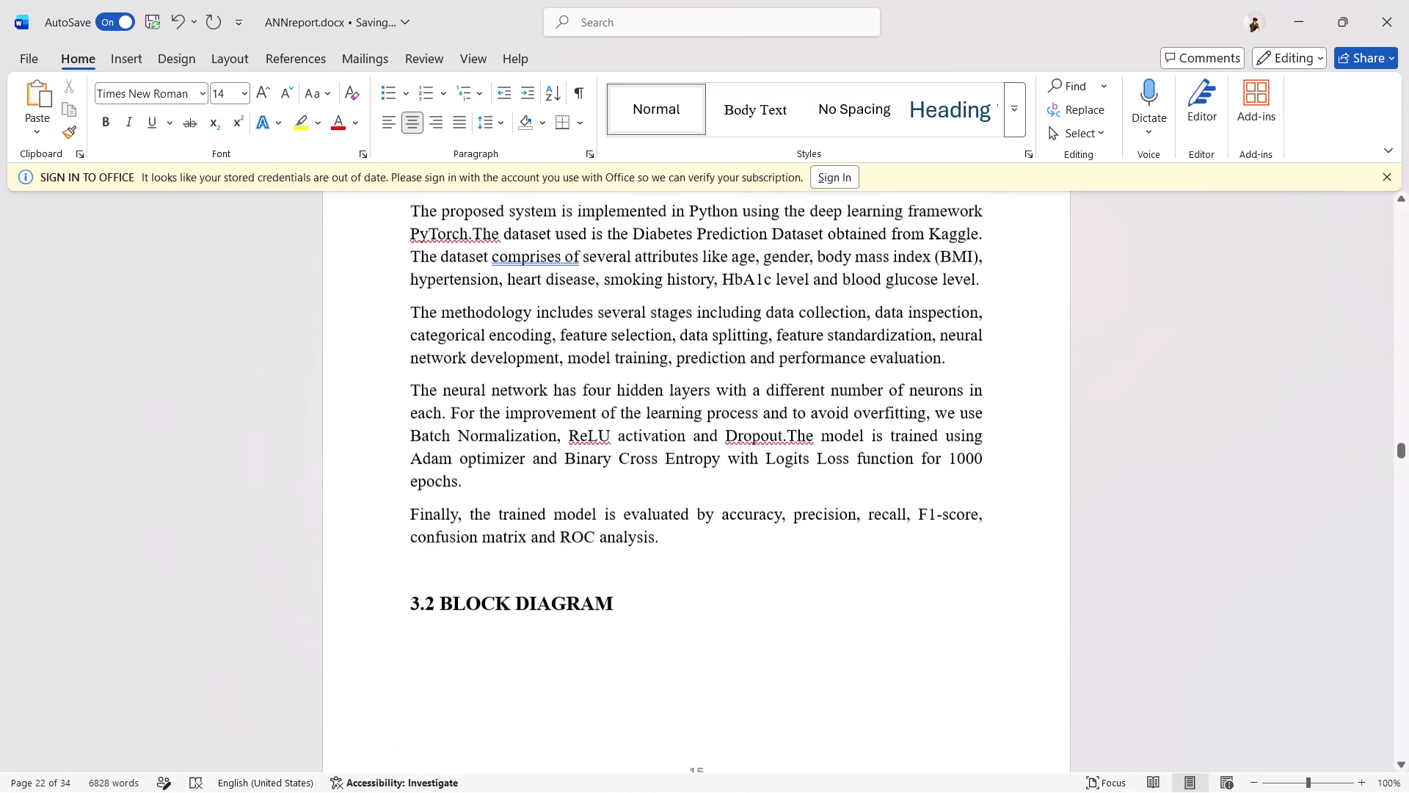
scroll(626, 543, "up", 7)
scroll(626, 543, "down", 1)
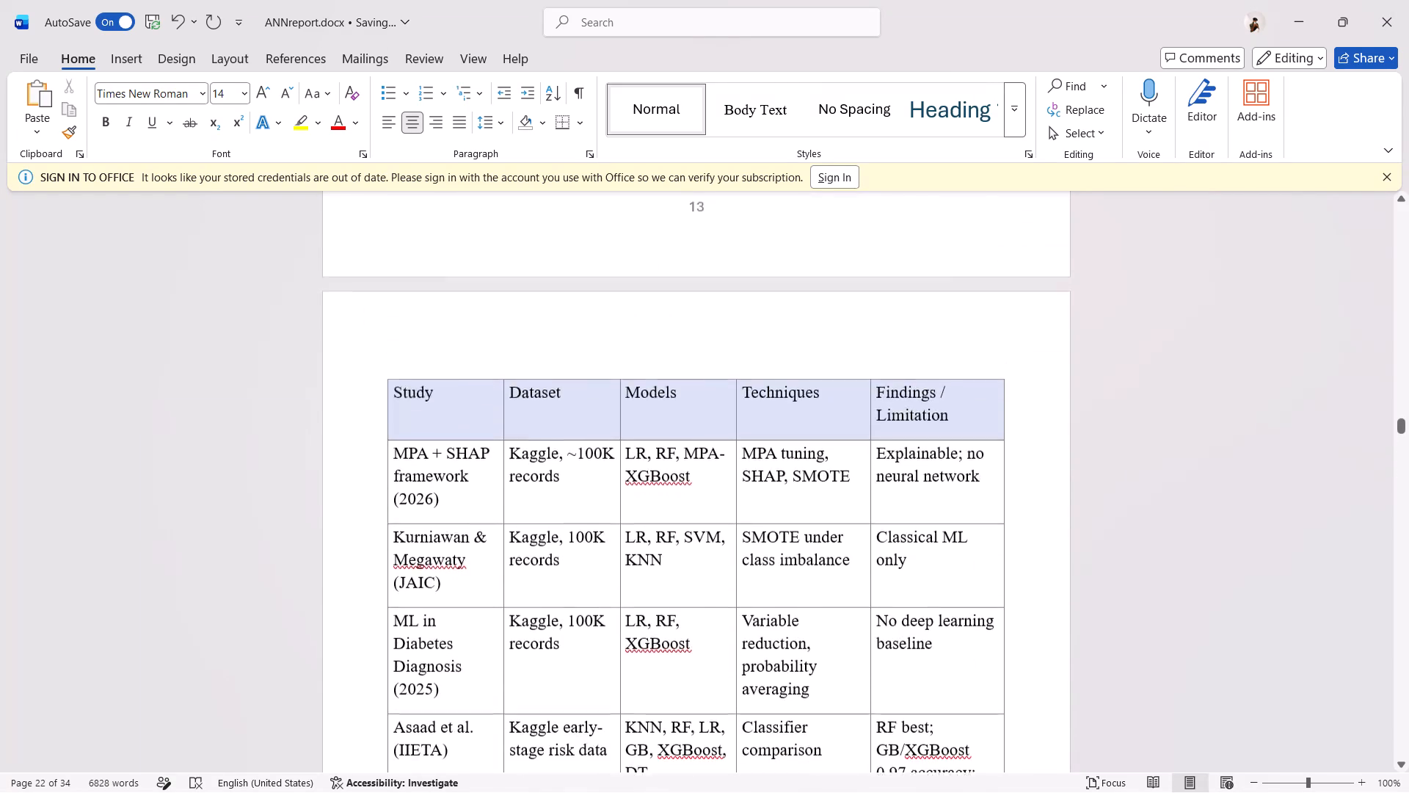
scroll(626, 543, "down", 7)
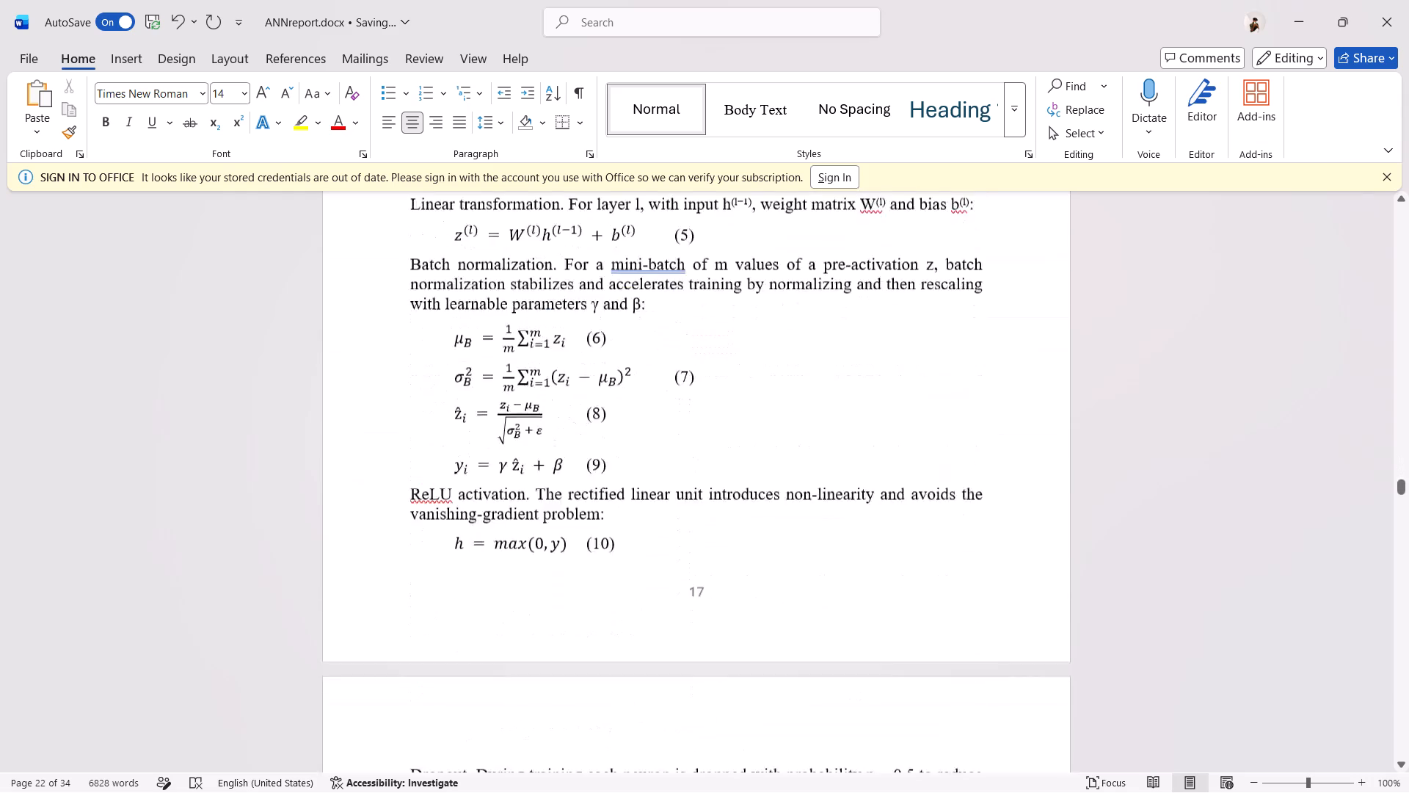
scroll(626, 543, "down", 7)
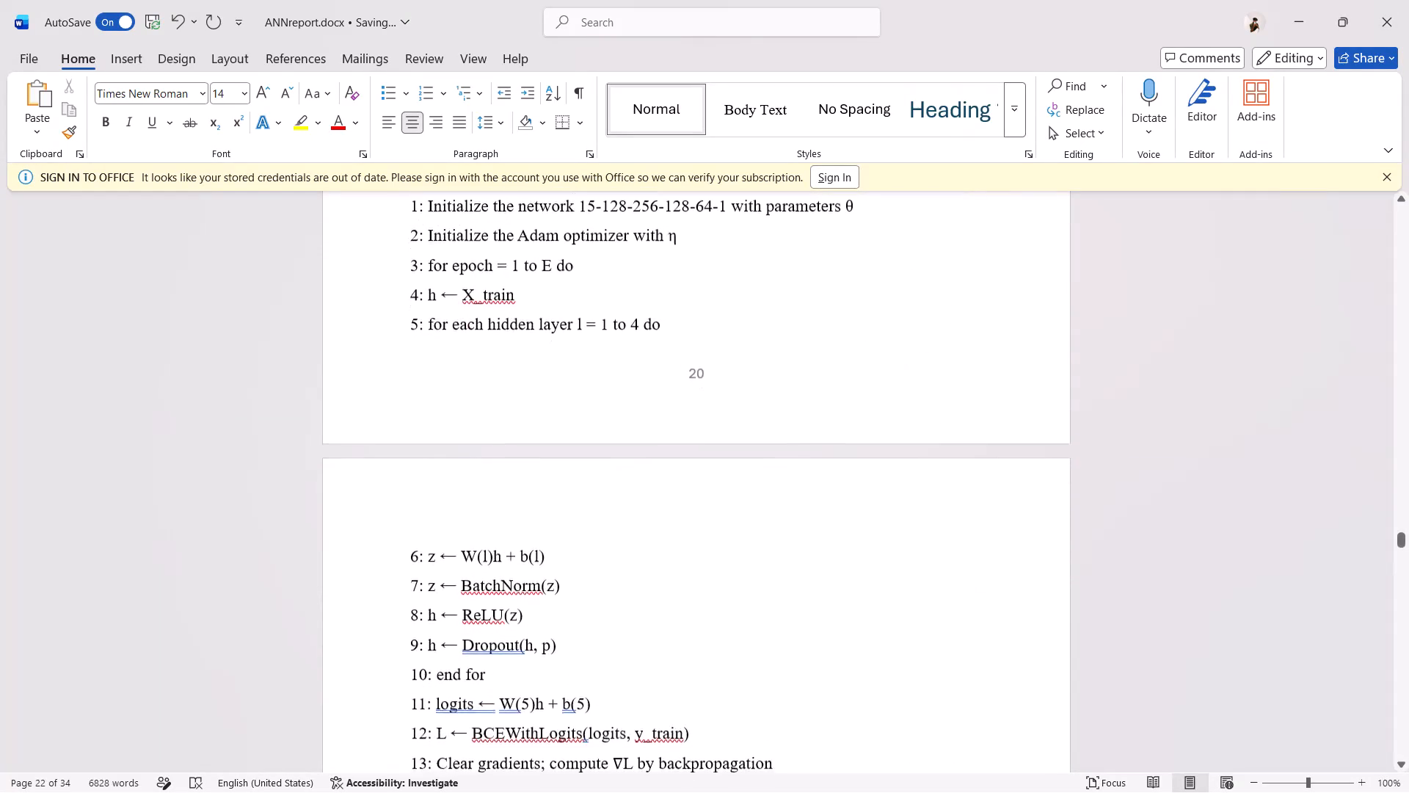
scroll(626, 543, "down", 7)
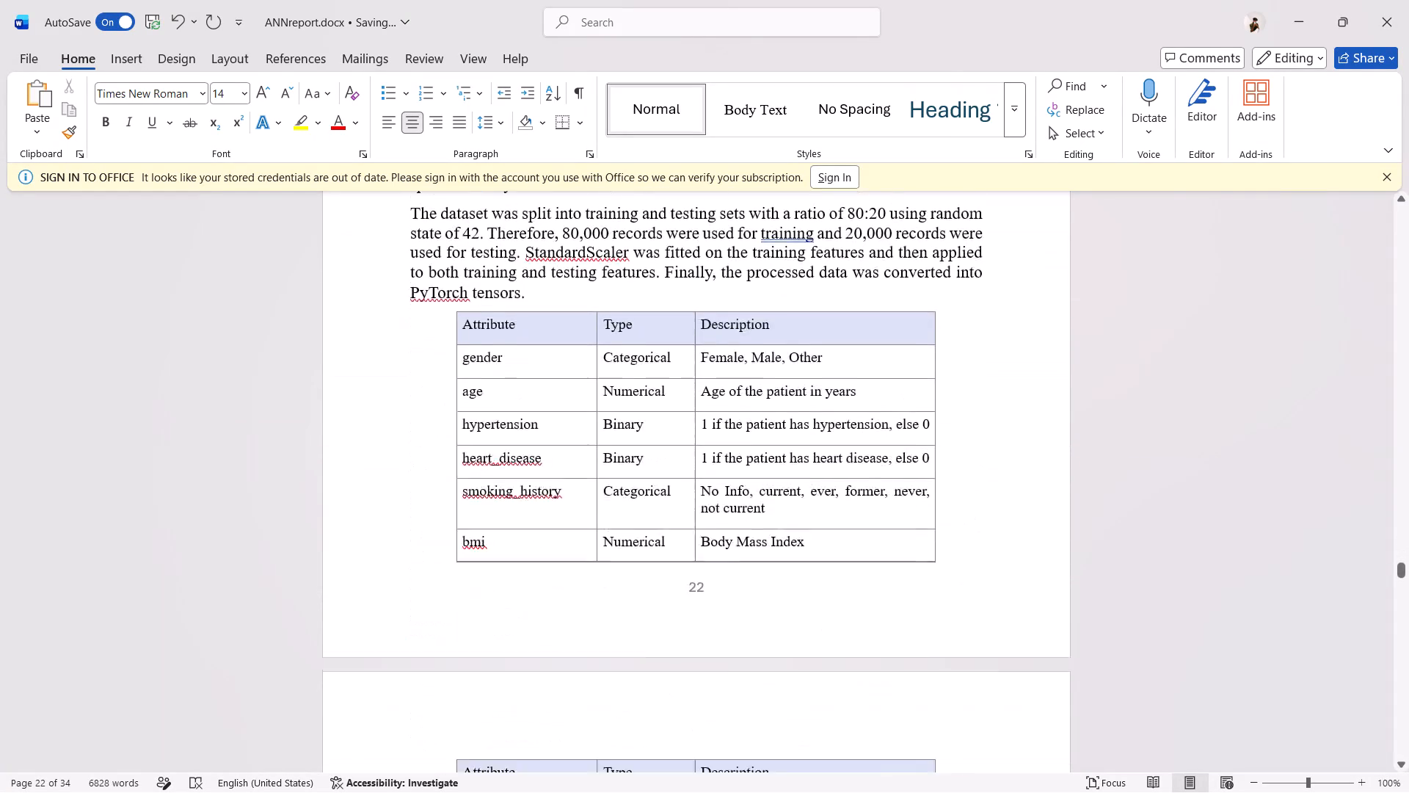
scroll(626, 543, "down", 5)
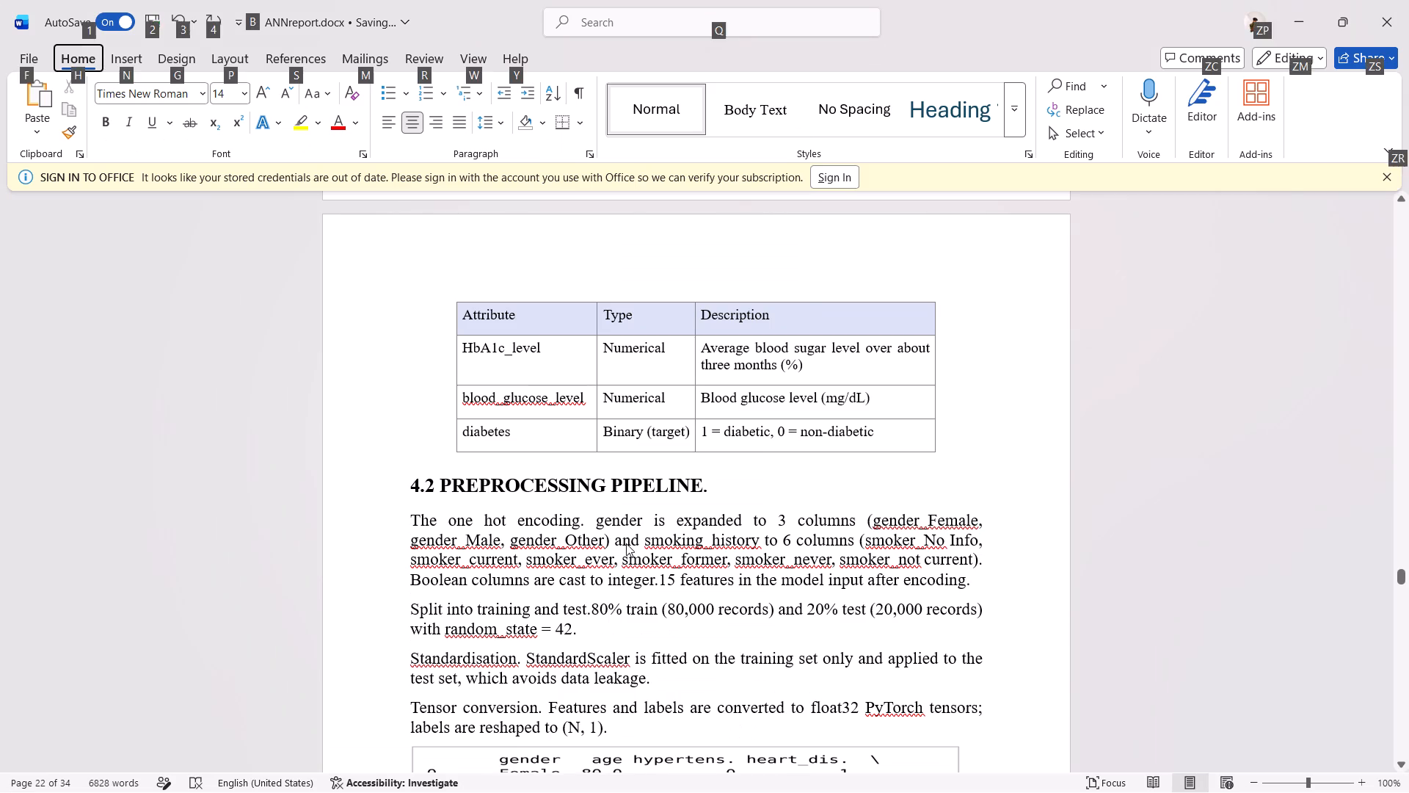
Switch to Contents_Figures_Tables_List.docx and copy the 'Table 4.1: Description of the dataset attributes' entry without its dot leader and page number.
key("alt+Tab")
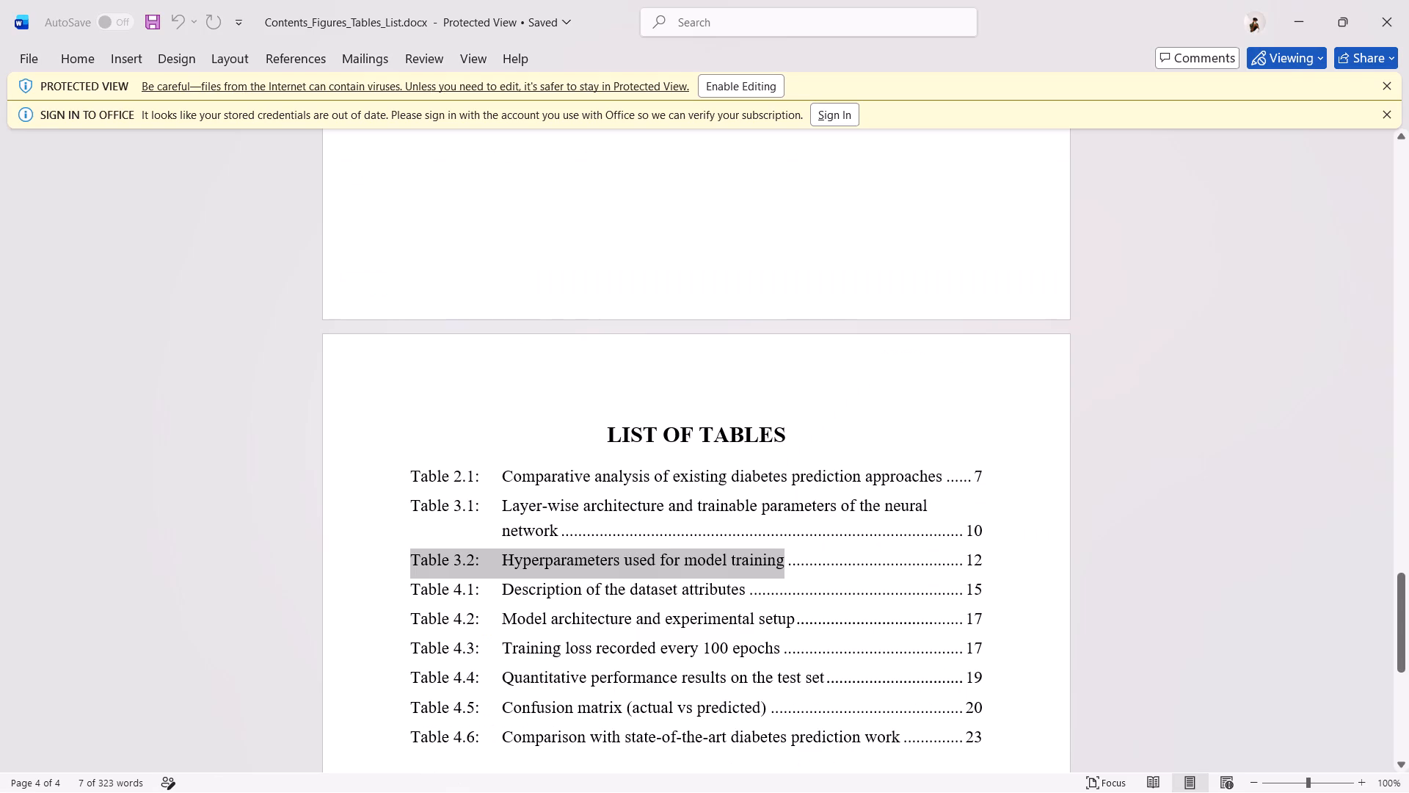
left_click(411, 595)
key("shift+Down")
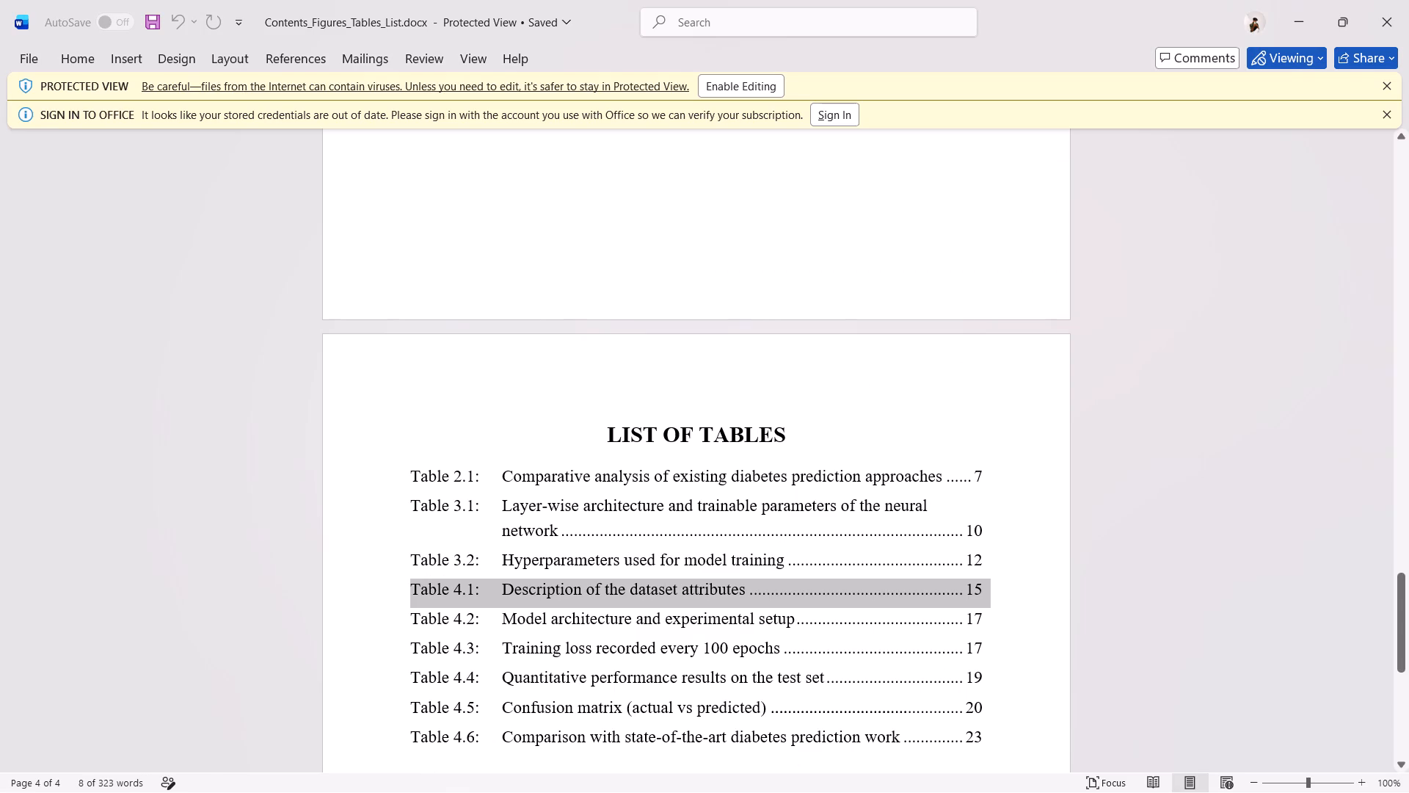
key("shift+Left")
key("shift+Left")
key("shift+Left")
key("shift+Left")
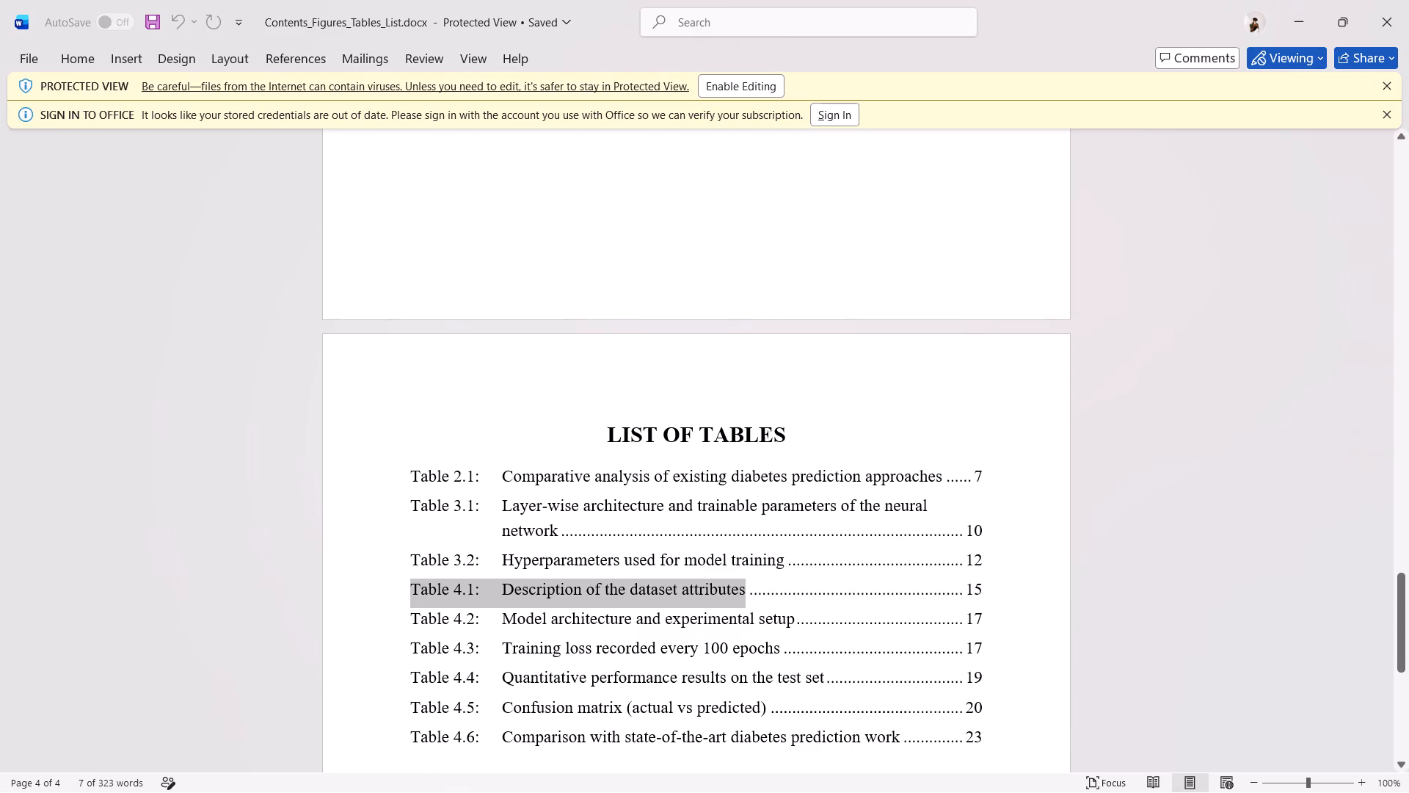
key("ctrl+c")
Return to ANNreport.docx and paste the Table 4.1 caption directly below the dataset attributes table, above heading 4.2.
key("alt+Tab")
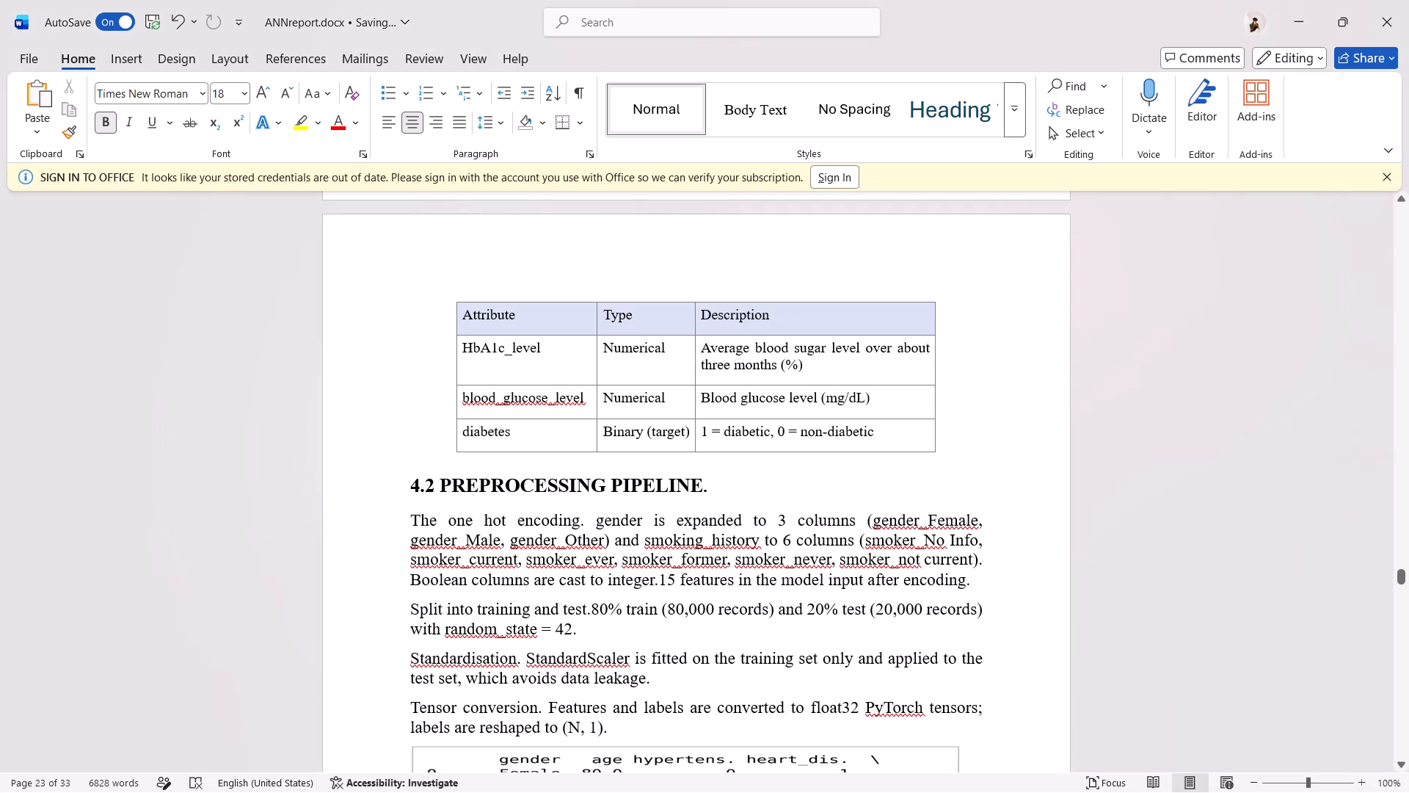
left_click(958, 453)
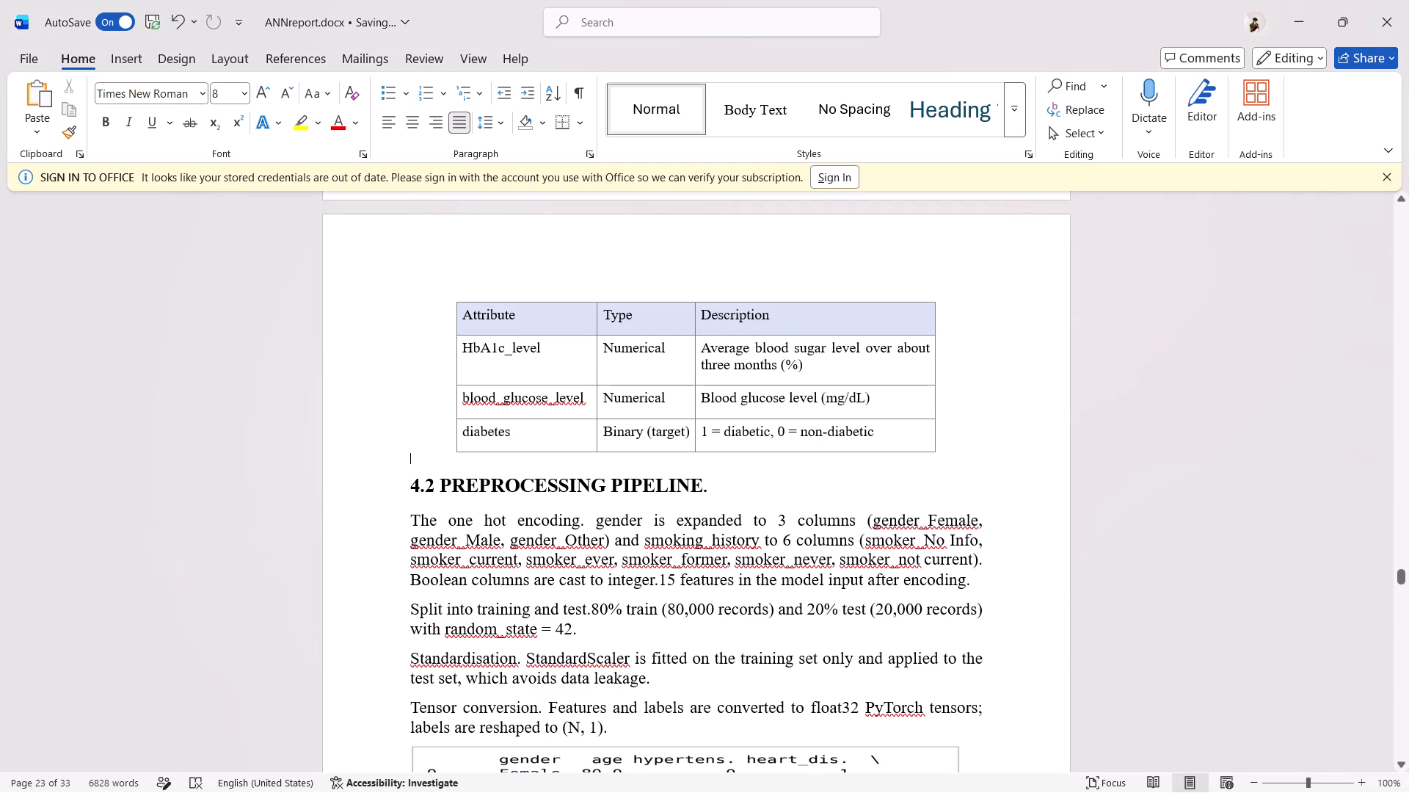
key("ctrl+v")
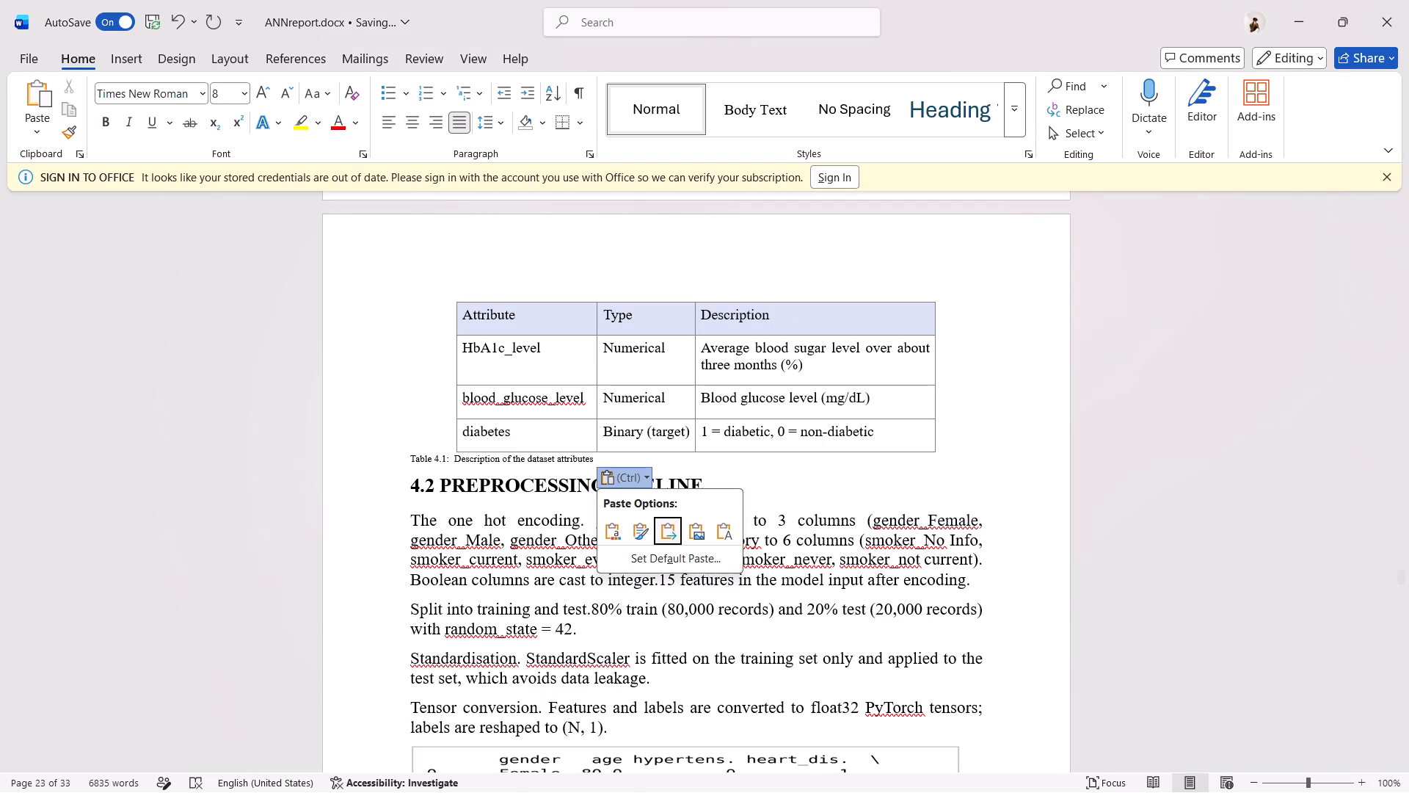
Increase the font size of the whole Table 4.1 caption to 10 pt.
key("shift+Down")
key("shift+Up")
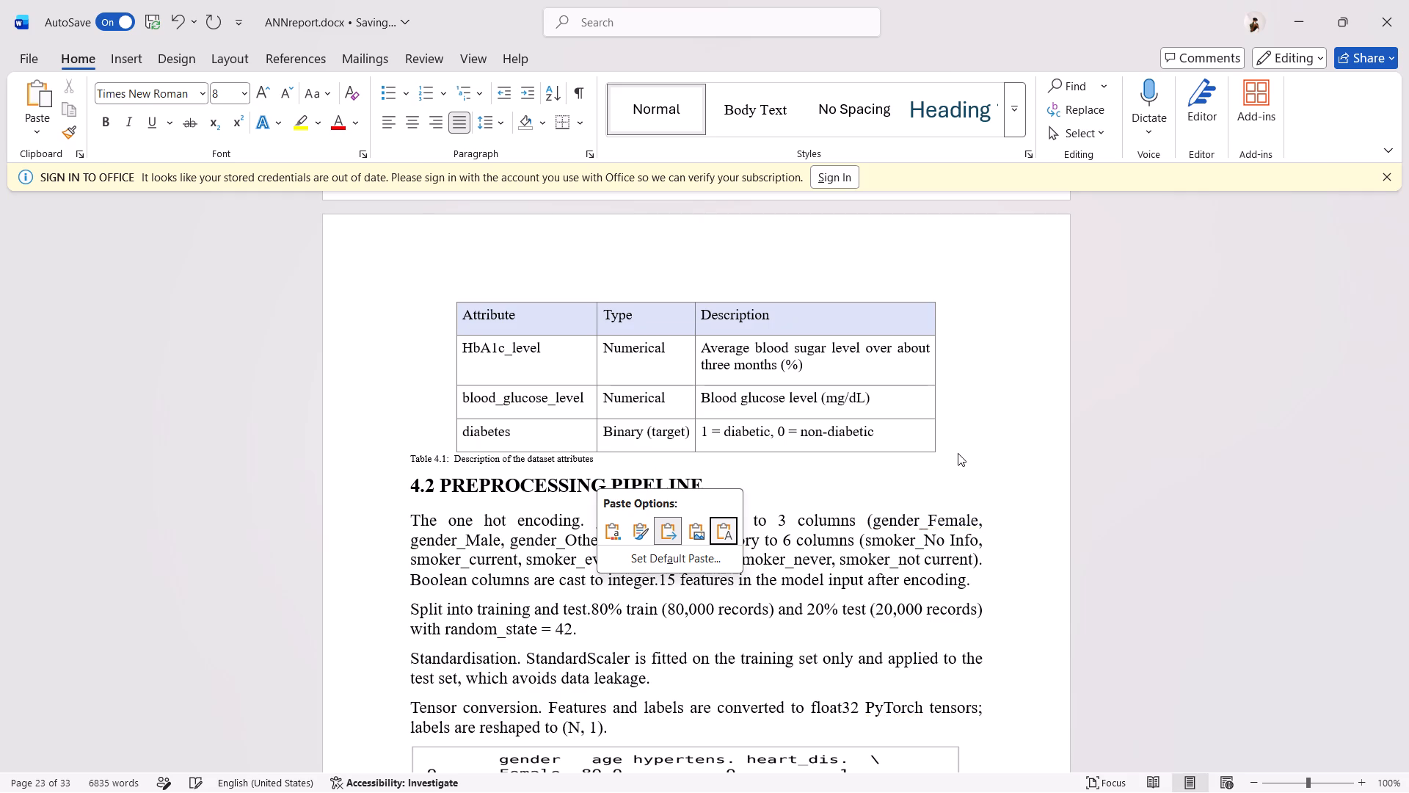
key("Escape")
key("shift+Up")
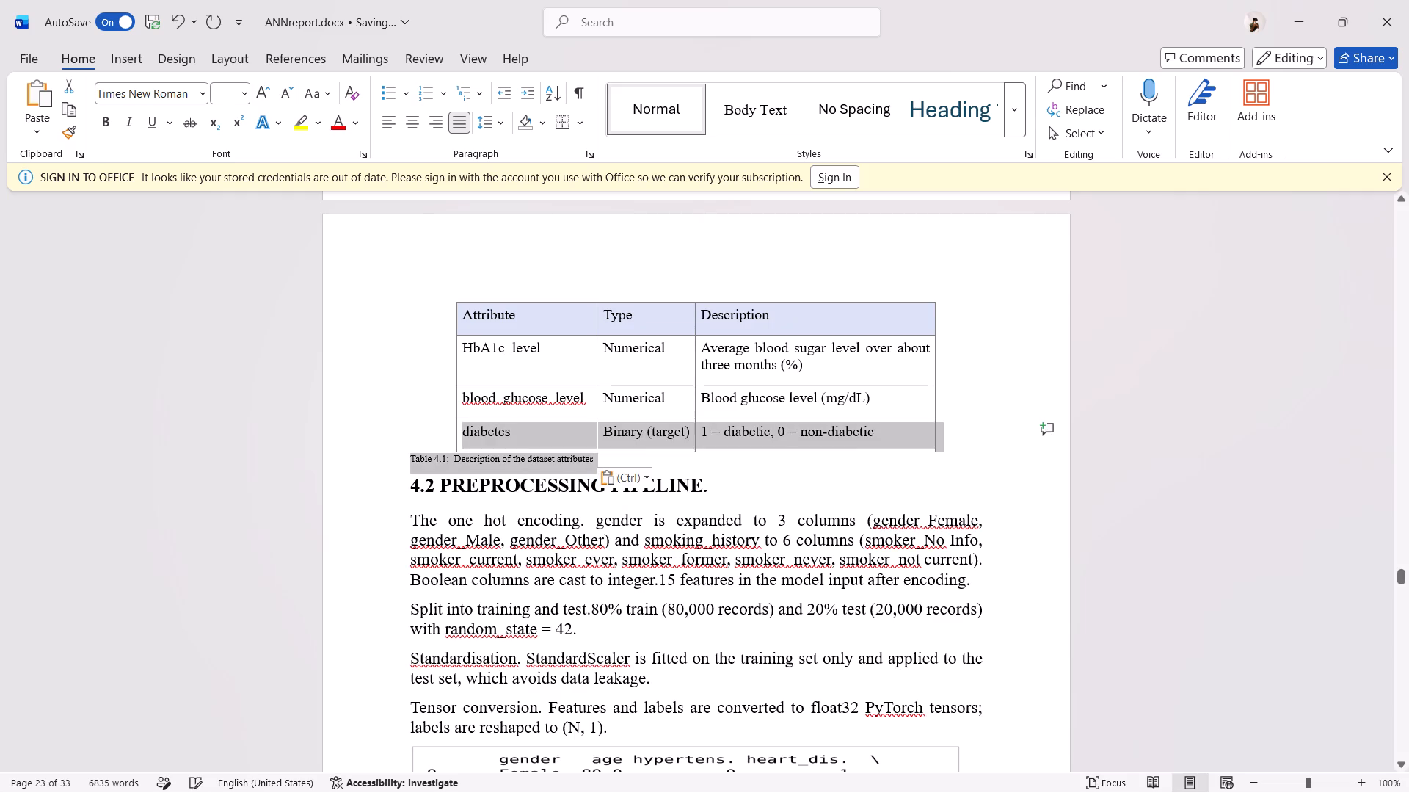
key("shift+Down")
key("shift+Left")
key("shift+Left")
key("shift+Left")
key("shift+Left")
key("shift+Left")
key("shift+Left")
key("shift+Left")
key("shift+Left")
key("shift+Left")
key("shift+Left")
key("shift+Left")
key("shift+Left")
key("shift+Left")
key("shift+Left")
key("shift+Left")
key("shift+Left")
key("shift+Left")
key("shift+Left")
key("shift+Left")
key("shift+Left")
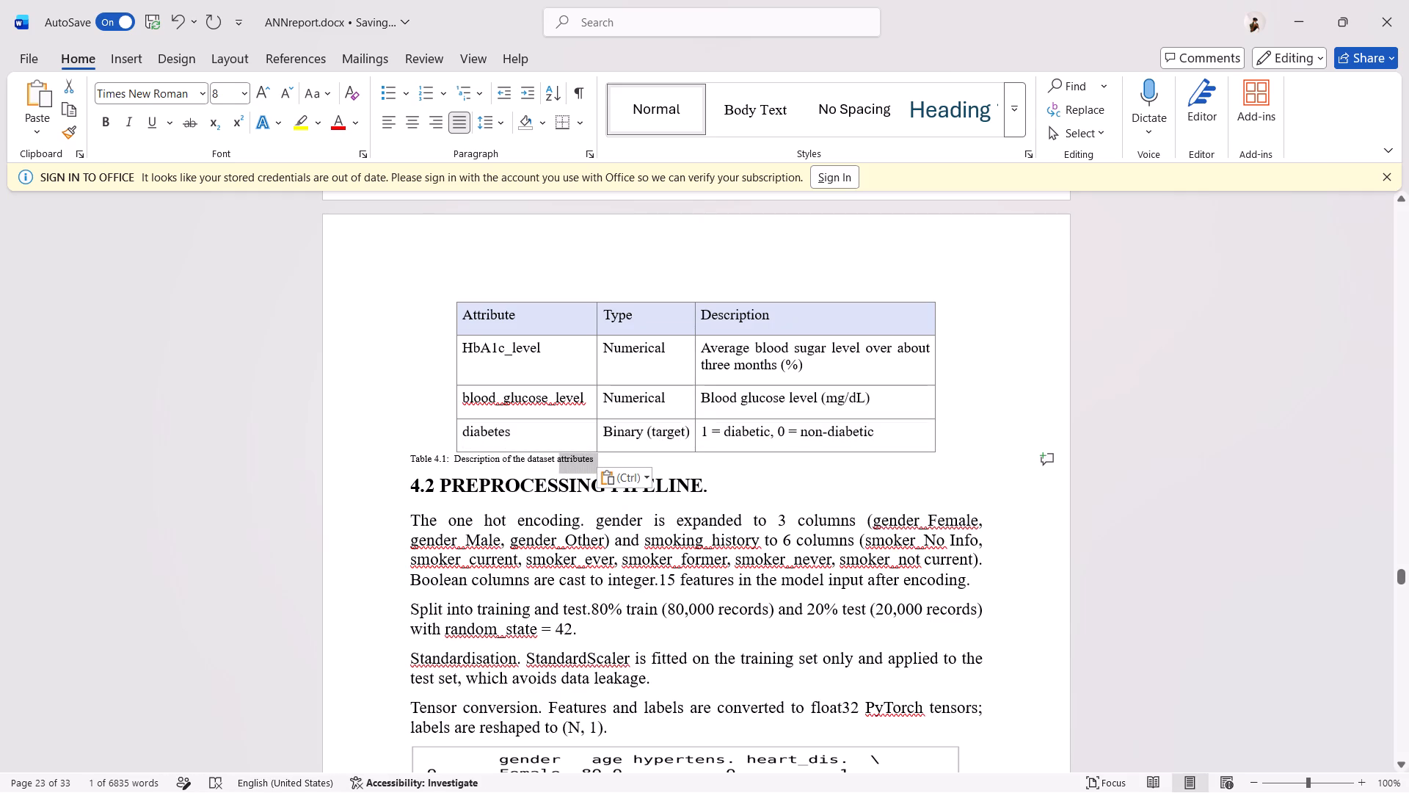
key("shift+Left")
key("shift+Left")
key("shift+Left")
key("shift+Left")
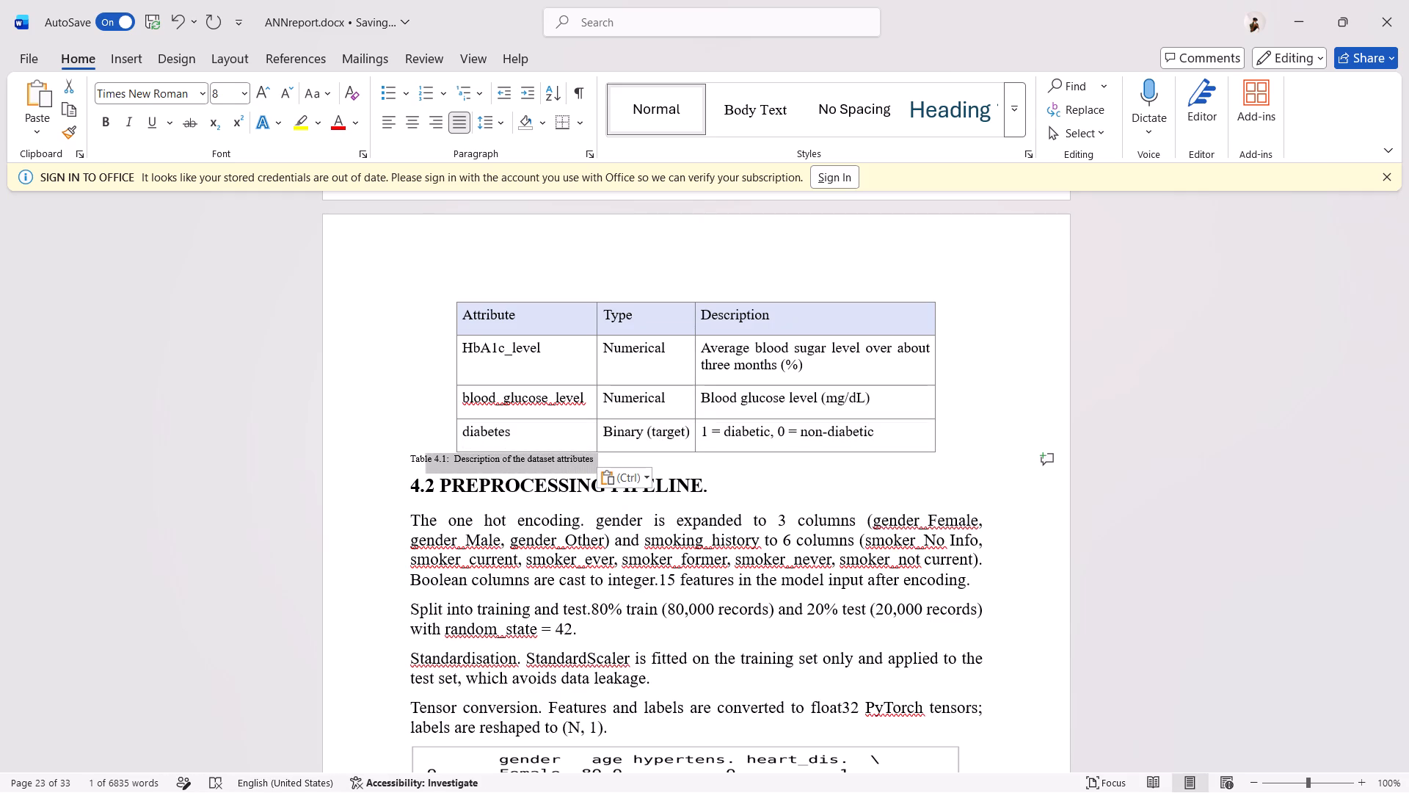
key("shift+Left")
key("shift+Left")
key("shift+Left")
key("ctrl+shift+period")
key("ctrl+shift+period")
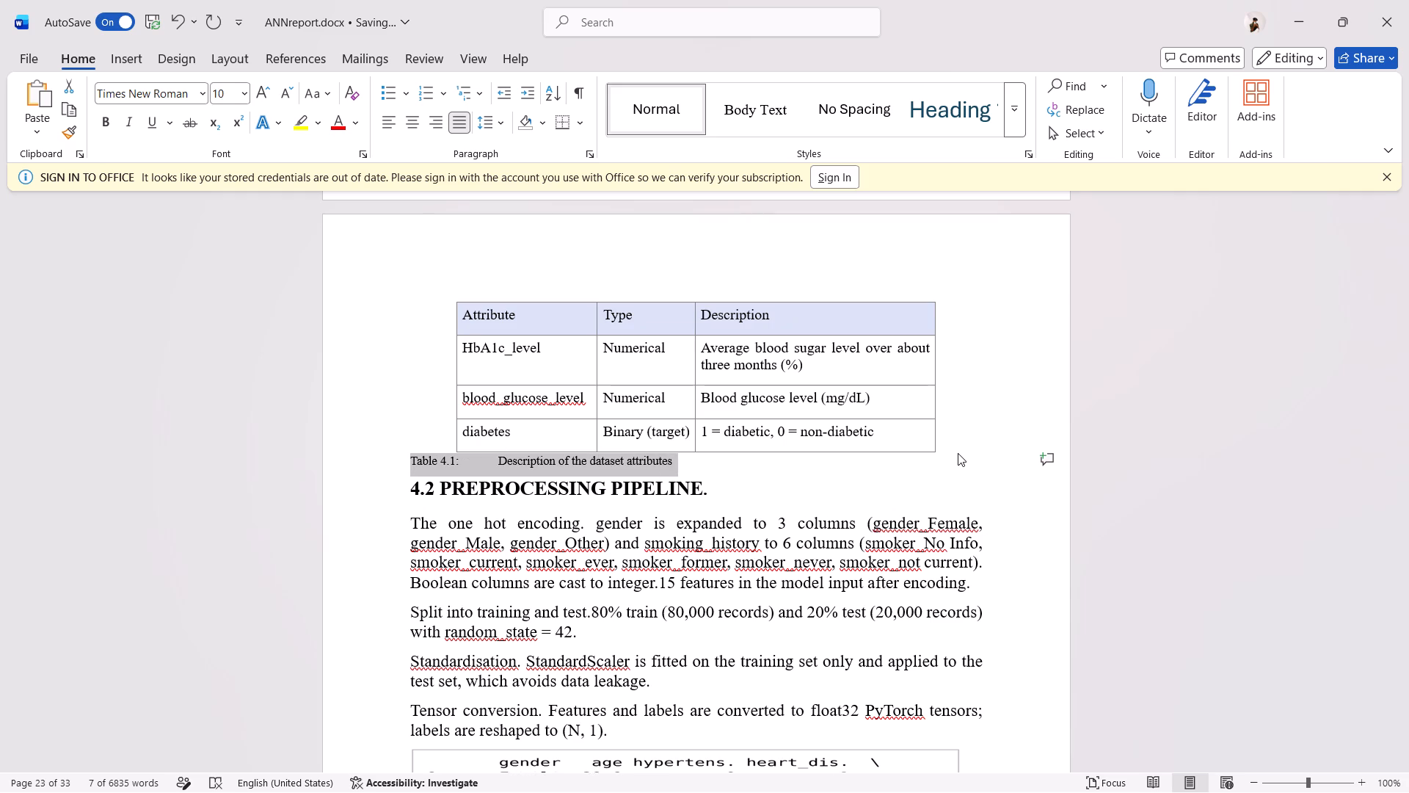
Indent the Table 4.1 caption by three tabs so it sits under the dataset attributes table.
key("Left")
key("Tab")
key("Tab")
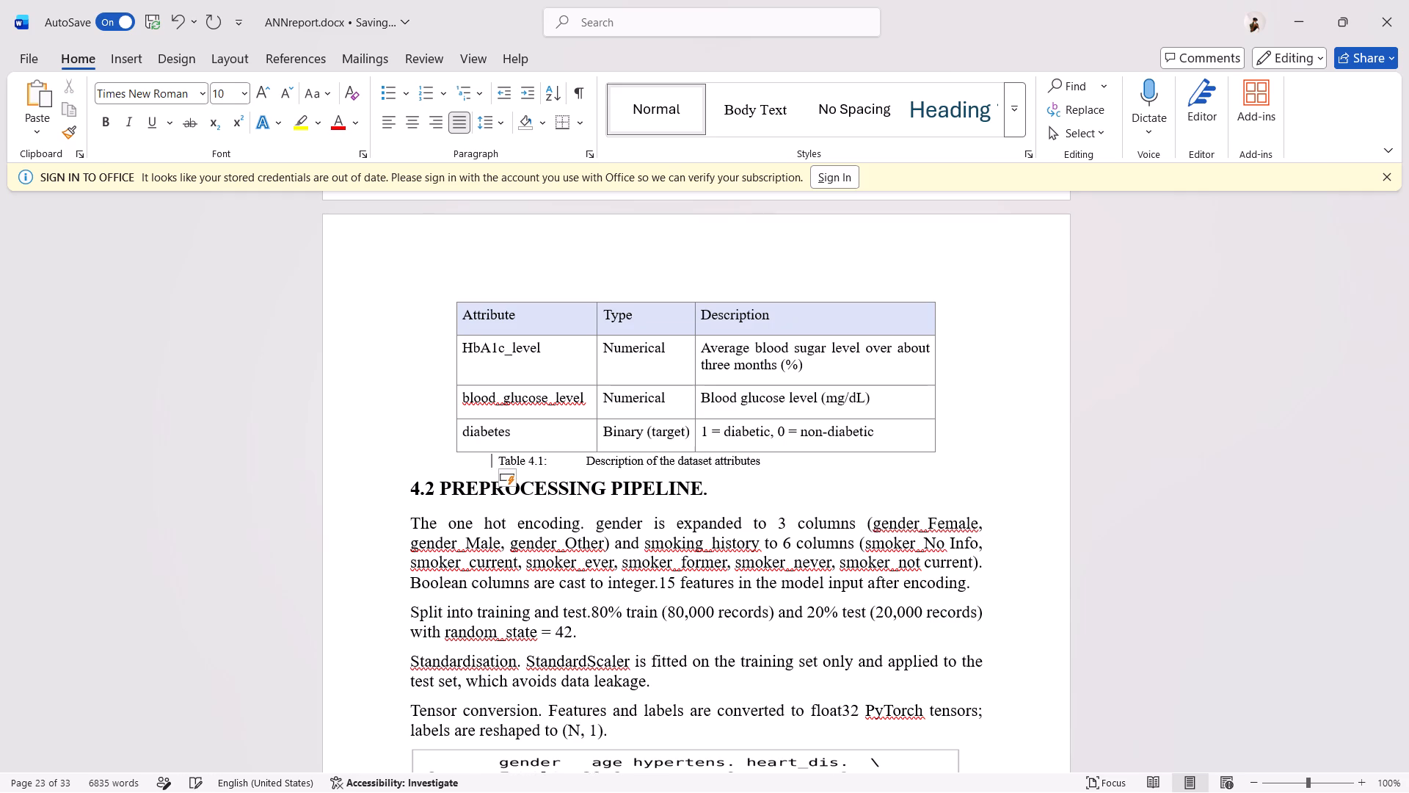
key("Tab")
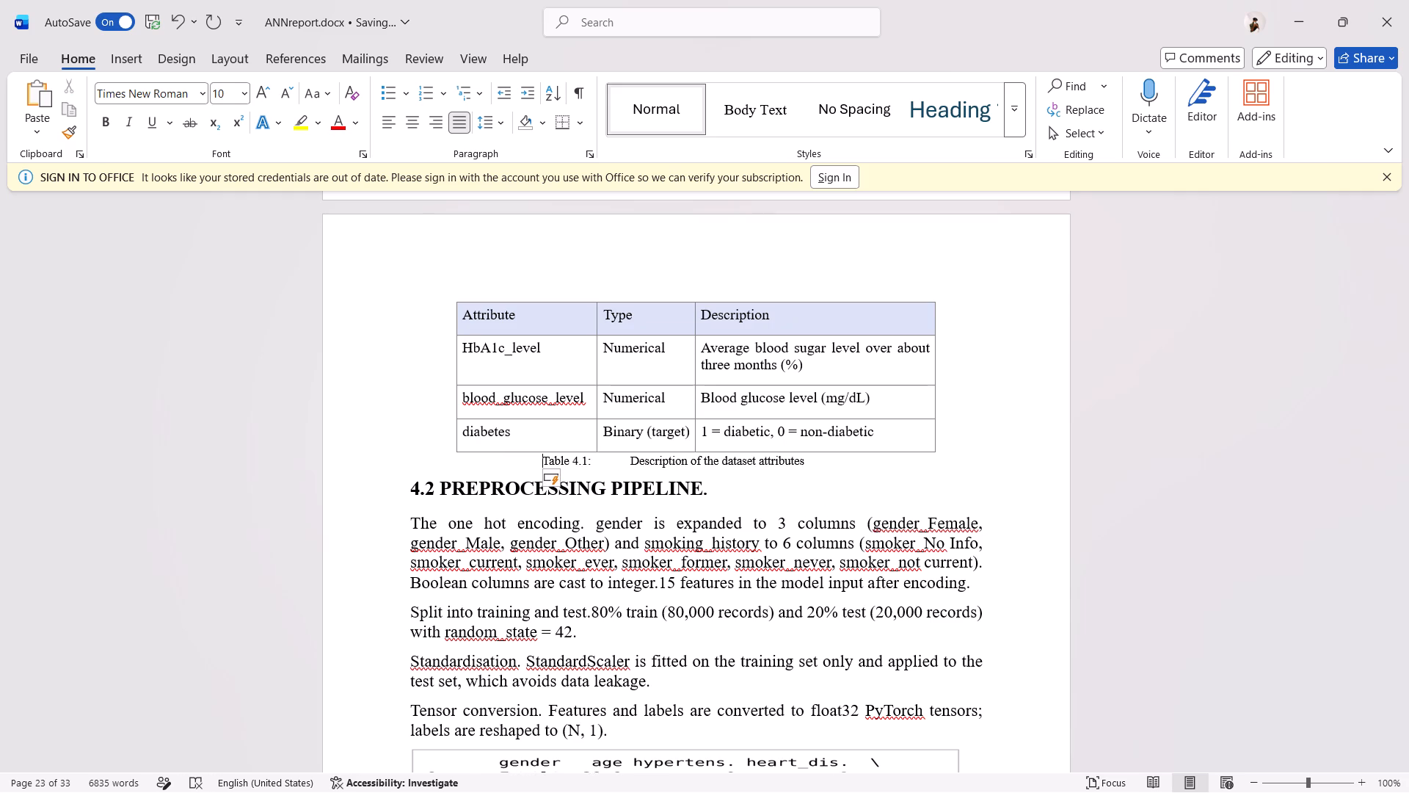
Increase the font size of the whole Table 4.1 caption to 12 pt.
key("shift+Down")
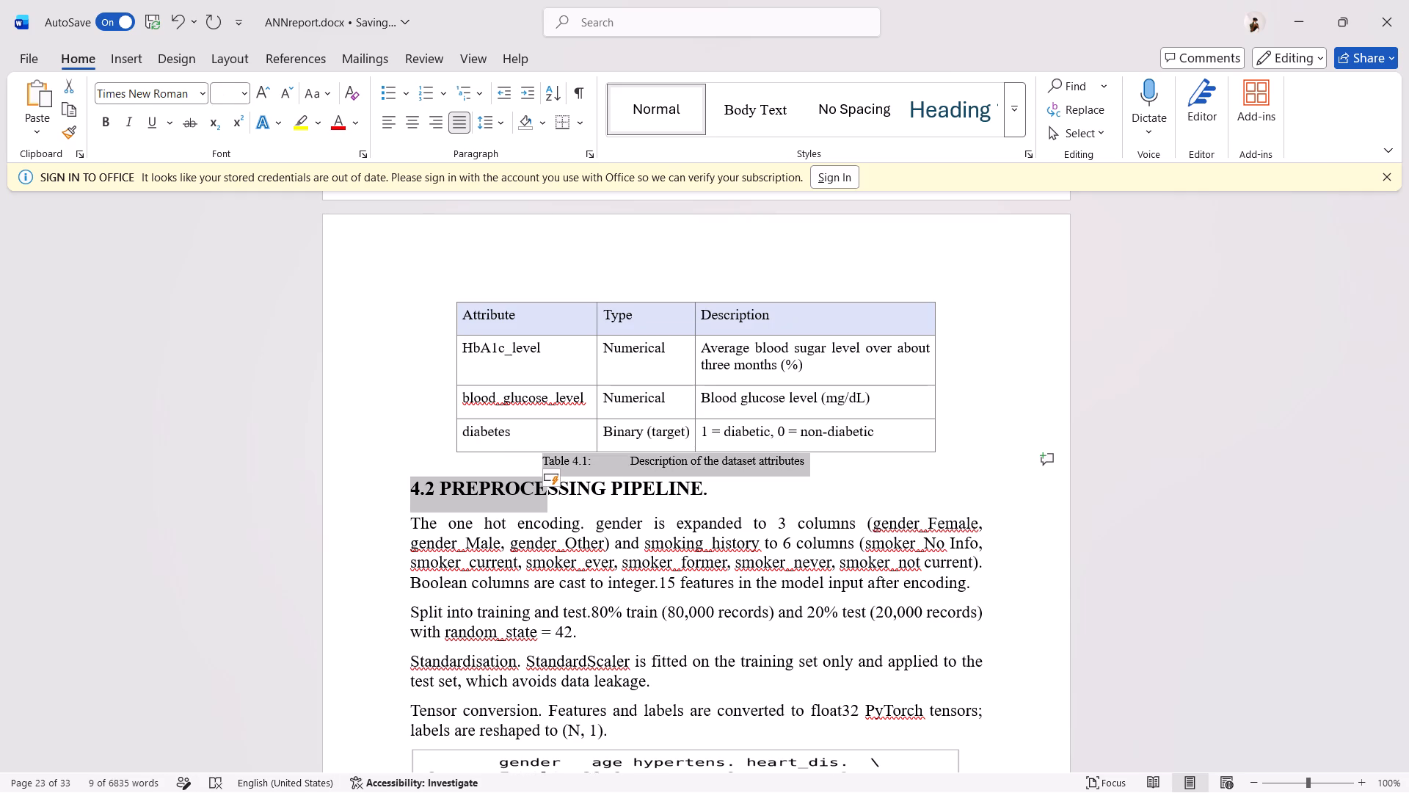
key("shift+Left")
key("shift+Left")
key("shift+Left")
key("shift+Left")
key("shift+Left")
key("shift+Left")
key("shift+Left")
key("shift+Left")
key("shift+Left")
key("shift+Left")
key("shift+Left")
key("shift+Left")
key("shift+Left")
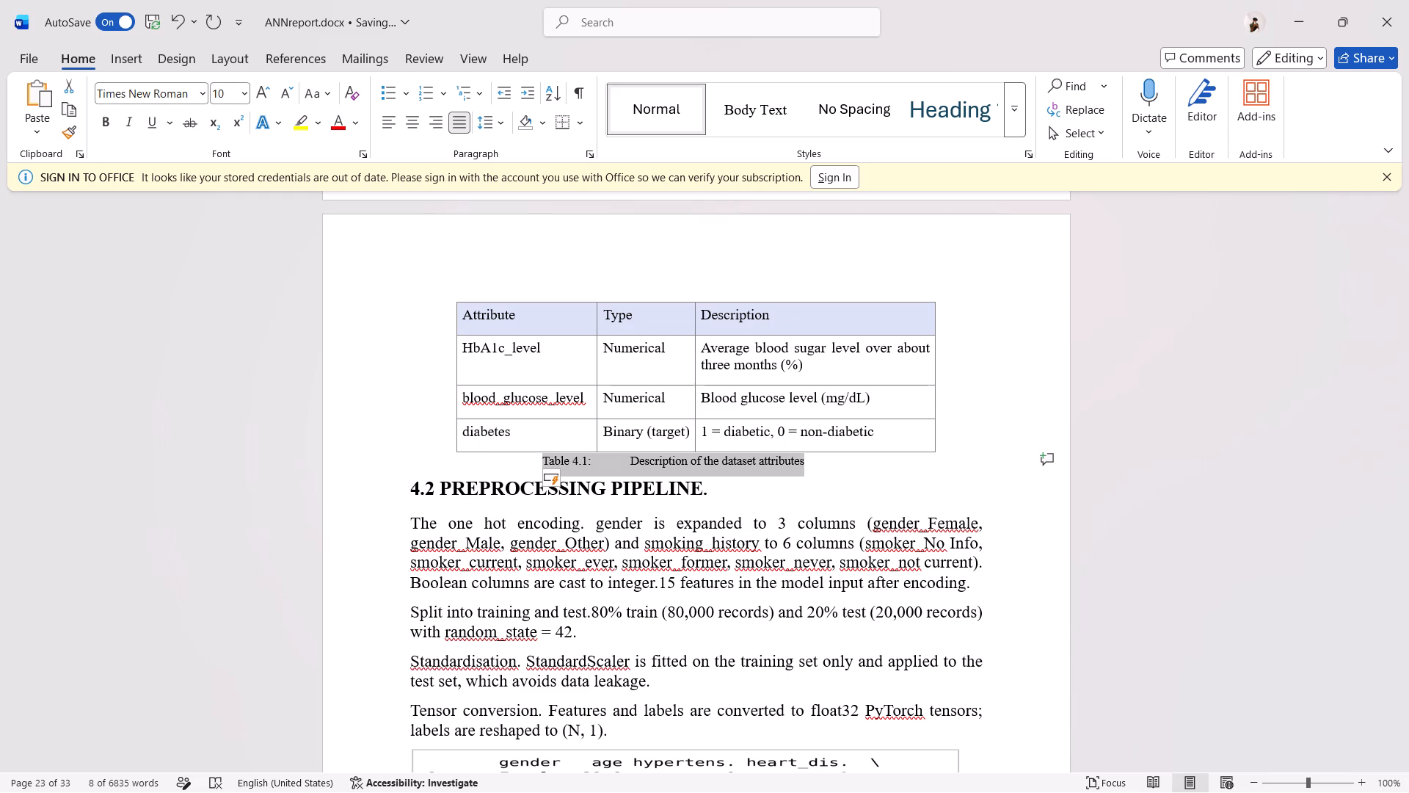
key("ctrl+shift+period")
key("ctrl+shift+period")
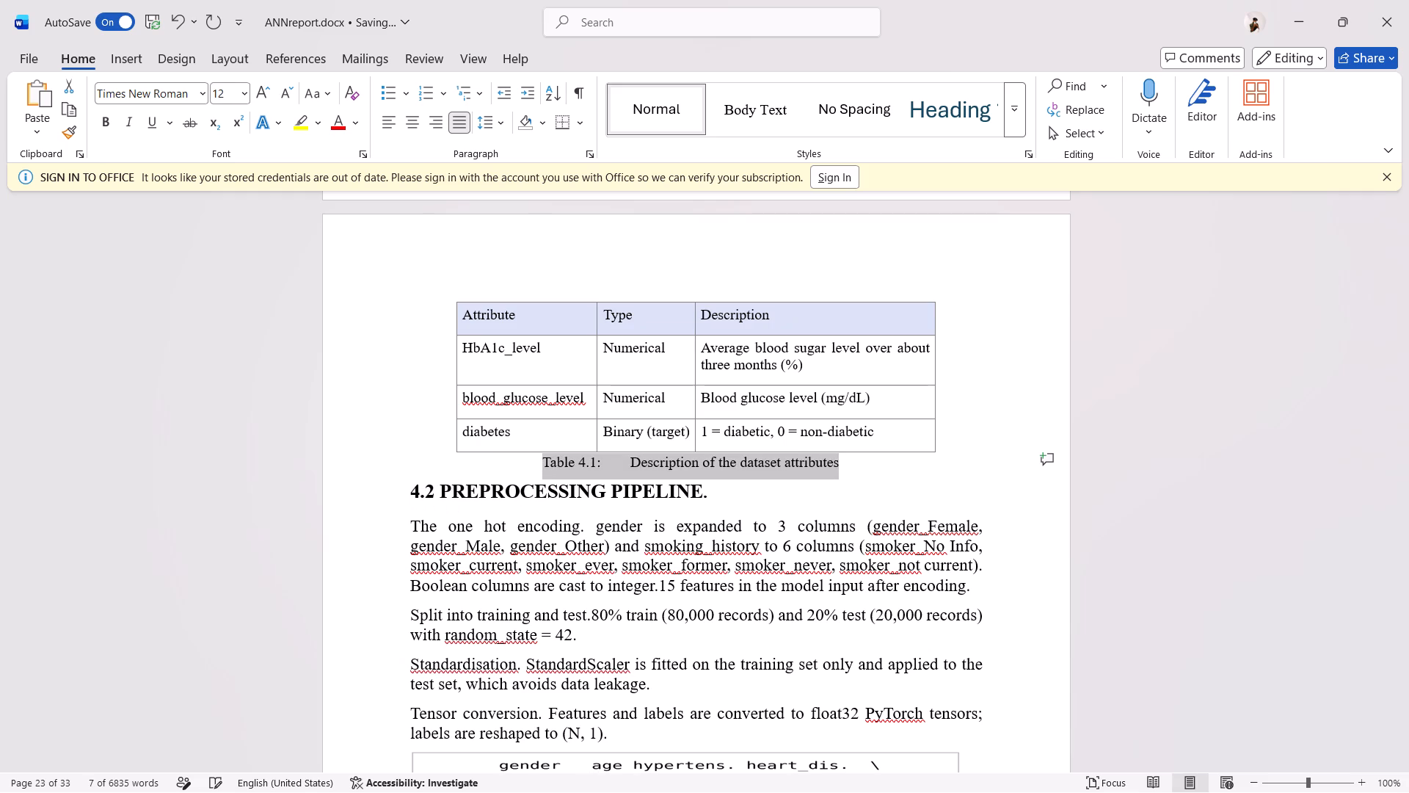
key("ctrl+shift+period")
key("ctrl+shift+comma")
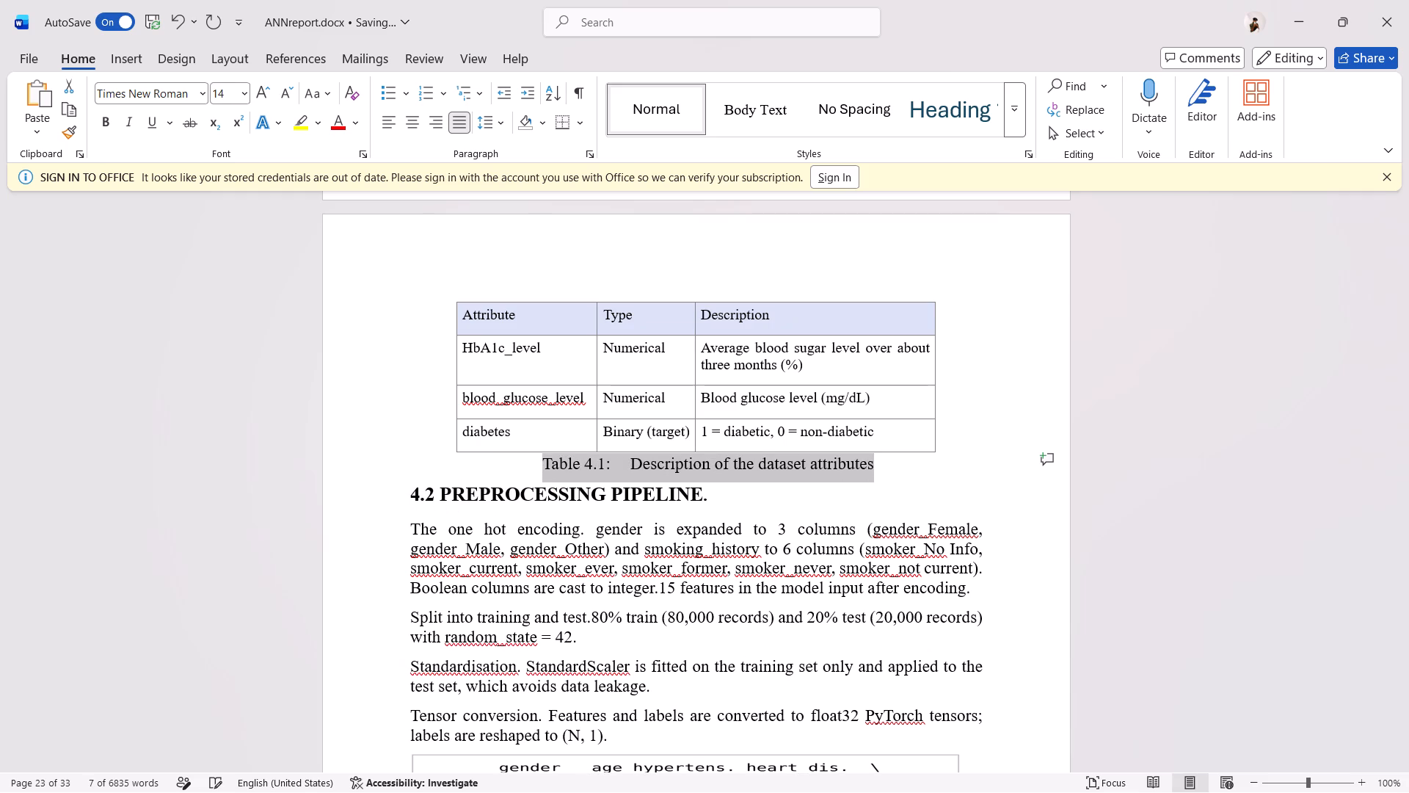
Remove the tab gap after 'Table 4.1:' in the caption and add a blank line between the caption and heading 4.2.
left_click(627, 474)
key("BackSpace")
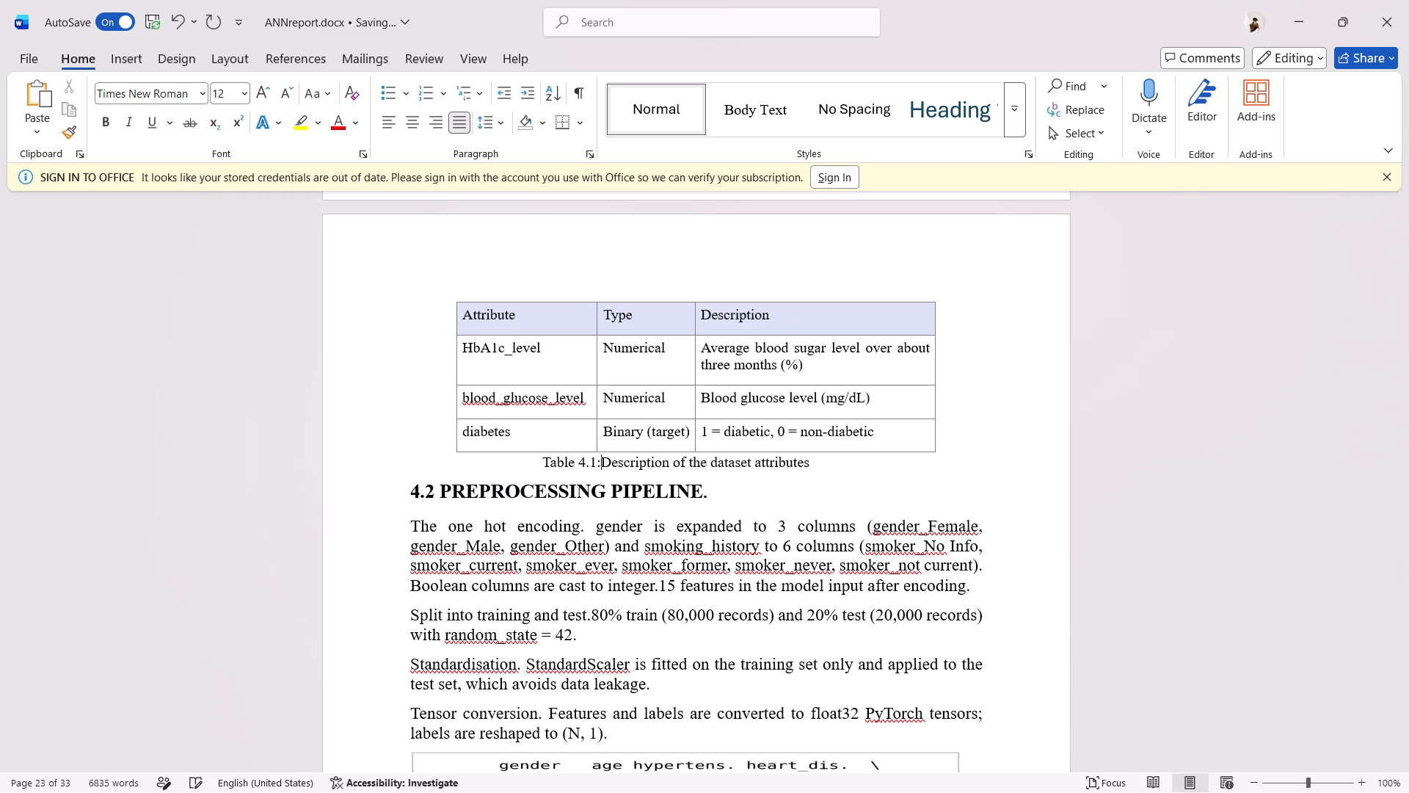
left_click(831, 460)
key("Return")
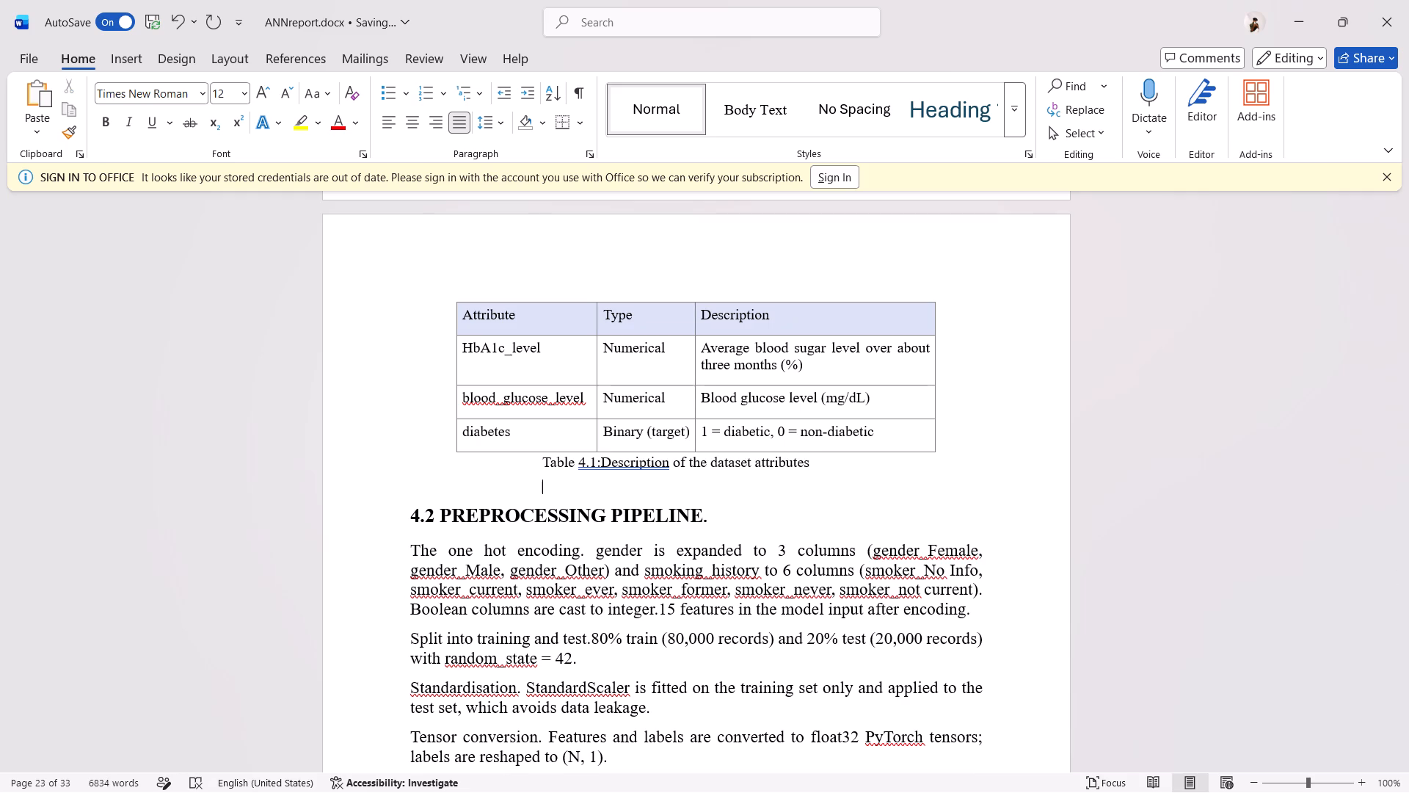
Enlarge the Table 4.1 caption text by one more font size increment.
key("Up")
key("shift+Down")
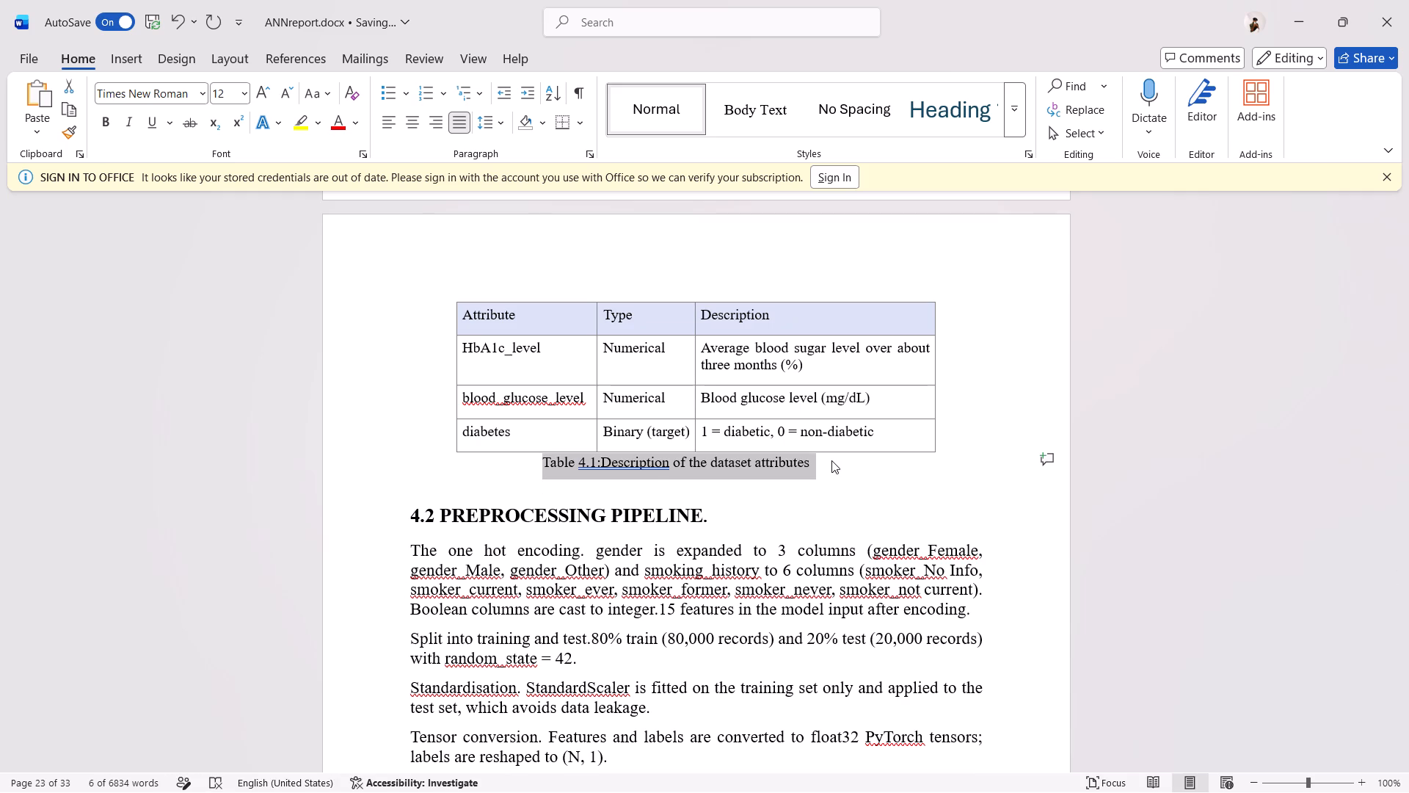
key("ctrl+shift+period")
left_click(847, 490)
Copy the 'Table 4.2: Model architecture and experimental setup' entry, without leader or page number, from the LIST OF TABLES in Contents_Figures_Tables_List.docx.
scroll(847, 490, "up", 8)
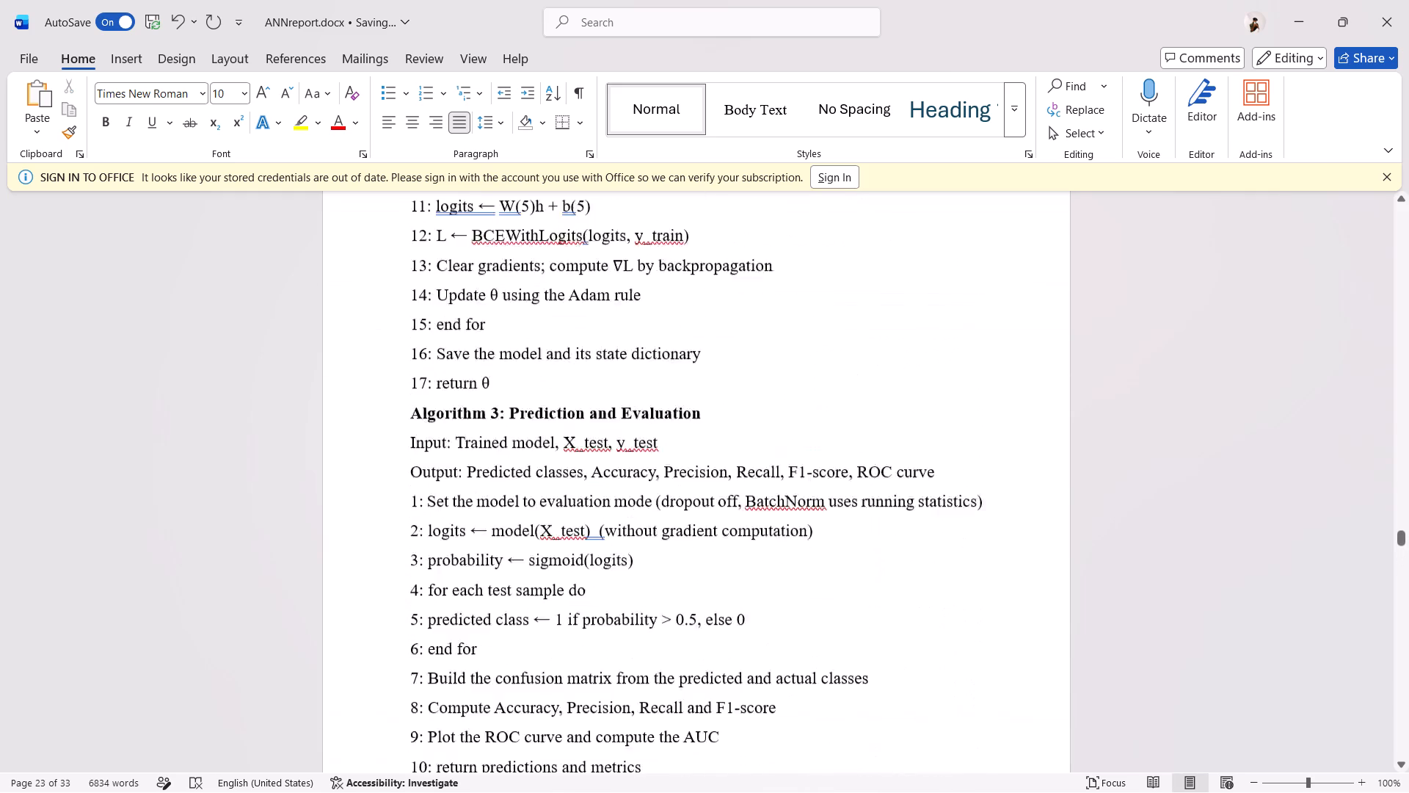
scroll(847, 490, "down", 3)
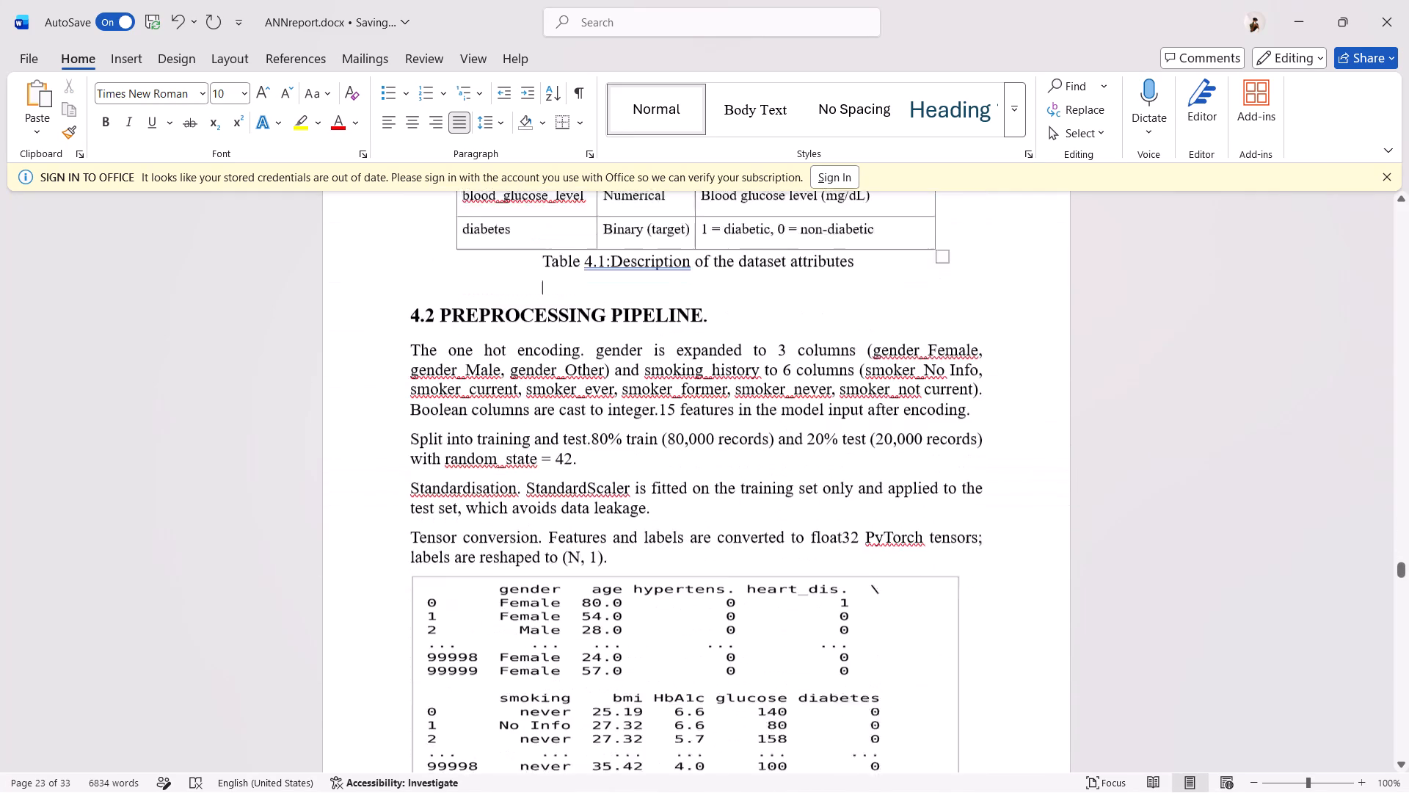
scroll(847, 490, "down", 3)
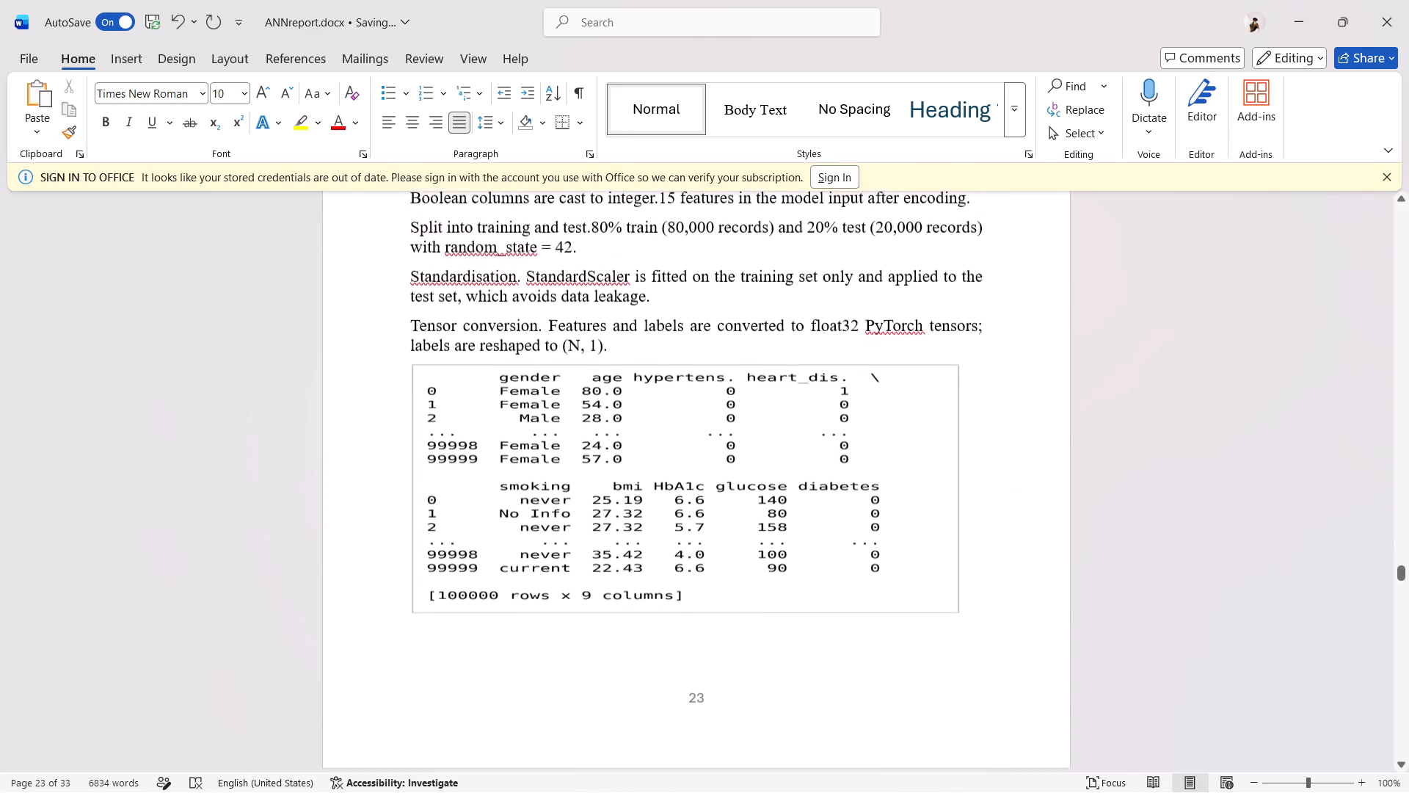
key("alt+Tab")
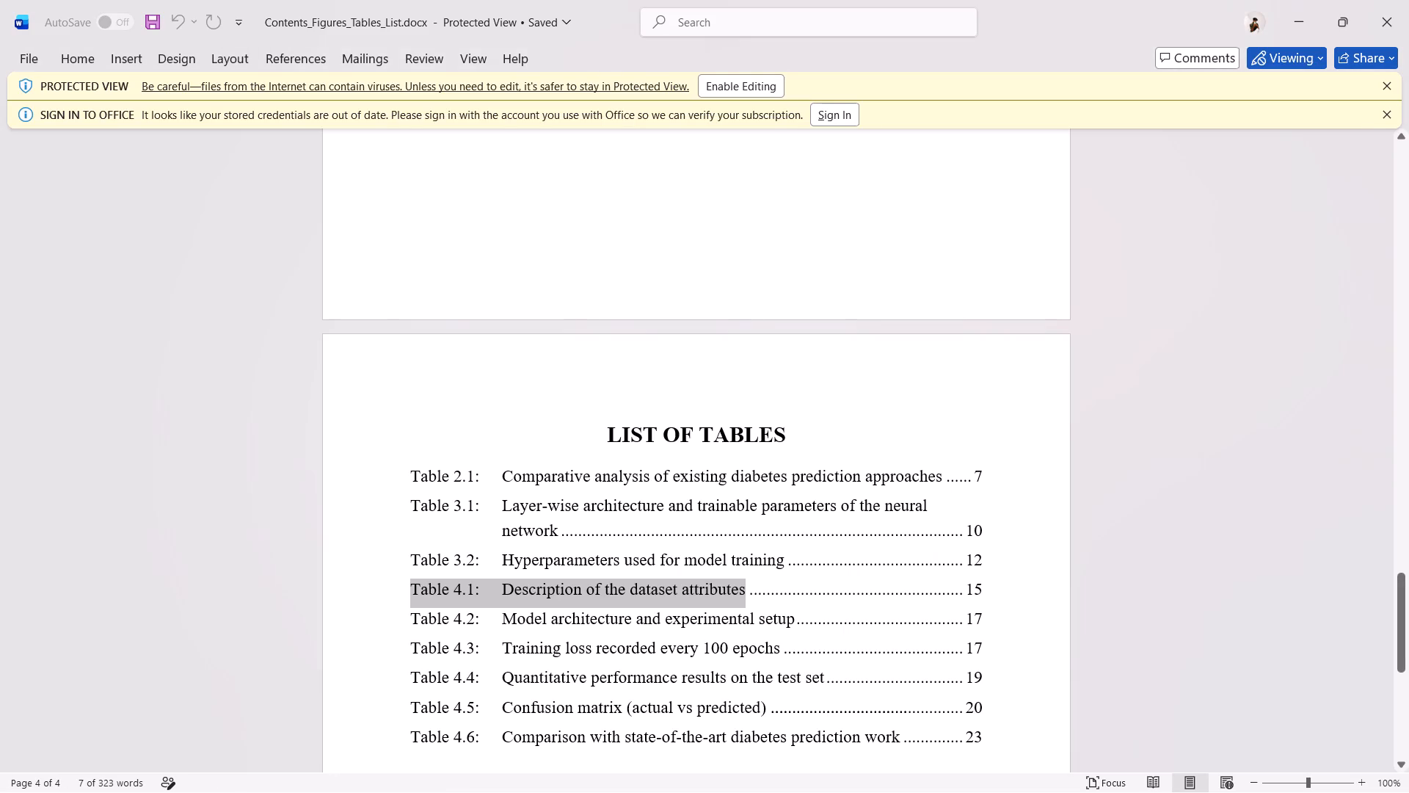
left_click_drag(792, 621, 424, 618)
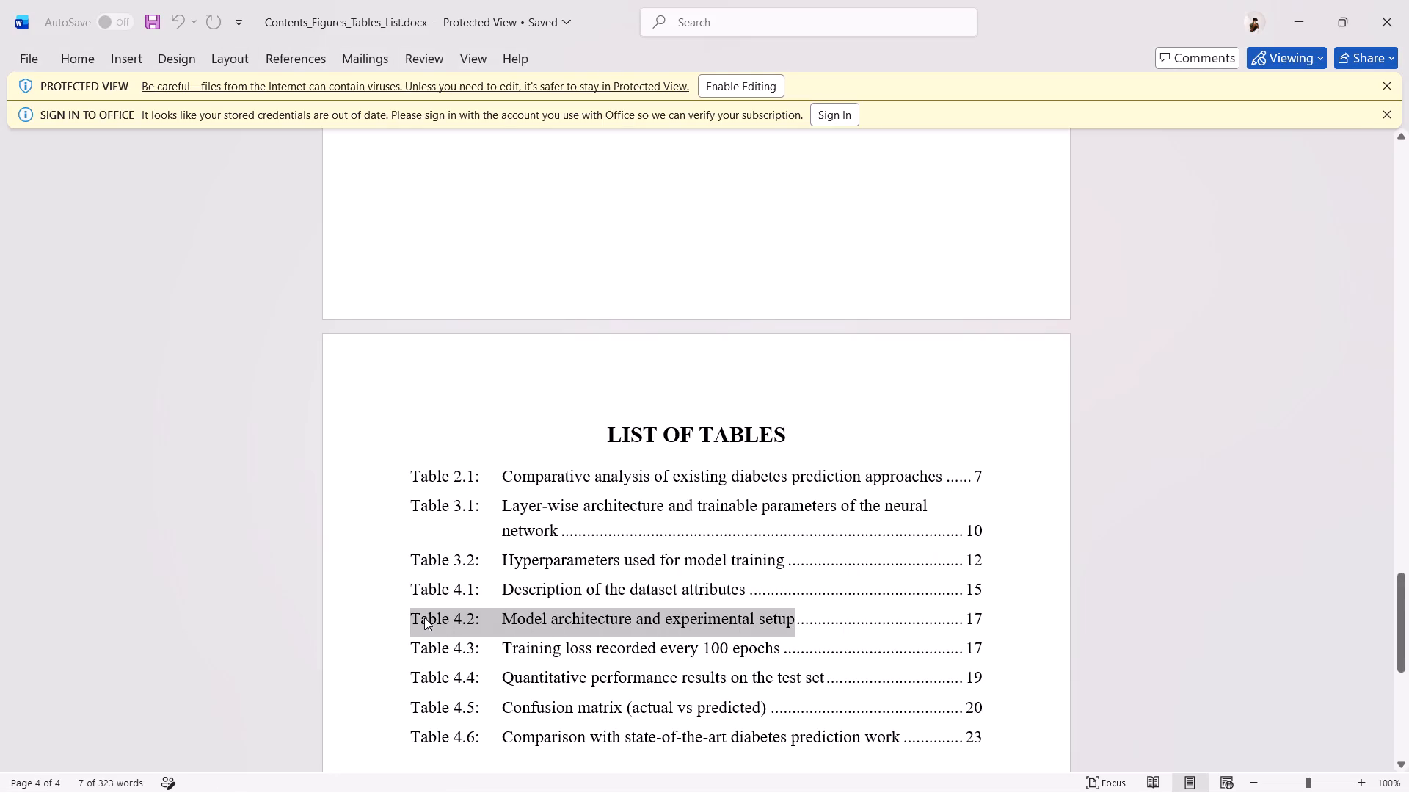
scroll(424, 618, "down", 2)
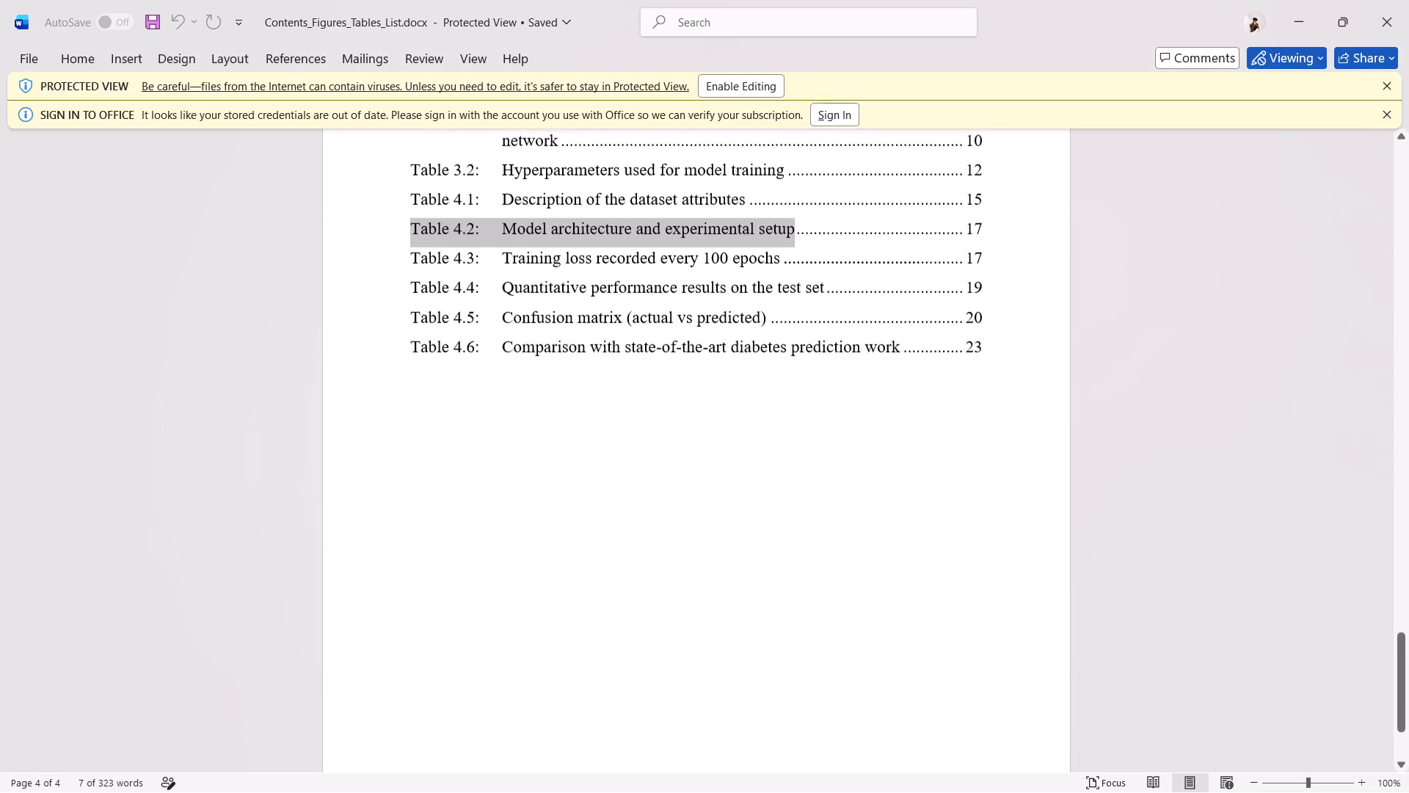
key("ctrl+c")
In ANNreport.docx, insert two blank lines between the experimental setup table and the BCEWithLogitsLoss paragraph, and paste the Table 4.2 caption under the table.
key("alt+Tab")
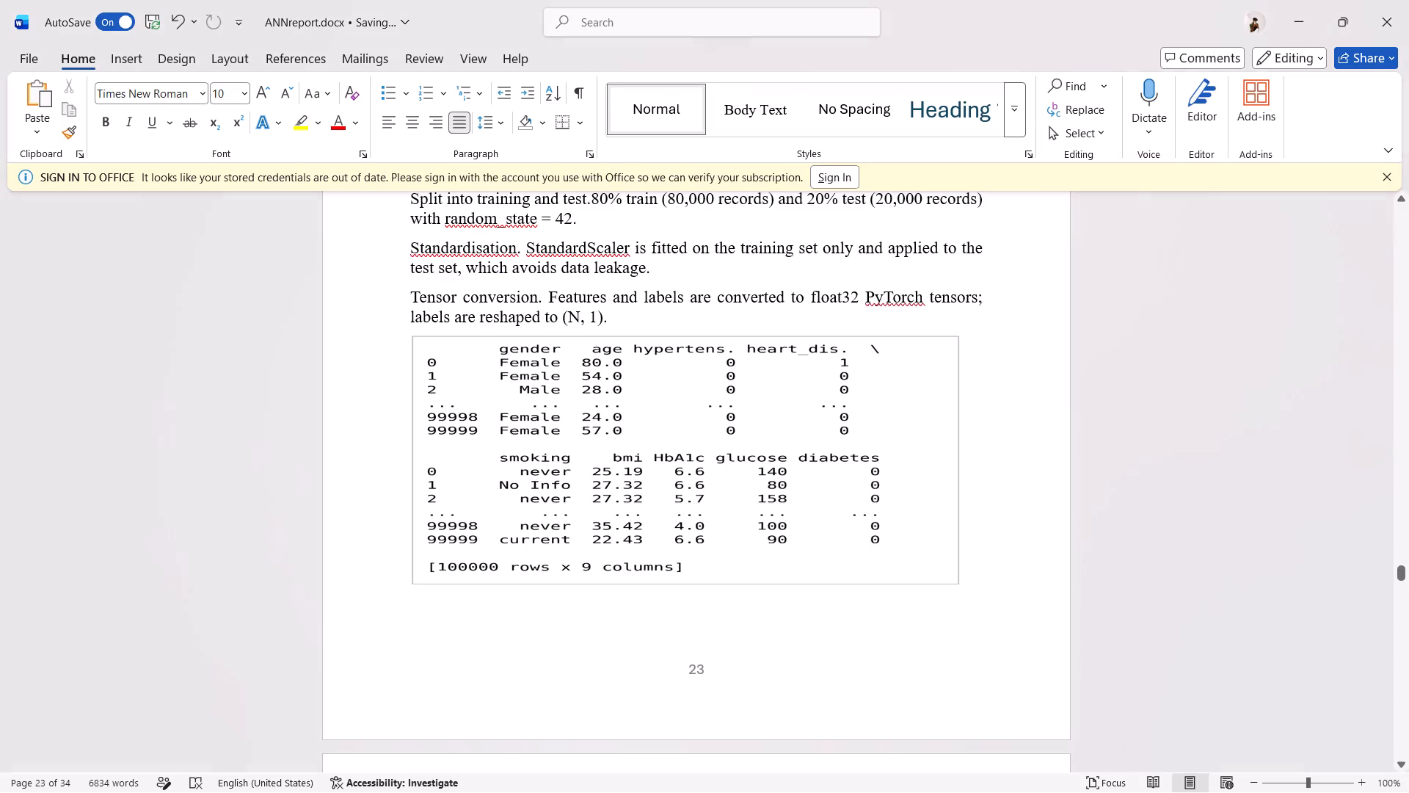
scroll(470, 676, "down", 5)
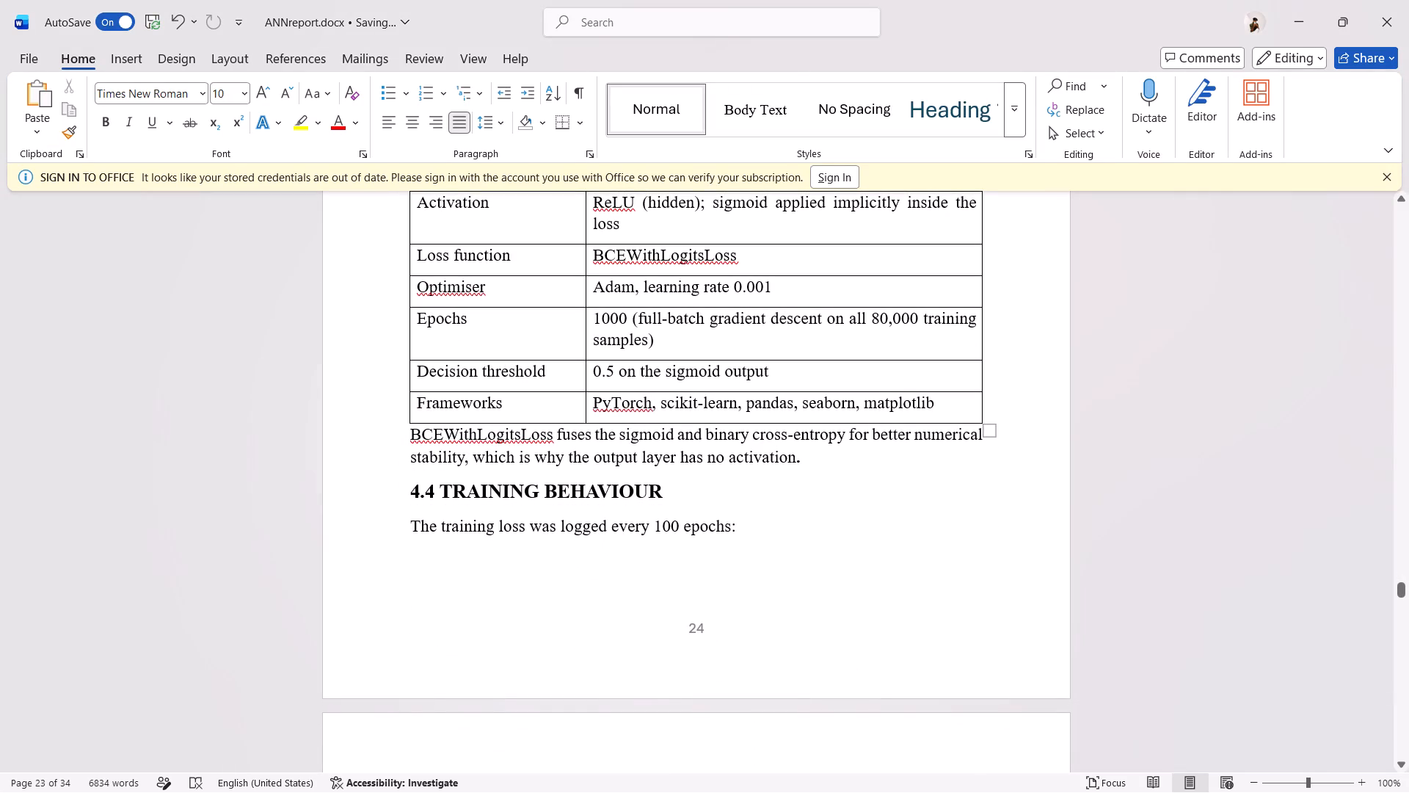
left_click(1002, 424)
key("Up")
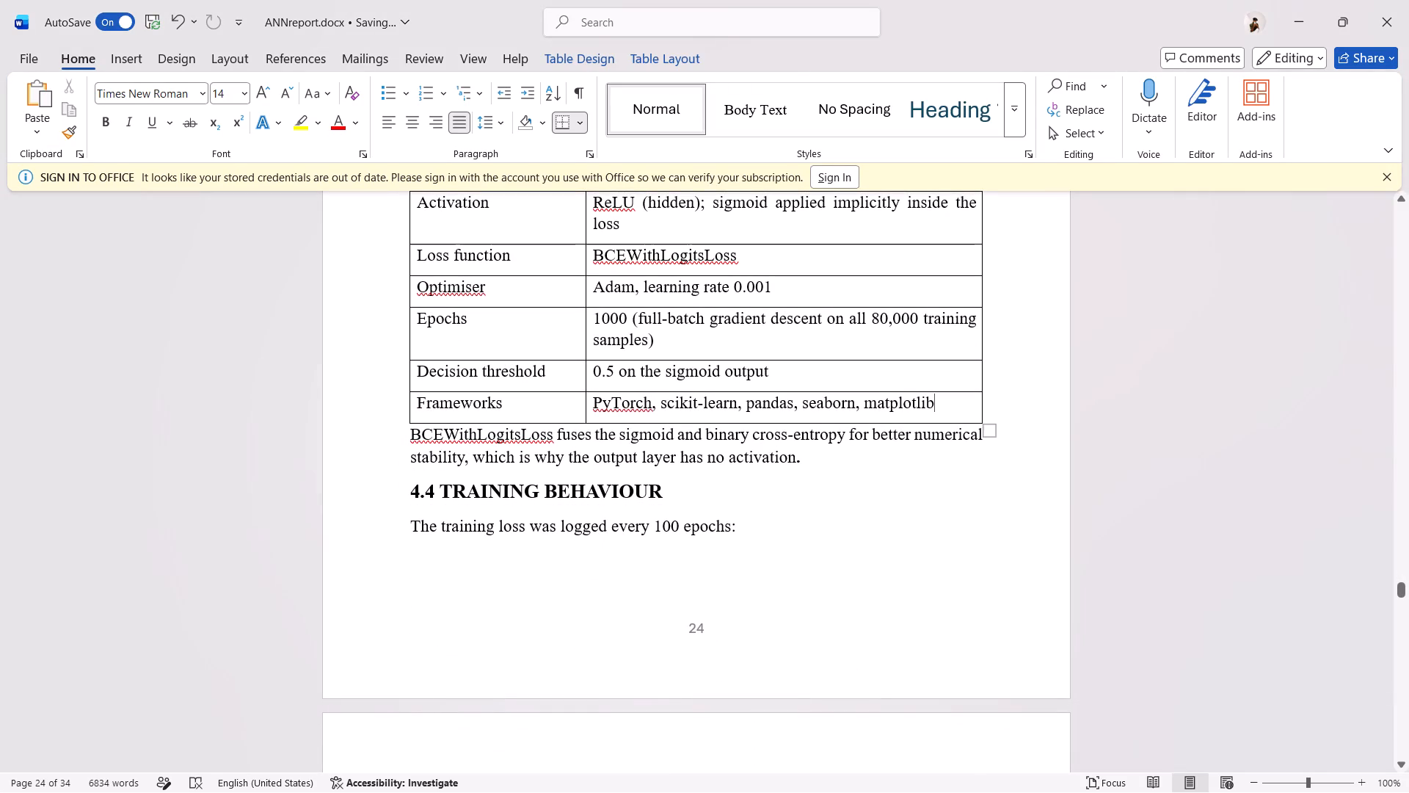
key("Down")
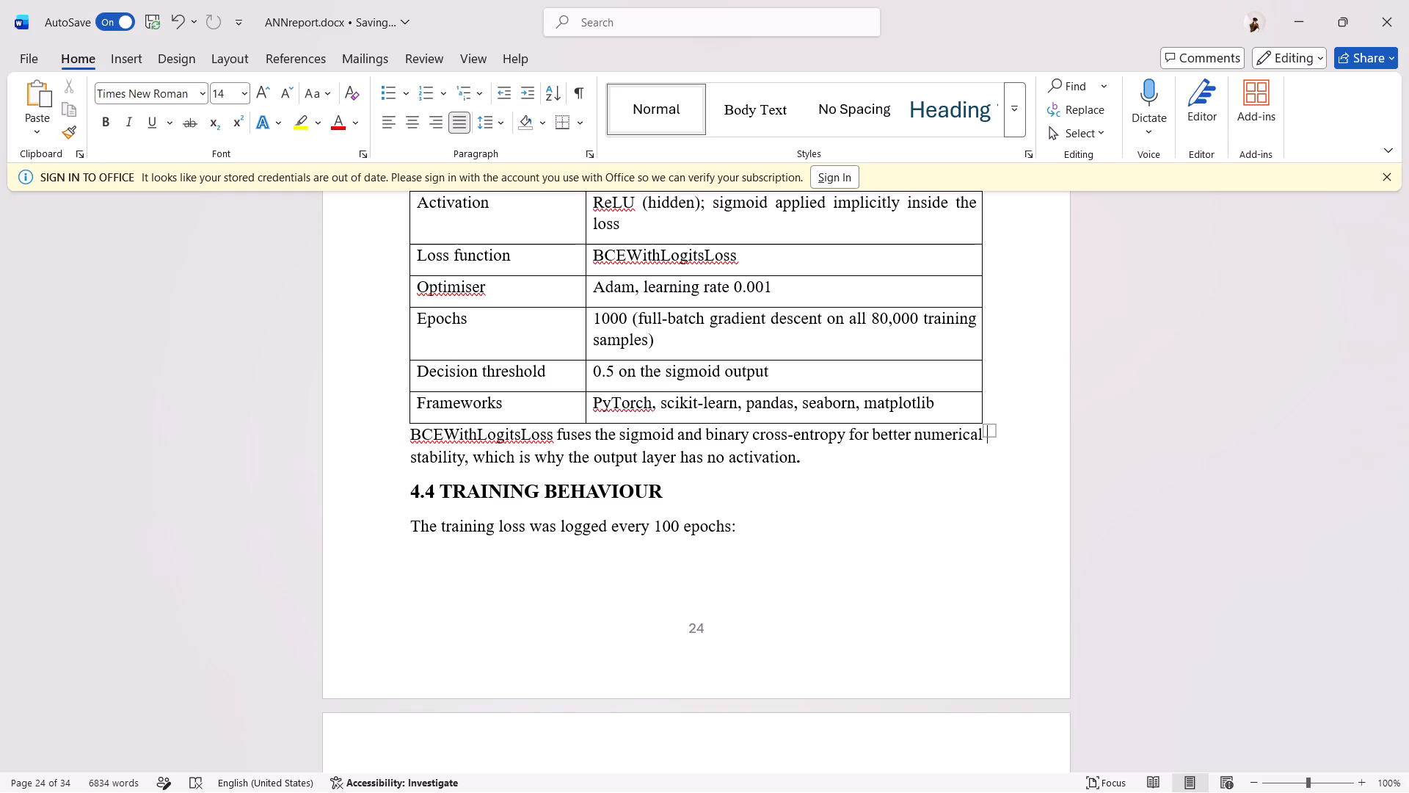
key("Home")
key("Return")
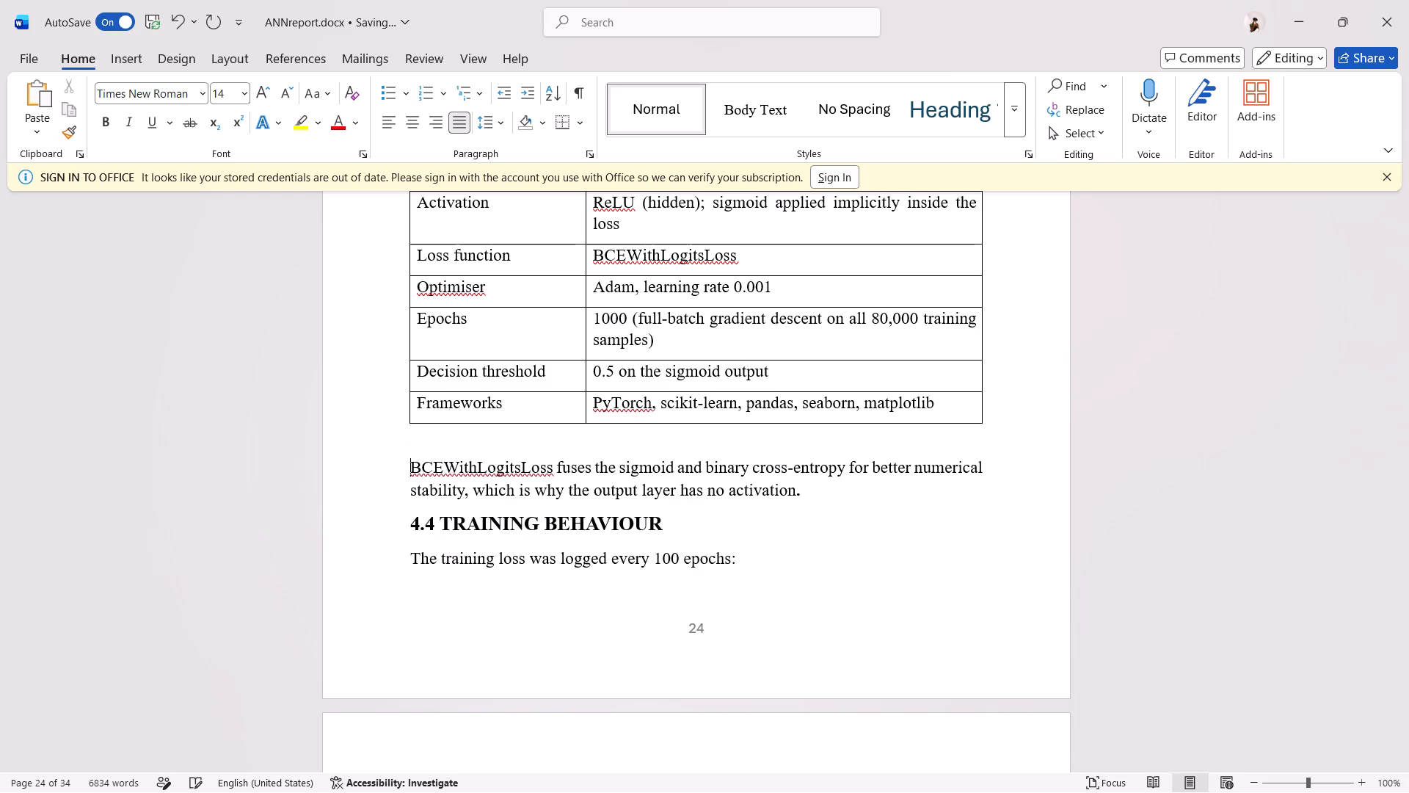
key("Return")
key("Up")
key("Up")
key("ctrl+v")
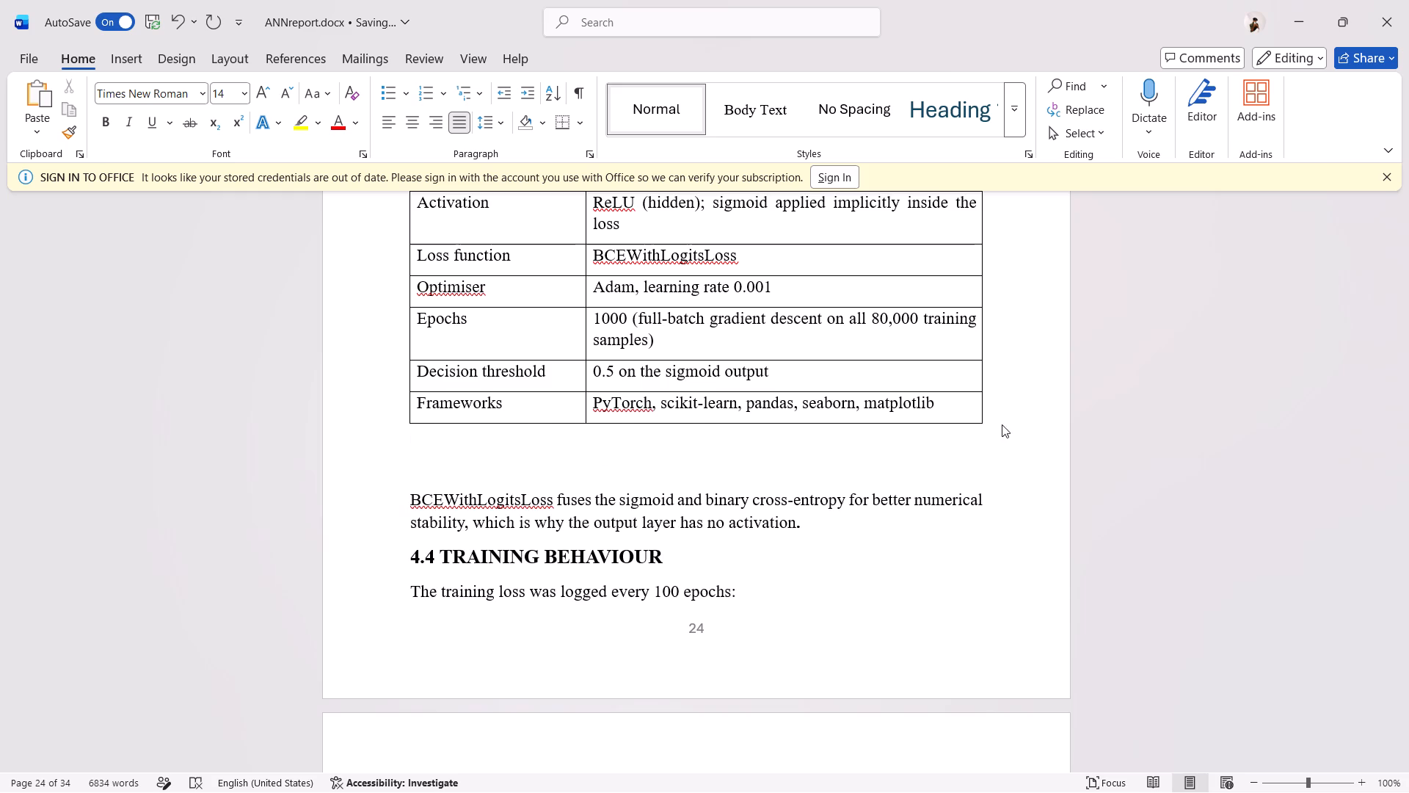
Indent the Table 4.2 caption by two tab stops and remove the extra blank line above the BCEWithLogitsLoss paragraph.
key("Down")
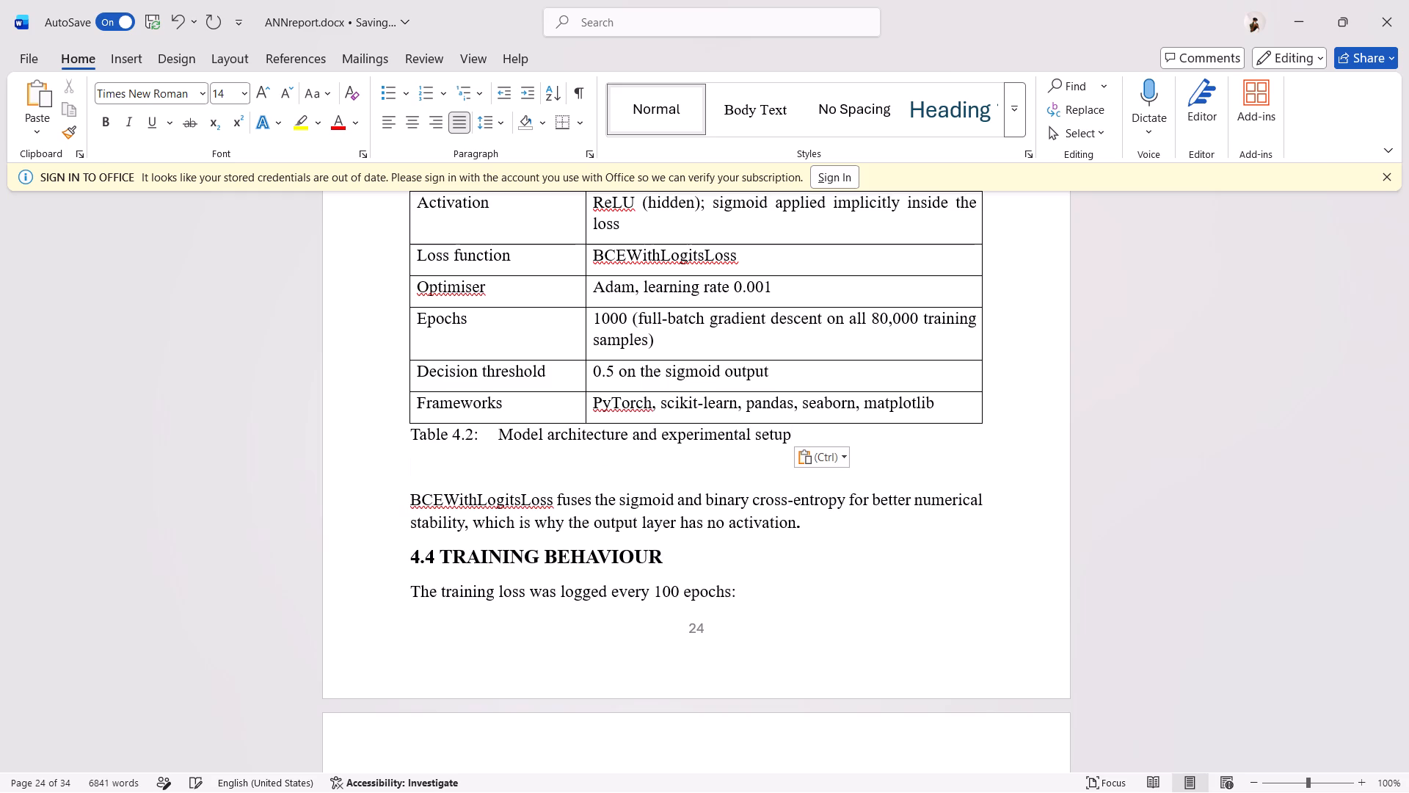
key("Up")
key("Home")
key("Tab")
key("Tab")
key("Down")
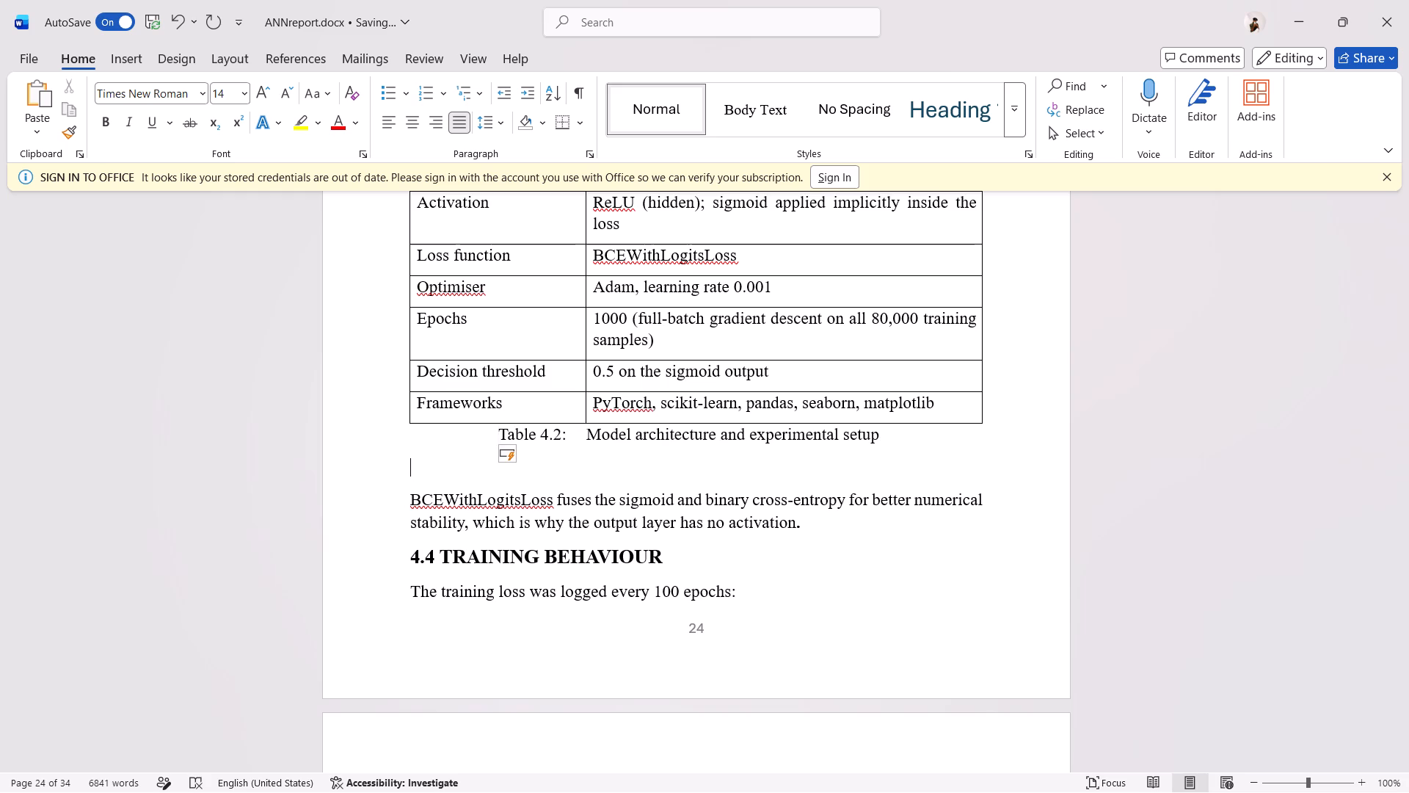
key("Down")
key("Home")
key("BackSpace")
Insert three blank lines before heading 4.4 TRAINING BEHAVIOUR so that the section starts on the next page.
key("Down")
key("Down")
key("Down")
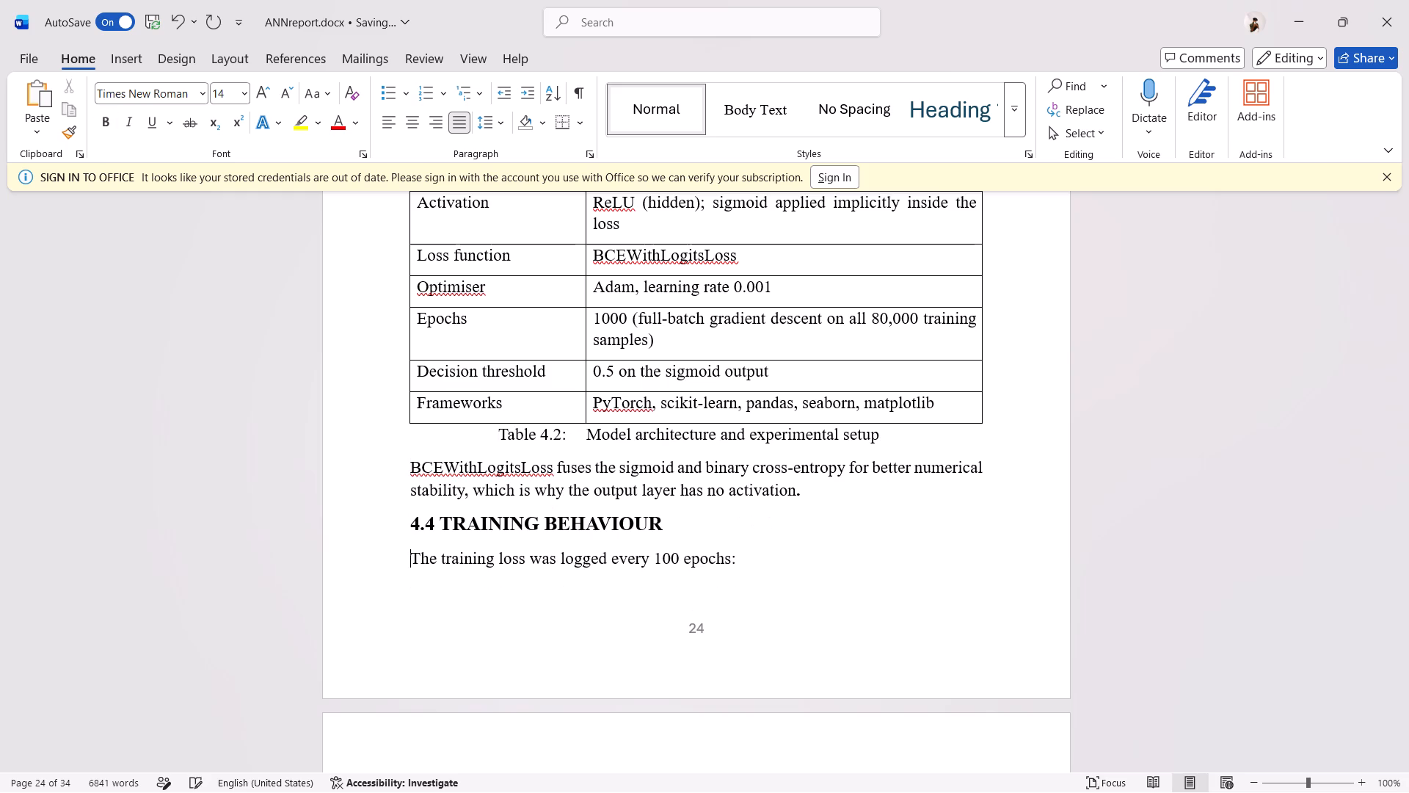
key("Up")
key("Return")
key("Return")
key("Return")
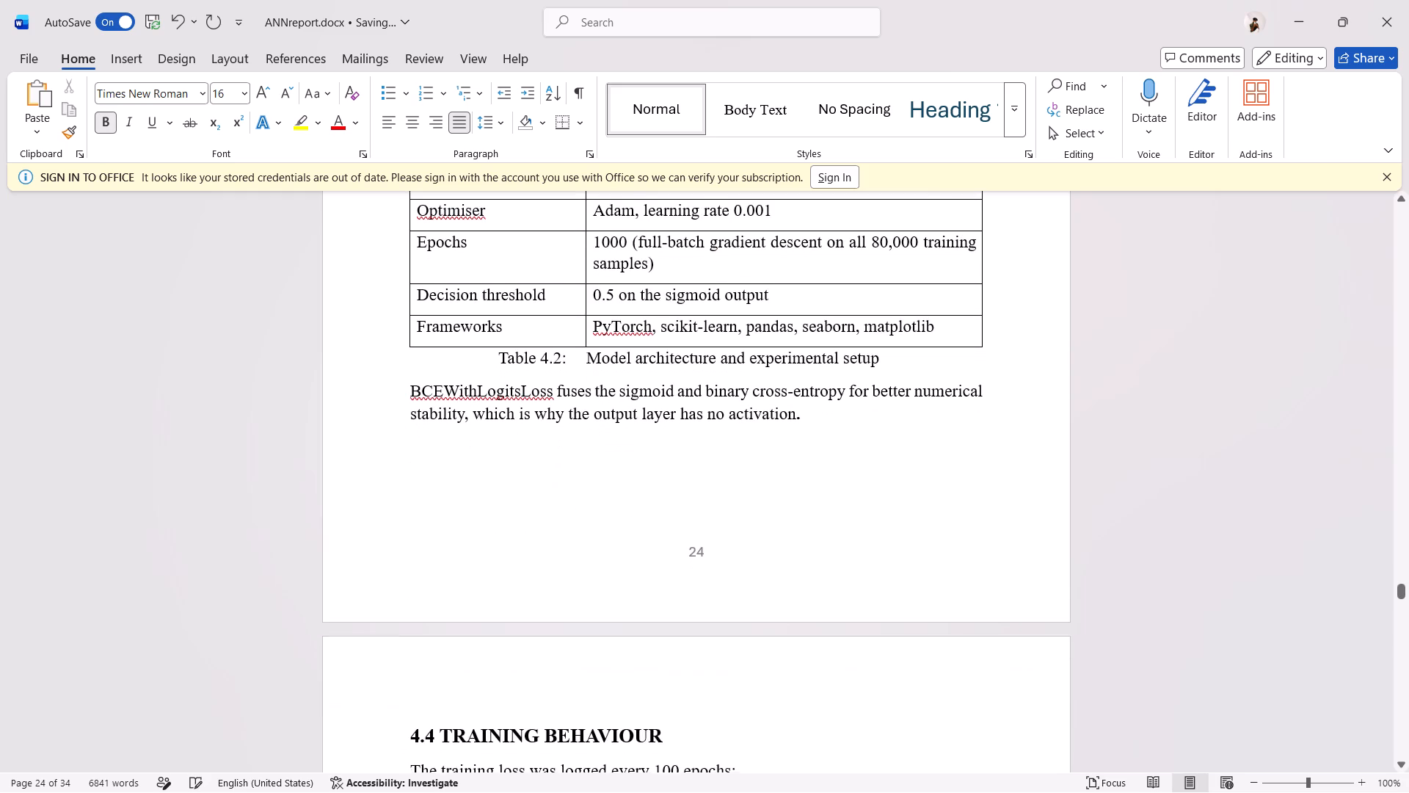
scroll(1002, 424, "down", 4)
scroll(1002, 424, "up", 1)
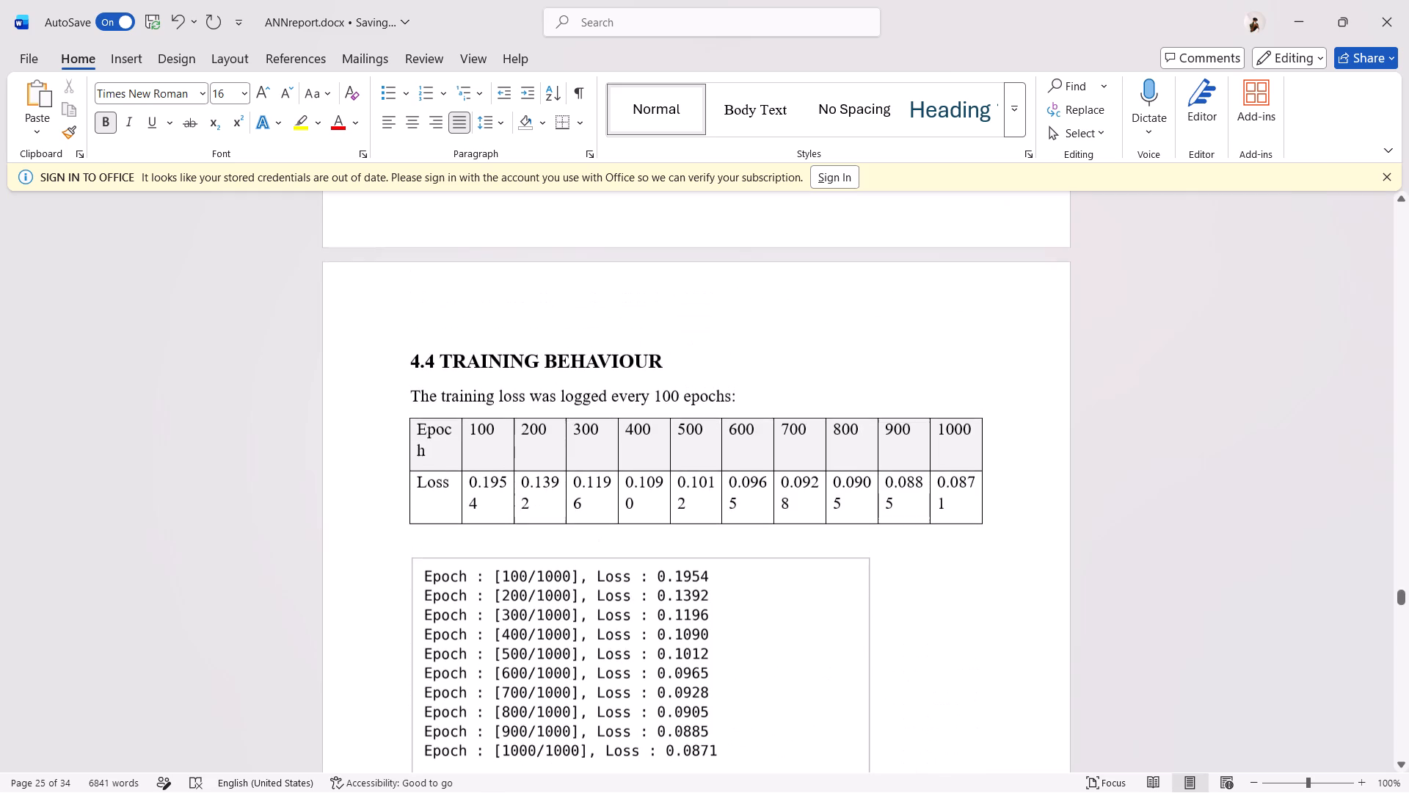
Copy the 'Table 4.3: Training loss recorded every 100 epochs' entry from Contents_Figures_Tables_List.docx and paste it under the epoch/loss table in ANNreport.docx.
key("alt+Tab")
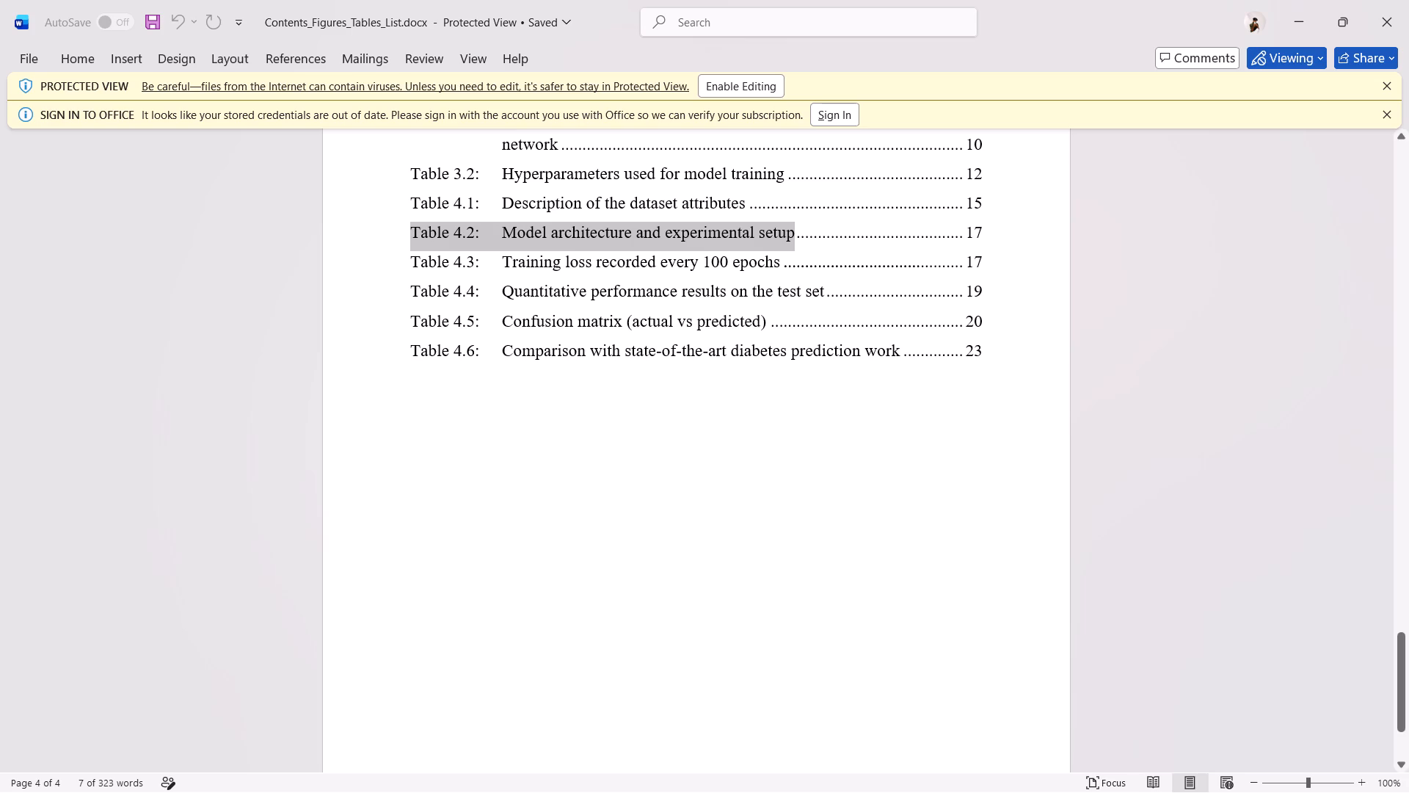
left_click_drag(781, 264, 423, 273)
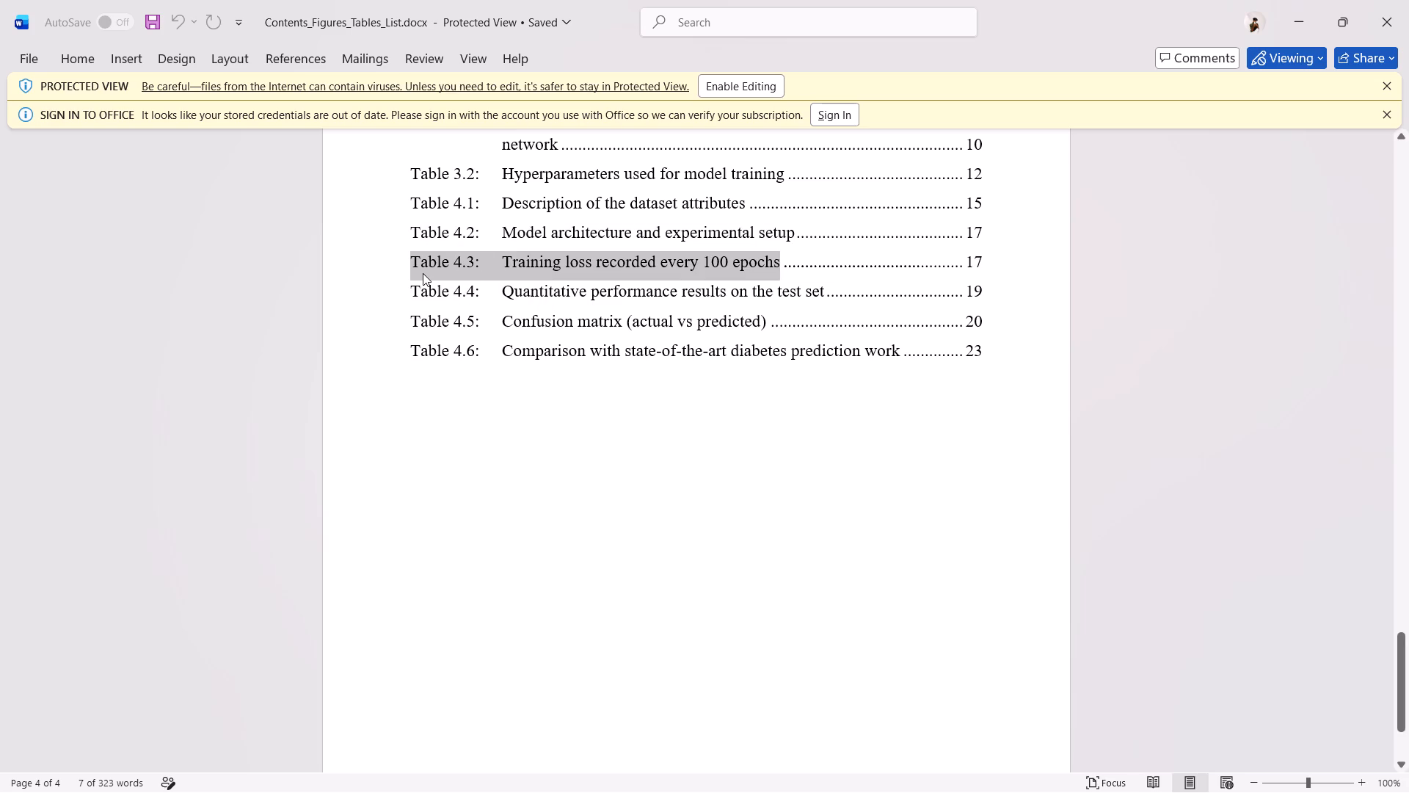
key("ctrl+c")
key("alt+Tab")
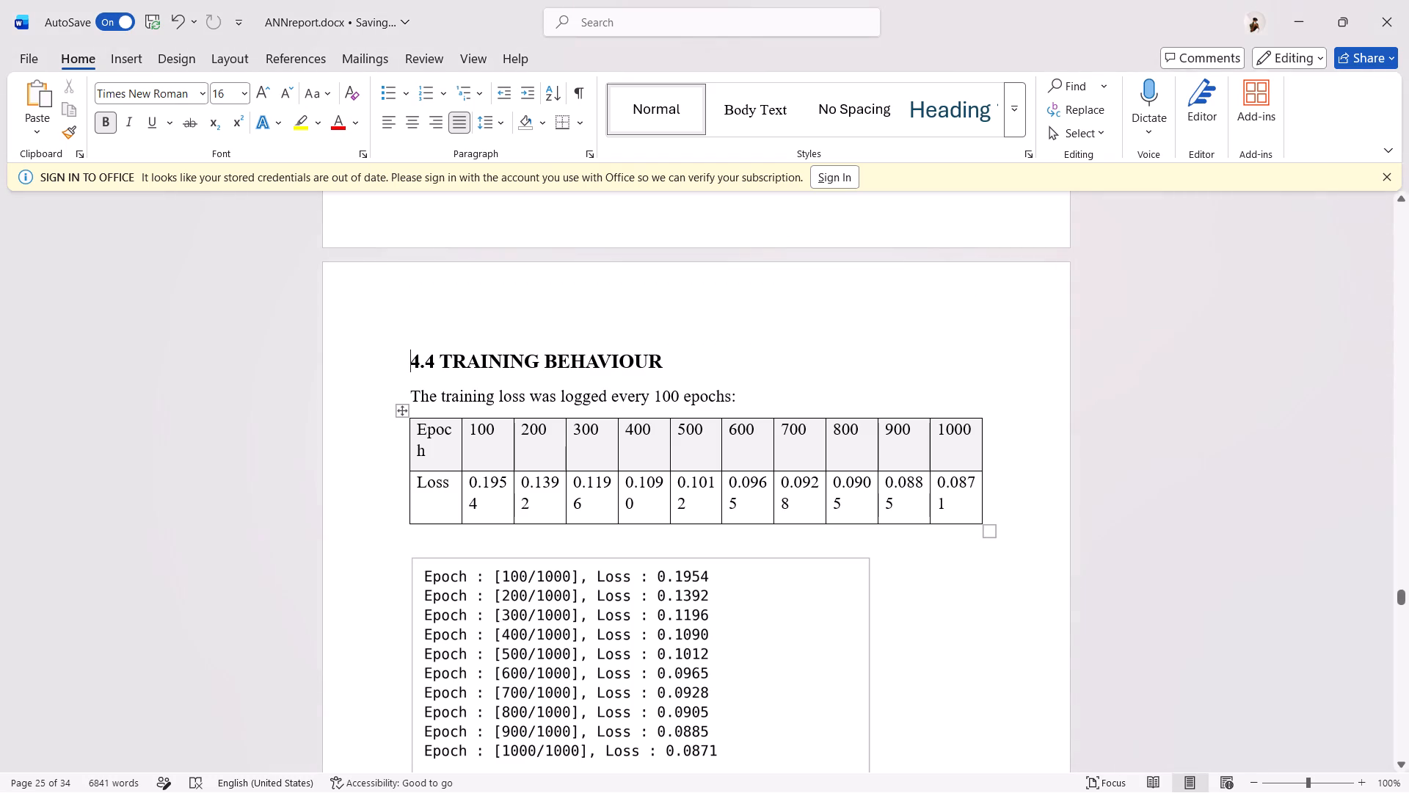
left_click(517, 543)
key("ctrl+v")
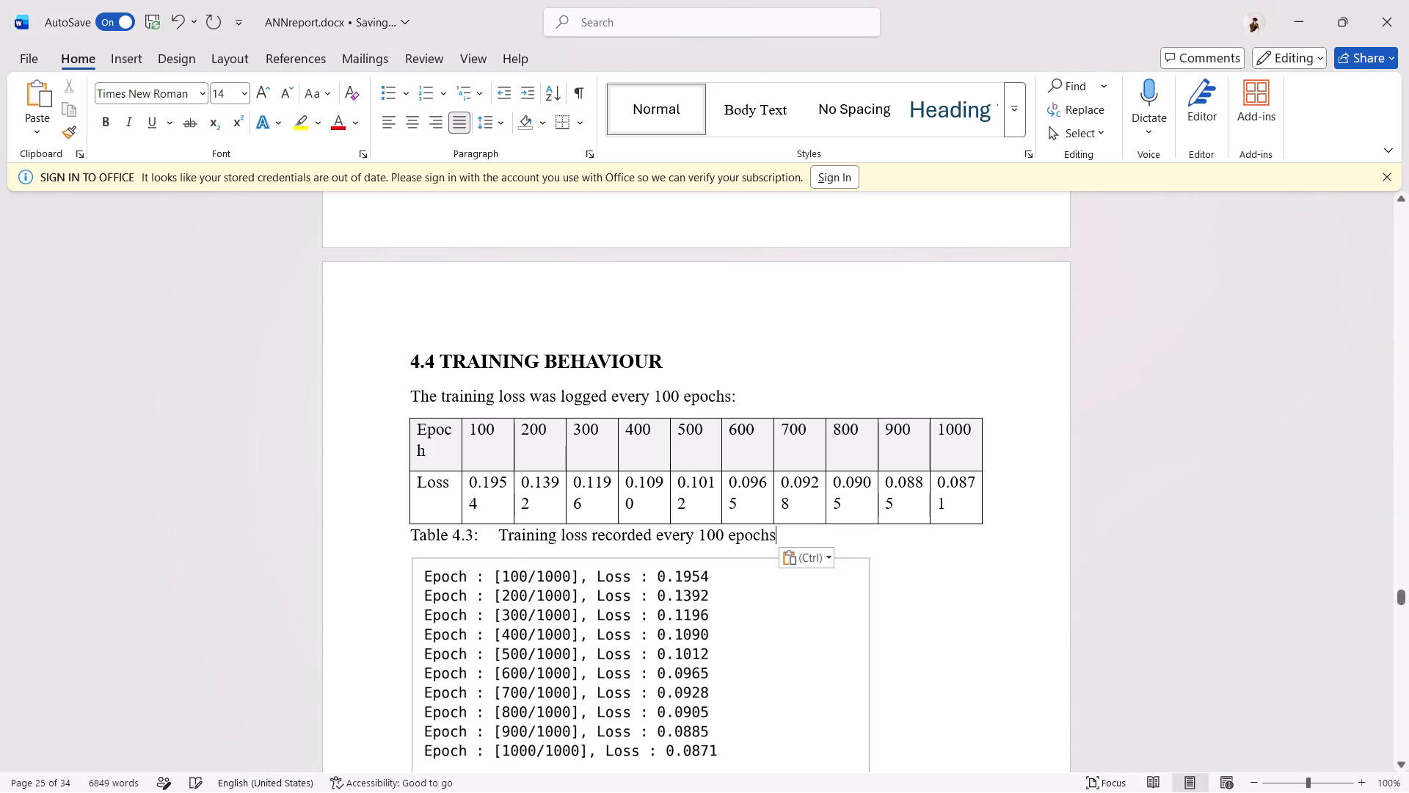
Indent the Table 4.3 caption by two tab stops and add a blank line between the caption and the training log image.
key("Home")
key("Tab")
key("Tab")
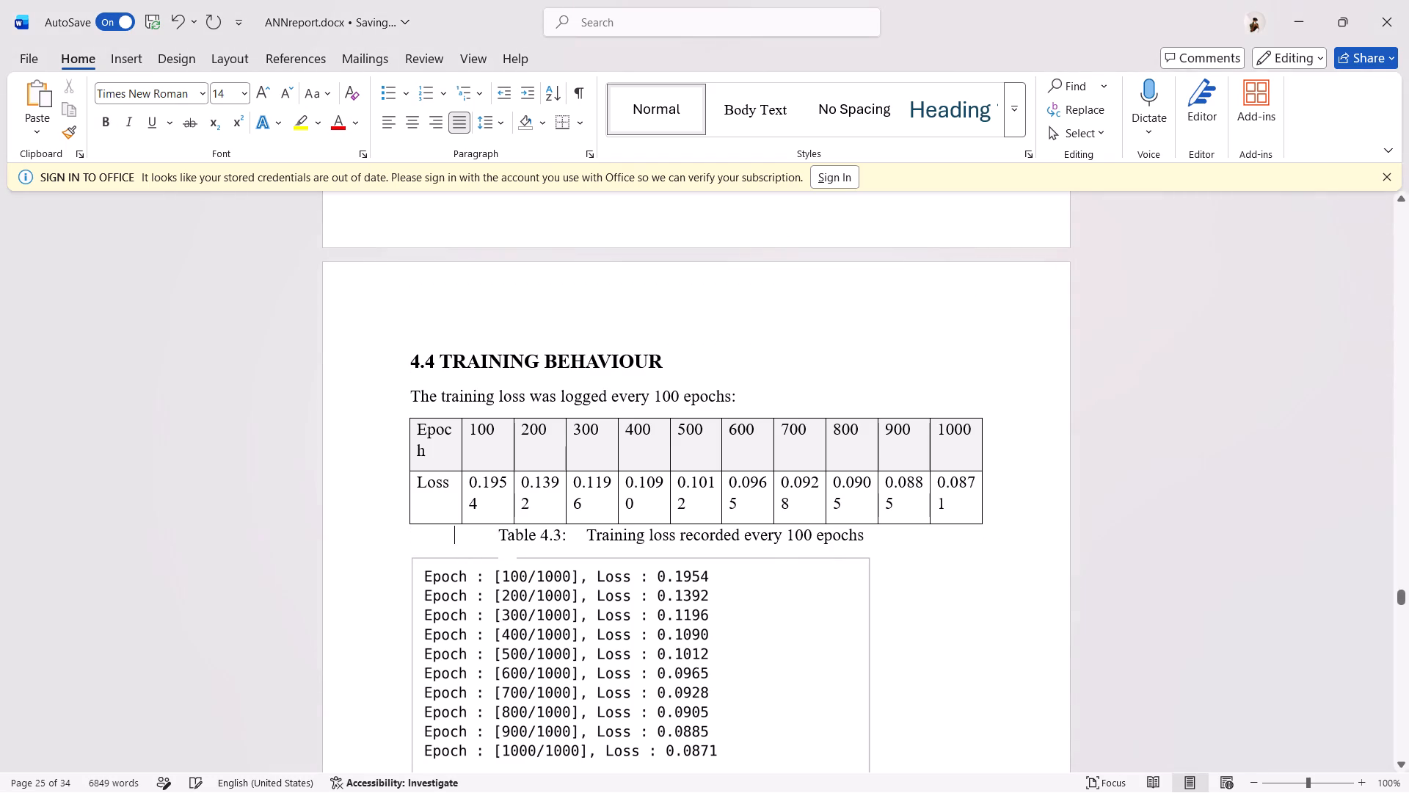
key("Return")
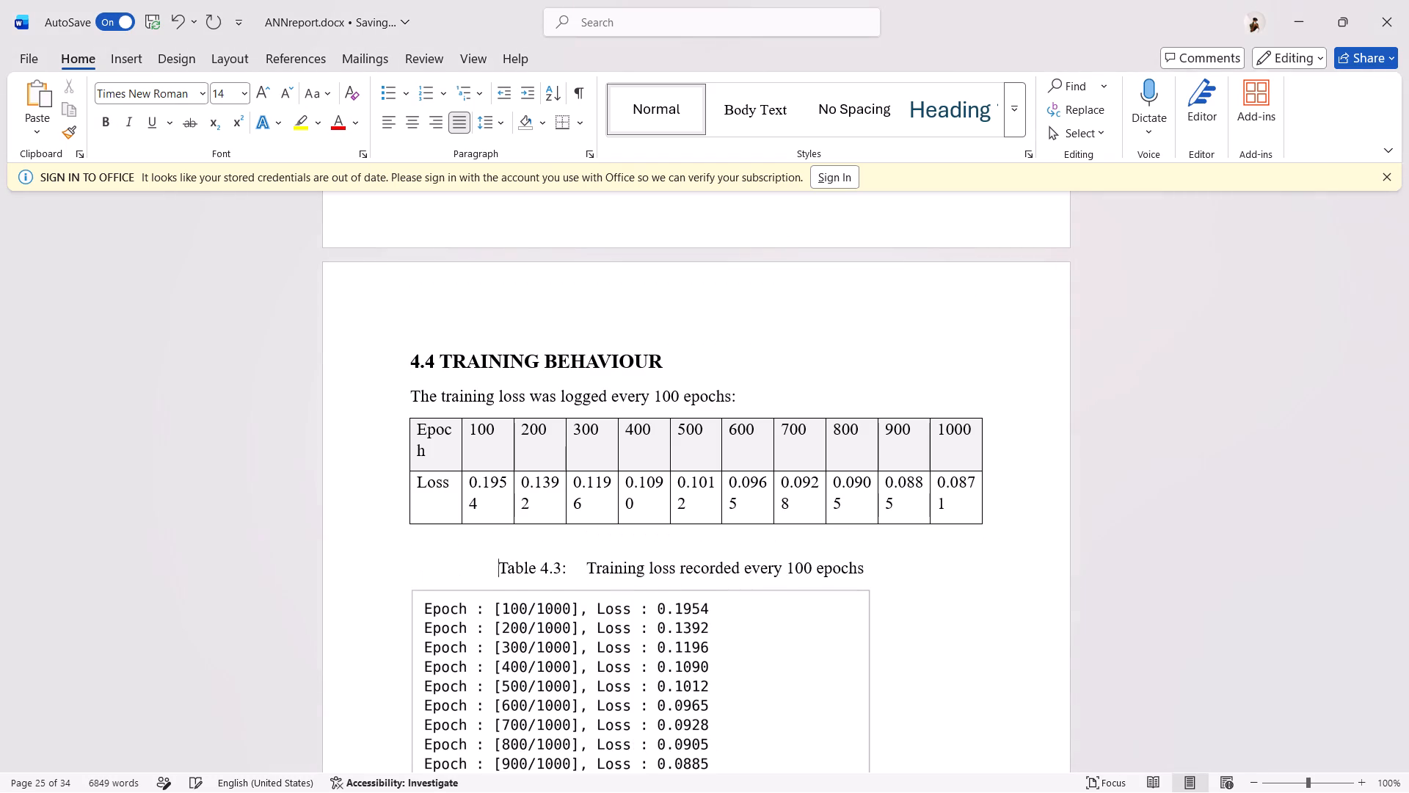
key("BackSpace")
key("Down")
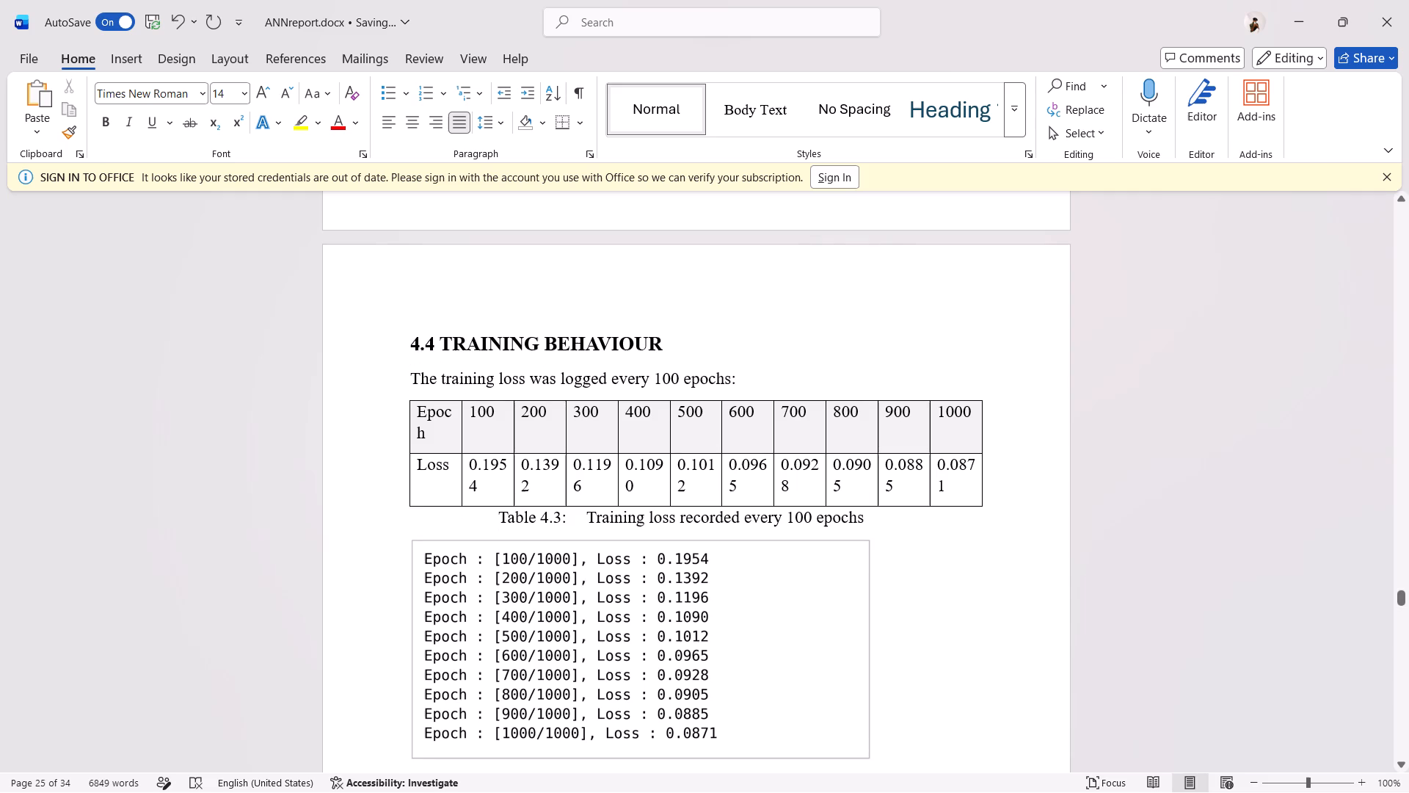
key("Up")
key("End")
key("Return")
Change the figure number in the training log image's caption to 4.2.
scroll(517, 543, "down", 1)
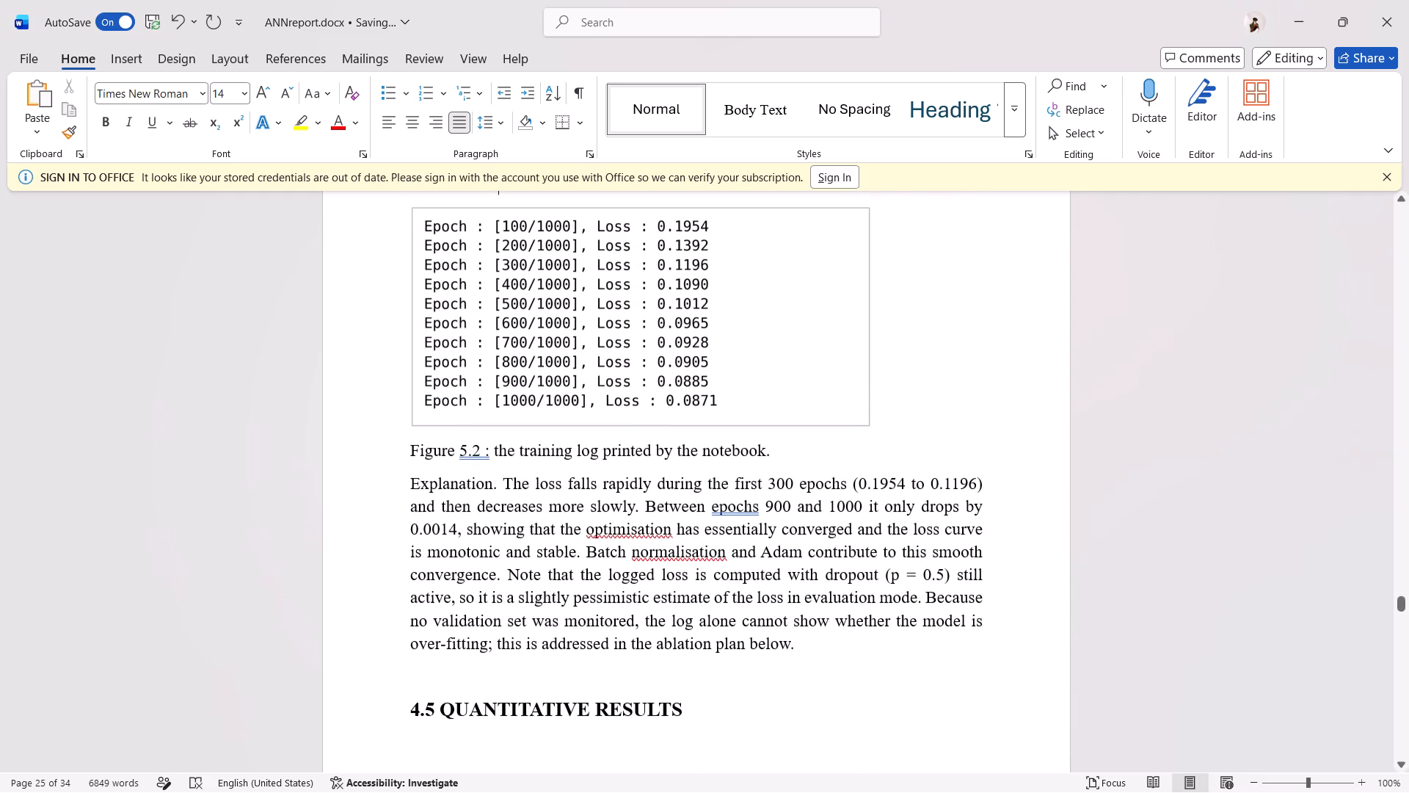
scroll(517, 543, "down", 1)
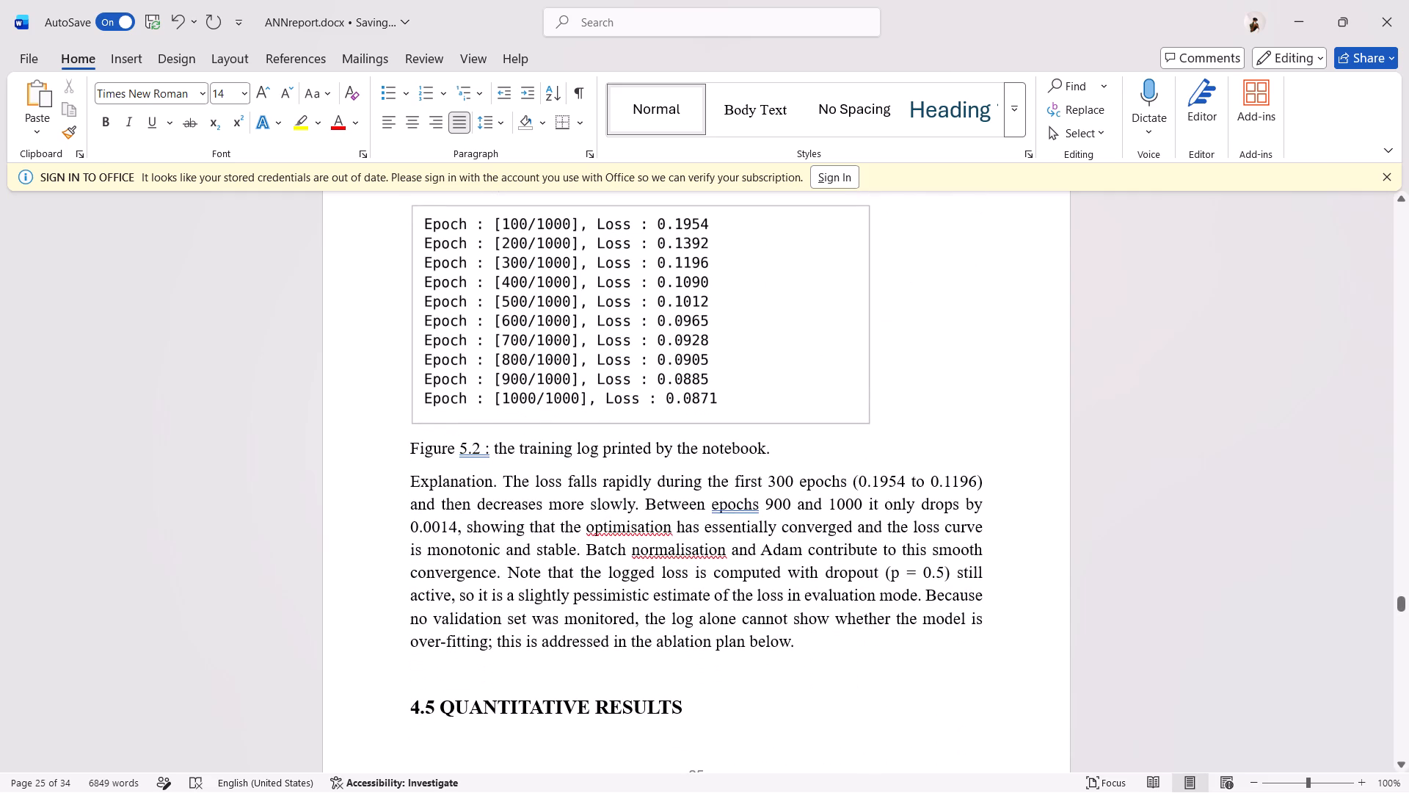
left_click(466, 449)
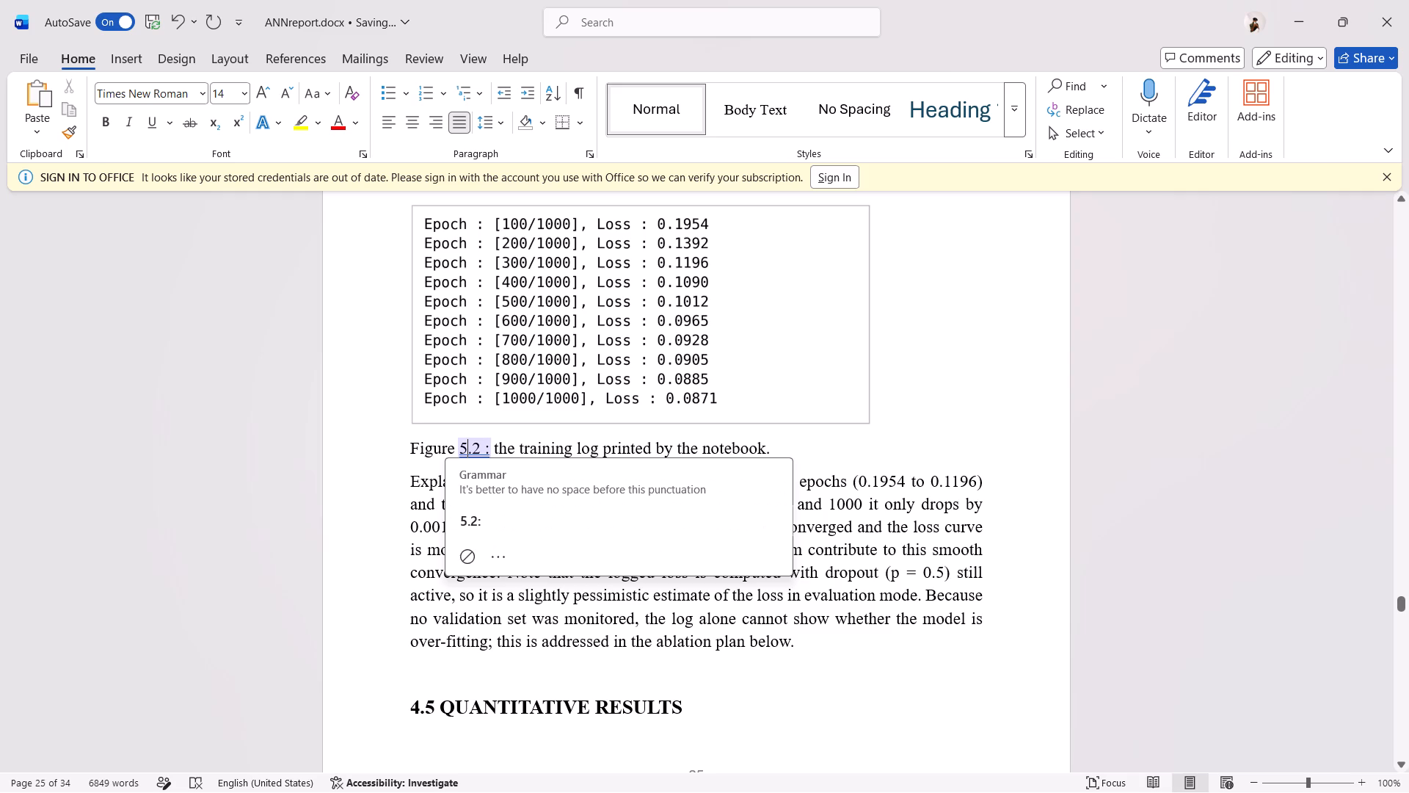
key("BackSpace")
key("2")
key("BackSpace")
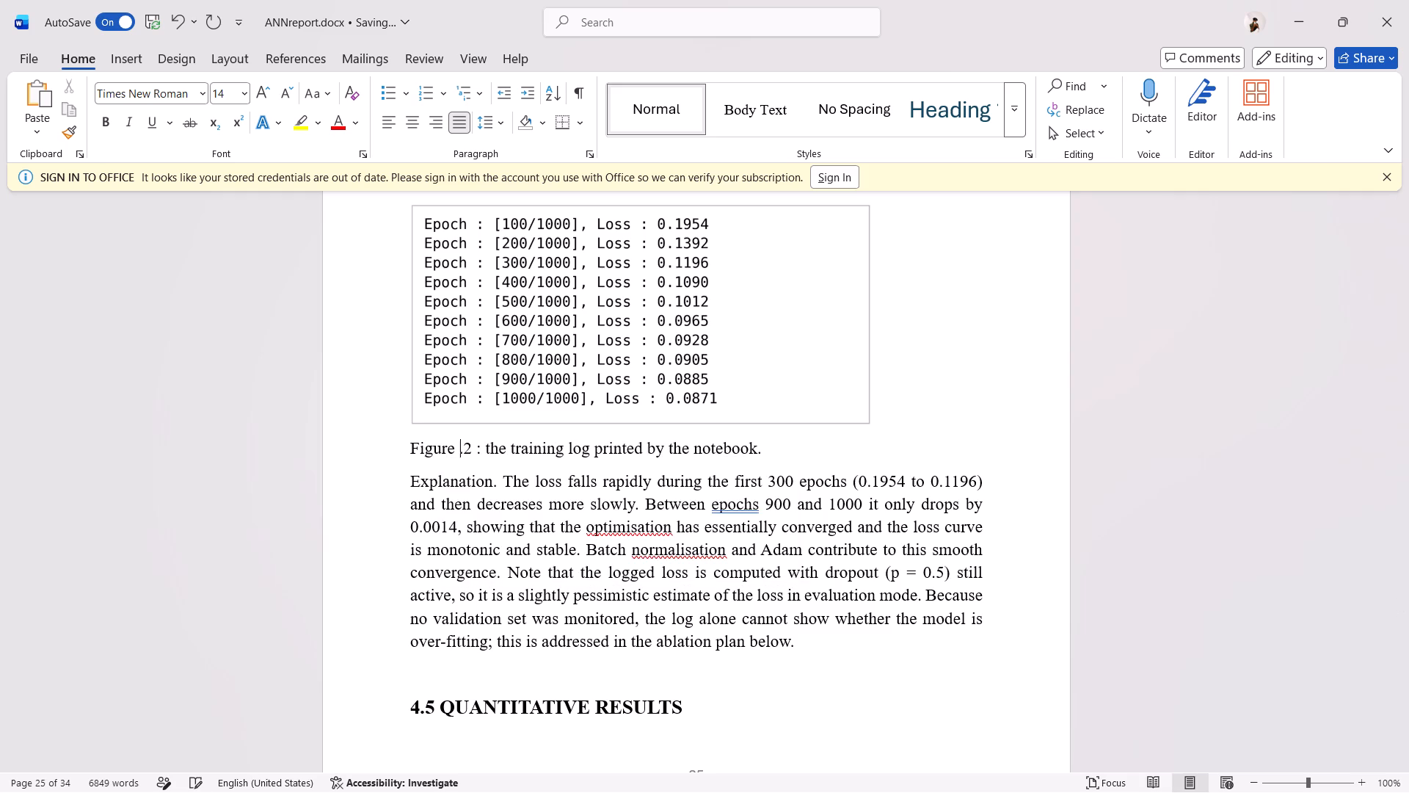
key("4")
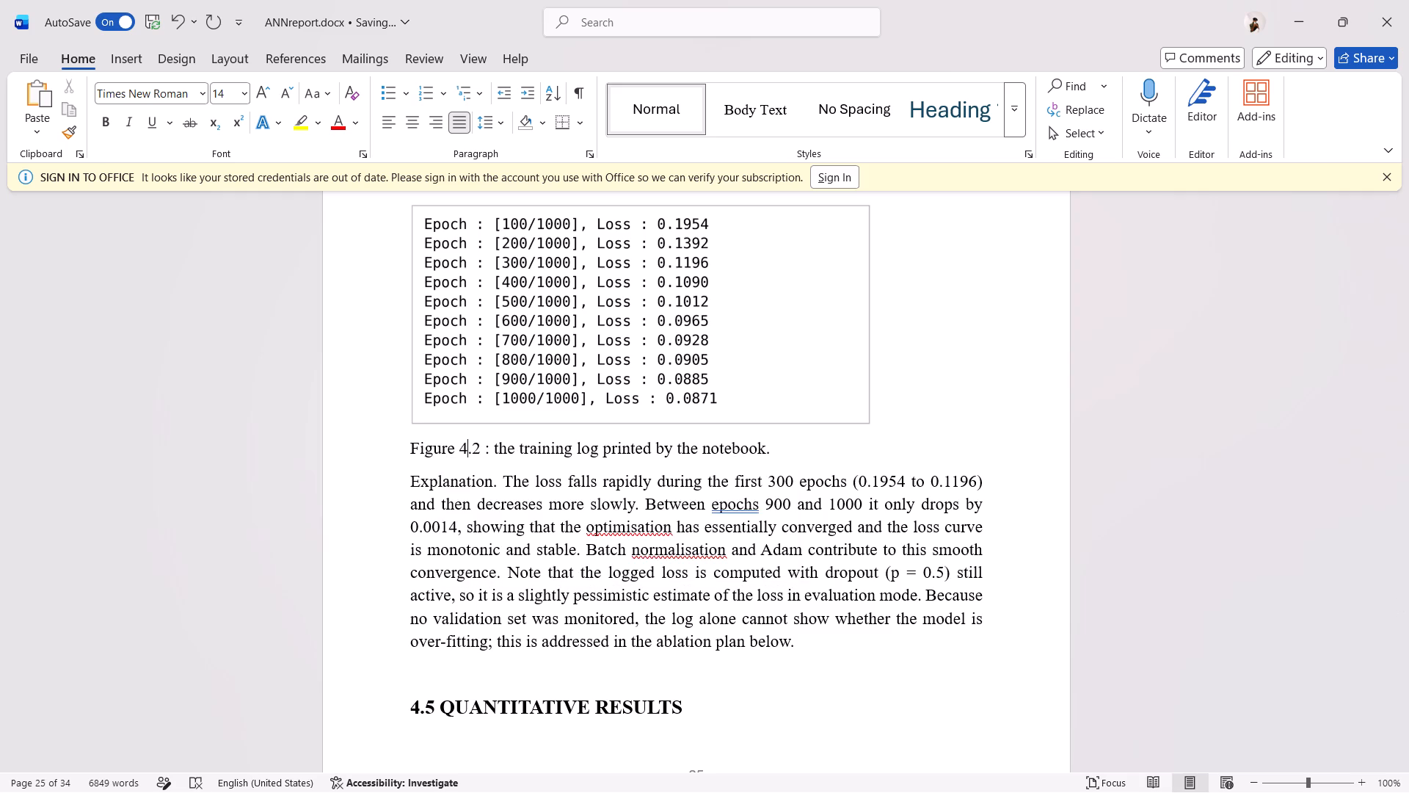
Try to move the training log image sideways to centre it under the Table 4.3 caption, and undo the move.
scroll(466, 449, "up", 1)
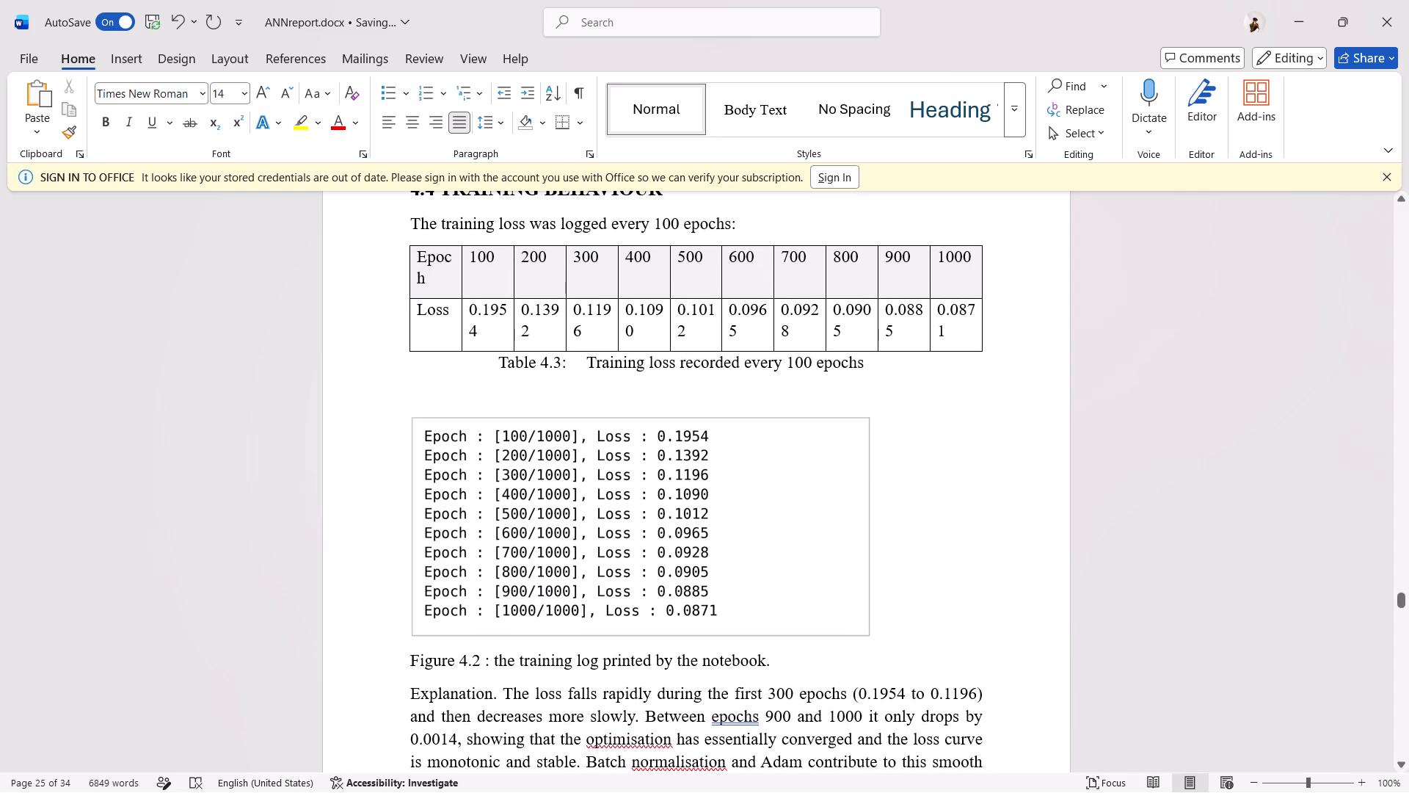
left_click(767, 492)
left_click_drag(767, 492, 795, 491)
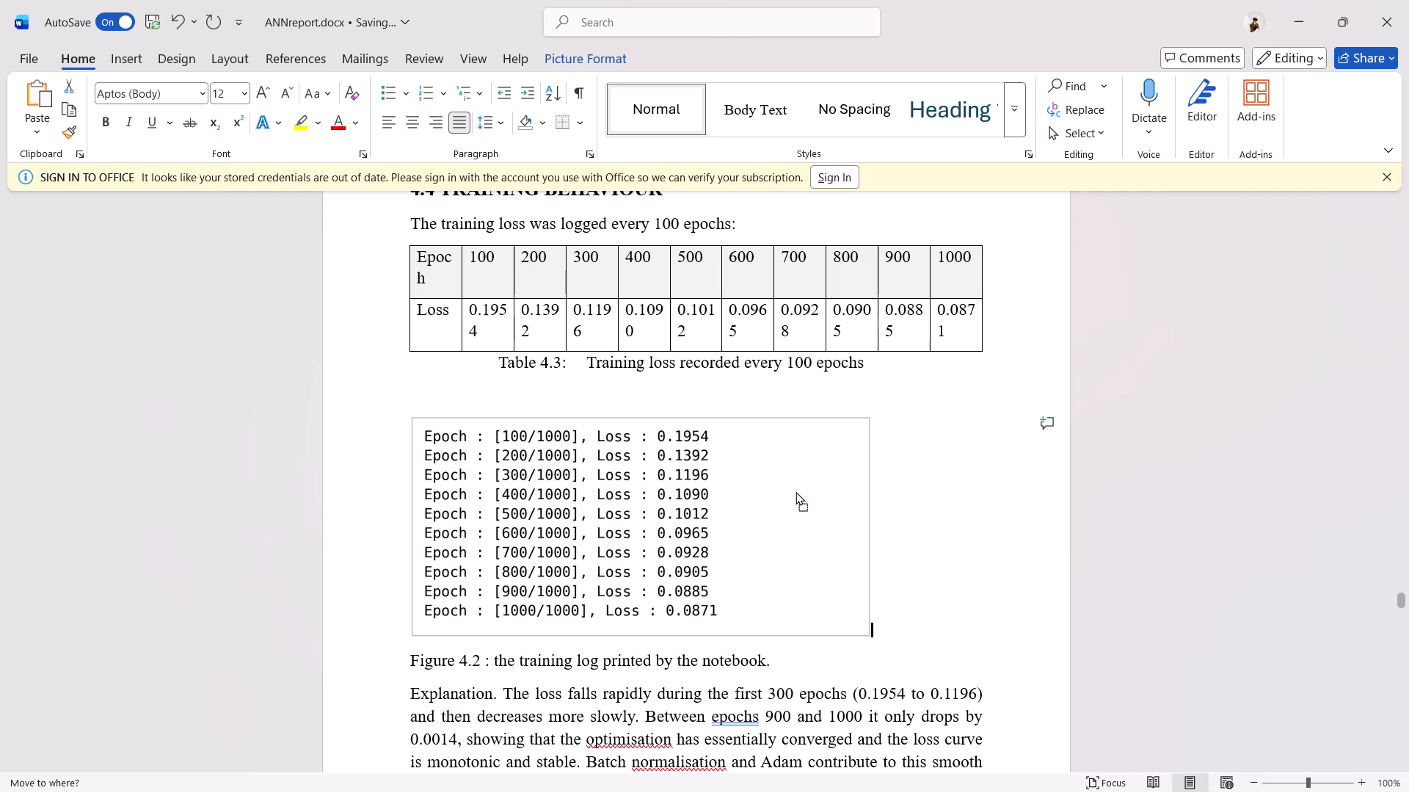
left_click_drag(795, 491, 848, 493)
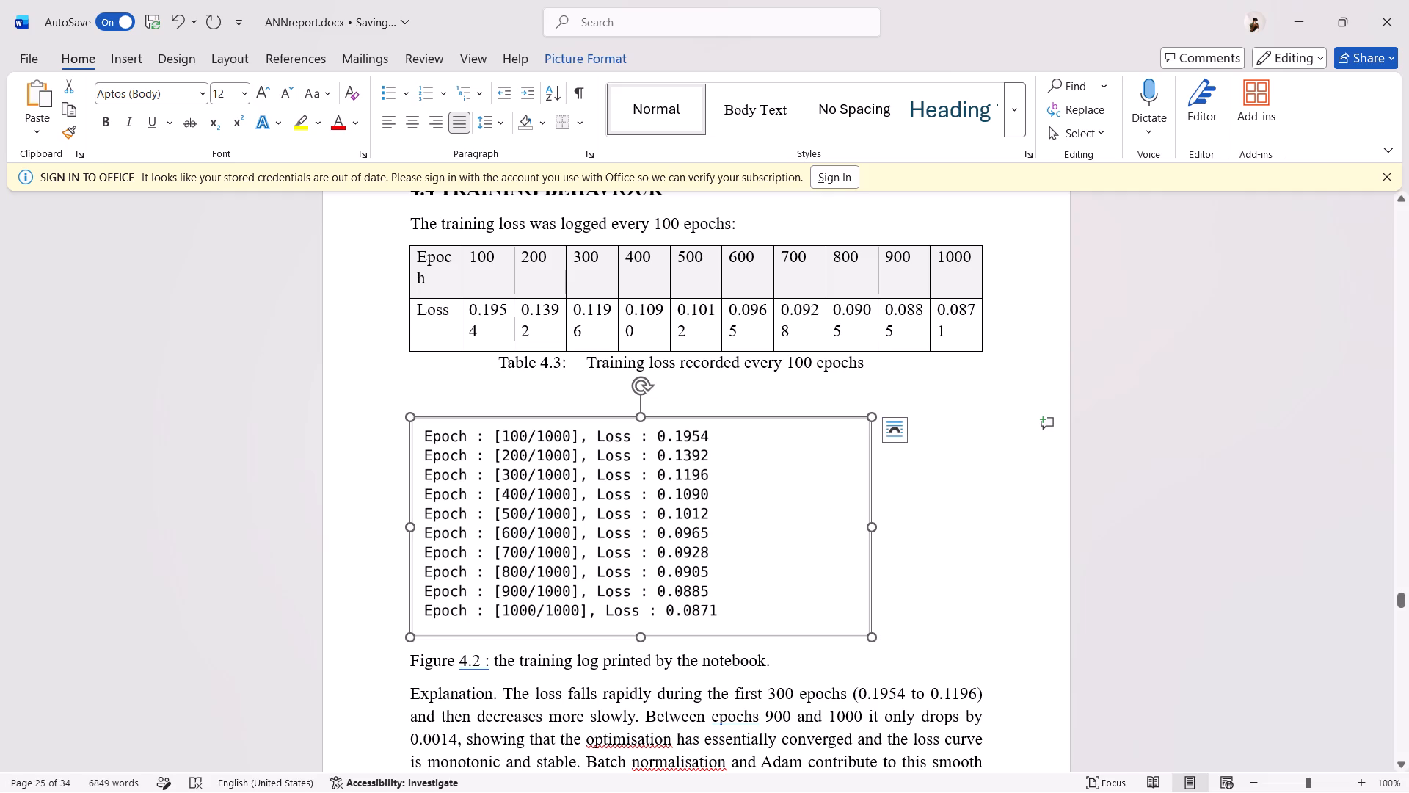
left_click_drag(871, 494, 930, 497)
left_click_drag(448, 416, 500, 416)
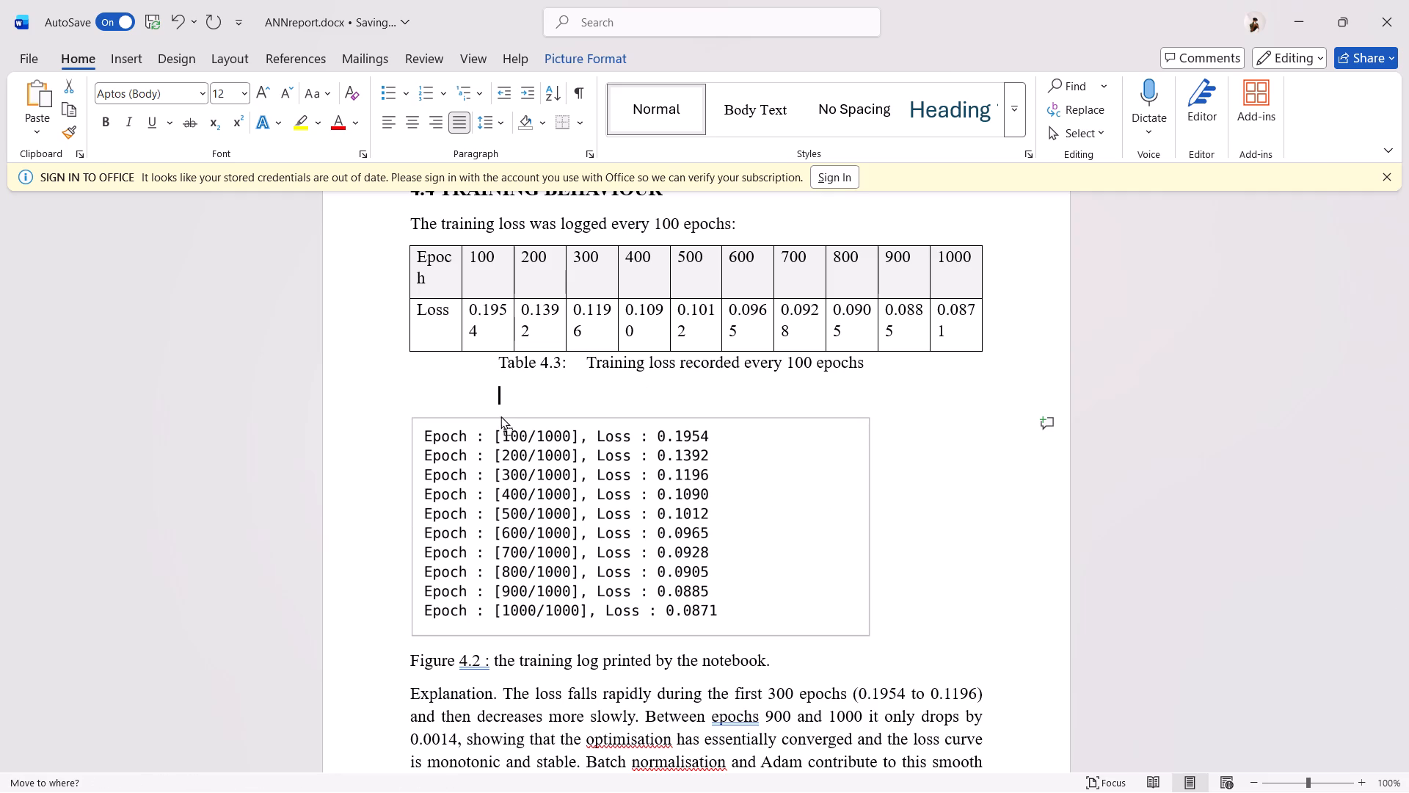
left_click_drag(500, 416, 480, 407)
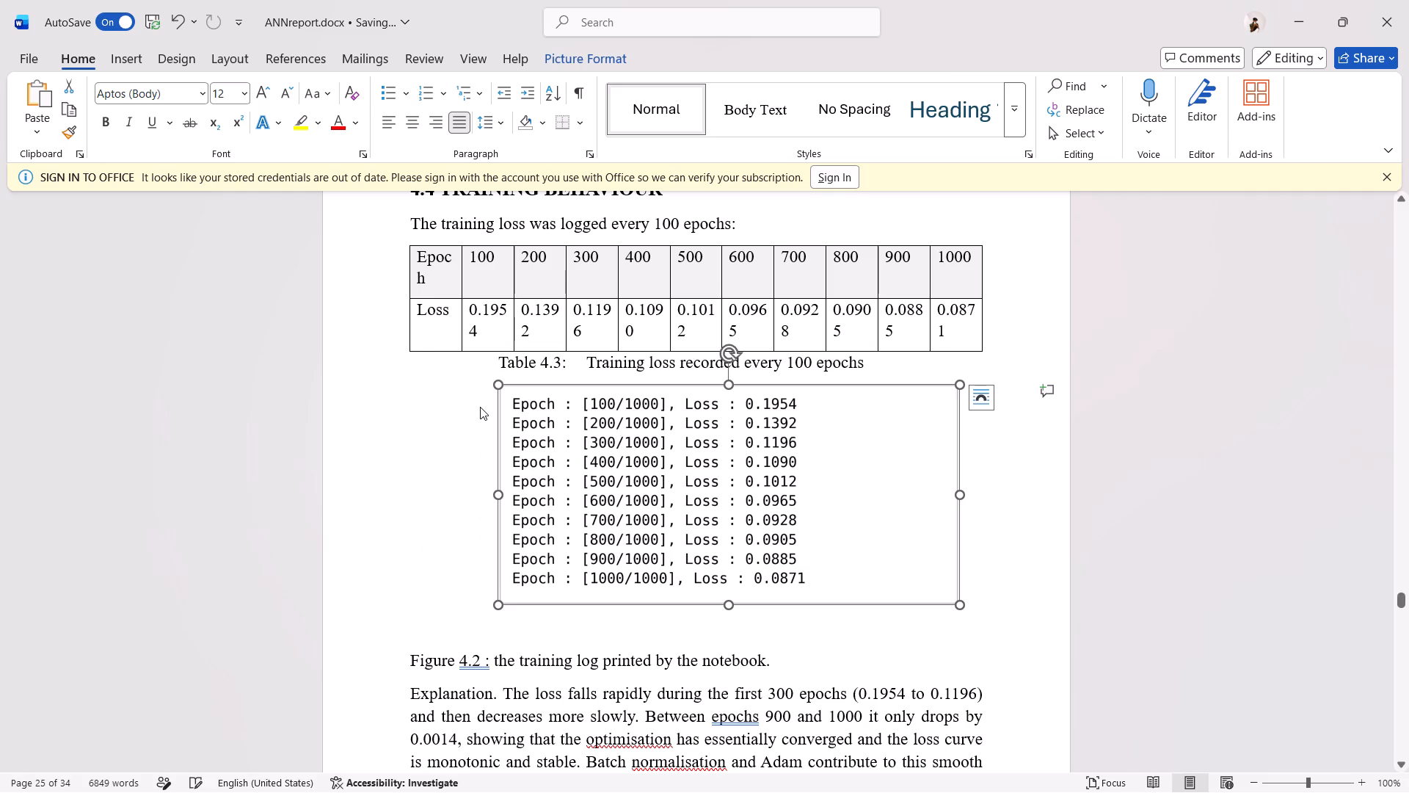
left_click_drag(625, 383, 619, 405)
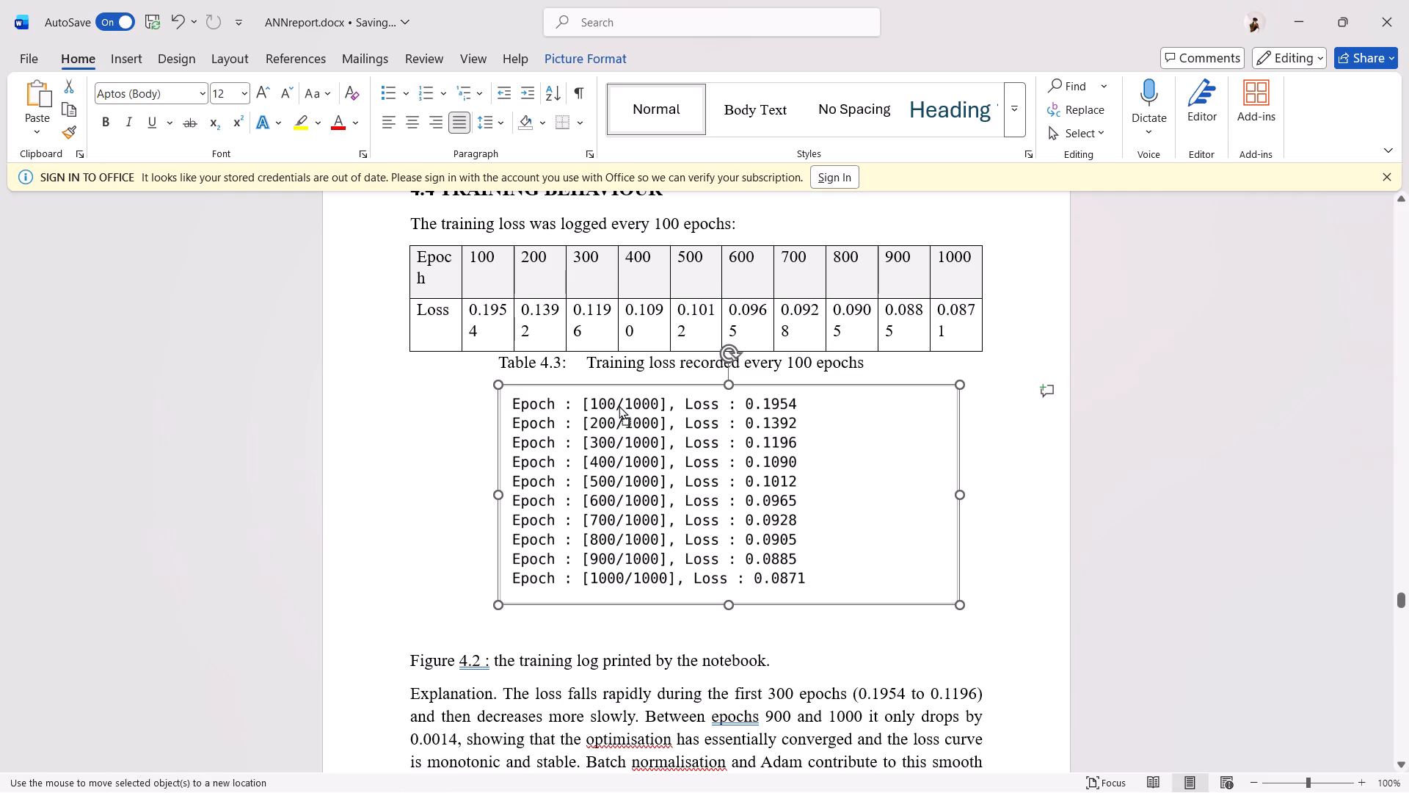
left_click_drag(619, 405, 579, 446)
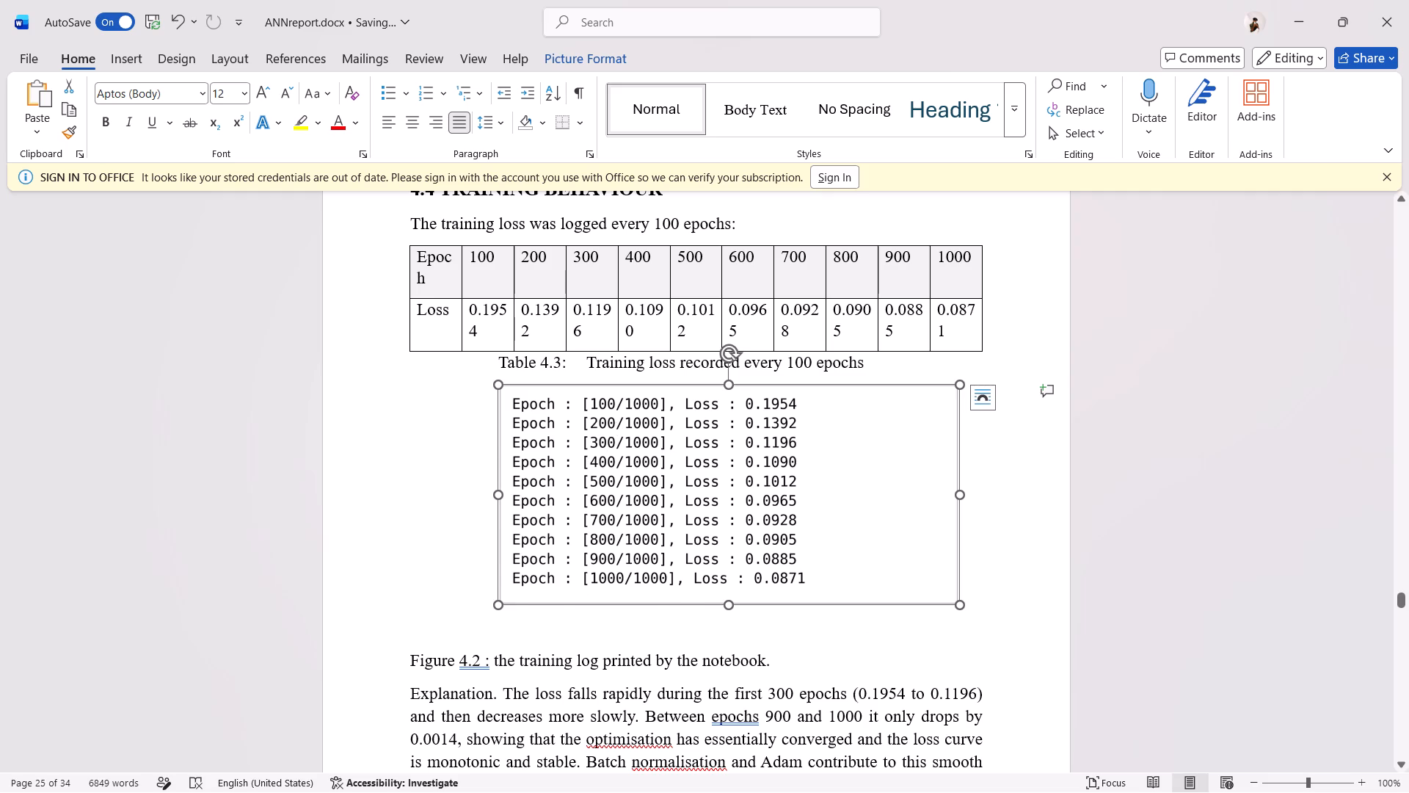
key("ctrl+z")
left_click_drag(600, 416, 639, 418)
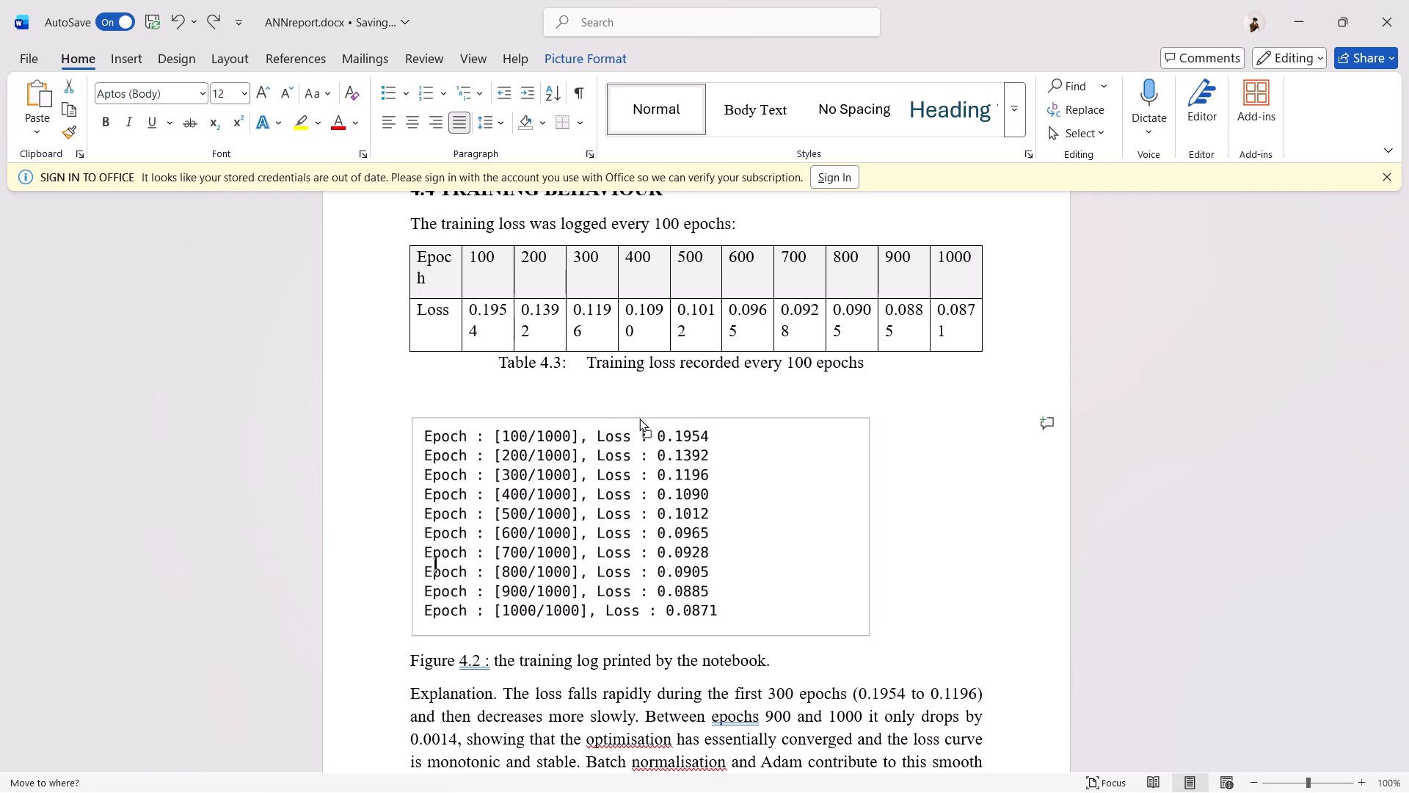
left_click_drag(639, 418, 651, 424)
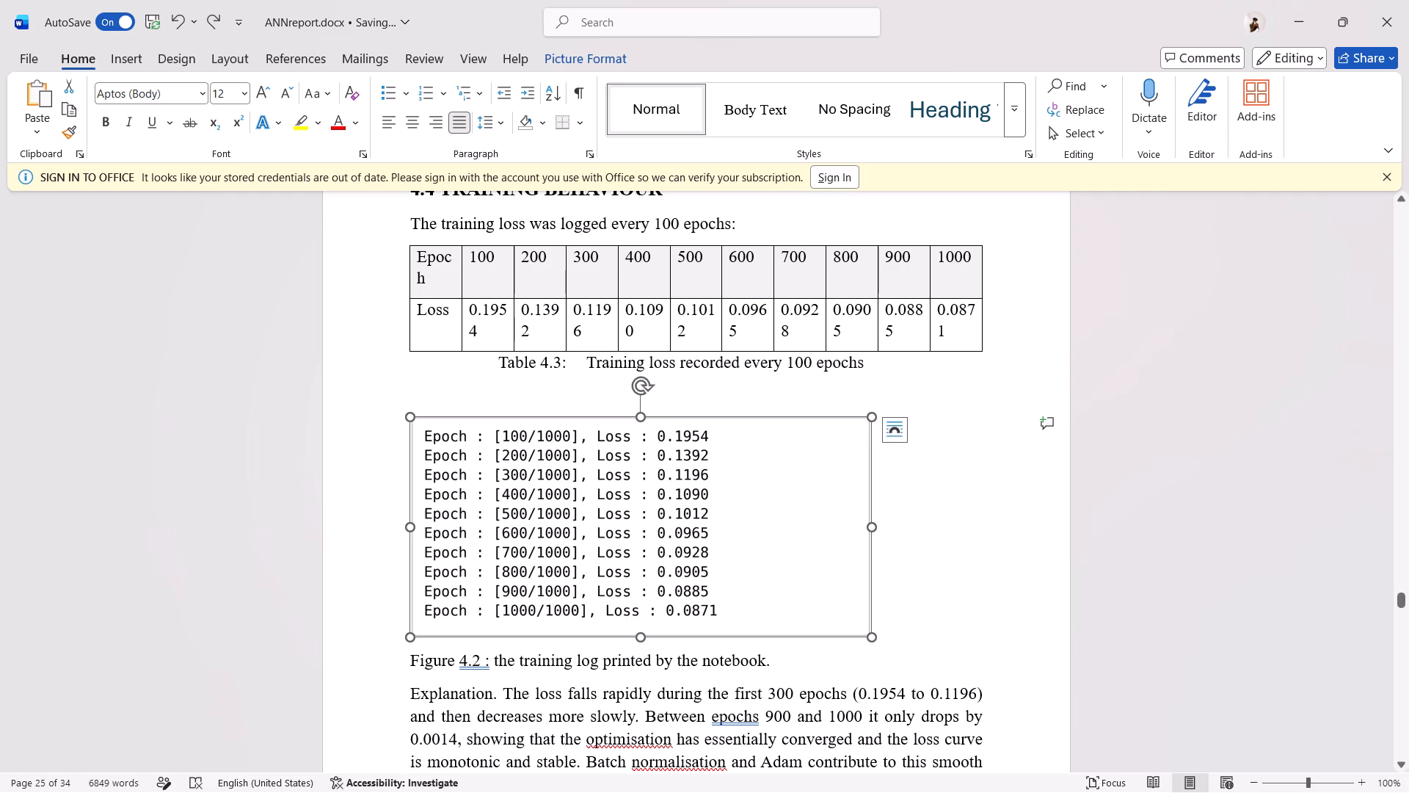
Stretch the training log image horizontally until it is nearly as wide as the table above it.
left_click_drag(876, 529, 949, 532)
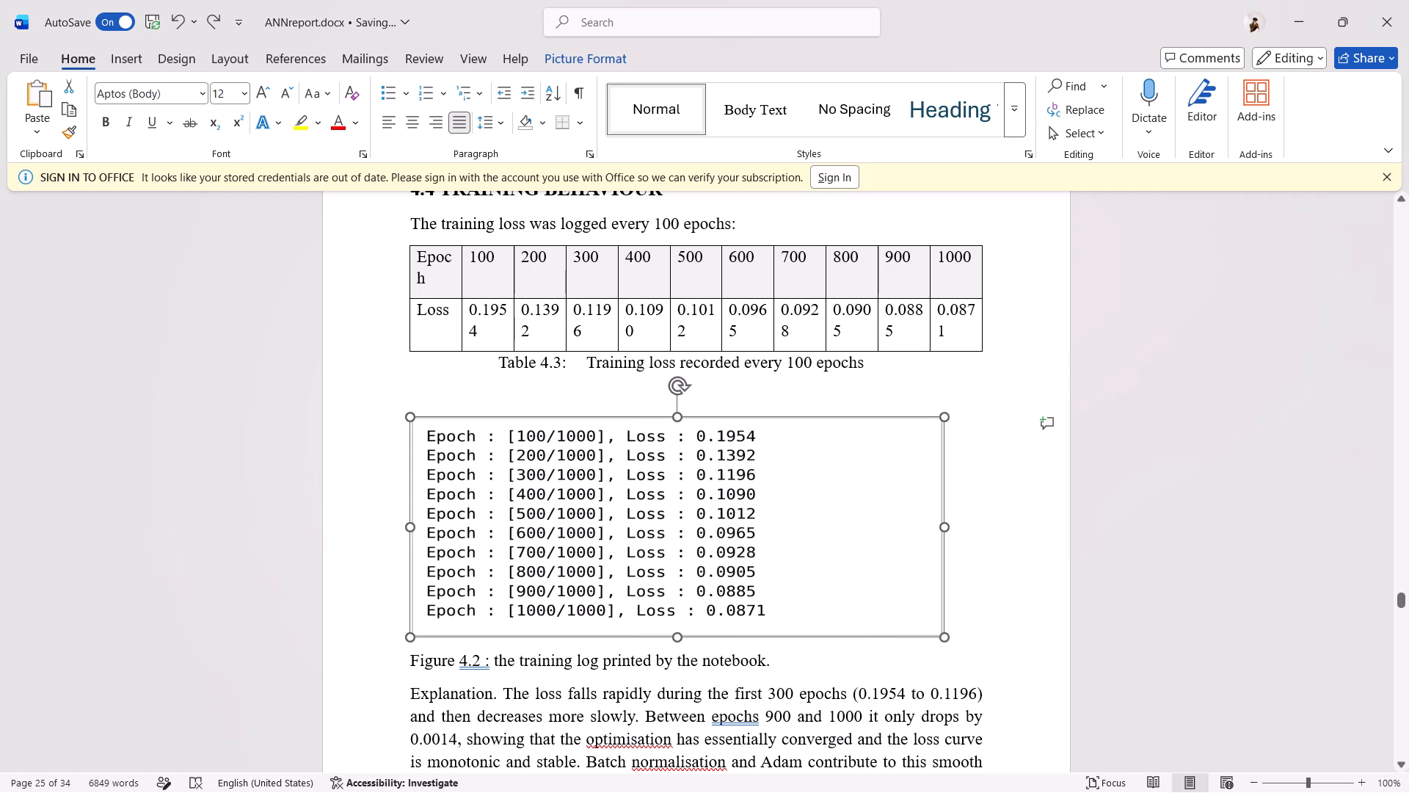
left_click_drag(949, 532, 974, 529)
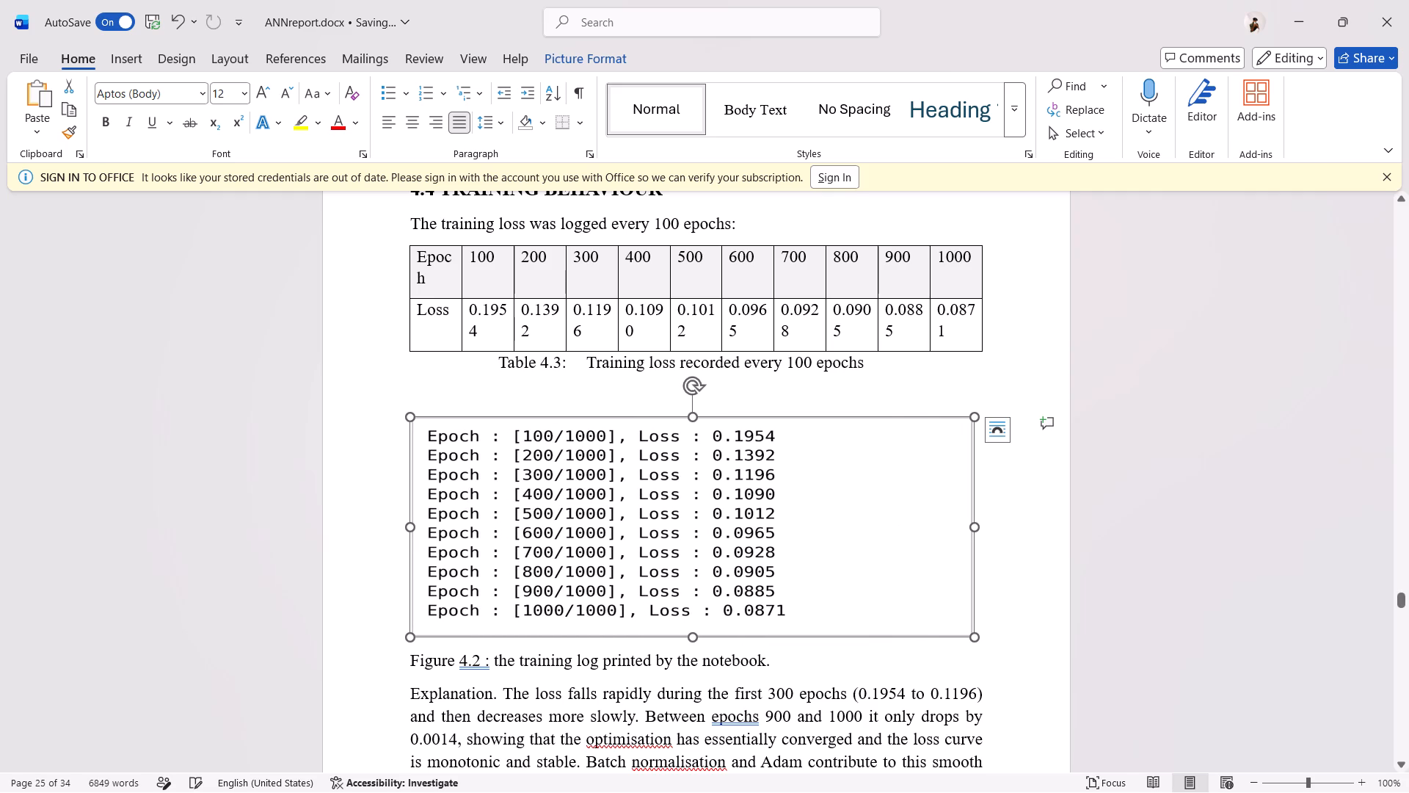
Indent the Figure 4.2 caption under the training log image by two tab stops.
left_click(412, 662)
key("Tab")
key("Tab")
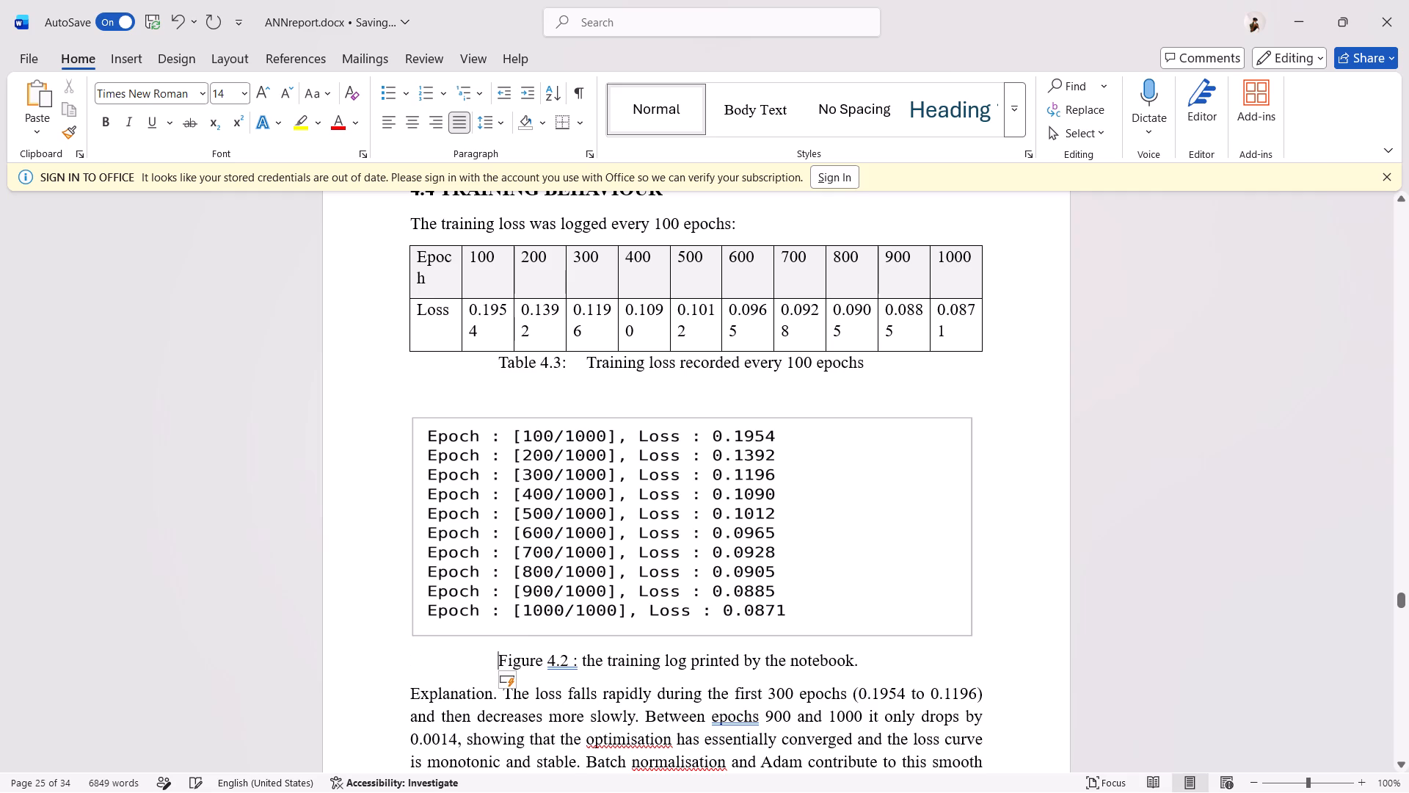
key("Tab")
key("BackSpace")
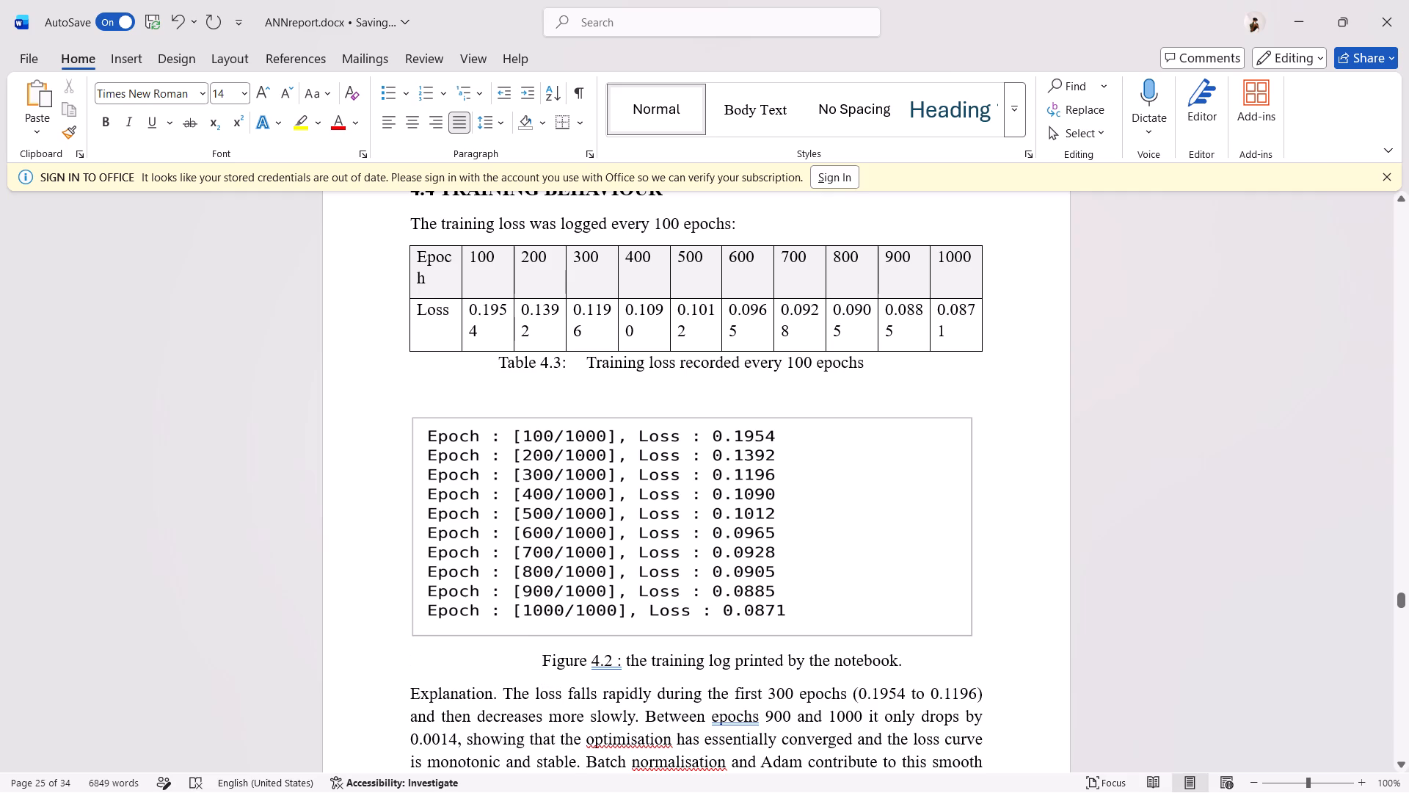
scroll(412, 662, "down", 2)
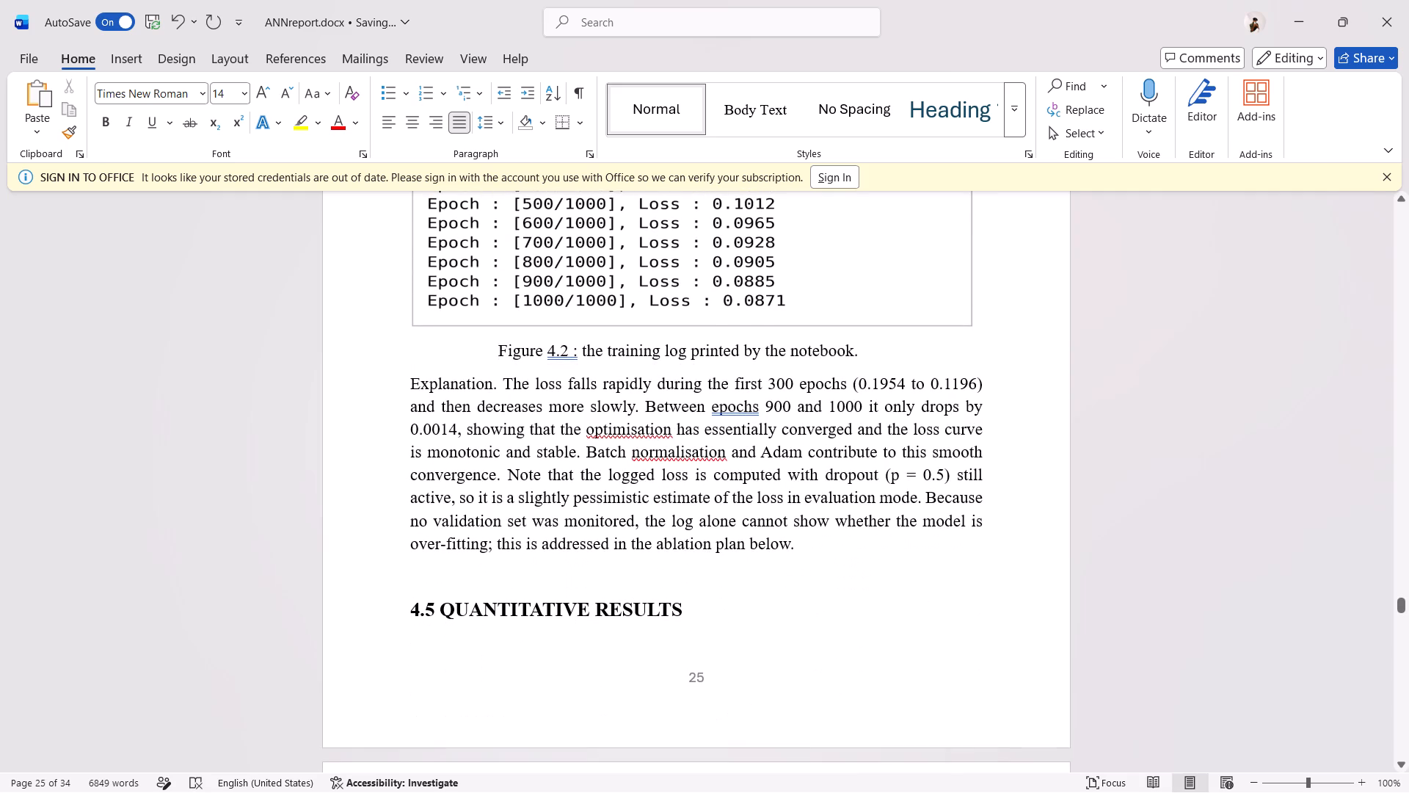
Insert two blank lines before the 4.5 QUANTITATIVE RESULTS heading to push it onto the next page.
scroll(412, 662, "down", 1)
left_click(407, 455)
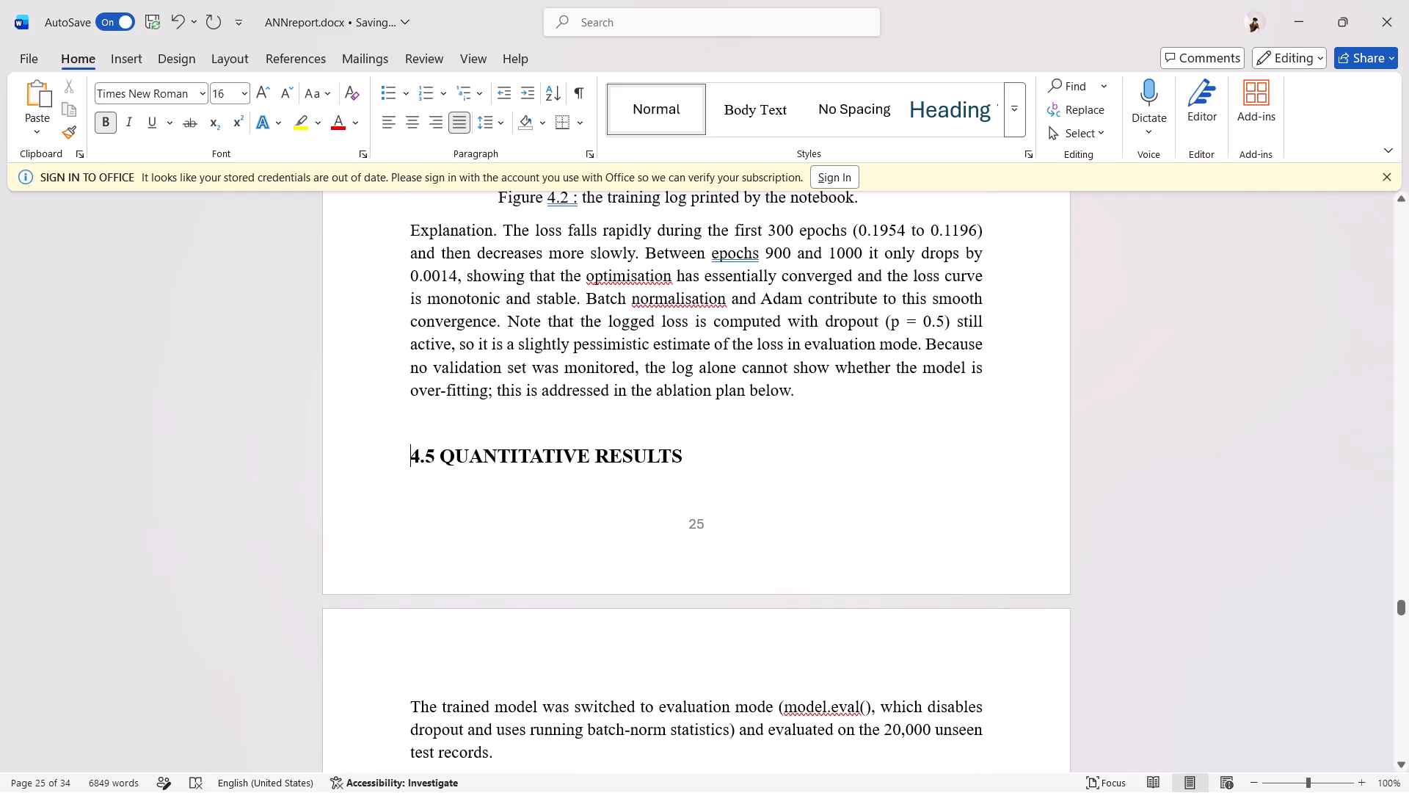
key("Return")
key("Return")
Switch to Contents_Figures_Tables_List.docx and copy the "Table 4.4: Quantitative performance results on the test set" entry without its page number.
scroll(407, 455, "down", 1)
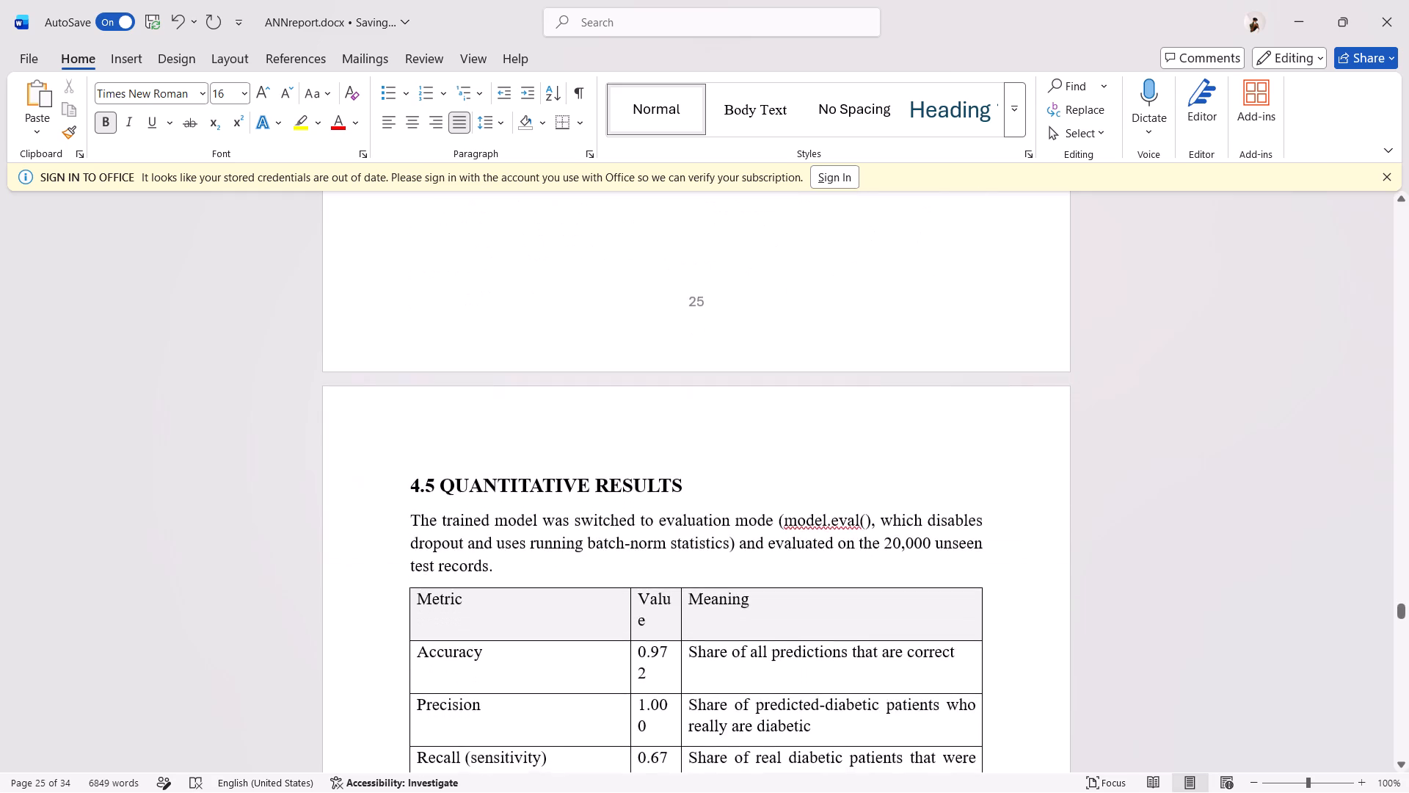
scroll(407, 455, "down", 3)
key("alt+Tab")
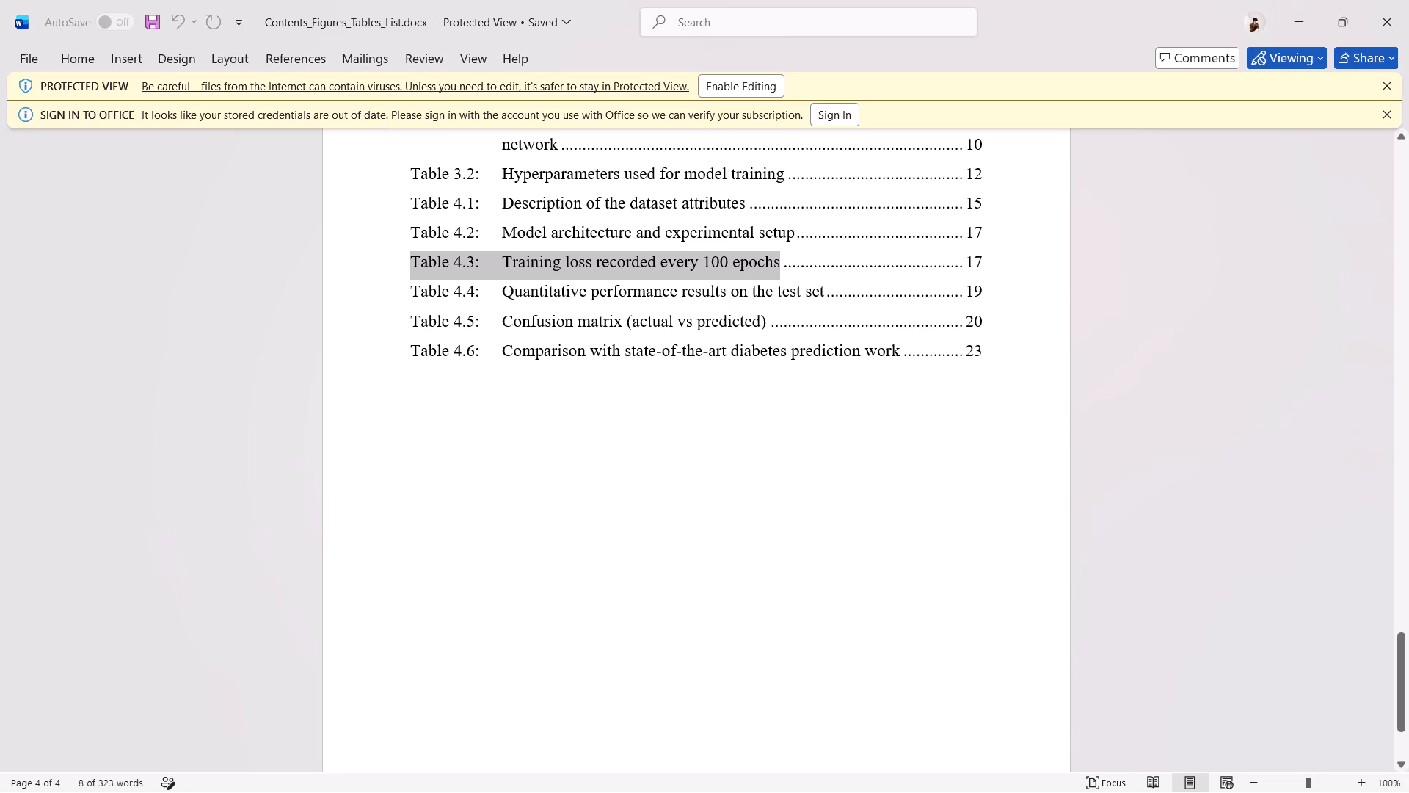
left_click_drag(823, 294, 438, 287)
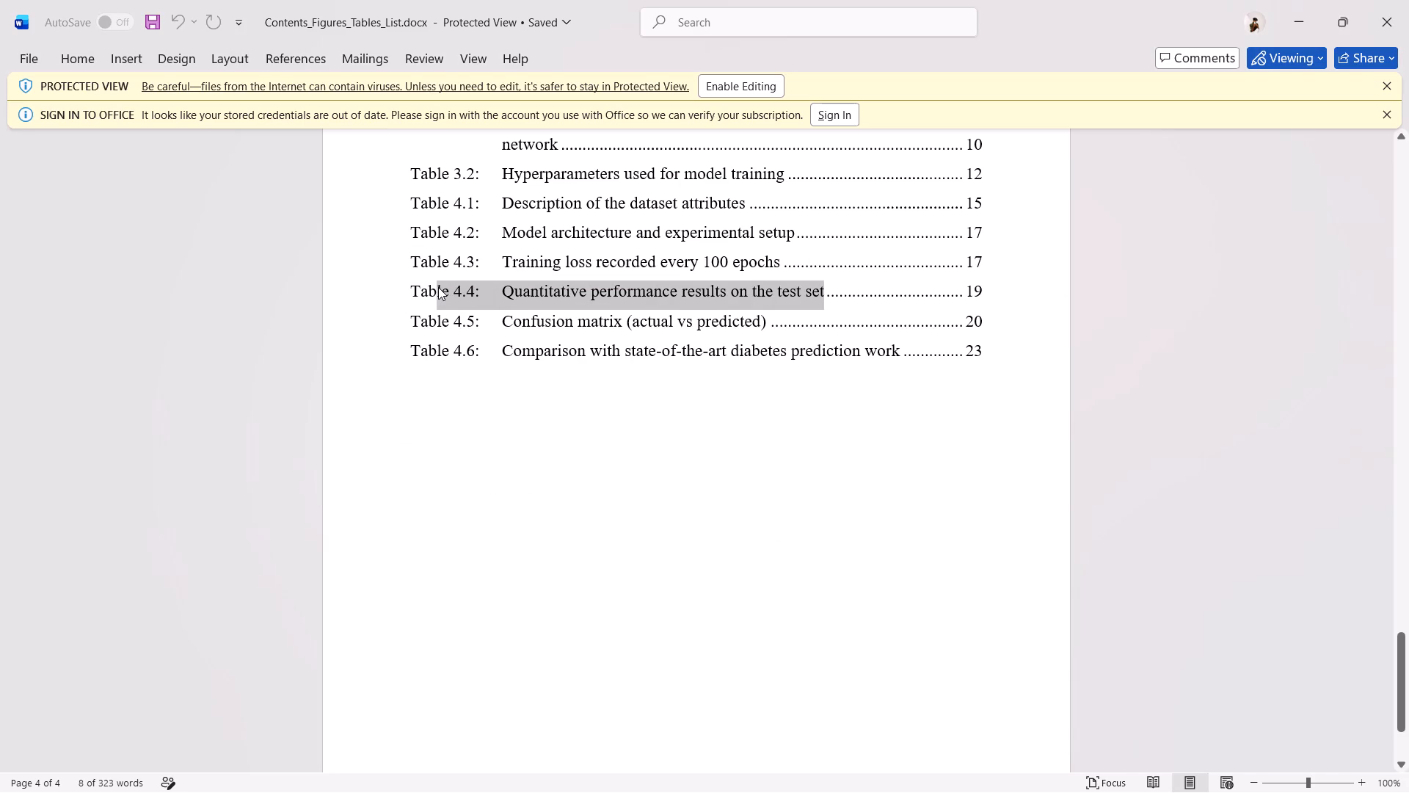
key("shift+Left")
key("shift+Left")
key("shift+Left")
key("shift+Left")
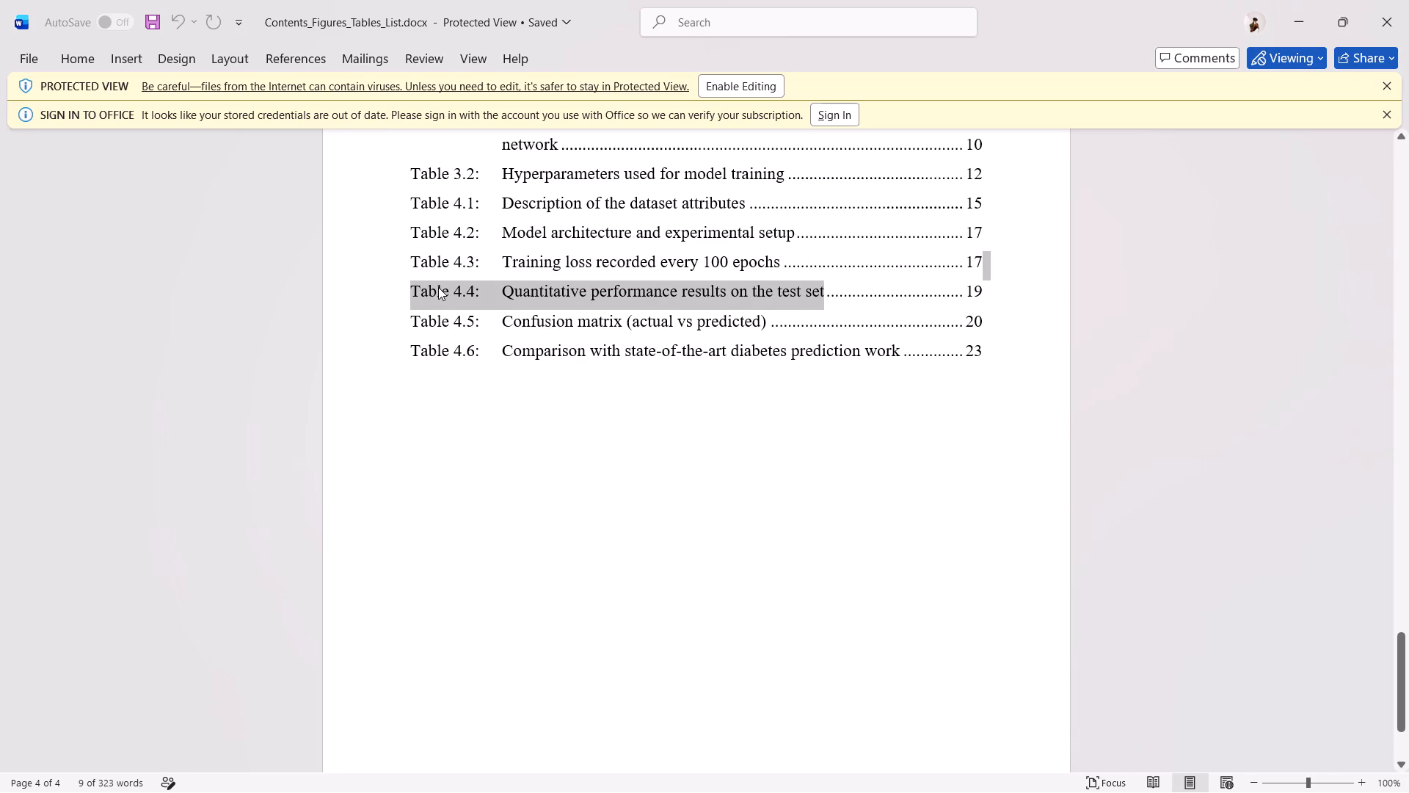
key("shift+Right")
key("ctrl+c")
In ANNreport.docx, paste the Table 4.4 caption on a new line directly below the metrics table and indent it by two tab stops.
key("alt+Tab")
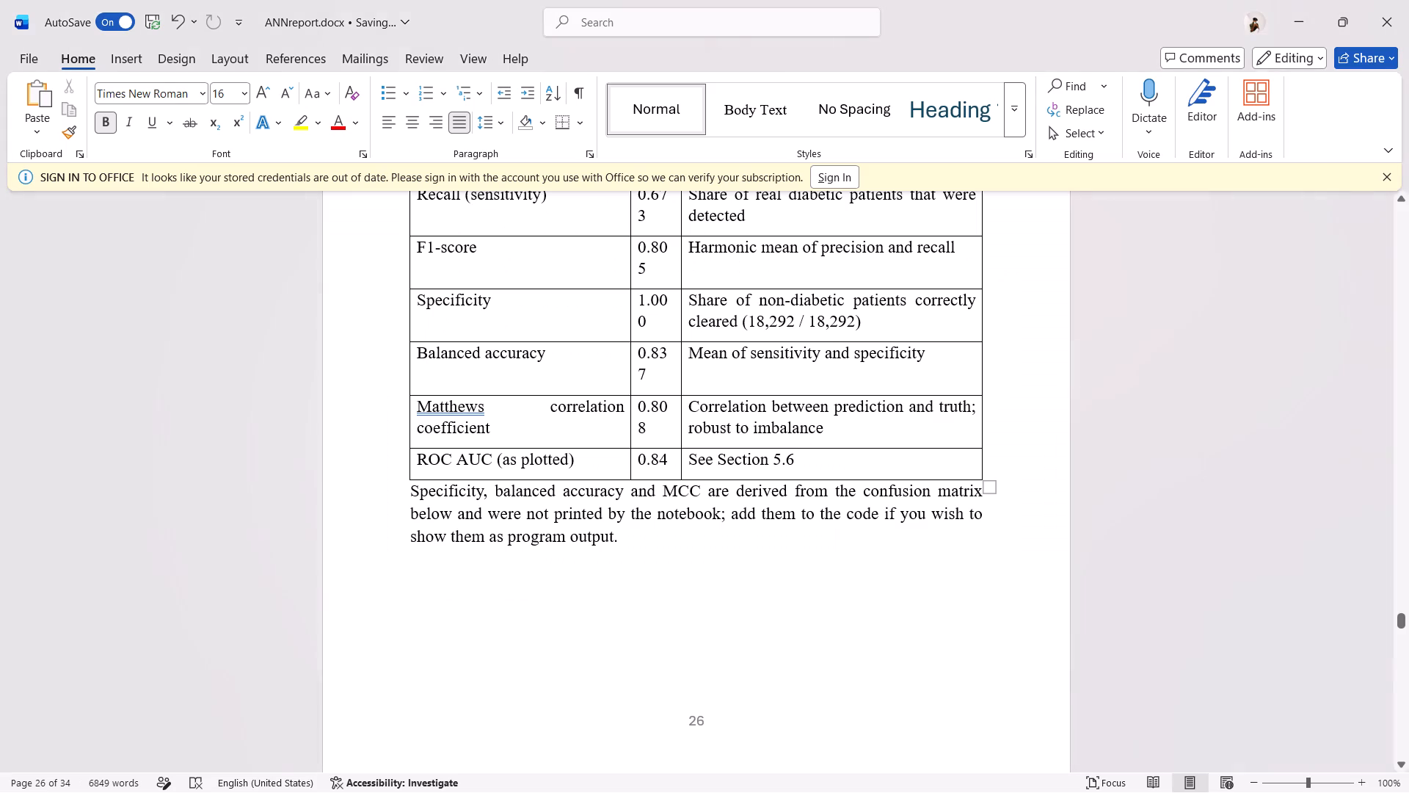
left_click(1004, 481)
key("Home")
key("Return")
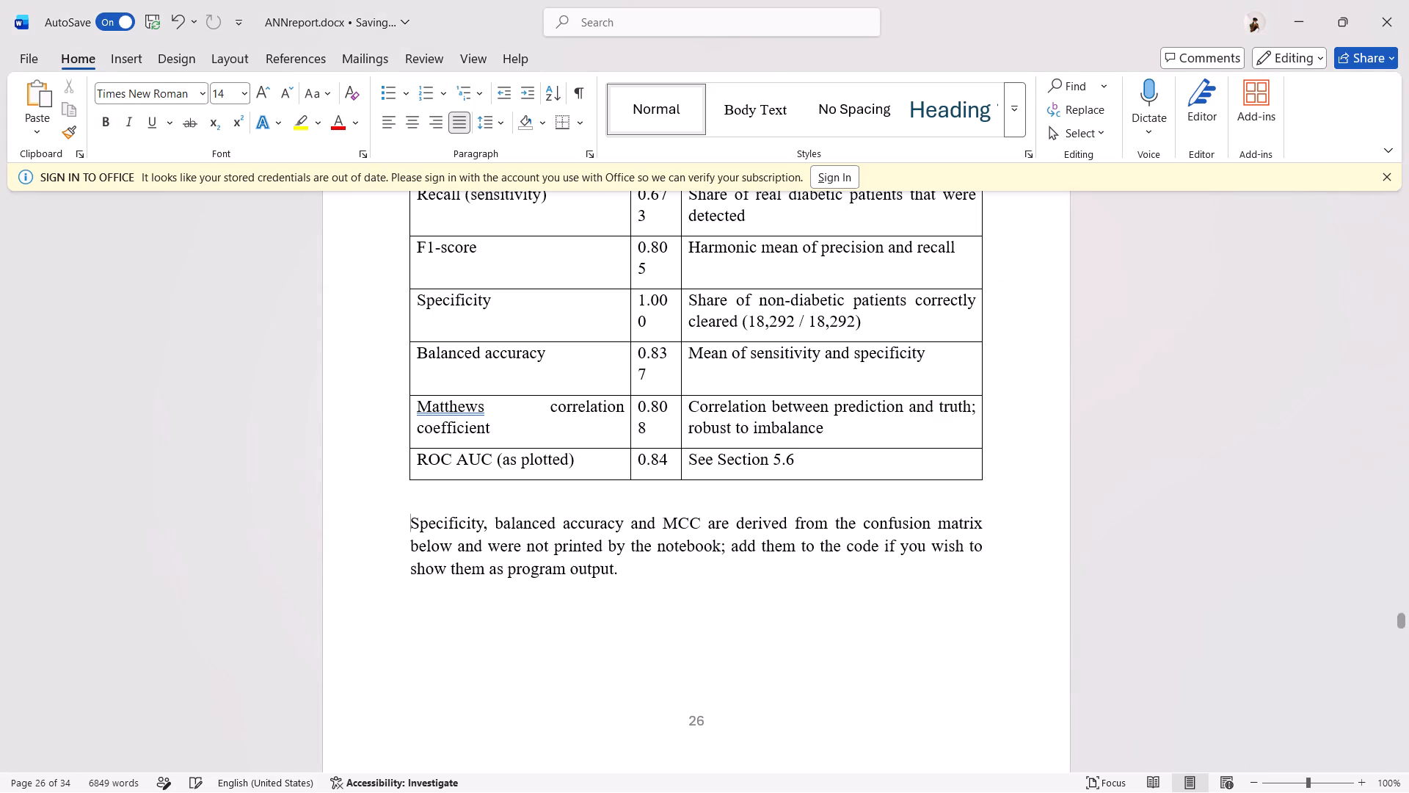
key("Up")
key("ctrl+v")
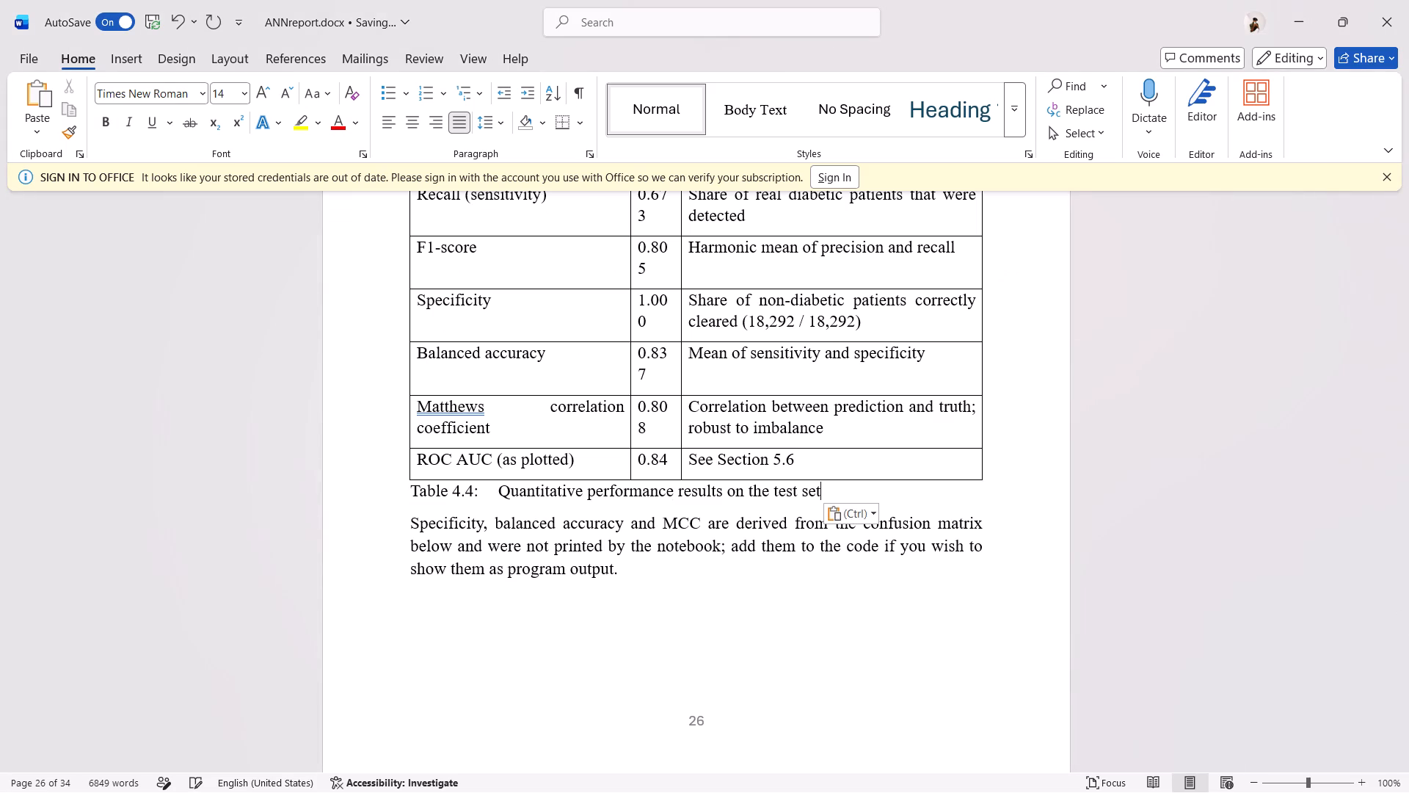
key("Home")
key("Tab")
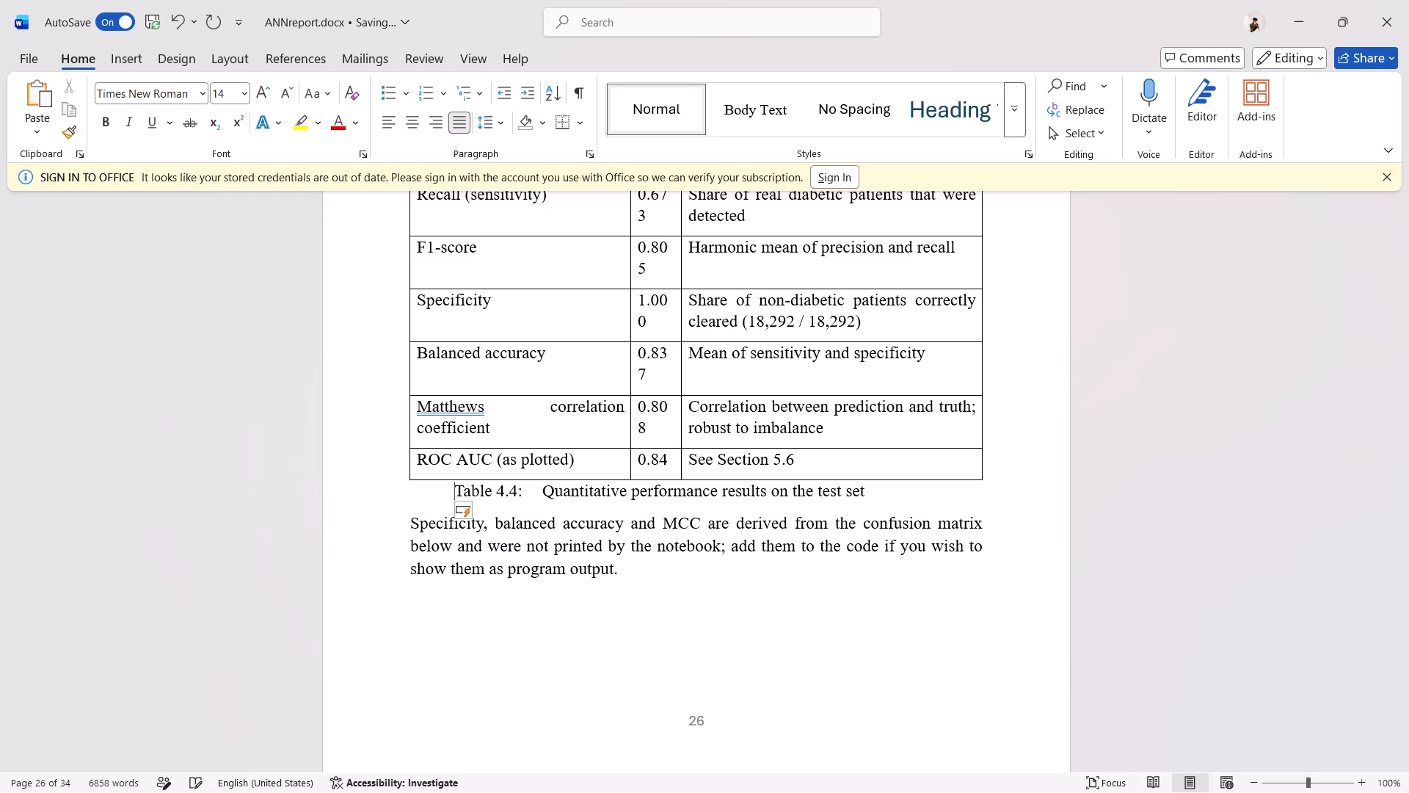
key("Tab")
Switch to Contents_Figures_Tables_List.docx and copy the "Table 4.5: Confusion matrix (actual vs predicted)" entry without its page number.
key("alt+Tab")
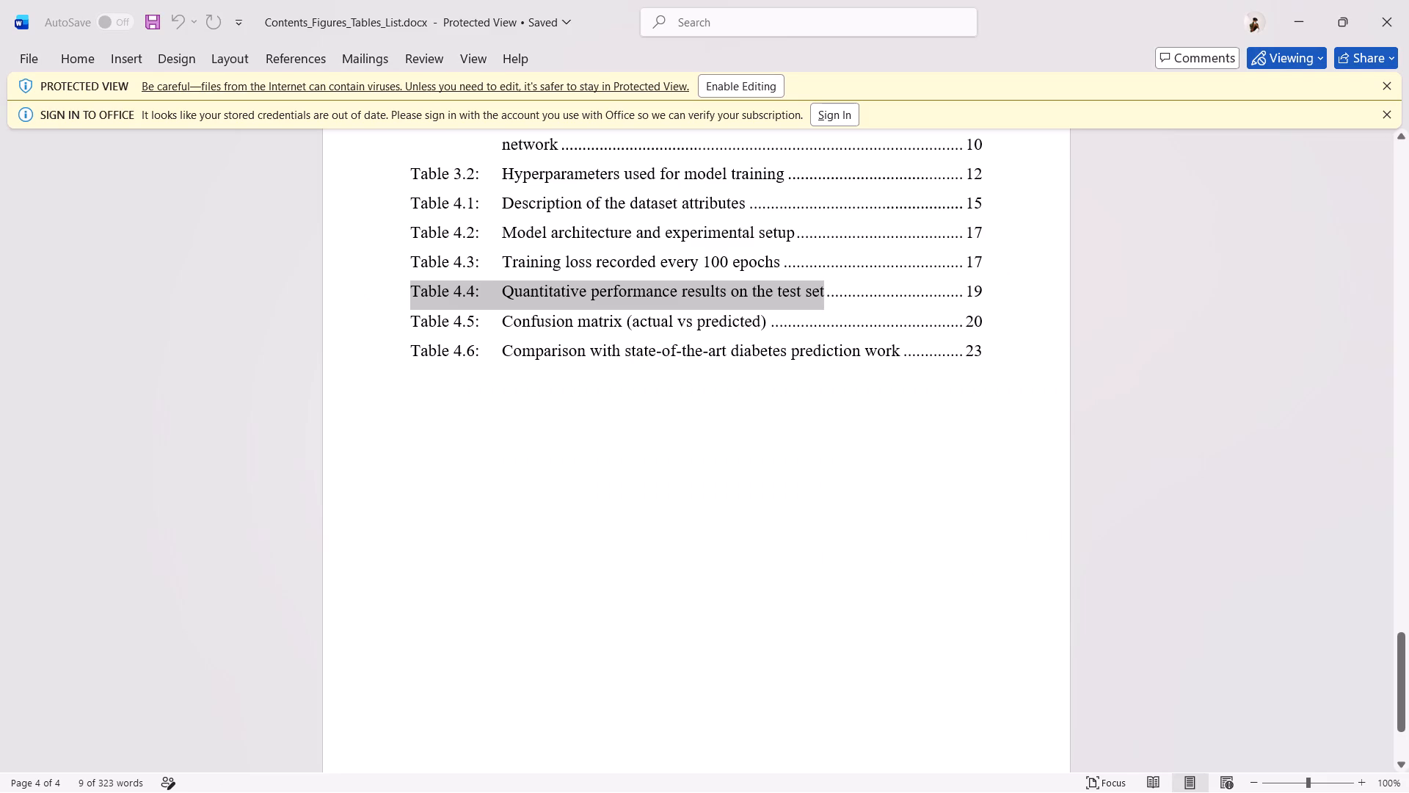
left_click_drag(764, 329, 429, 324)
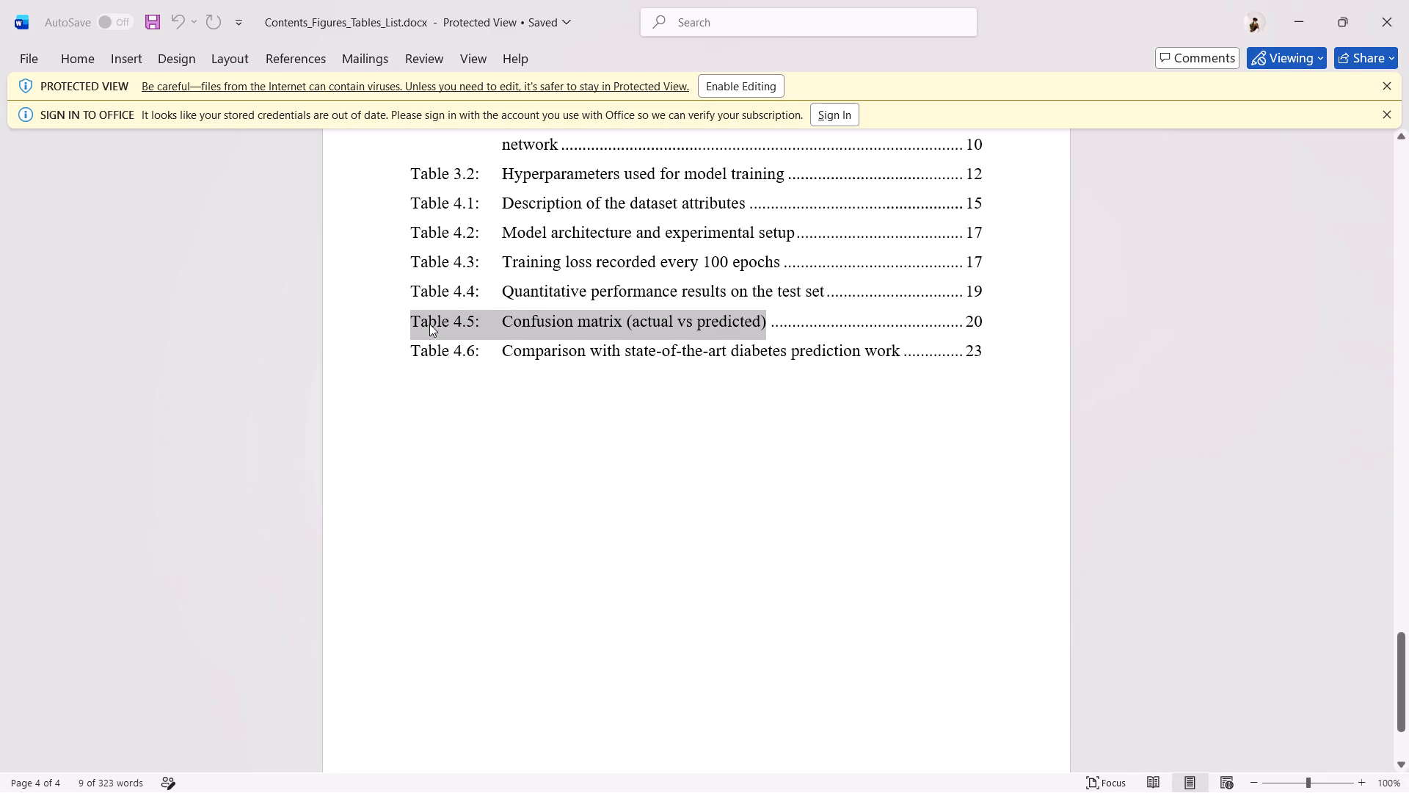
key("ctrl+c")
Back in ANNreport.docx, change the figure number in the printed Accuracy / Precision / Recall / F1-score caption to 4.5.
key("alt+Tab")
scroll(479, 410, "down", 4)
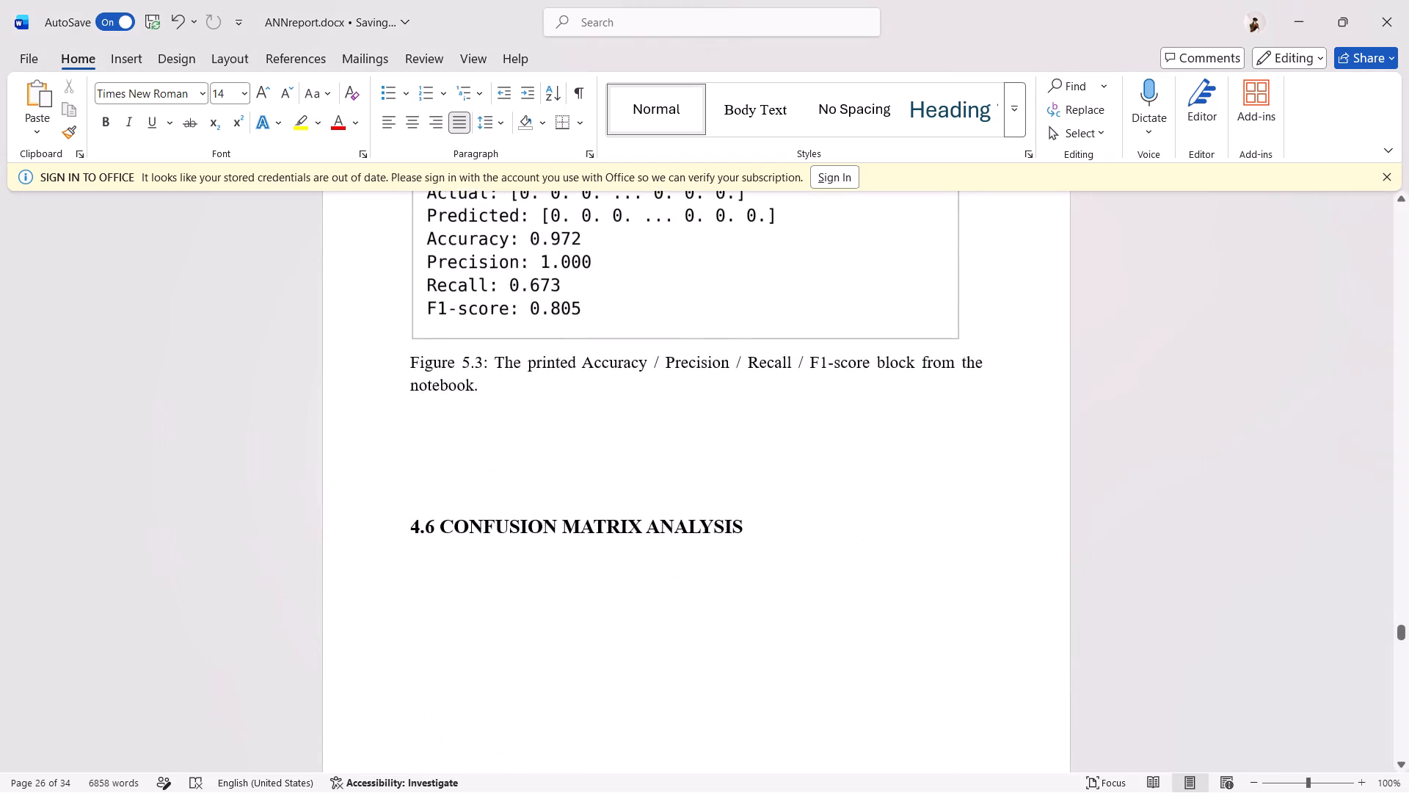
scroll(479, 410, "up", 1)
scroll(479, 410, "down", 2)
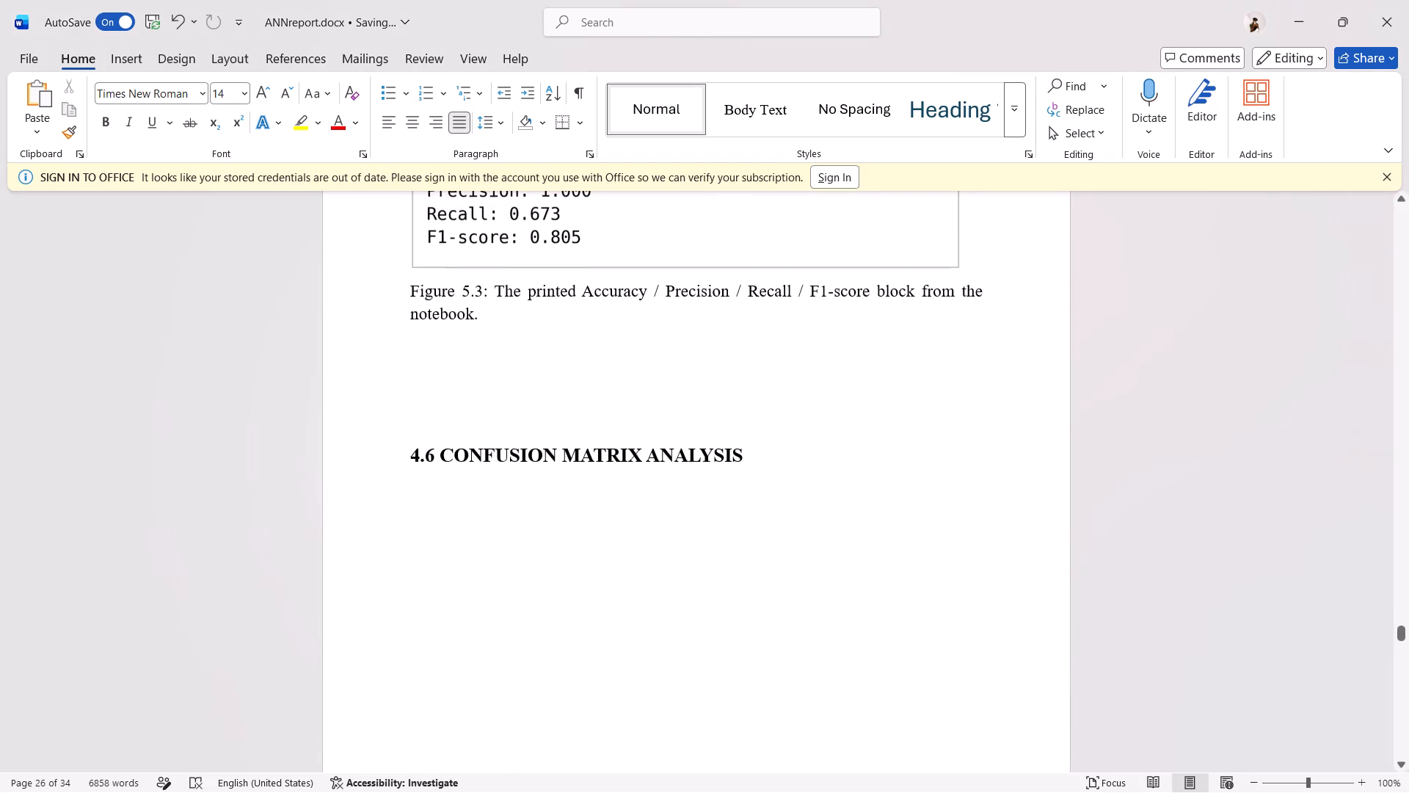
left_click(469, 299)
key("BackSpace")
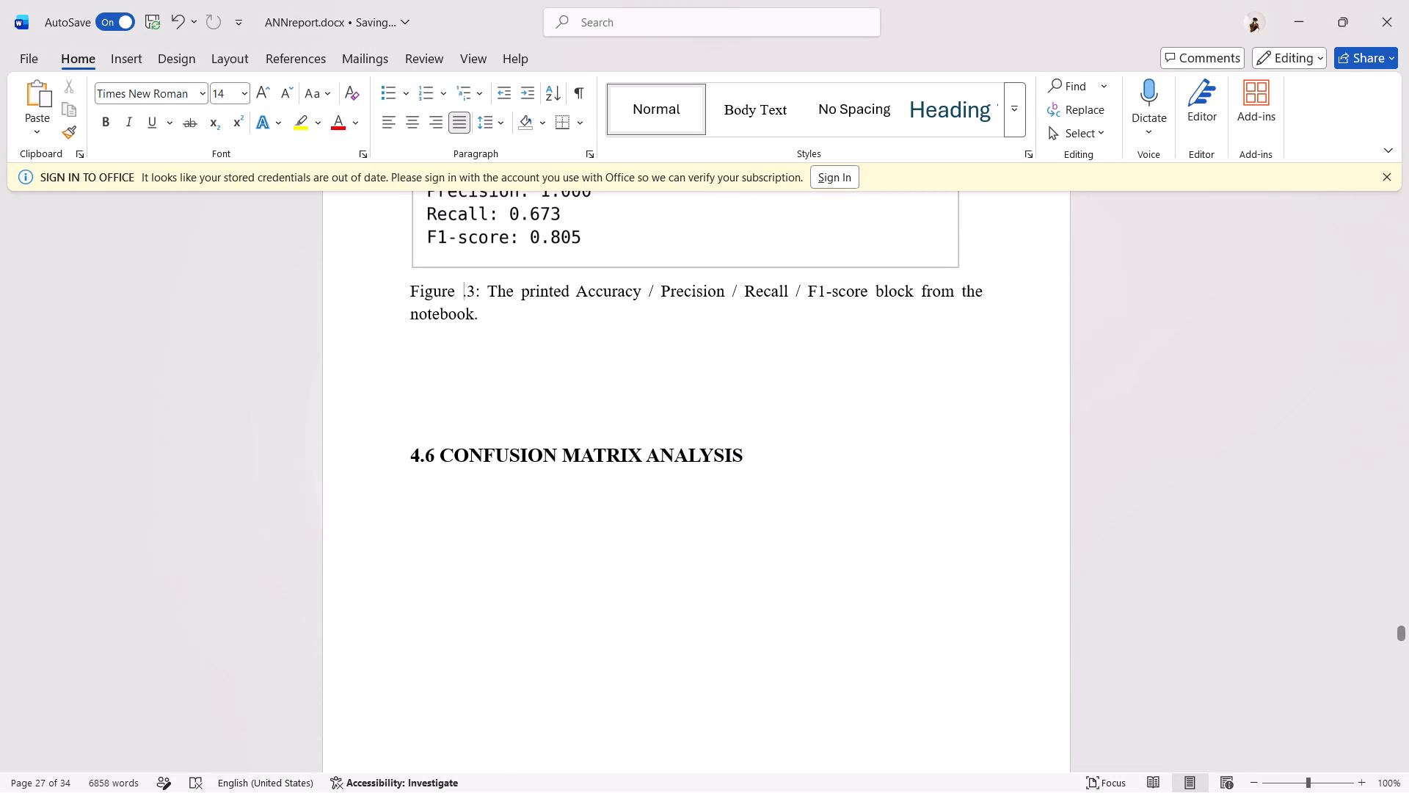
key("4")
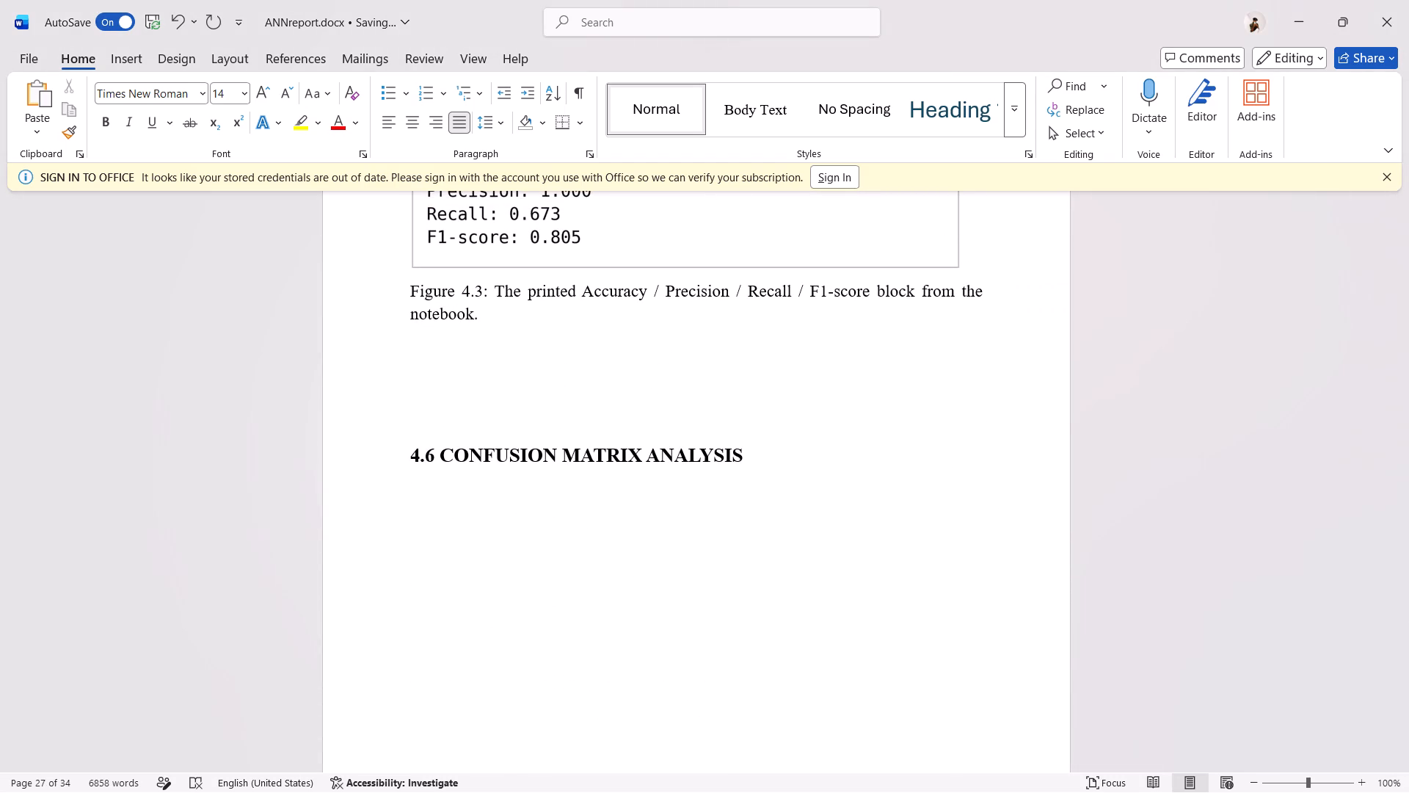
key("Right")
key("Right")
key("BackSpace")
key("5")
Remove the surplus blank lines above the 4.6 CONFUSION MATRIX ANALYSIS heading, keeping one, so the heat map moves onto the heading's page.
scroll(527, 356, "up", 4)
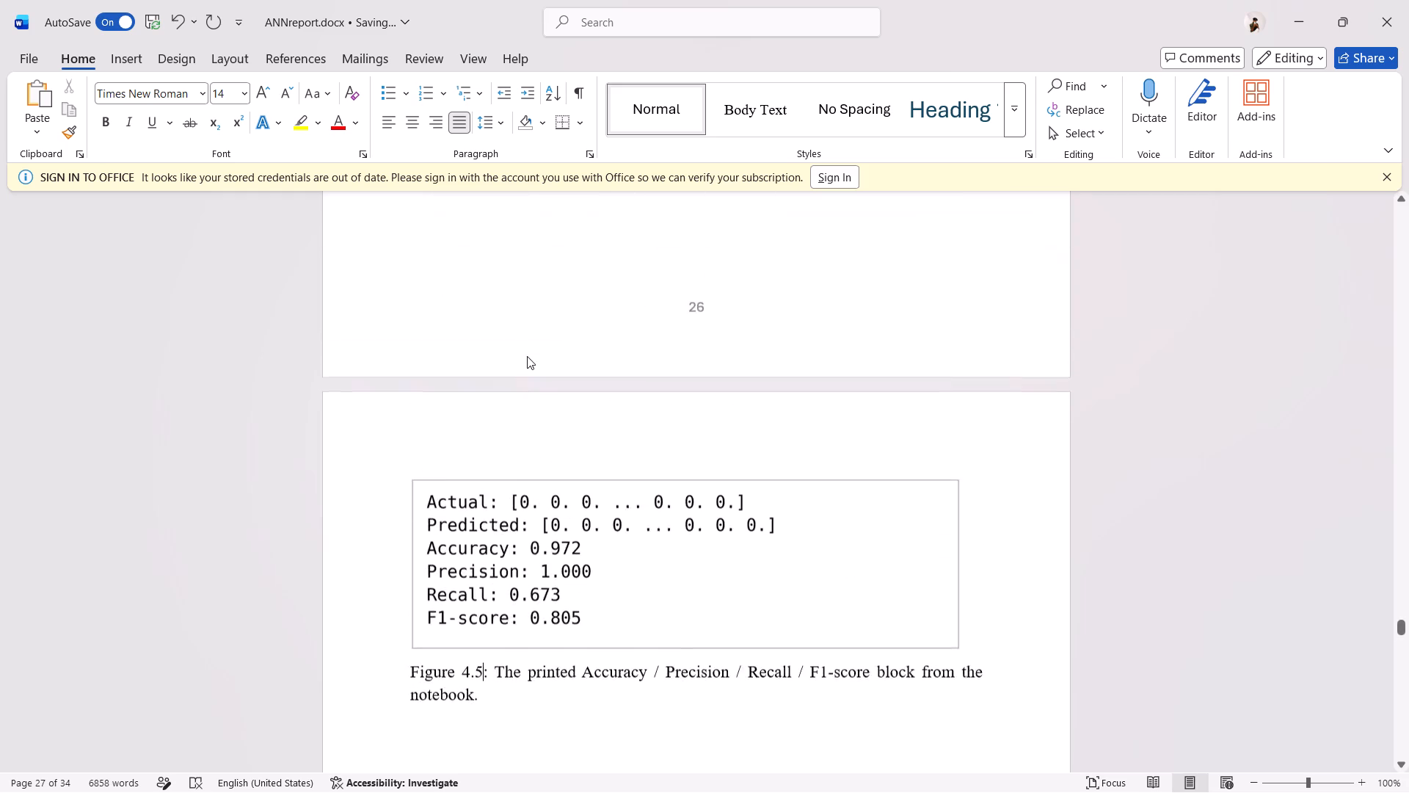
scroll(527, 356, "down", 2)
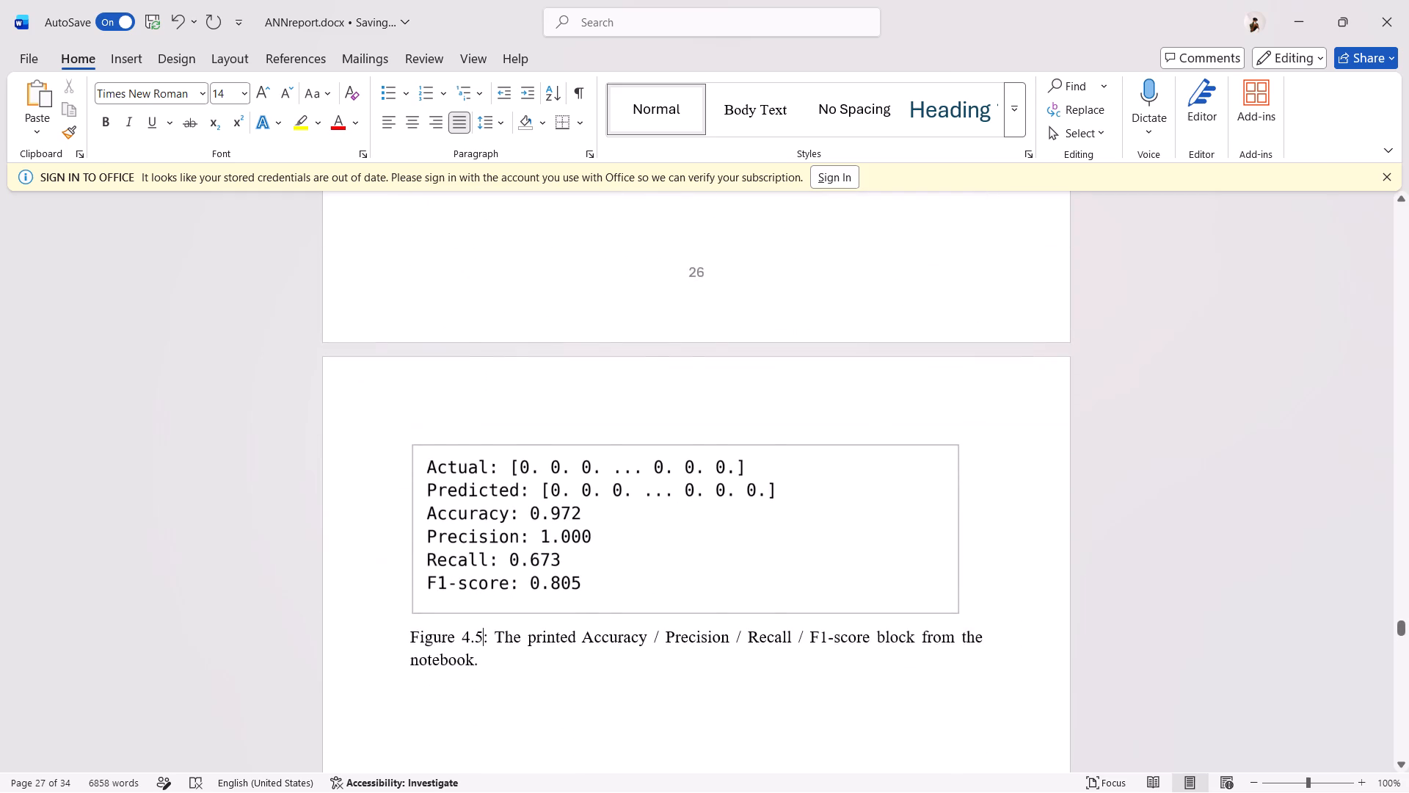
scroll(527, 356, "down", 2)
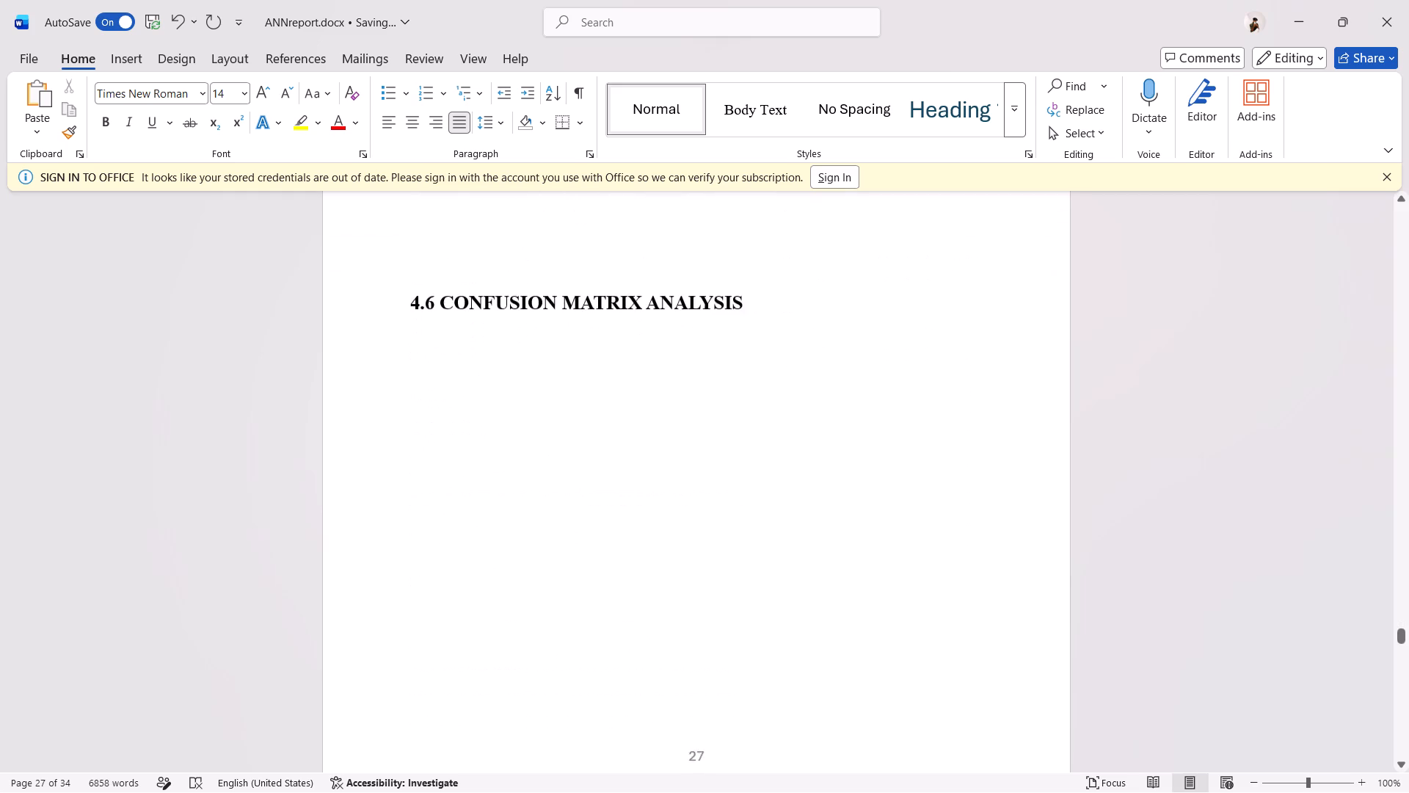
scroll(527, 356, "down", 2)
scroll(527, 356, "up", 1)
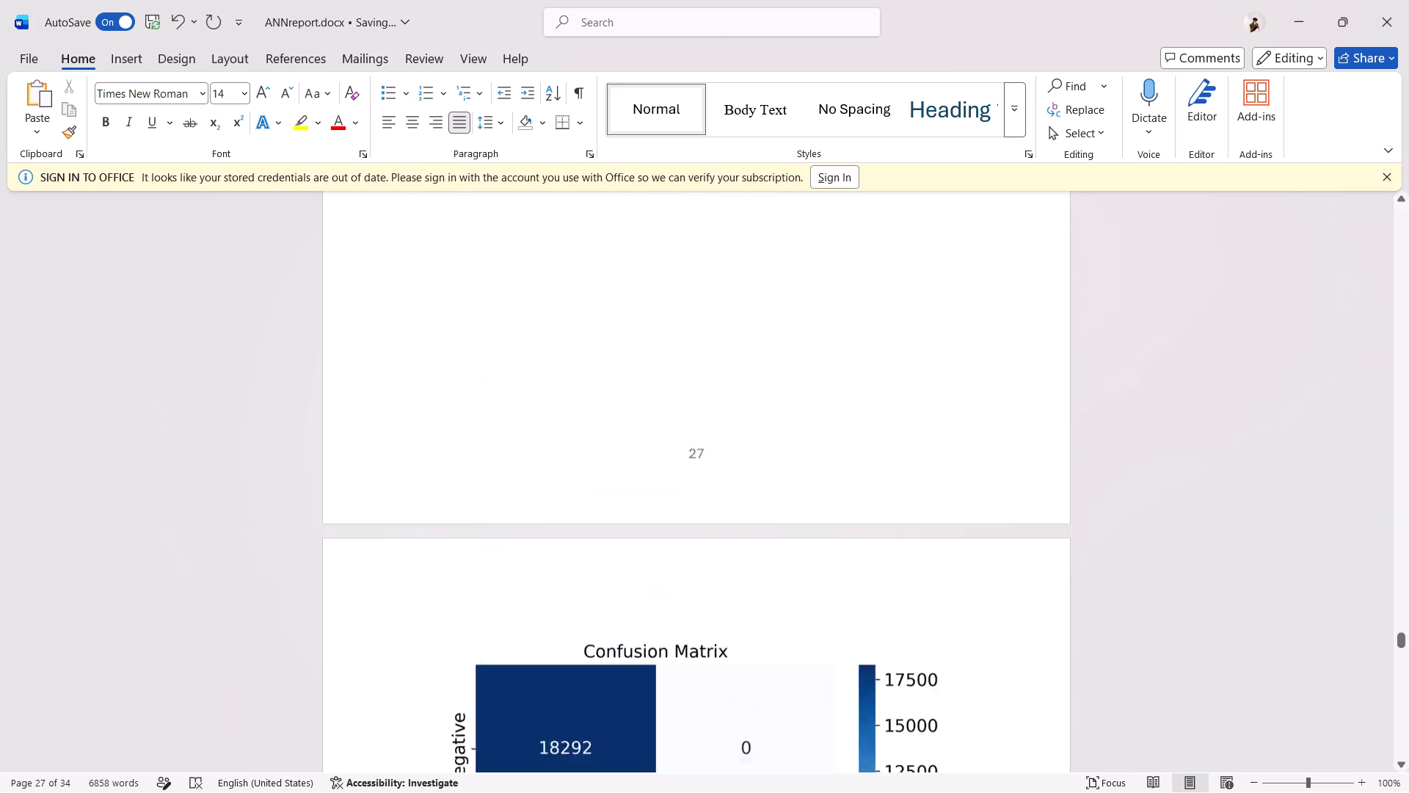
scroll(527, 356, "up", 1)
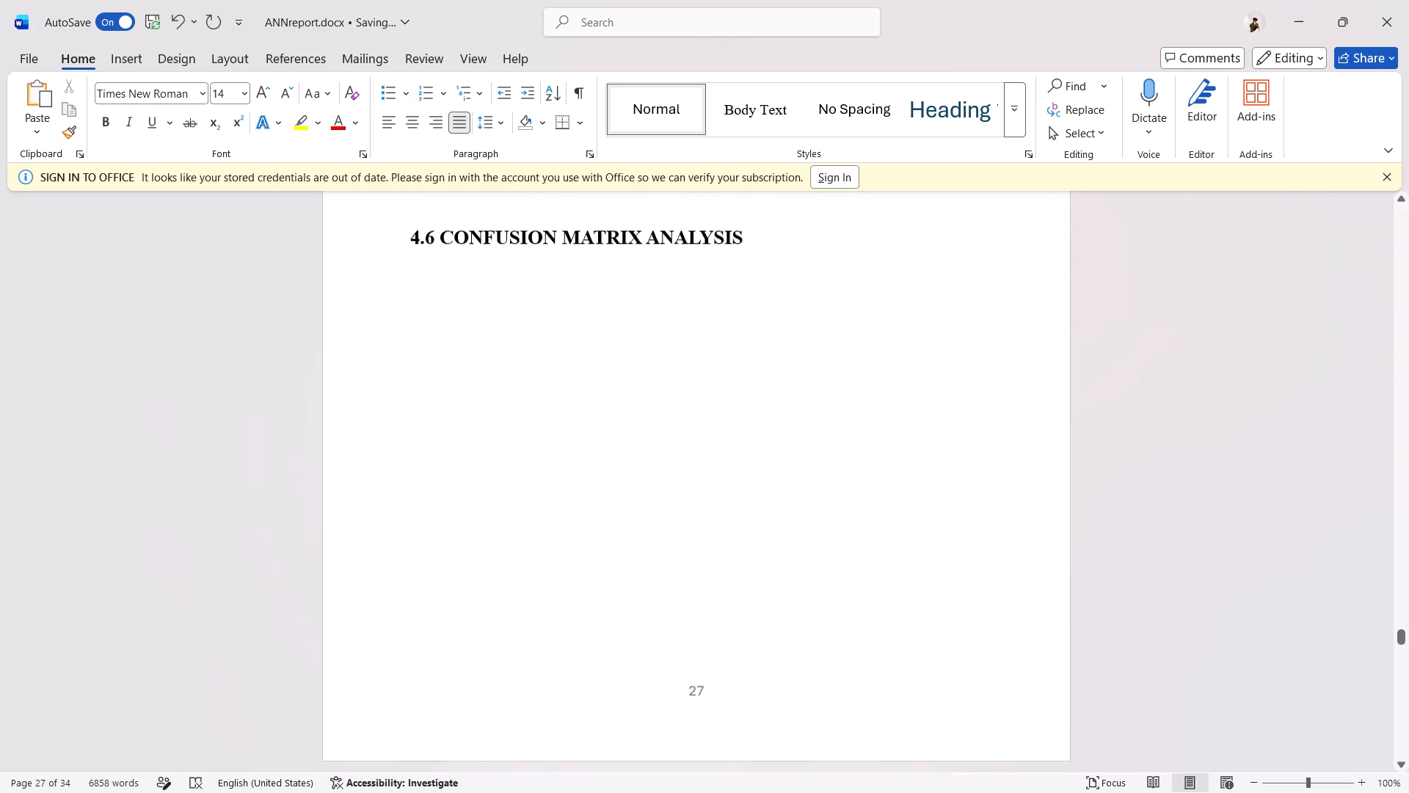
scroll(527, 356, "down", 1)
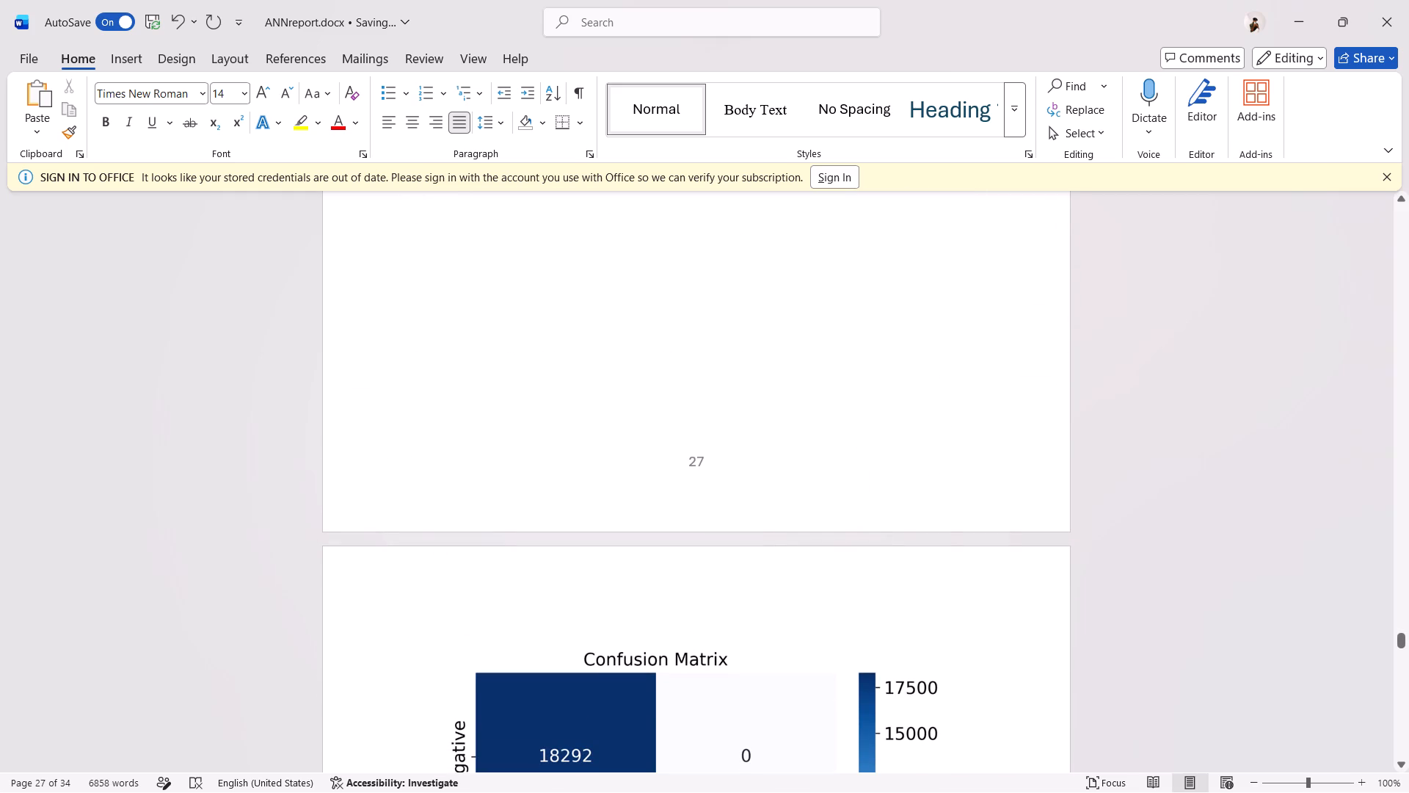
left_click(464, 670)
left_click(388, 646)
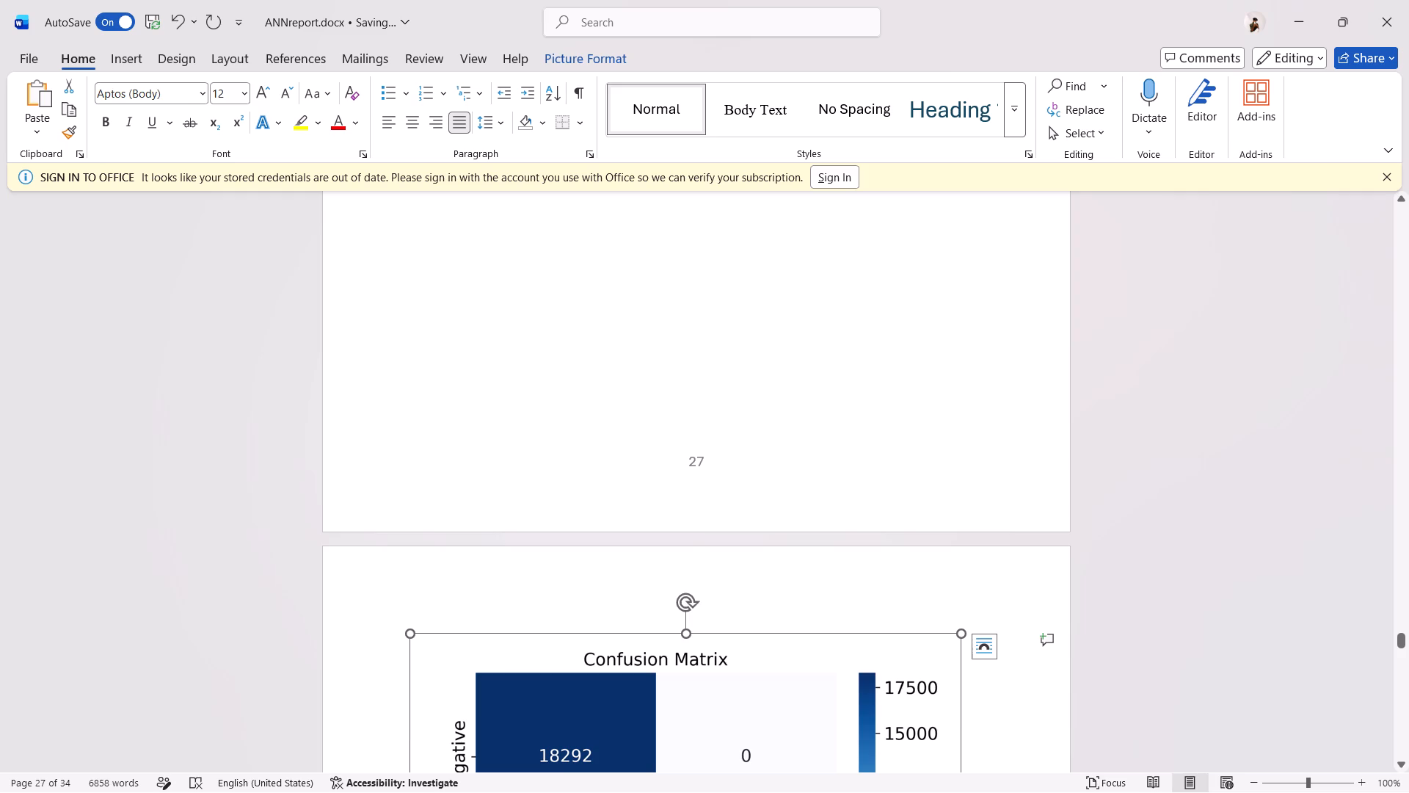
left_click(388, 646)
scroll(586, 618, "up", 2)
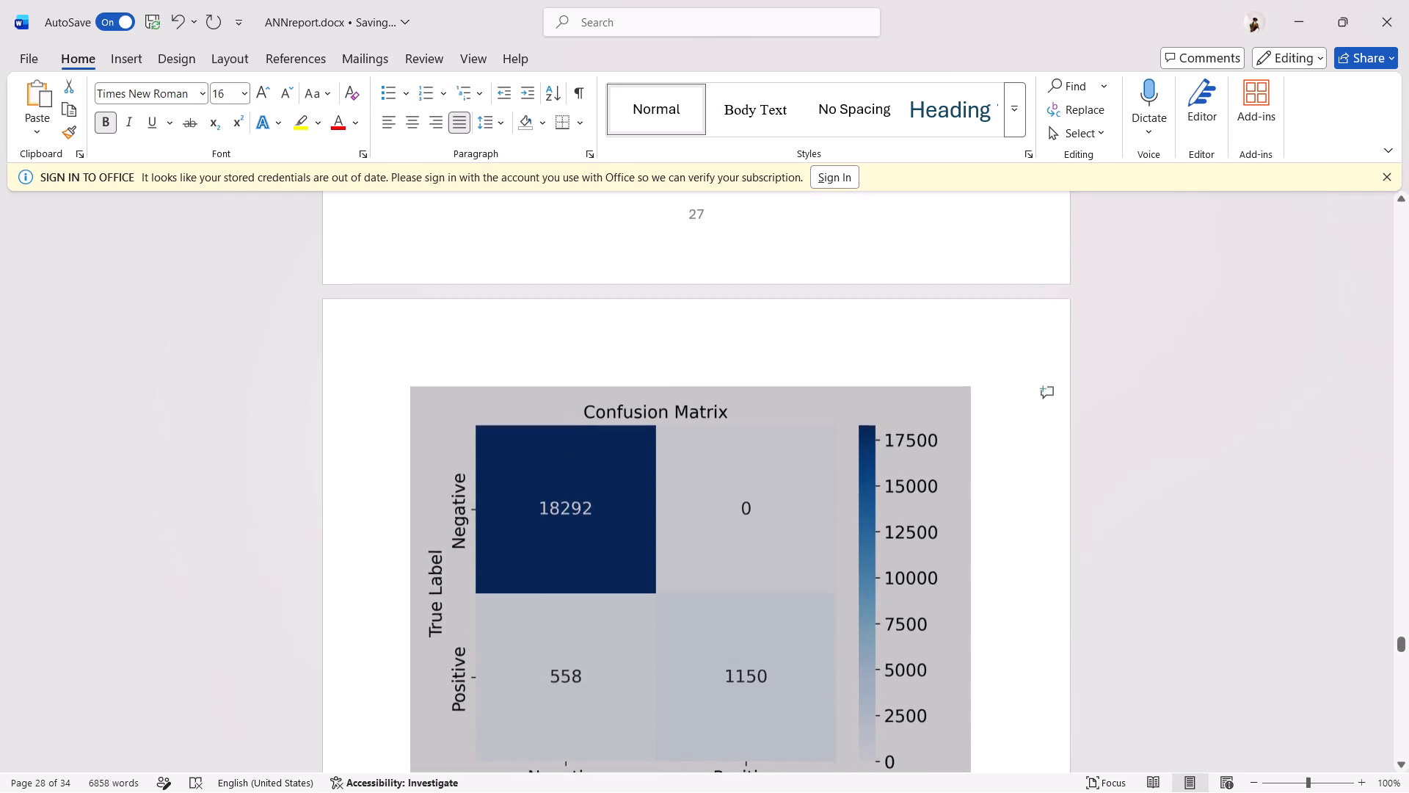
scroll(586, 618, "up", 2)
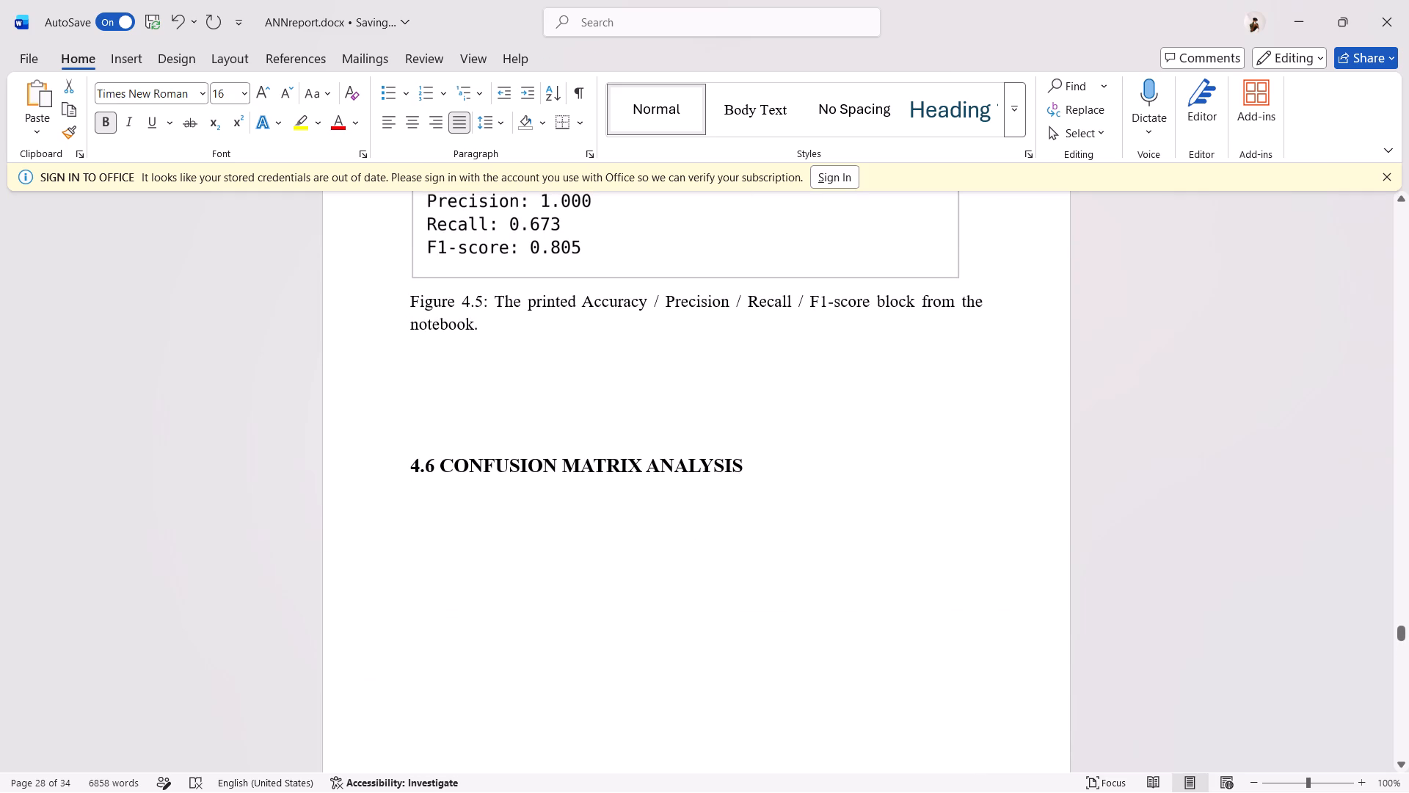
left_click(403, 466)
key("BackSpace")
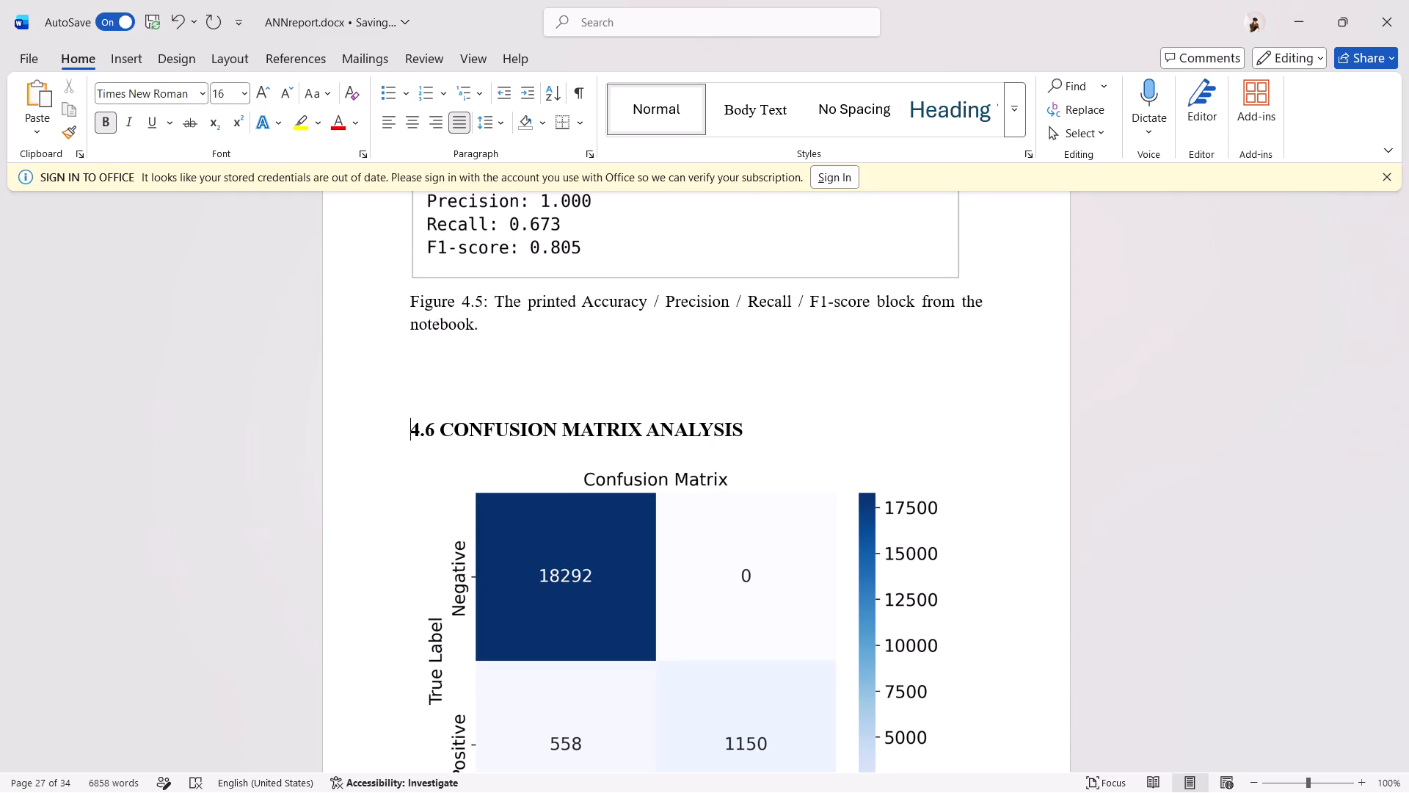
key("BackSpace")
key("BackSpace")
key("Return")
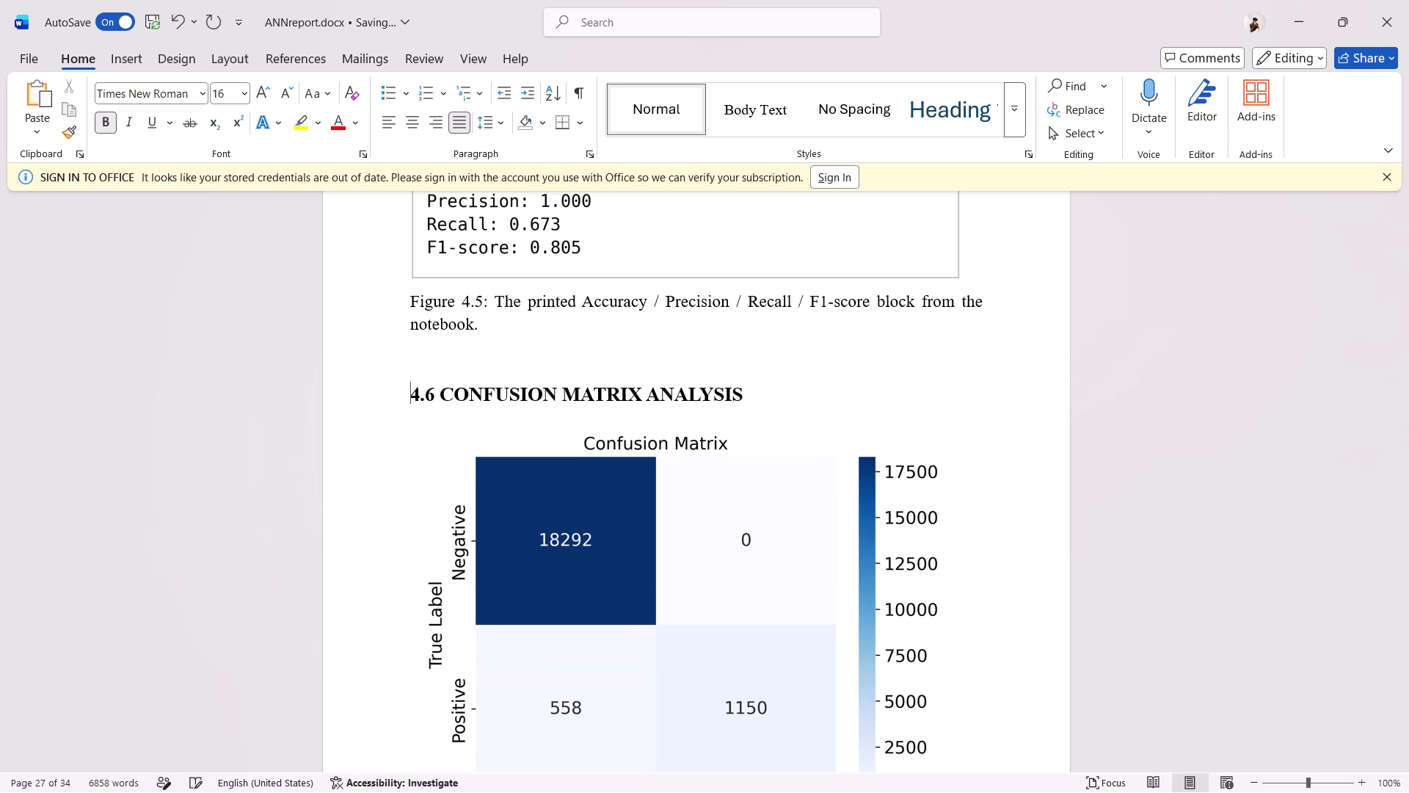
Reduce the confusion matrix image's height, keeping its width, so that its caption fits on the same page.
scroll(403, 466, "down", 3)
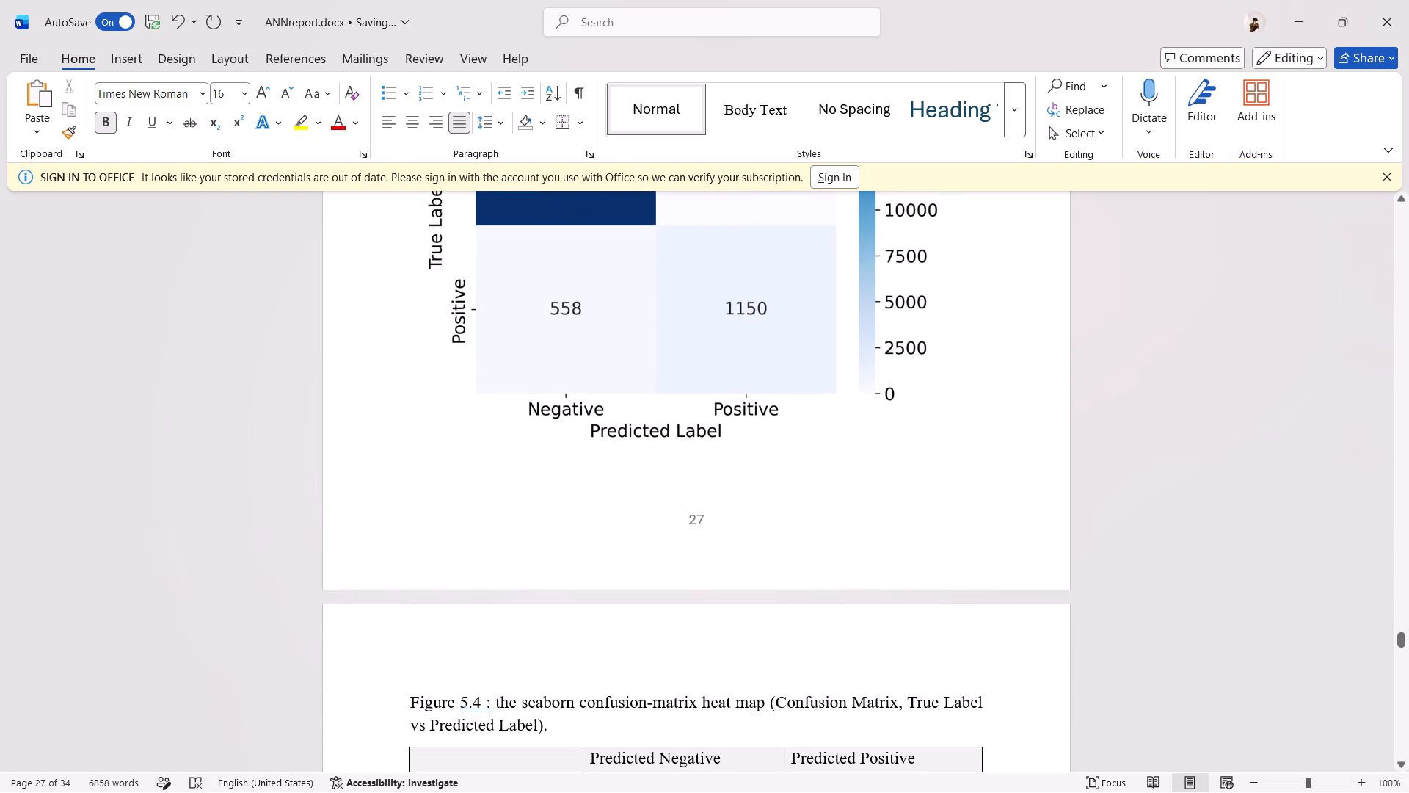
scroll(403, 466, "up", 2)
left_click(465, 516)
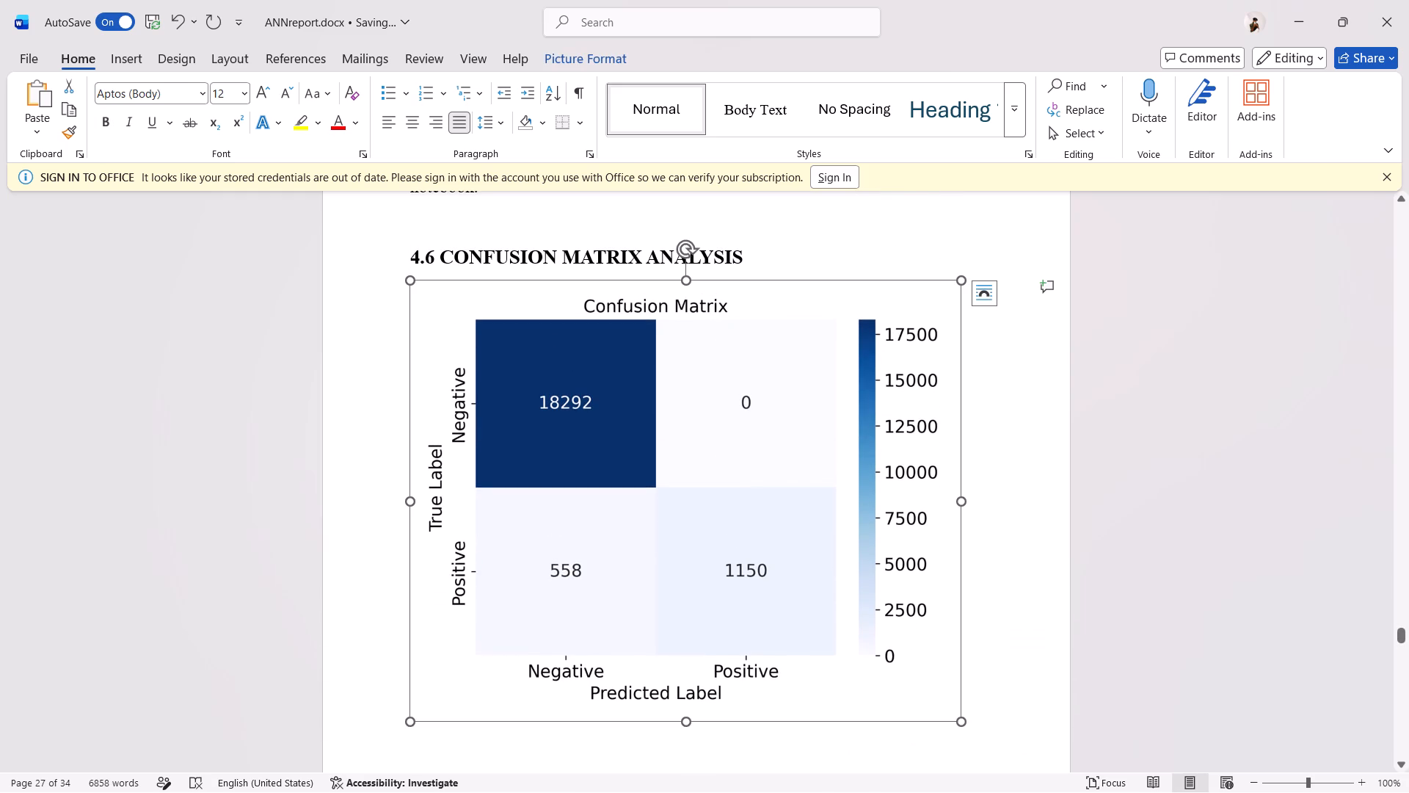
left_click_drag(684, 724, 678, 669)
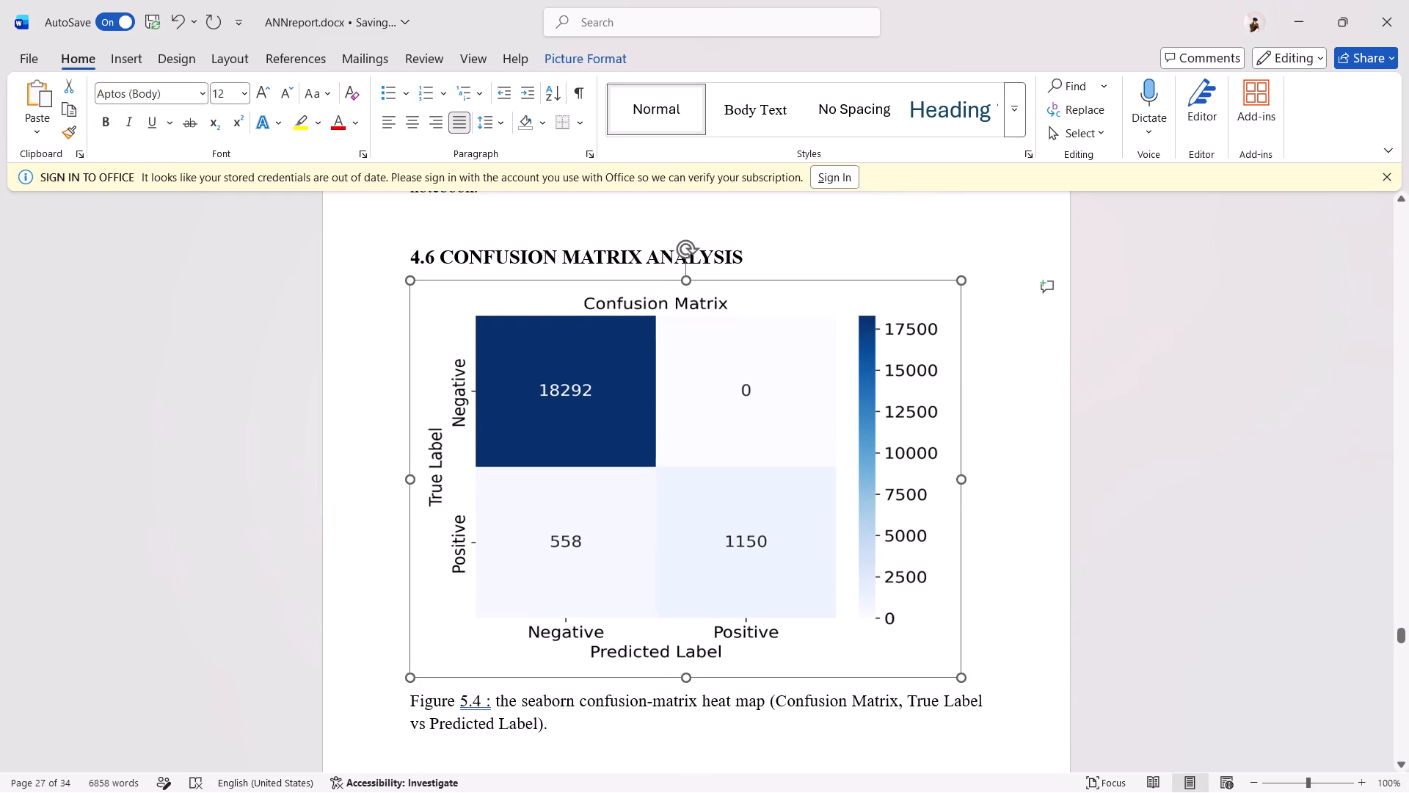
left_click_drag(678, 669, 685, 659)
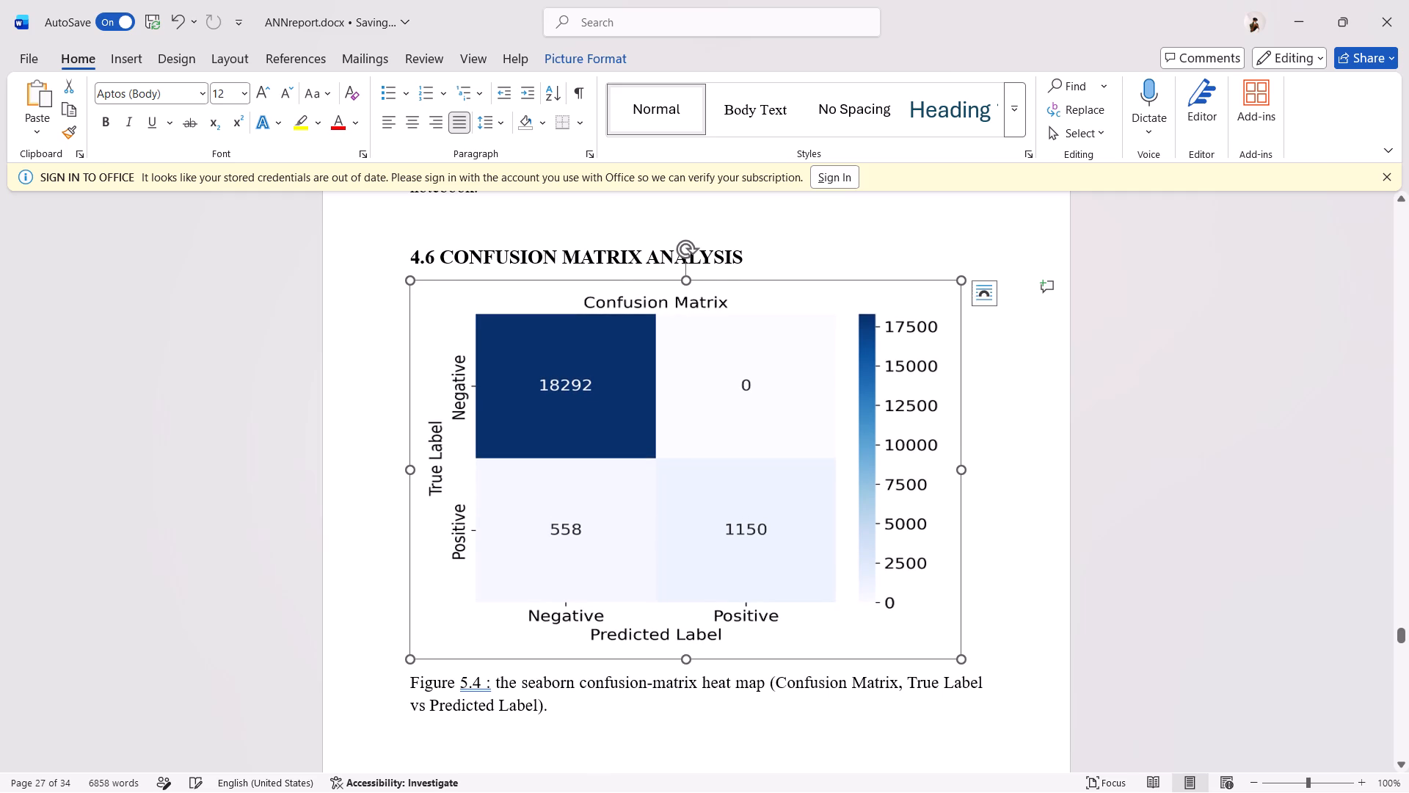
Change the figure number in the seaborn confusion-matrix heat map caption to 4.6.
scroll(712, 748, "down", 1)
left_click(708, 526)
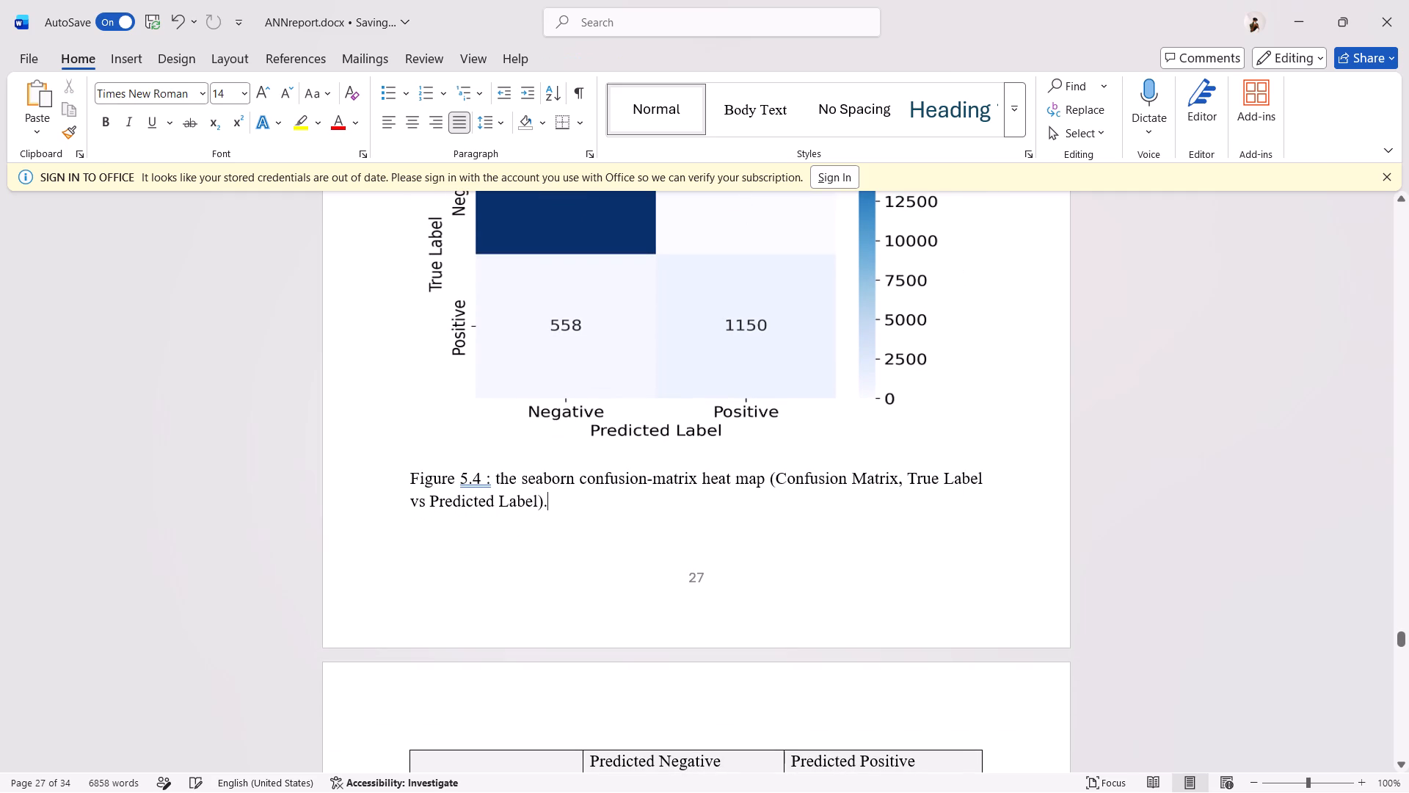
left_click(468, 481)
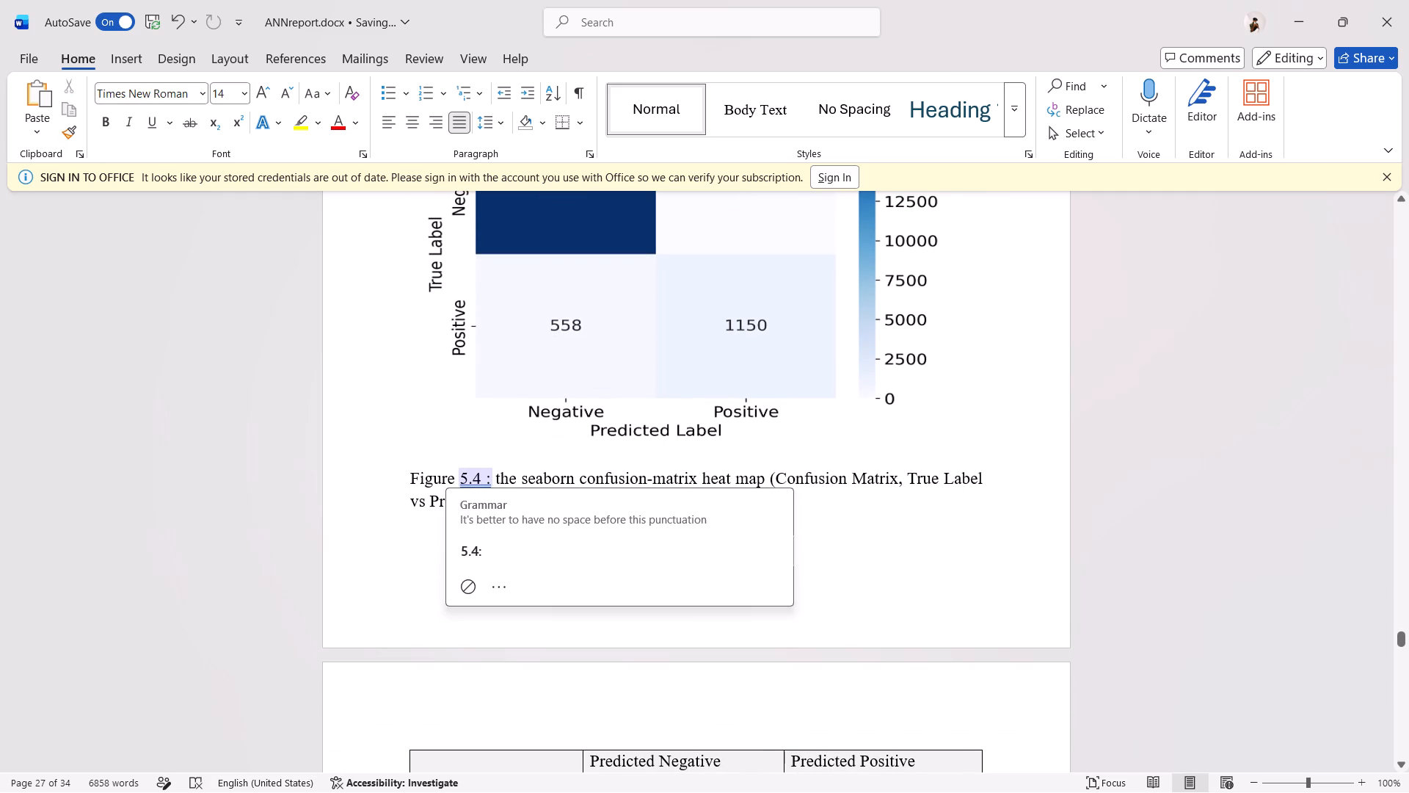
key("BackSpace")
key("4")
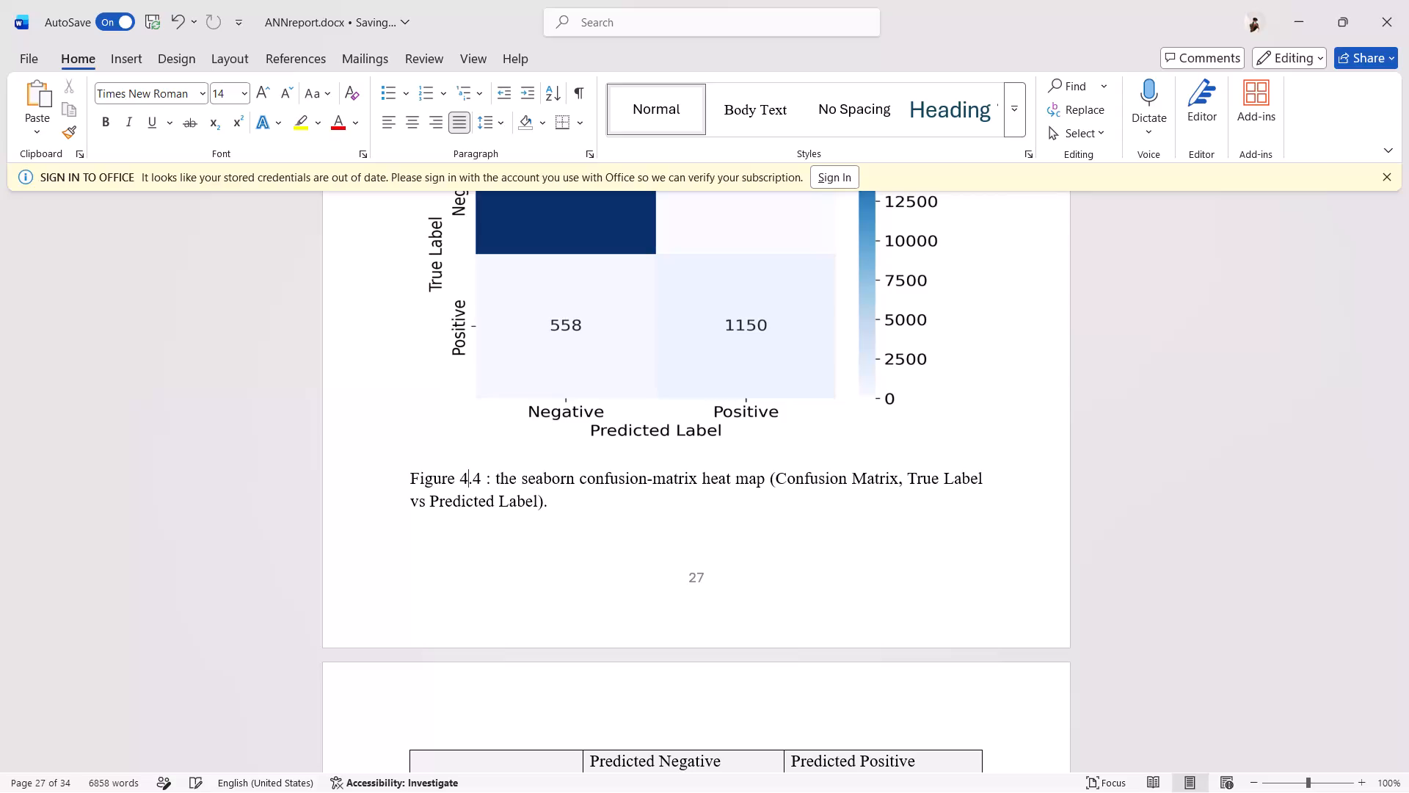
scroll(468, 481, "up", 2)
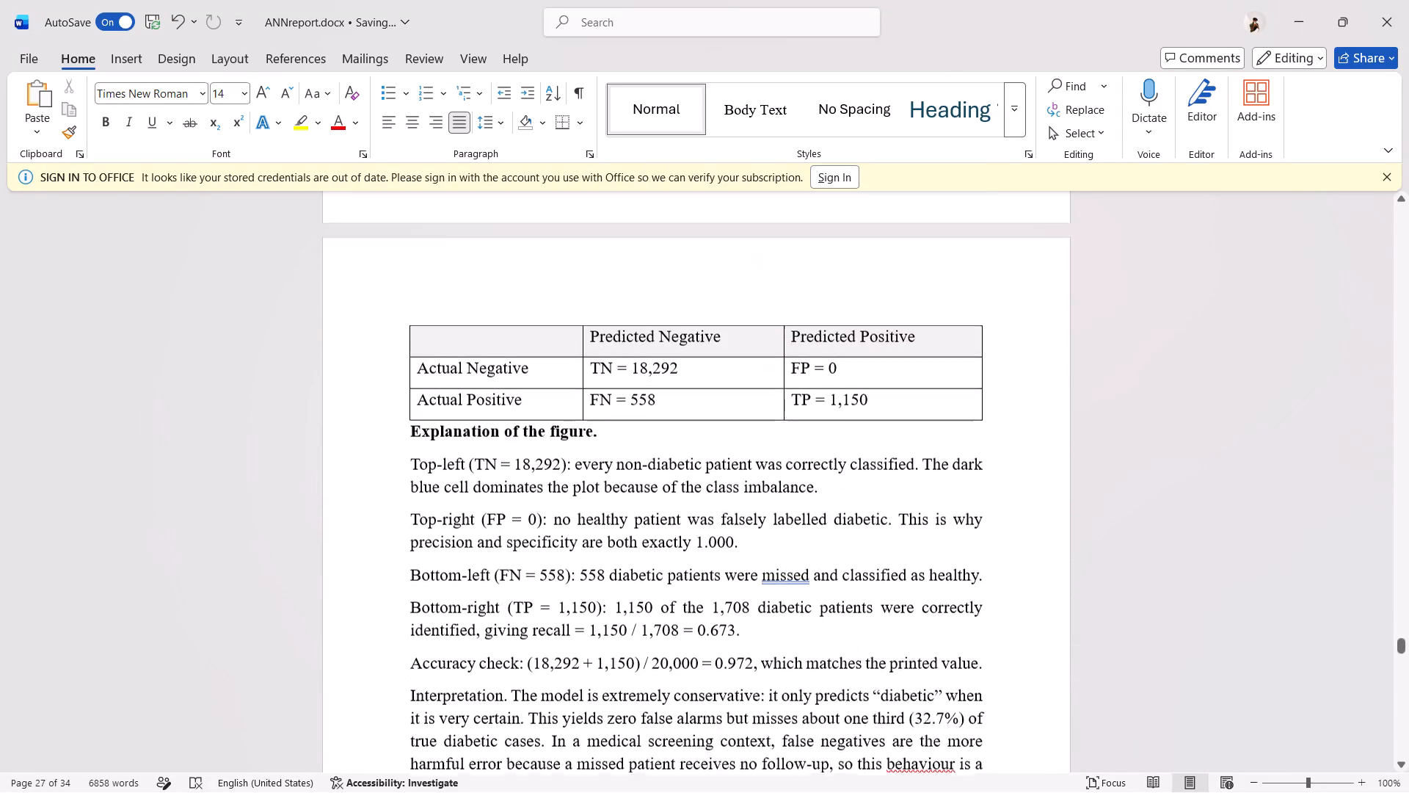
scroll(468, 481, "up", 2)
scroll(468, 481, "down", 1)
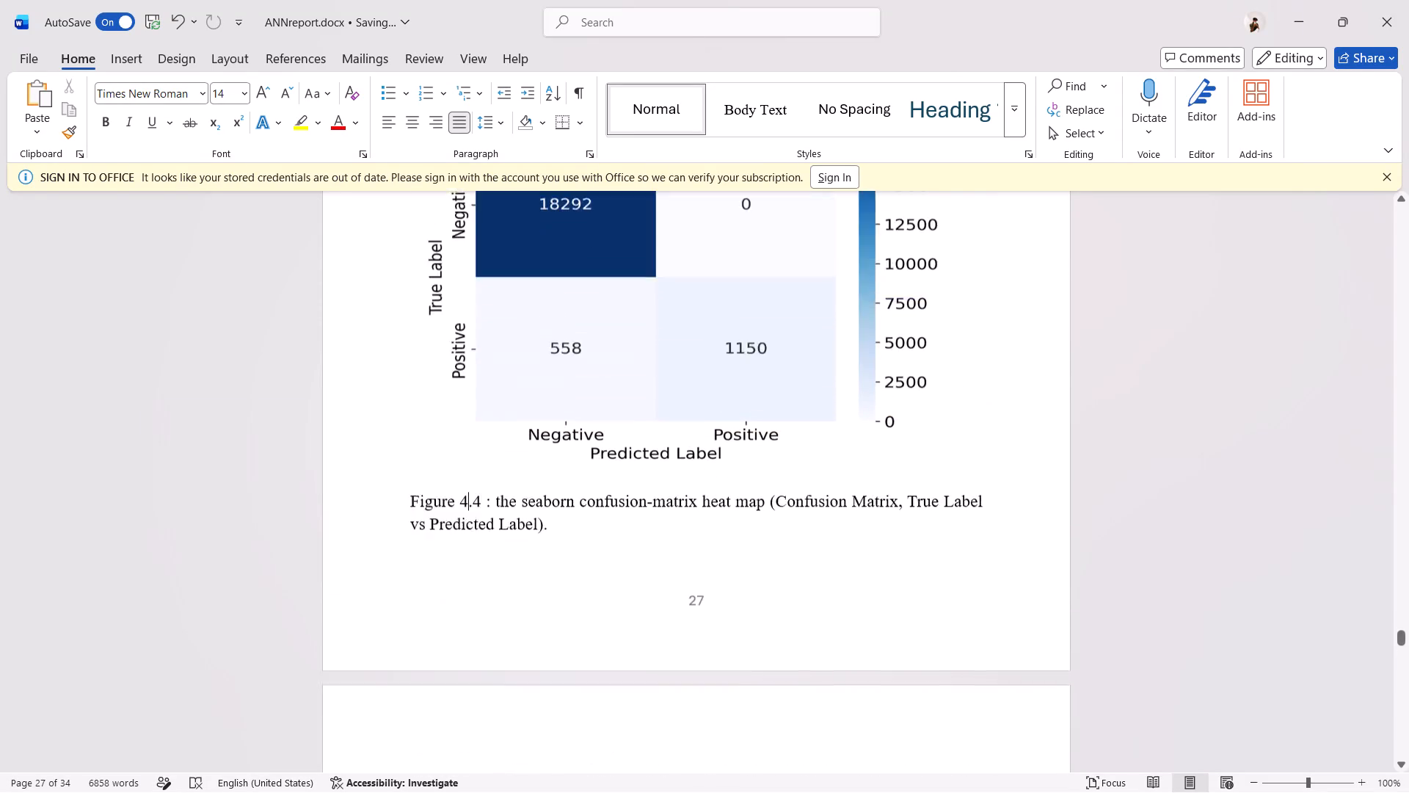
scroll(468, 481, "down", 1)
scroll(468, 481, "up", 1)
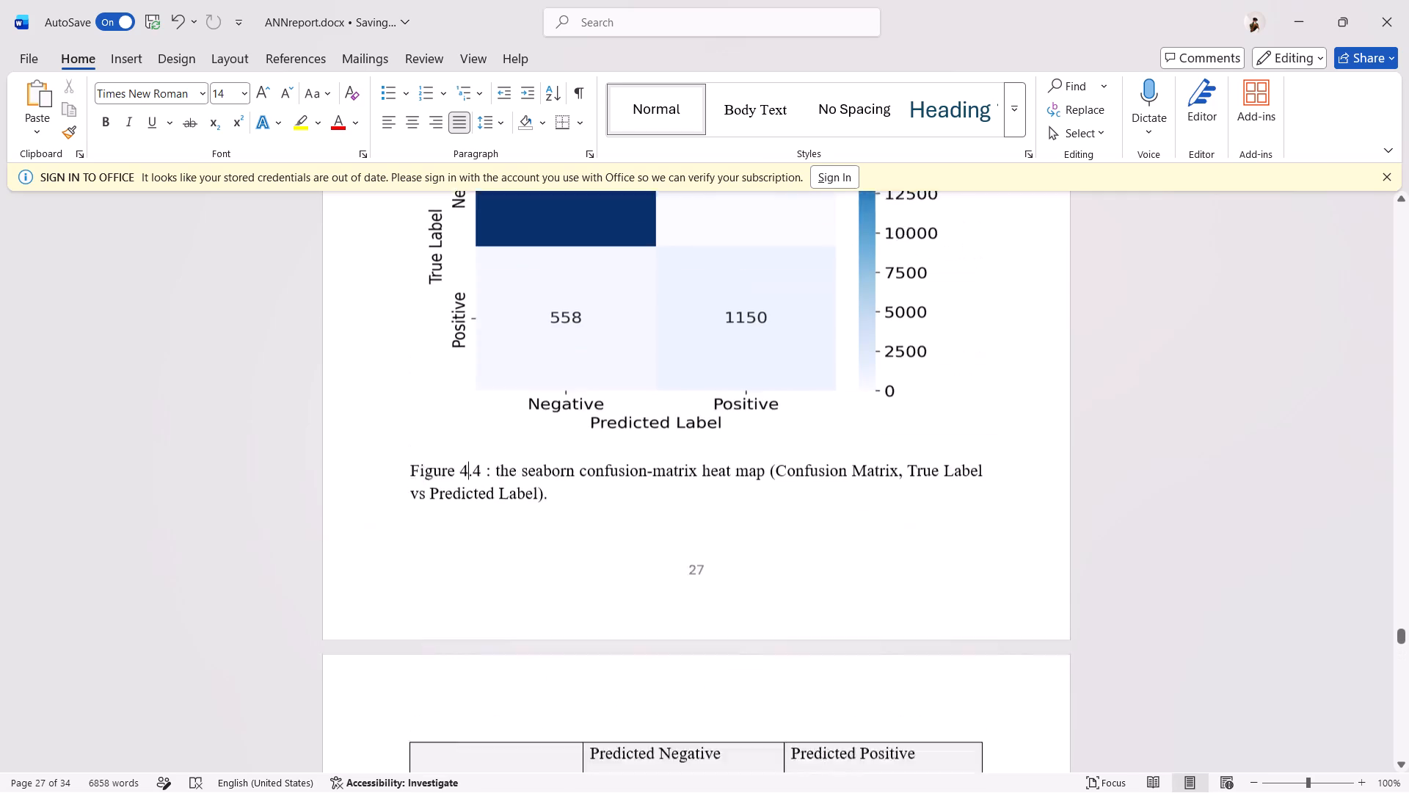
scroll(468, 481, "up", 1)
key("Right")
key("Right")
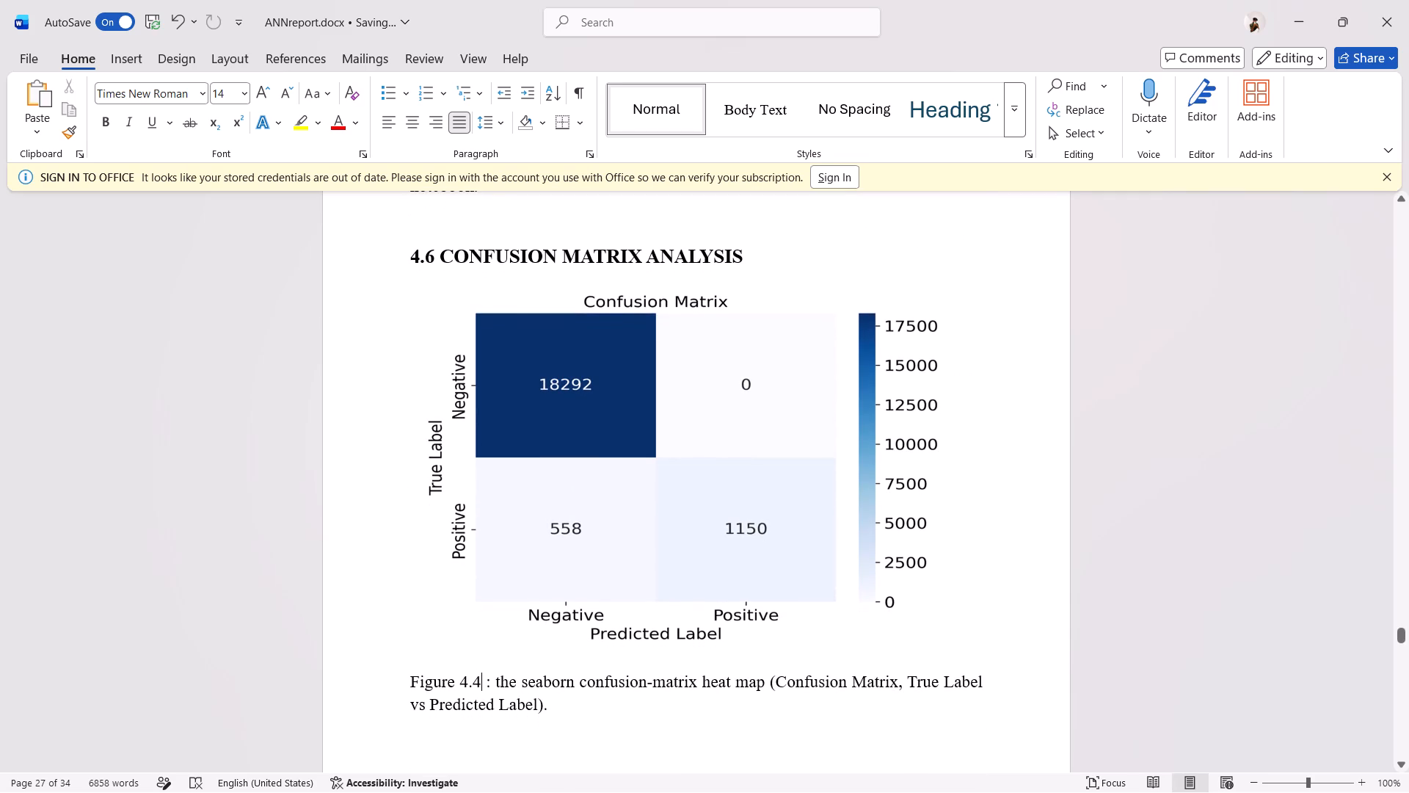
key("BackSpace")
key("6")
Switch to Contents_Figures_Tables_List.docx and copy the "Table 4.6: Comparison with state-of-the-art diabetes prediction work" entry without its page number.
key("alt+Tab")
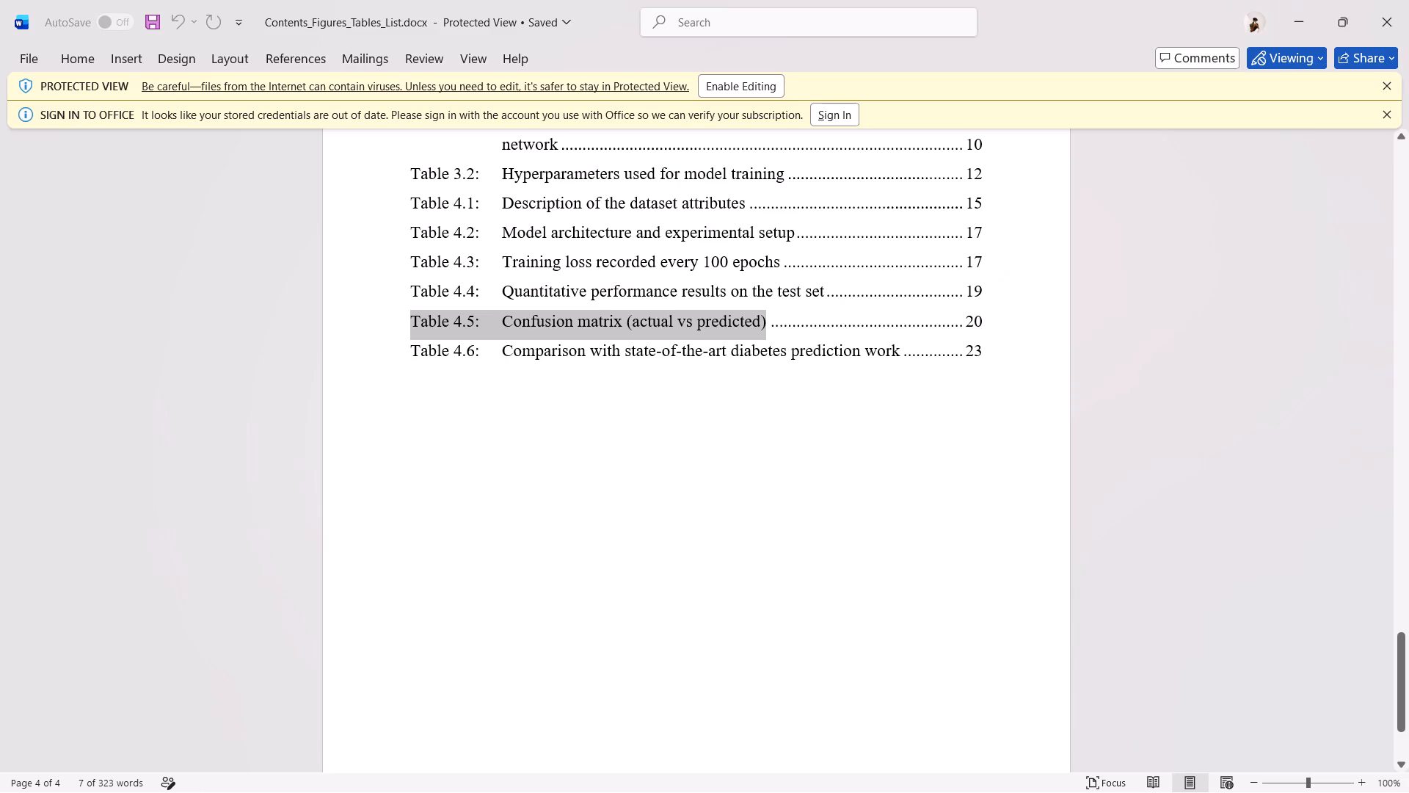
left_click_drag(897, 361, 440, 352)
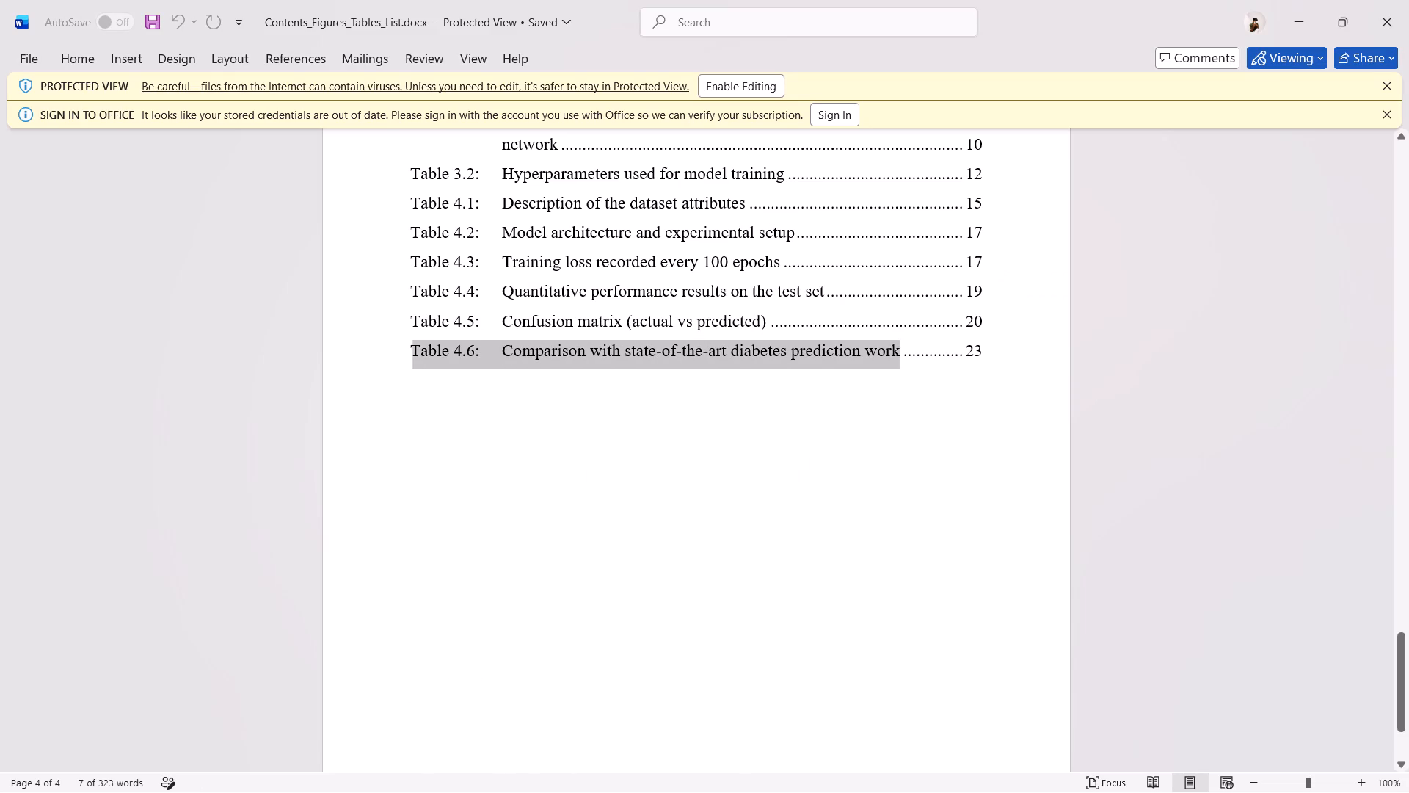
left_click_drag(440, 352, 432, 349)
key("ctrl+c")
Back in ANNreport.docx, paste the copied Table 4.6 caption on a new line between the Predicted Negative/Positive table and "Explanation of the figure.".
key("alt+Tab")
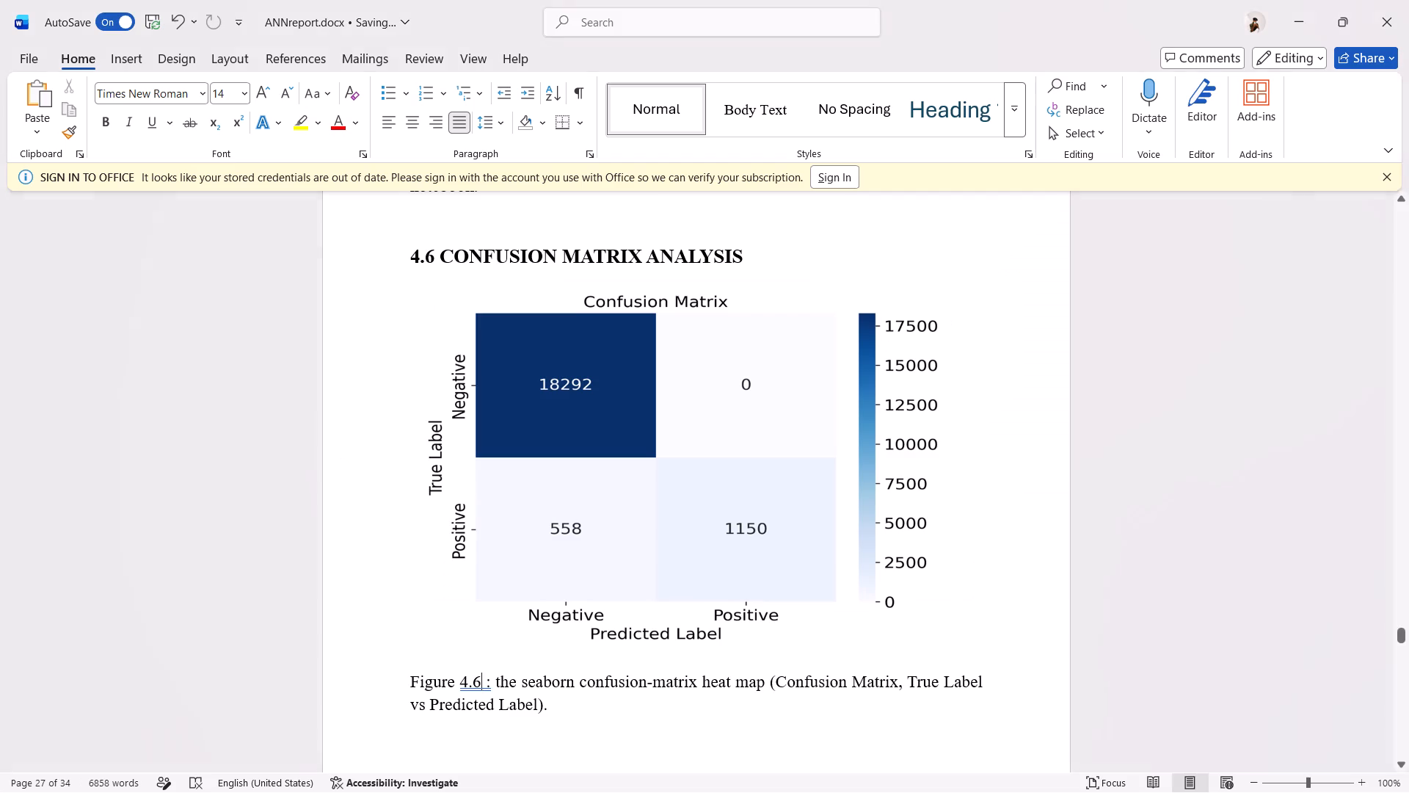
scroll(545, 451, "down", 2)
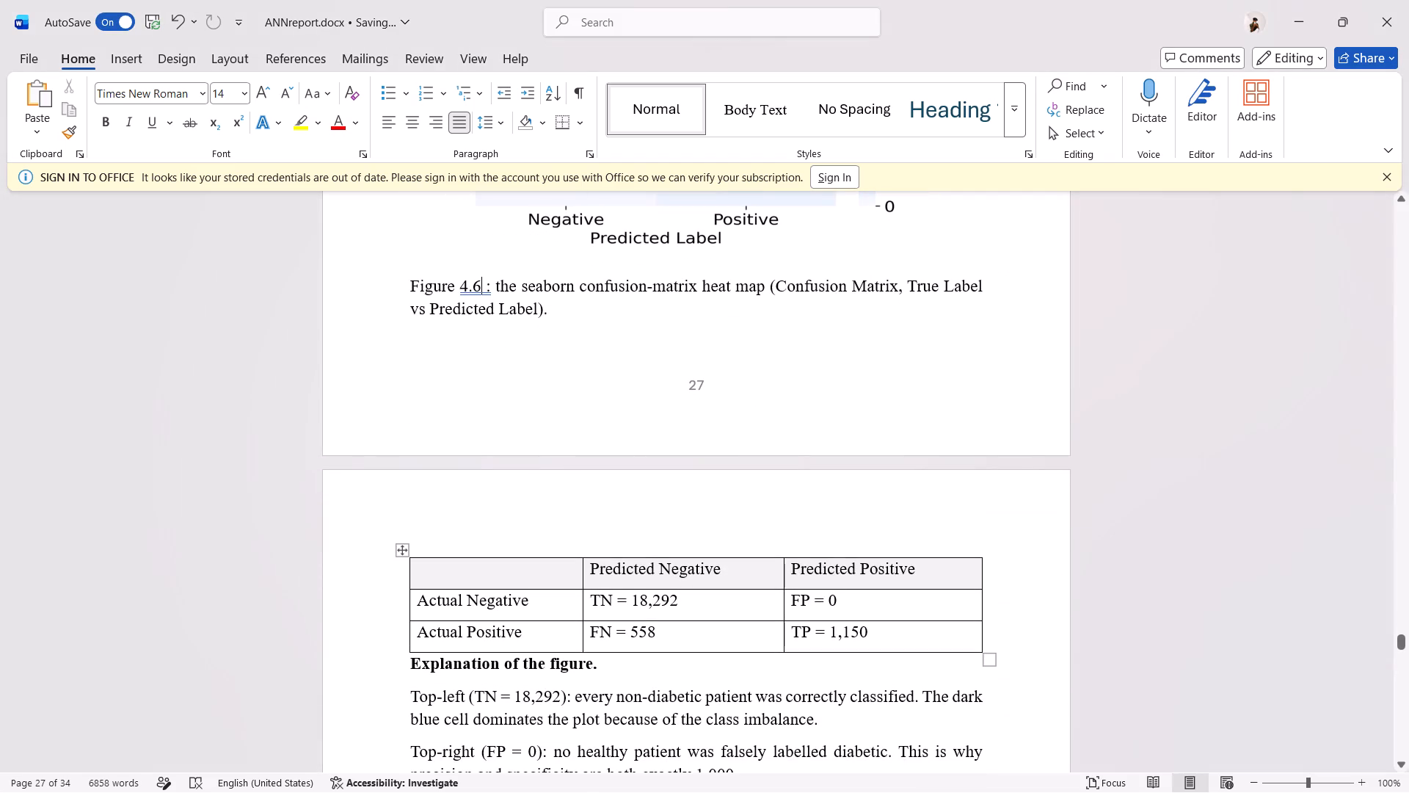
left_click(412, 664)
key("Return")
key("Up")
key("ctrl+v")
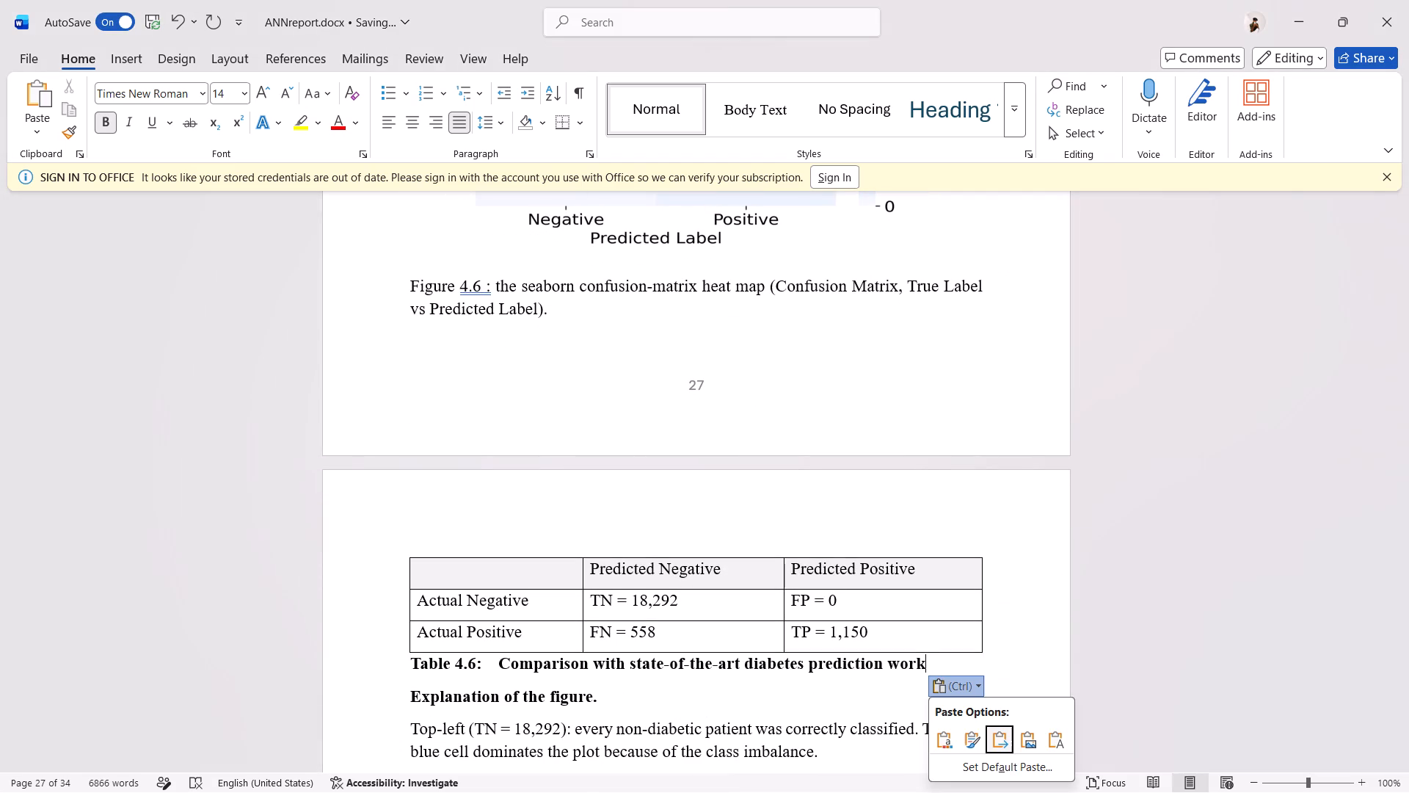
key("shift+Down")
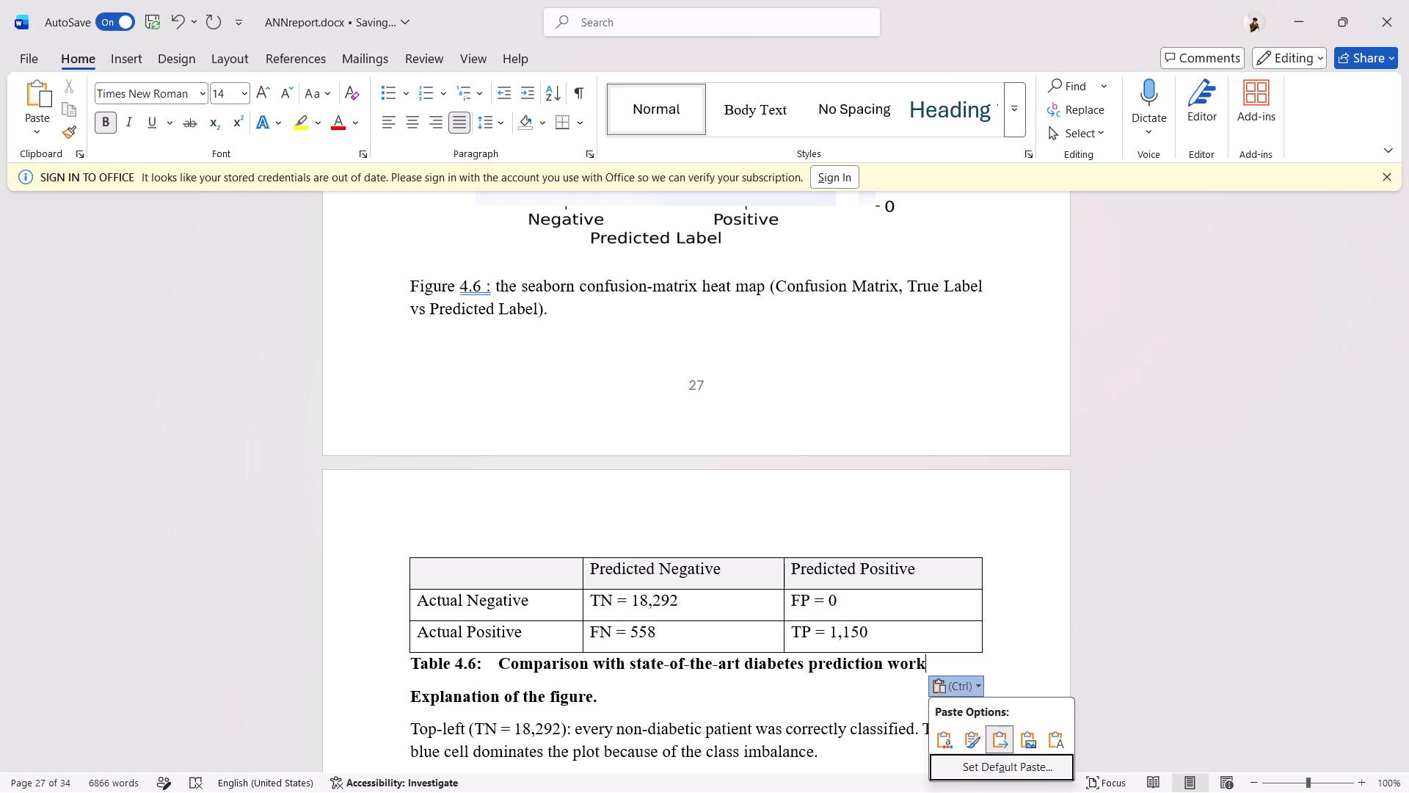
key("Home")
key("Escape")
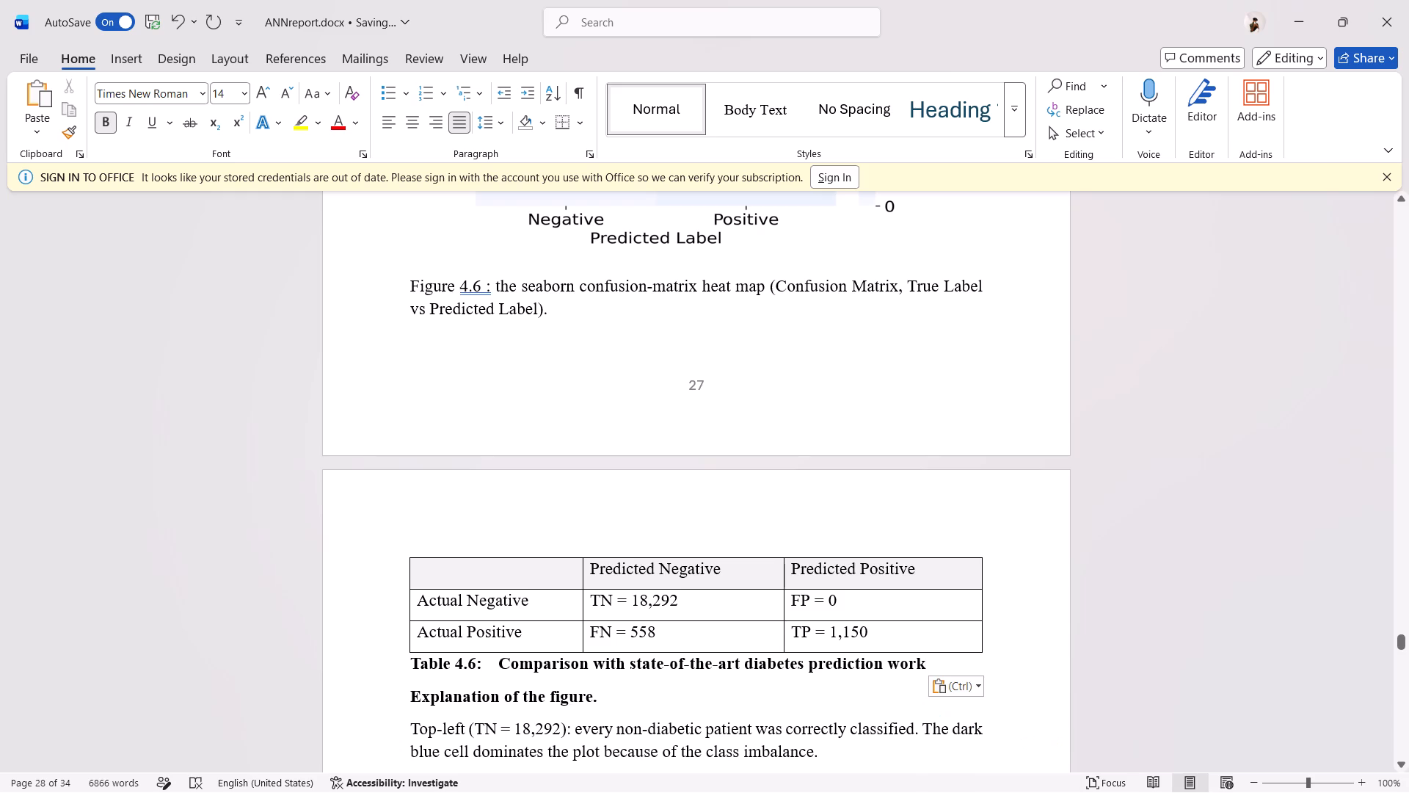
Remove the bold formatting from the pasted Table 4.6 caption and indent it by one tab.
key("Home")
key("shift+Down")
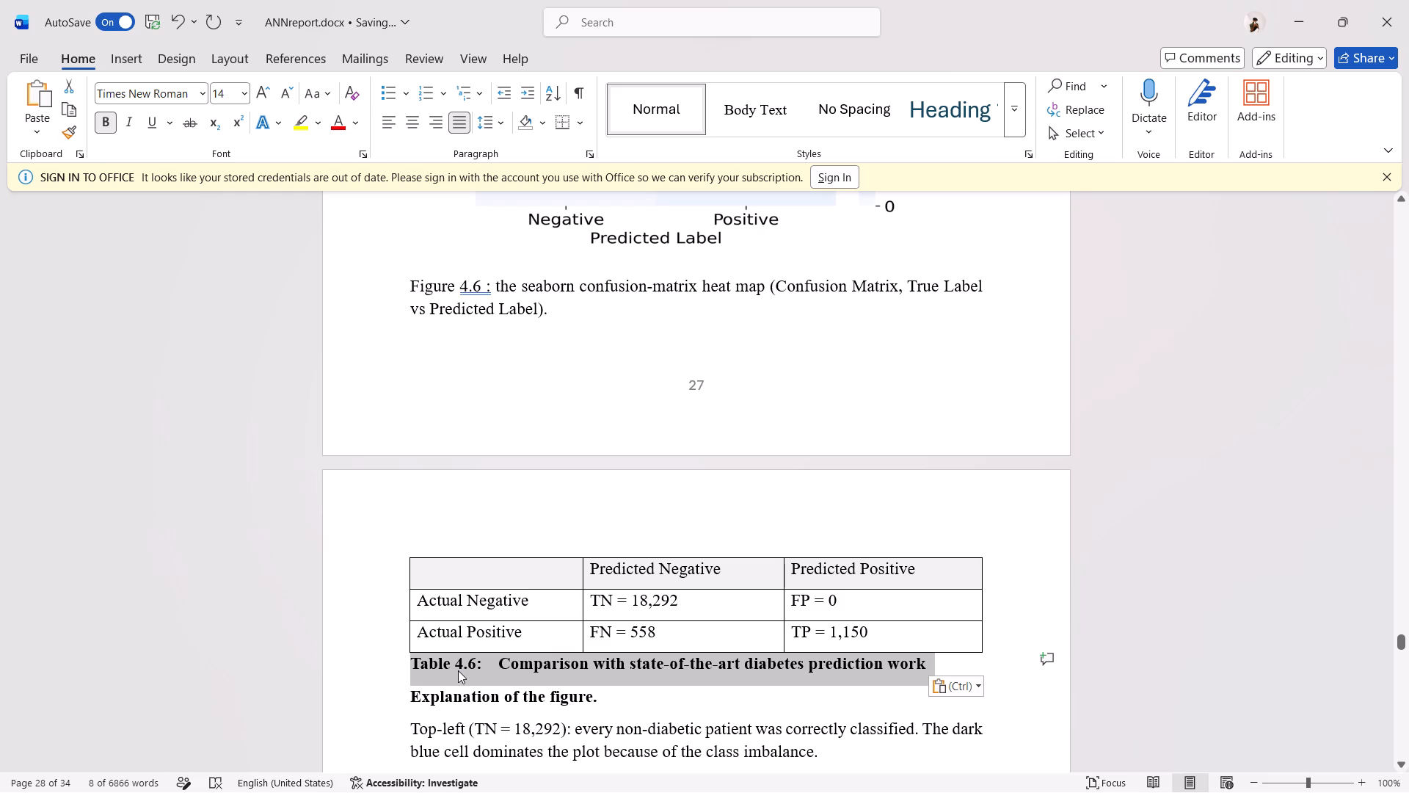
key("ctrl+b")
key("Left")
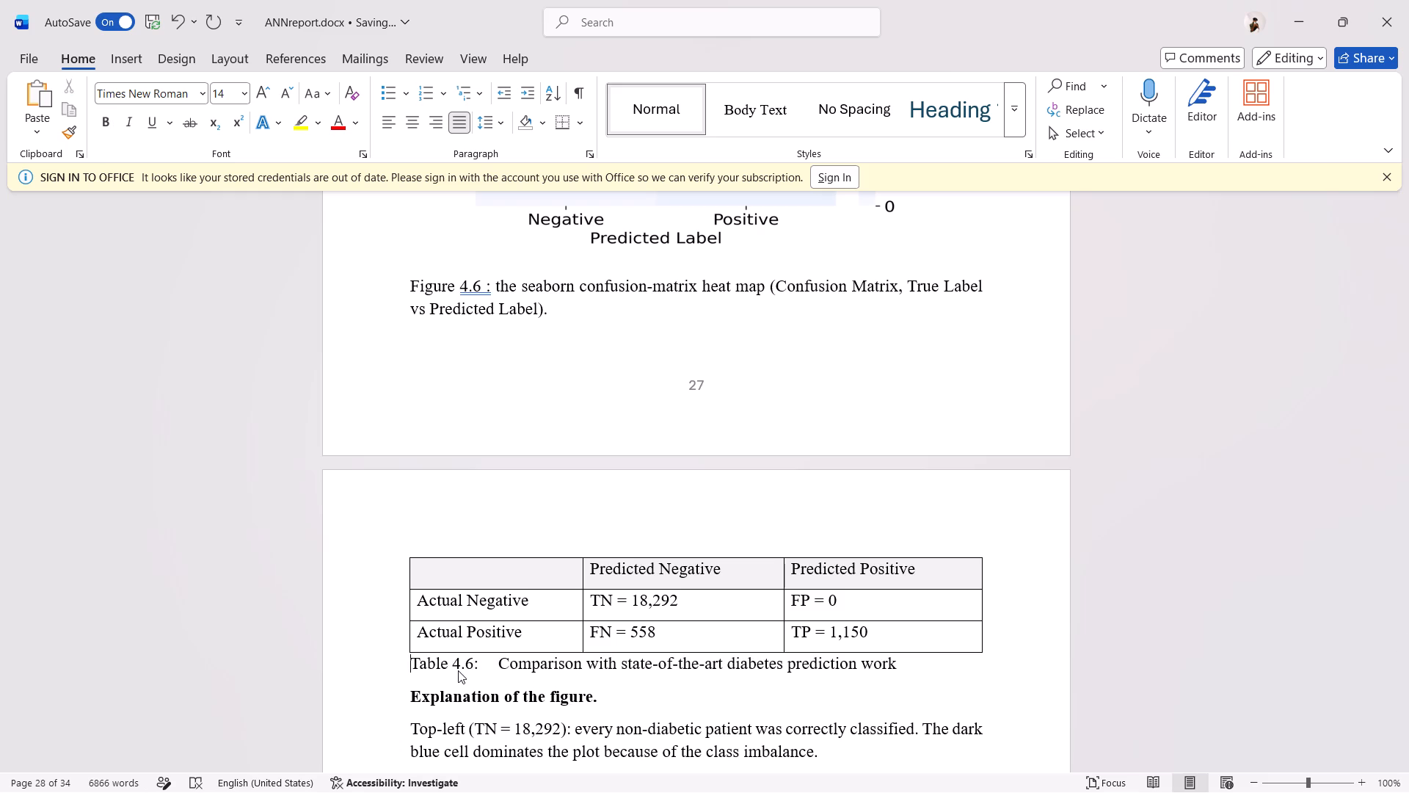
key("Tab")
key("Tab")
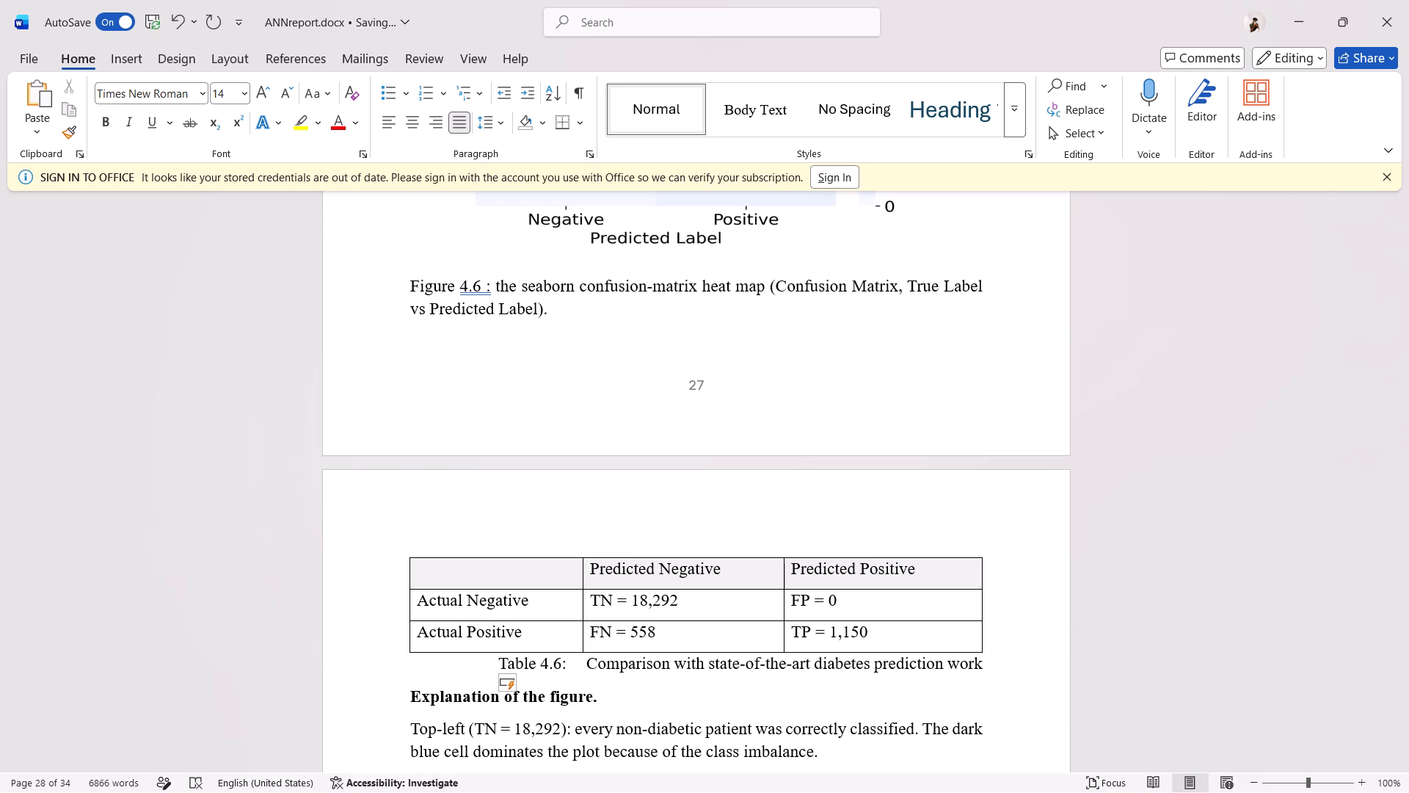
key("BackSpace")
Insert eight blank lines above the 4.7 ROC CURVE ANALYSIS heading so that it moves to the page with its plot.
scroll(570, 673, "down", 2)
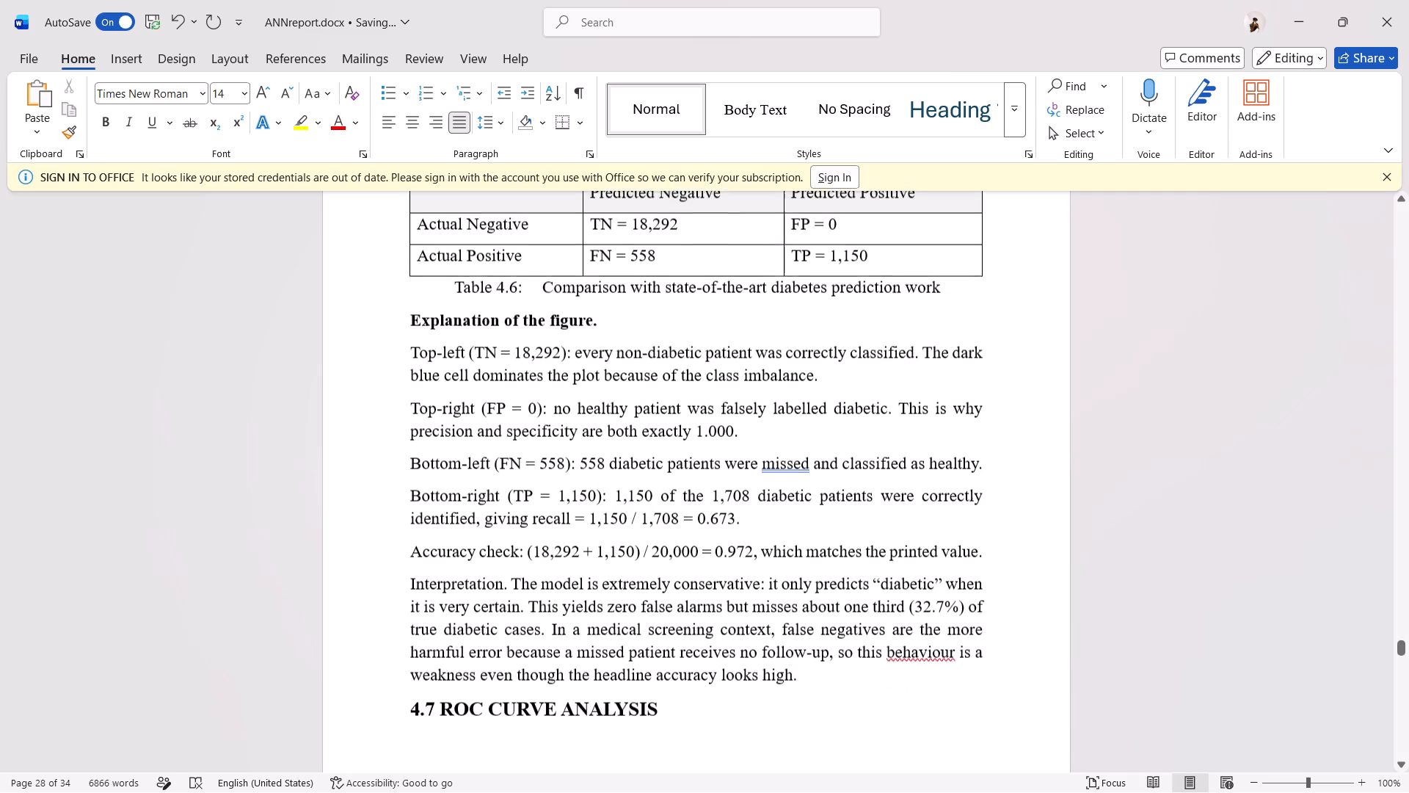
scroll(570, 673, "down", 3)
scroll(570, 673, "up", 1)
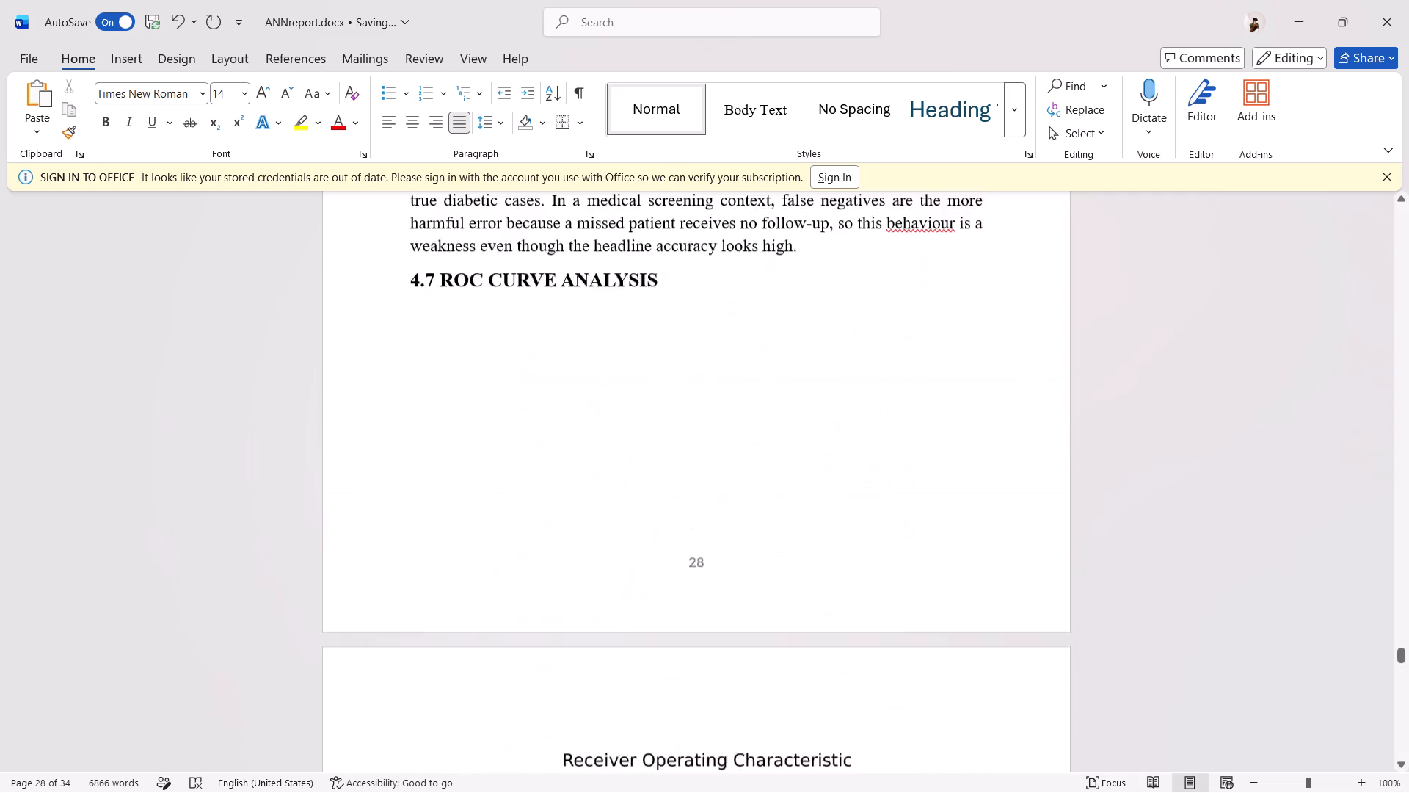
scroll(570, 673, "up", 1)
left_click(412, 338)
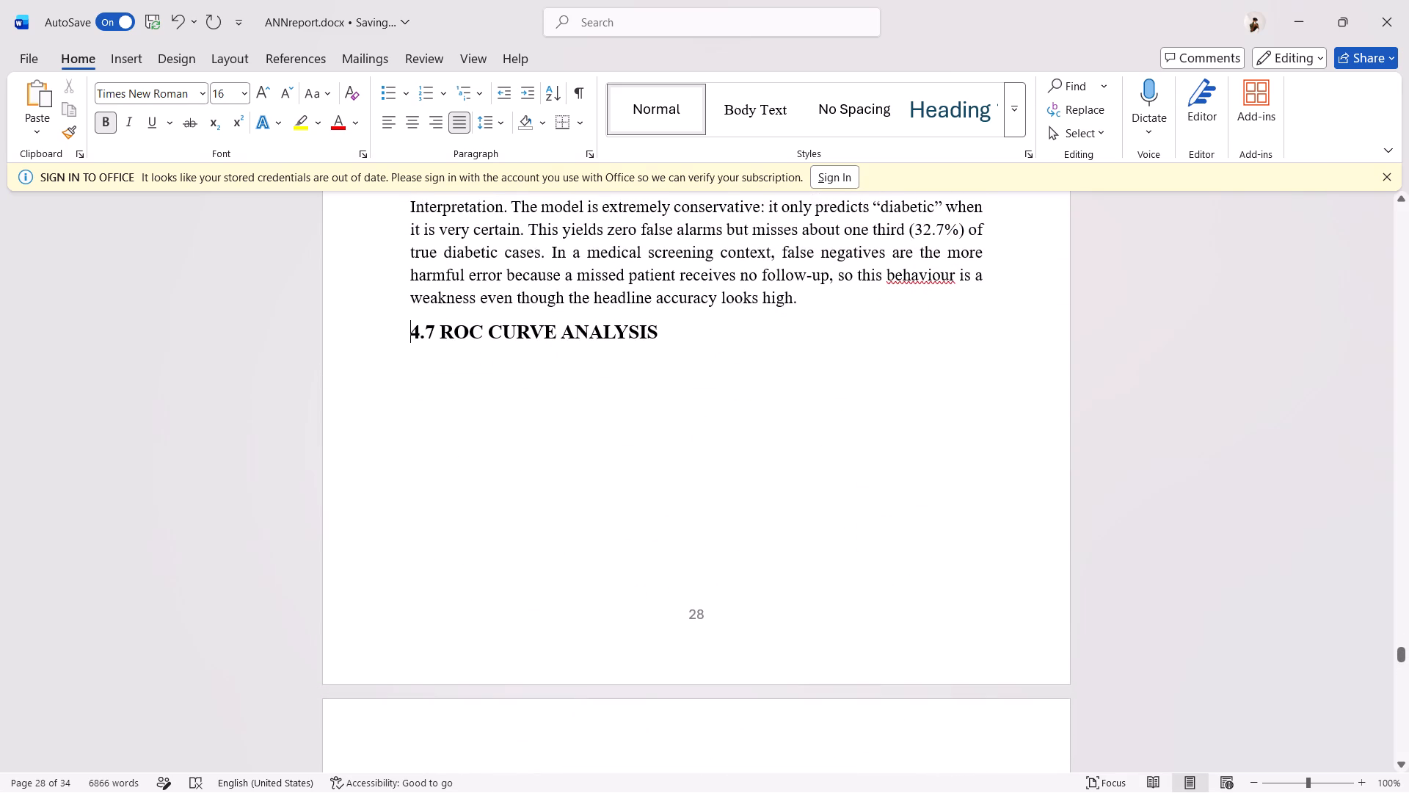
key("Return")
key("Return")
key("Return")
key("Return")
key("Return")
key("Return")
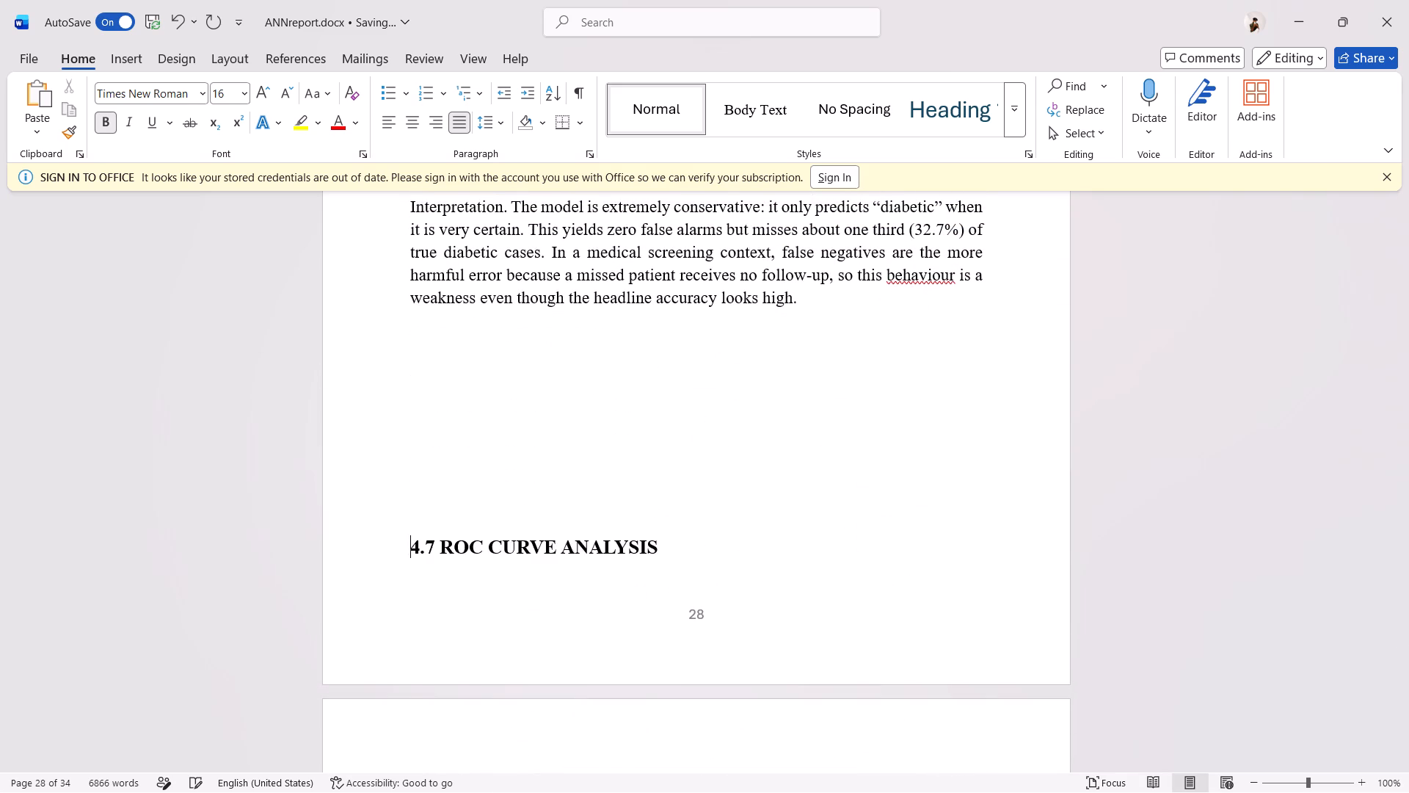
key("Return")
key("Return")
Insert two blank lines above the 4.10 STATE-OF-THE-ART ANALYSIS heading so that it moves to the page with its text.
scroll(412, 338, "down", 4)
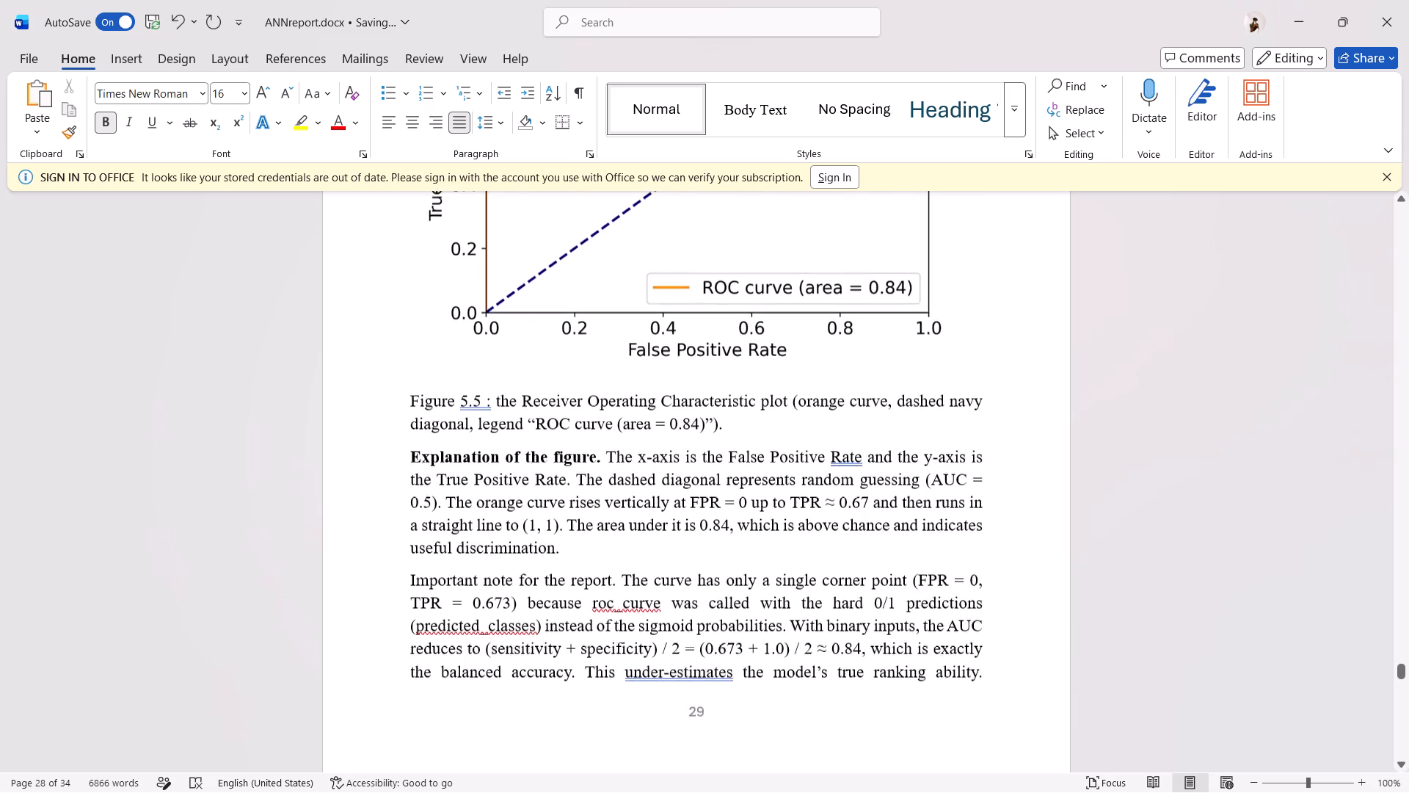
scroll(412, 338, "down", 6)
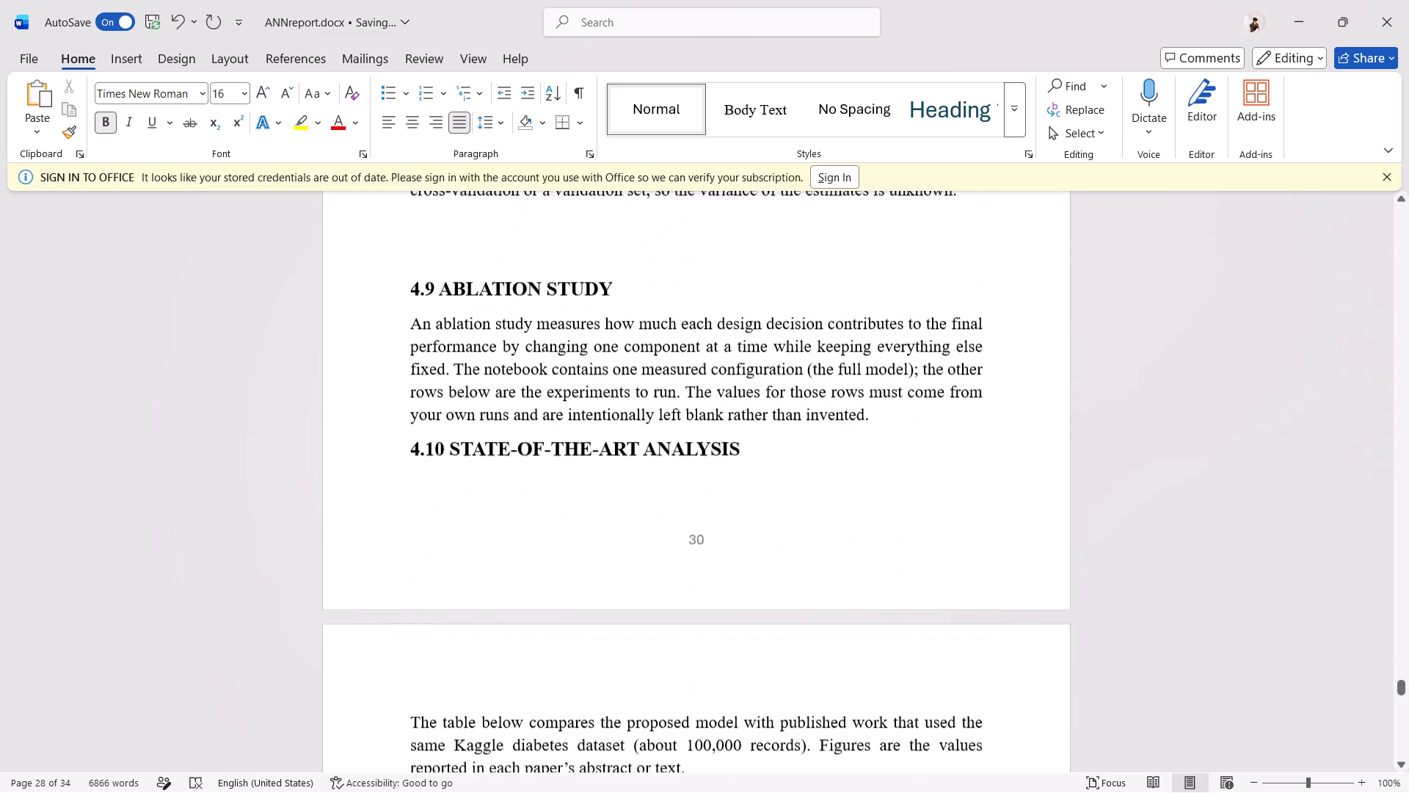
scroll(412, 338, "down", 1)
scroll(412, 338, "up", 1)
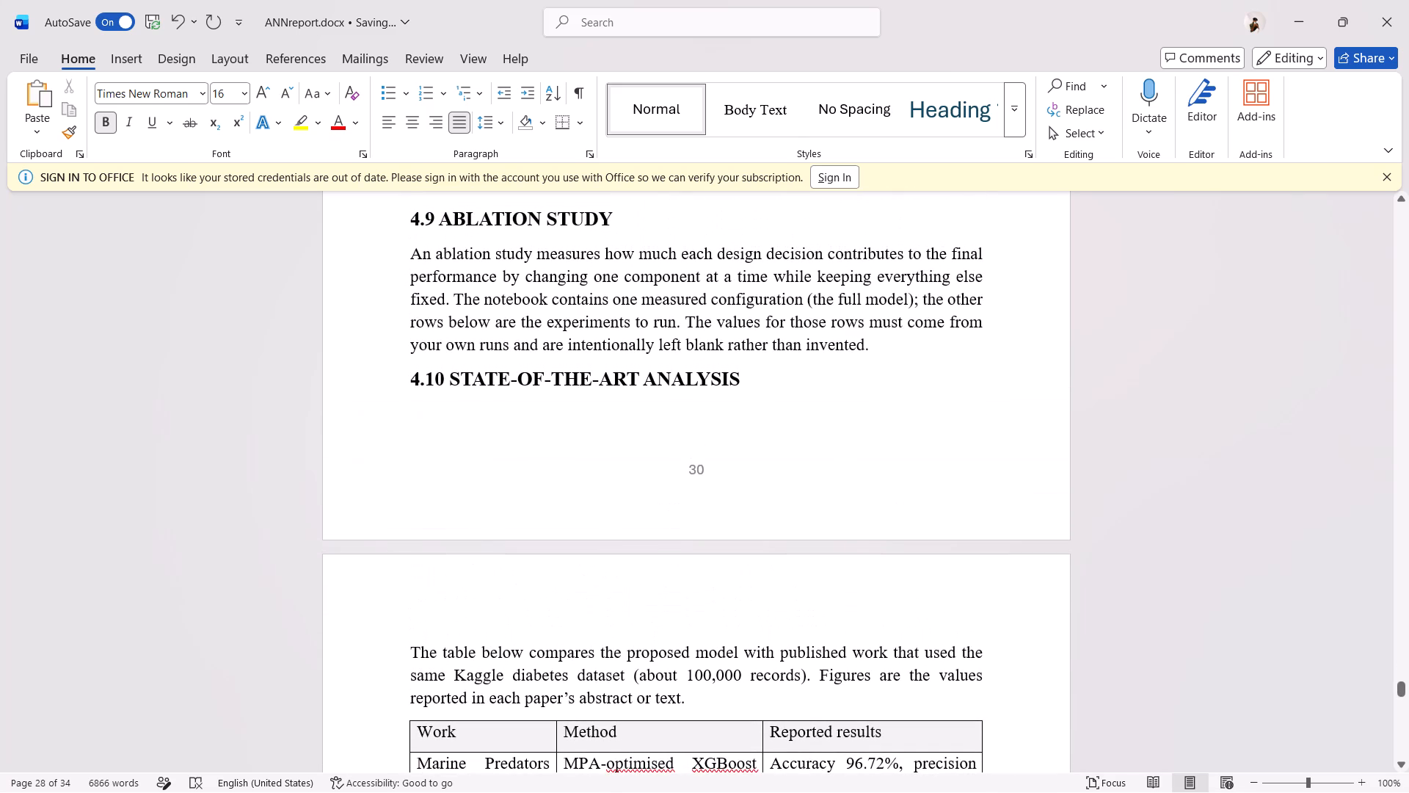
left_click(402, 385)
key("Return")
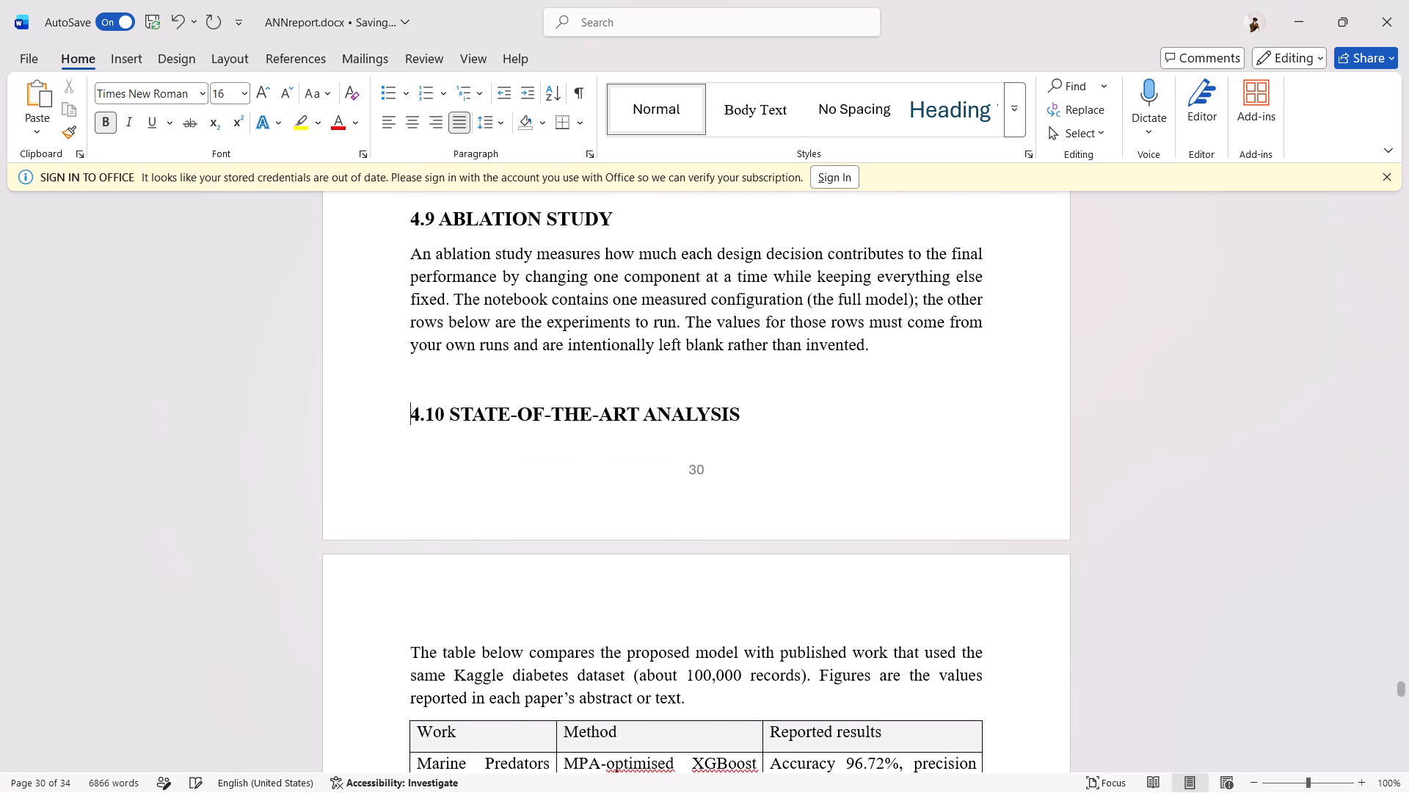
key("Return")
Insert four blank lines above the 4.11 ANALYSIS heading so that the section starts on the next page.
scroll(402, 385, "down", 2)
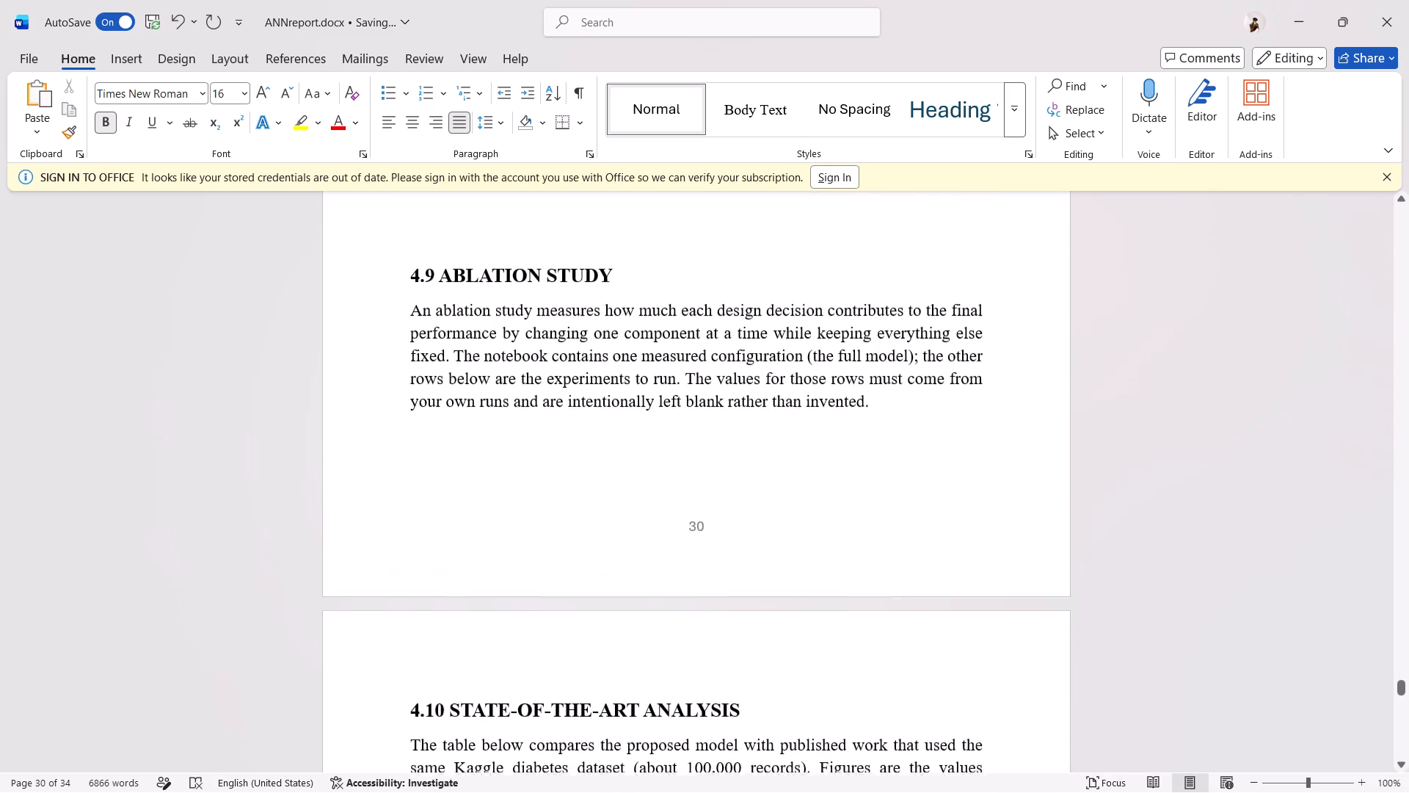
scroll(402, 385, "down", 2)
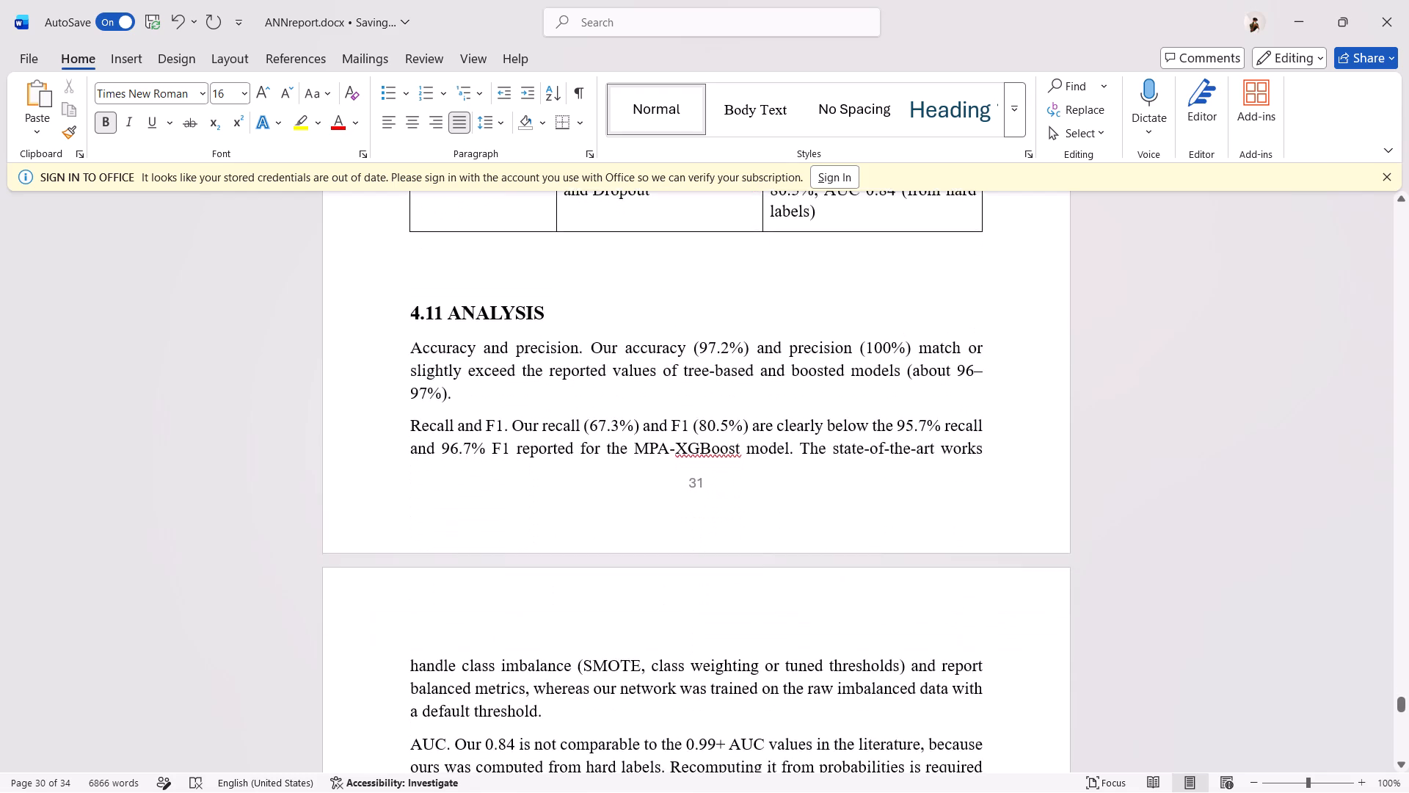
scroll(402, 385, "down", 1)
scroll(402, 385, "up", 1)
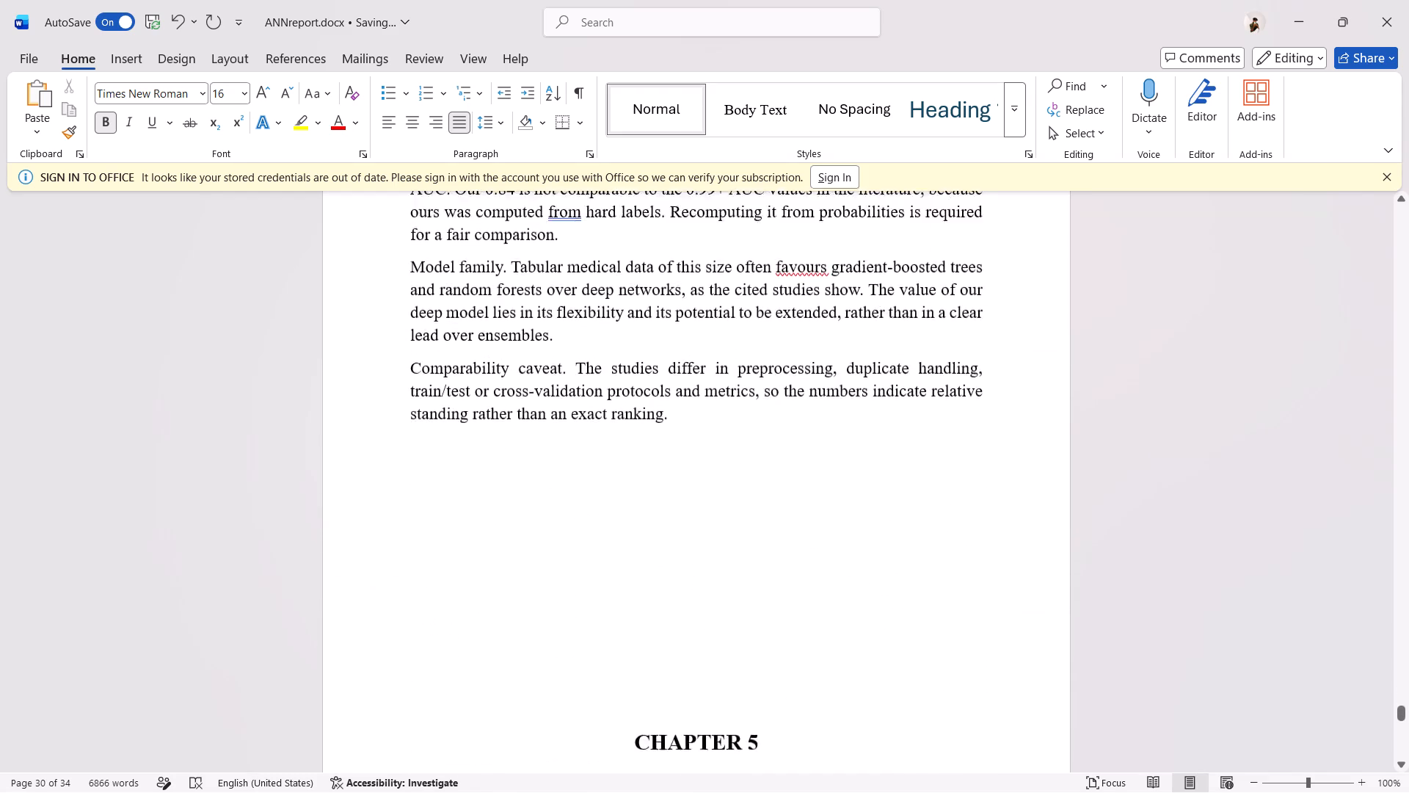
scroll(402, 385, "up", 1)
scroll(380, 305, "up", 1)
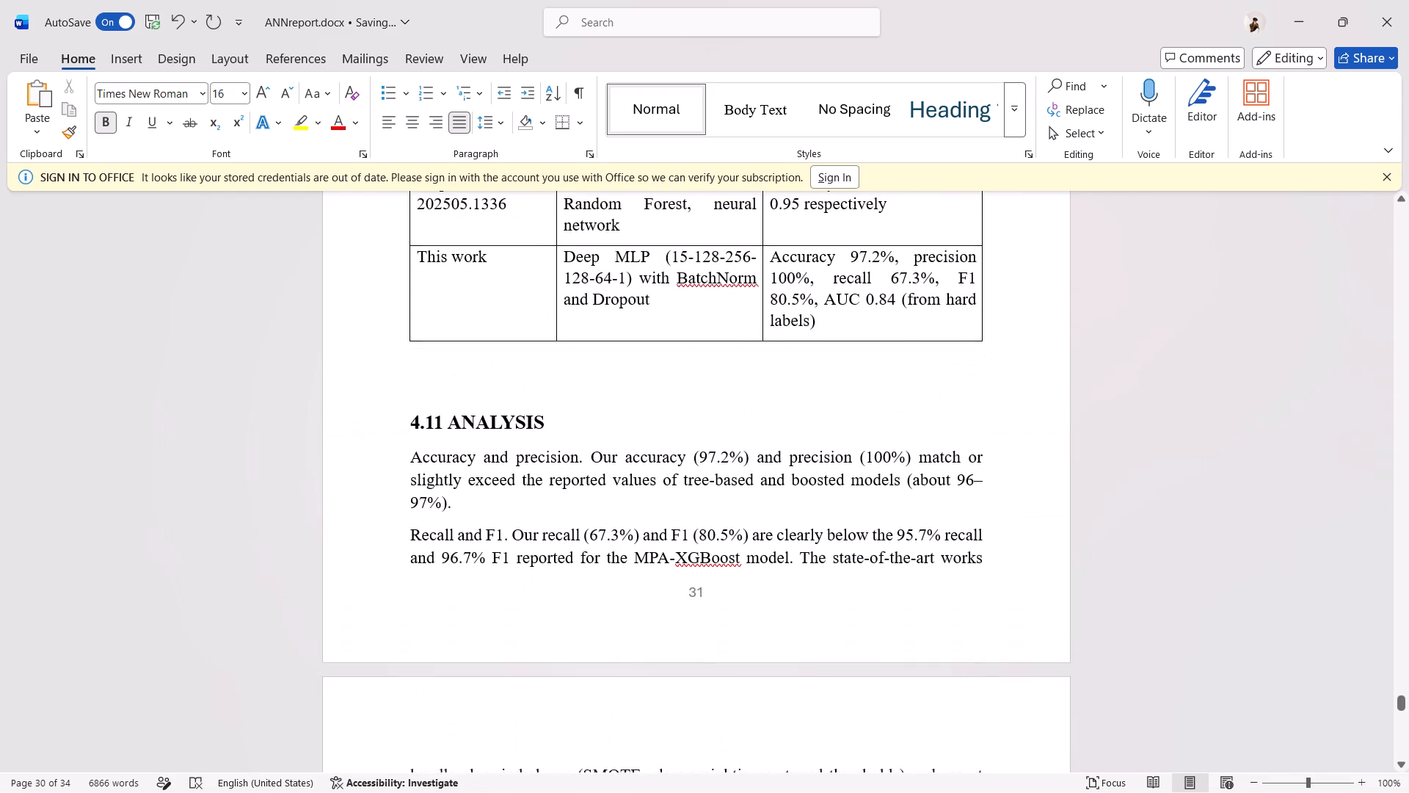
left_click(410, 426)
key("Return")
key("Return")
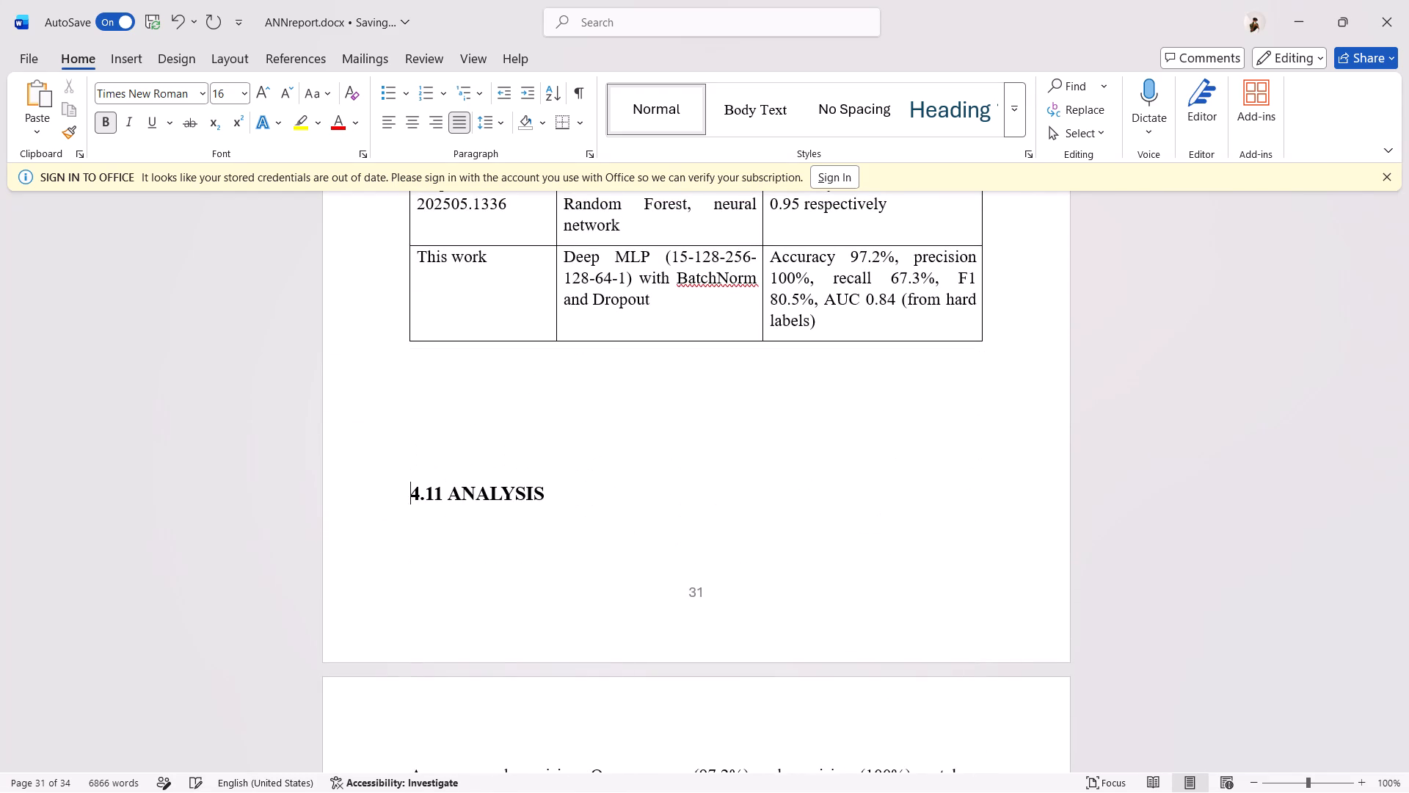
key("Return")
key("Return")
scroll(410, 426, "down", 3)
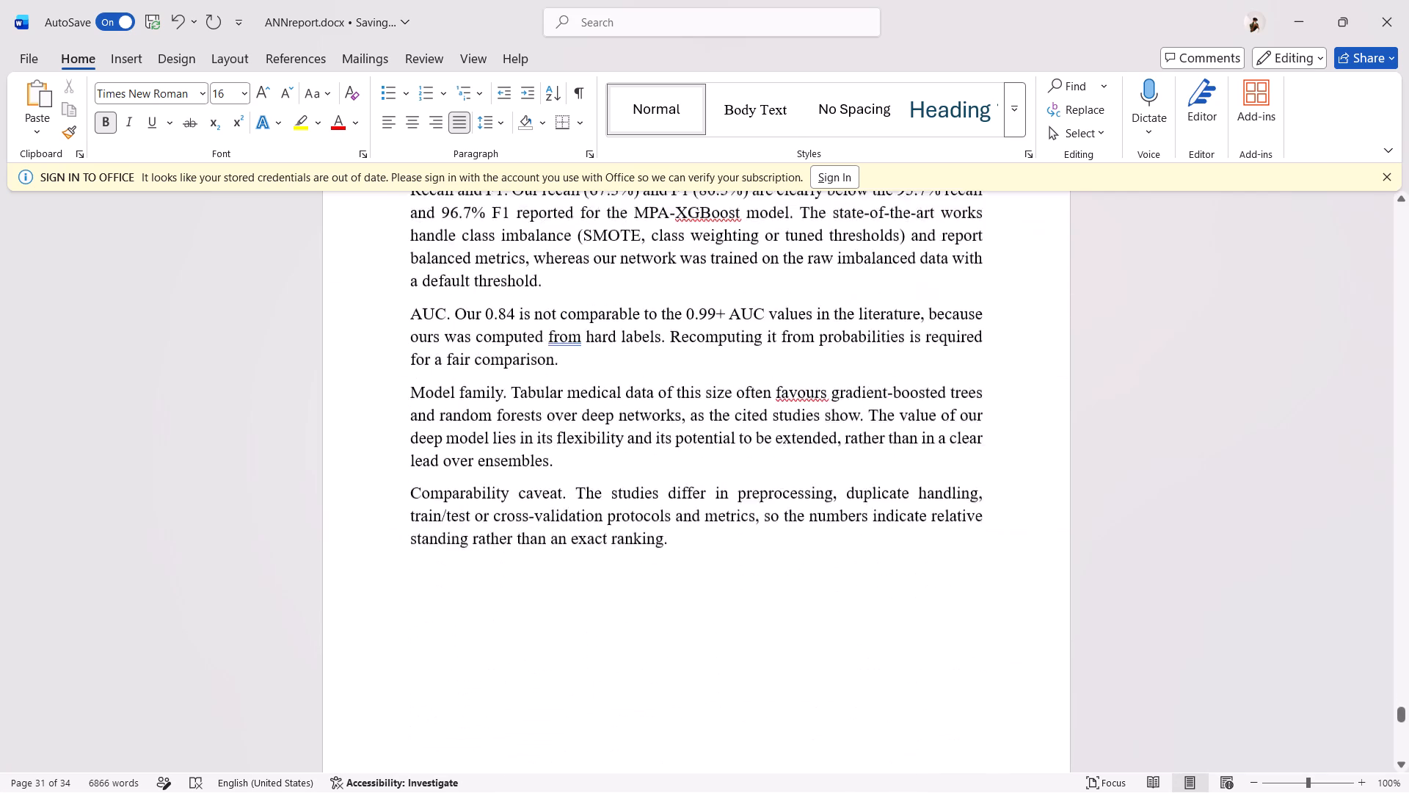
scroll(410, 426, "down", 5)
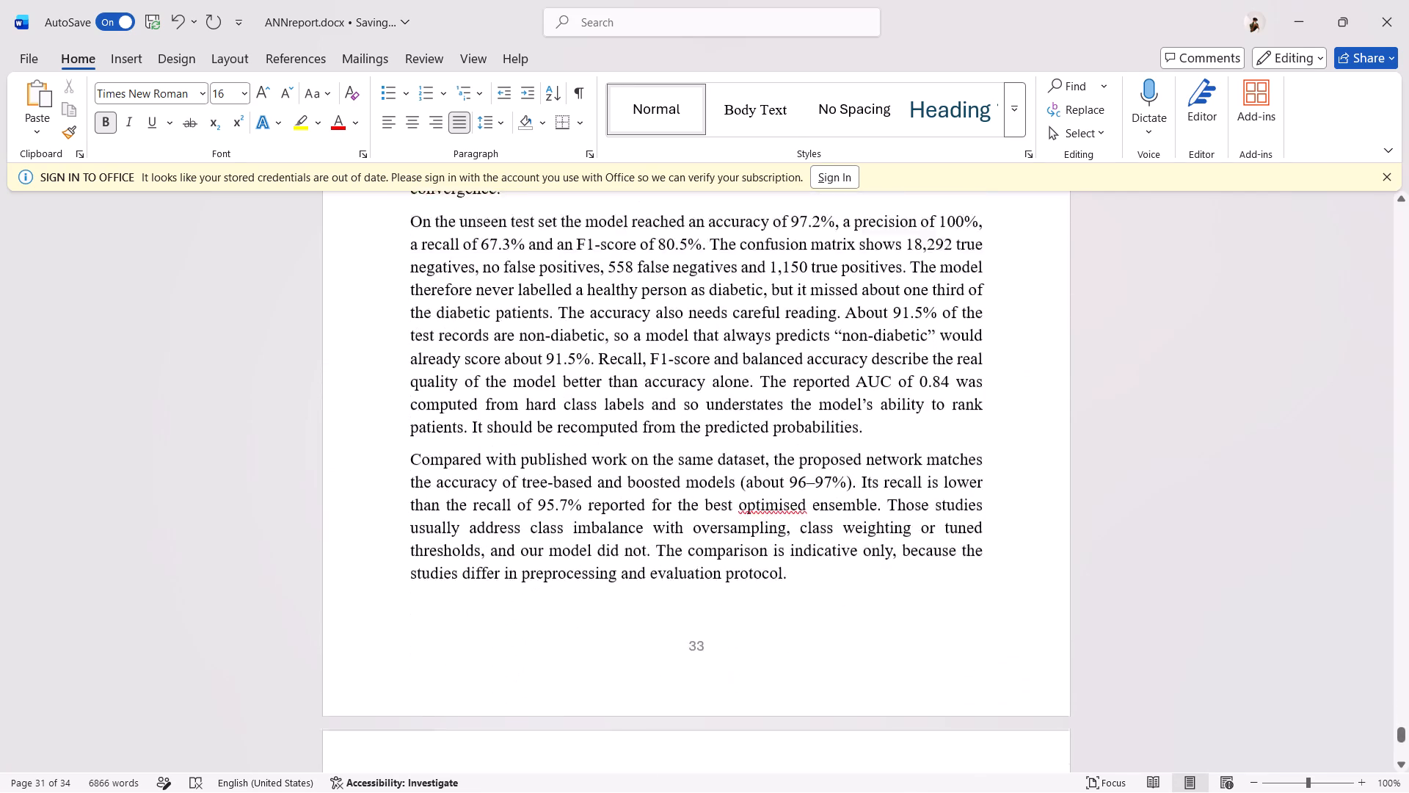
Review the page layout and figure captions from the conclusion and 5.2 FUTURE WORK back to section 4.2.
scroll(410, 426, "down", 2)
scroll(410, 426, "up", 4)
scroll(410, 426, "down", 1)
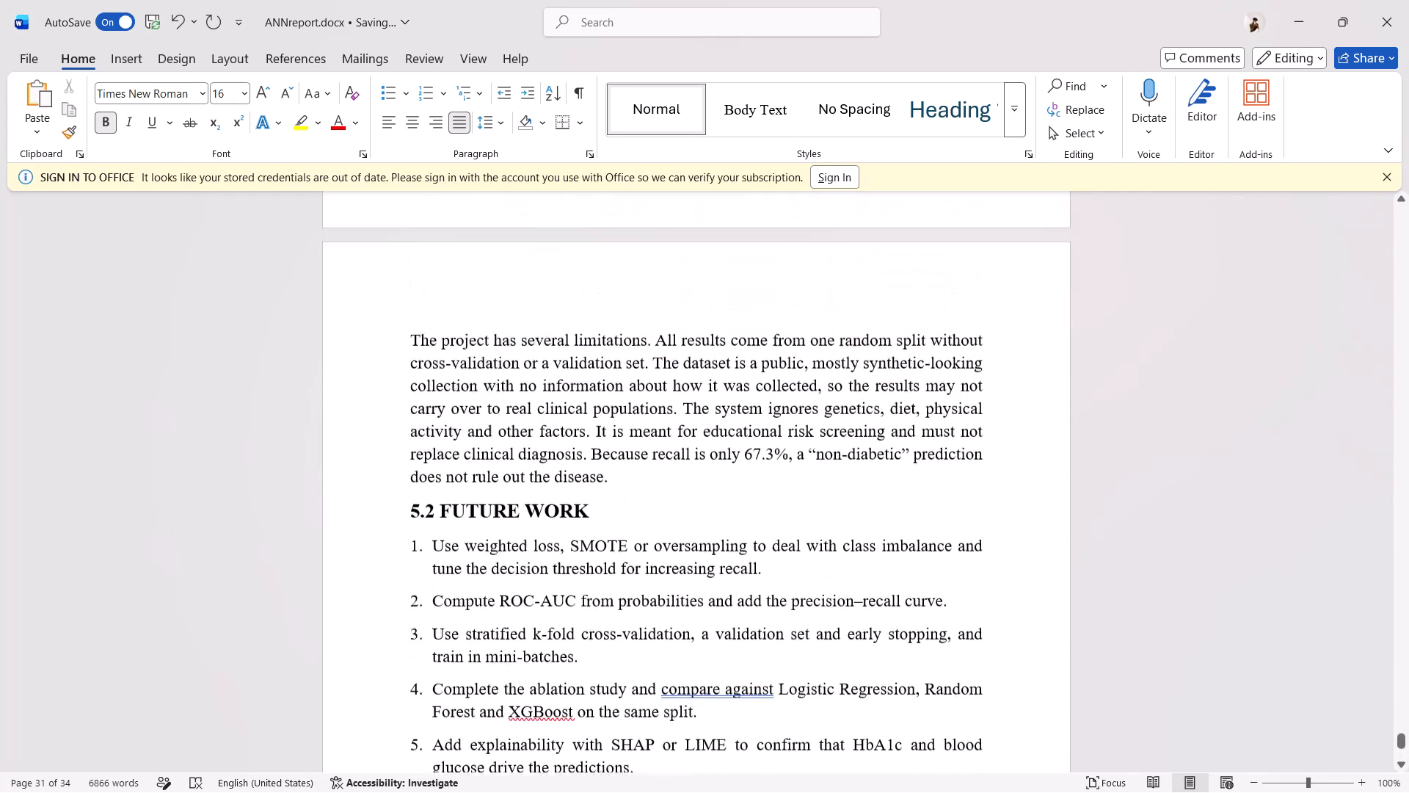
scroll(410, 426, "down", 8)
scroll(410, 426, "up", 18)
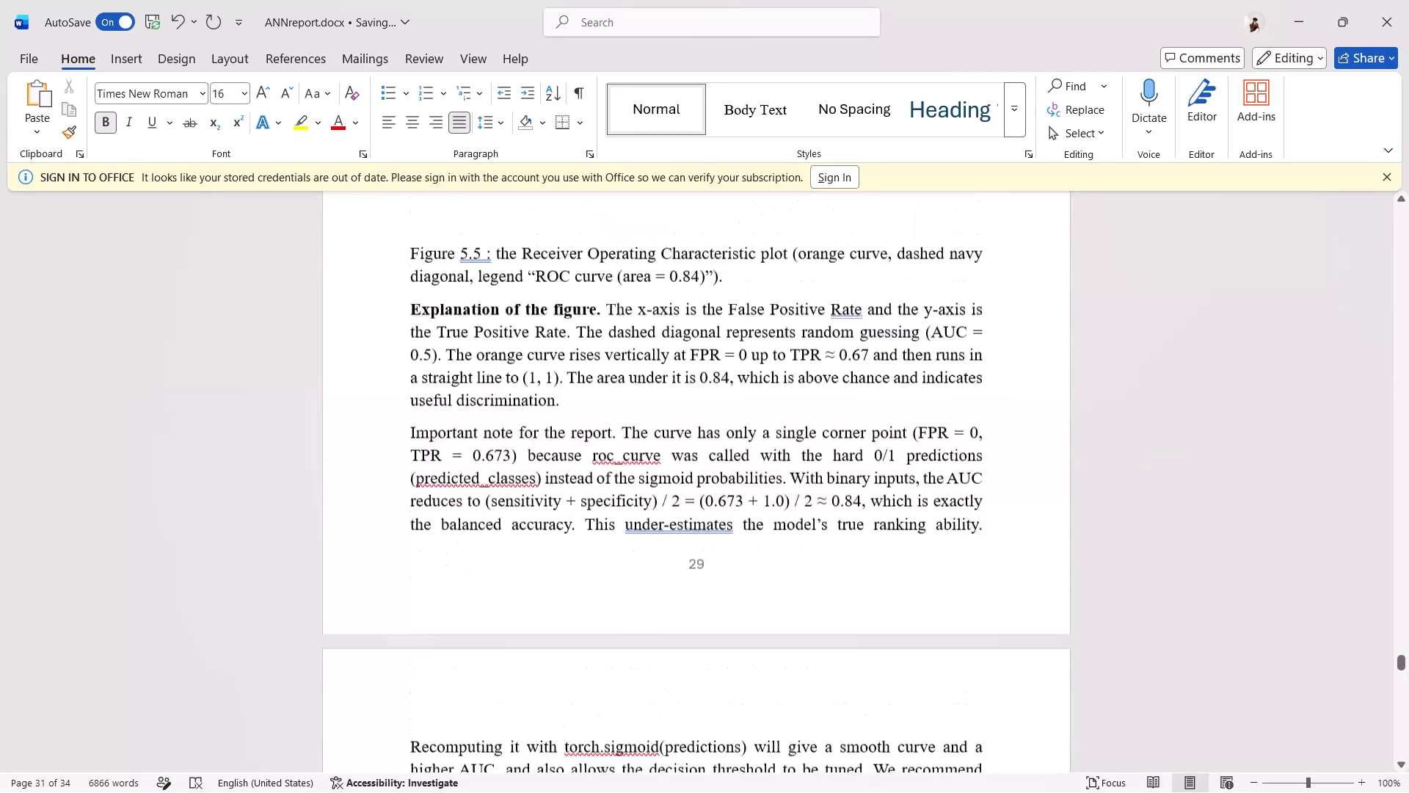
scroll(410, 426, "up", 5)
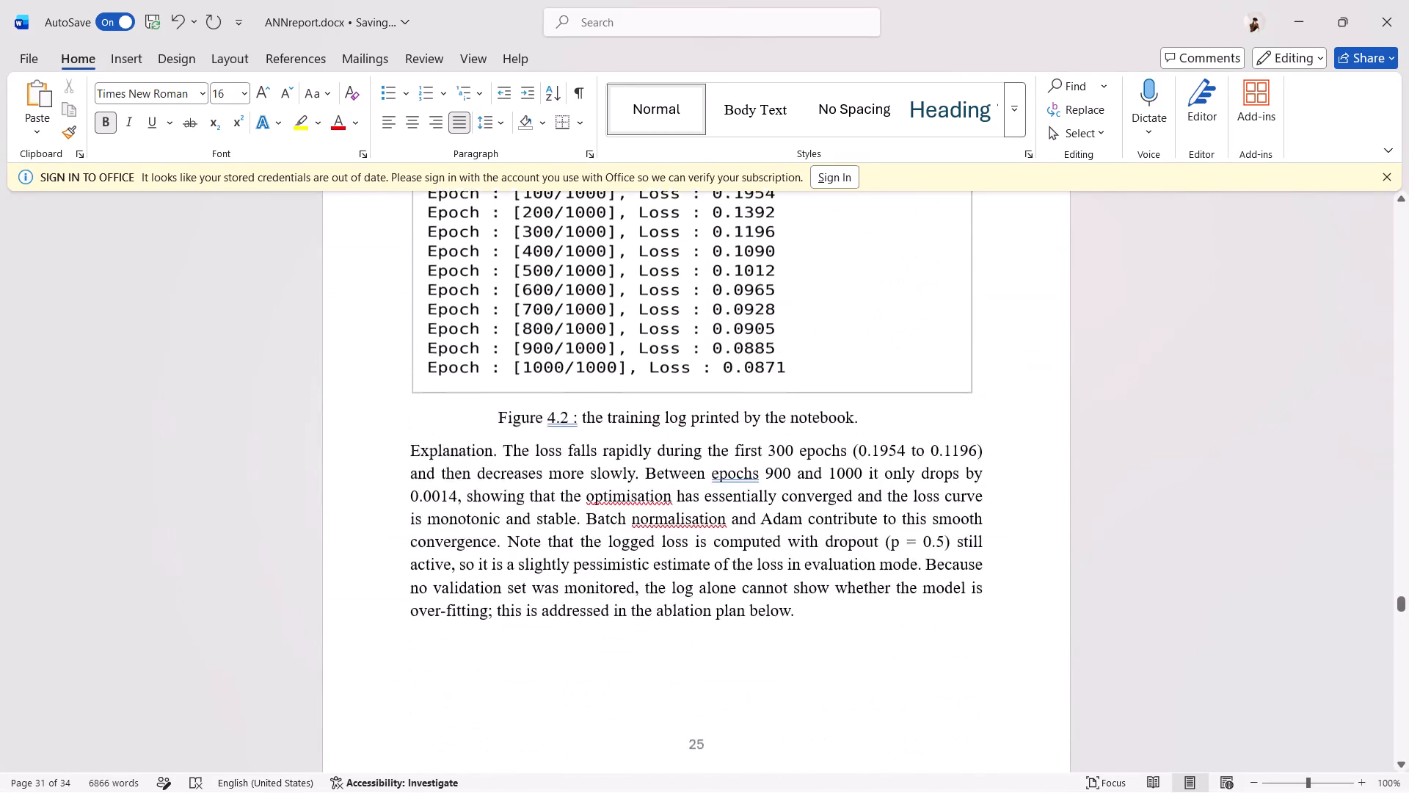
scroll(410, 426, "up", 8)
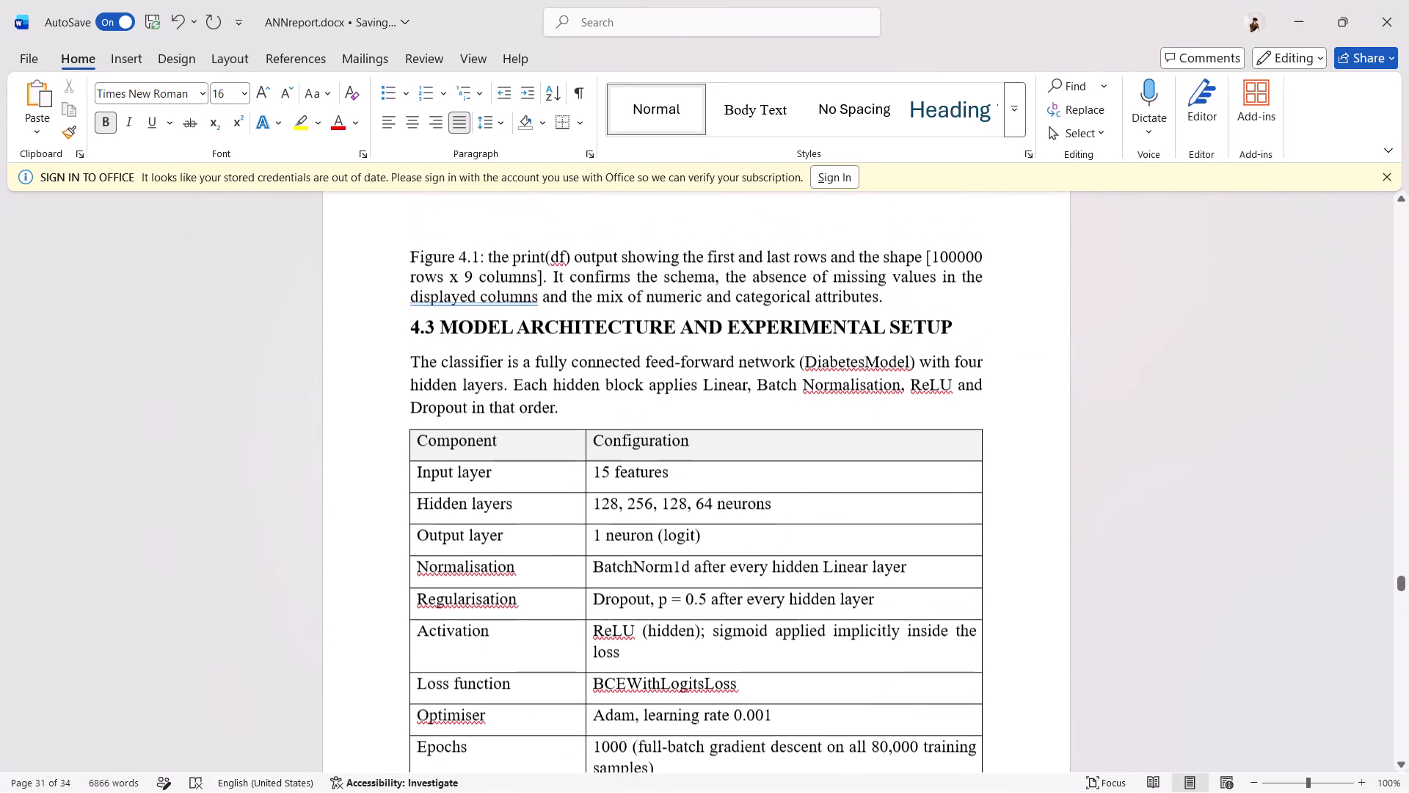
scroll(410, 426, "up", 4)
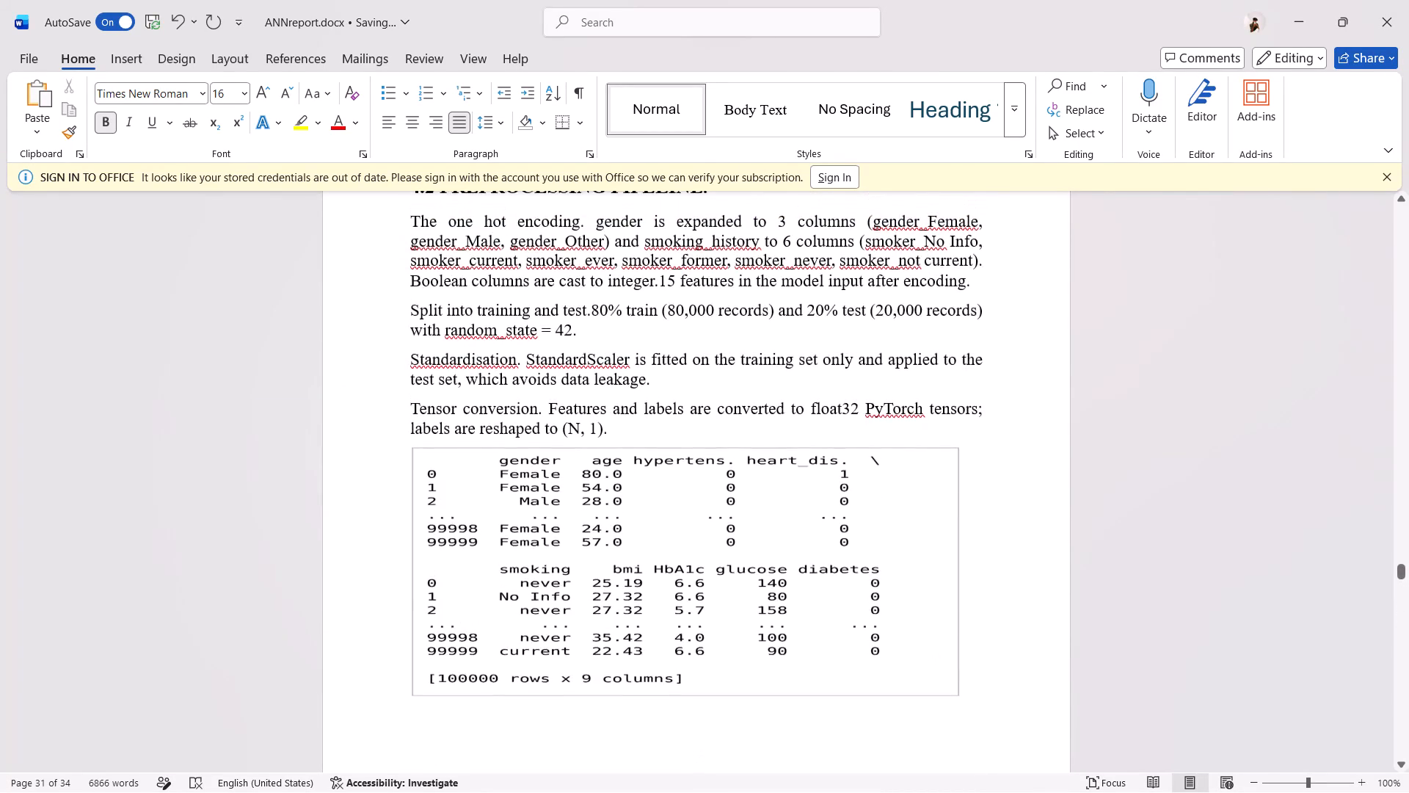
scroll(410, 426, "up", 1)
scroll(410, 426, "down", 1)
scroll(410, 426, "up", 2)
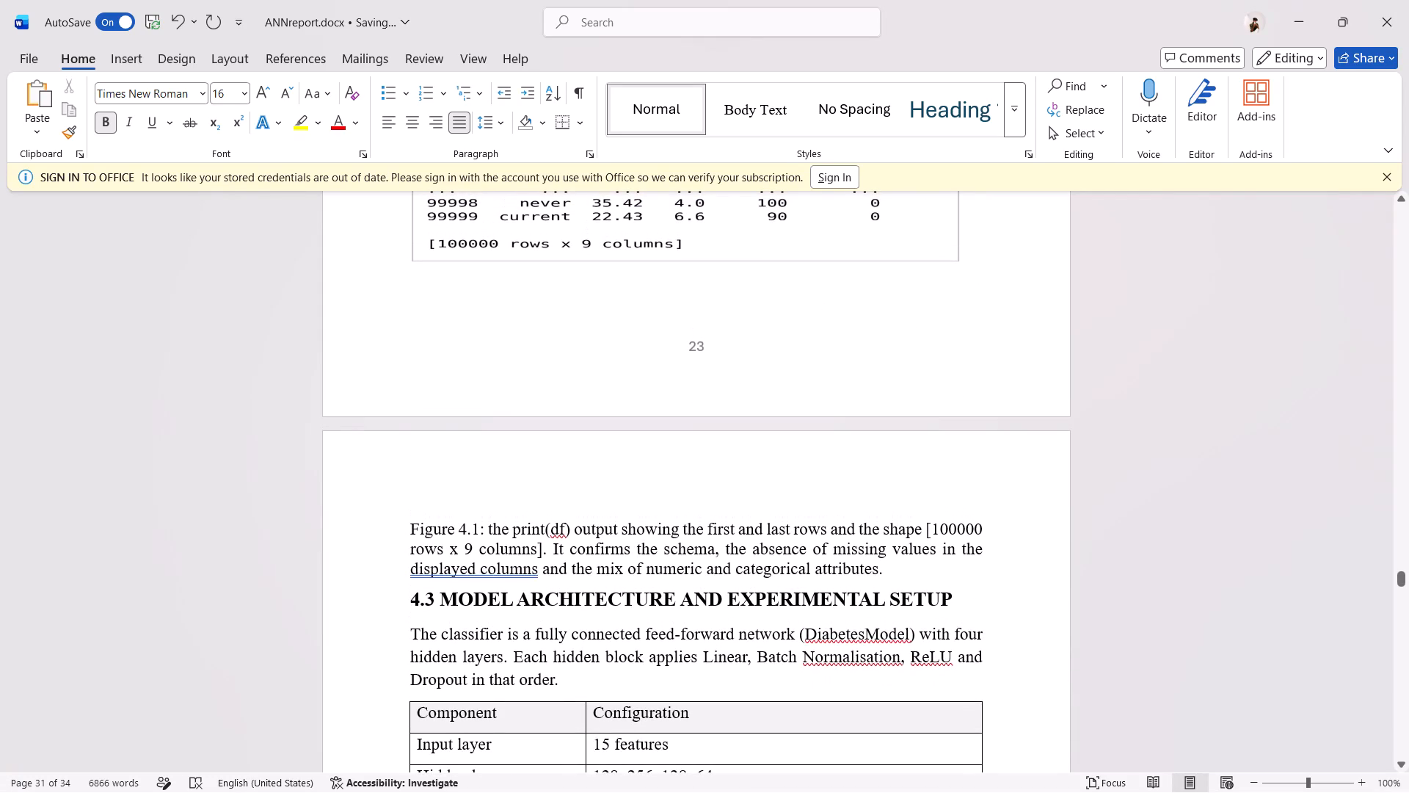
scroll(410, 426, "up", 1)
scroll(410, 426, "down", 1)
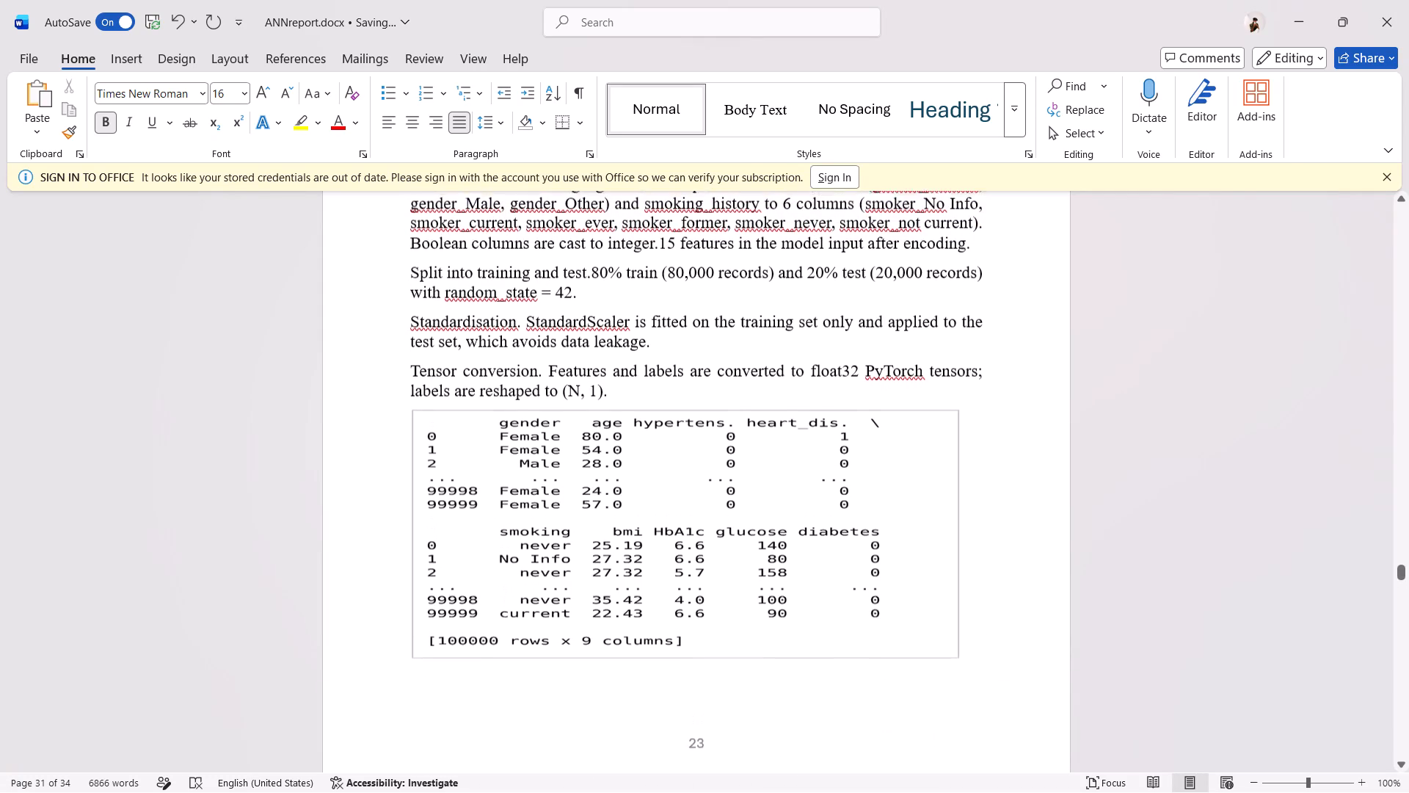
Shorten the Figure 4.1 caption by deleting everything from "[100000 rows x 9 columns]" through "numeric and categorical attributes.".
scroll(410, 426, "down", 1)
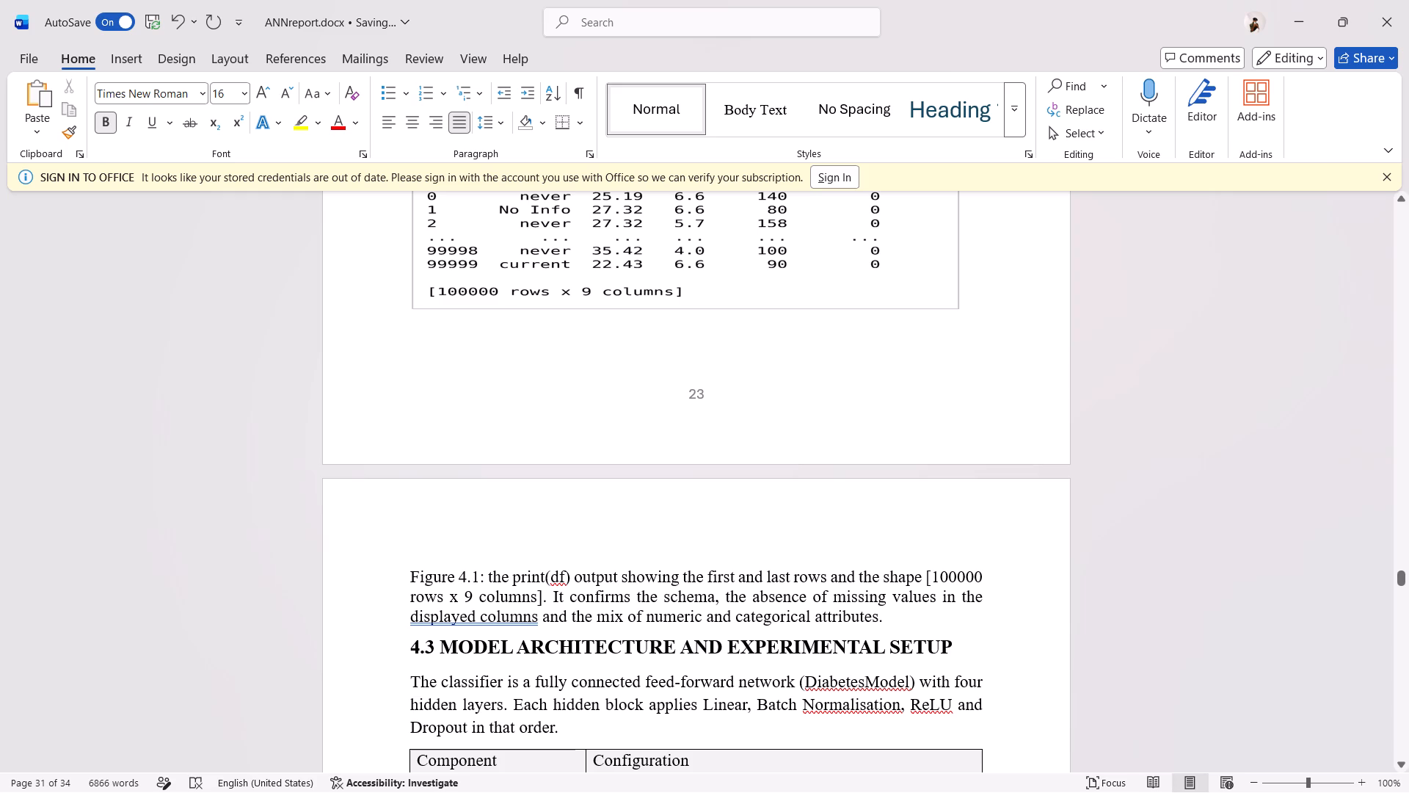
scroll(901, 551, "right", 1)
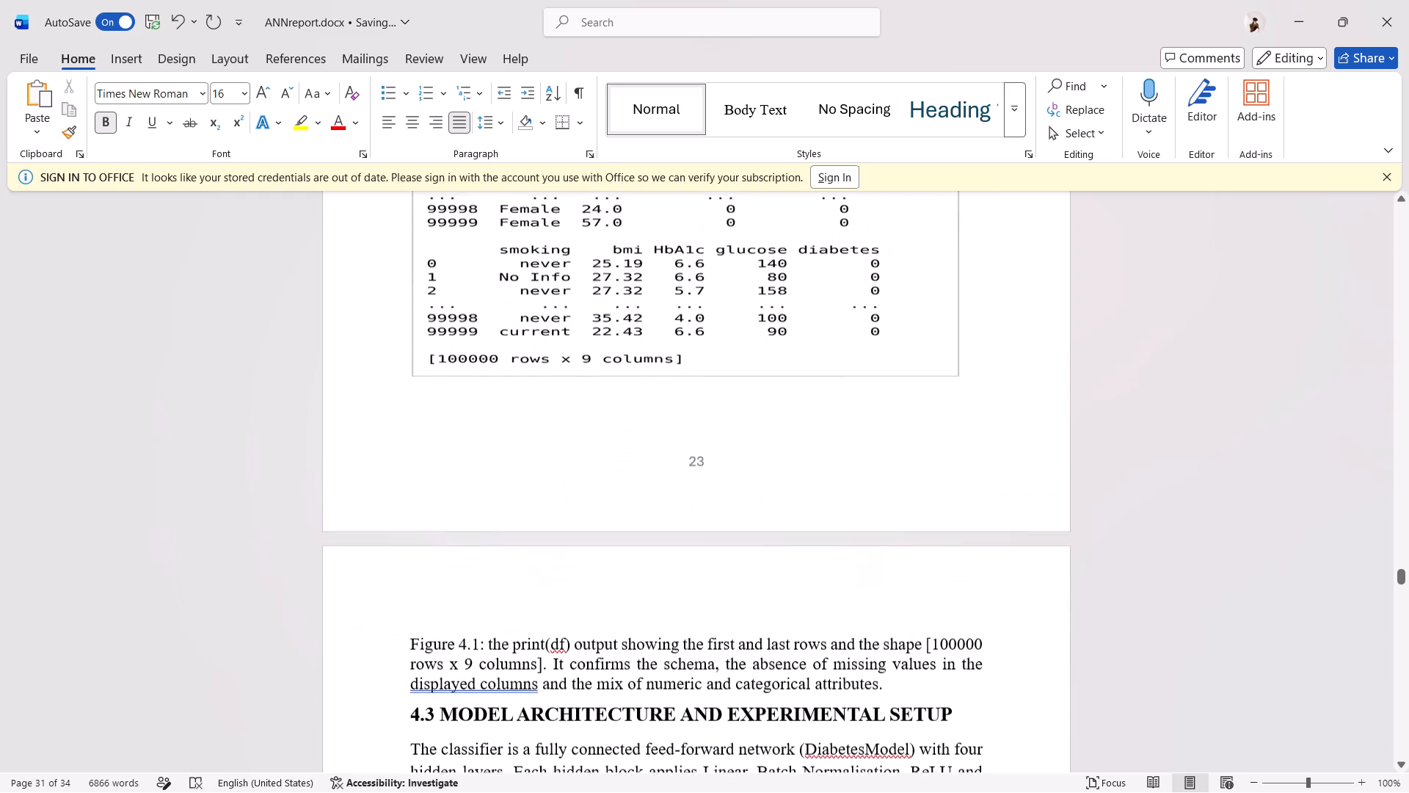
left_click_drag(925, 640, 917, 670)
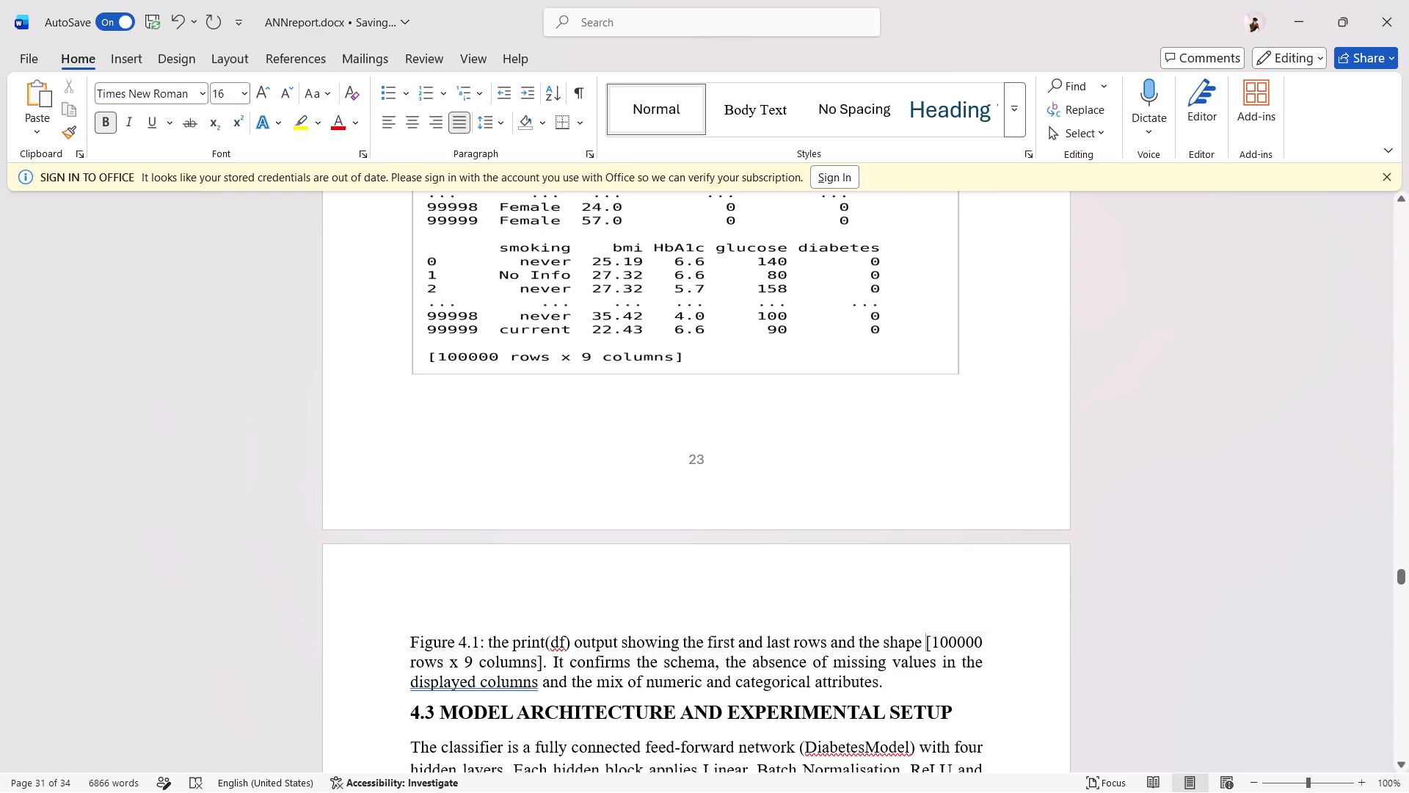
left_click_drag(917, 670, 914, 676)
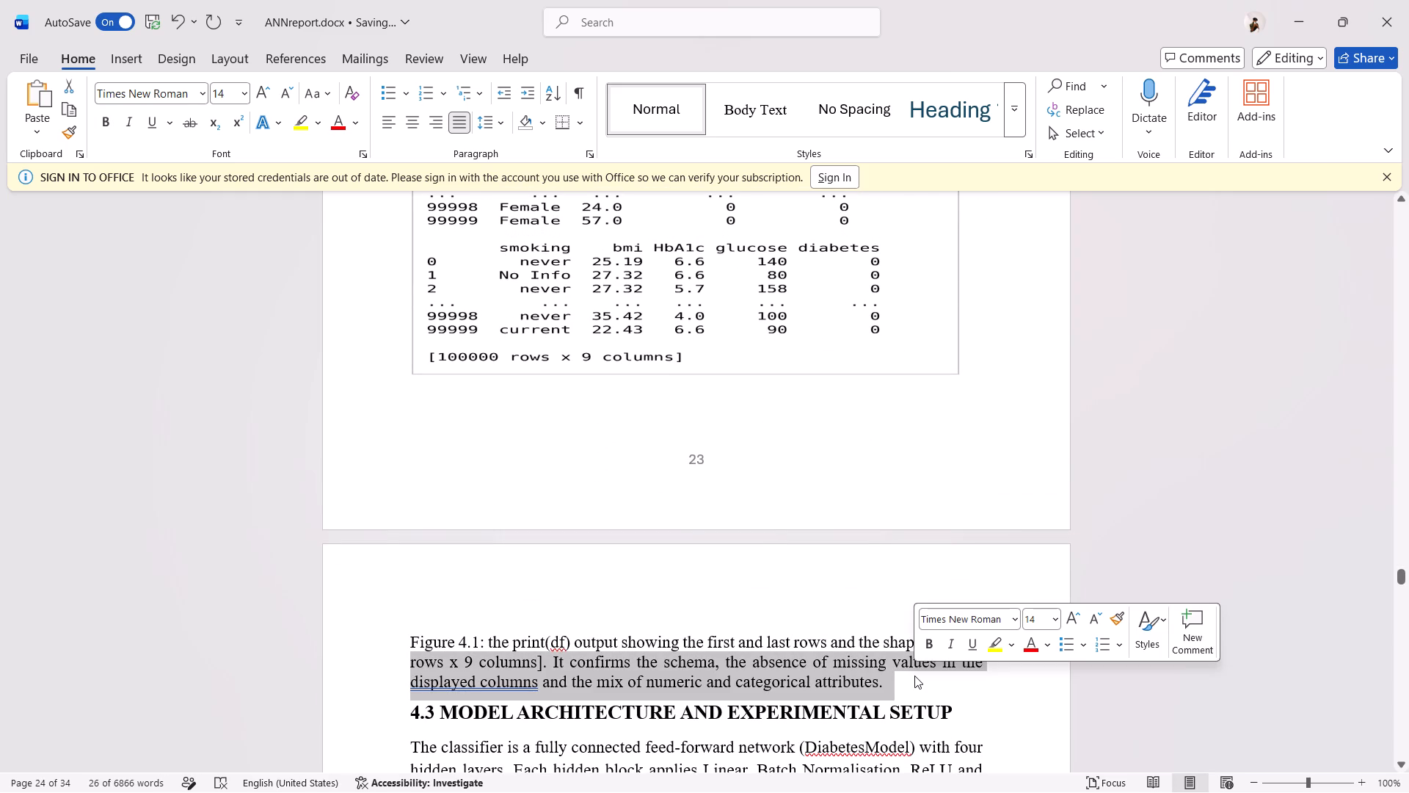
key("BackSpace")
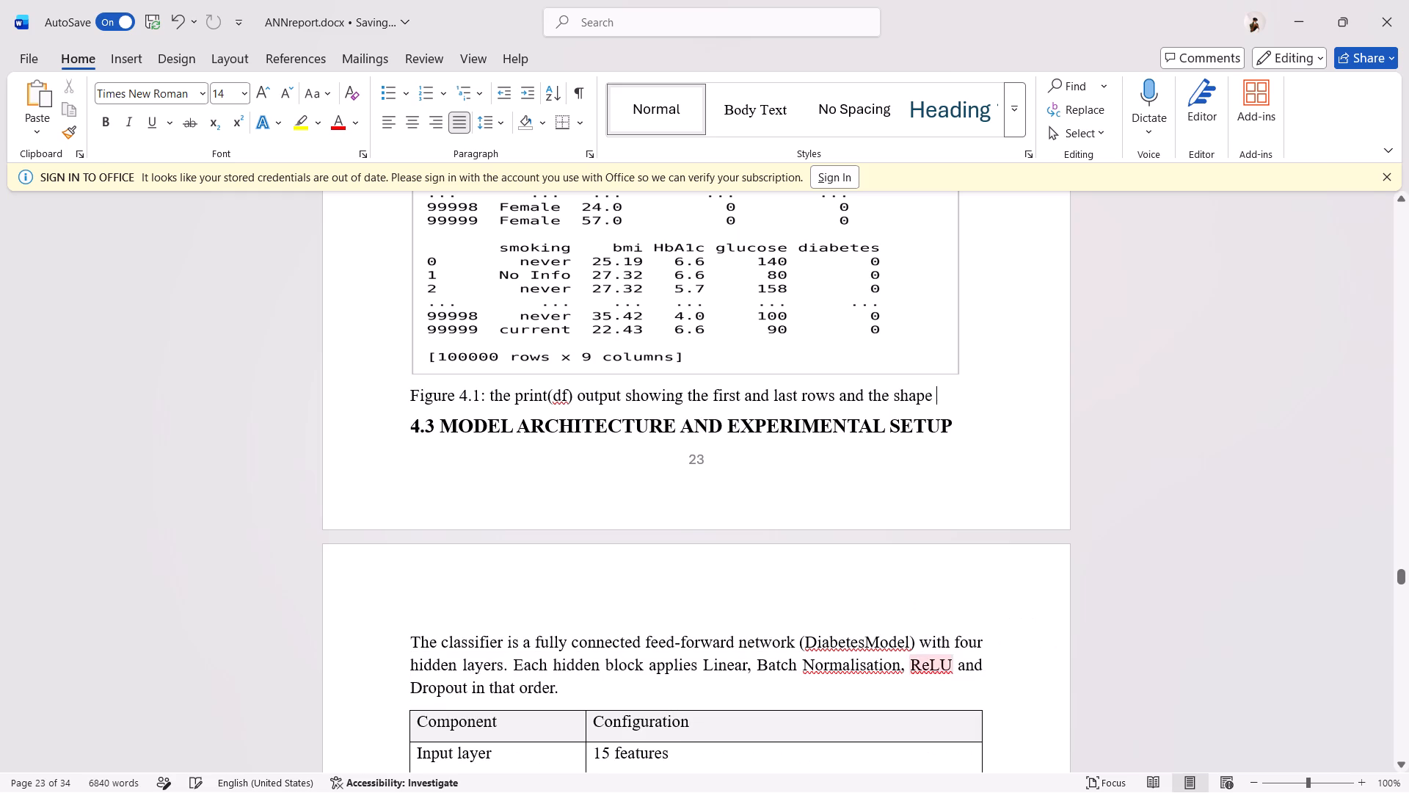
Insert one blank line above the 4.3 MODEL ARCHITECTURE AND EXPERIMENTAL SETUP heading so that it moves to the page with its text.
left_click(412, 424)
key("Return")
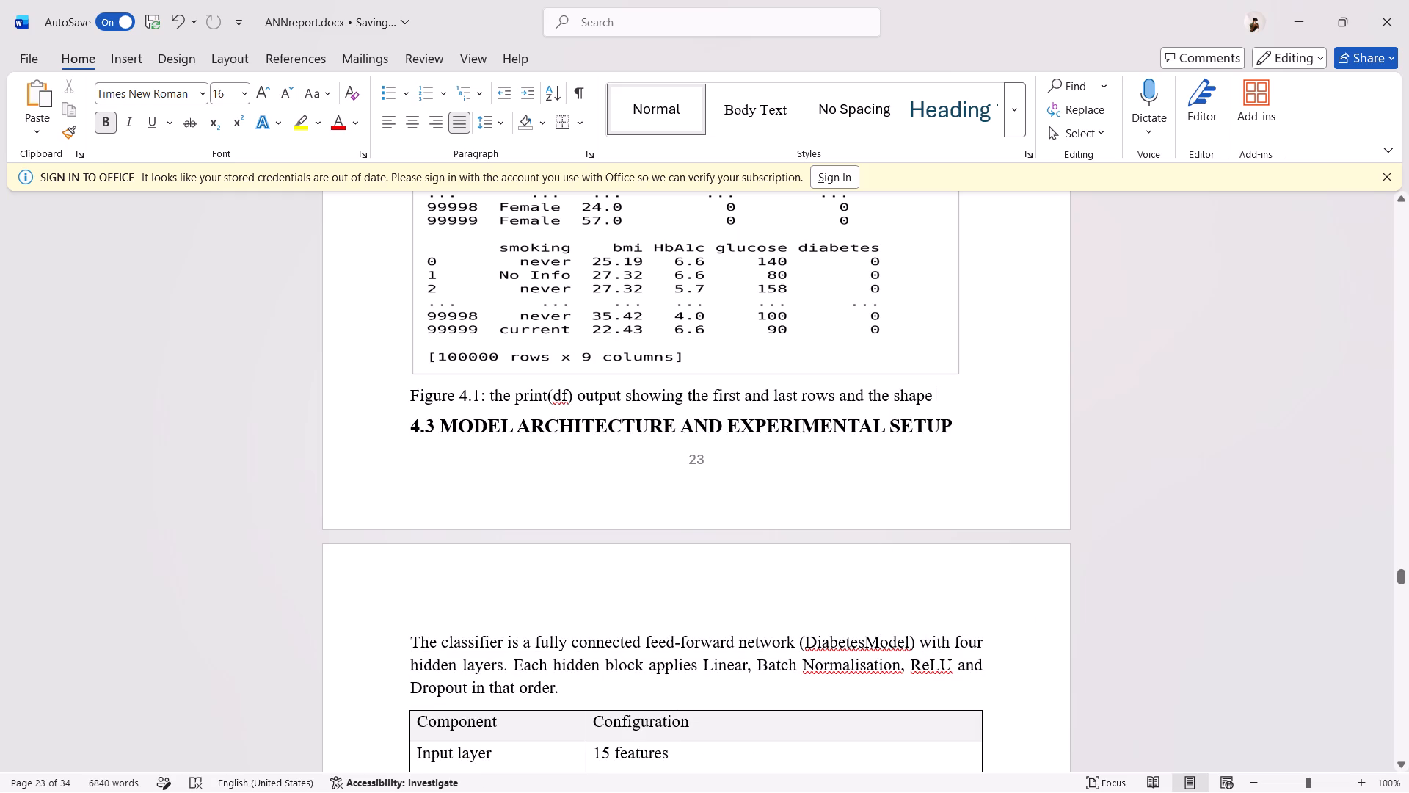
Insert two blank lines above the 4.4 TRAINING BEHAVIOUR heading so that it moves to the page with its table.
scroll(412, 424, "down", 10)
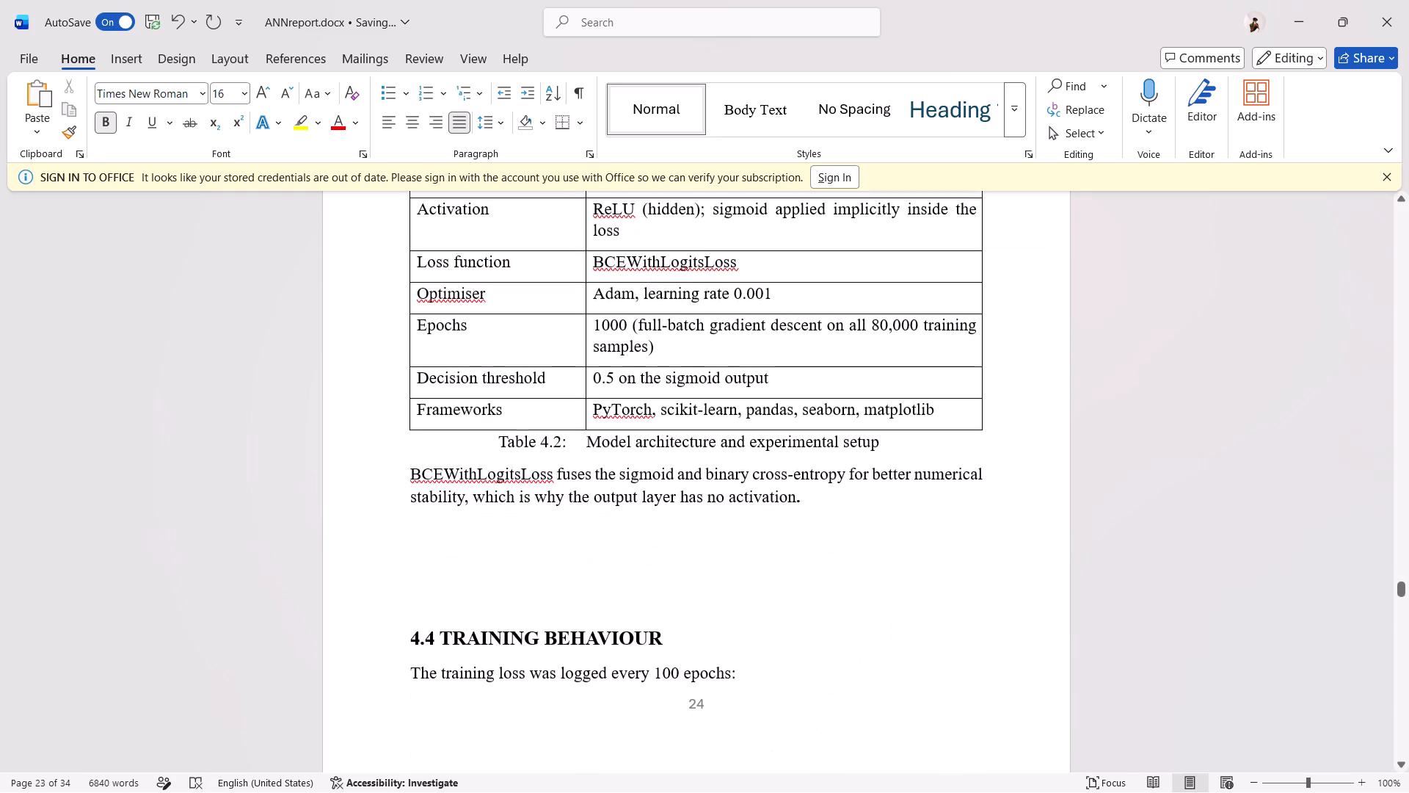
scroll(412, 424, "down", 2)
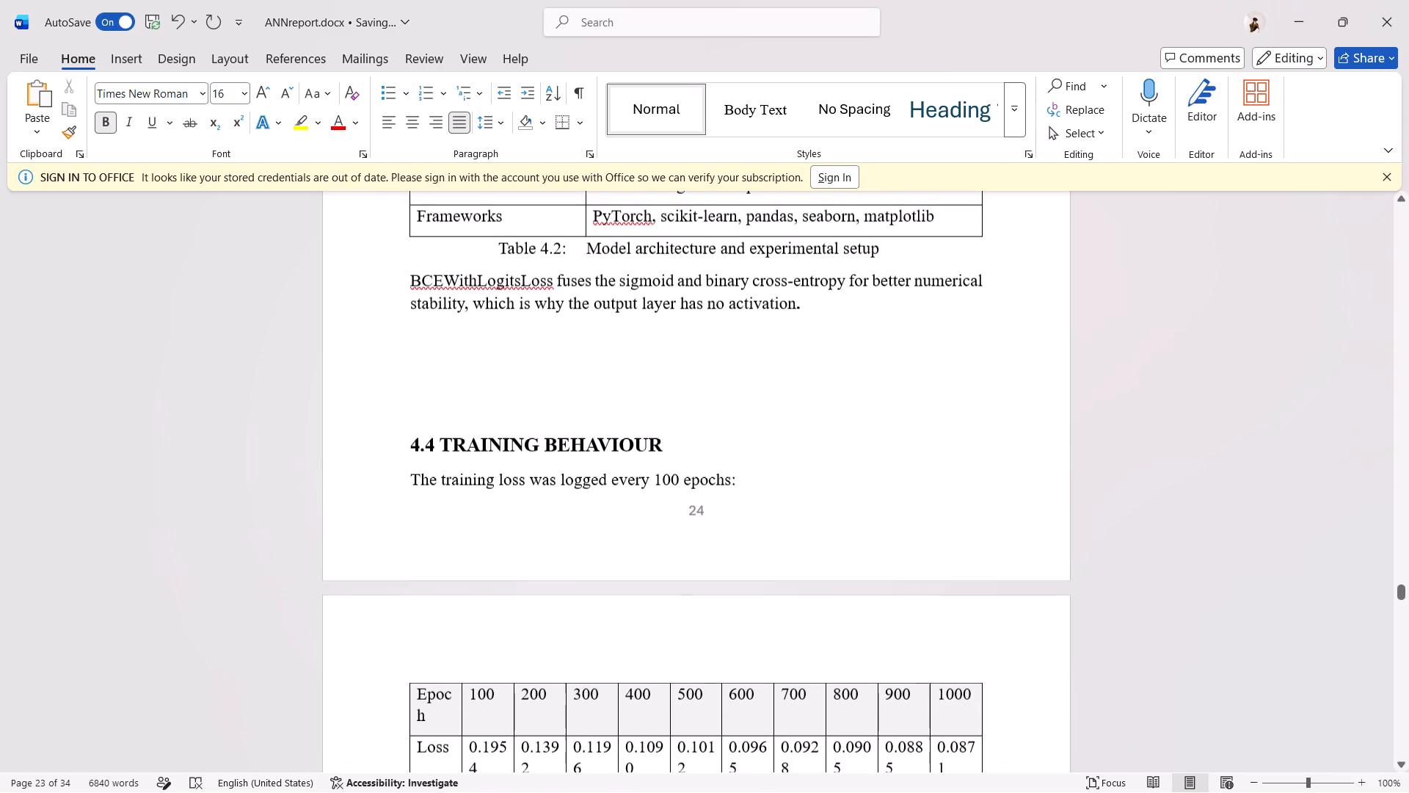
left_click(407, 446)
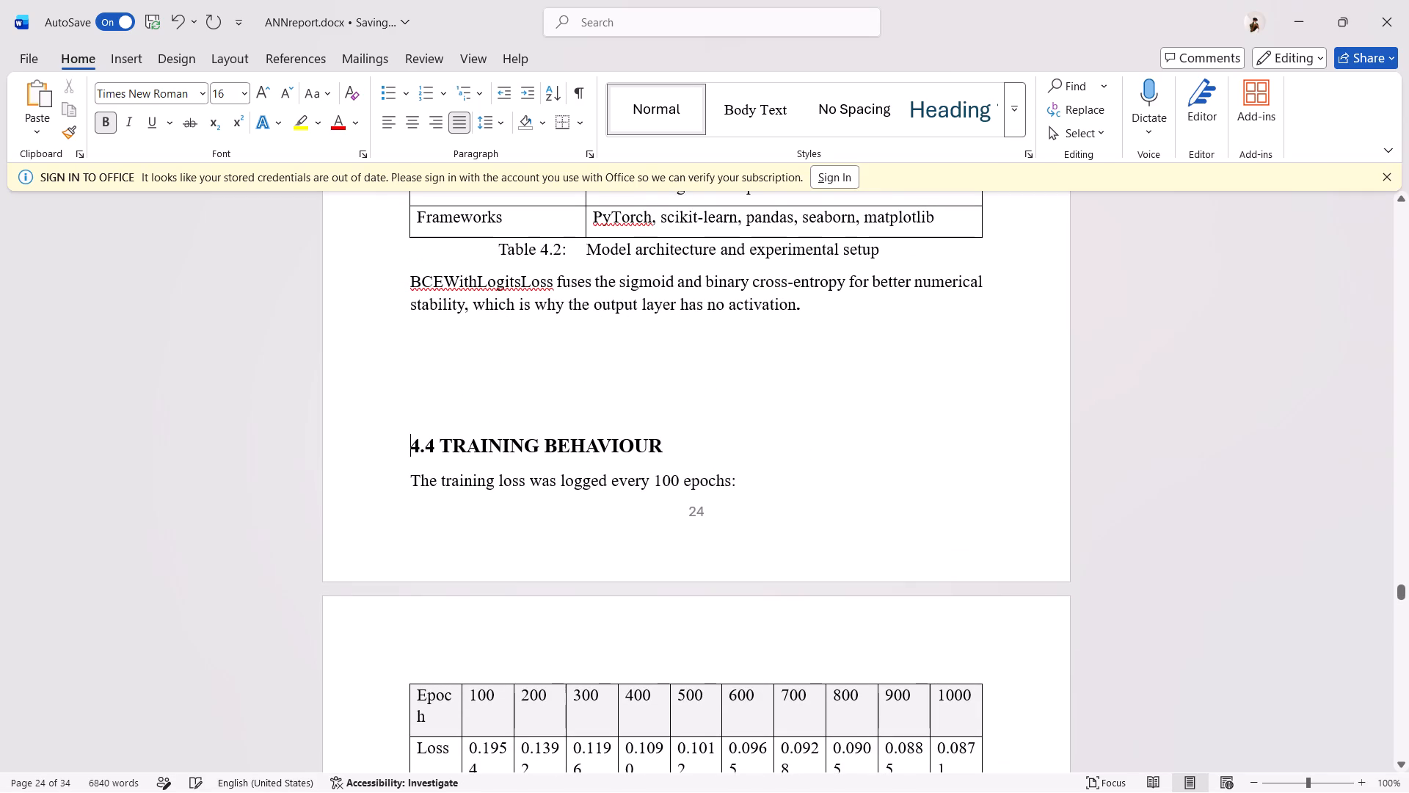
key("Return")
key("Return")
scroll(407, 446, "down", 1)
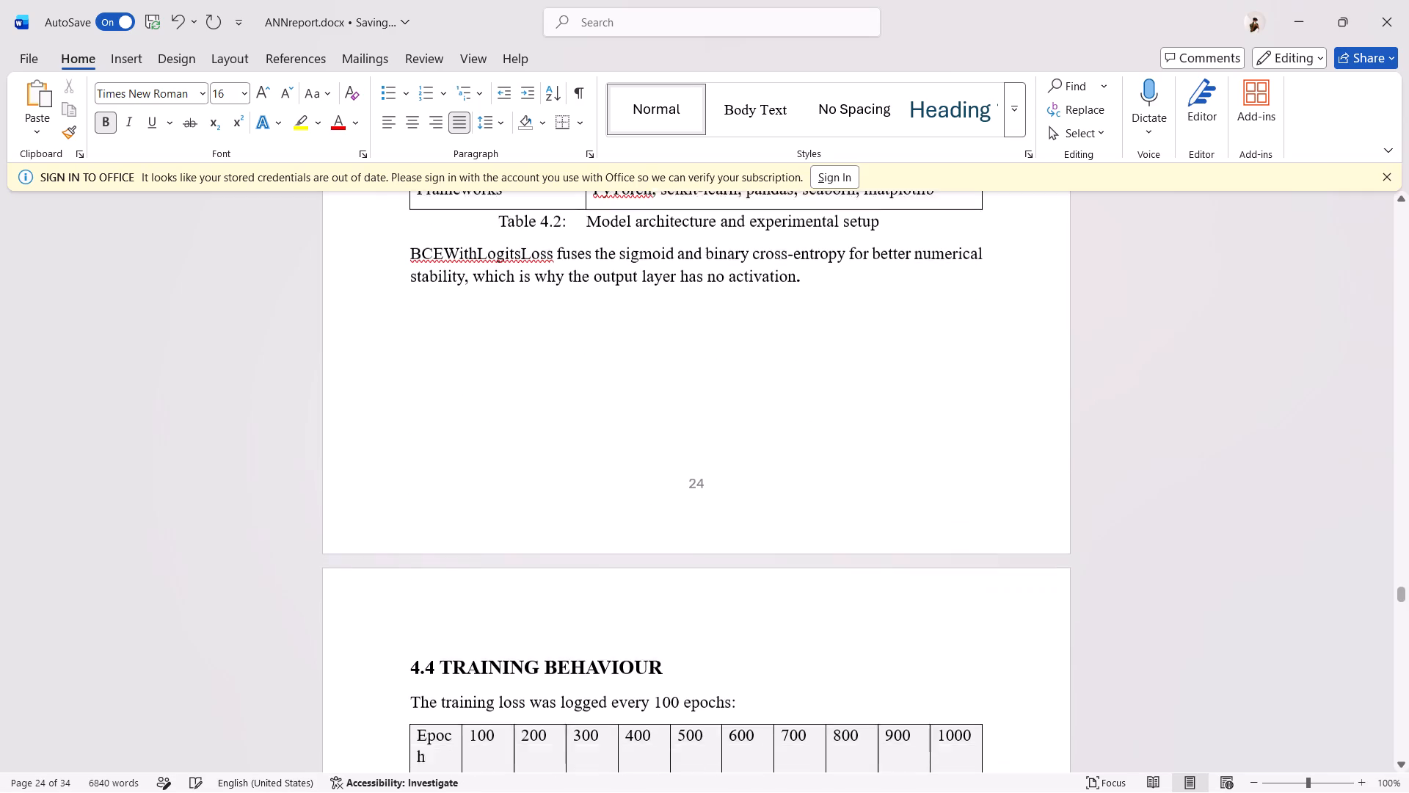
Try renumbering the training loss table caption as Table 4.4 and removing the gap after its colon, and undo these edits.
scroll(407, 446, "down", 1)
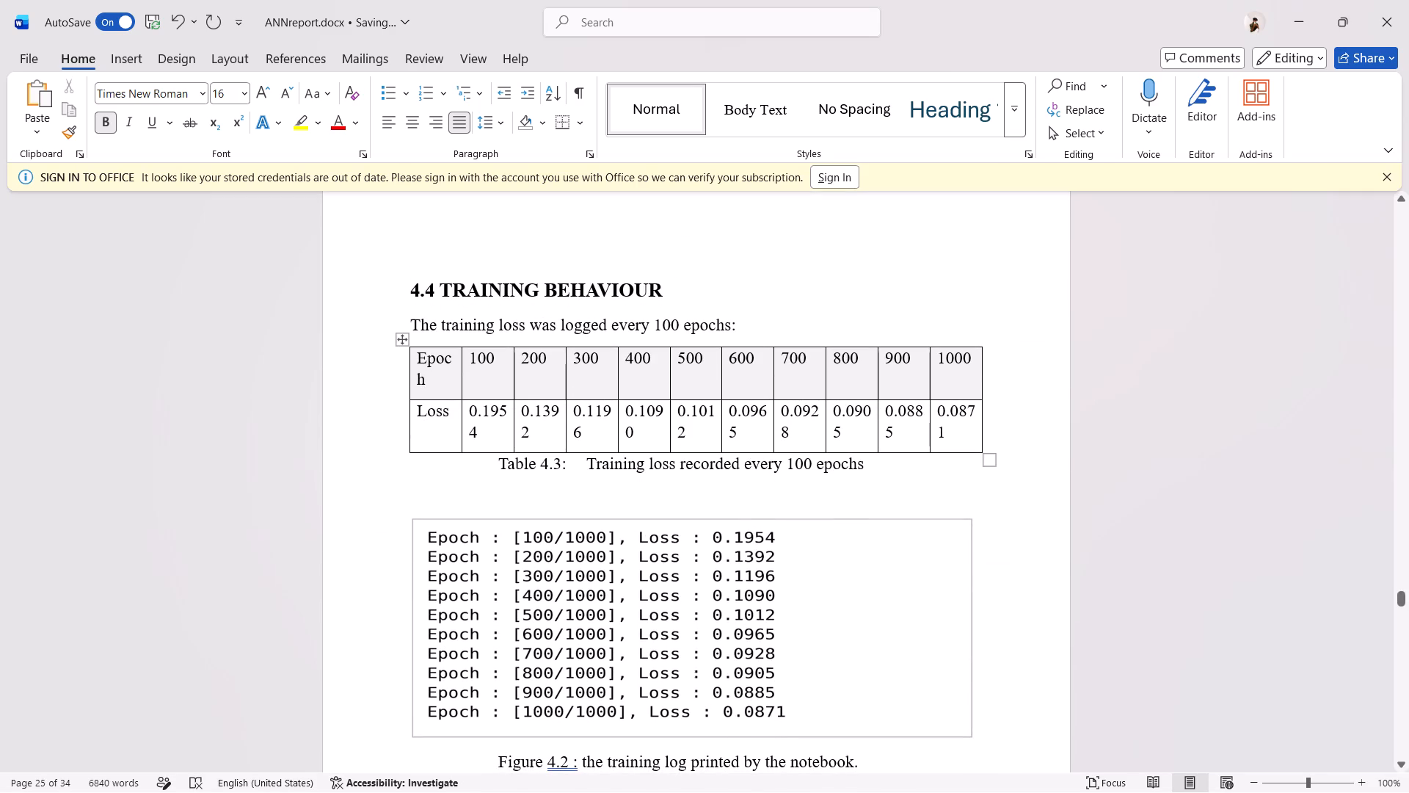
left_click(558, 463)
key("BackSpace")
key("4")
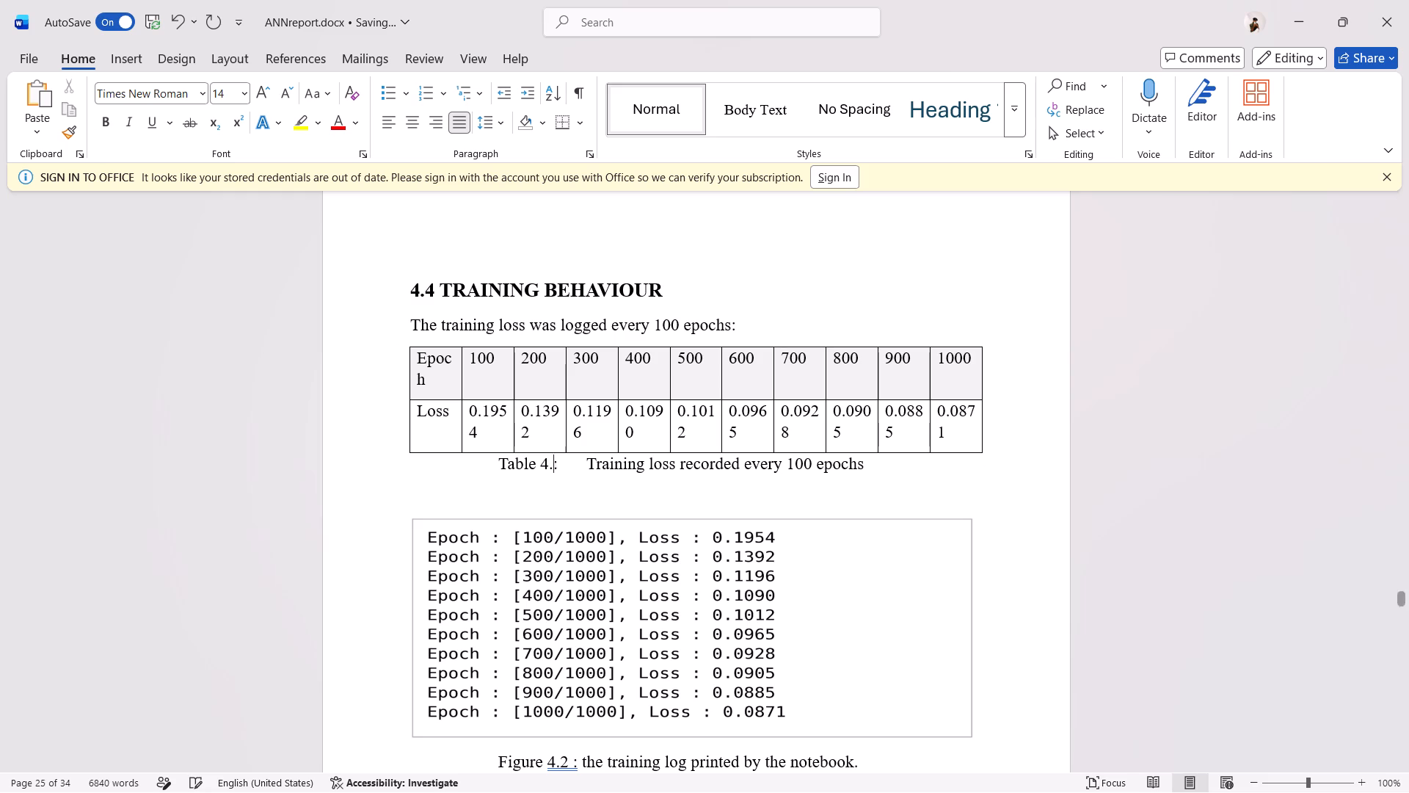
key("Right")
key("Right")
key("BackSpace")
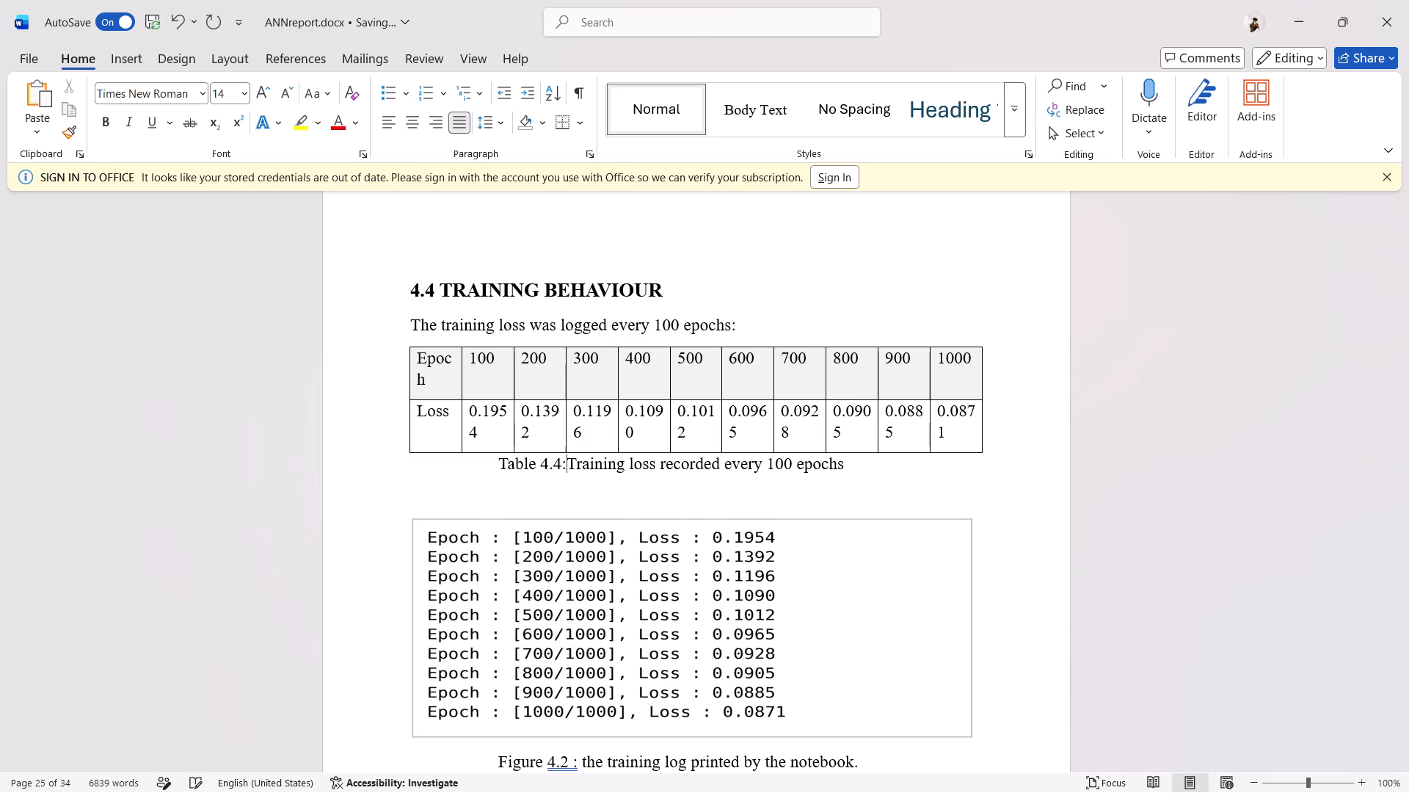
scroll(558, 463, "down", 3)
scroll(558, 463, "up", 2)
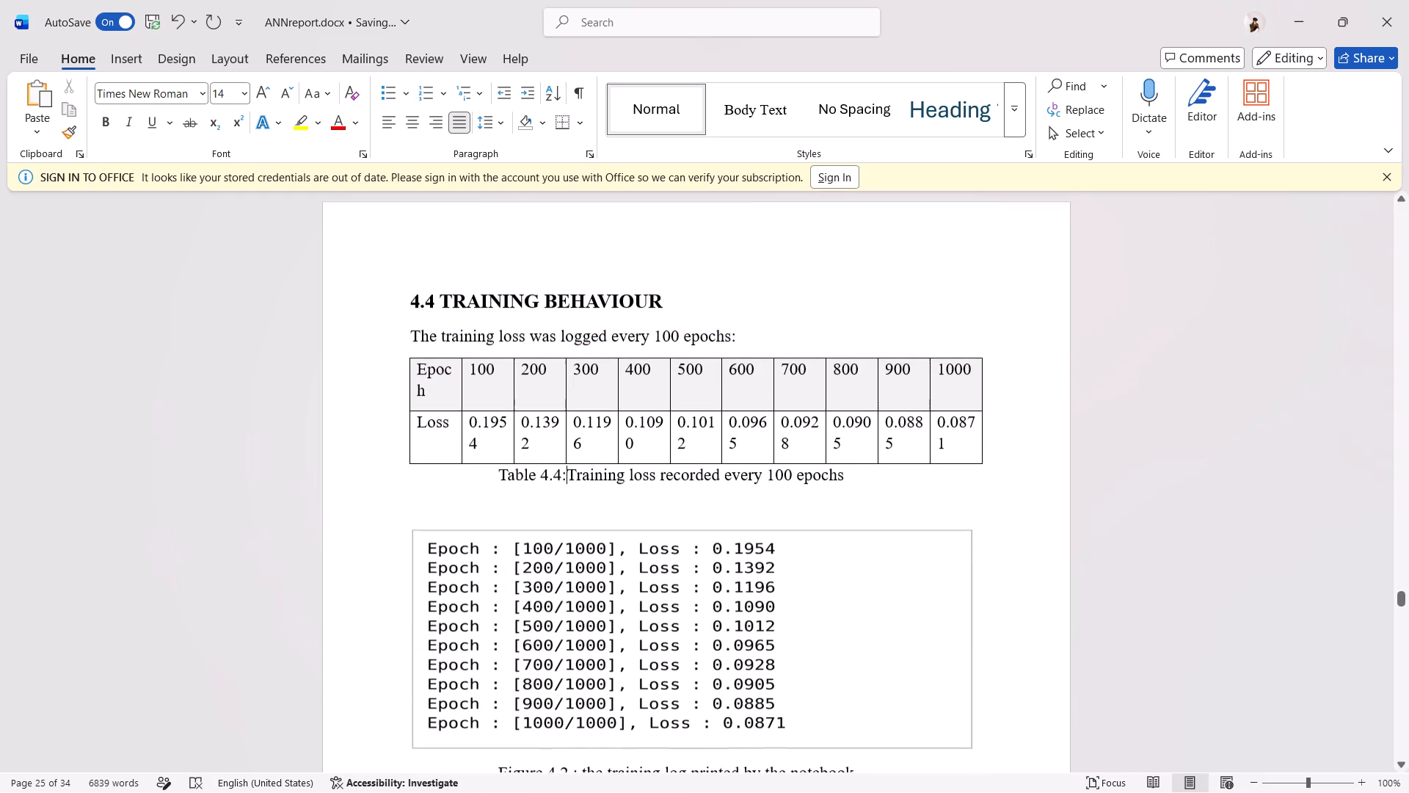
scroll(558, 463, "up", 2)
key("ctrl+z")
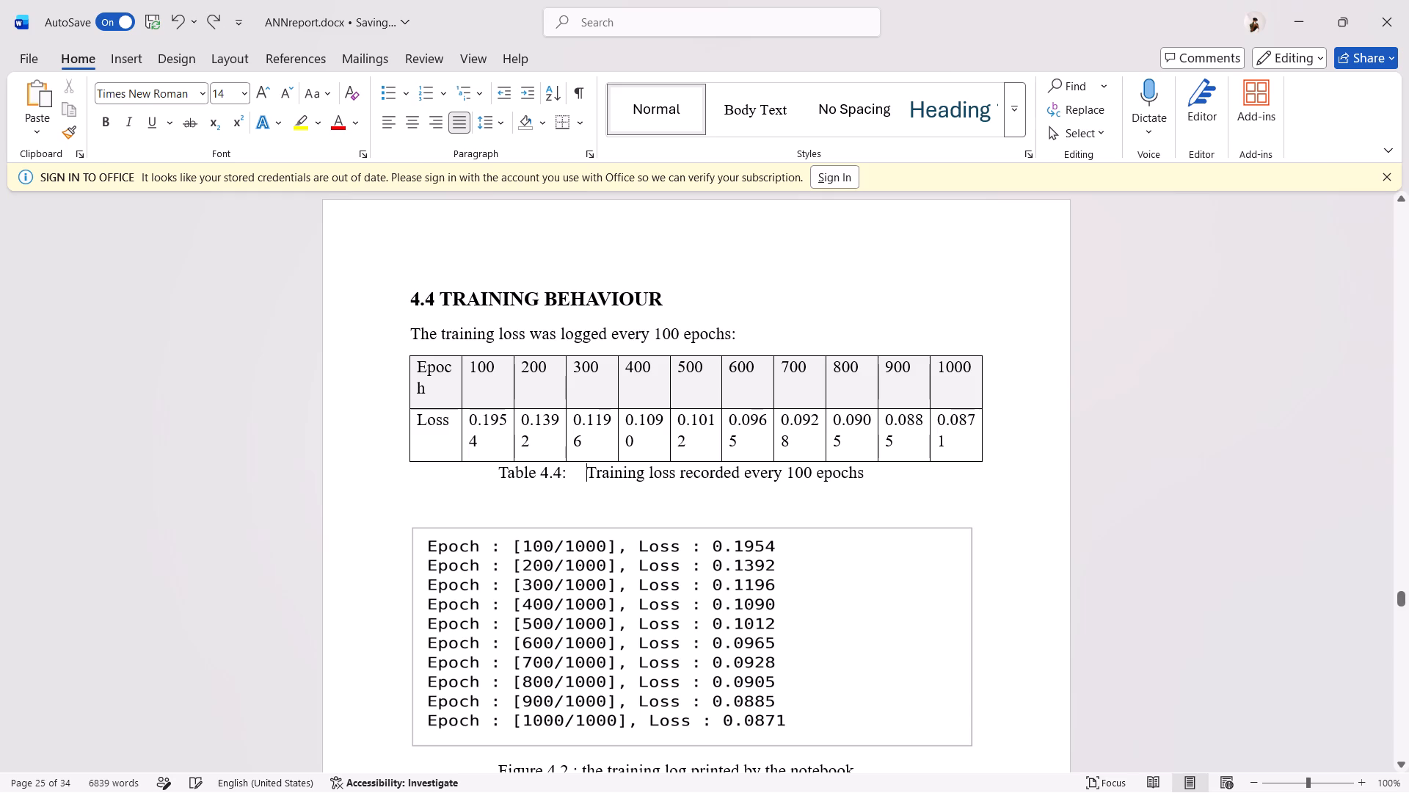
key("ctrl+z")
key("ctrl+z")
Check the table and figure caption numbering from Table 4.1 through the ROC curve figure.
scroll(558, 463, "up", 11)
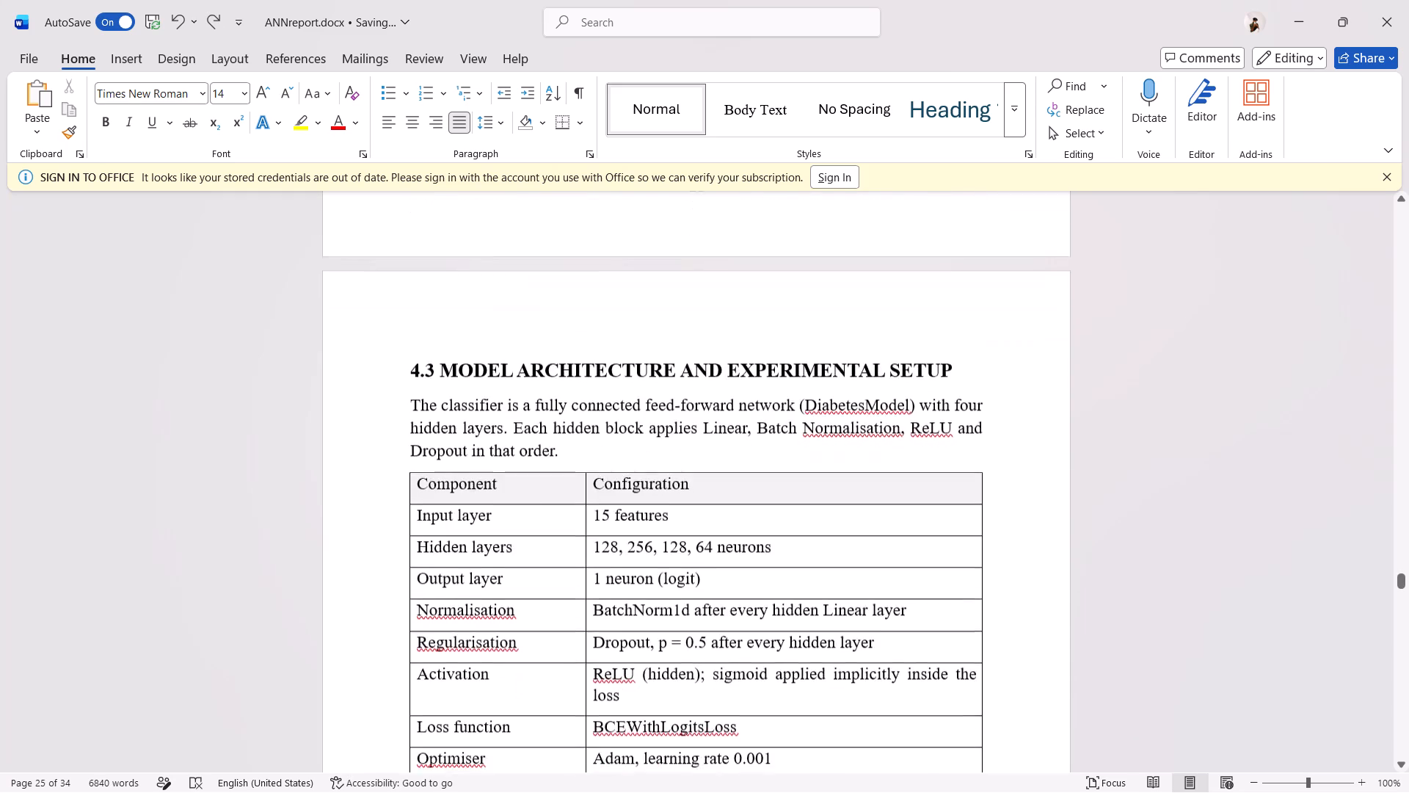
scroll(558, 463, "up", 2)
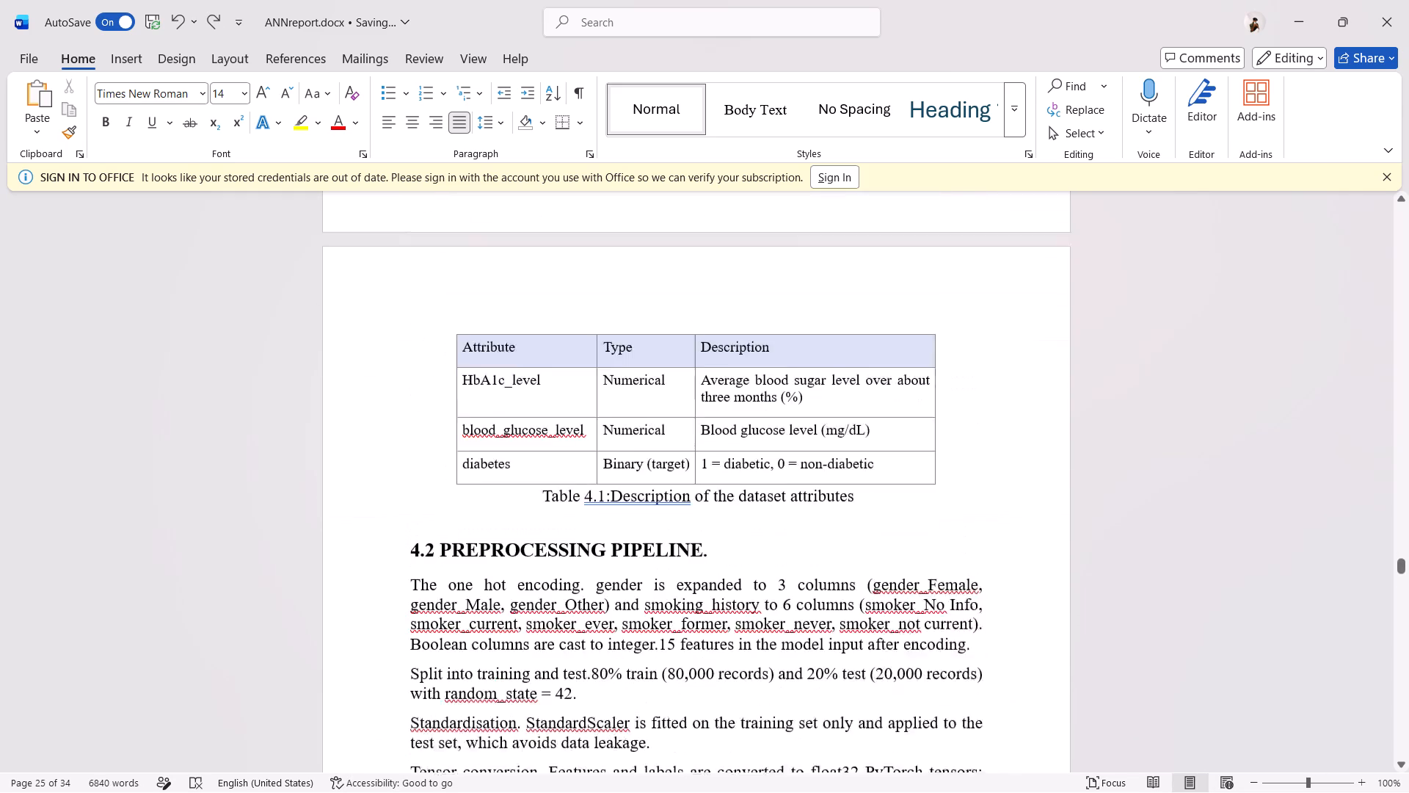
scroll(558, 463, "up", 1)
scroll(558, 463, "down", 3)
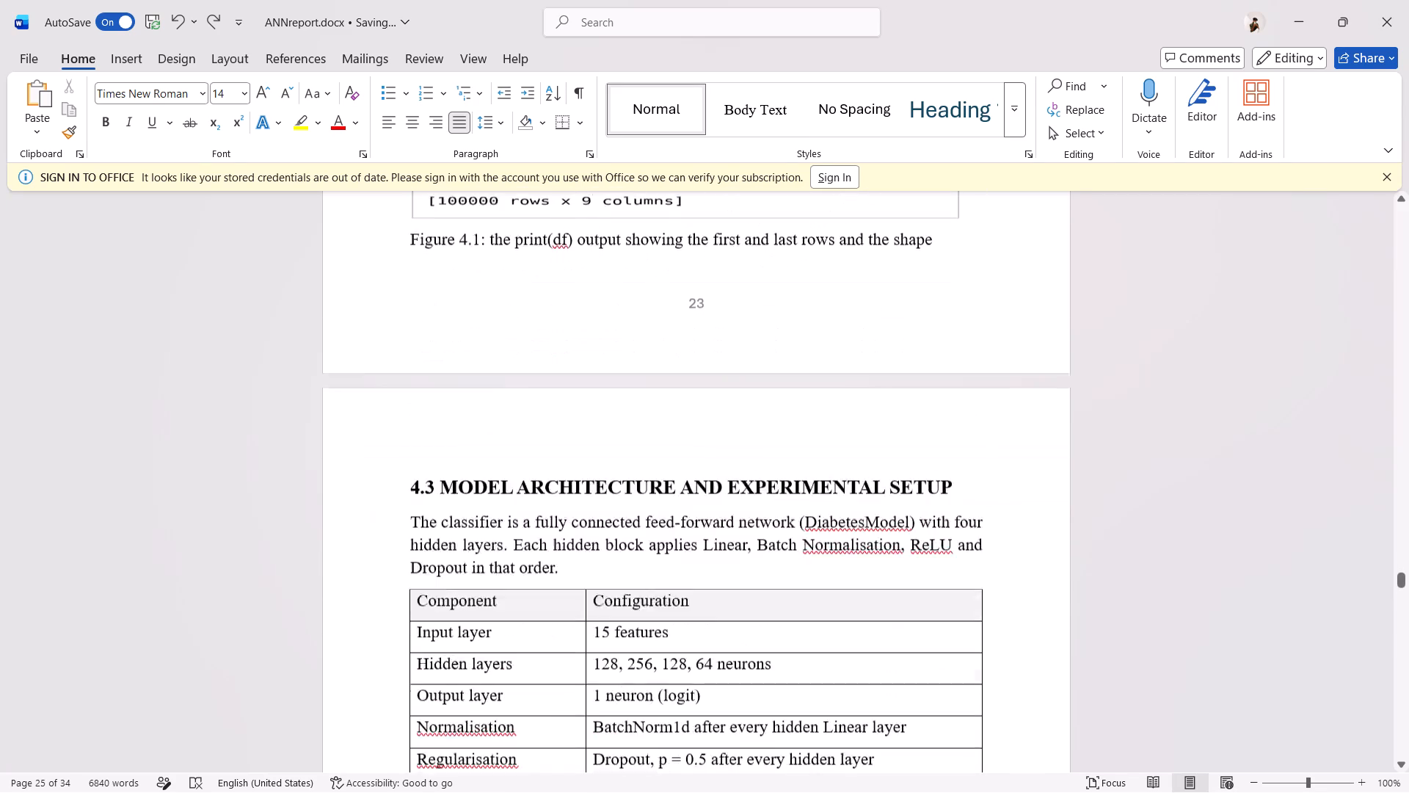
scroll(558, 463, "down", 6)
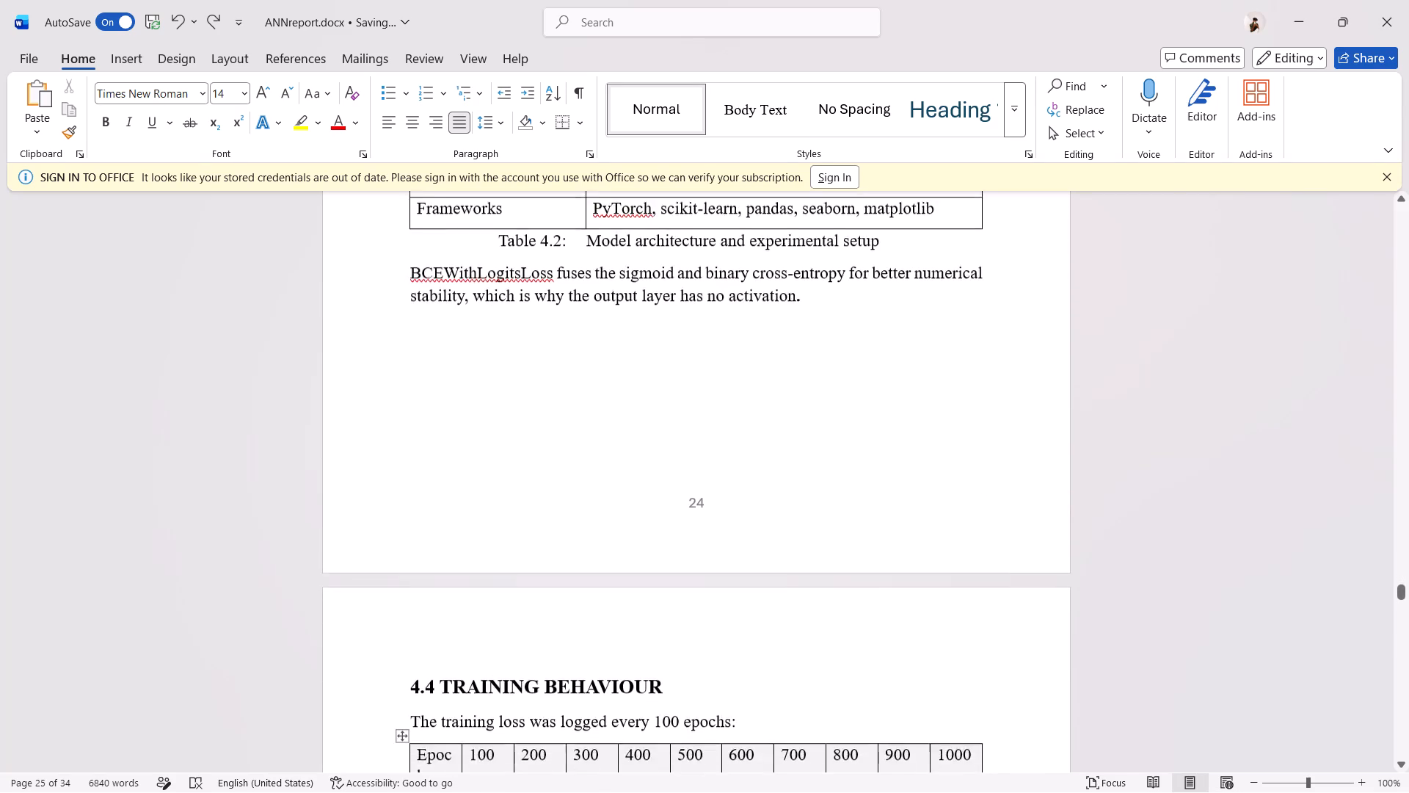
scroll(558, 463, "down", 7)
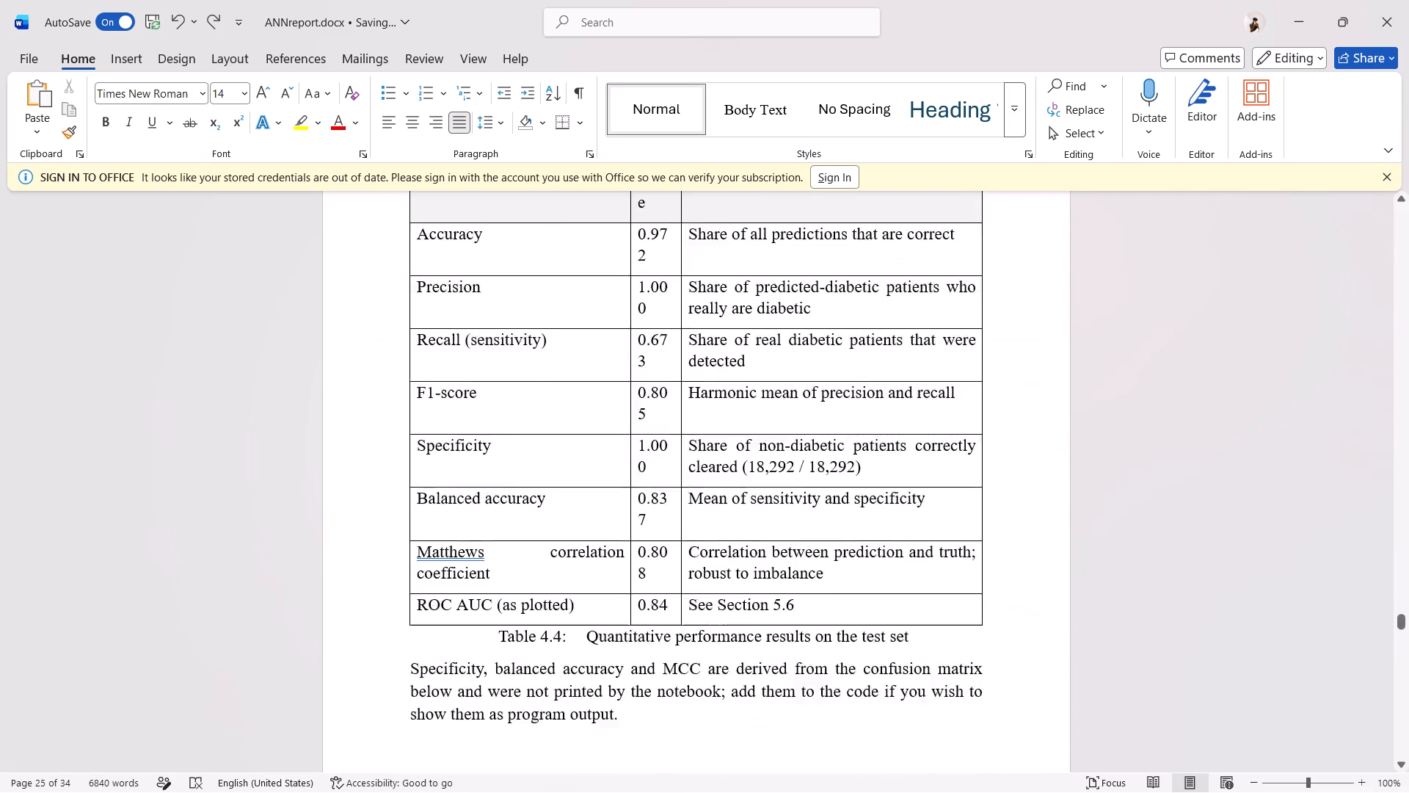
scroll(558, 463, "down", 7)
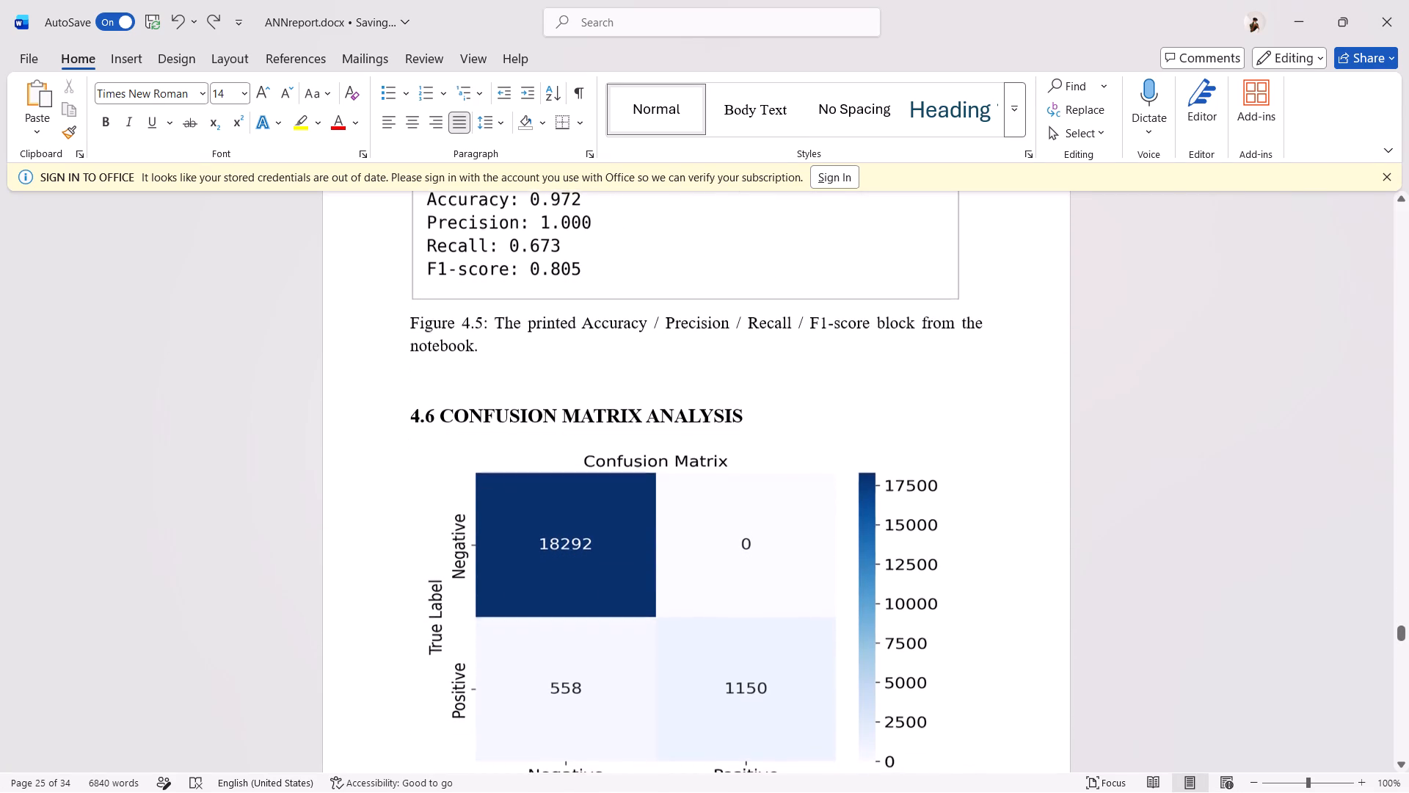
scroll(558, 463, "down", 7)
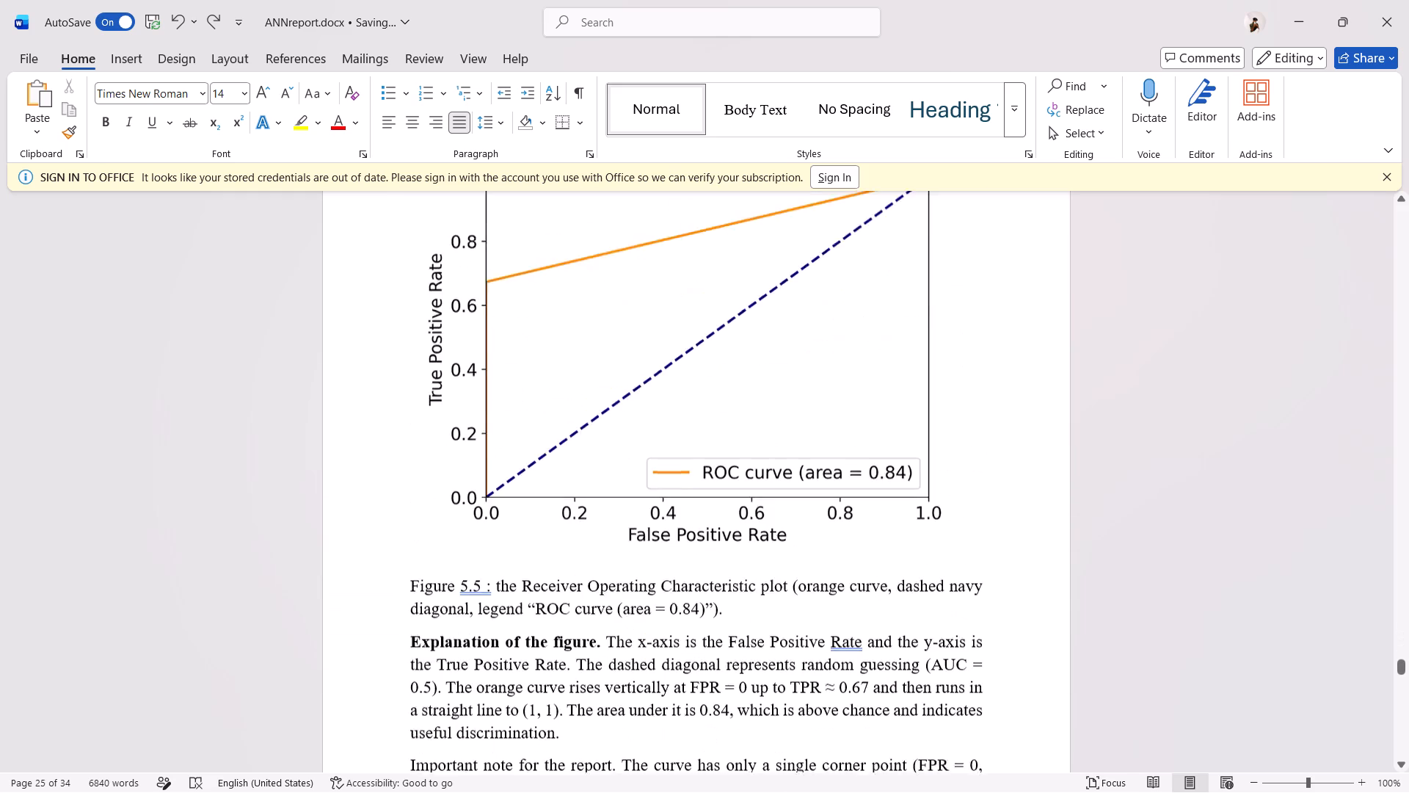
Switch to the Contents_Figures_Tables_List document in Word.
key("alt+Tab")
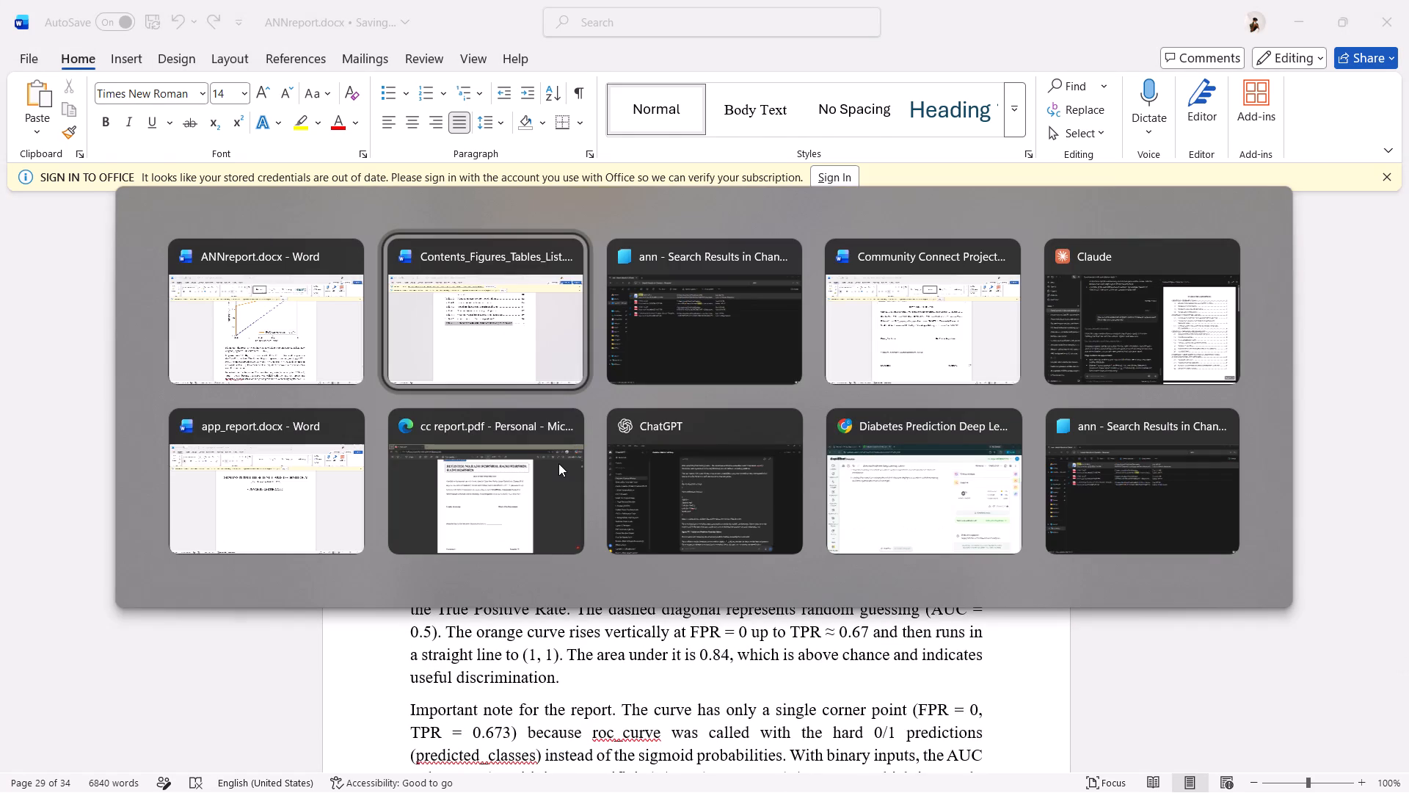
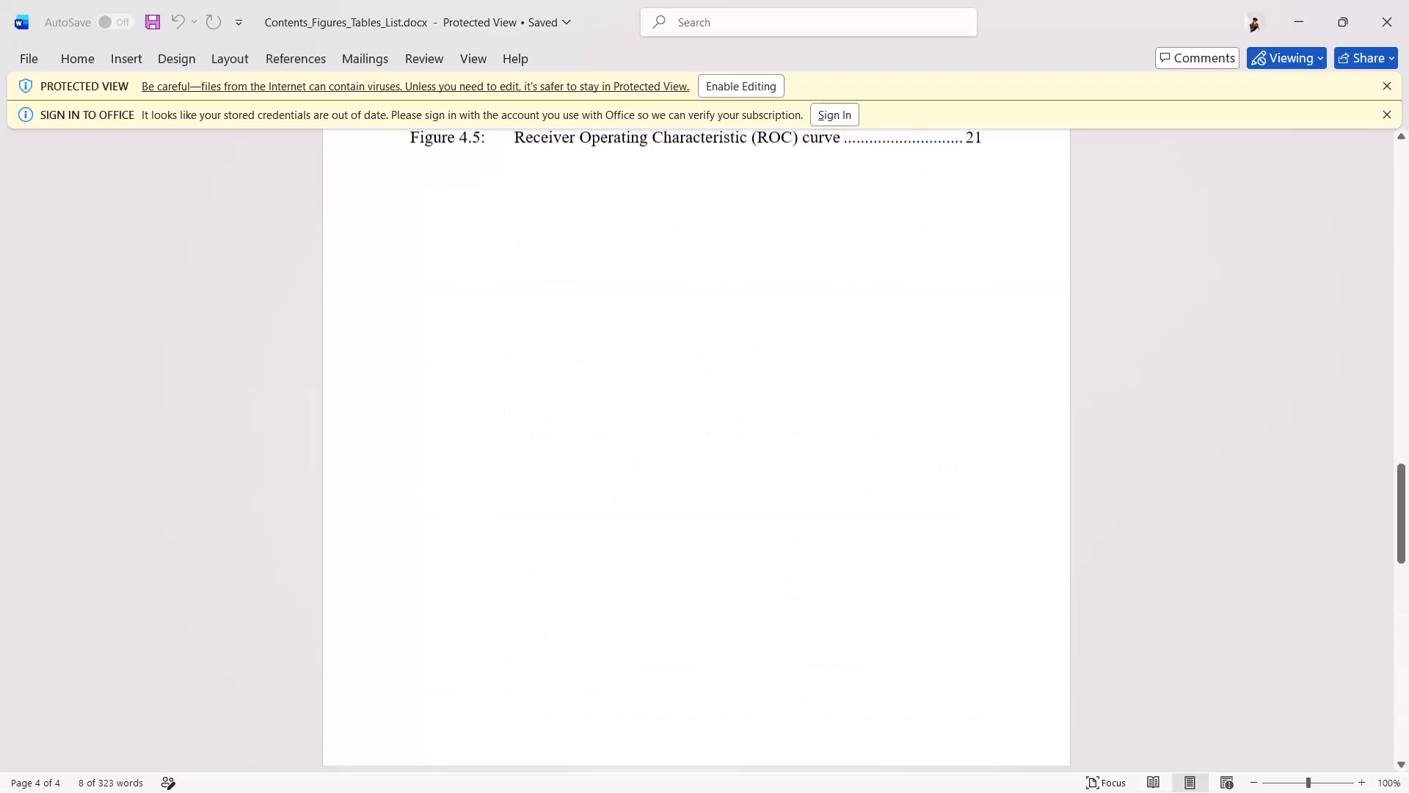
Look over the table of contents in the Contents_Figures_Tables_List document.
scroll(585, 393, "up", 8)
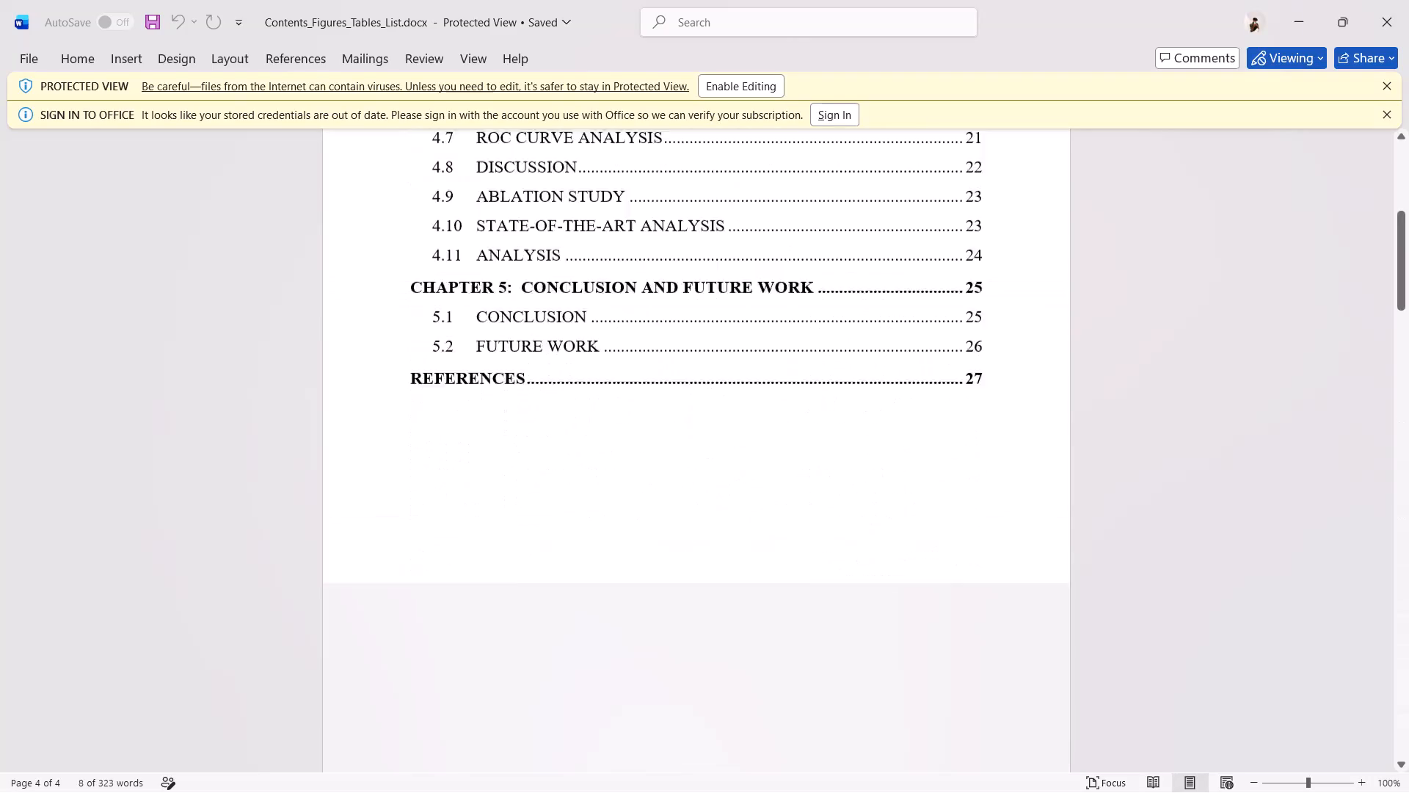
scroll(585, 393, "up", 11)
scroll(611, 281, "up", 5)
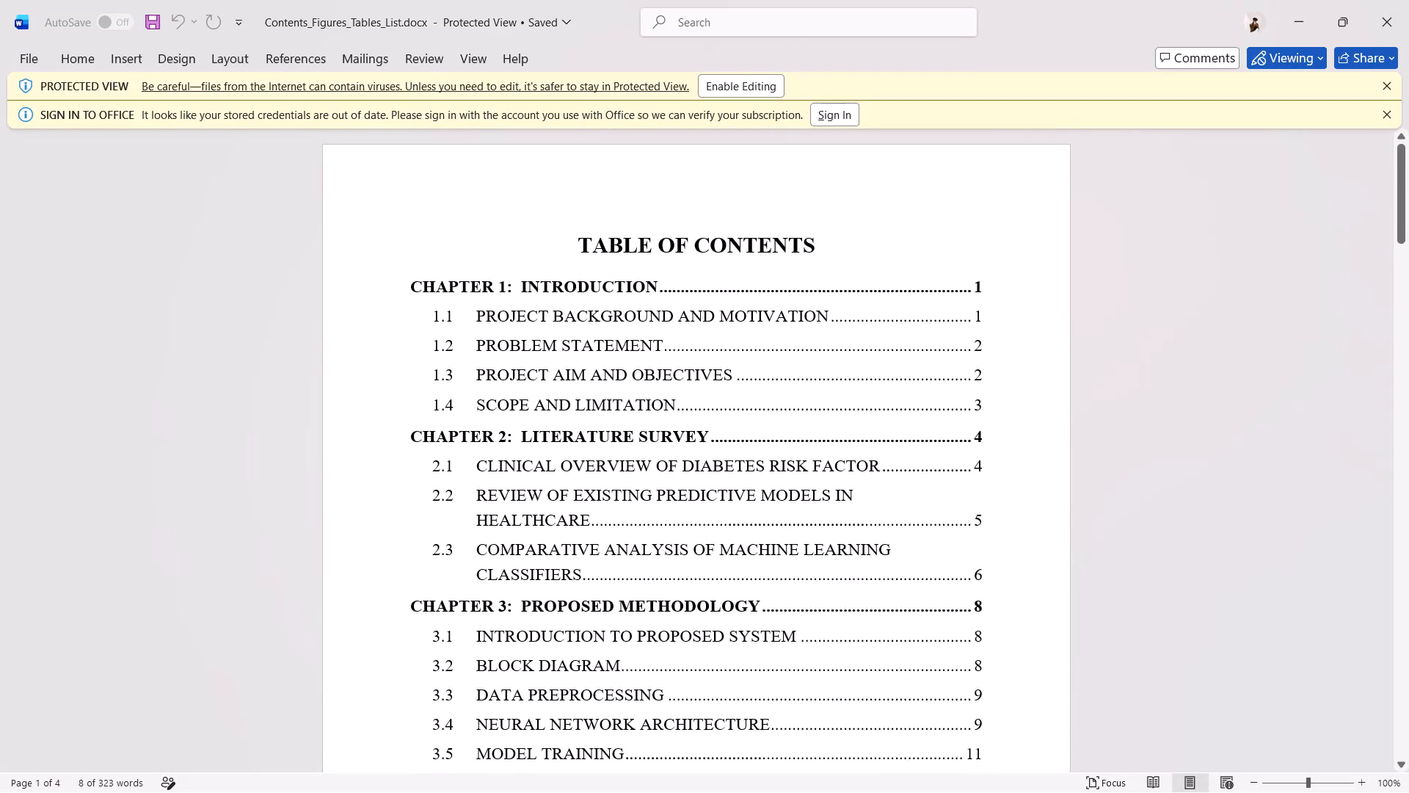
scroll(611, 281, "down", 5)
Switch back to the ANNreport document and save it.
key("alt+Tab")
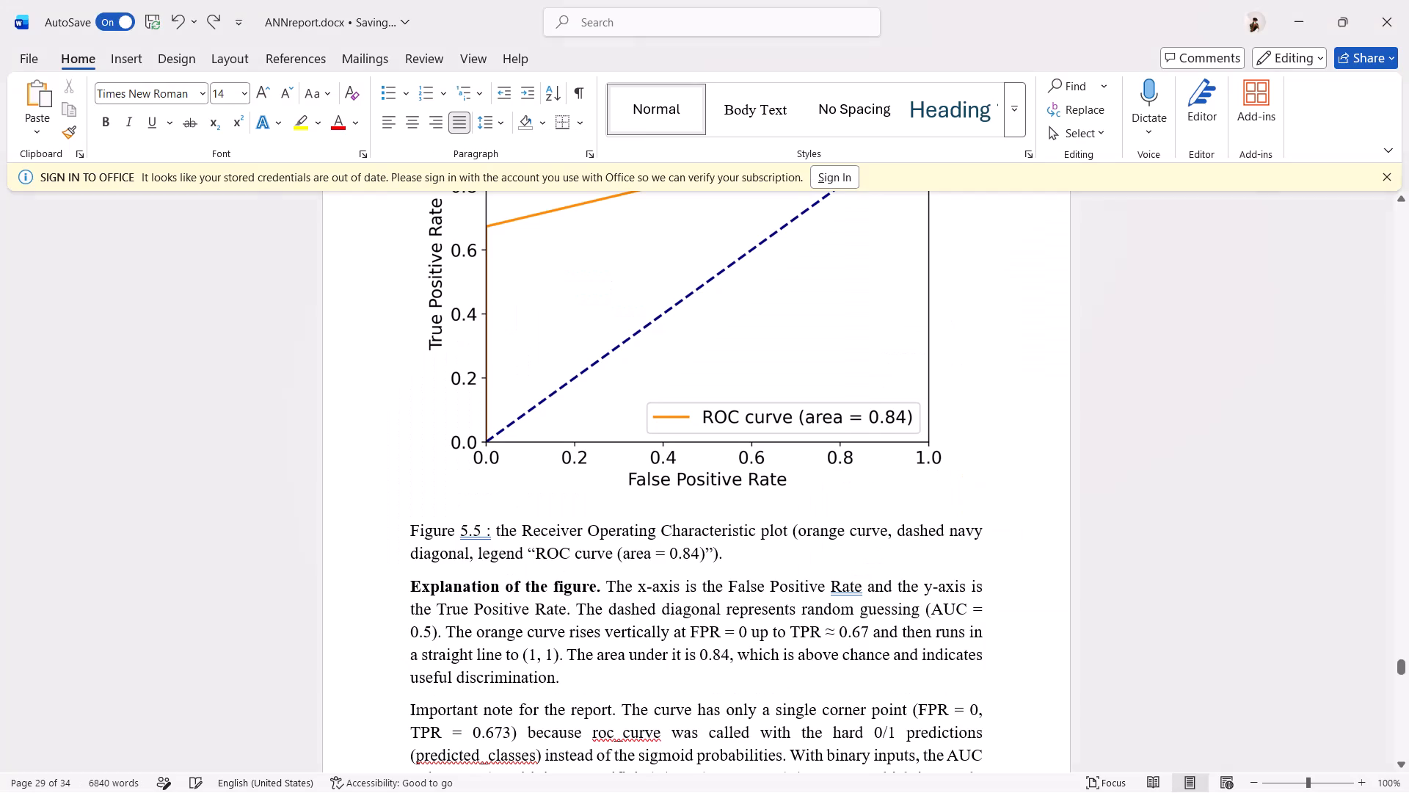
key("ctrl+s")
key("ctrl+s")
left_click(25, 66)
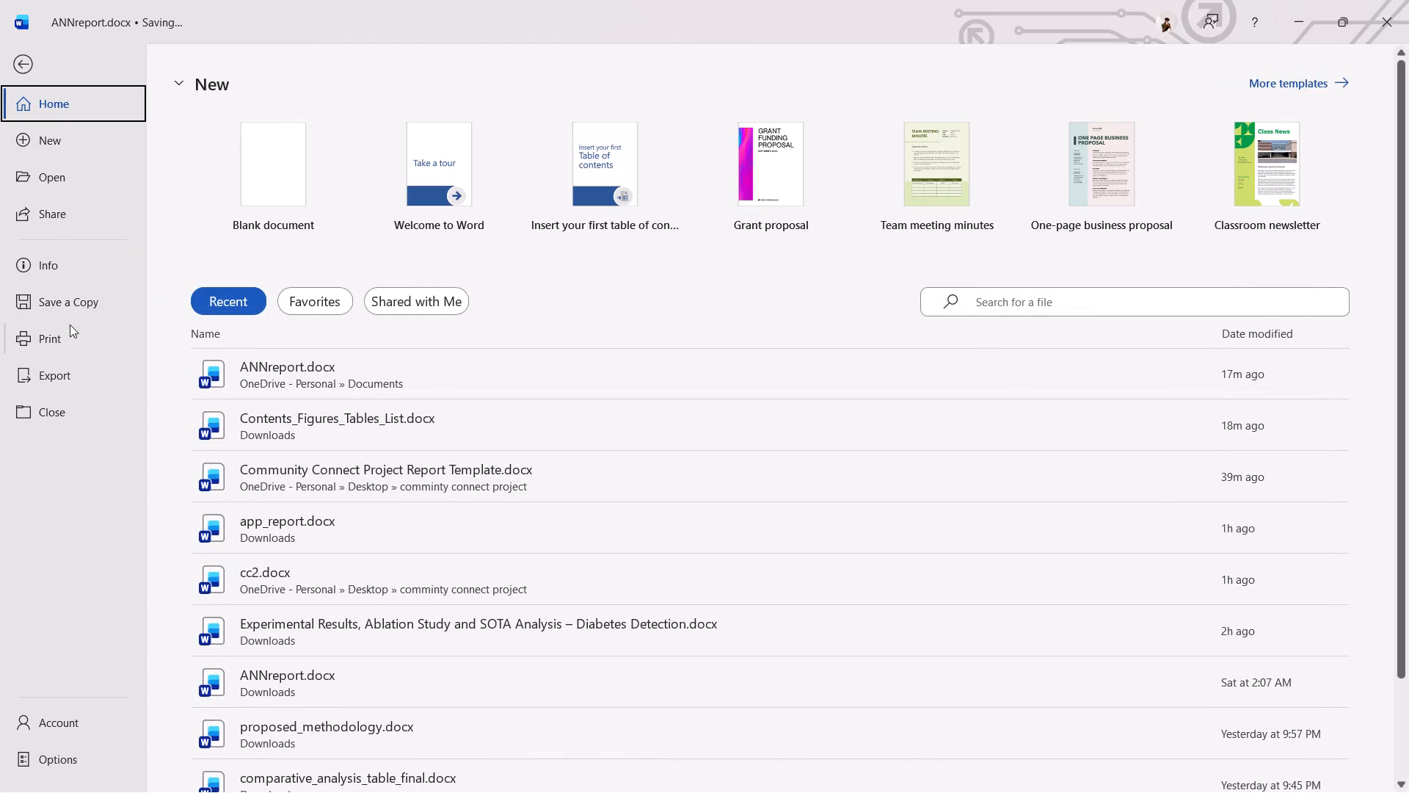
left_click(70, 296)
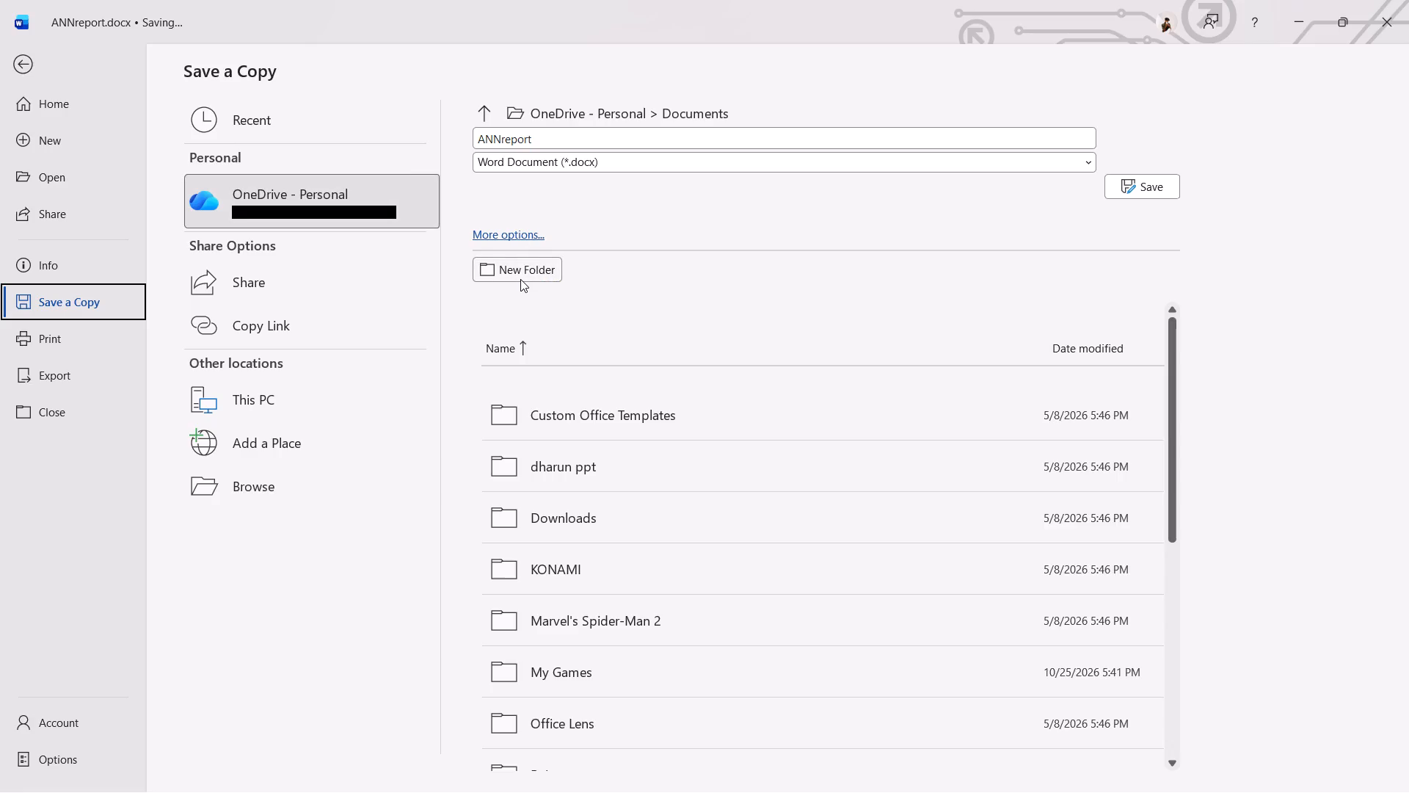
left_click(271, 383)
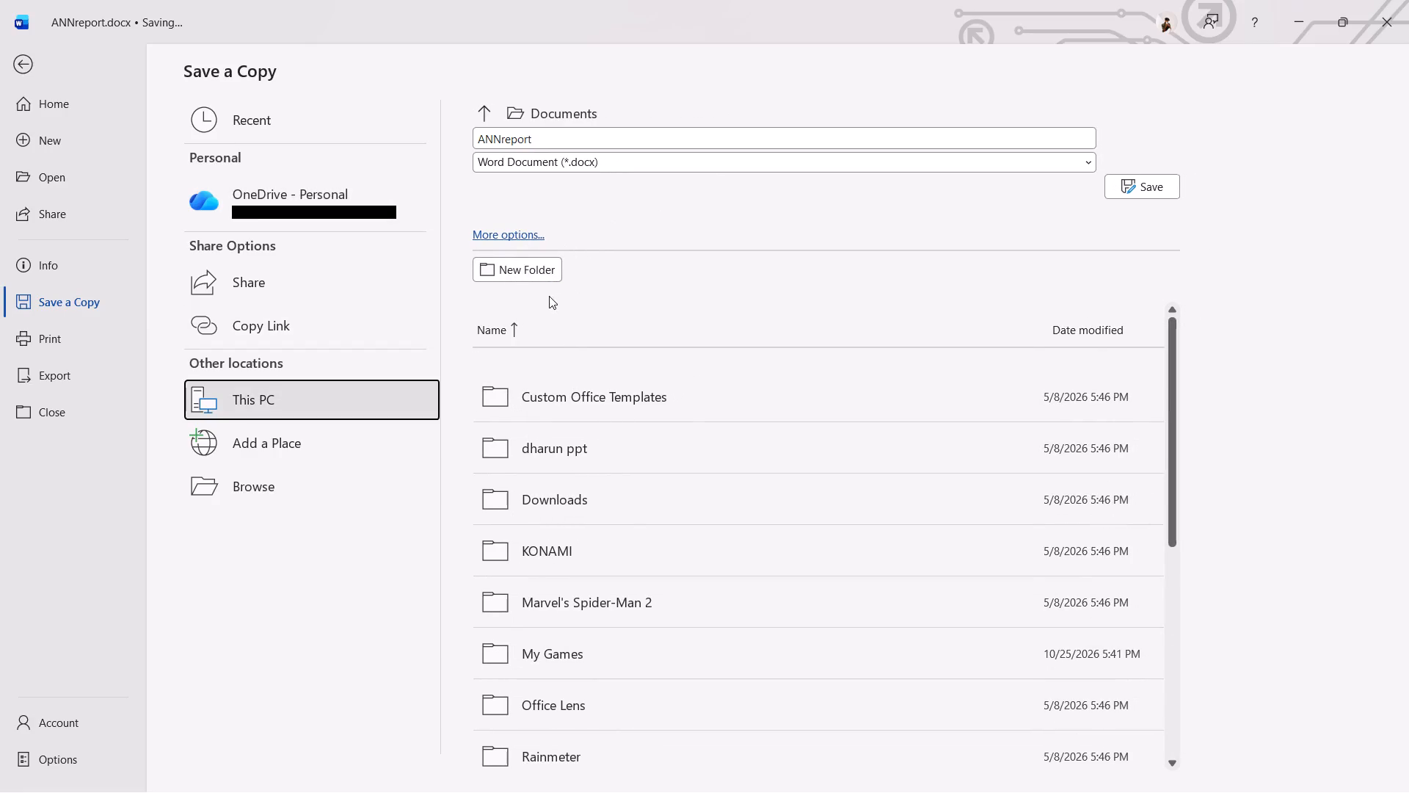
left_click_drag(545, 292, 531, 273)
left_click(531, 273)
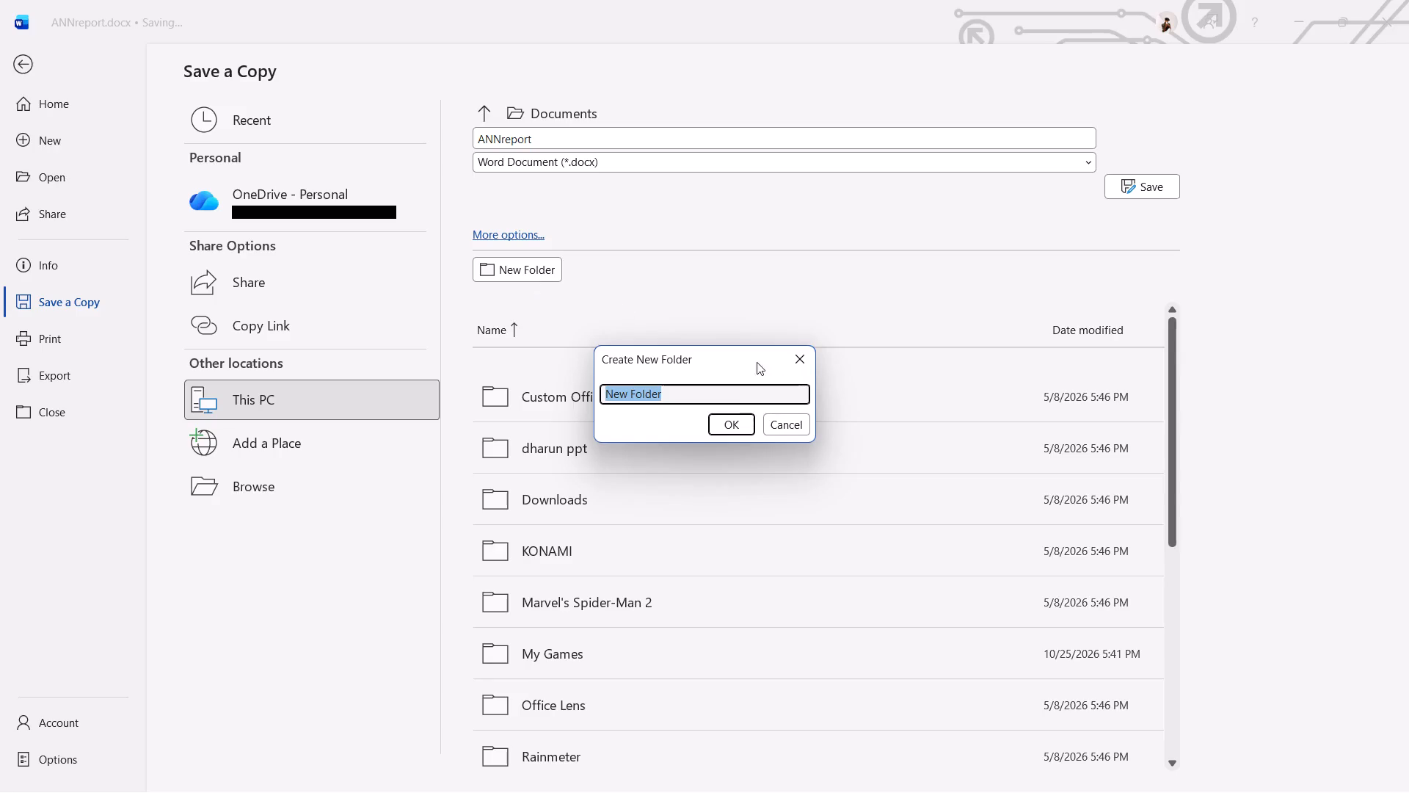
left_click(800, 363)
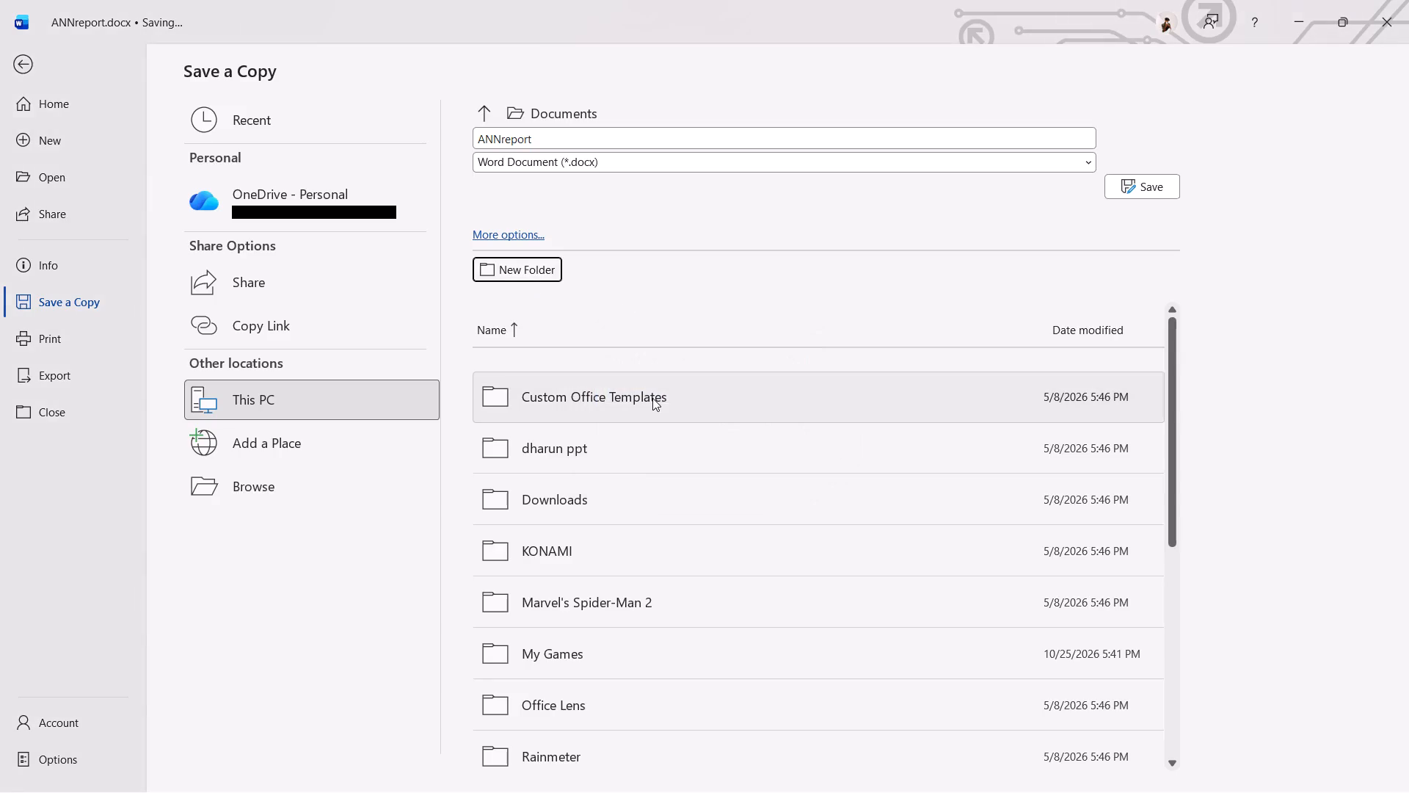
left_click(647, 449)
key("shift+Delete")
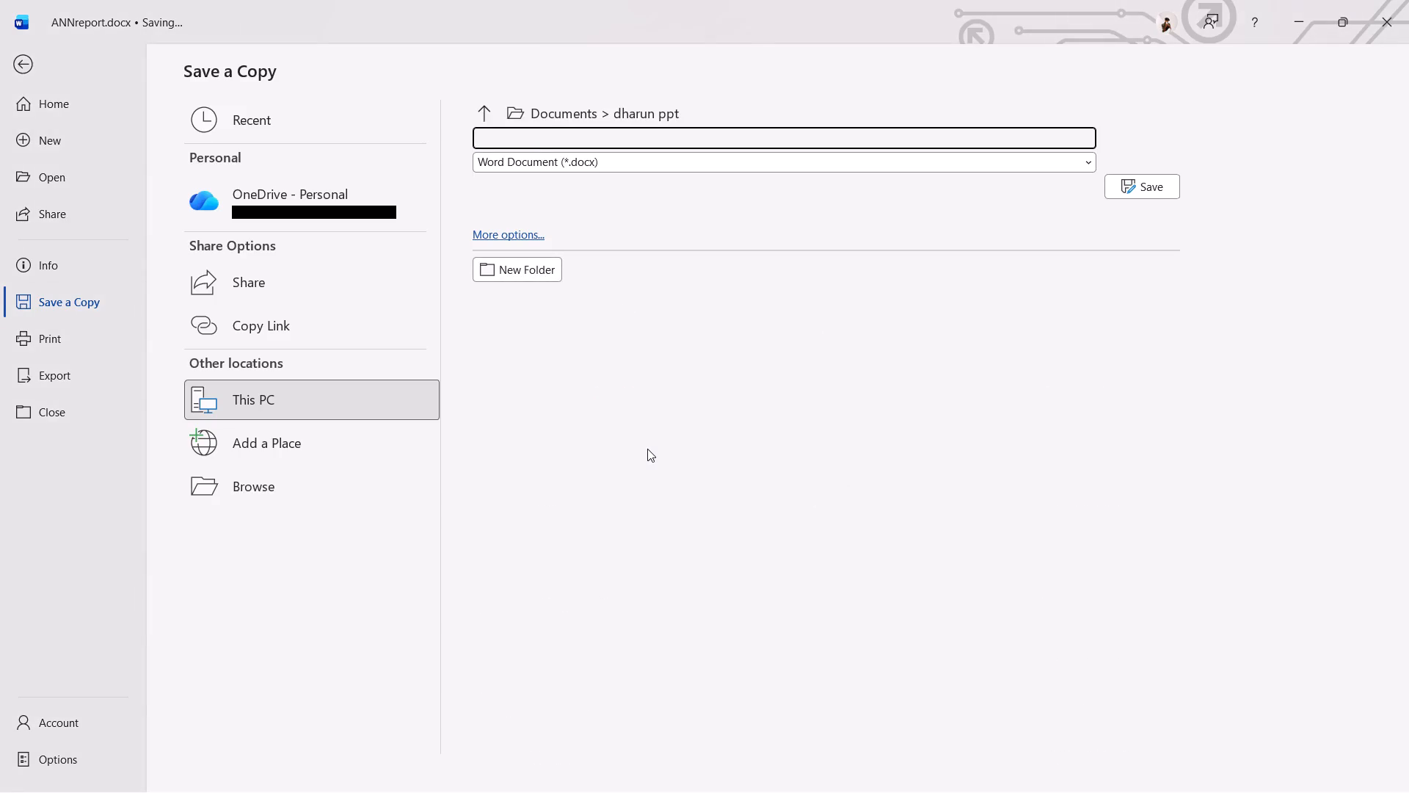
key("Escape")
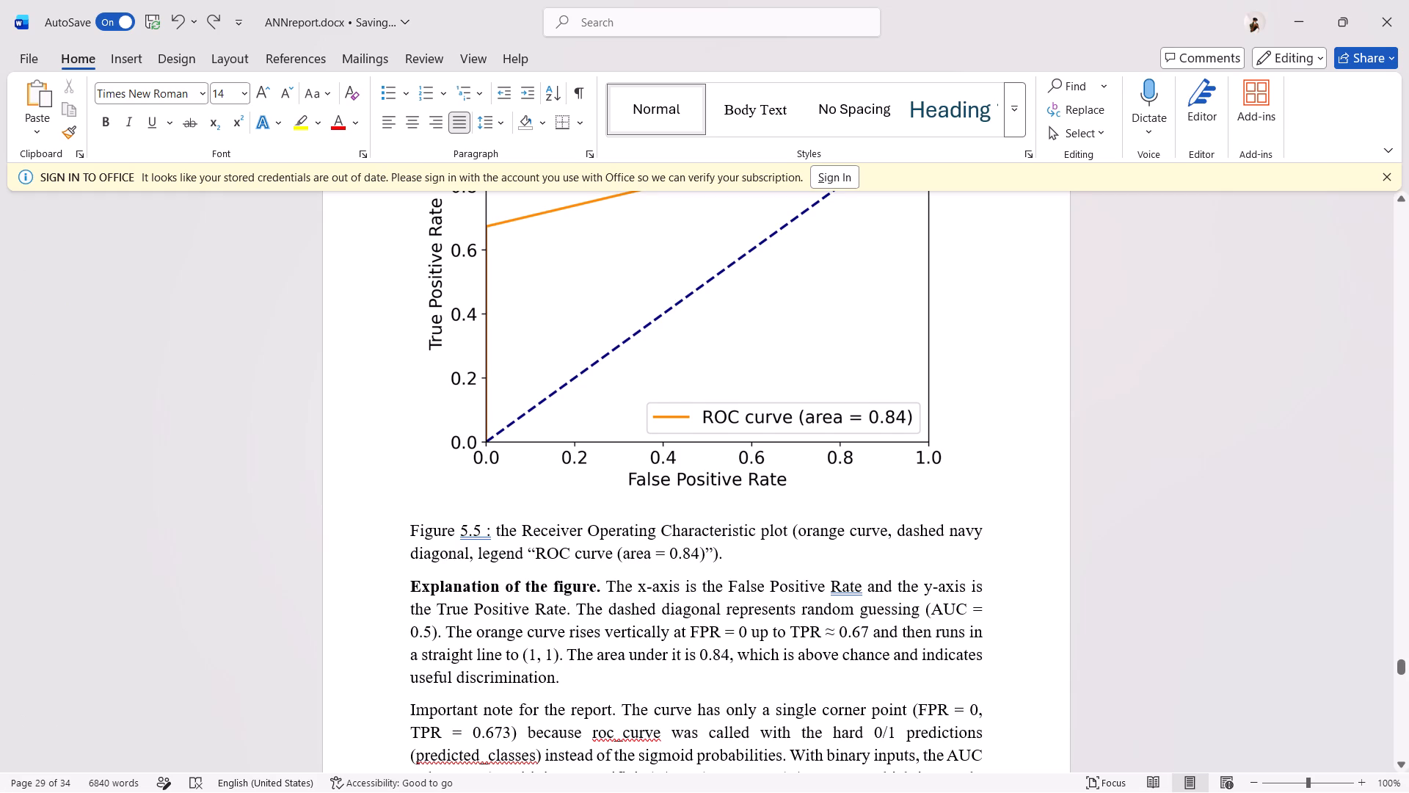
Save a copy of the report as the Word document ANNreport.docx in the ann project folder on the C: drive.
left_click(26, 58)
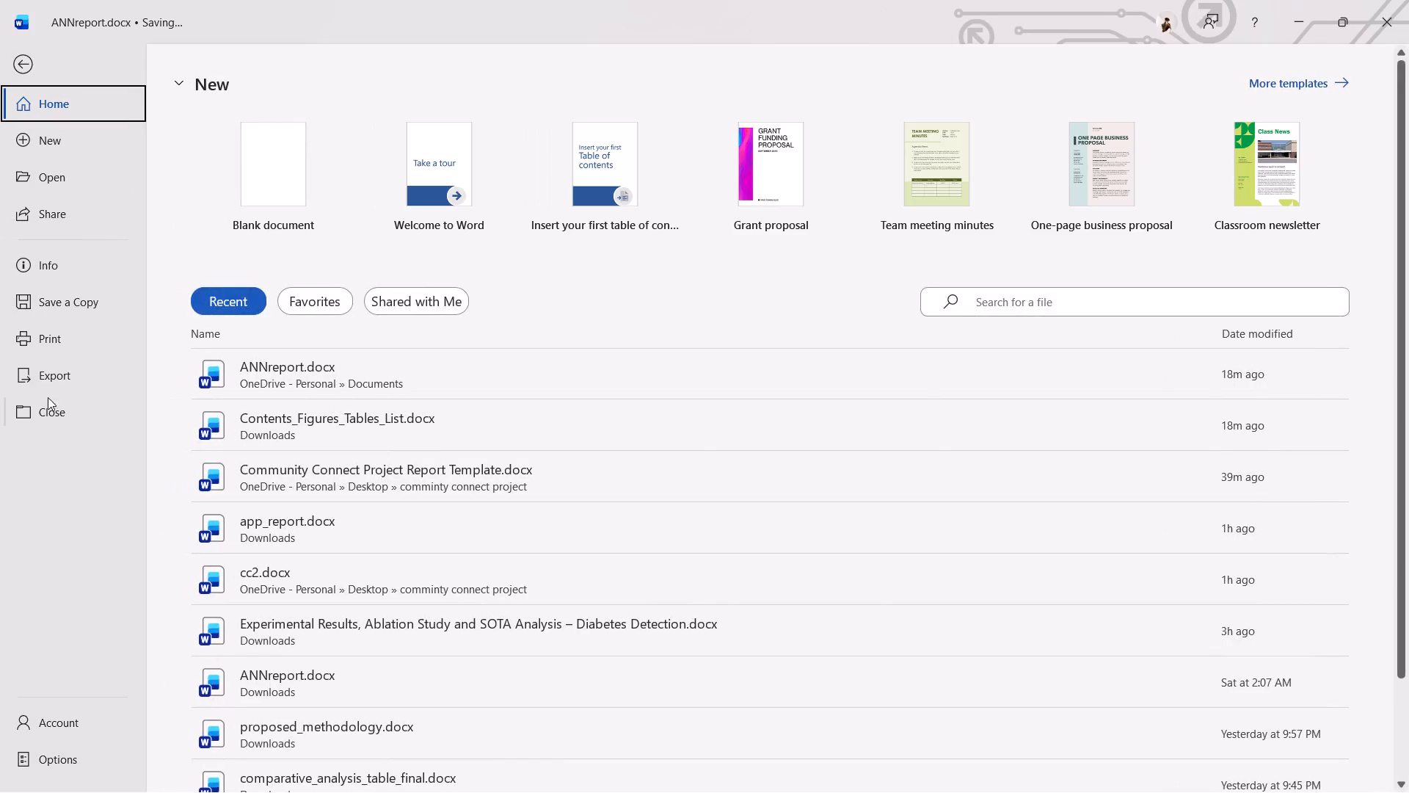
left_click(43, 301)
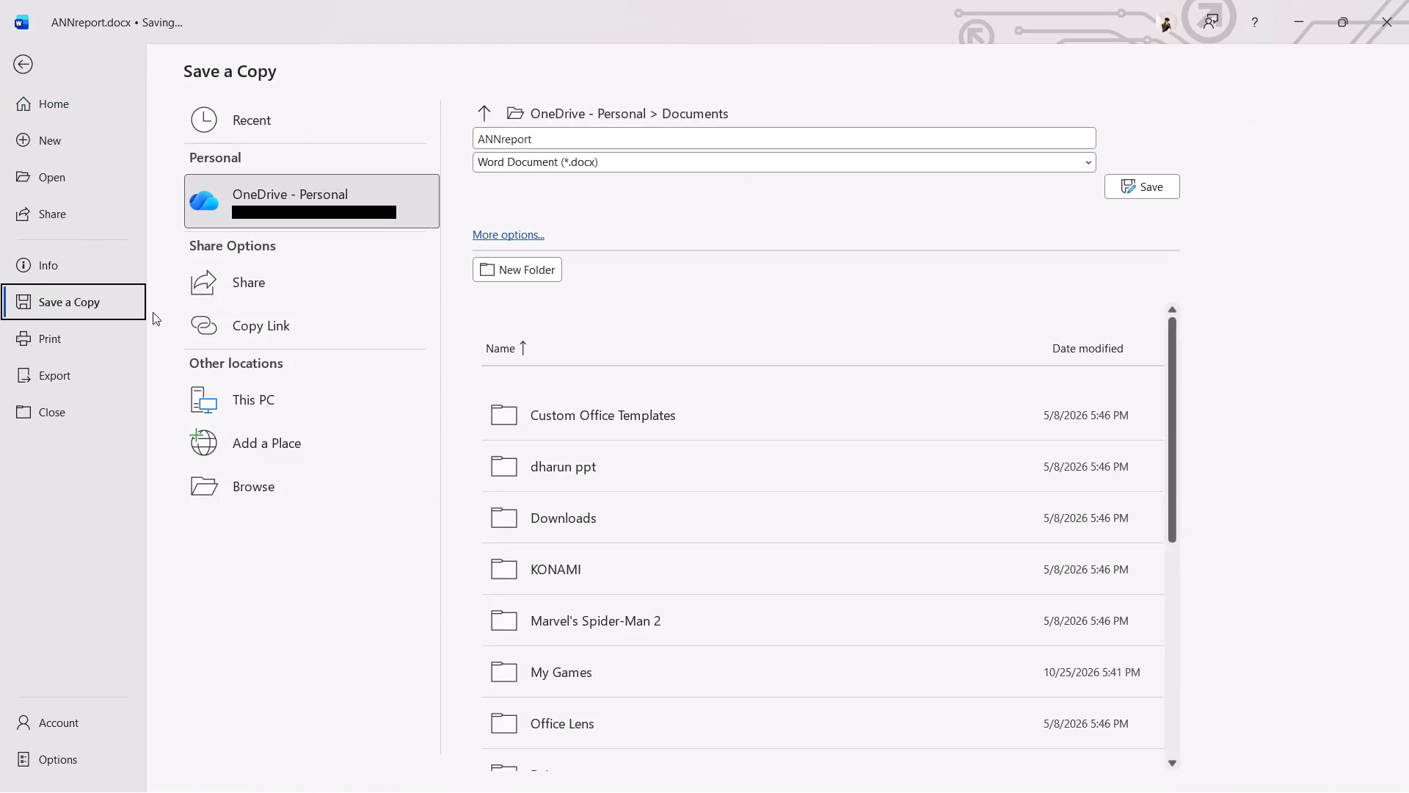
left_click(75, 376)
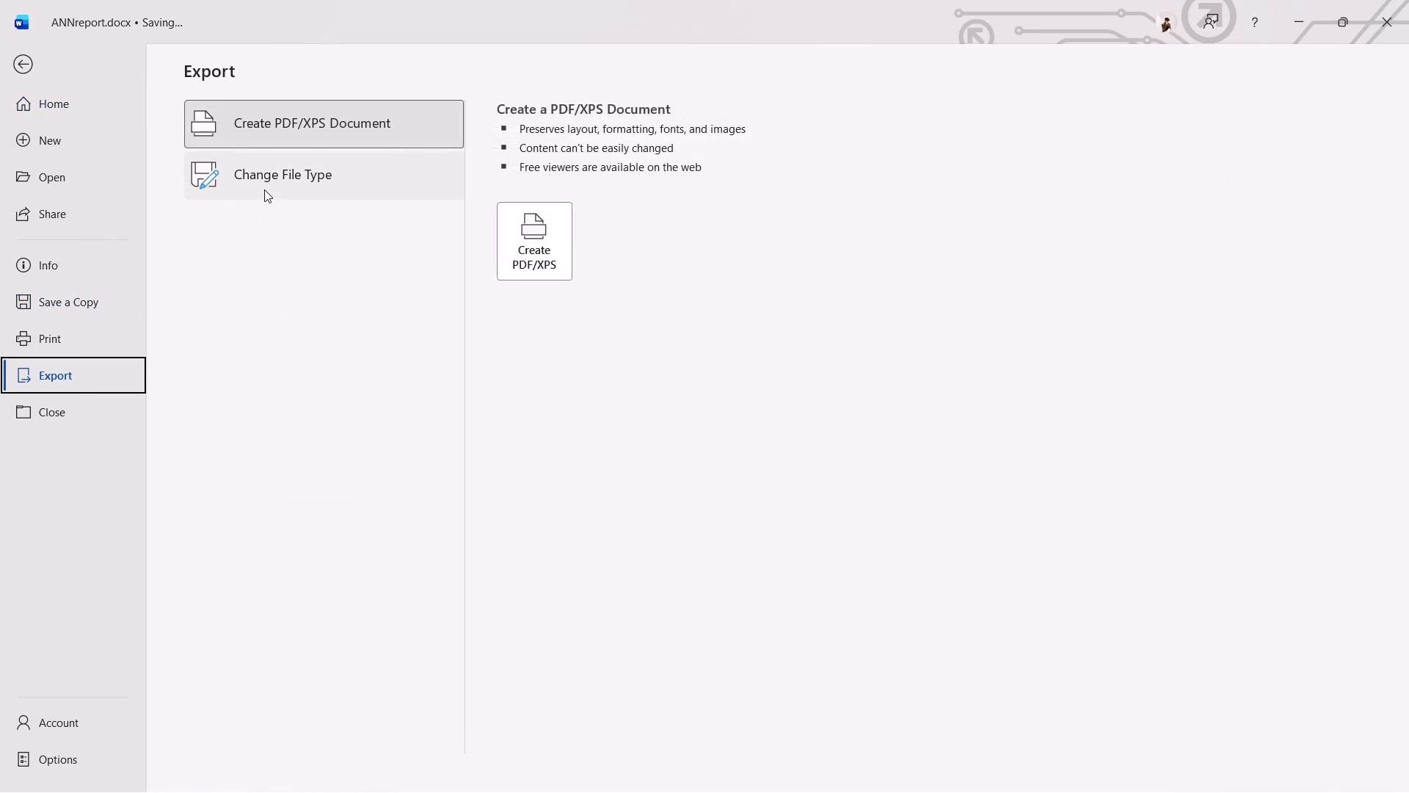
left_click(87, 341)
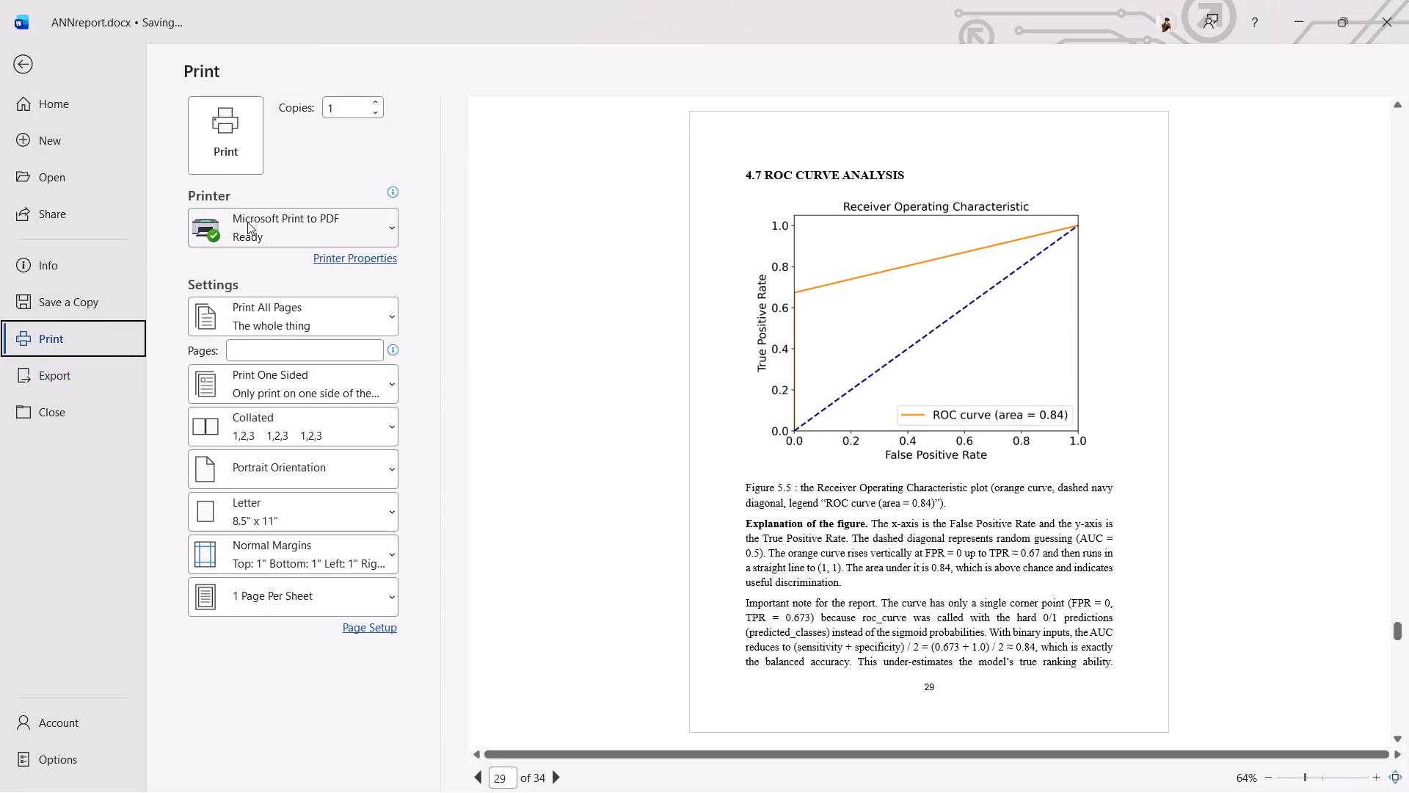
left_click(52, 293)
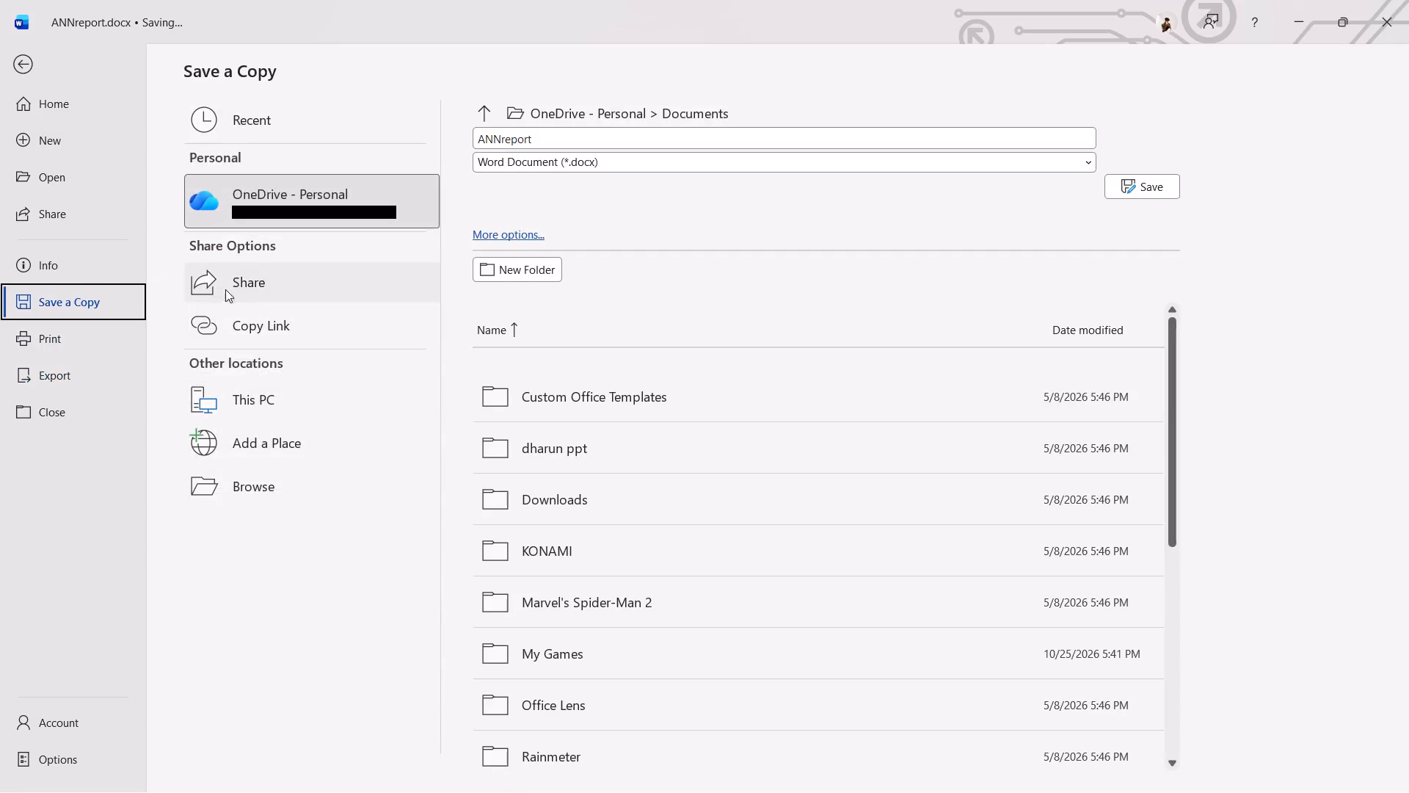
left_click(288, 399)
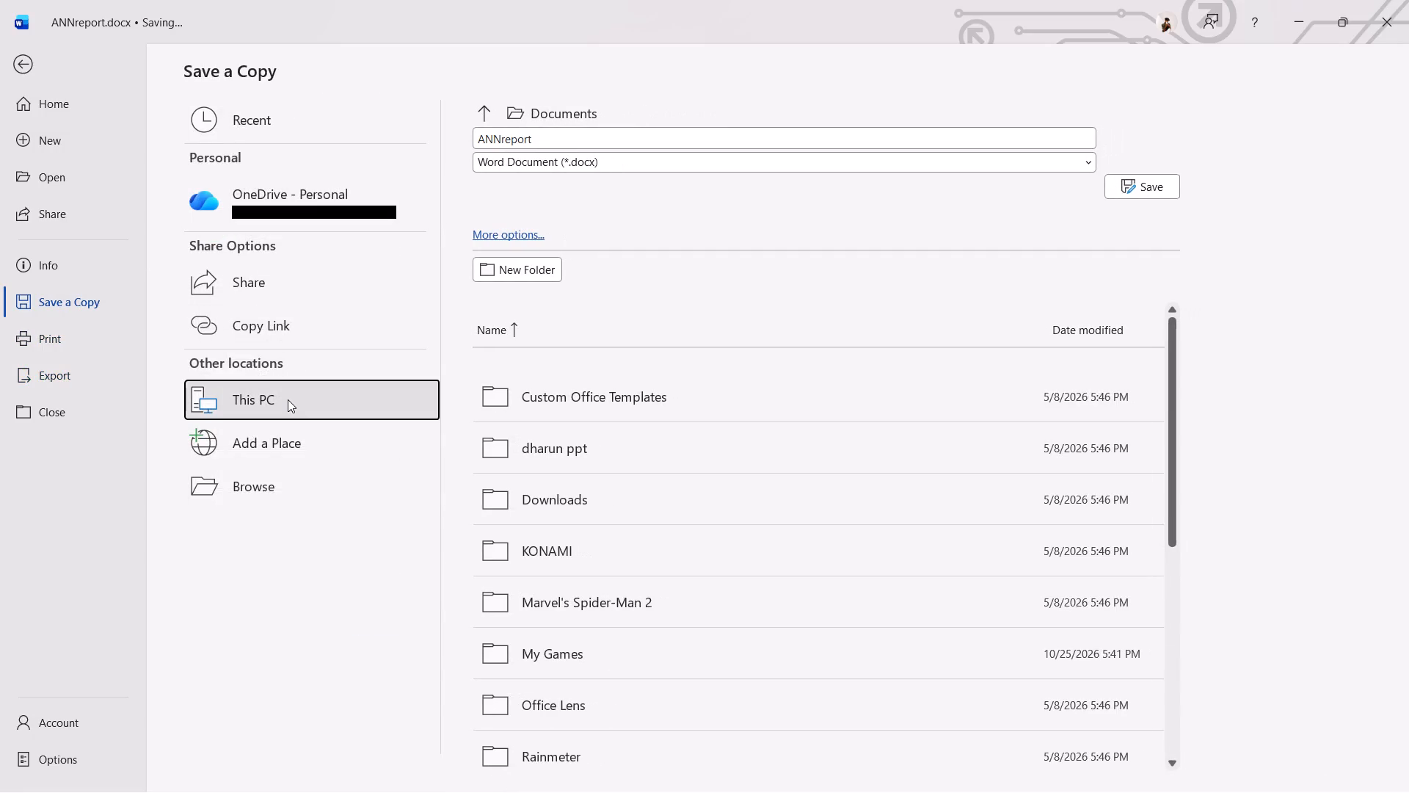
left_click(323, 476)
left_click(323, 476)
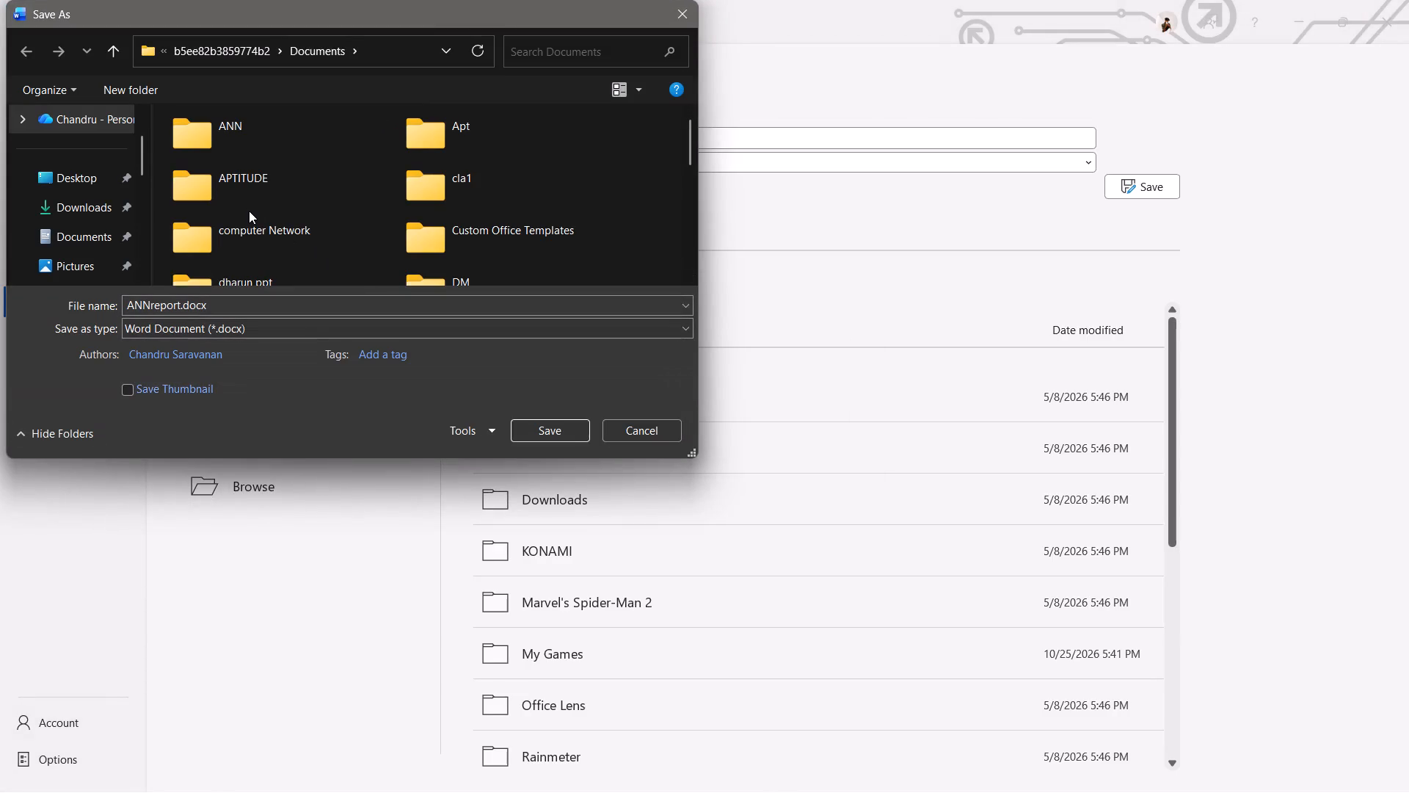
left_click(59, 214)
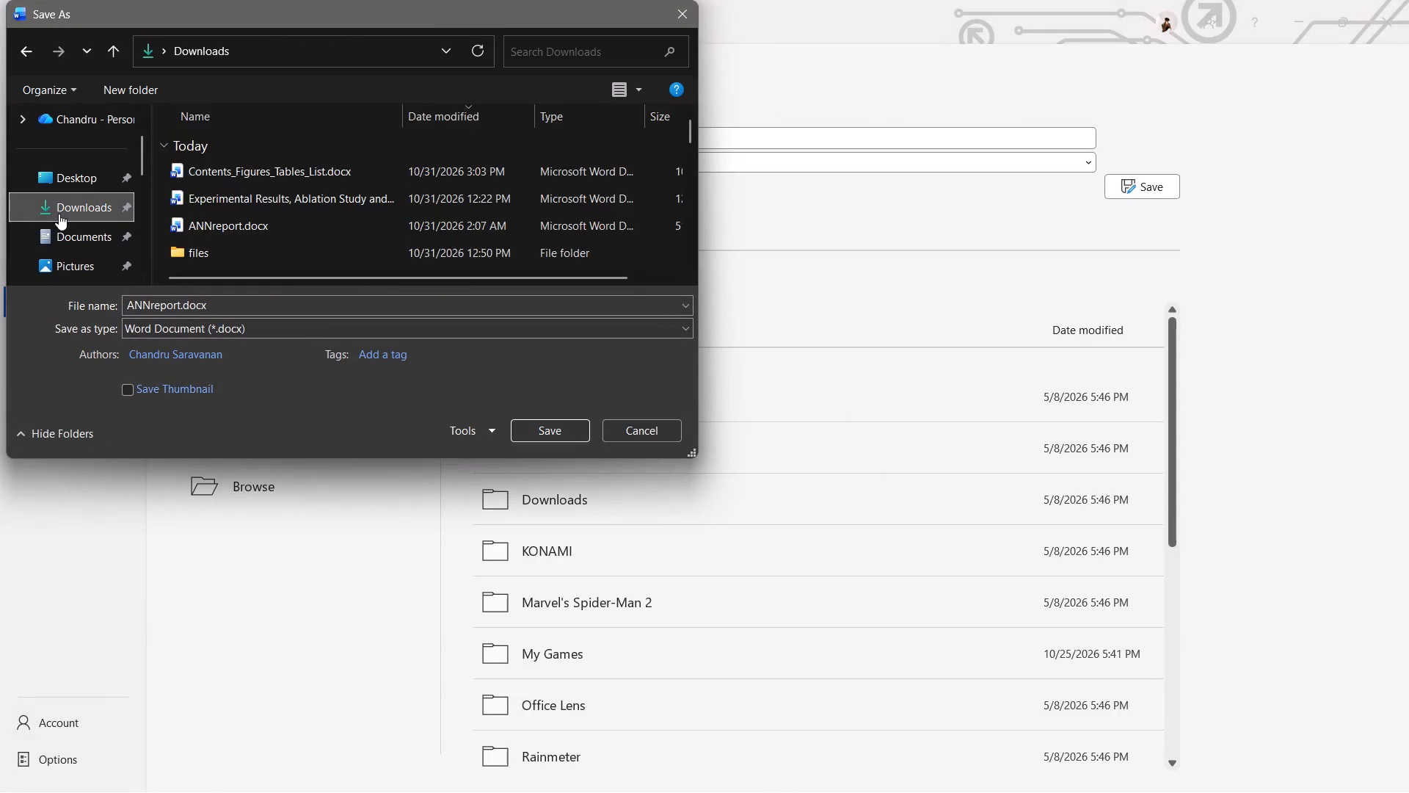
scroll(84, 225, "down", 2)
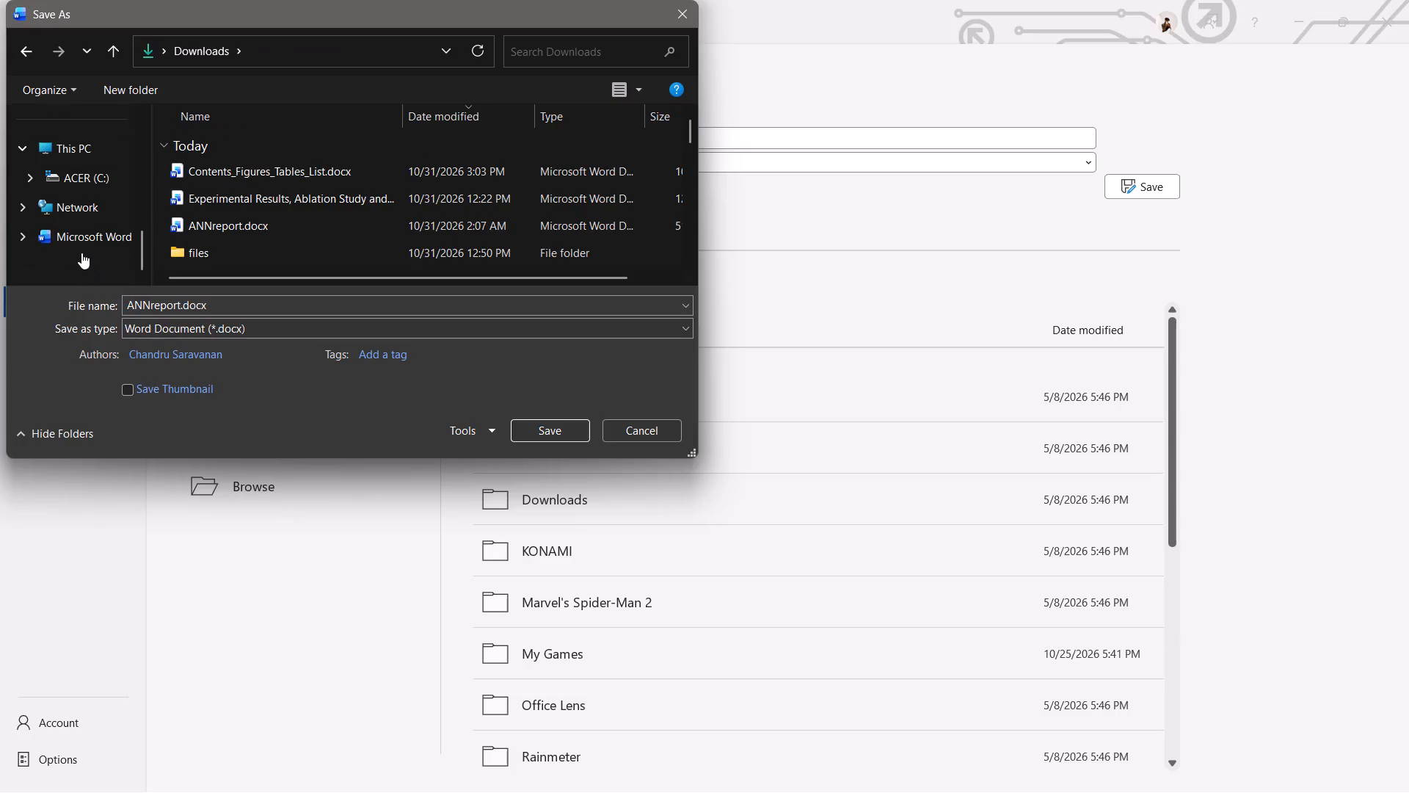
left_click(71, 187)
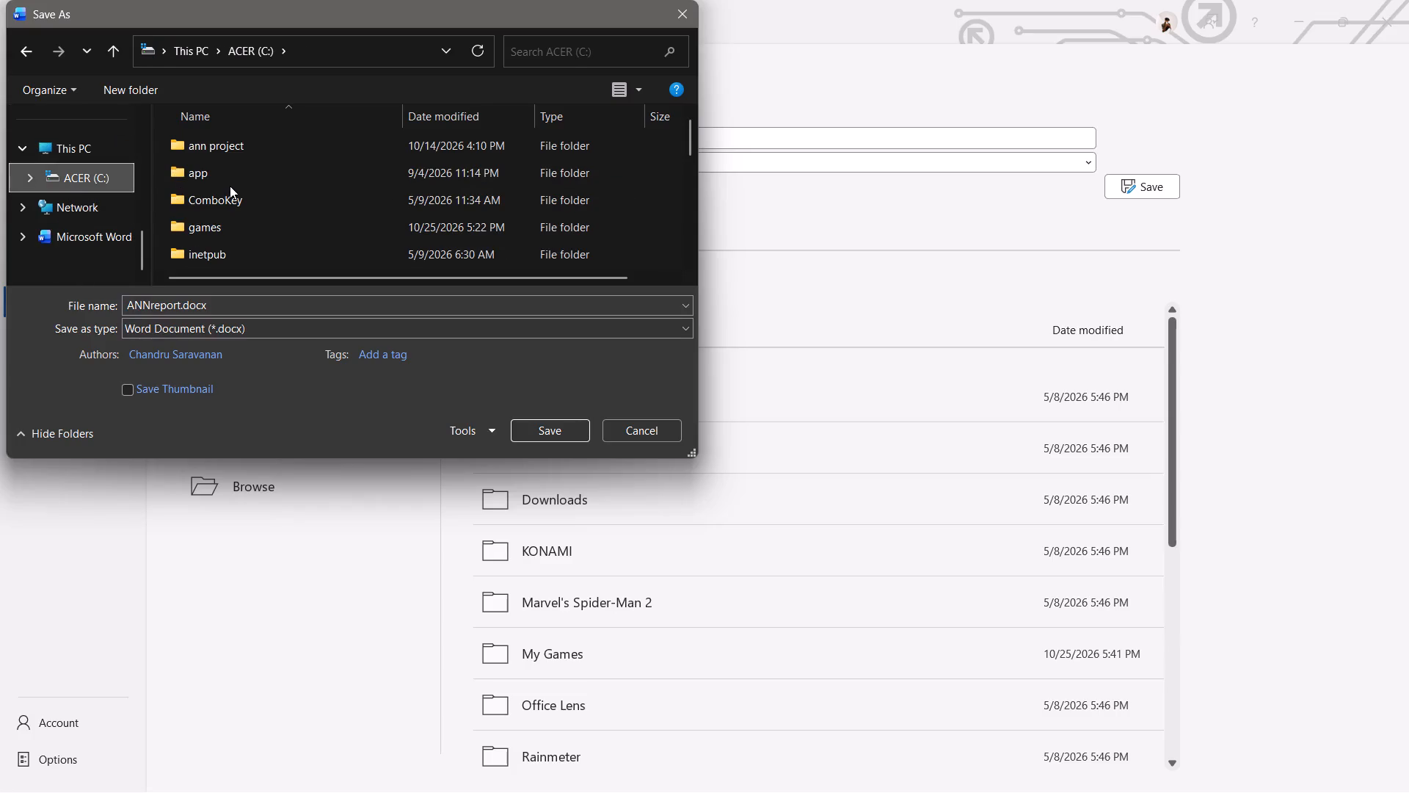
double_click(225, 148)
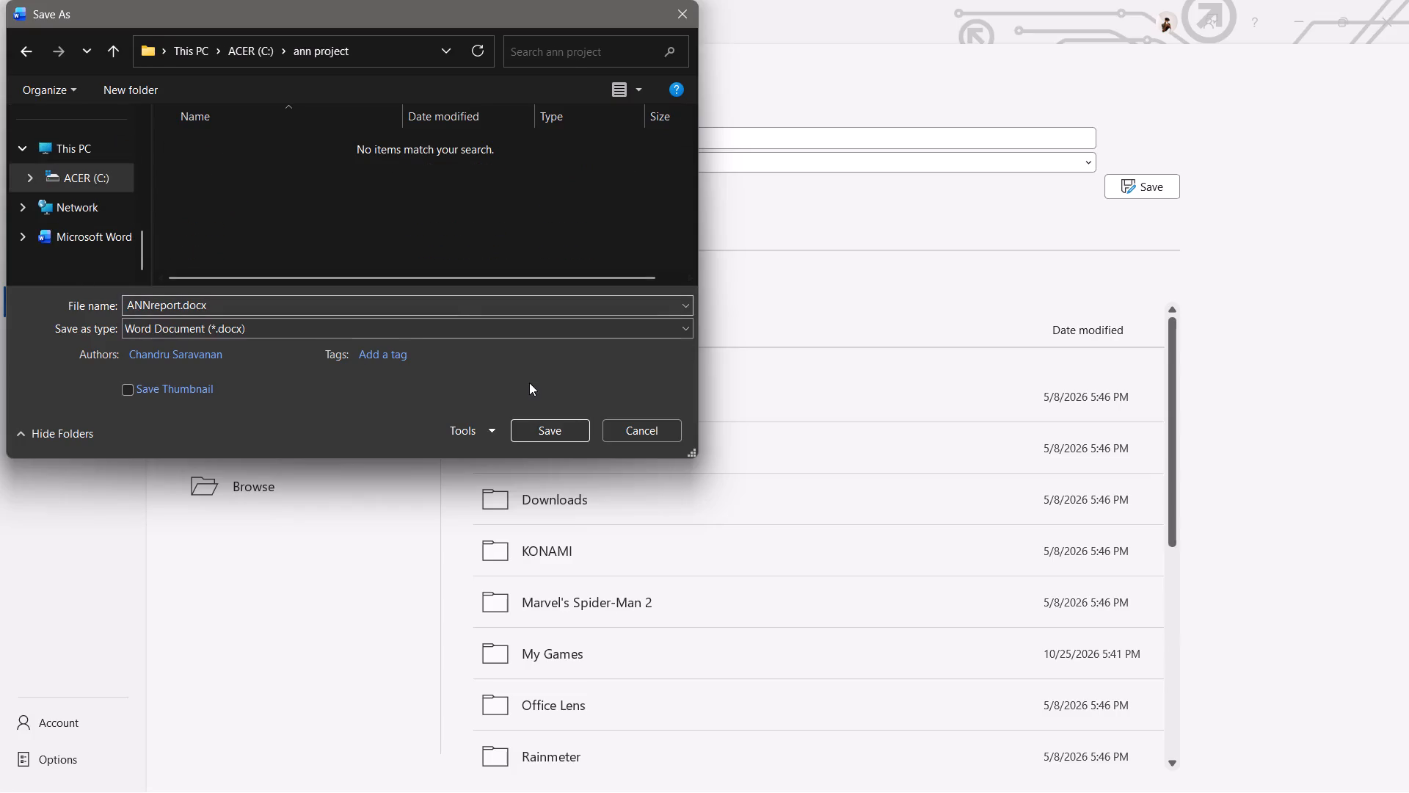
left_click(546, 427)
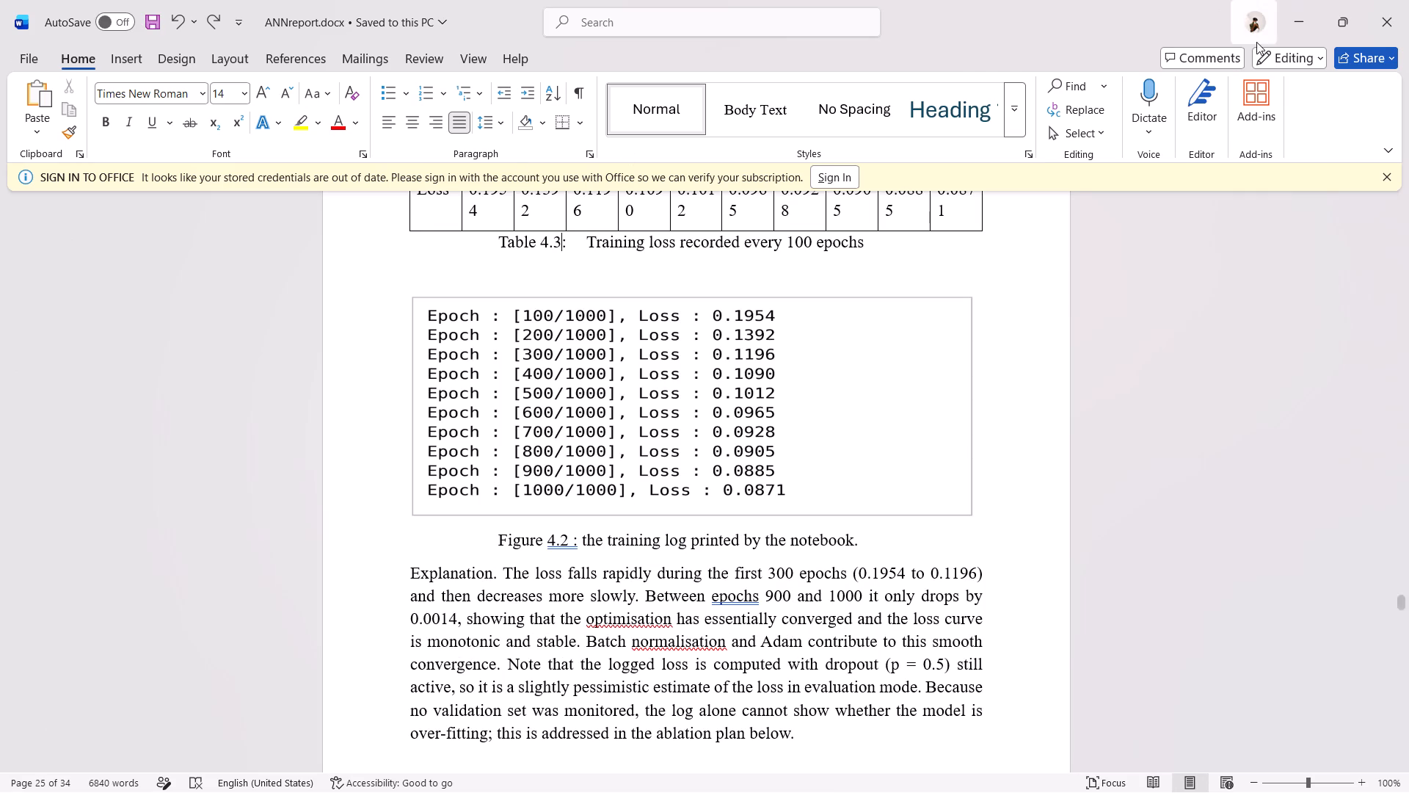
Close the ANNreport document.
left_click(1408, 0)
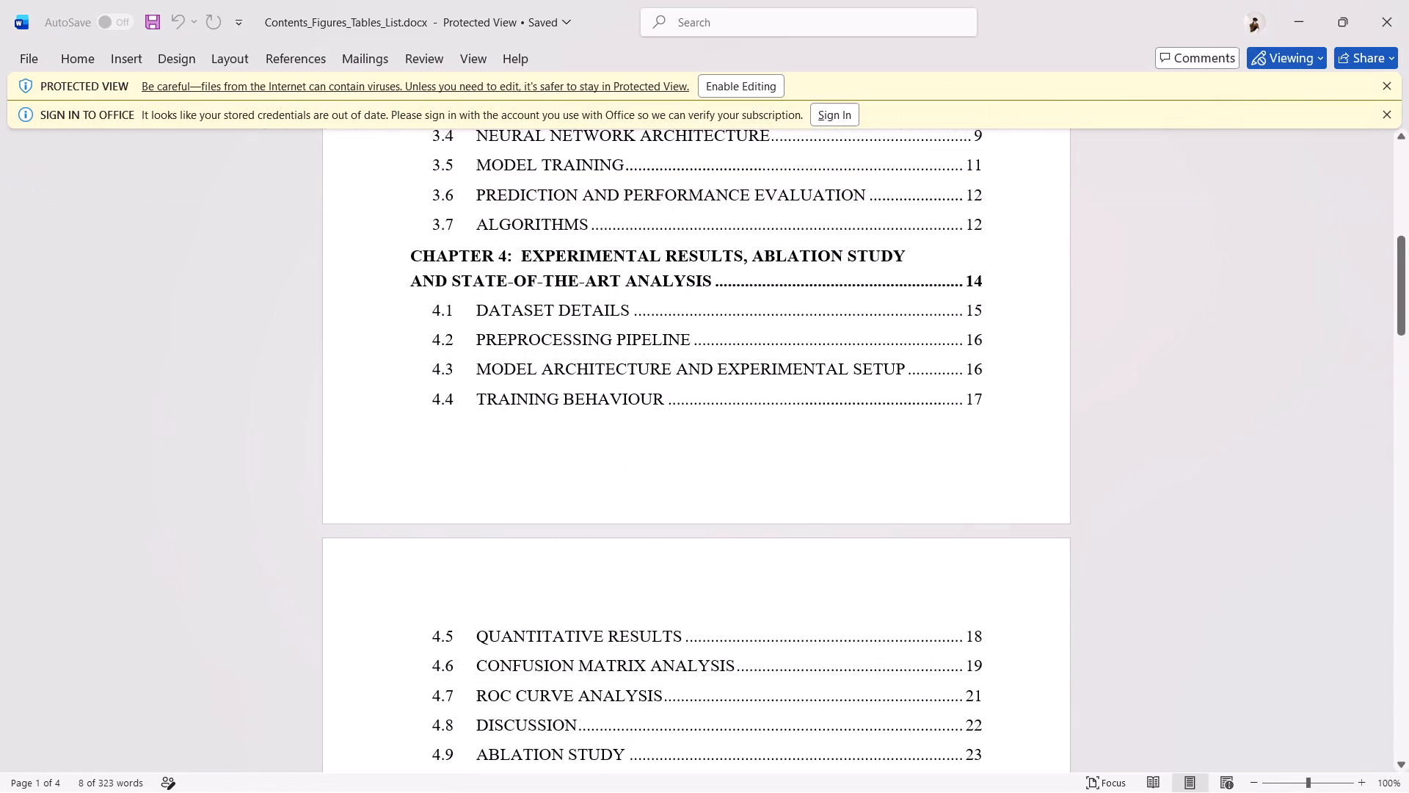
left_click(339, 231)
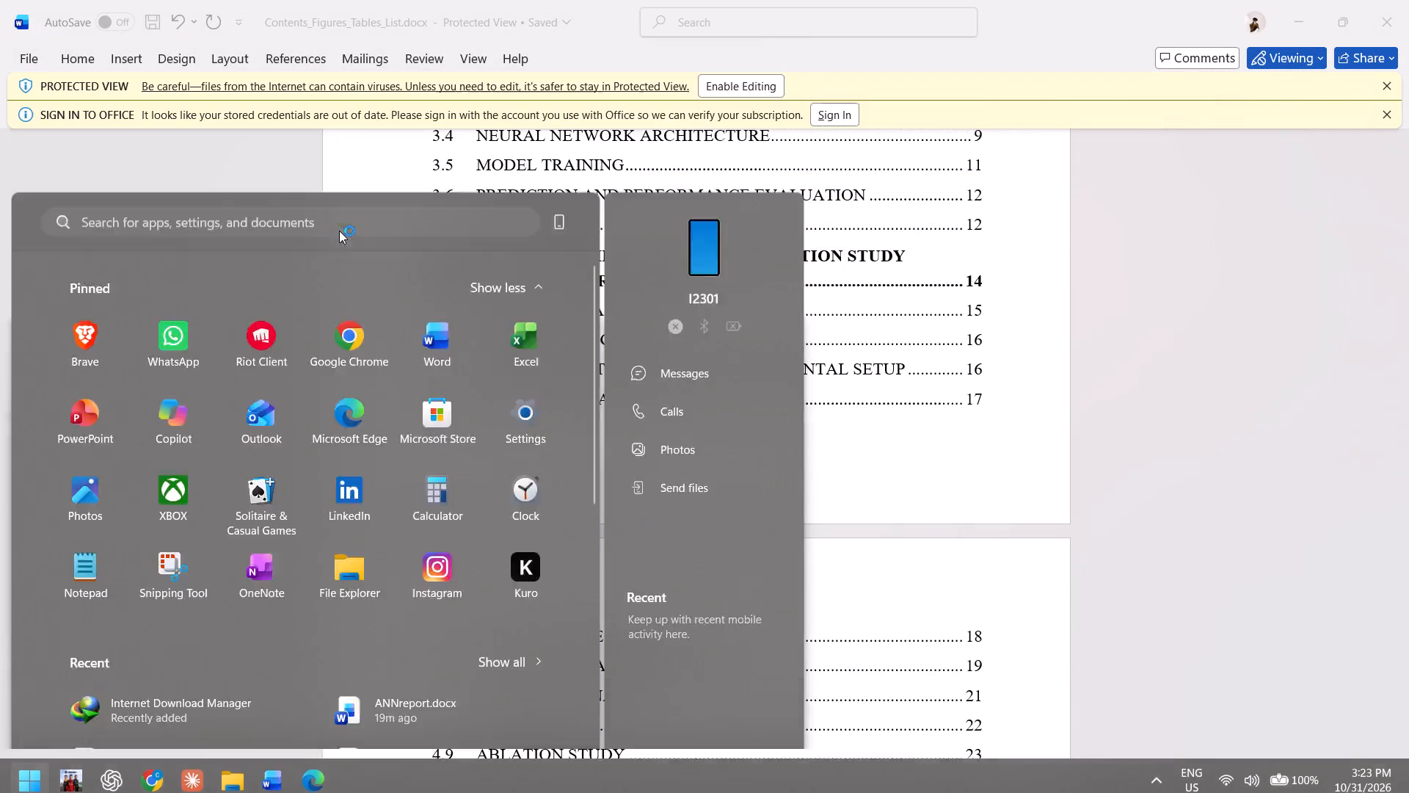